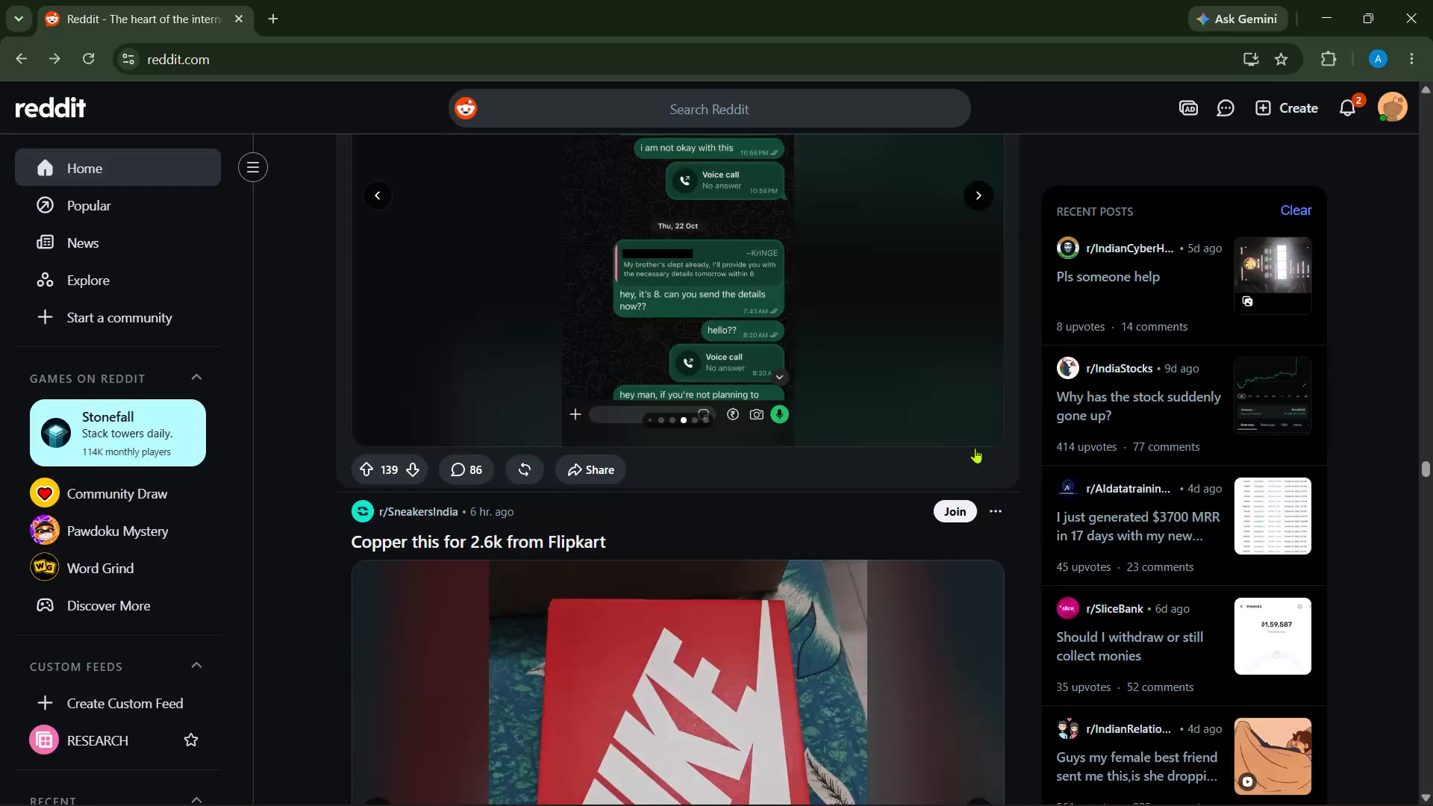
Look through the remaining screenshots in the gallery of the post about being ghosted by a Reddit seller.
{"action": "scroll", "coordinate": [757, 296], "scroll_direction": "up", "scroll_amount": 2}
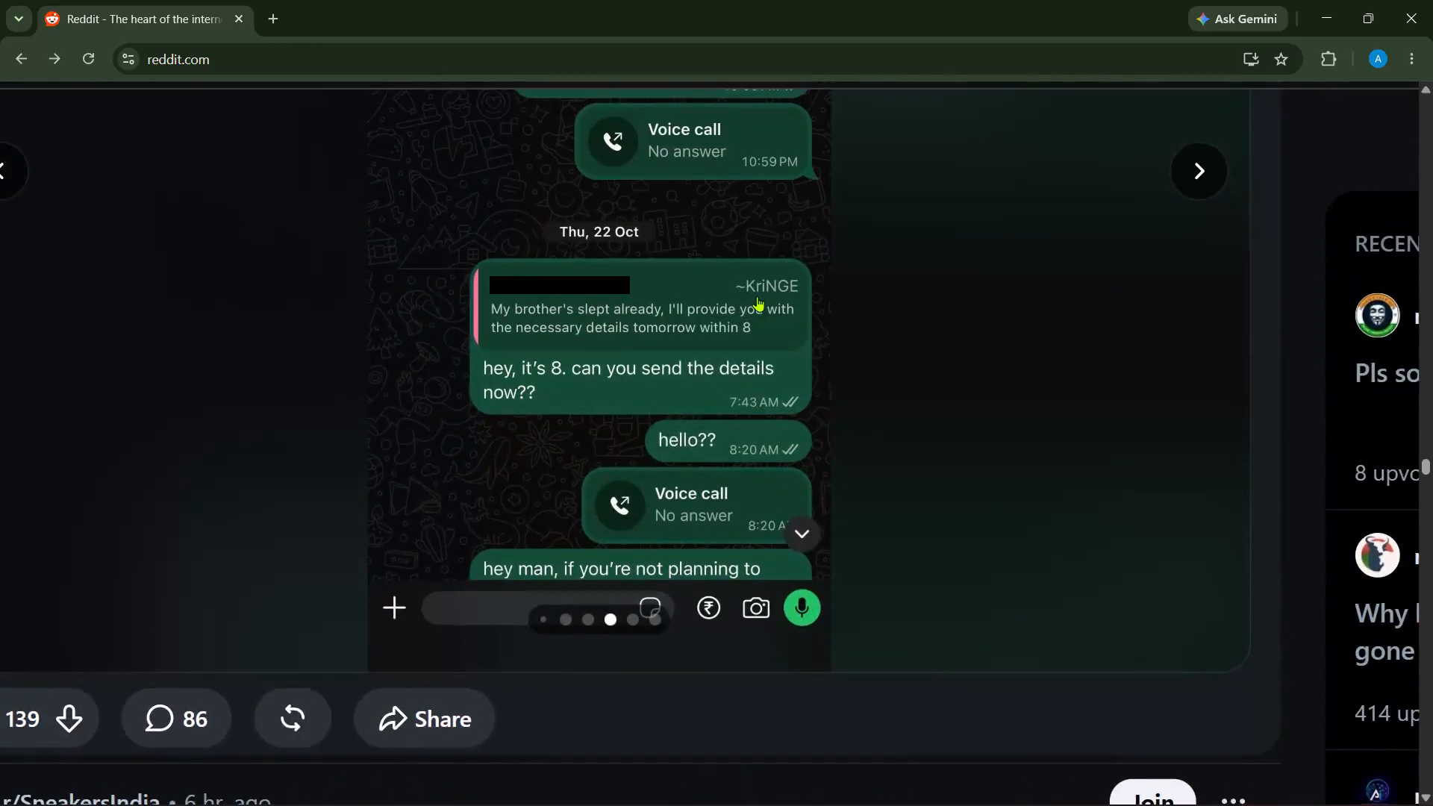
{"action": "scroll", "coordinate": [906, 288], "scroll_direction": "up", "scroll_amount": 2}
{"action": "left_click", "coordinate": [983, 399]}
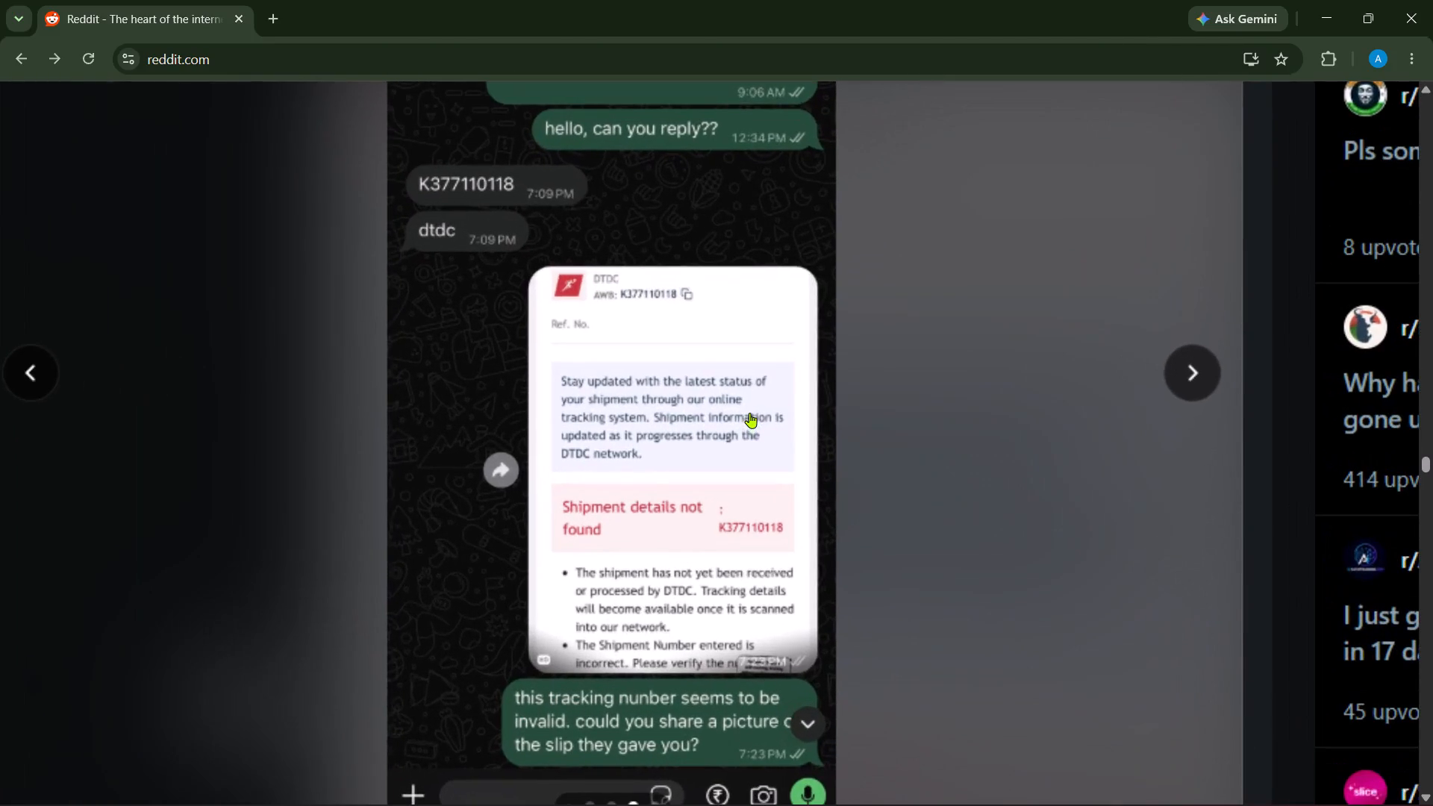
{"action": "scroll", "coordinate": [749, 413], "scroll_direction": "down", "scroll_amount": 1}
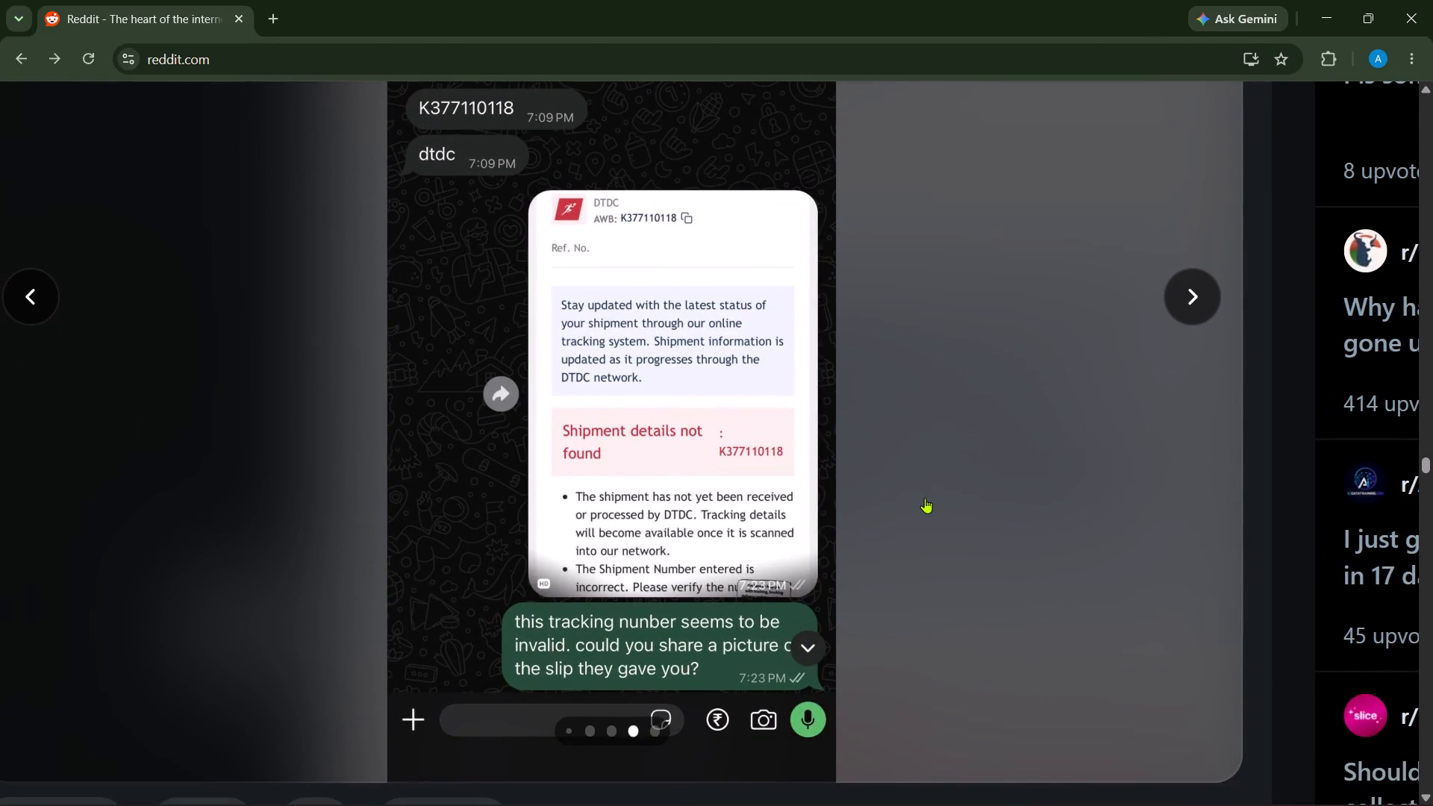
{"action": "left_click", "coordinate": [1185, 287]}
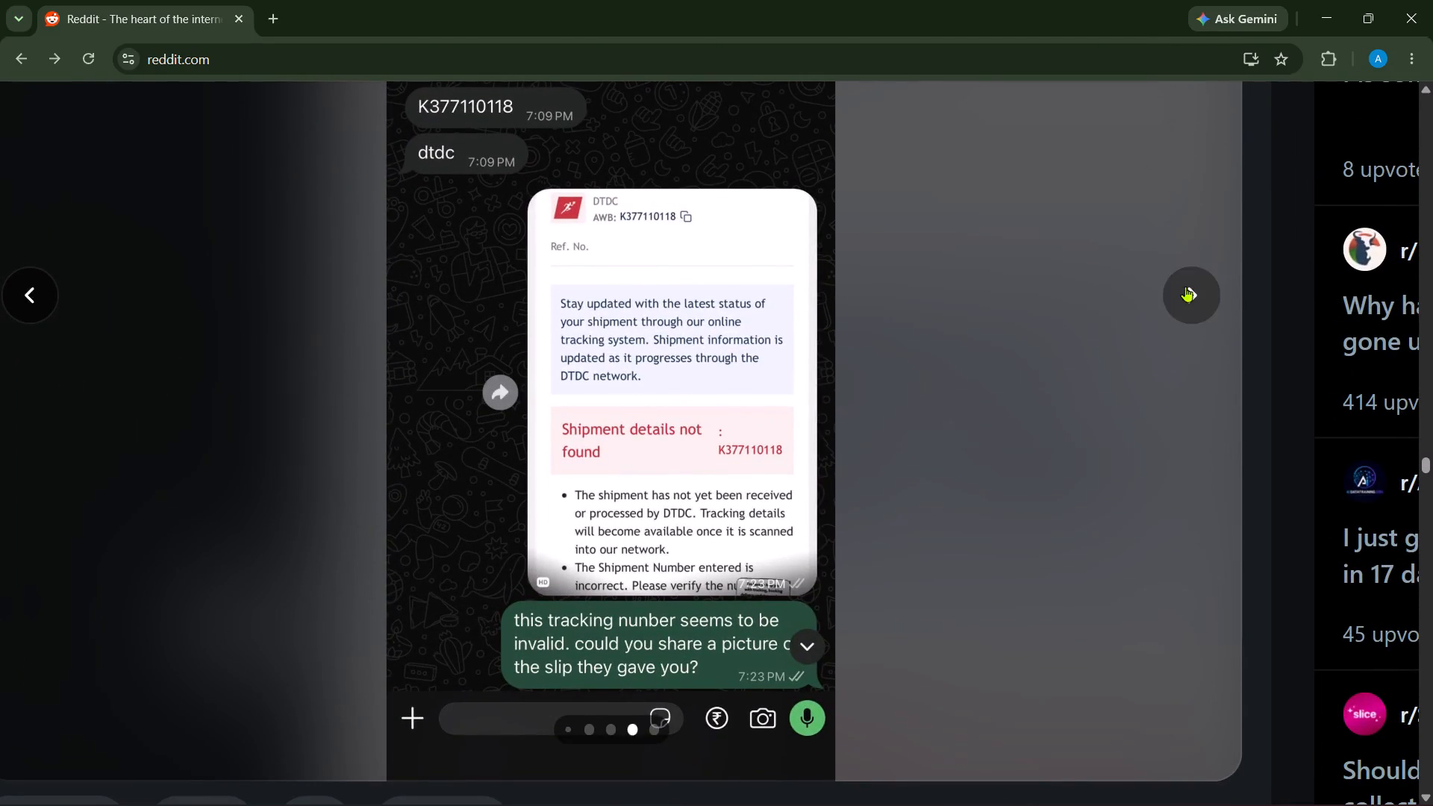
{"action": "scroll", "coordinate": [790, 391], "scroll_direction": "up", "scroll_amount": 2}
{"action": "scroll", "coordinate": [790, 391], "scroll_direction": "down", "scroll_amount": 1}
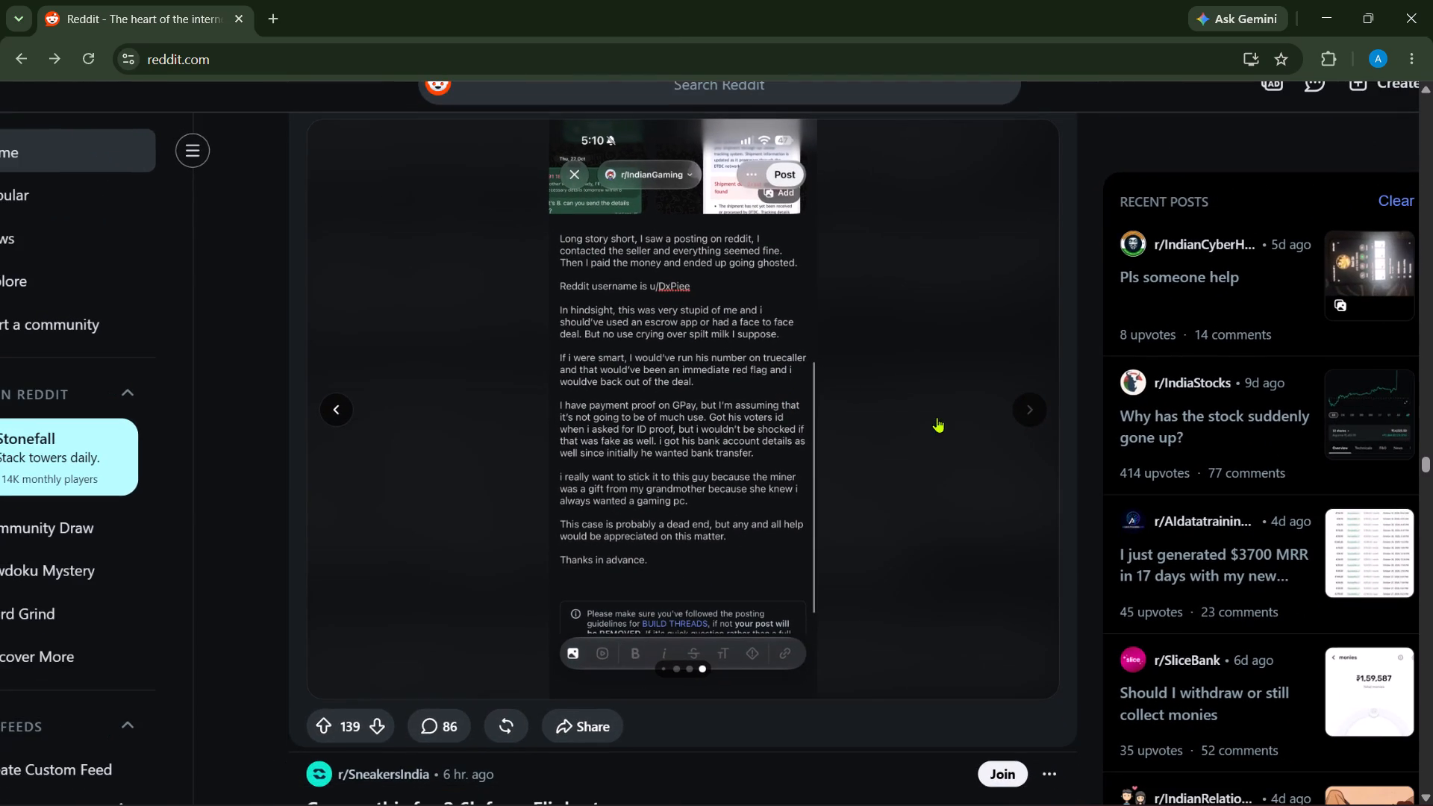
{"action": "left_click", "coordinate": [1037, 401]}
View the sneaker photos in the r/SneakersIndia post "Copper this for 2.6k from Flipkart", advancing to the third image.
{"action": "scroll", "coordinate": [847, 478], "scroll_direction": "down", "scroll_amount": 2}
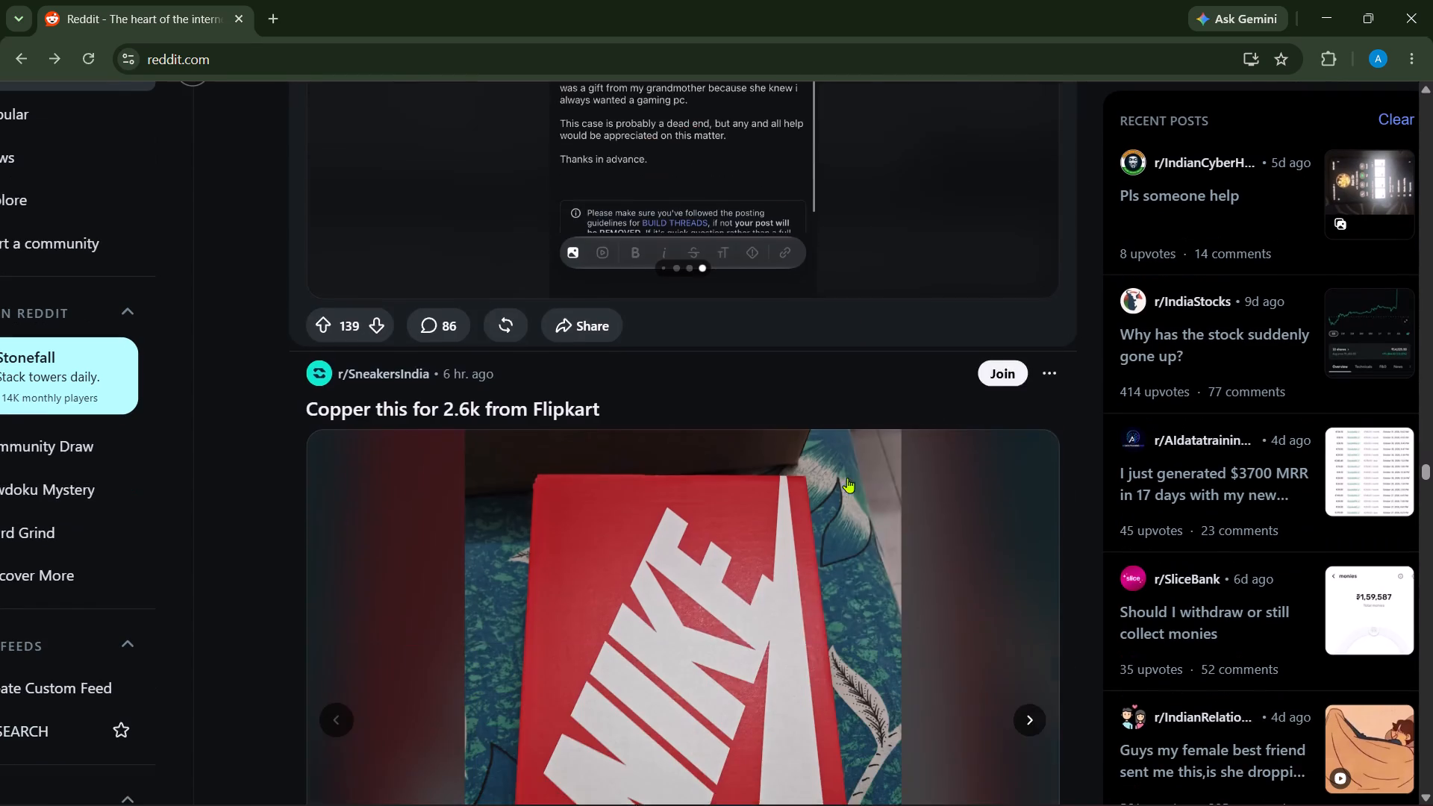
{"action": "scroll", "coordinate": [847, 478], "scroll_direction": "down", "scroll_amount": 3}
{"action": "scroll", "coordinate": [847, 478], "scroll_direction": "up", "scroll_amount": 1}
{"action": "left_click", "coordinate": [1028, 438]}
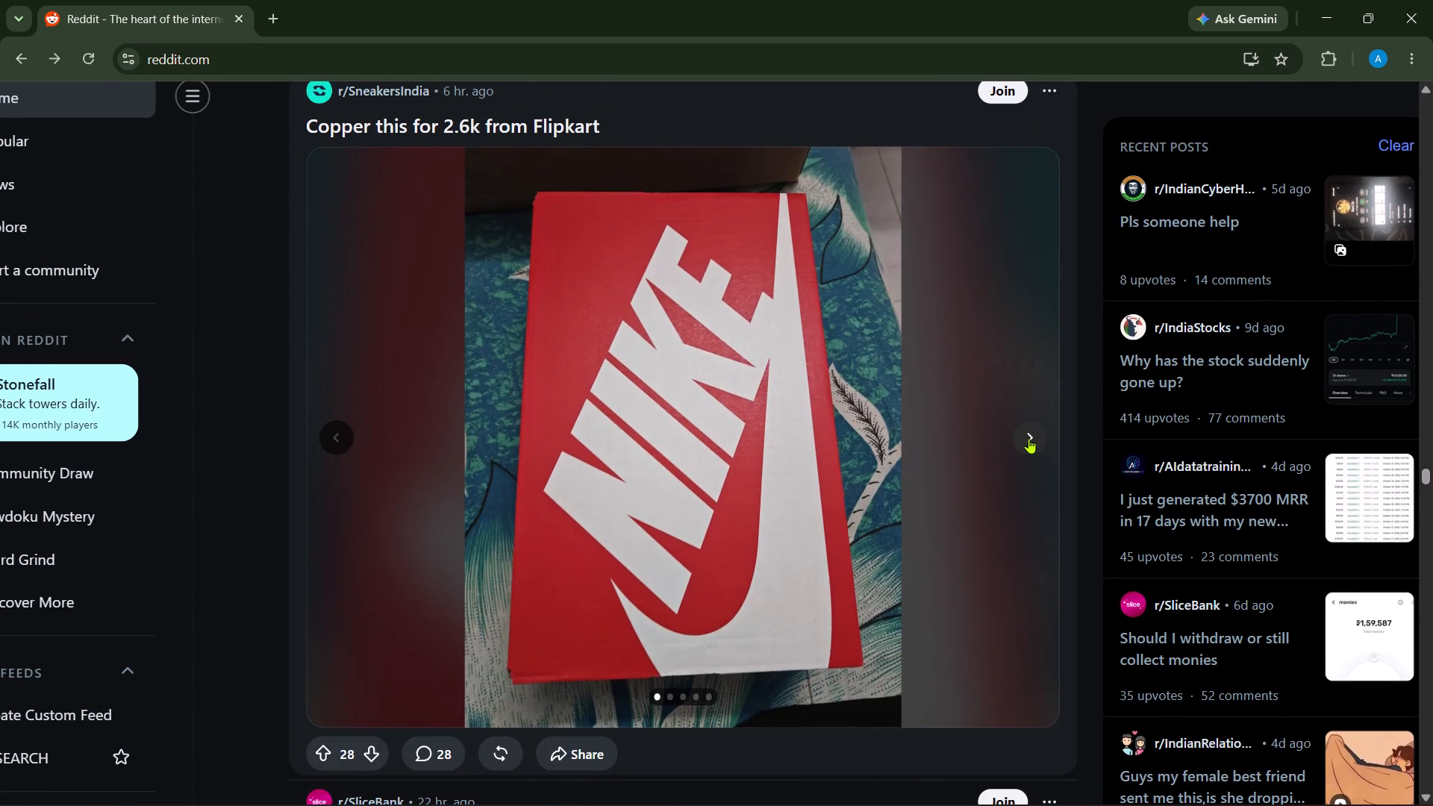
{"action": "left_click", "coordinate": [1028, 438]}
View the r/SliceBank post "Got limit increase update - but hear me out" in the feed and open its full discussion.
{"action": "scroll", "coordinate": [784, 543], "scroll_direction": "down", "scroll_amount": 2}
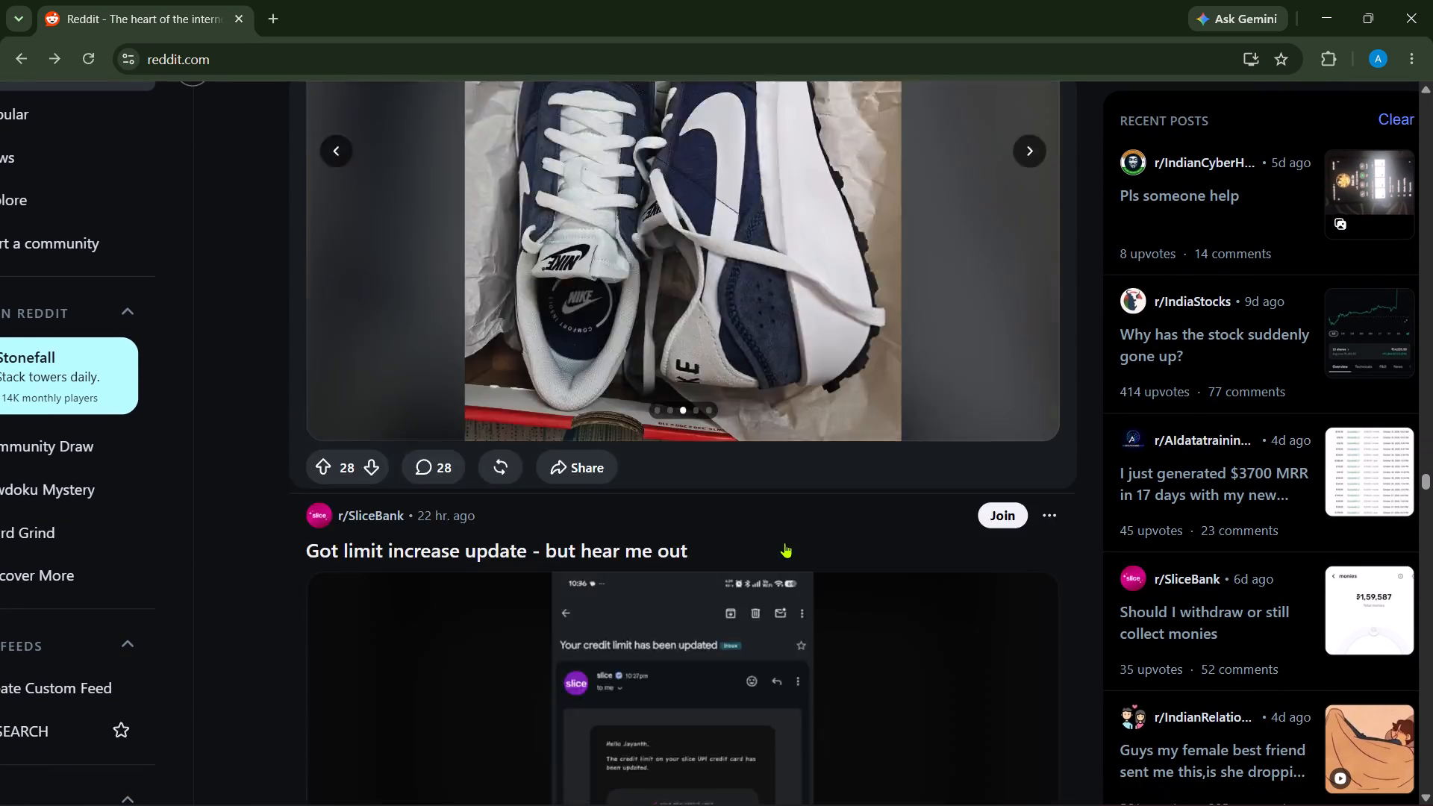
{"action": "scroll", "coordinate": [784, 543], "scroll_direction": "down", "scroll_amount": 5}
{"action": "scroll", "coordinate": [784, 543], "scroll_direction": "up", "scroll_amount": 1}
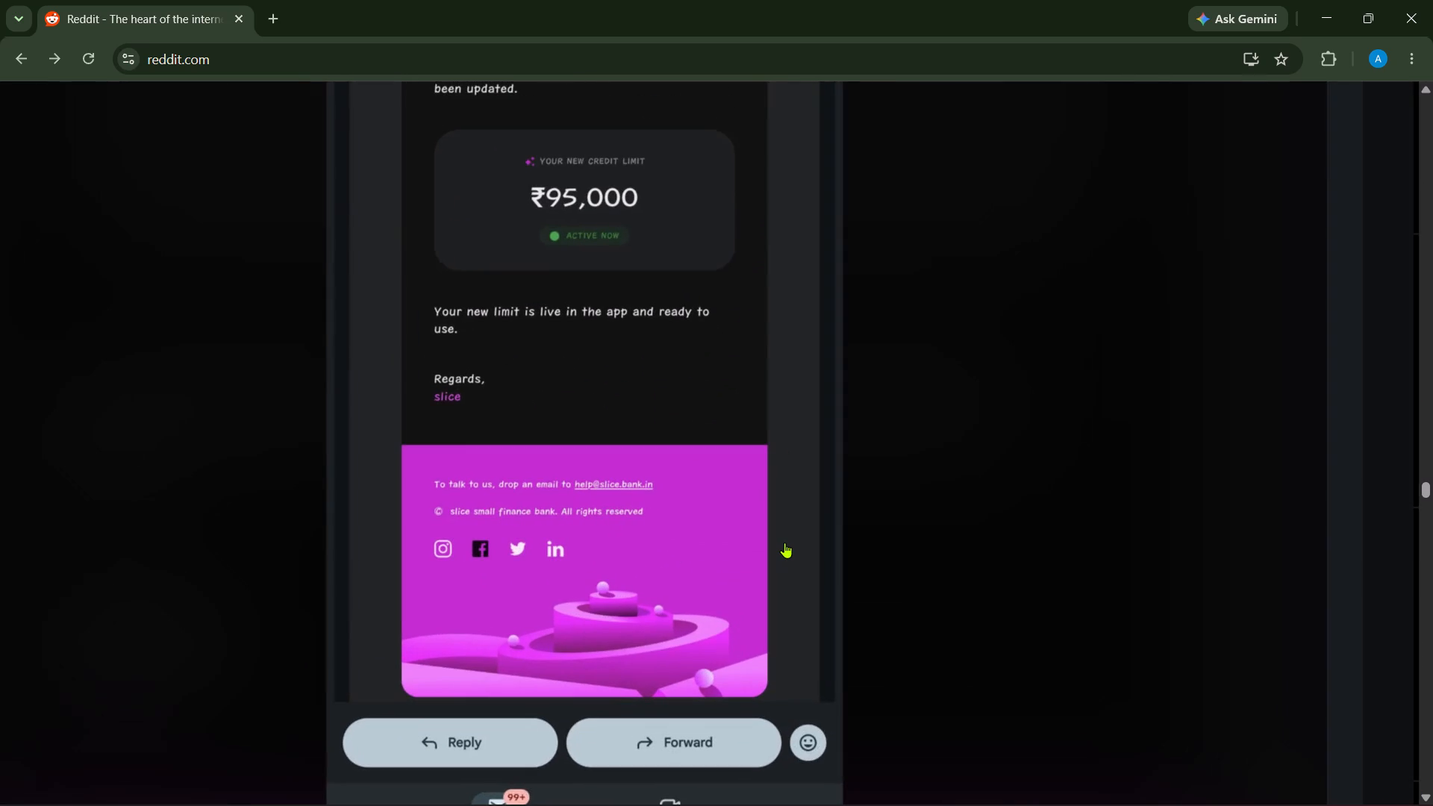
{"action": "scroll", "coordinate": [784, 543], "scroll_direction": "up", "scroll_amount": 1}
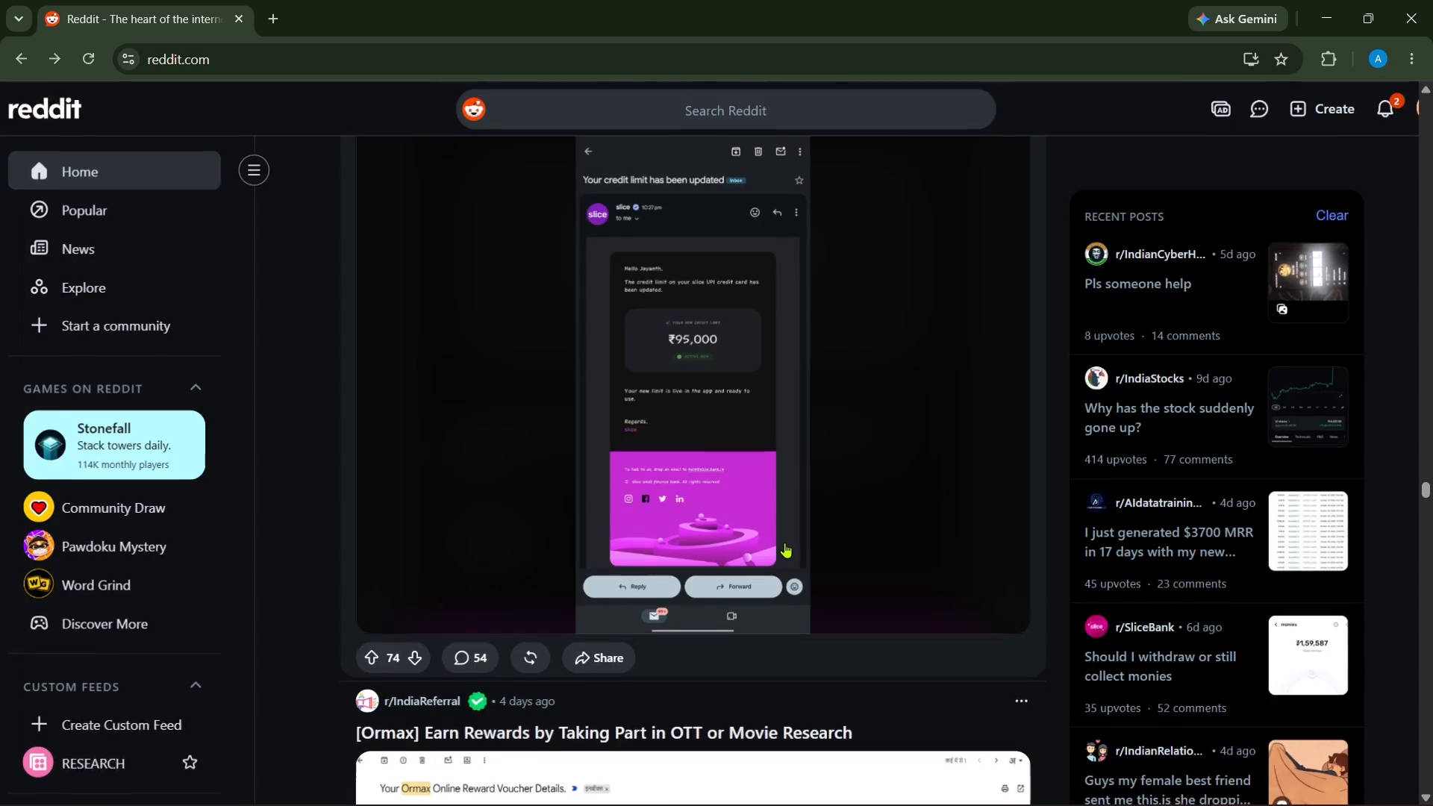
{"action": "scroll", "coordinate": [784, 543], "scroll_direction": "up", "scroll_amount": 3}
{"action": "scroll", "coordinate": [784, 543], "scroll_direction": "down", "scroll_amount": 3}
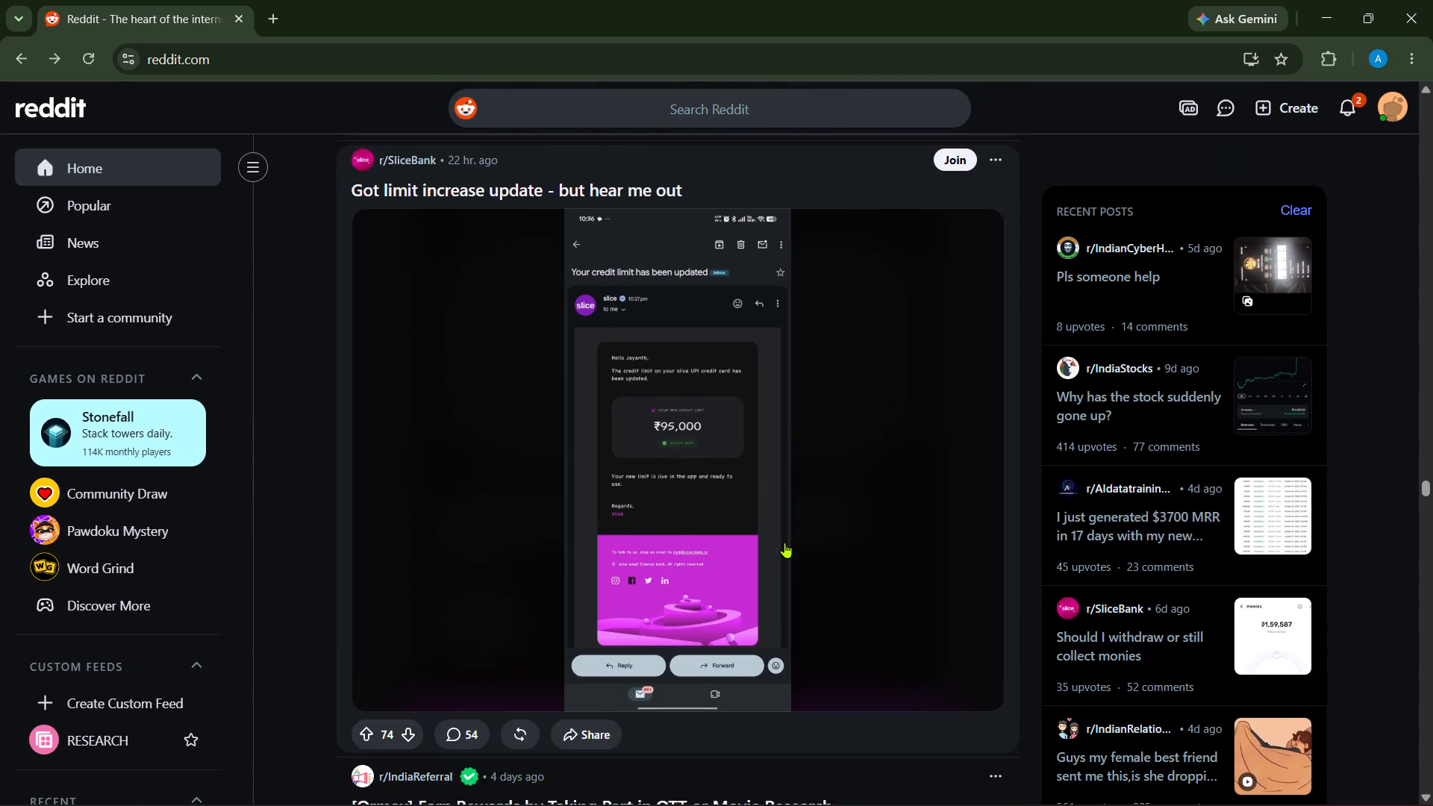
{"action": "scroll", "coordinate": [784, 543], "scroll_direction": "down", "scroll_amount": 1}
{"action": "left_click", "coordinate": [466, 675]}
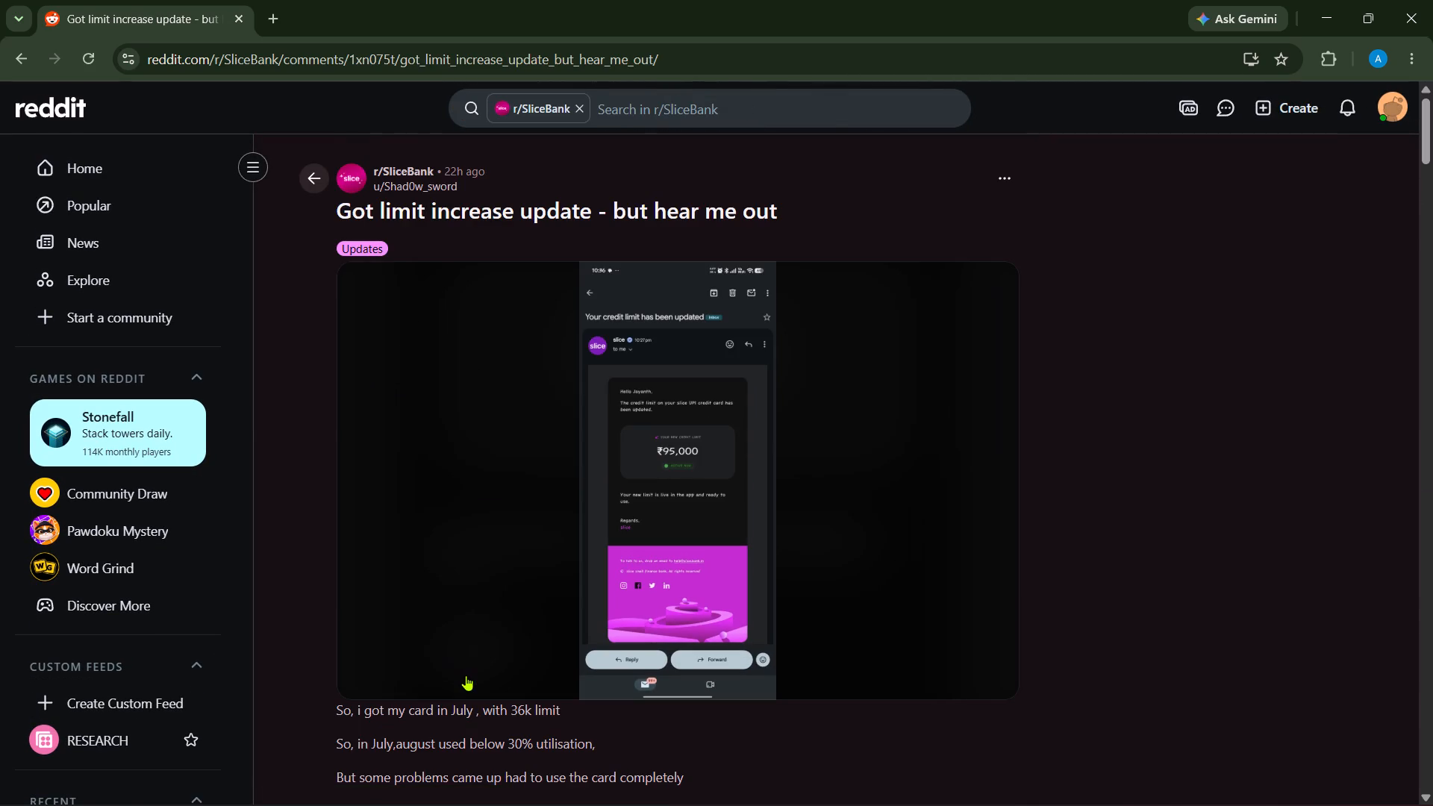
Read the credit limit post's full text and its first comments, and return to the home feed.
{"action": "scroll", "coordinate": [466, 675], "scroll_direction": "down", "scroll_amount": 2}
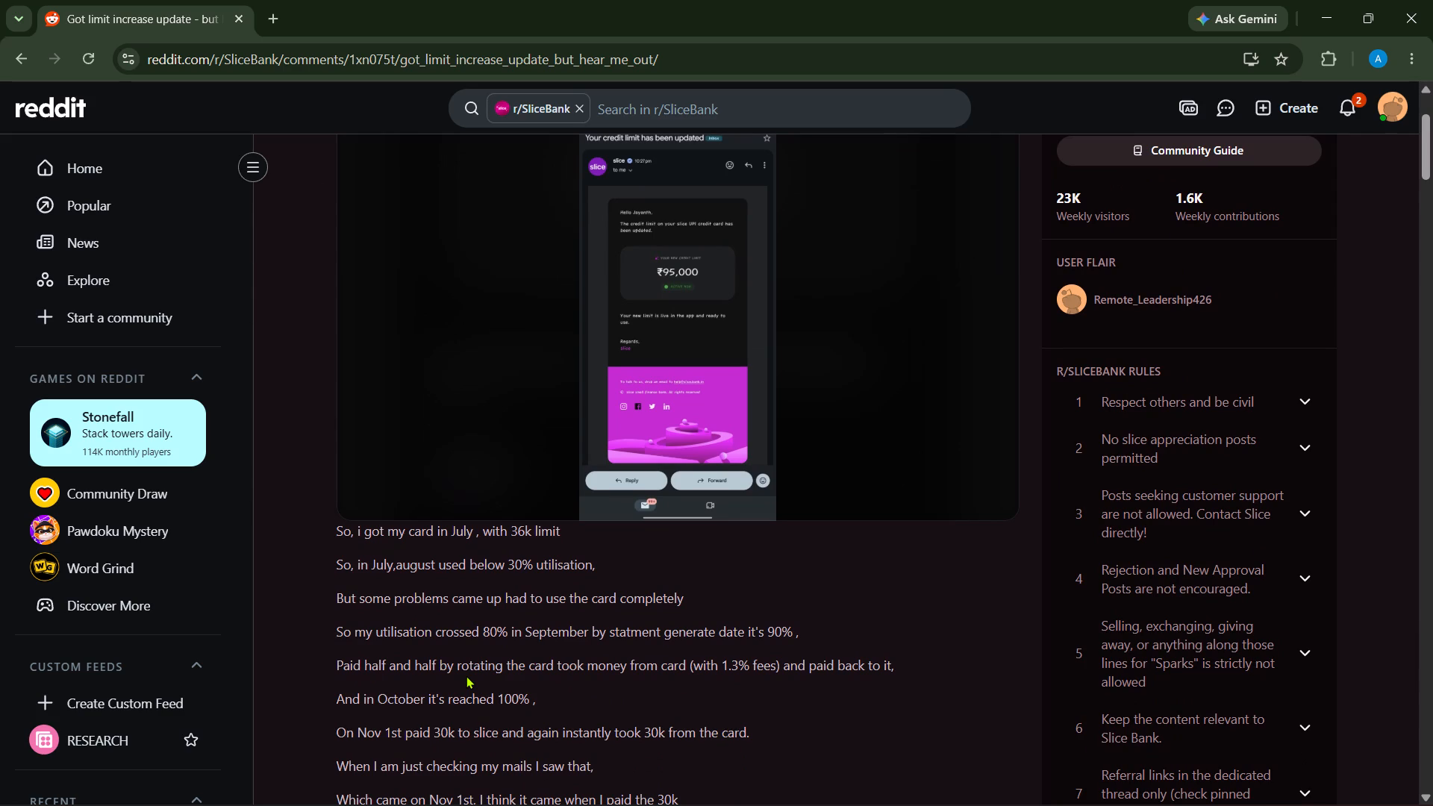
{"action": "scroll", "coordinate": [466, 675], "scroll_direction": "down", "scroll_amount": 1}
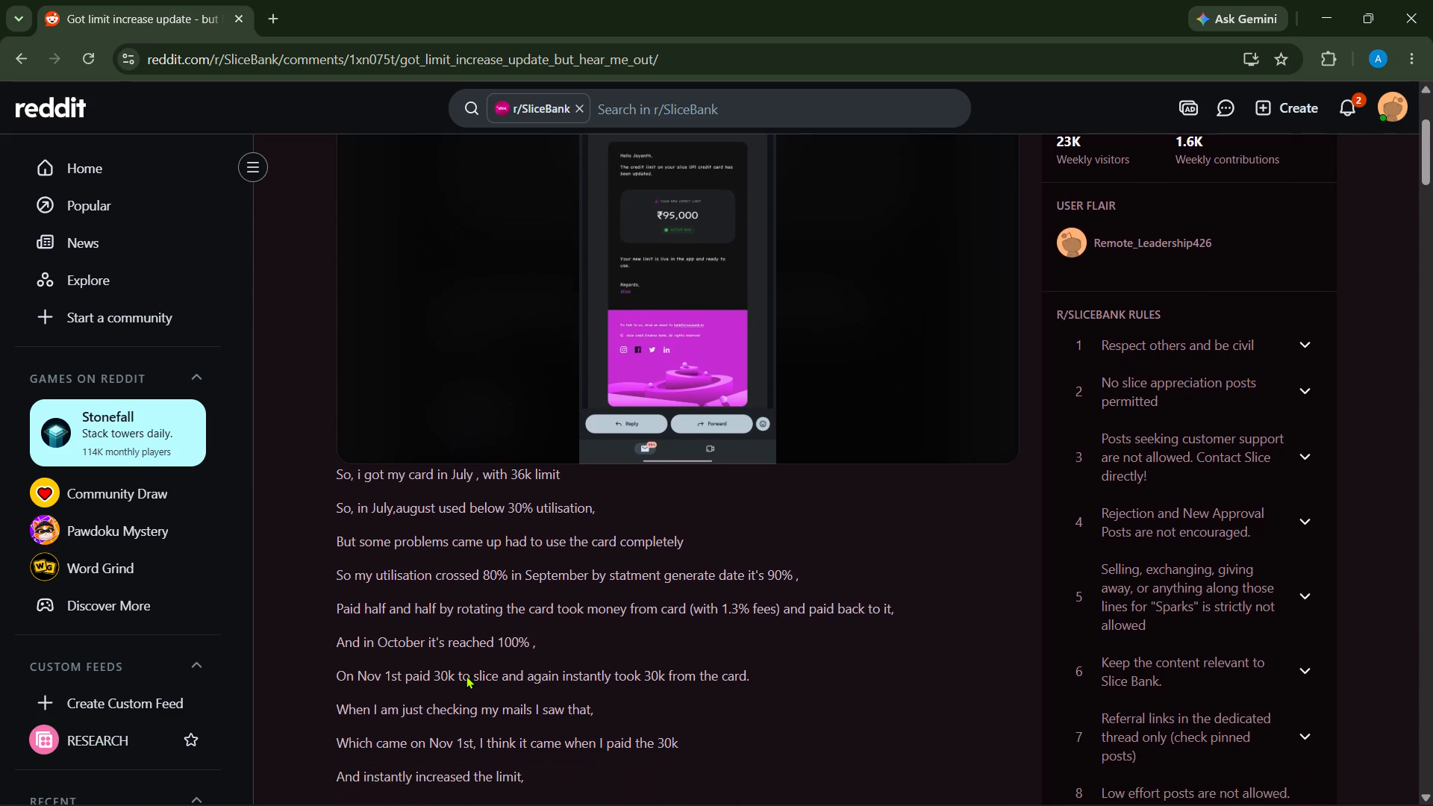
{"action": "scroll", "coordinate": [466, 675], "scroll_direction": "down", "scroll_amount": 2}
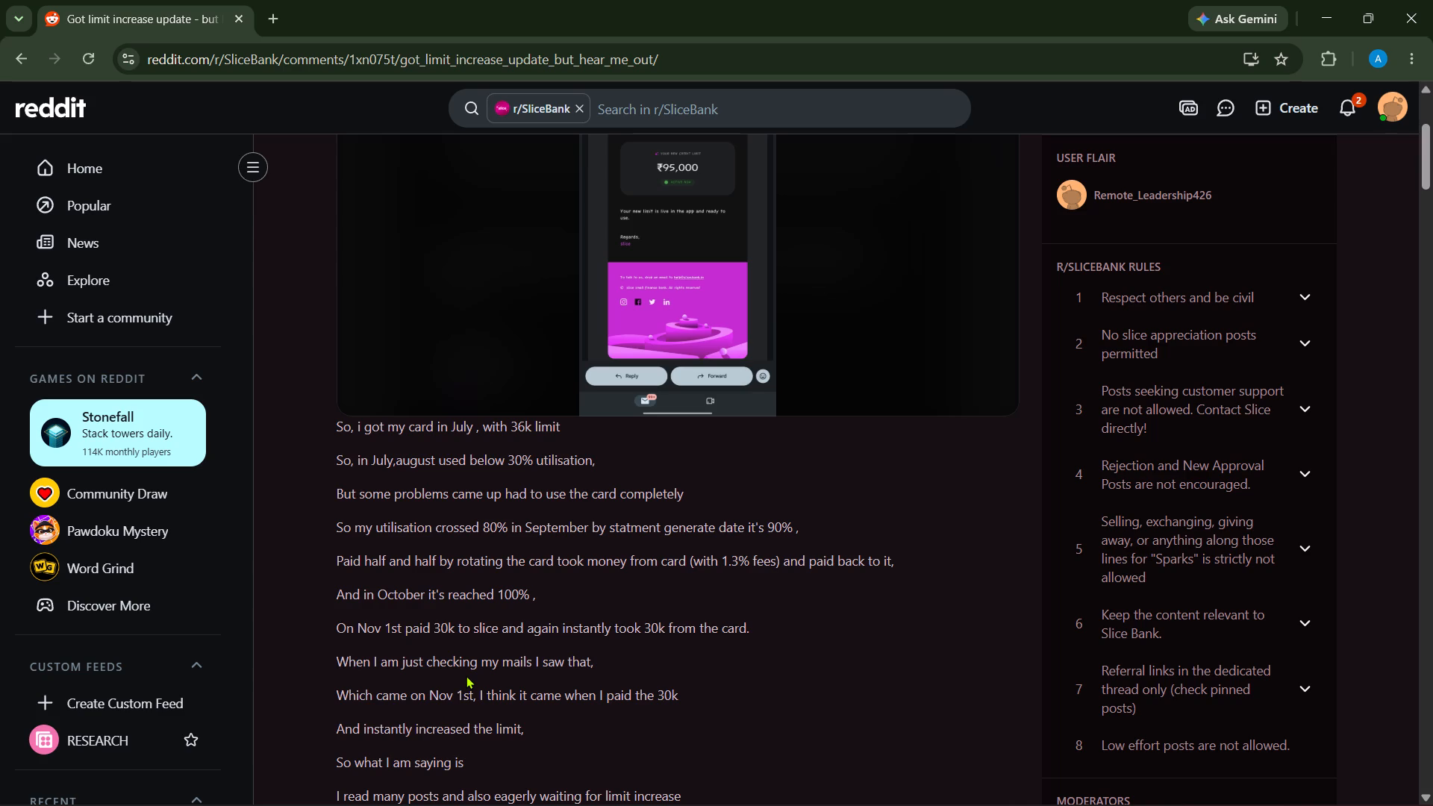
{"action": "scroll", "coordinate": [466, 675], "scroll_direction": "down", "scroll_amount": 1}
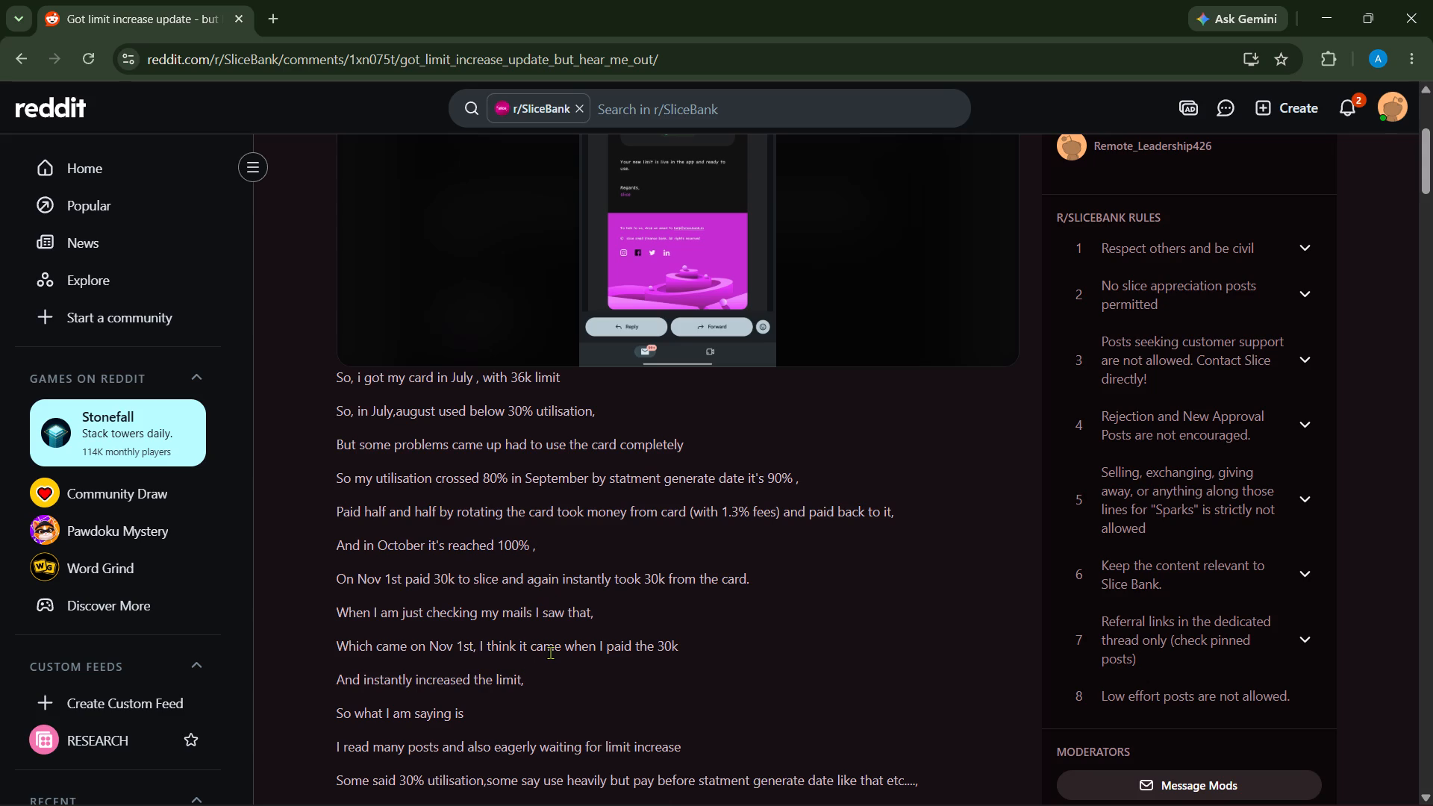
{"action": "scroll", "coordinate": [647, 676], "scroll_direction": "down", "scroll_amount": 3}
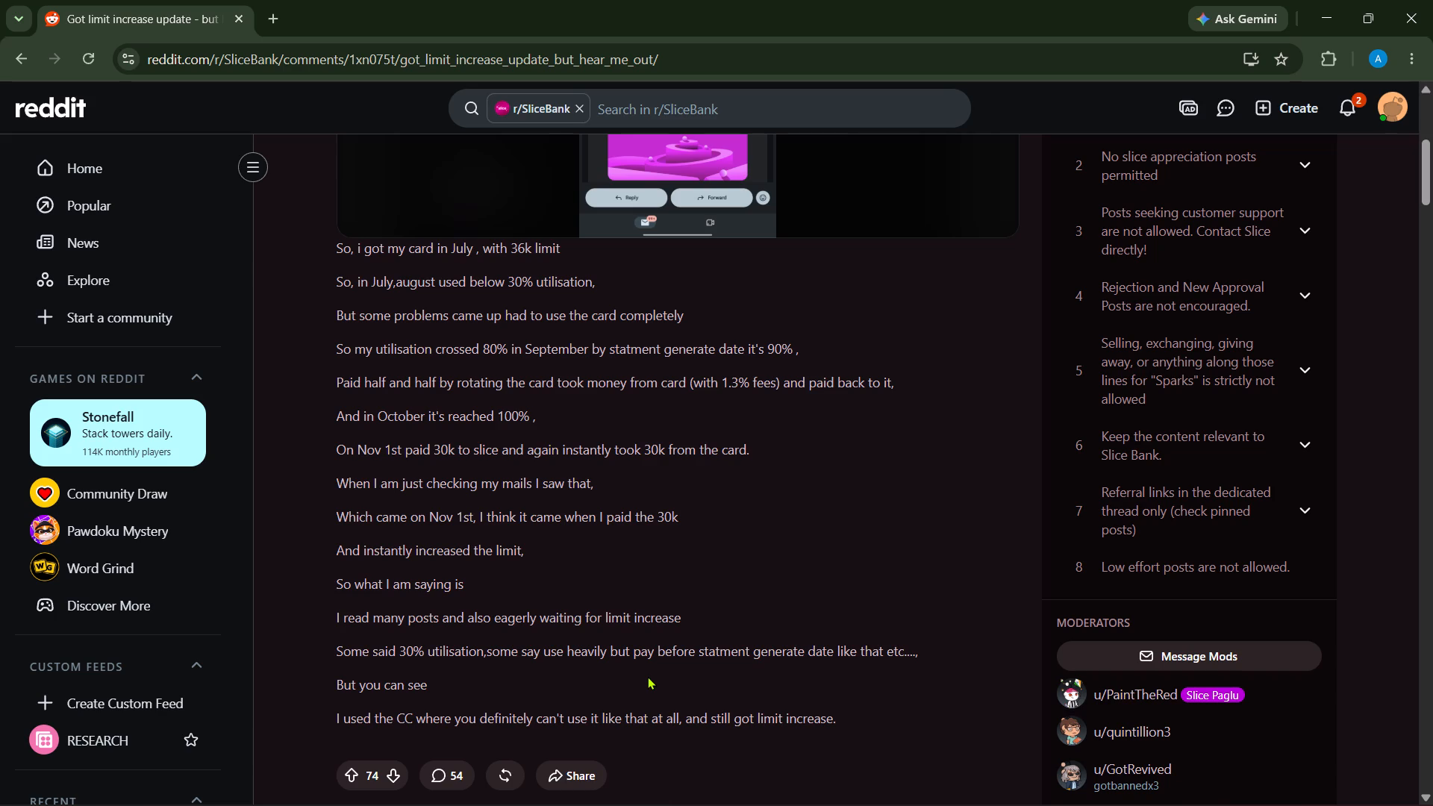
{"action": "scroll", "coordinate": [647, 676], "scroll_direction": "down", "scroll_amount": 1}
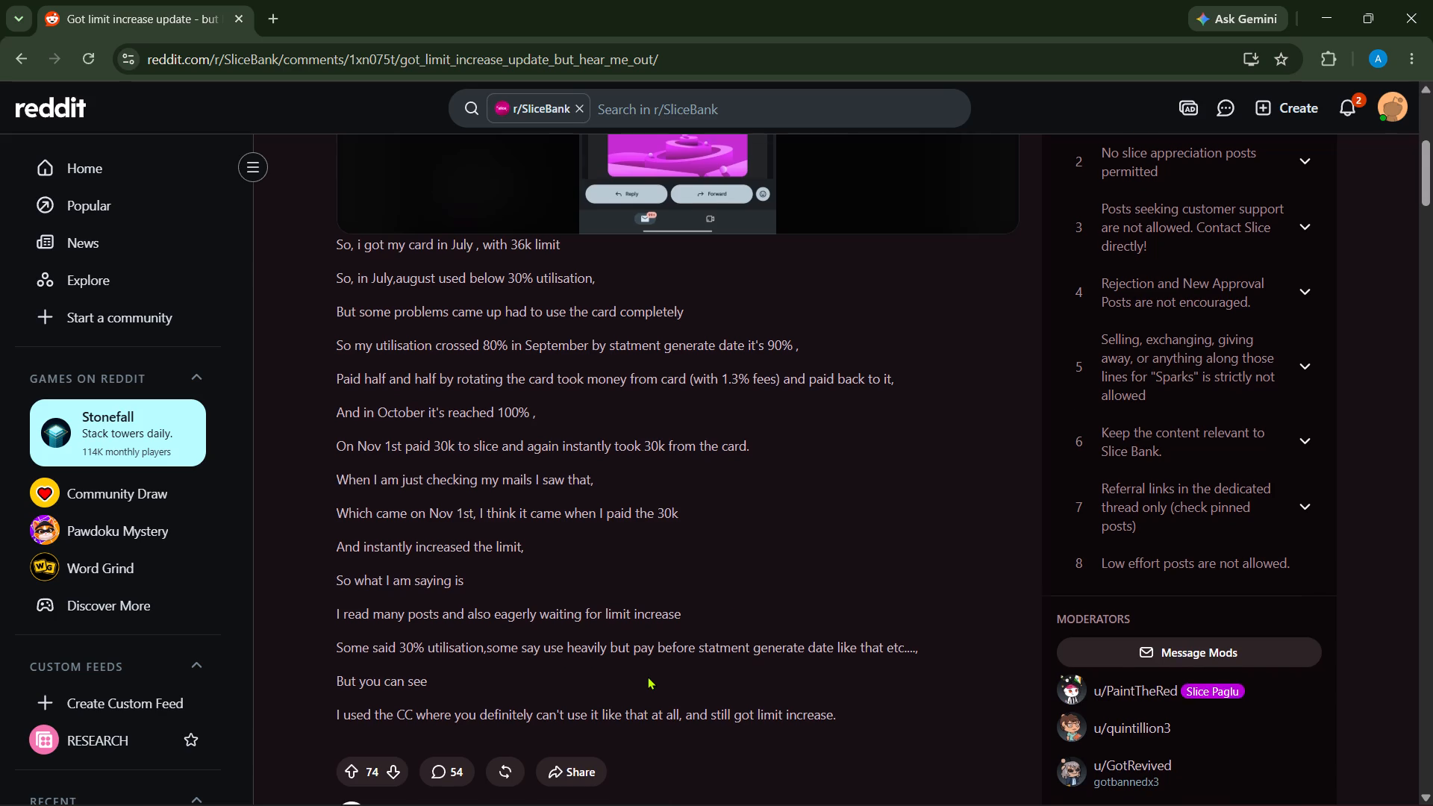
{"action": "scroll", "coordinate": [647, 676], "scroll_direction": "down", "scroll_amount": 1}
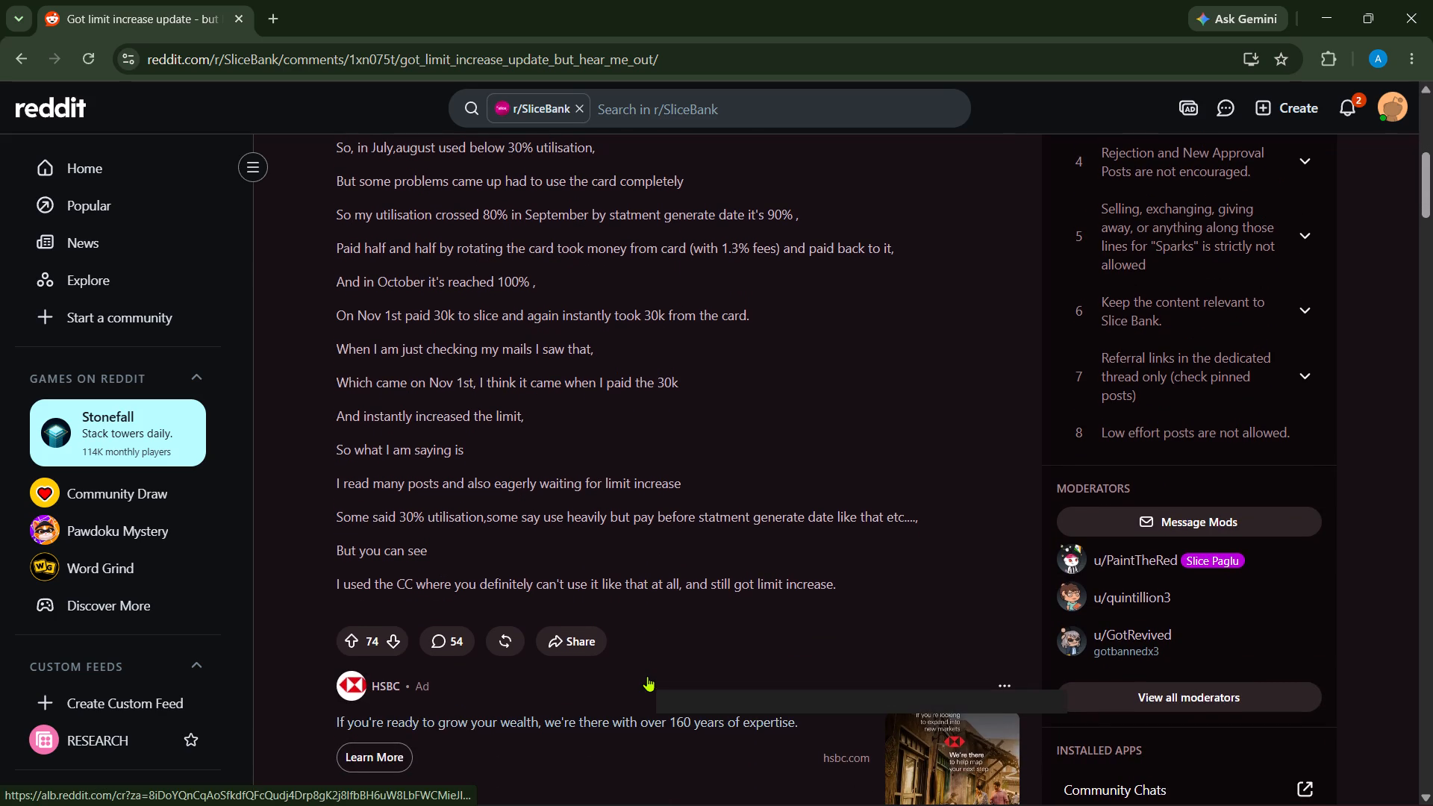
{"action": "scroll", "coordinate": [647, 676], "scroll_direction": "down", "scroll_amount": 6}
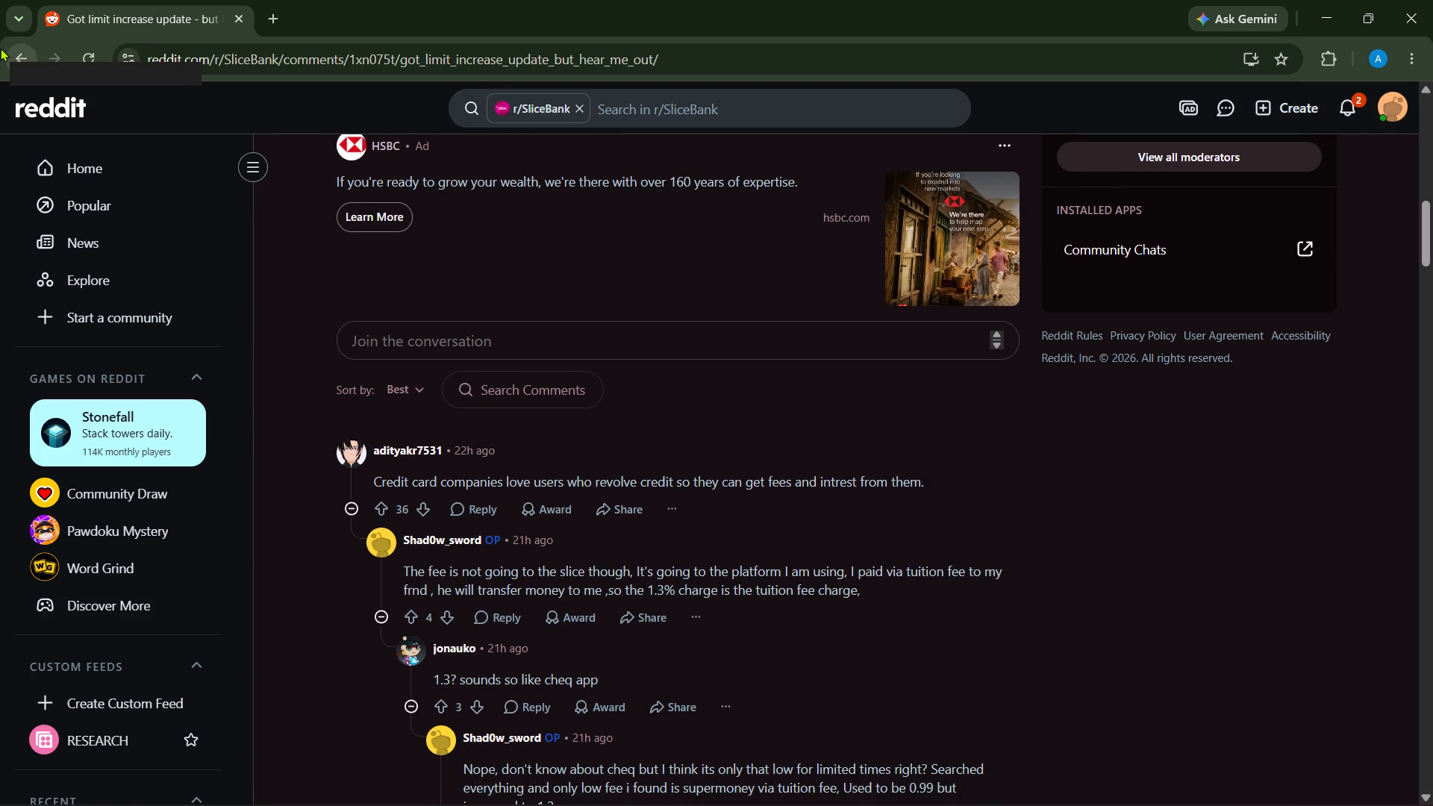
{"action": "left_click", "coordinate": [17, 51]}
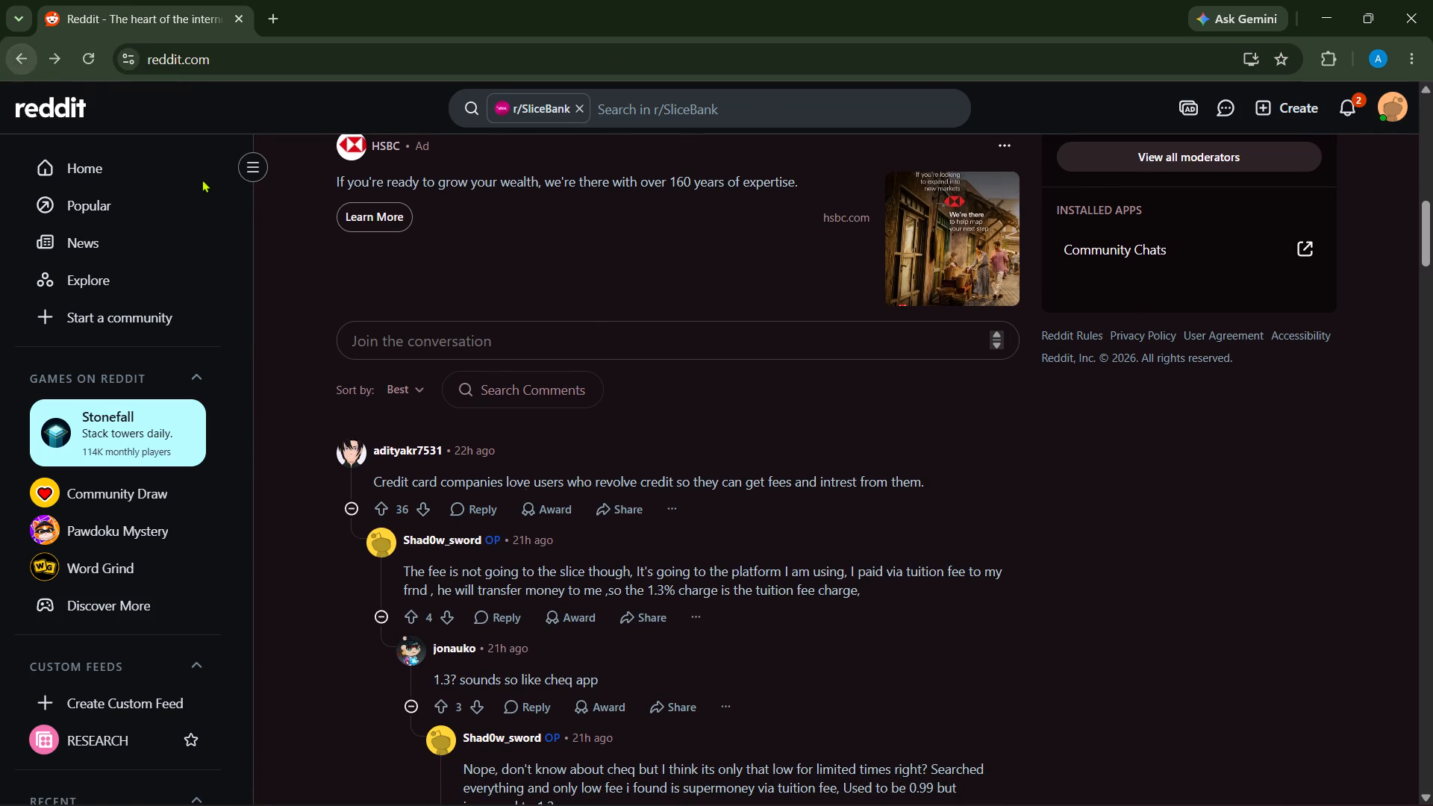
Browse the home feed's posts on Ormax rewards, the "Hate crime against my car" report and the Nitro vs LOQ laptop comparison.
{"action": "scroll", "coordinate": [604, 580], "scroll_direction": "down", "scroll_amount": 6}
{"action": "scroll", "coordinate": [604, 580], "scroll_direction": "up", "scroll_amount": 1}
{"action": "scroll", "coordinate": [604, 580], "scroll_direction": "down", "scroll_amount": 1}
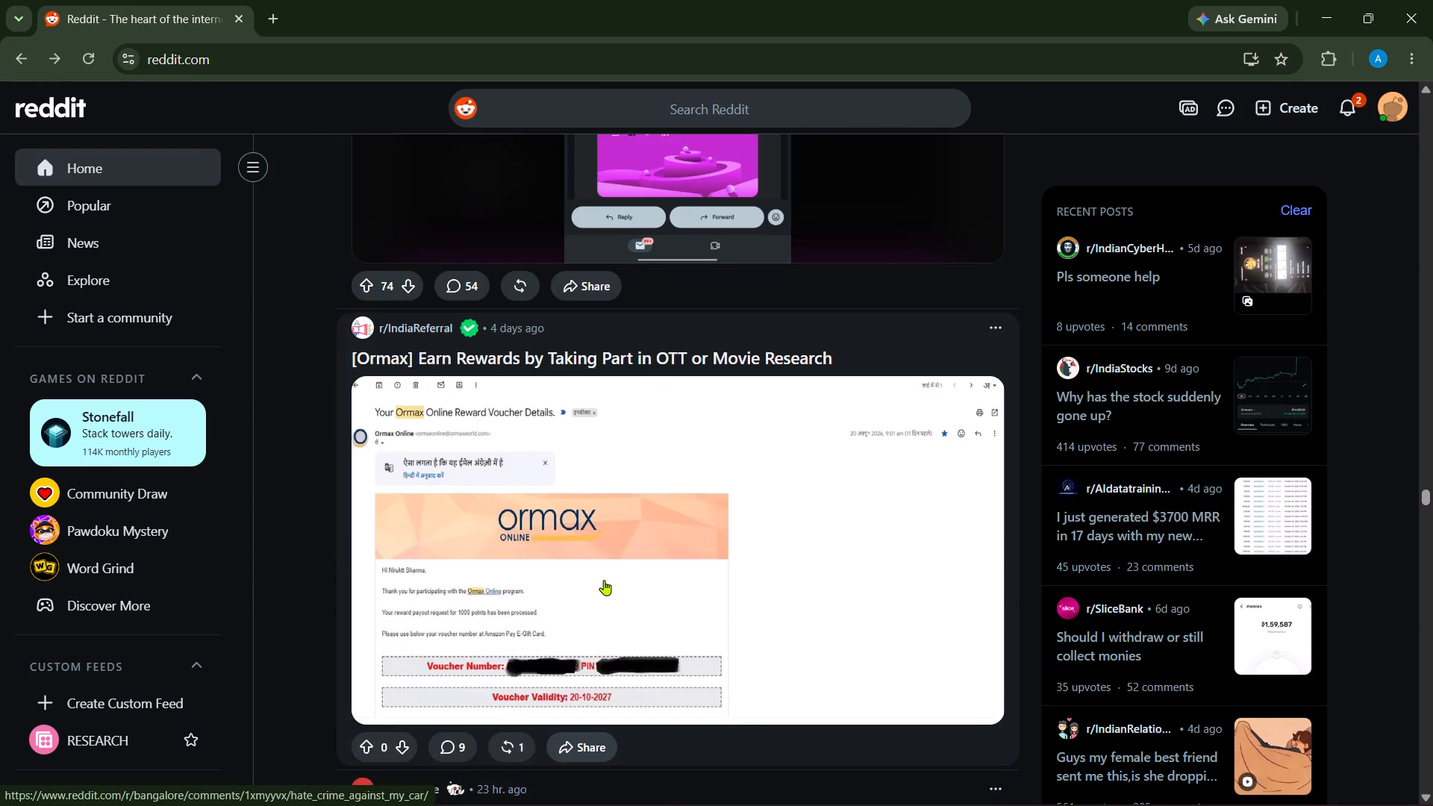
{"action": "scroll", "coordinate": [604, 580], "scroll_direction": "down", "scroll_amount": 4}
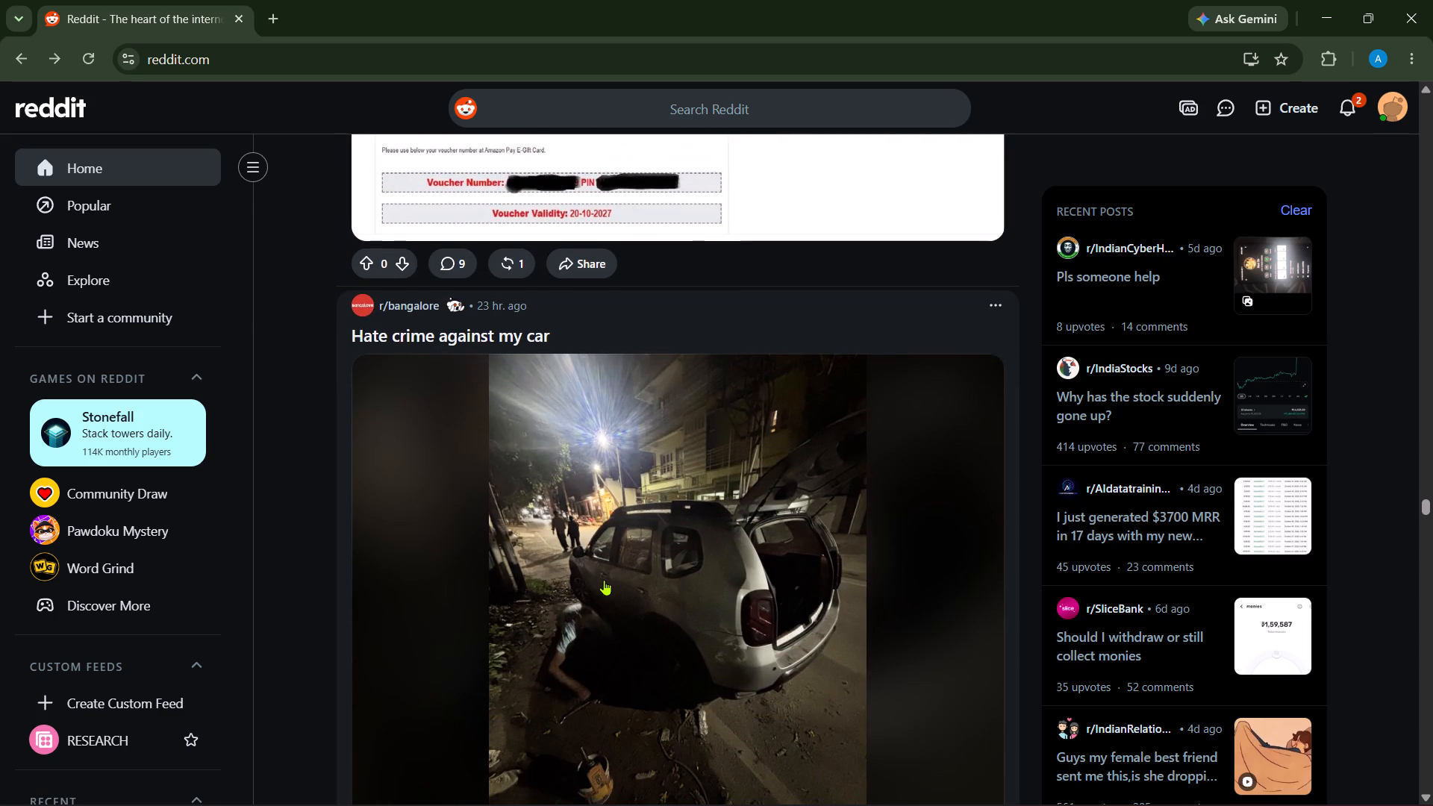
{"action": "scroll", "coordinate": [604, 580], "scroll_direction": "down", "scroll_amount": 2}
{"action": "scroll", "coordinate": [604, 580], "scroll_direction": "up", "scroll_amount": 5}
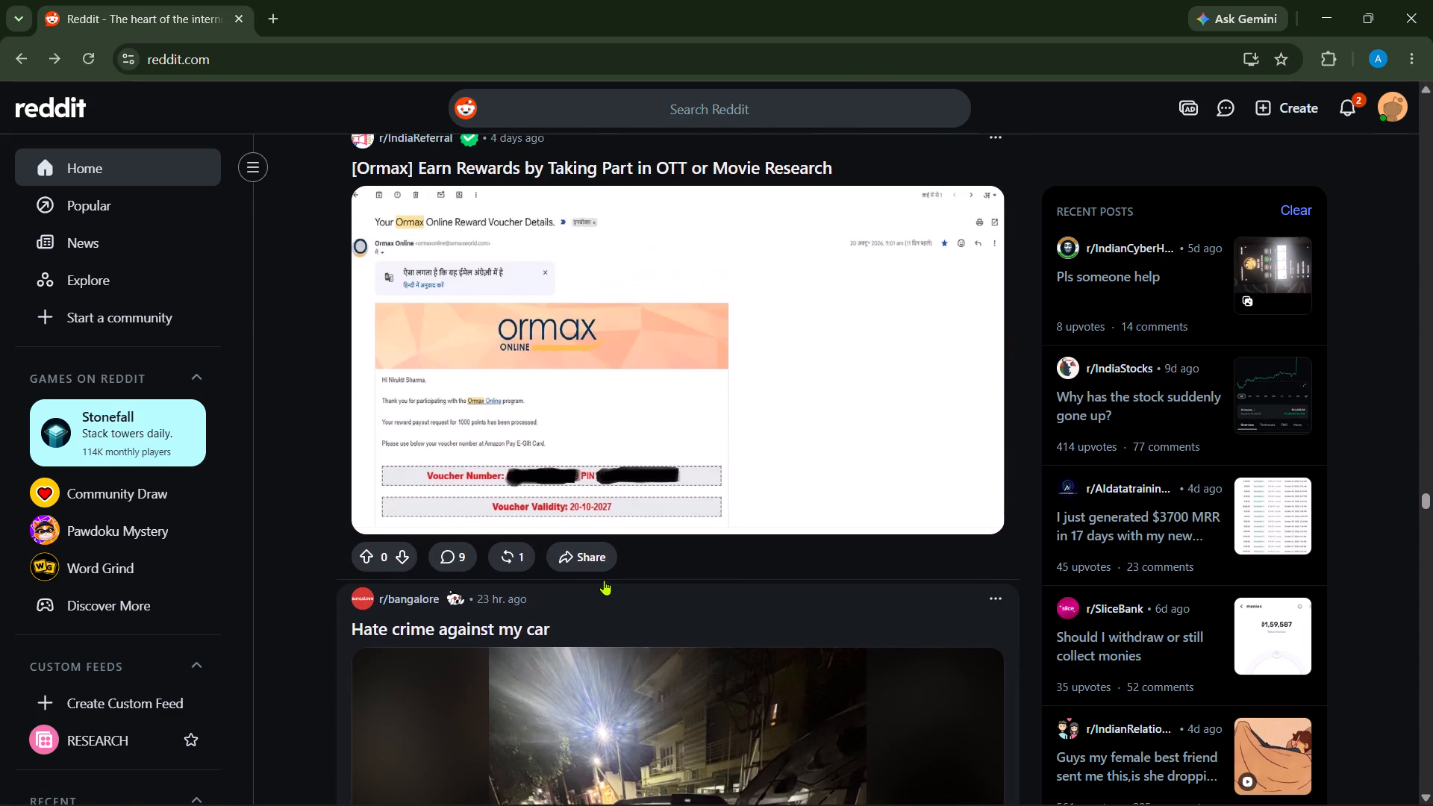
{"action": "scroll", "coordinate": [604, 580], "scroll_direction": "up", "scroll_amount": 1}
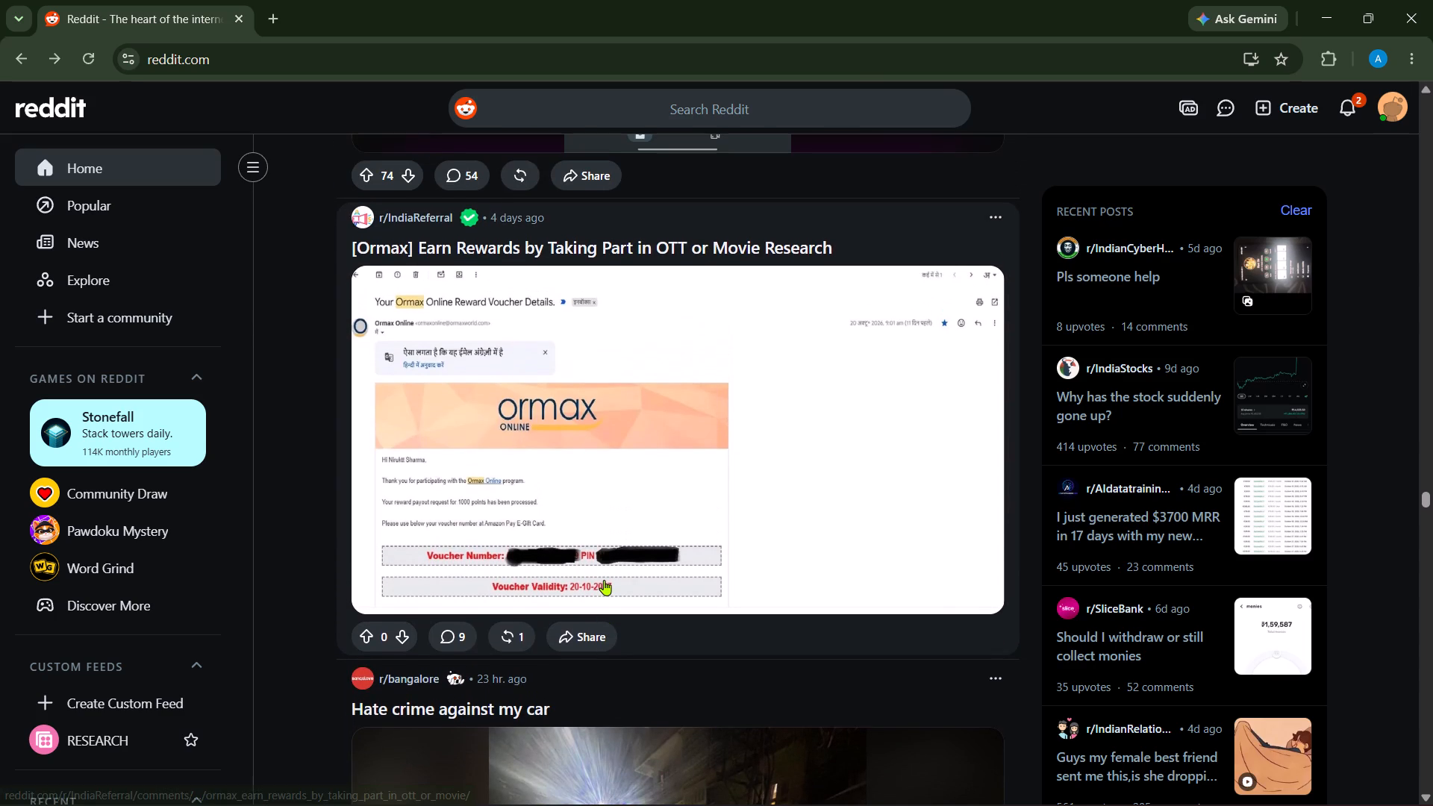
{"action": "scroll", "coordinate": [604, 580], "scroll_direction": "down", "scroll_amount": 6}
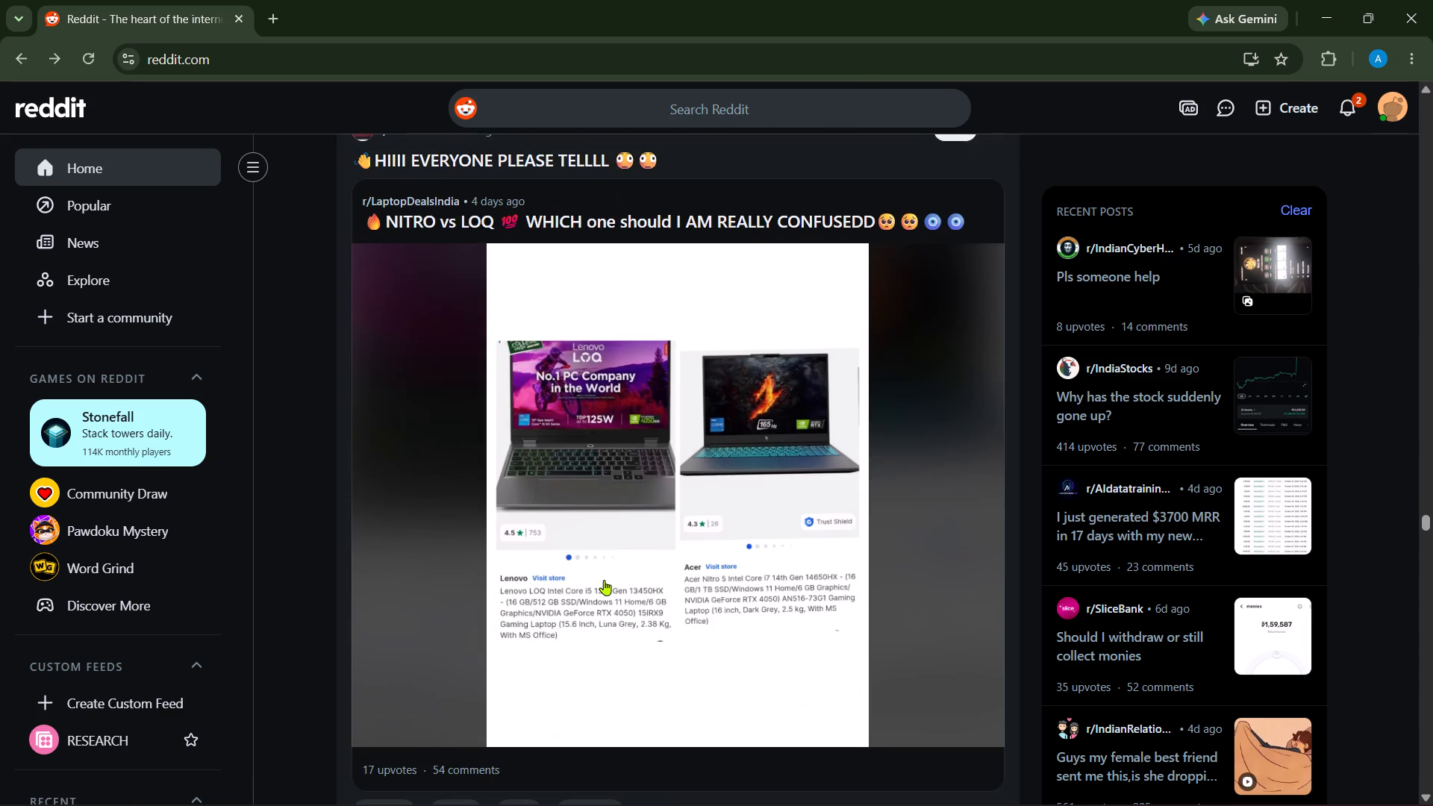
{"action": "scroll", "coordinate": [604, 580], "scroll_direction": "down", "scroll_amount": 2}
{"action": "scroll", "coordinate": [604, 580], "scroll_direction": "up", "scroll_amount": 4}
{"action": "scroll", "coordinate": [604, 580], "scroll_direction": "down", "scroll_amount": 1}
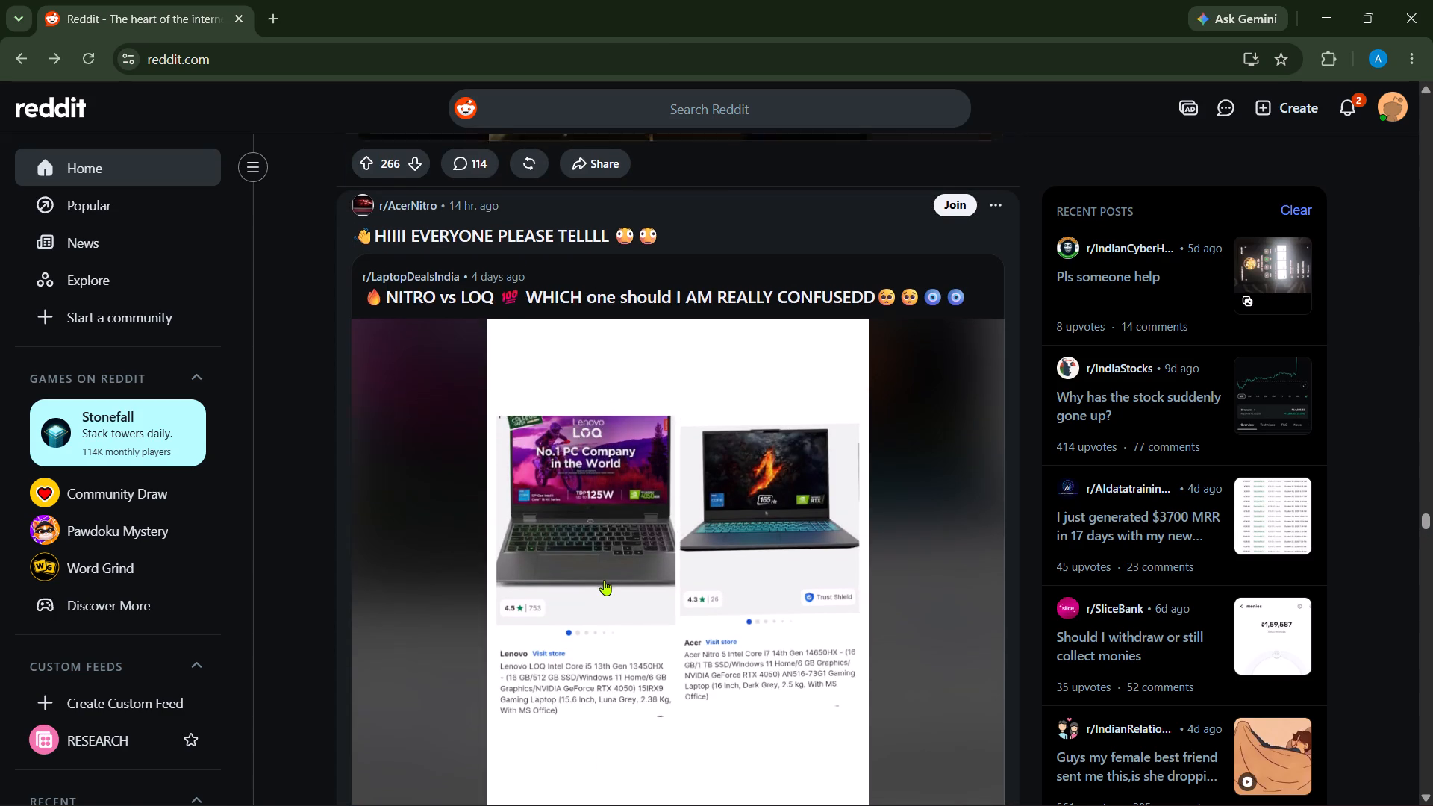
{"action": "scroll", "coordinate": [604, 580], "scroll_direction": "down", "scroll_amount": 3}
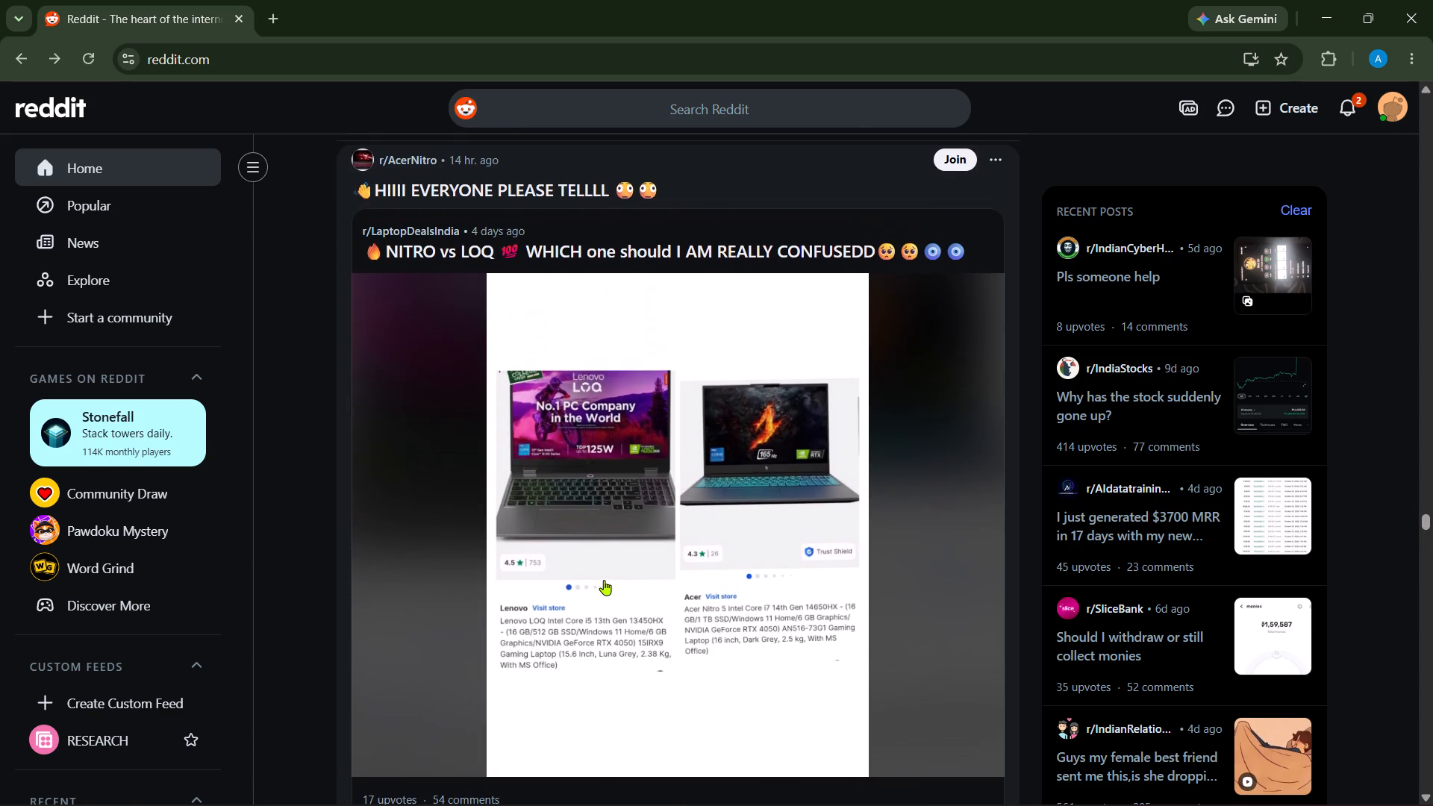
Skim the home feed further, from the UX design job market post down to the r/blender scene rating post.
{"action": "scroll", "coordinate": [604, 580], "scroll_direction": "down", "scroll_amount": 4}
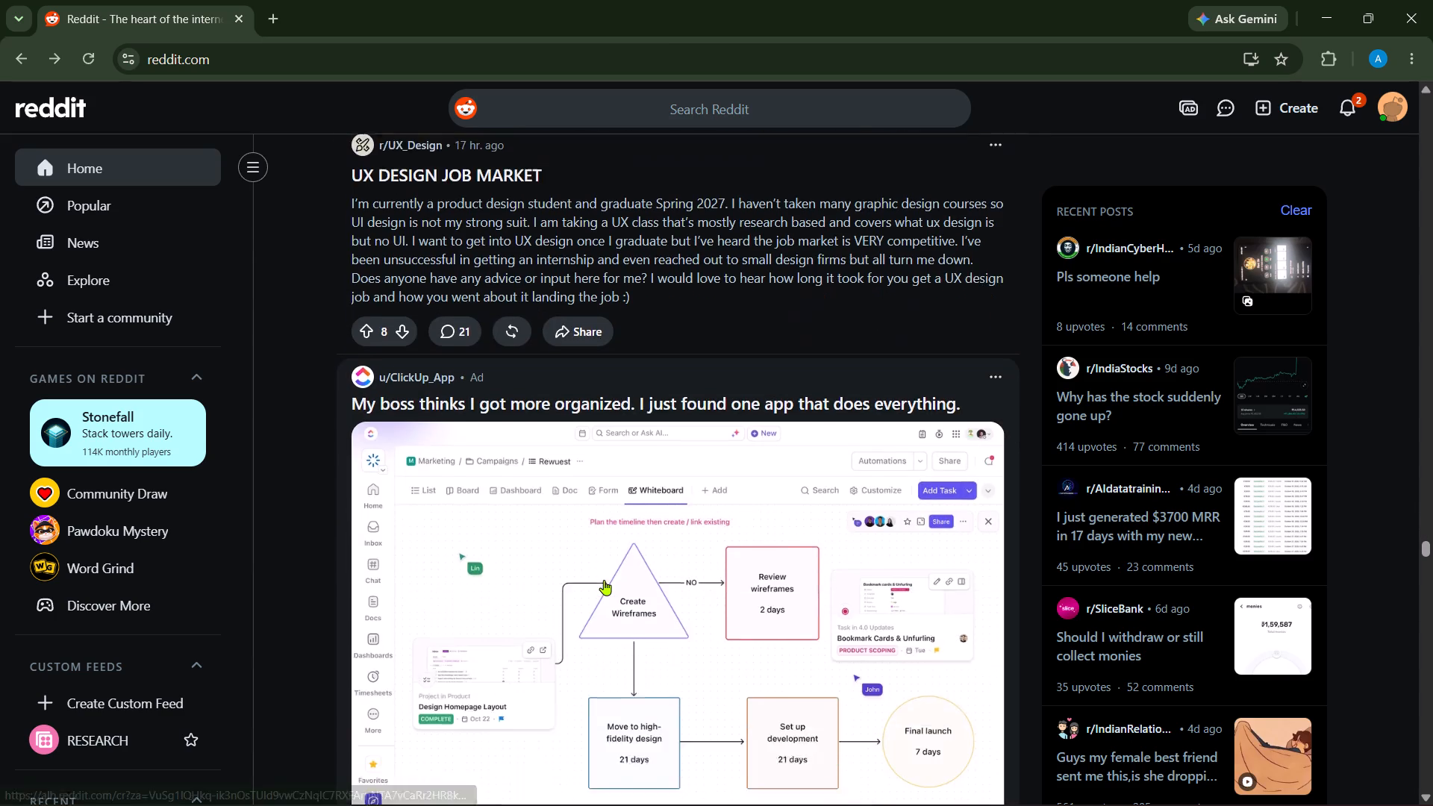
{"action": "scroll", "coordinate": [604, 580], "scroll_direction": "down", "scroll_amount": 8}
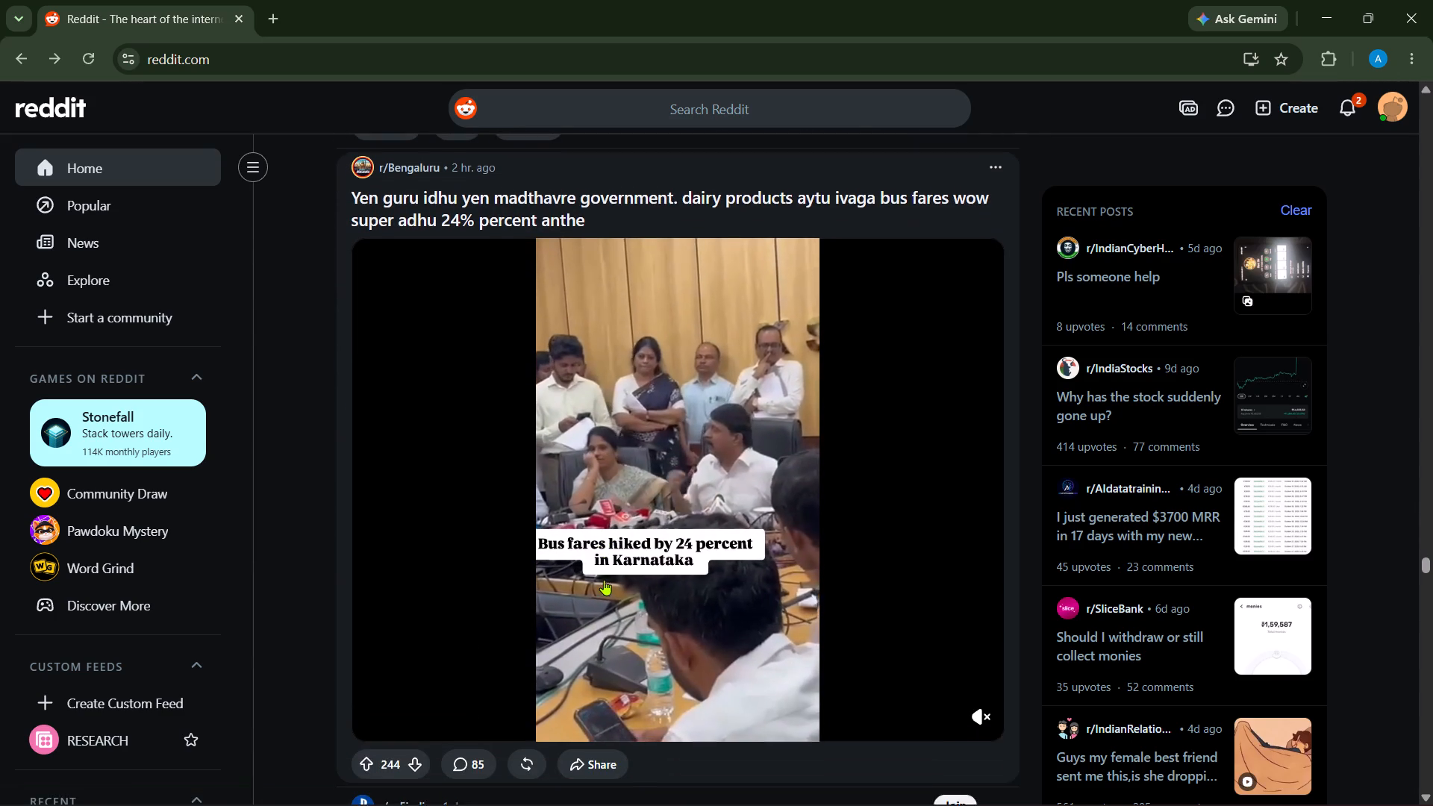
{"action": "scroll", "coordinate": [604, 580], "scroll_direction": "down", "scroll_amount": 3}
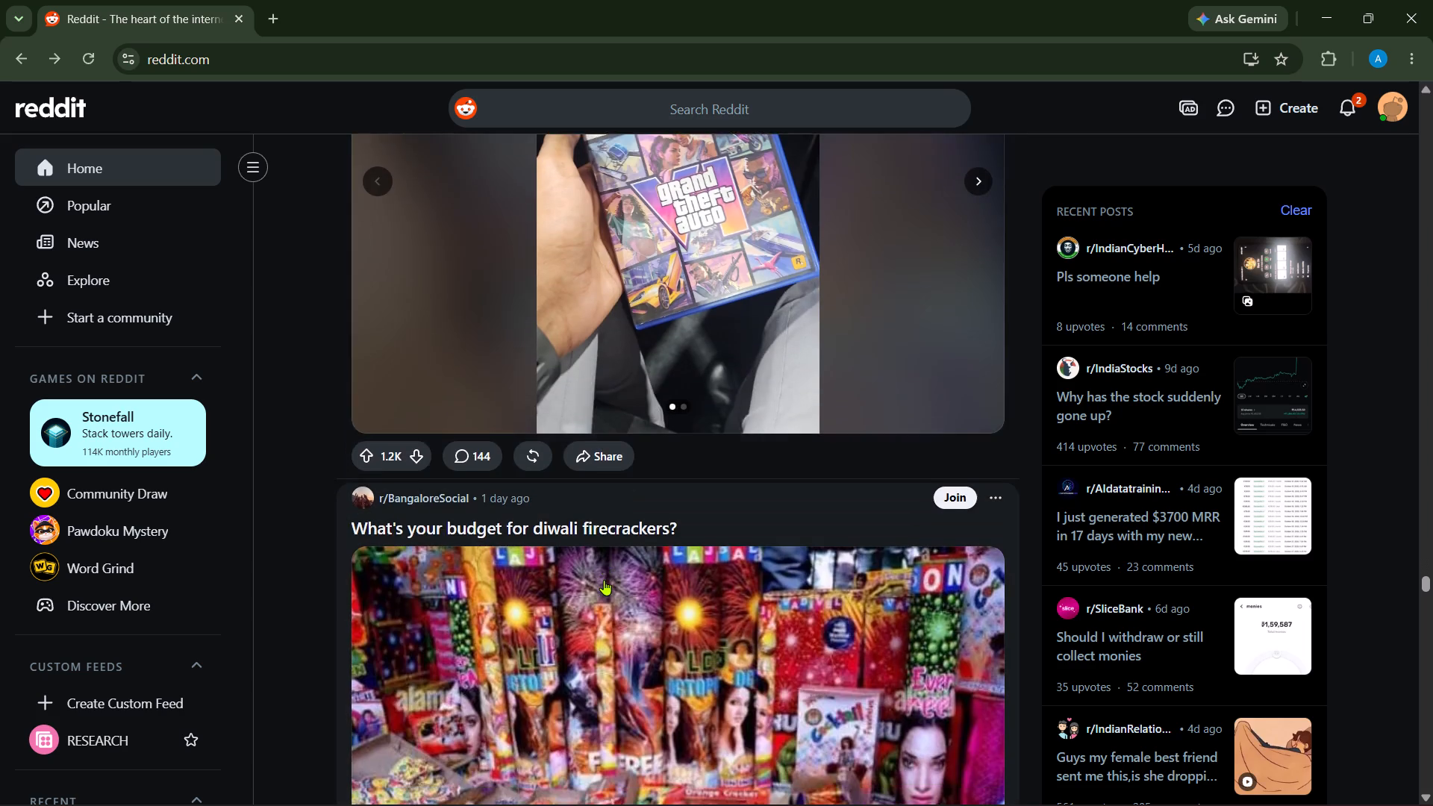
{"action": "scroll", "coordinate": [604, 580], "scroll_direction": "down", "scroll_amount": 6}
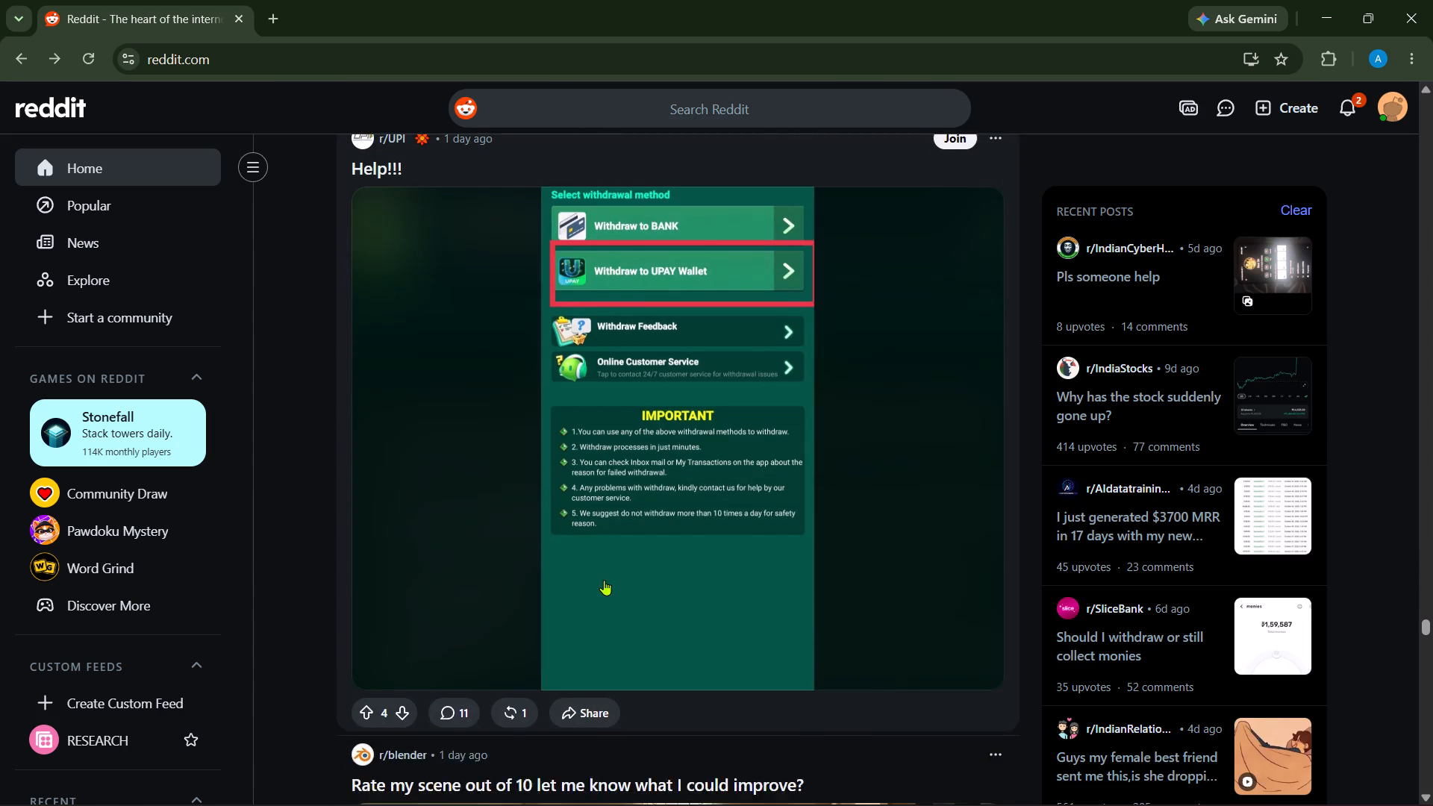
{"action": "scroll", "coordinate": [604, 580], "scroll_direction": "up", "scroll_amount": 2}
{"action": "scroll", "coordinate": [604, 580], "scroll_direction": "down", "scroll_amount": 4}
{"action": "scroll", "coordinate": [604, 580], "scroll_direction": "up", "scroll_amount": 1}
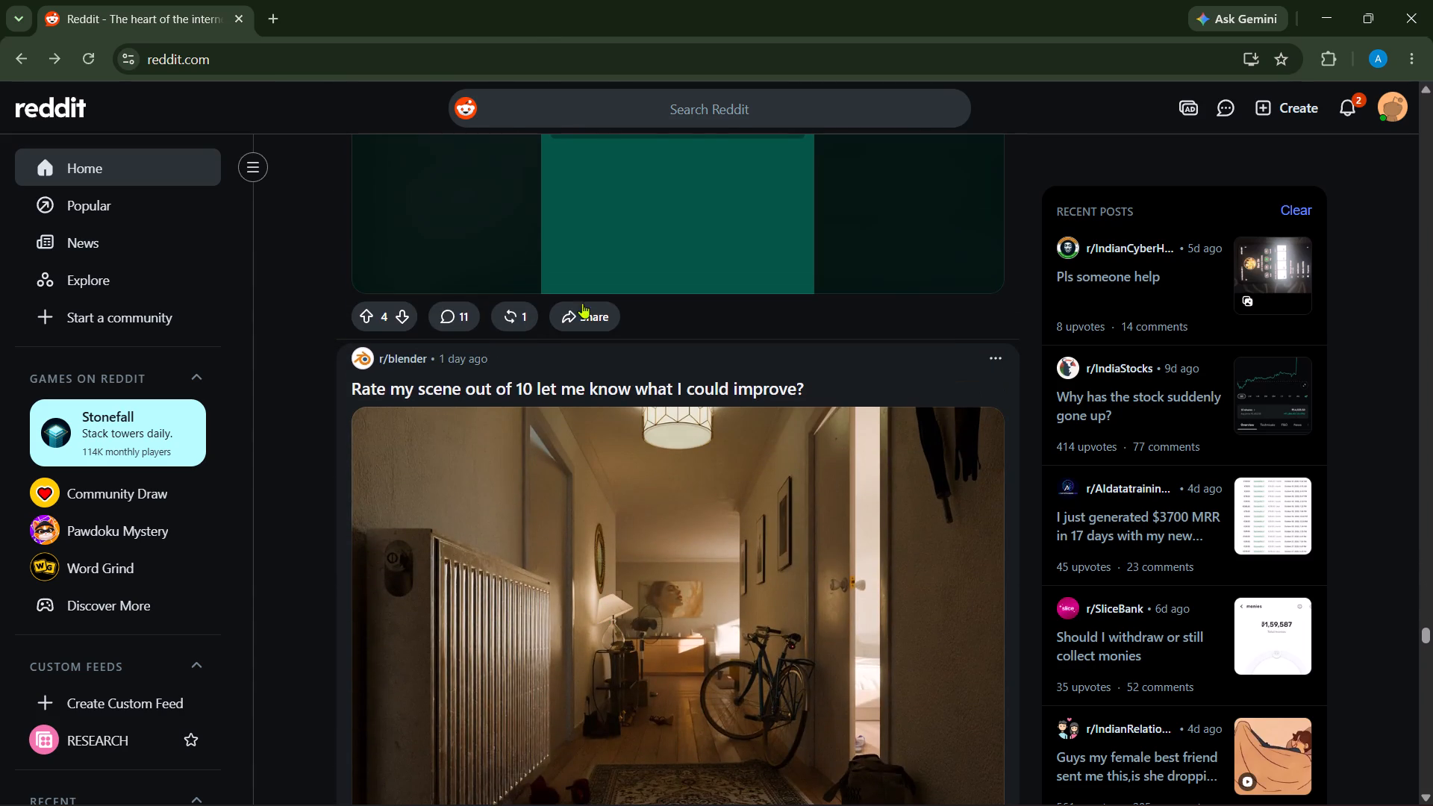
Search Reddit for "spotify" and open the r/spotify community.
{"action": "left_click", "coordinate": [512, 114]}
{"action": "type", "text": "spotify"}
{"action": "key", "text": "space"}
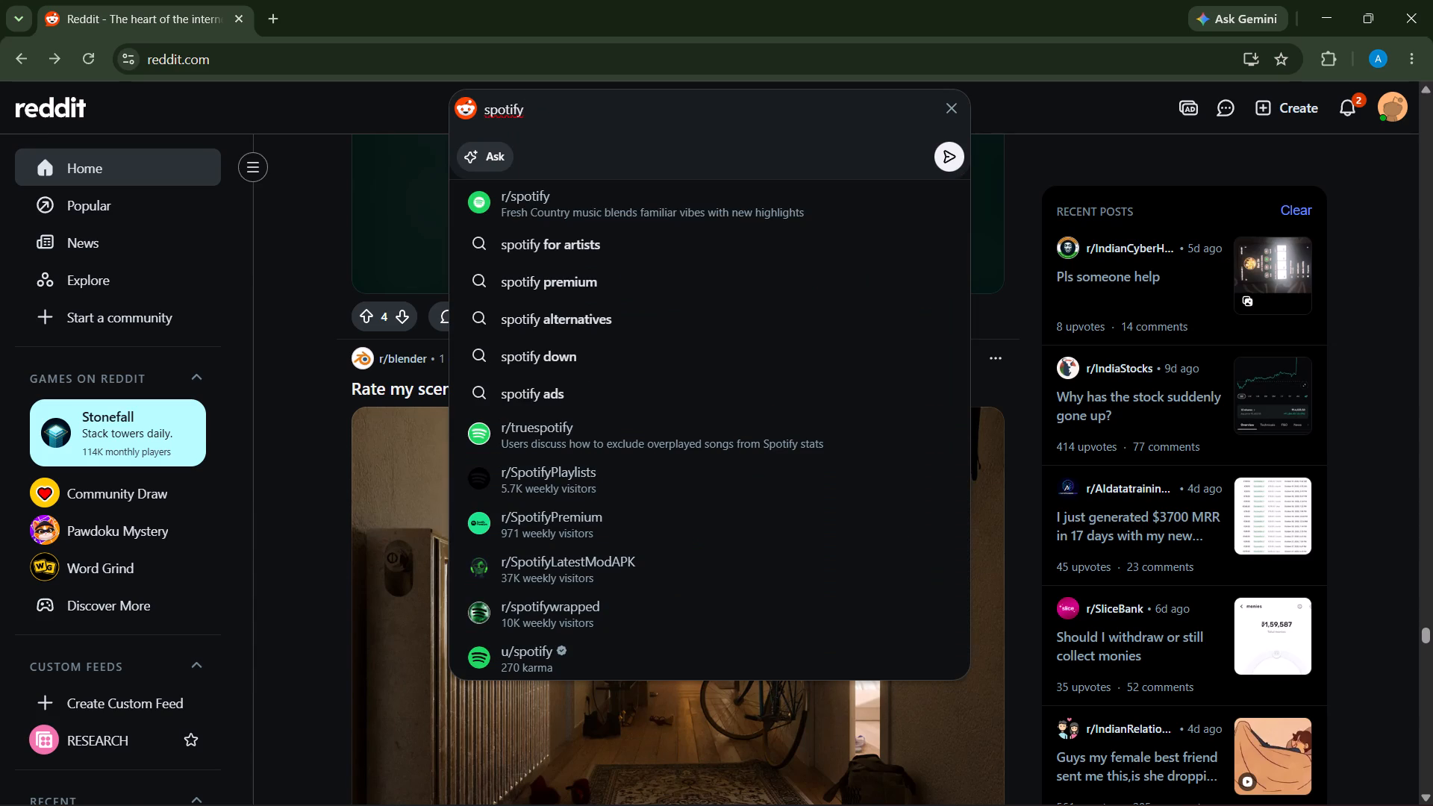
{"action": "left_click", "coordinate": [578, 204]}
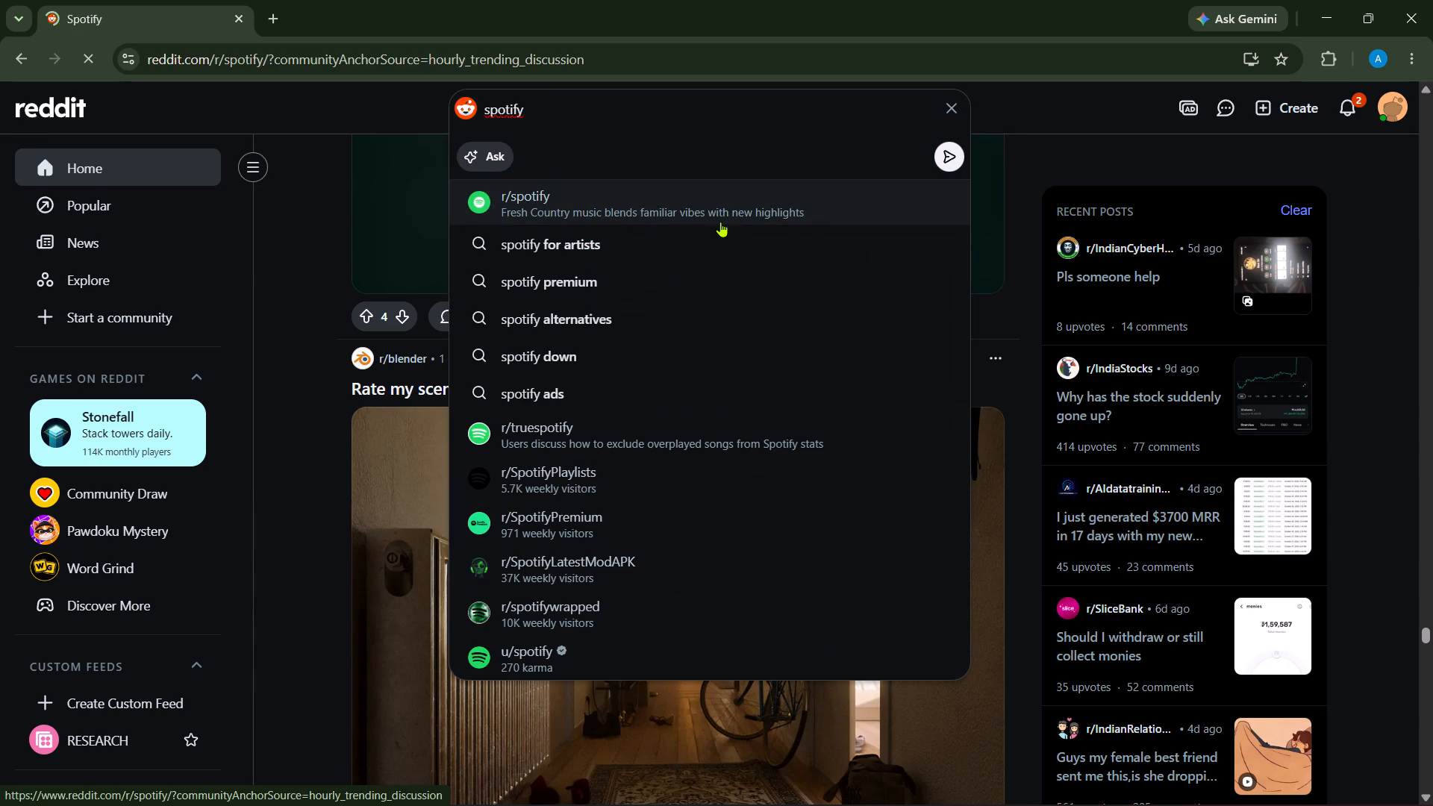
Browse the r/spotify feed from the community highlights through the monthly listeners discussion to the suggested communities.
{"action": "scroll", "coordinate": [661, 699], "scroll_direction": "down", "scroll_amount": 4}
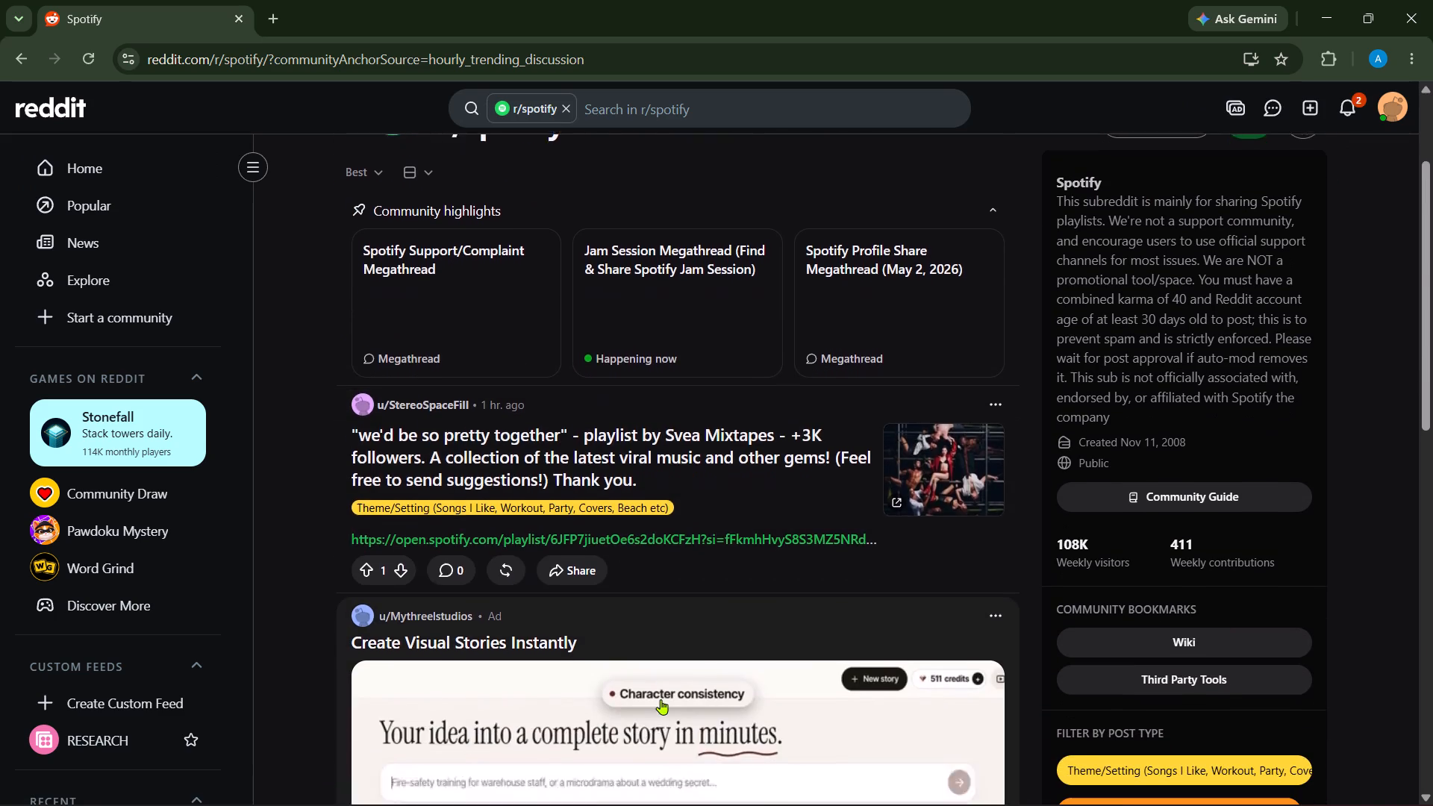
{"action": "scroll", "coordinate": [661, 699], "scroll_direction": "down", "scroll_amount": 2}
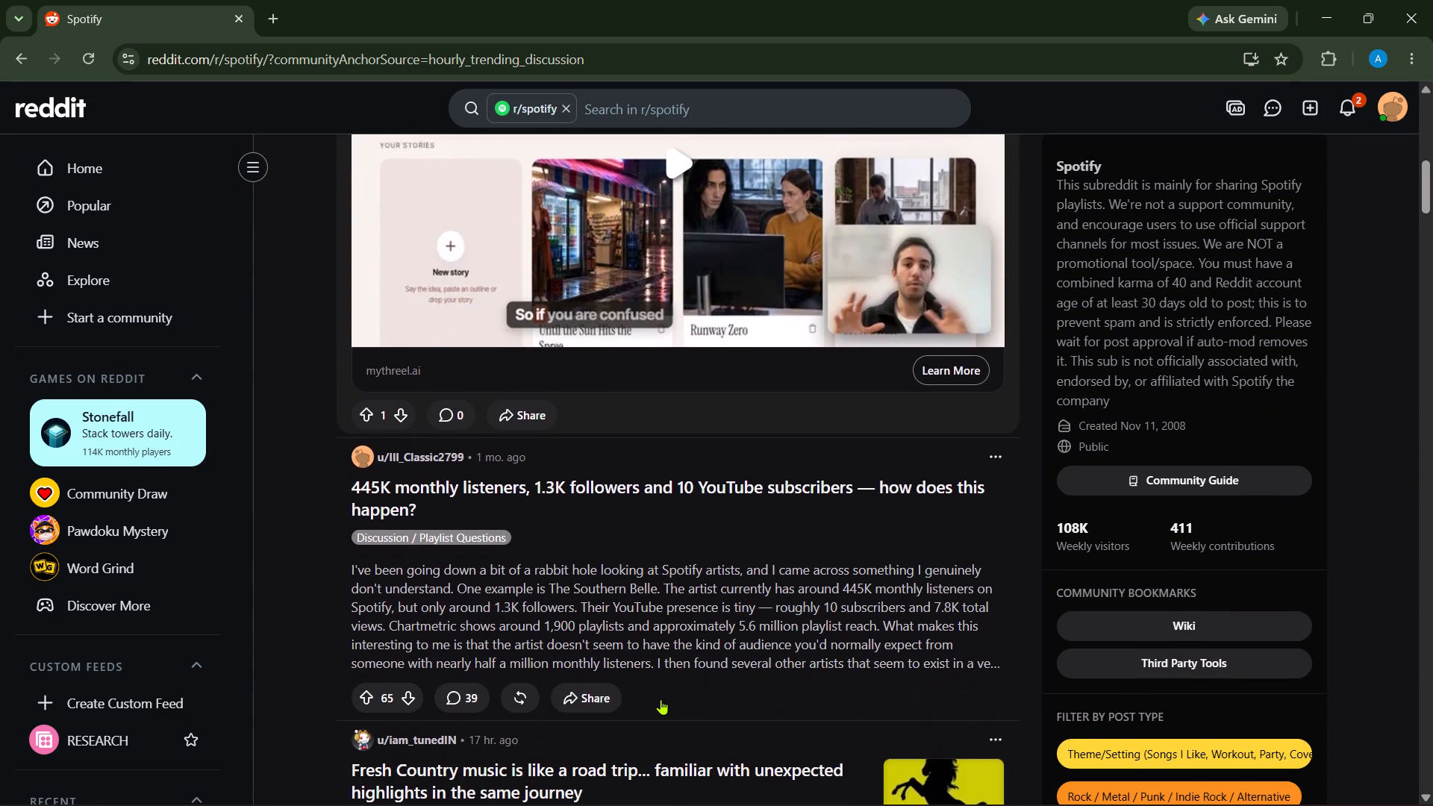
{"action": "scroll", "coordinate": [661, 699], "scroll_direction": "down", "scroll_amount": 3}
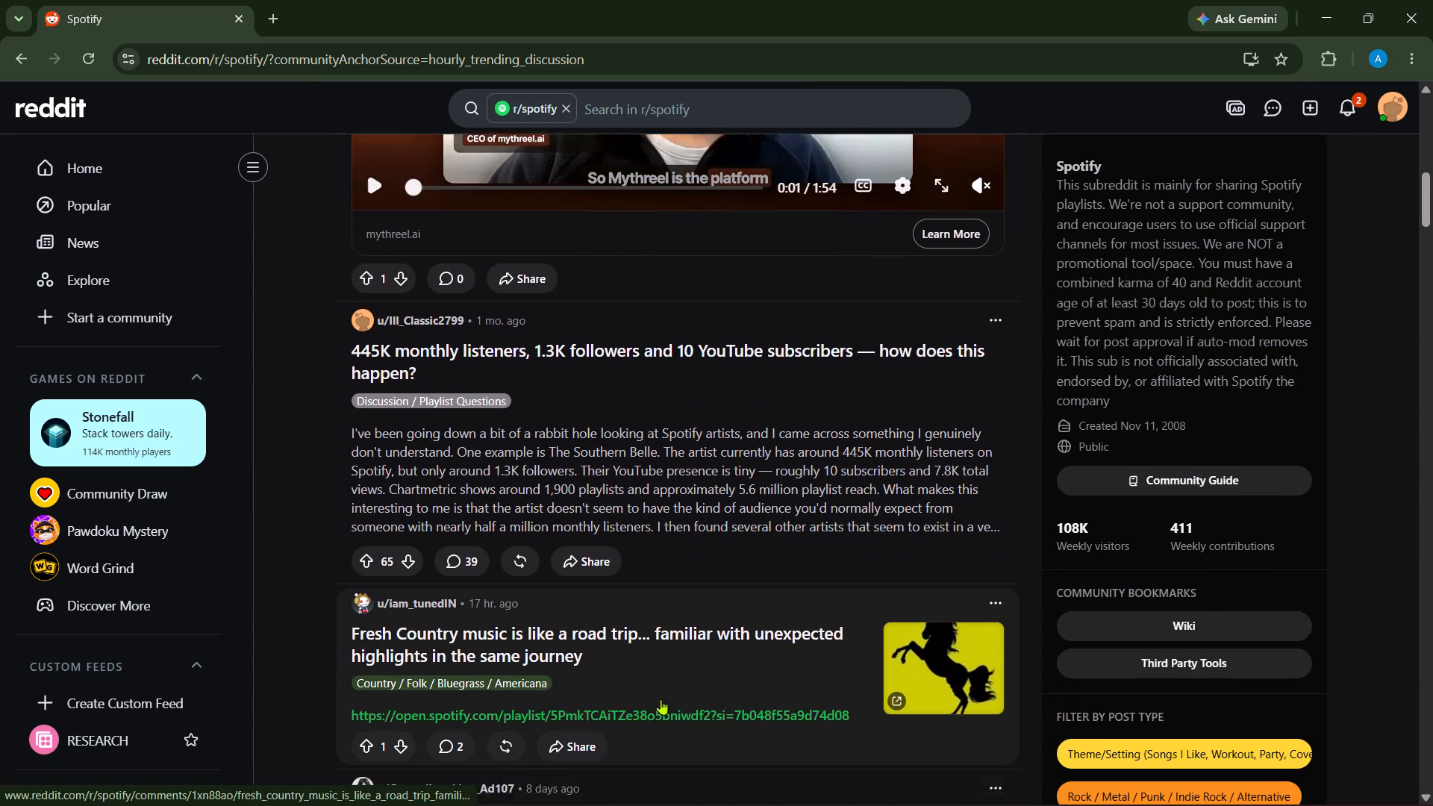
{"action": "scroll", "coordinate": [661, 699], "scroll_direction": "down", "scroll_amount": 4}
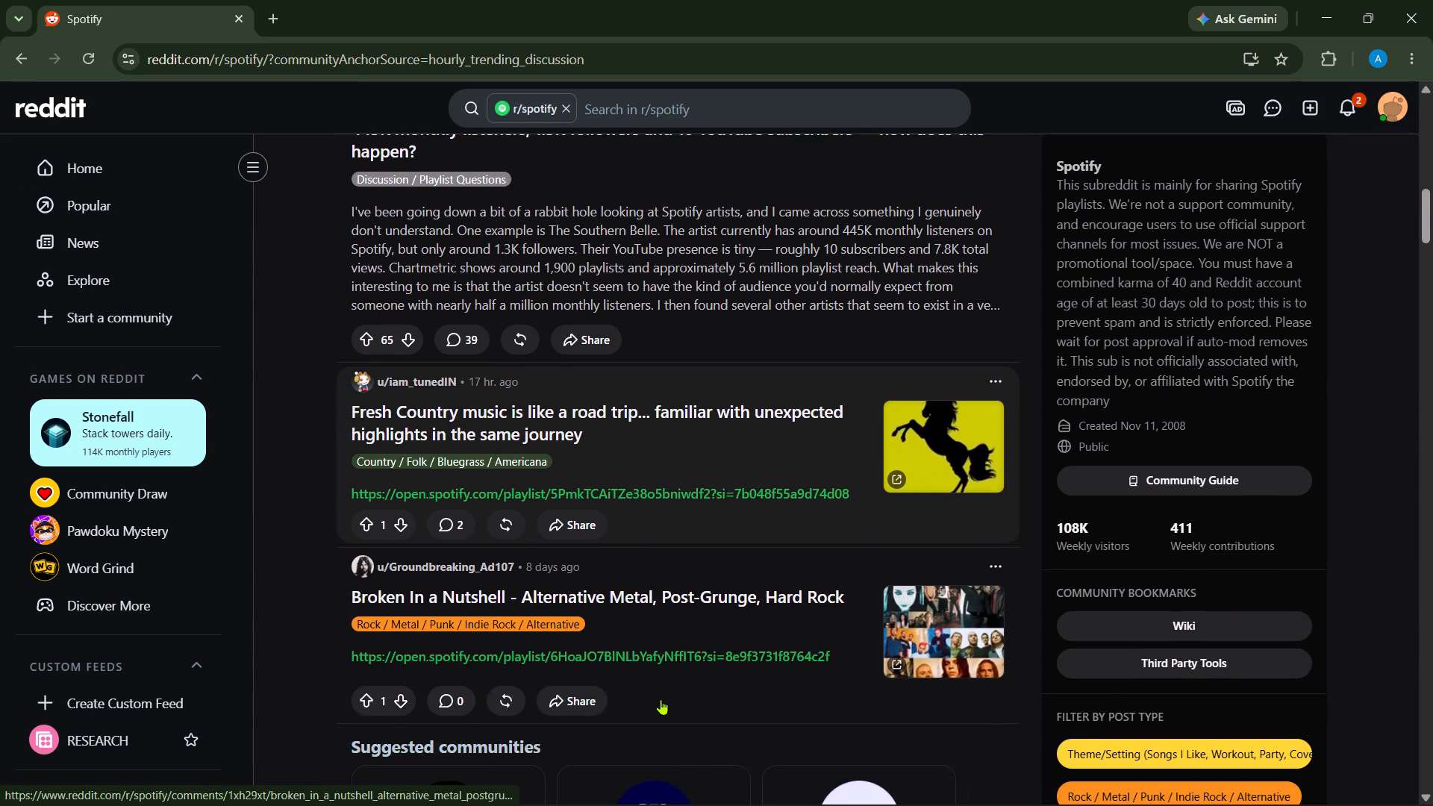
{"action": "scroll", "coordinate": [661, 699], "scroll_direction": "down", "scroll_amount": 6}
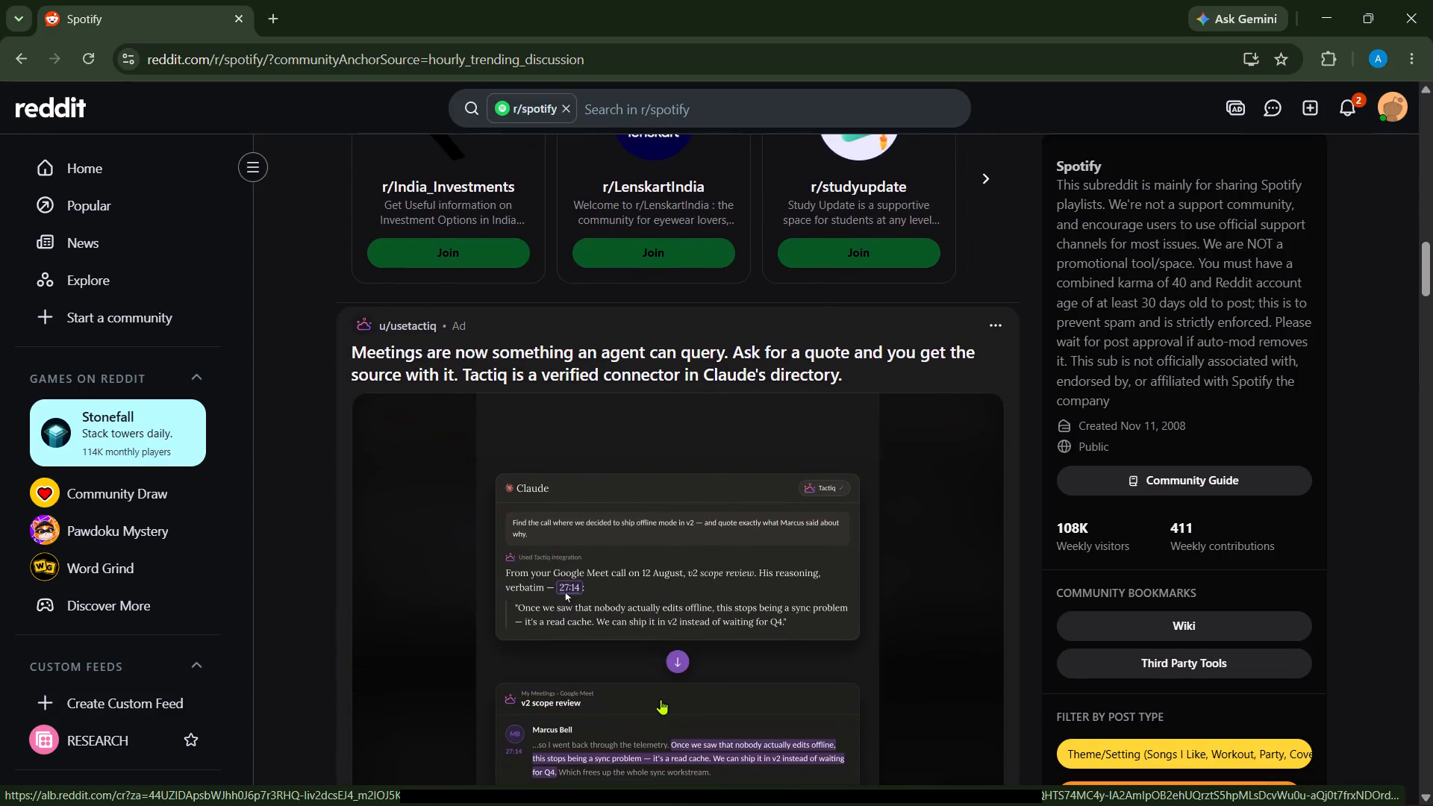
Skim the r/spotify playlist posts further, from "Halloween Fitness" down to "52 days to go! #Christmasbeautifullydifferent".
{"action": "scroll", "coordinate": [661, 699], "scroll_direction": "down", "scroll_amount": 4}
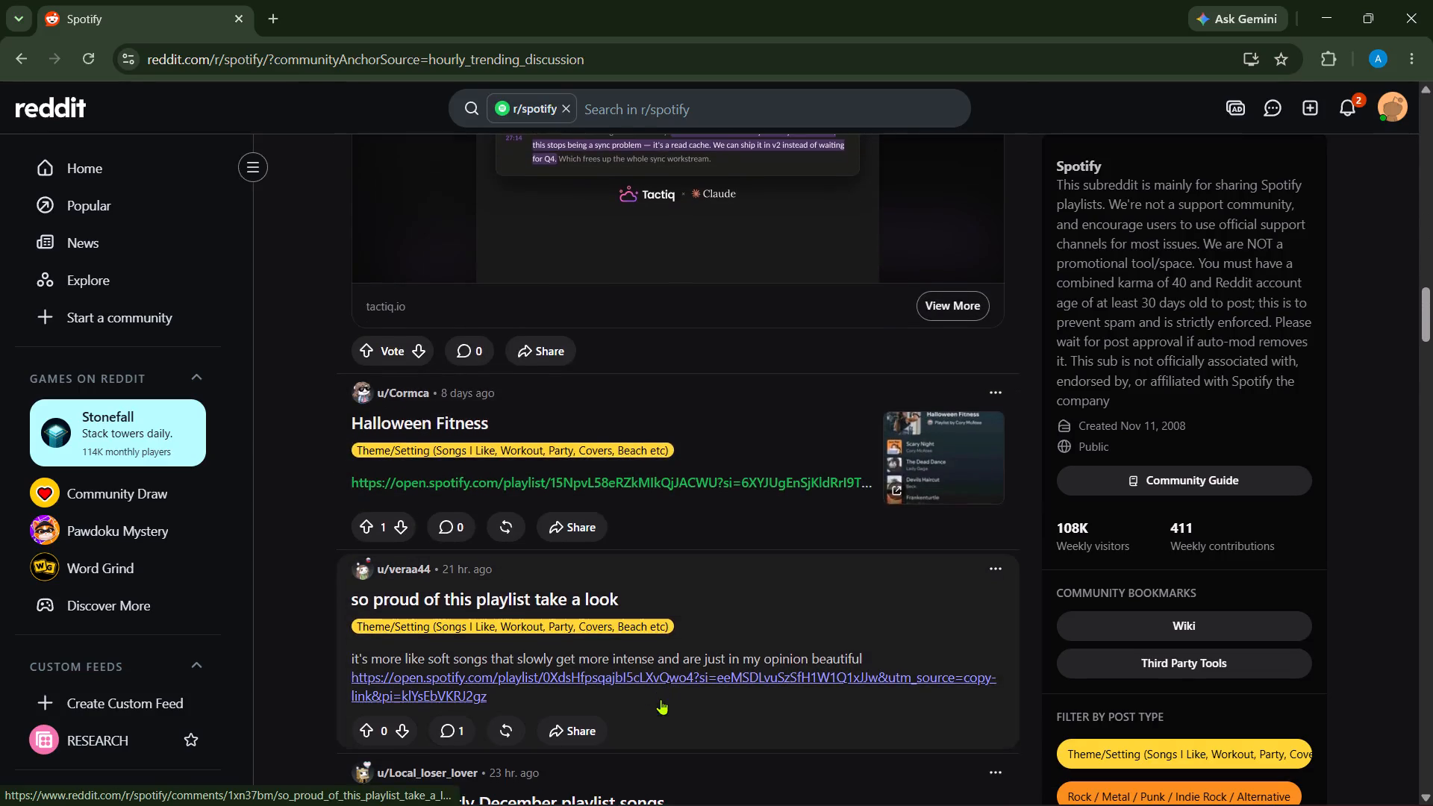
{"action": "scroll", "coordinate": [661, 699], "scroll_direction": "down", "scroll_amount": 3}
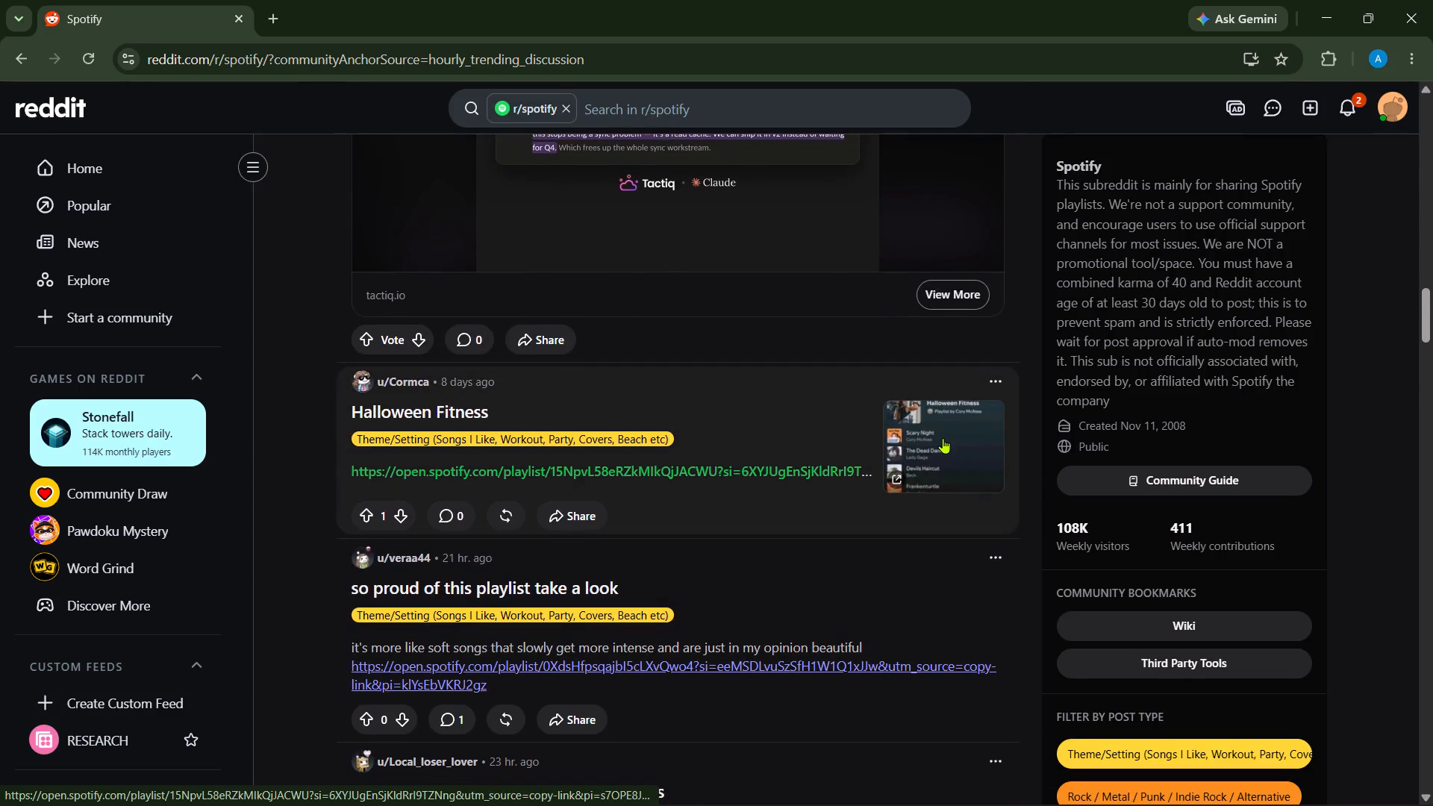
{"action": "scroll", "coordinate": [707, 595], "scroll_direction": "down", "scroll_amount": 4}
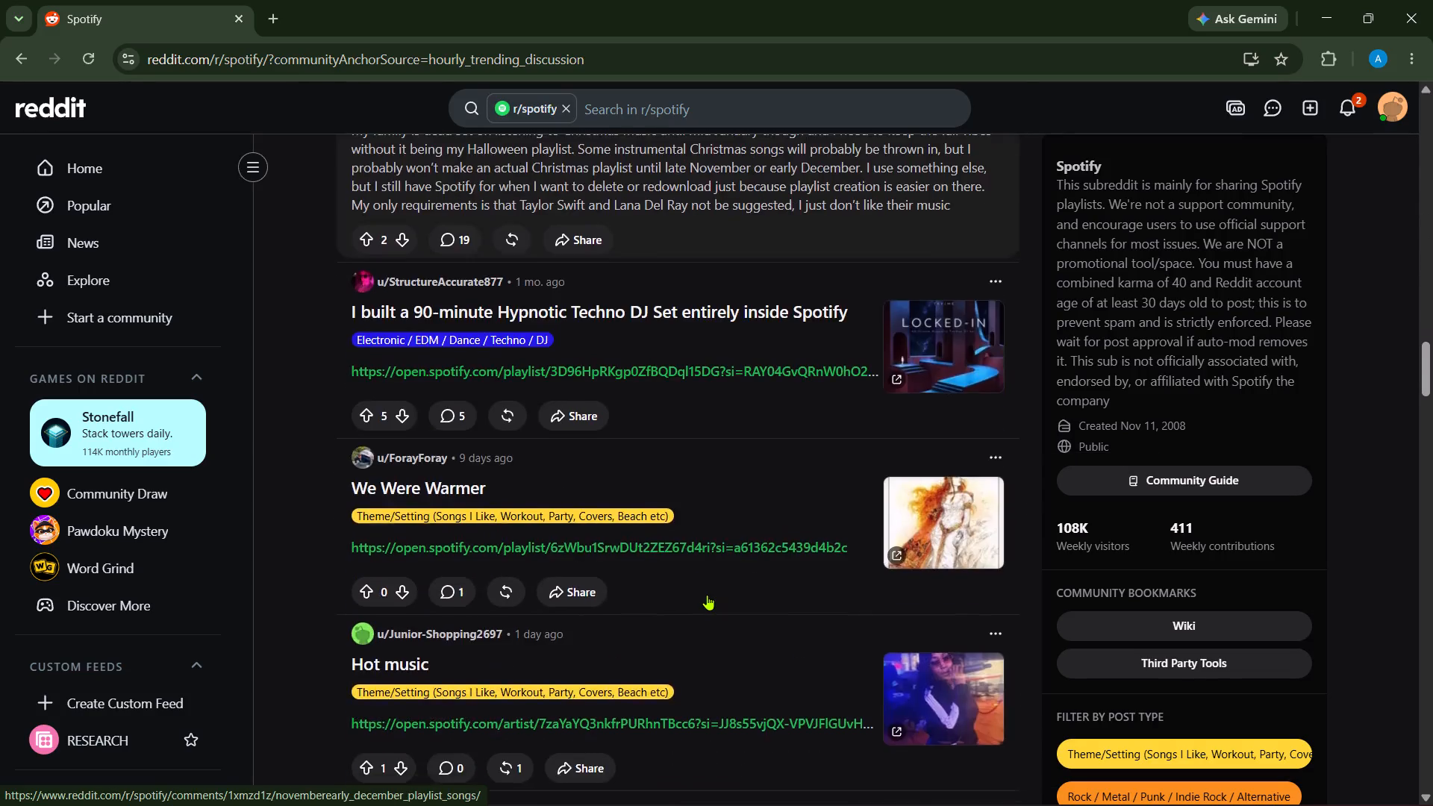
{"action": "scroll", "coordinate": [707, 595], "scroll_direction": "down", "scroll_amount": 1}
{"action": "scroll", "coordinate": [707, 595], "scroll_direction": "up", "scroll_amount": 3}
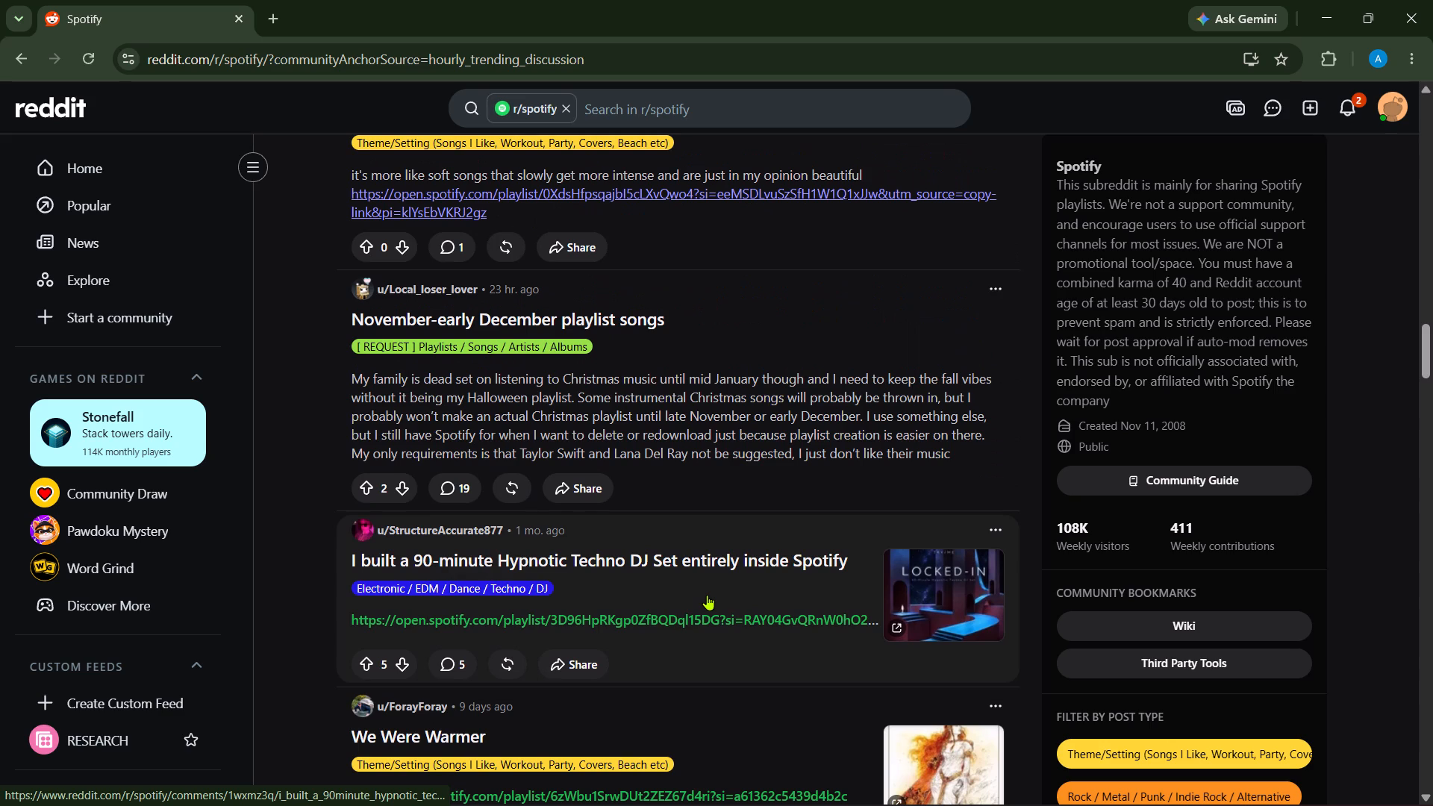
{"action": "scroll", "coordinate": [707, 595], "scroll_direction": "down", "scroll_amount": 9}
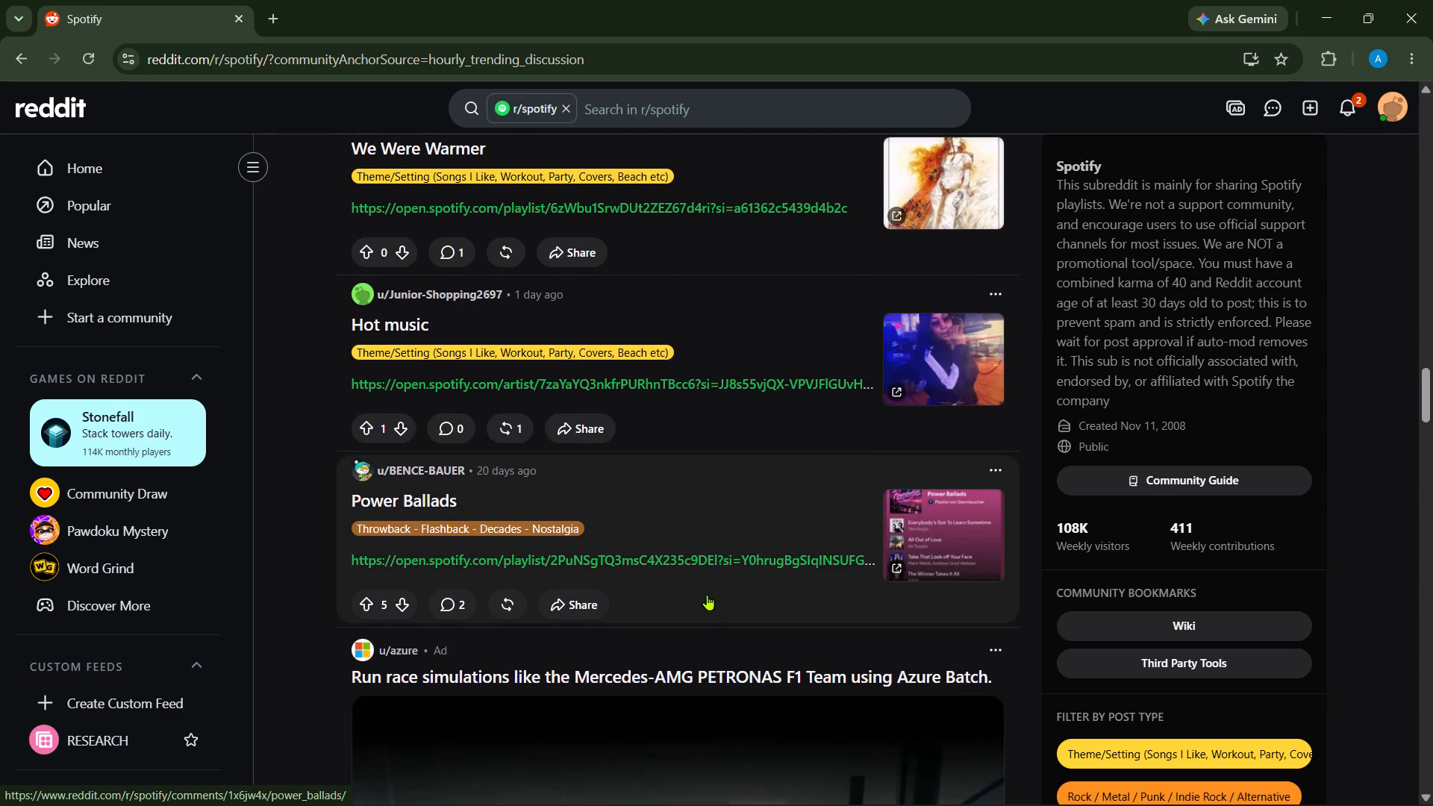
{"action": "scroll", "coordinate": [707, 595], "scroll_direction": "down", "scroll_amount": 5}
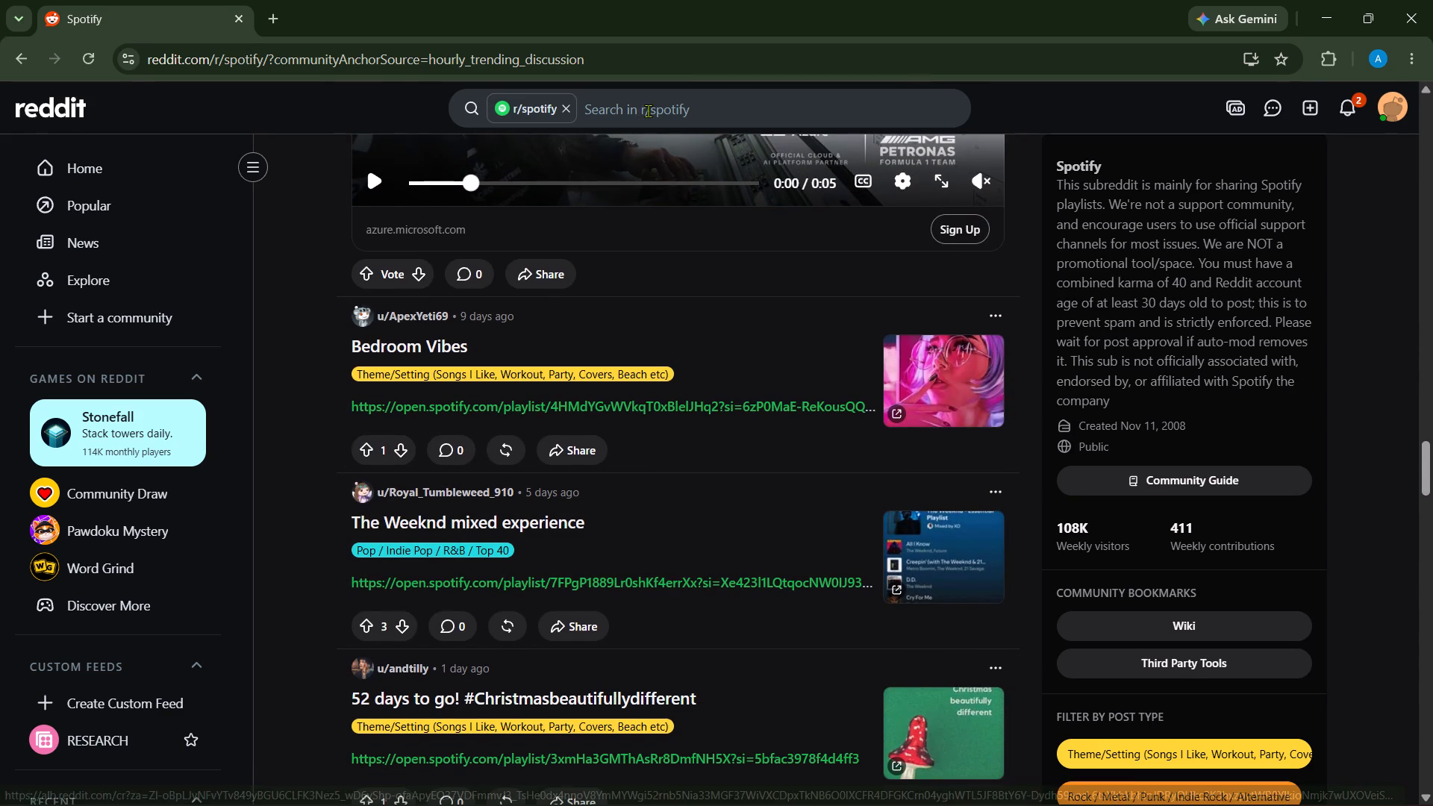
Remove the r/spotify filter and search all of Reddit for "spotify update".
{"action": "left_click", "coordinate": [562, 104]}
{"action": "type", "text": "spotify upad"}
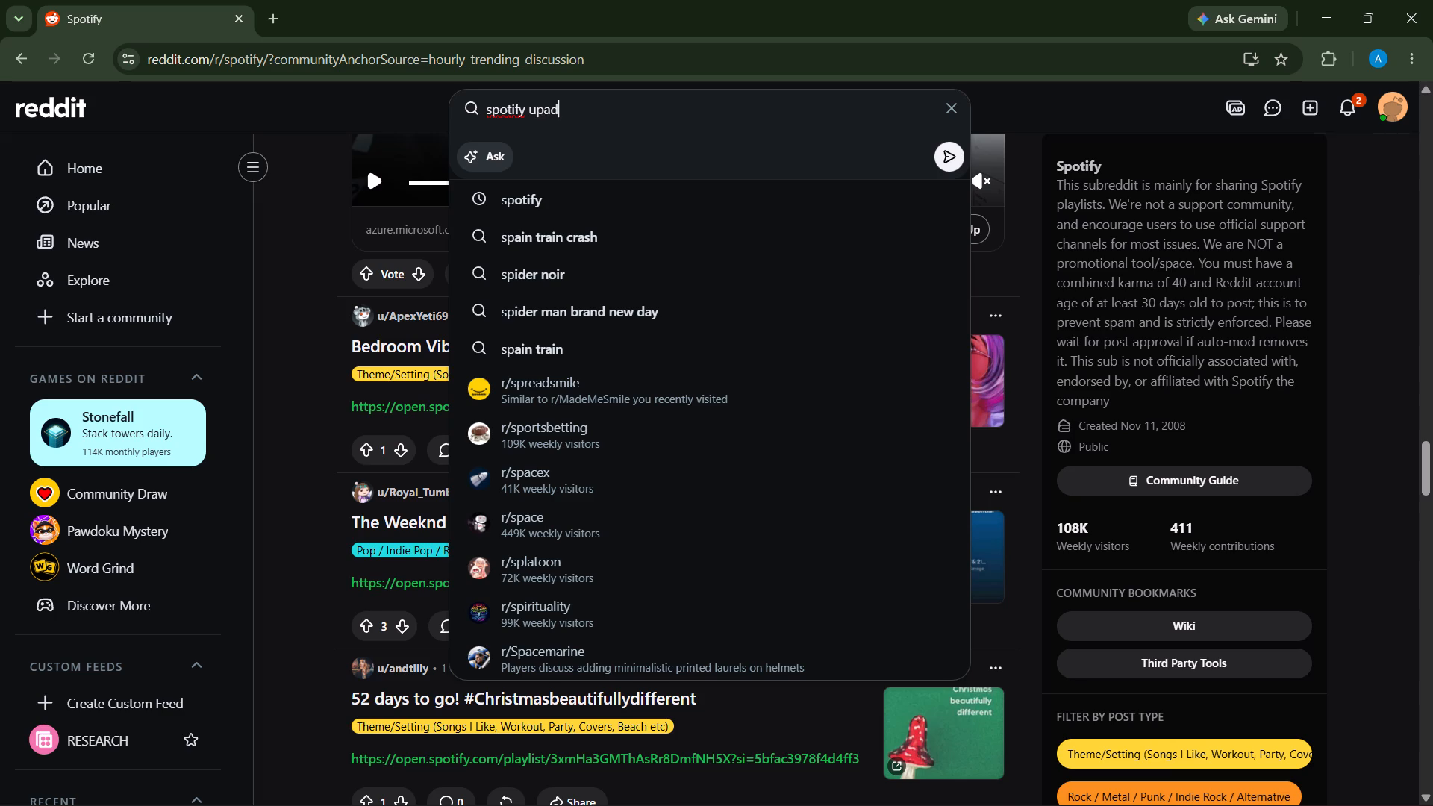
{"action": "key", "text": "BackSpace"}
{"action": "key", "text": "BackSpace"}
{"action": "type", "text": "date"}
{"action": "key", "text": "Return"}
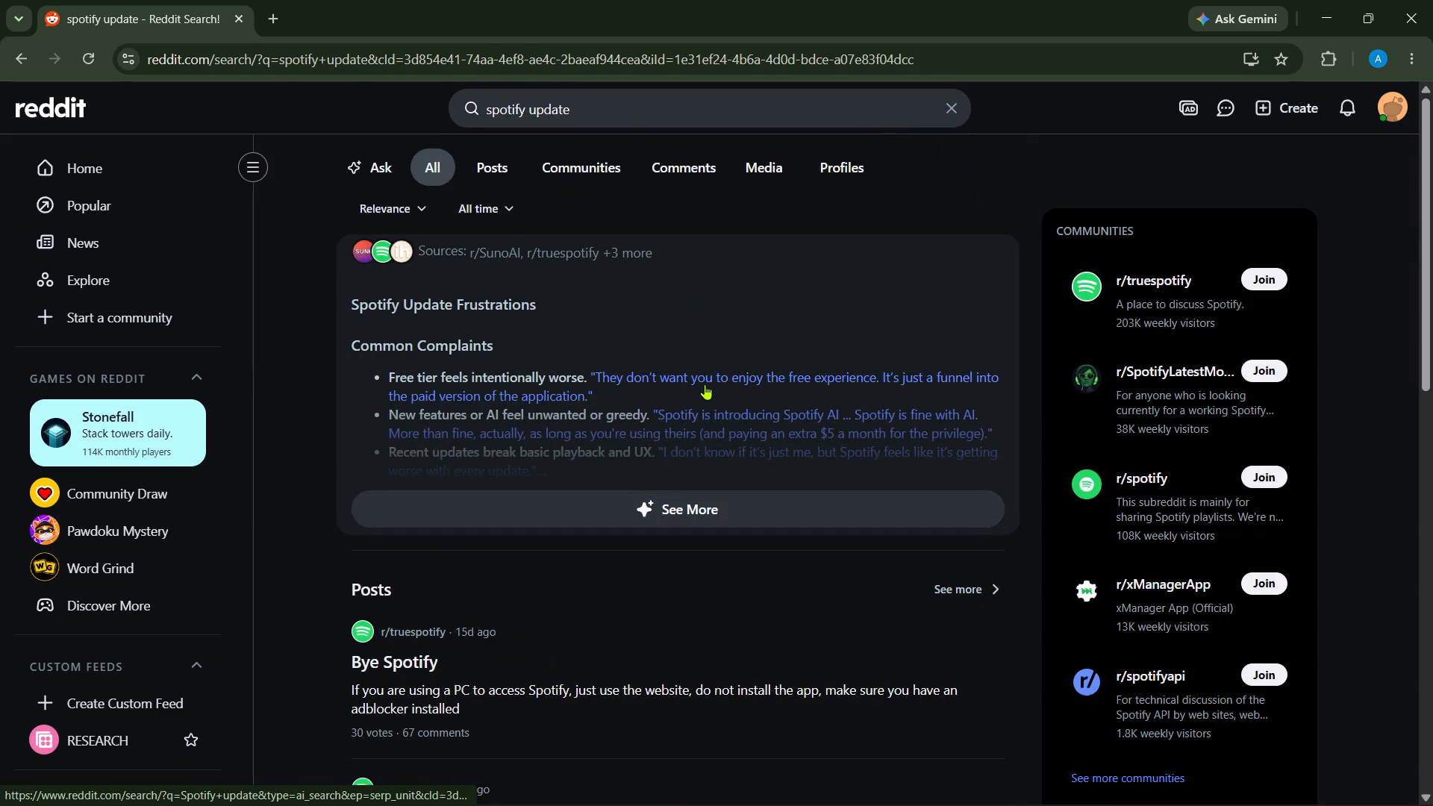
Examine the search result posts, from "Bye Spotify" down past the "People also search for" suggestions.
{"action": "scroll", "coordinate": [705, 384], "scroll_direction": "down", "scroll_amount": 3}
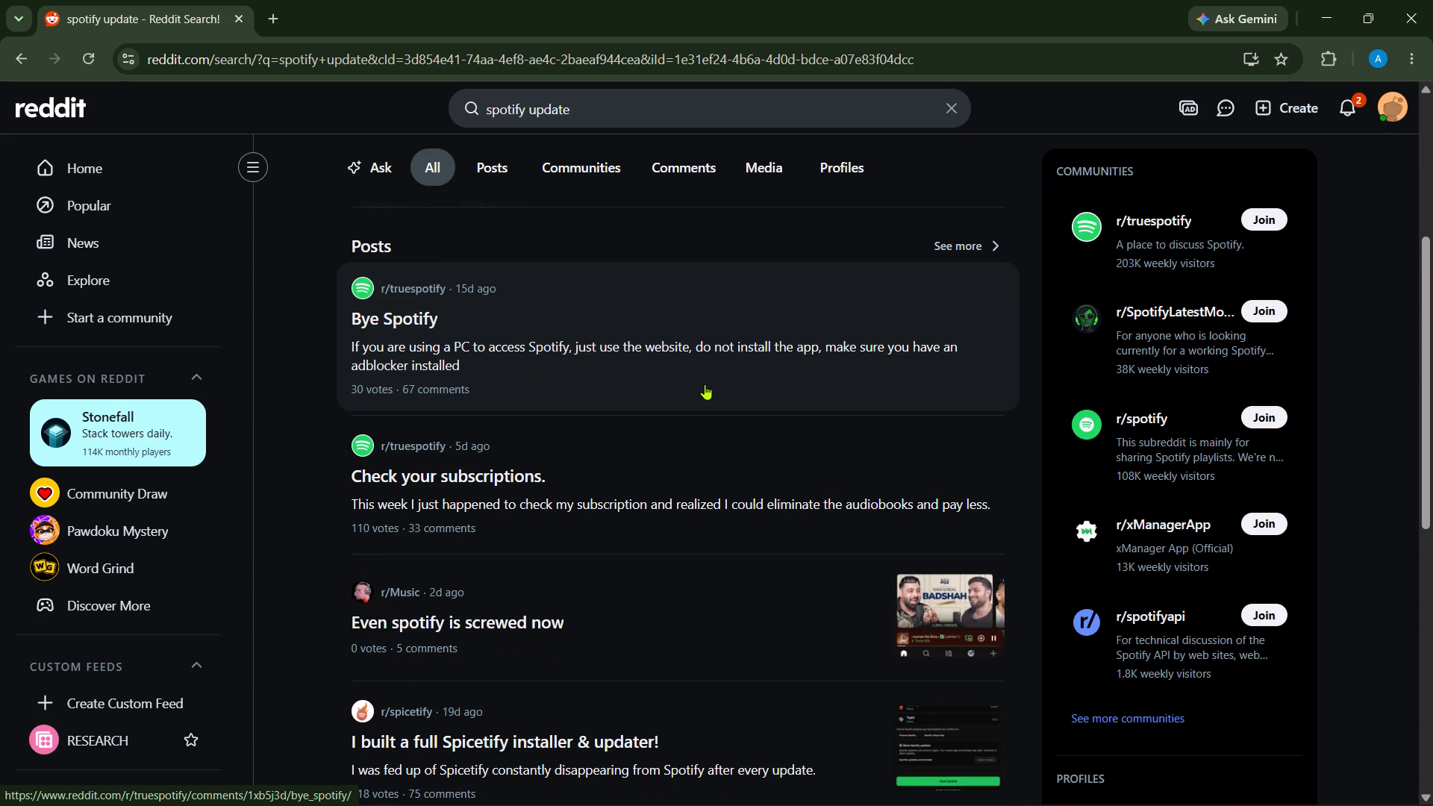
{"action": "scroll", "coordinate": [705, 384], "scroll_direction": "down", "scroll_amount": 2}
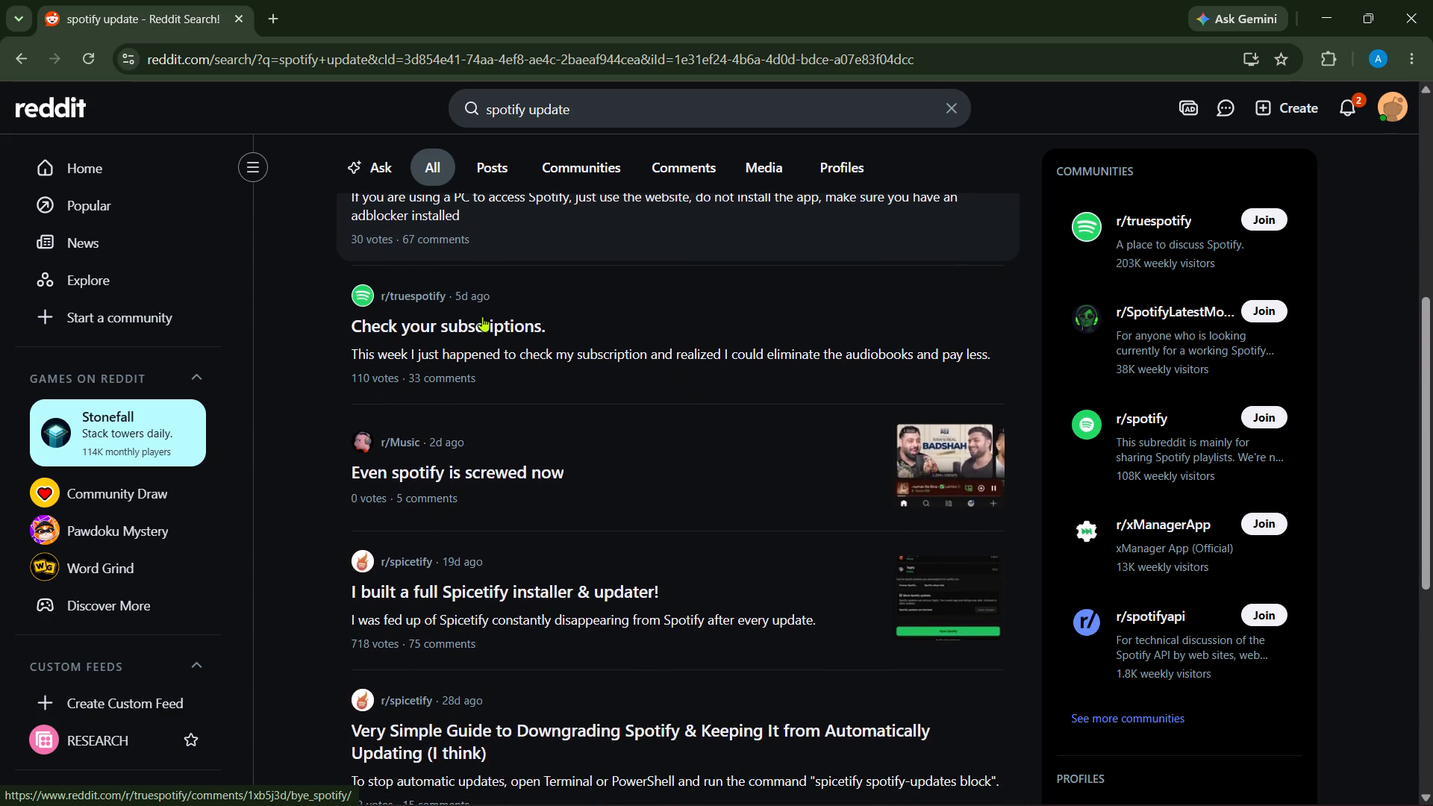
{"action": "scroll", "coordinate": [481, 307], "scroll_direction": "down", "scroll_amount": 2}
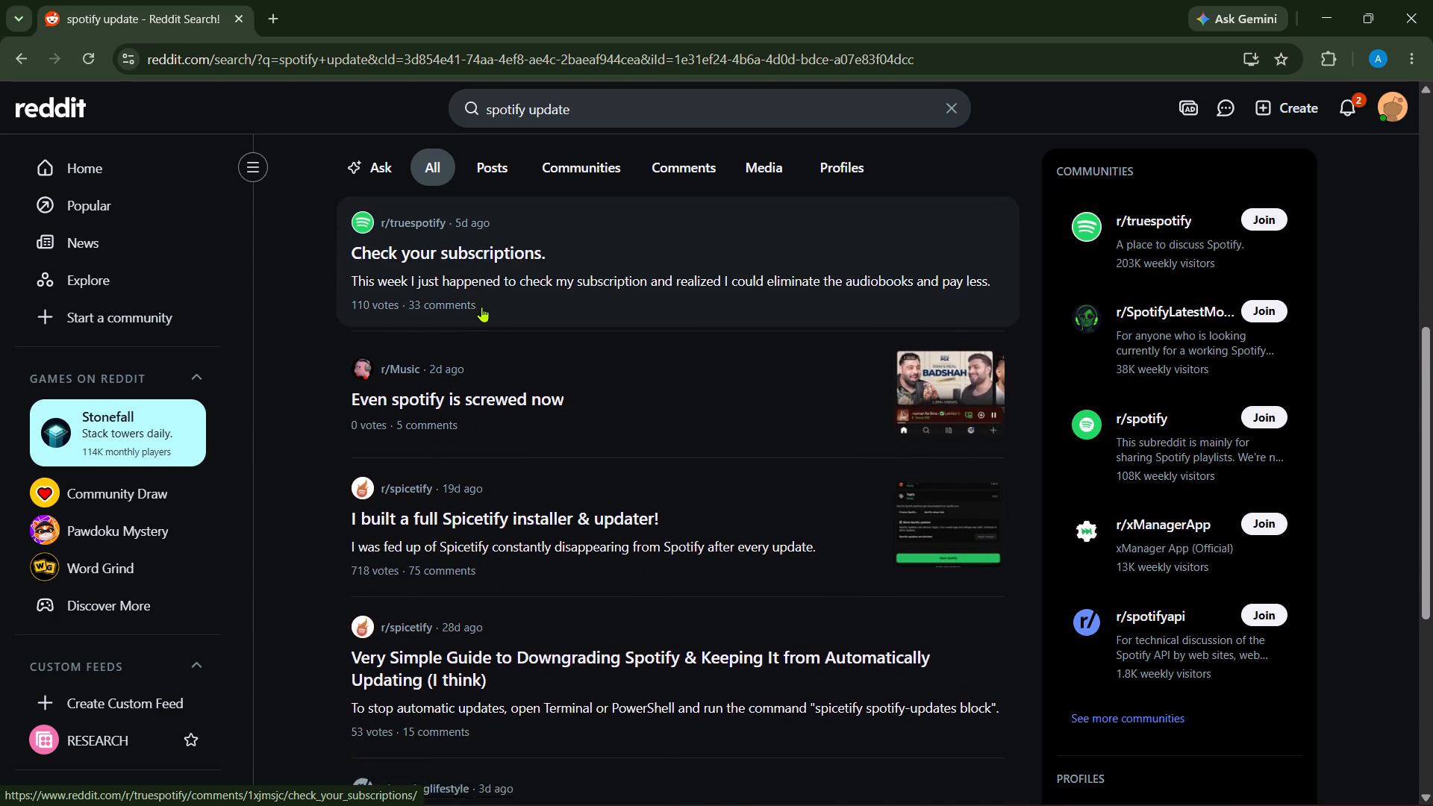
{"action": "scroll", "coordinate": [481, 307], "scroll_direction": "down", "scroll_amount": 2}
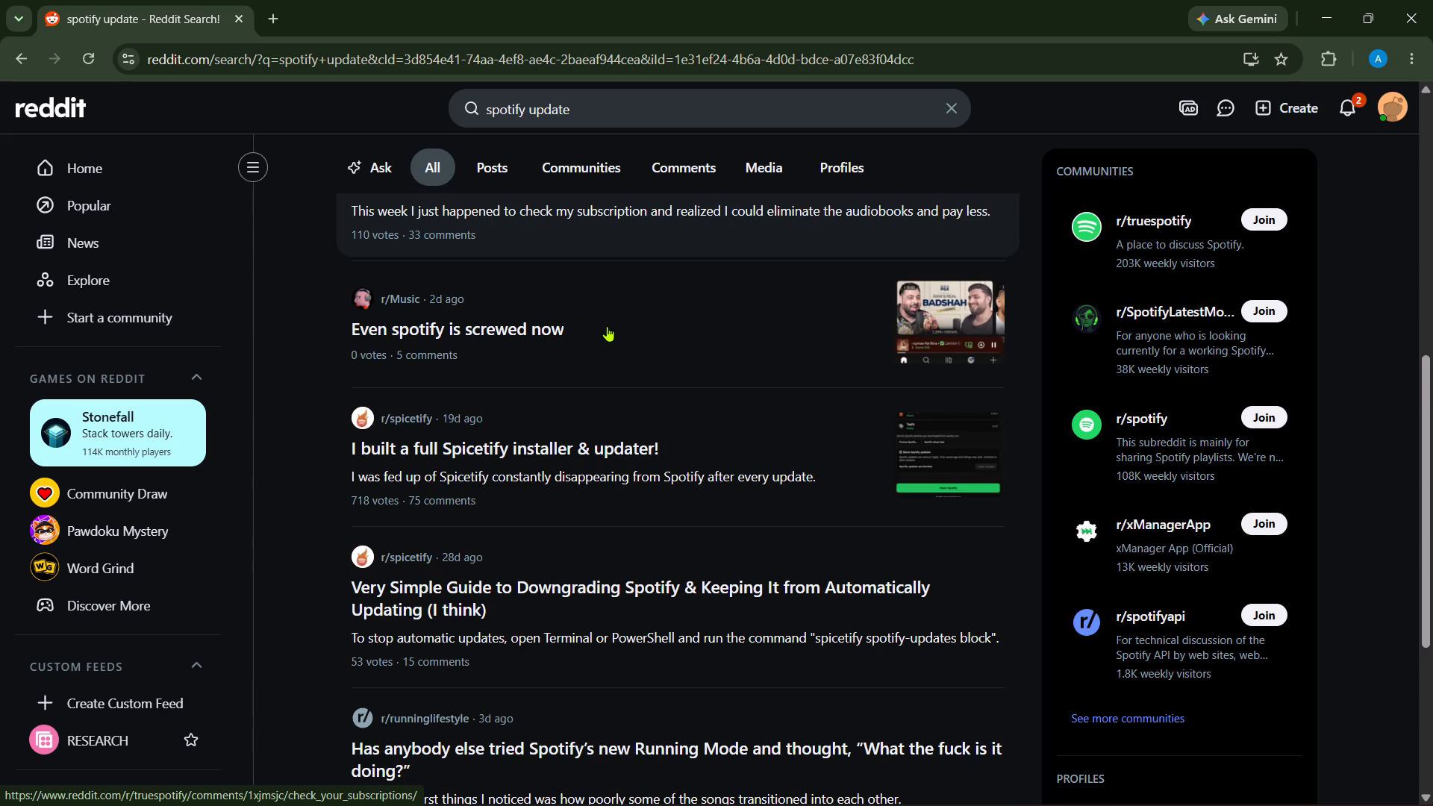
{"action": "scroll", "coordinate": [782, 343], "scroll_direction": "left", "scroll_amount": 3}
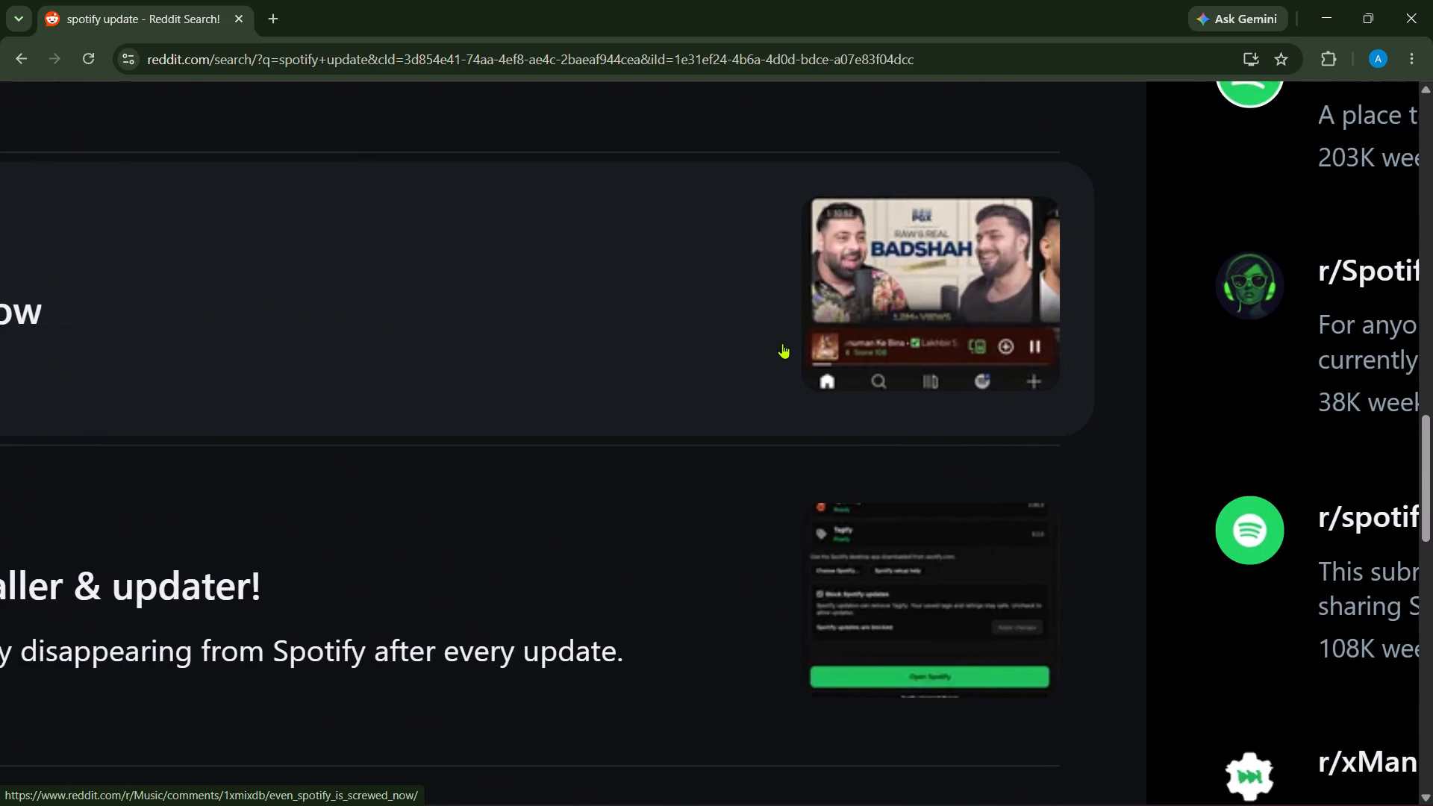
{"action": "scroll", "coordinate": [782, 343], "scroll_direction": "down", "scroll_amount": 2}
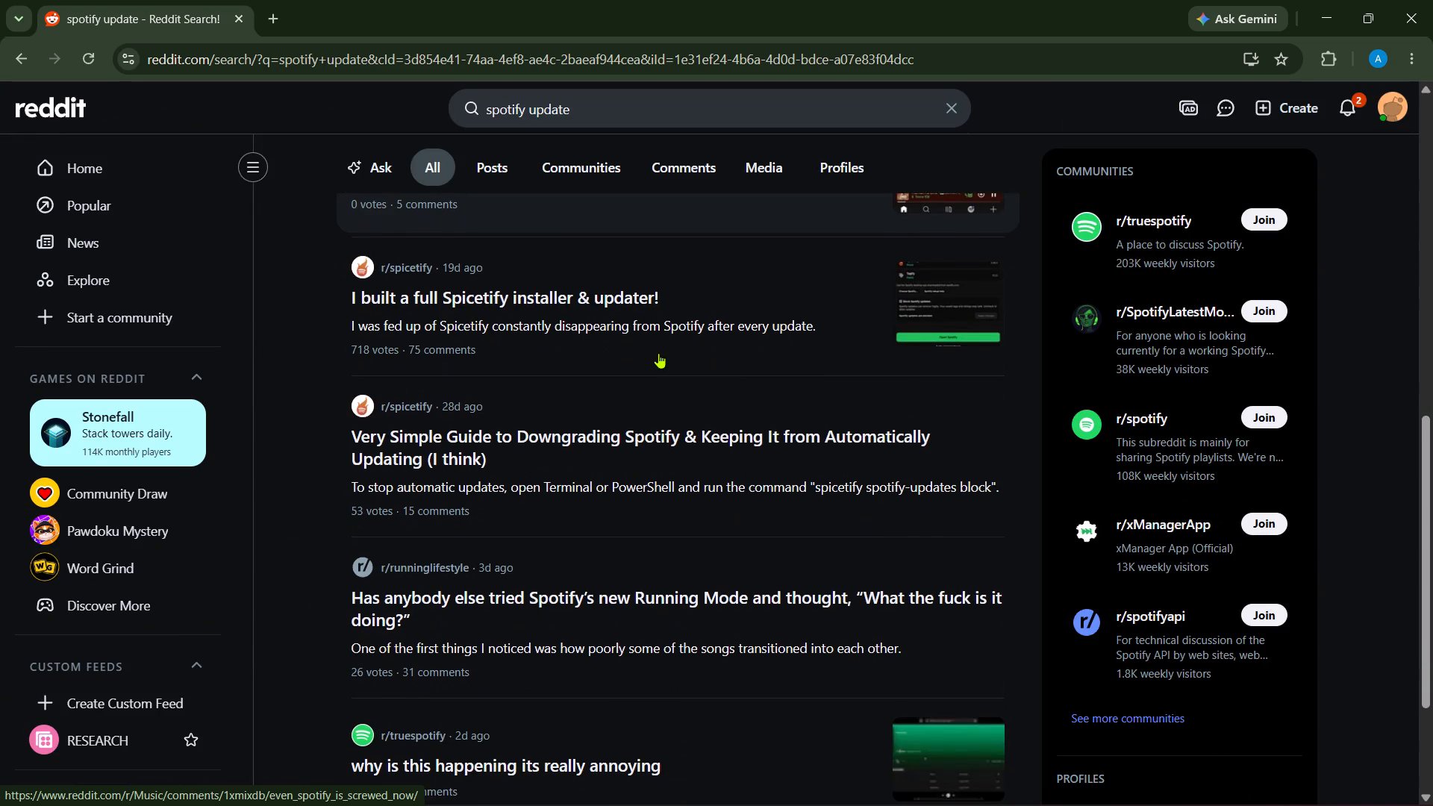
{"action": "scroll", "coordinate": [658, 353], "scroll_direction": "down", "scroll_amount": 6}
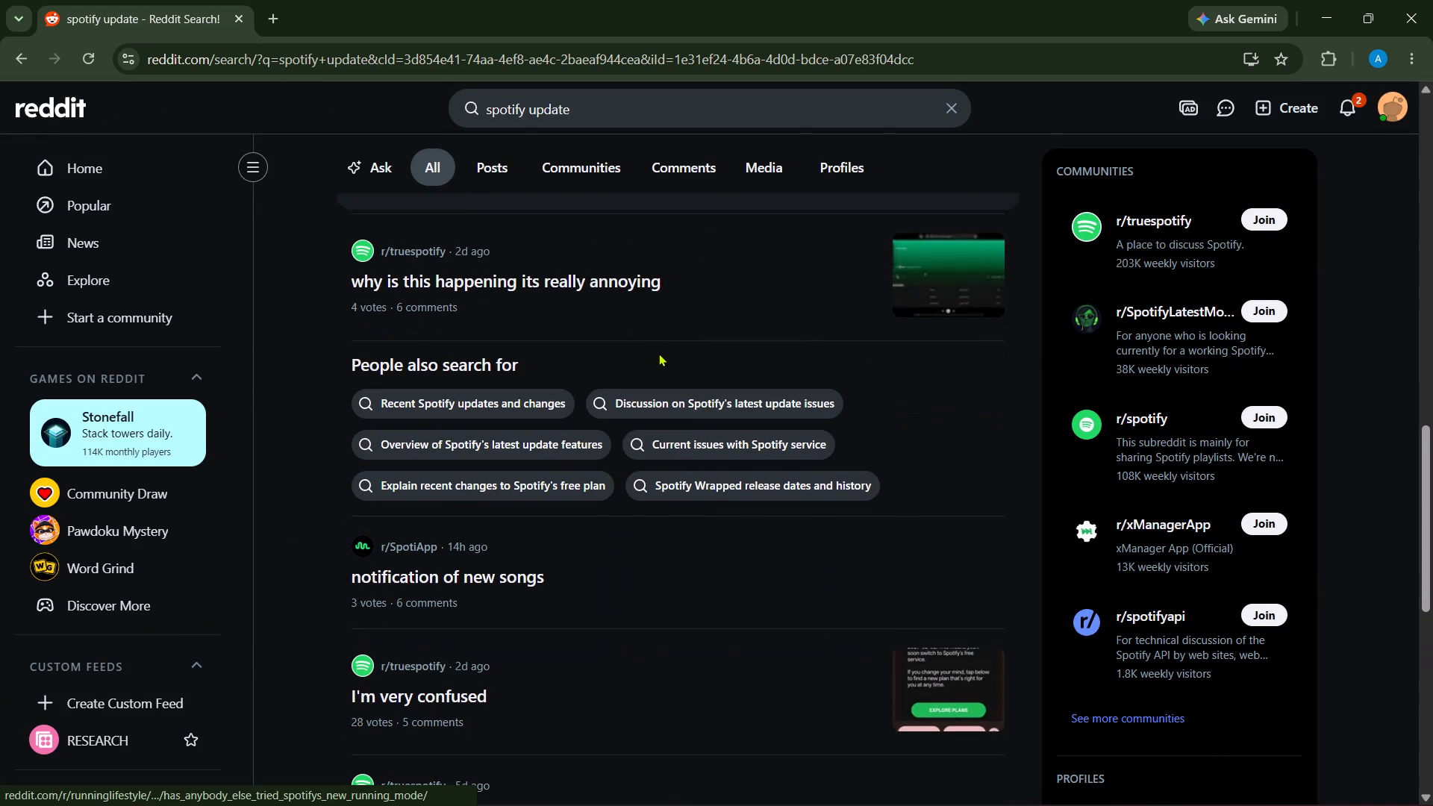
Open and view the r/truespotify post "why is this happening its really annoying", and close the Reddit tab.
{"action": "left_click", "coordinate": [790, 283]}
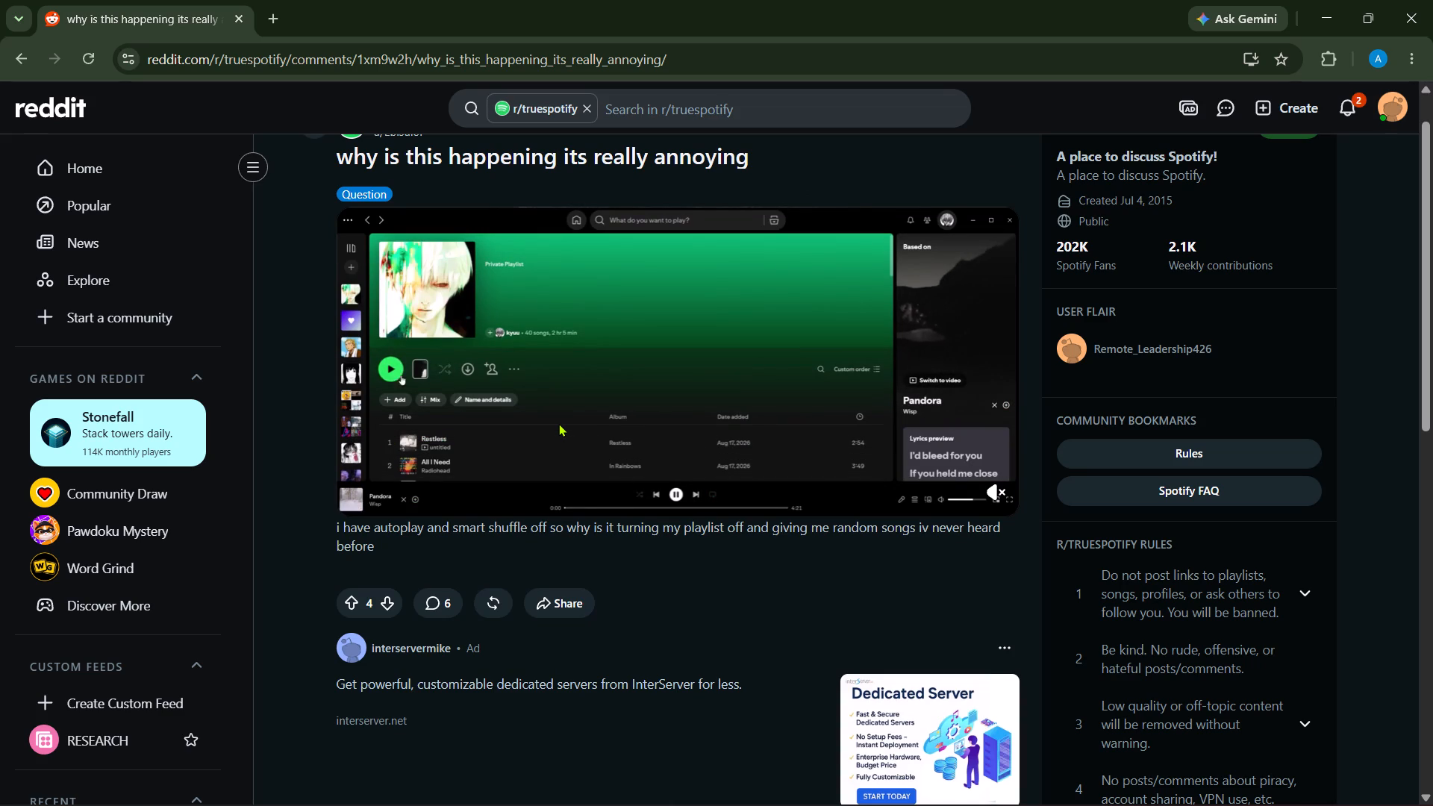
{"action": "left_click", "coordinate": [239, 15]}
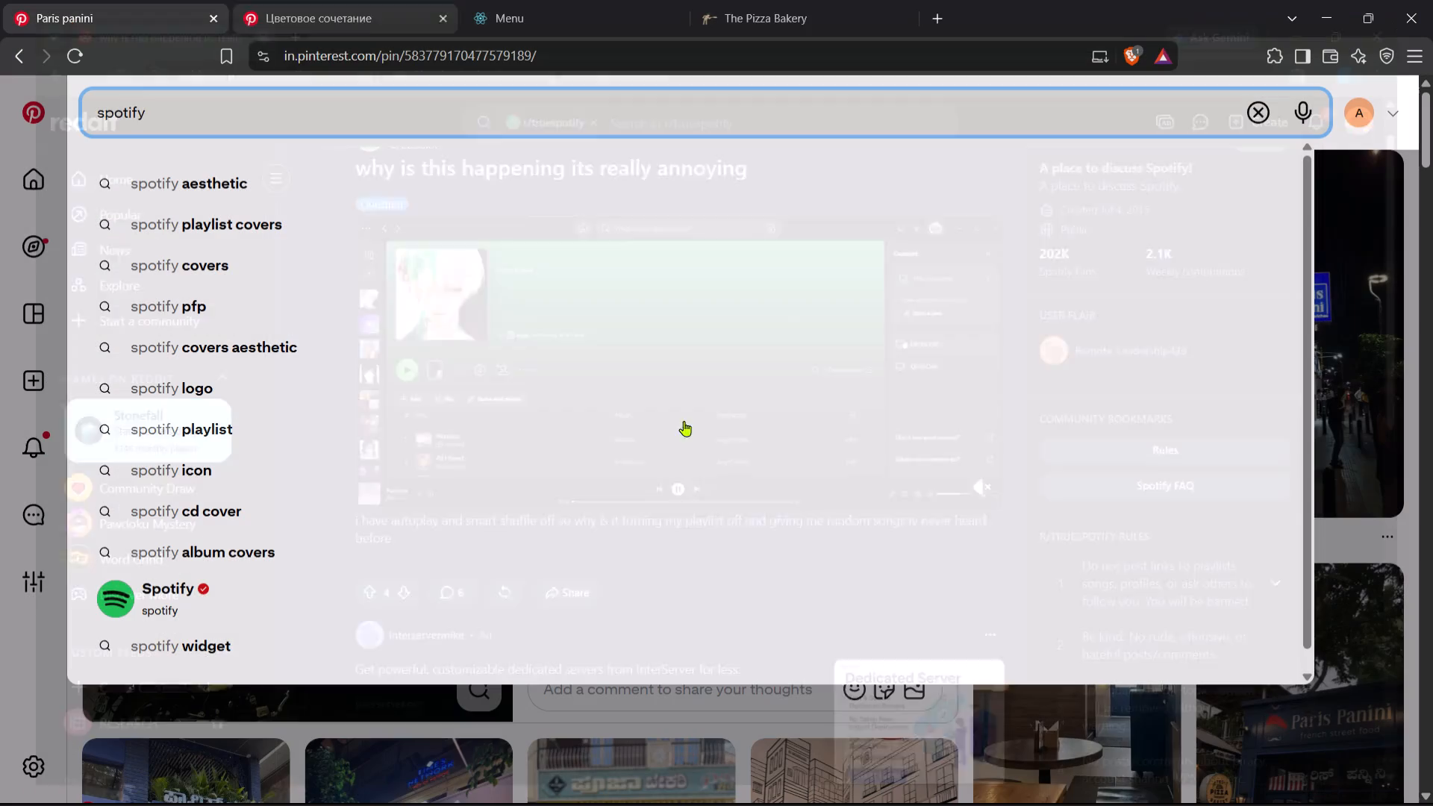
Switch to Pinterest in Brave and search for "spotify".
{"action": "left_click", "coordinate": [761, 743]}
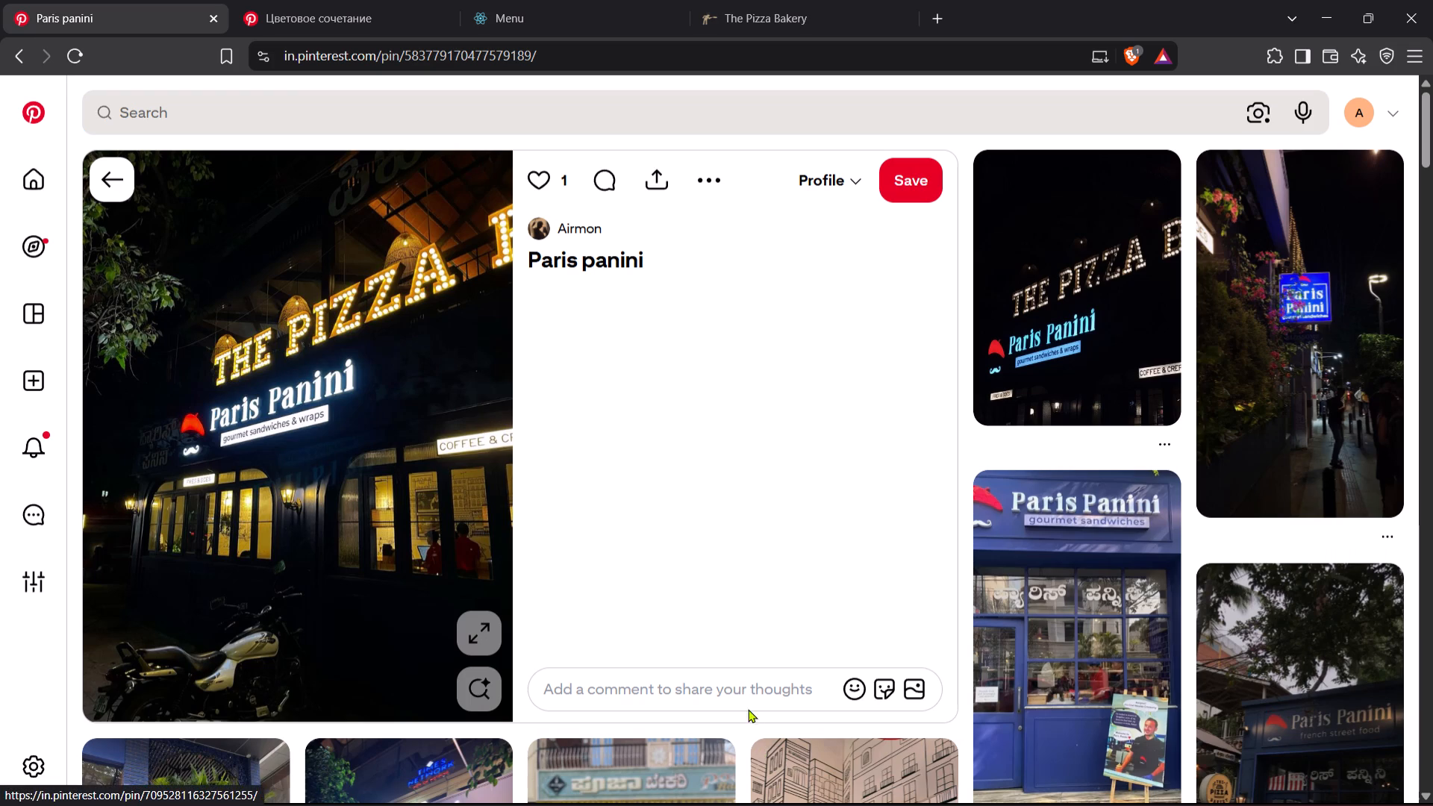
{"action": "left_click", "coordinate": [311, 114]}
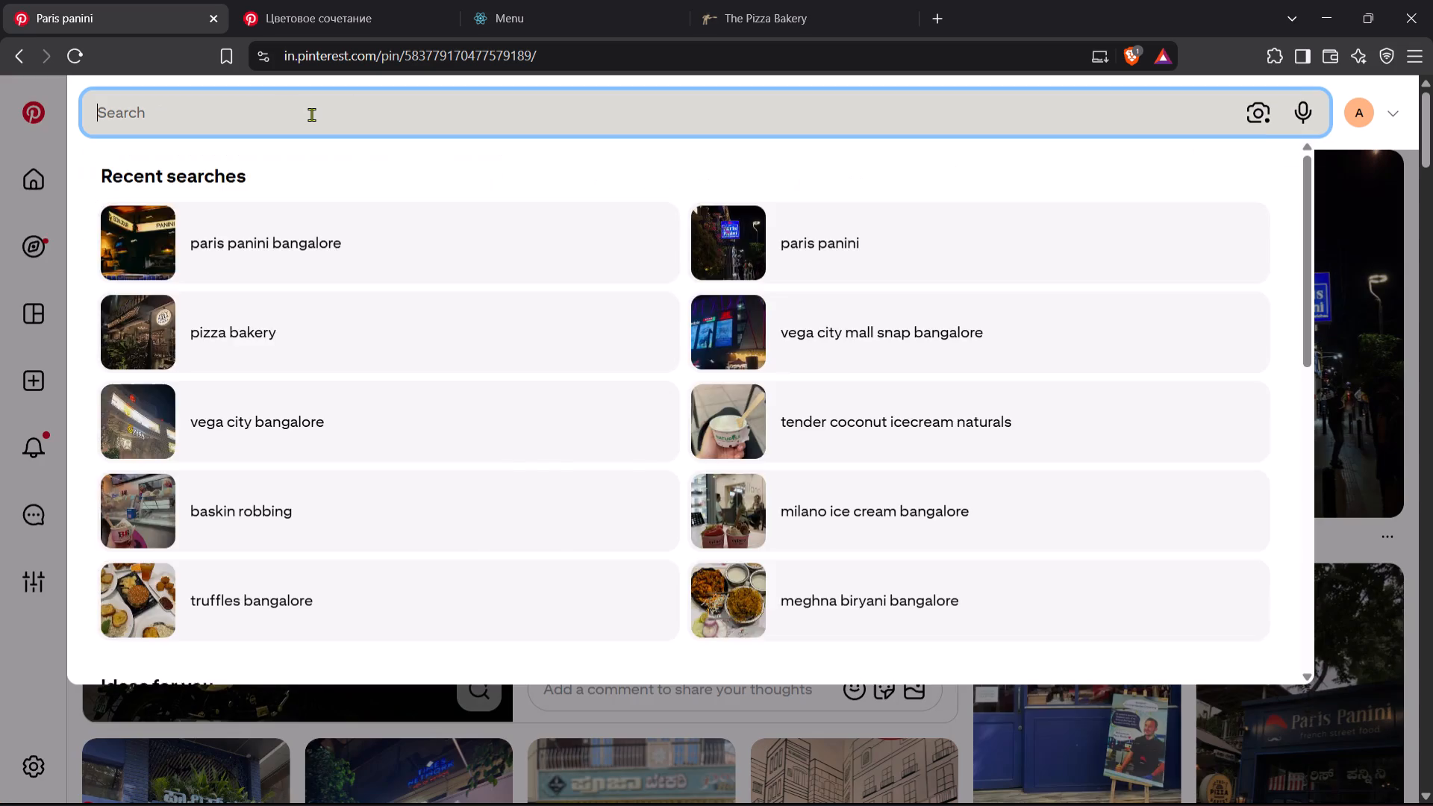
{"action": "type", "text": "spotify"}
{"action": "key", "text": "Return"}
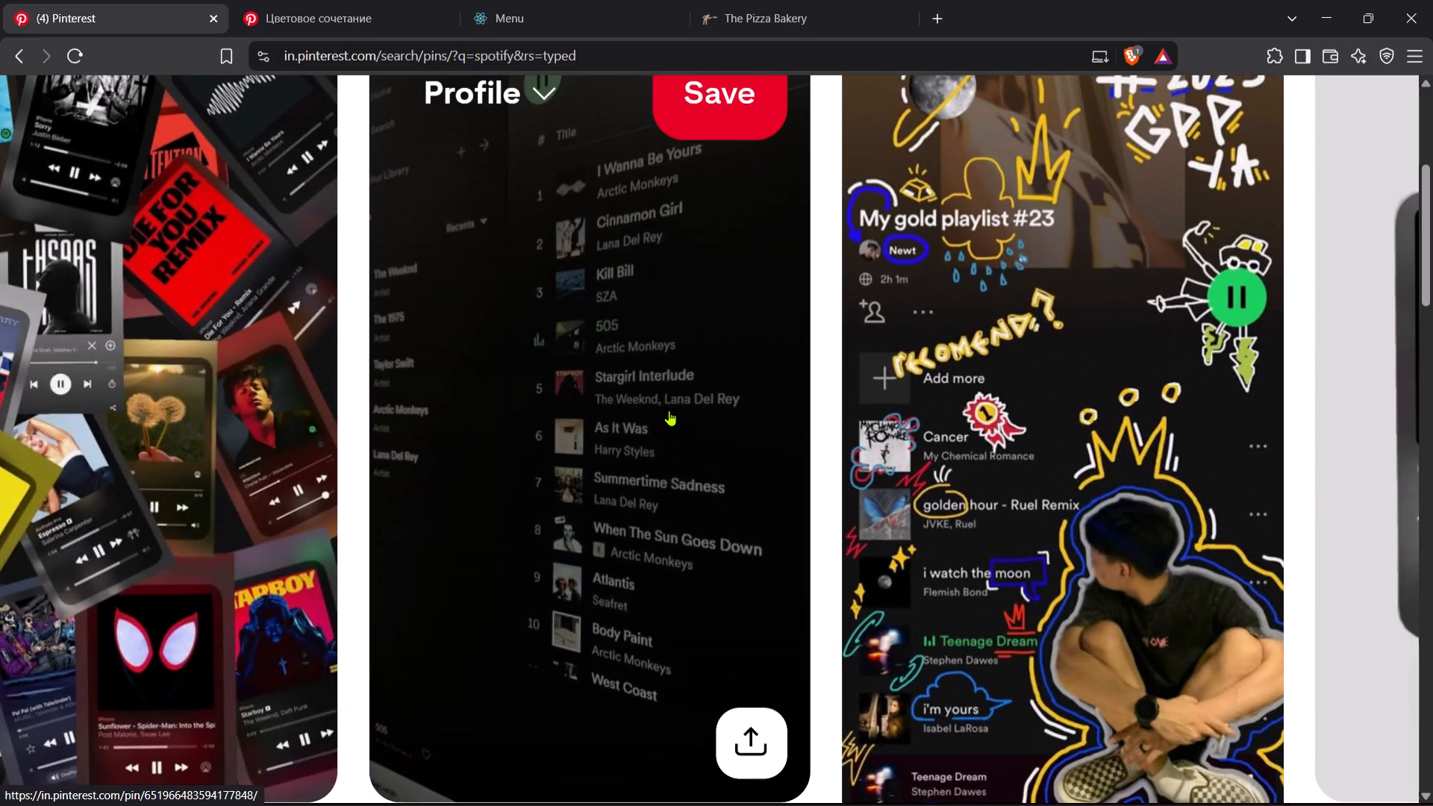
Browse the Pinterest pins of Spotify players, playlists and logos down to the related searches.
{"action": "scroll", "coordinate": [669, 410], "scroll_direction": "down", "scroll_amount": 6}
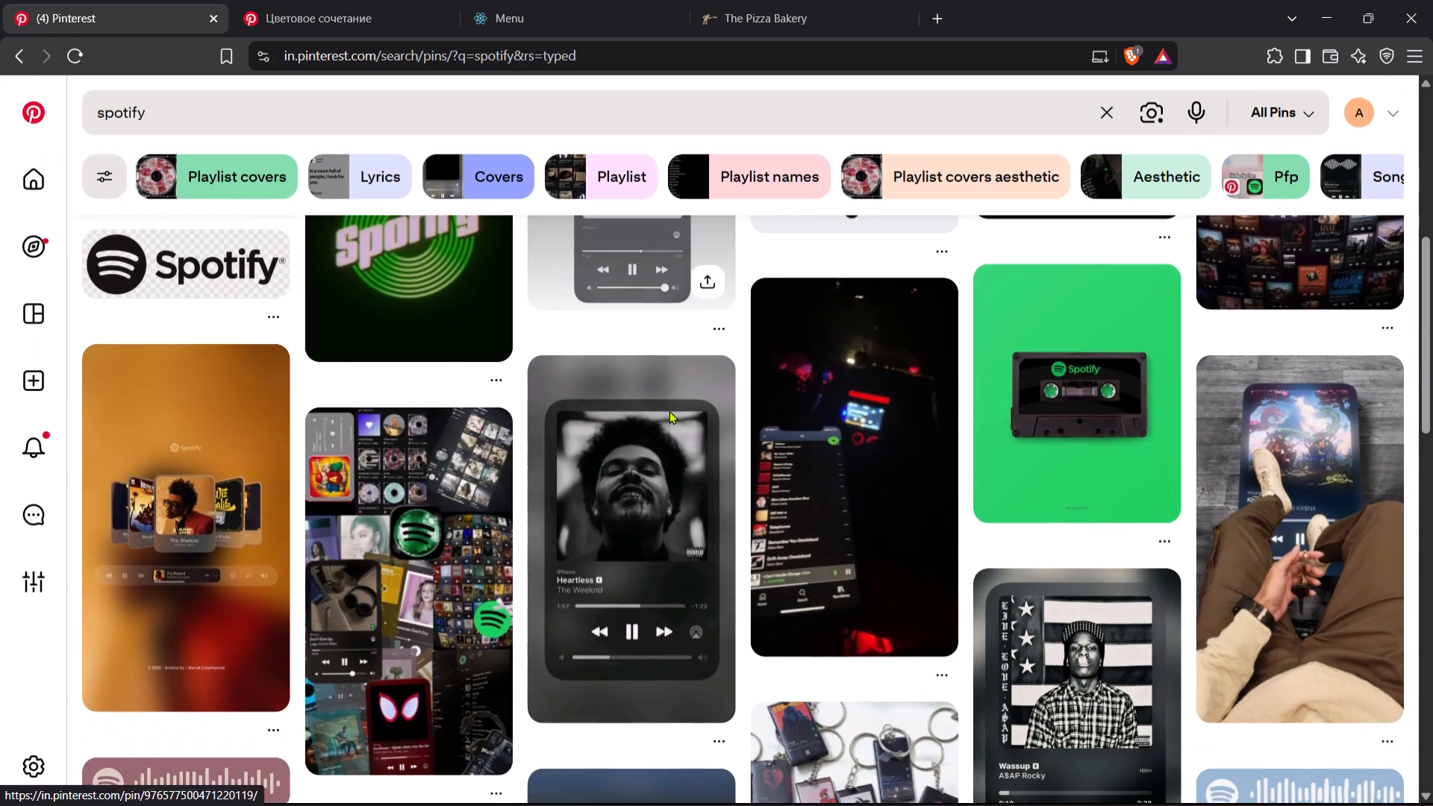
{"action": "scroll", "coordinate": [669, 410], "scroll_direction": "down", "scroll_amount": 1}
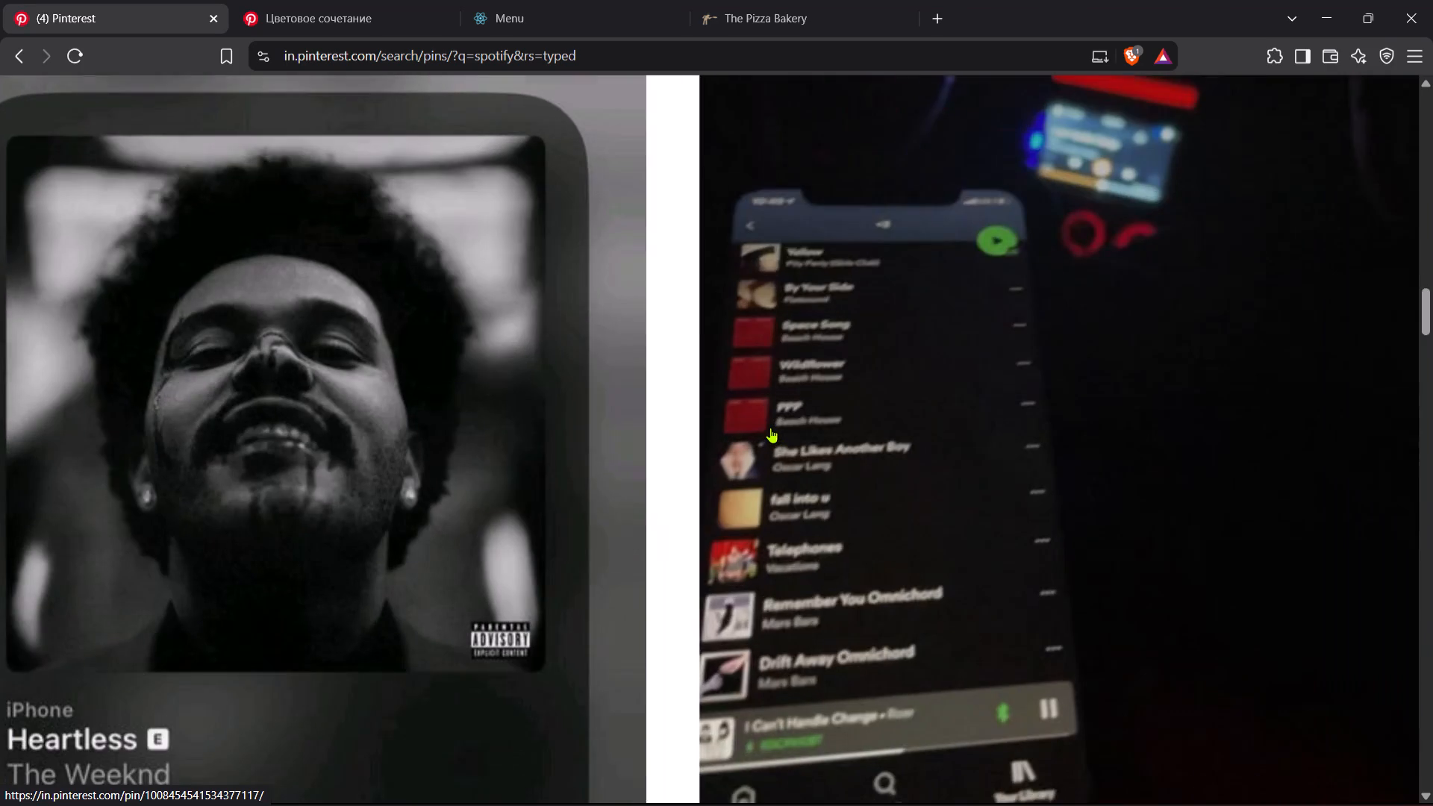
{"action": "scroll", "coordinate": [770, 428], "scroll_direction": "down", "scroll_amount": 2}
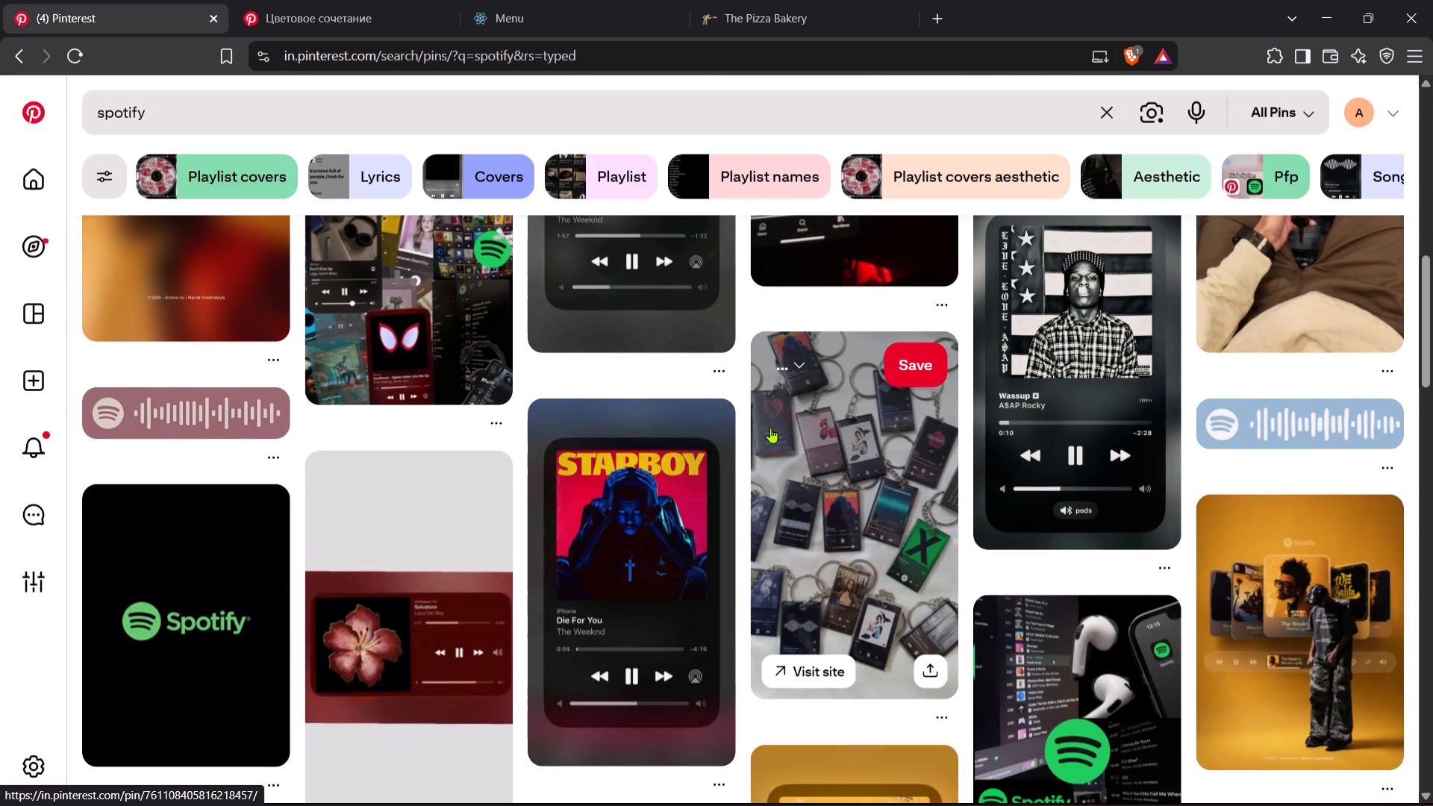
{"action": "scroll", "coordinate": [770, 428], "scroll_direction": "down", "scroll_amount": 4}
{"action": "scroll", "coordinate": [508, 471], "scroll_direction": "down", "scroll_amount": 2}
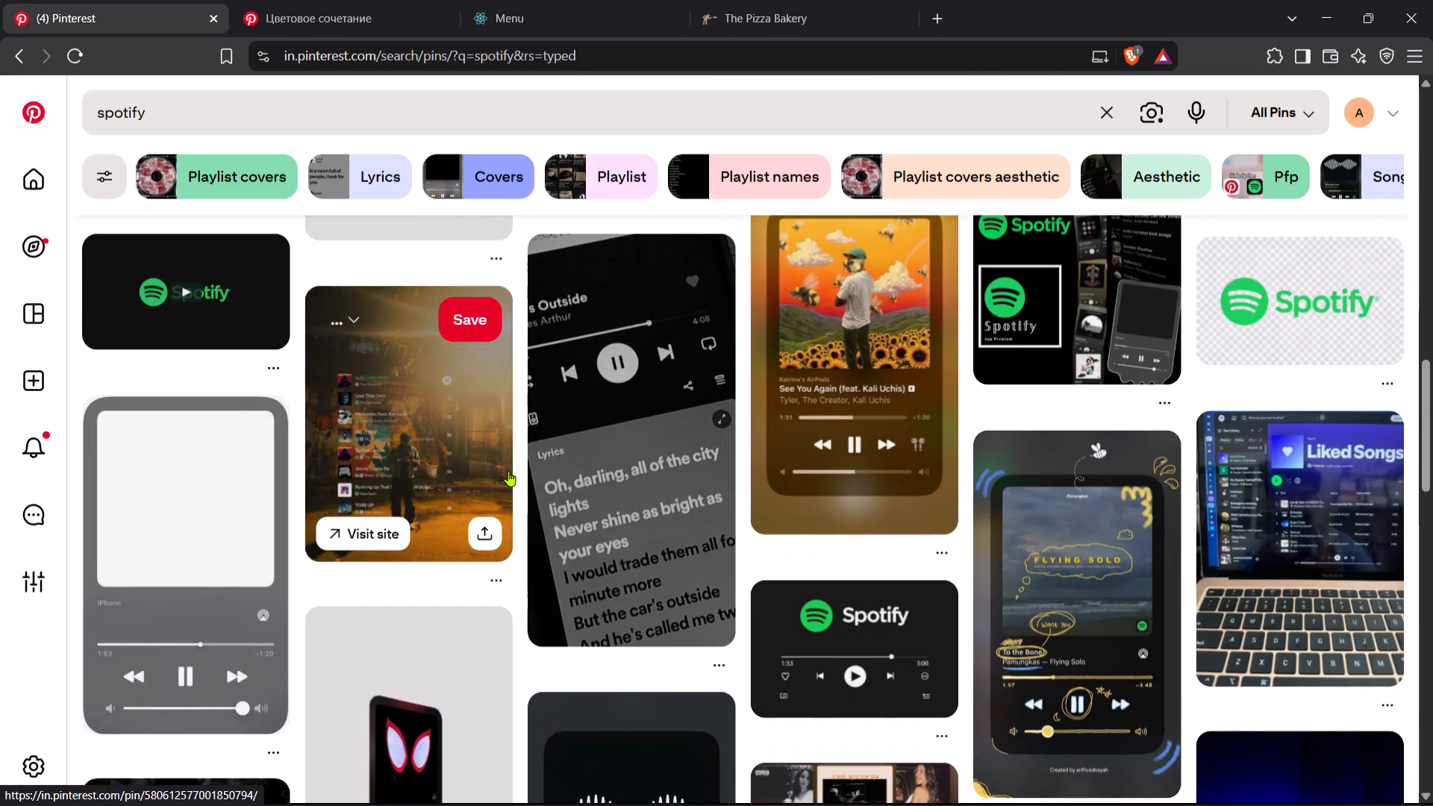
{"action": "scroll", "coordinate": [828, 468], "scroll_direction": "down", "scroll_amount": 5}
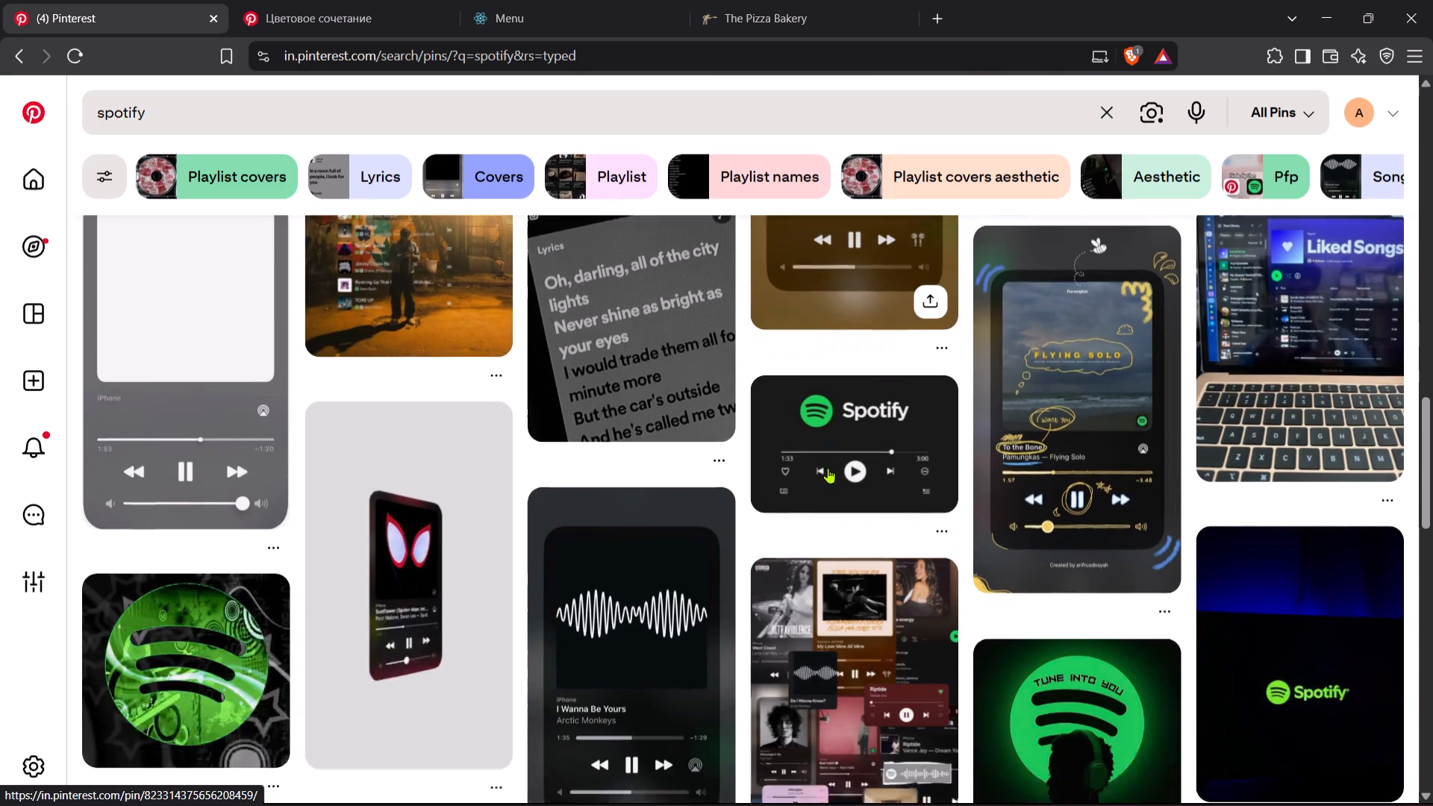
{"action": "scroll", "coordinate": [828, 468], "scroll_direction": "down", "scroll_amount": 1}
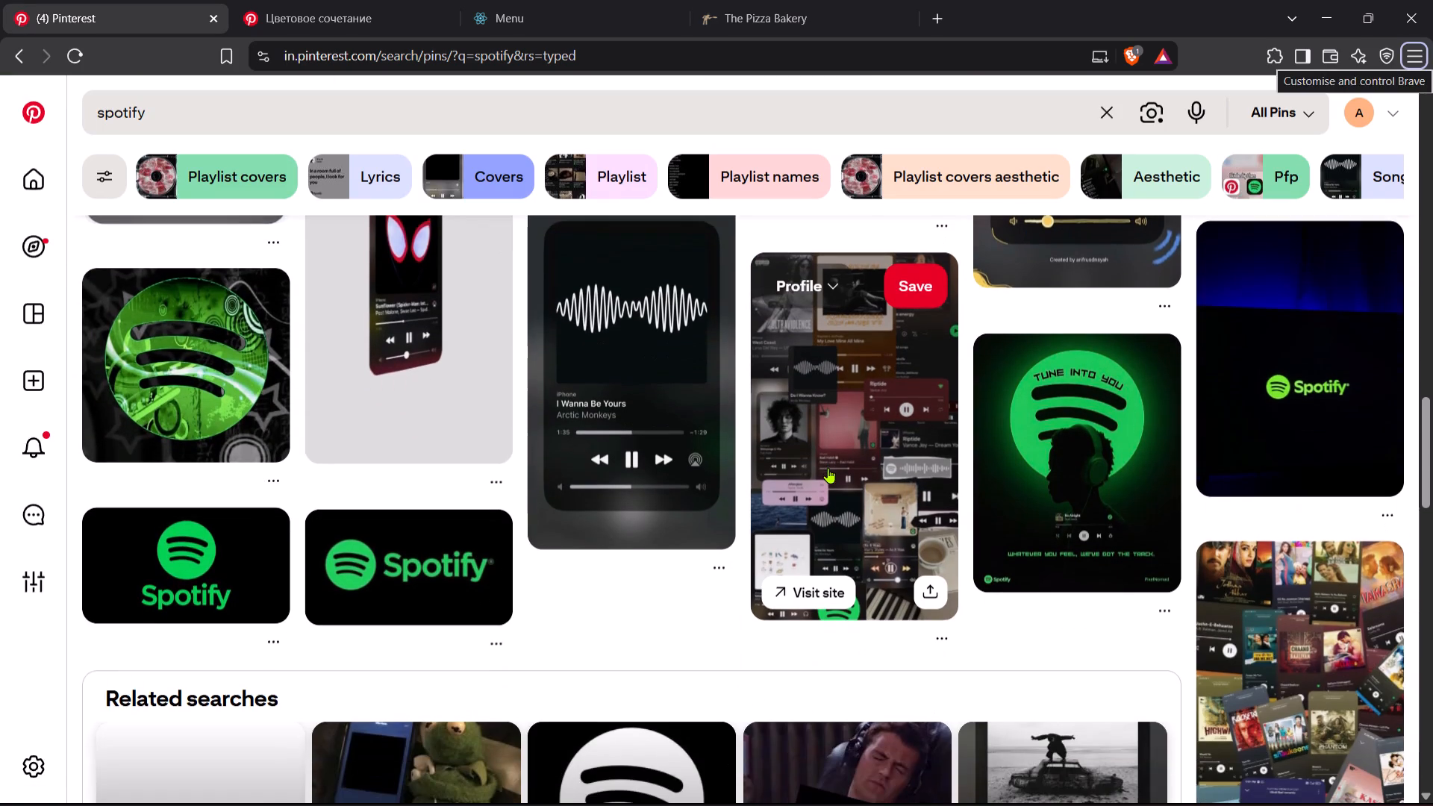
{"action": "scroll", "coordinate": [340, 393], "scroll_direction": "down", "scroll_amount": 2}
{"action": "scroll", "coordinate": [340, 393], "scroll_direction": "up", "scroll_amount": 1}
Switch to Figma and reload the crashed Untitled design file.
{"action": "key", "text": "alt+Tab"}
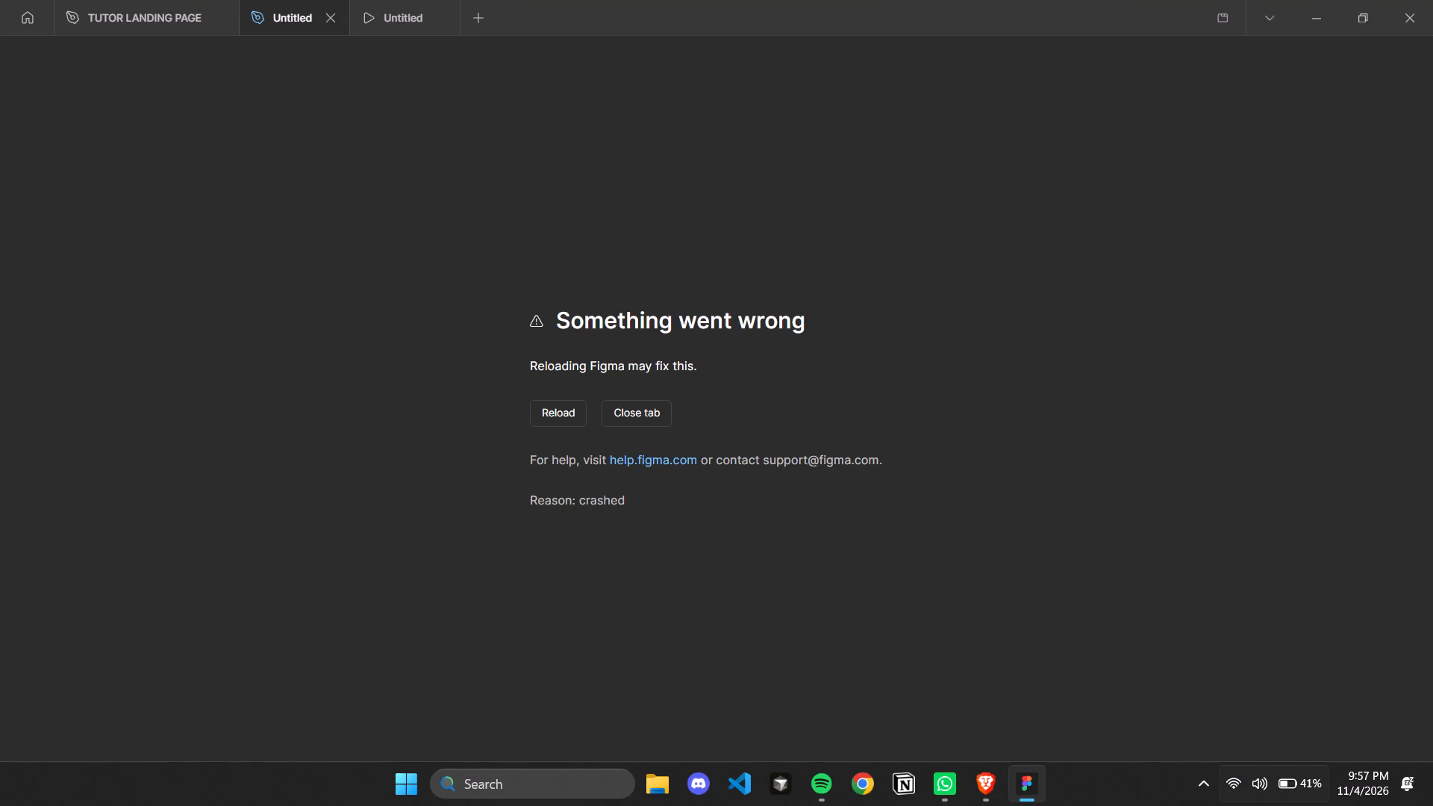
{"action": "left_click", "coordinate": [1282, 805]}
{"action": "left_click", "coordinate": [549, 406]}
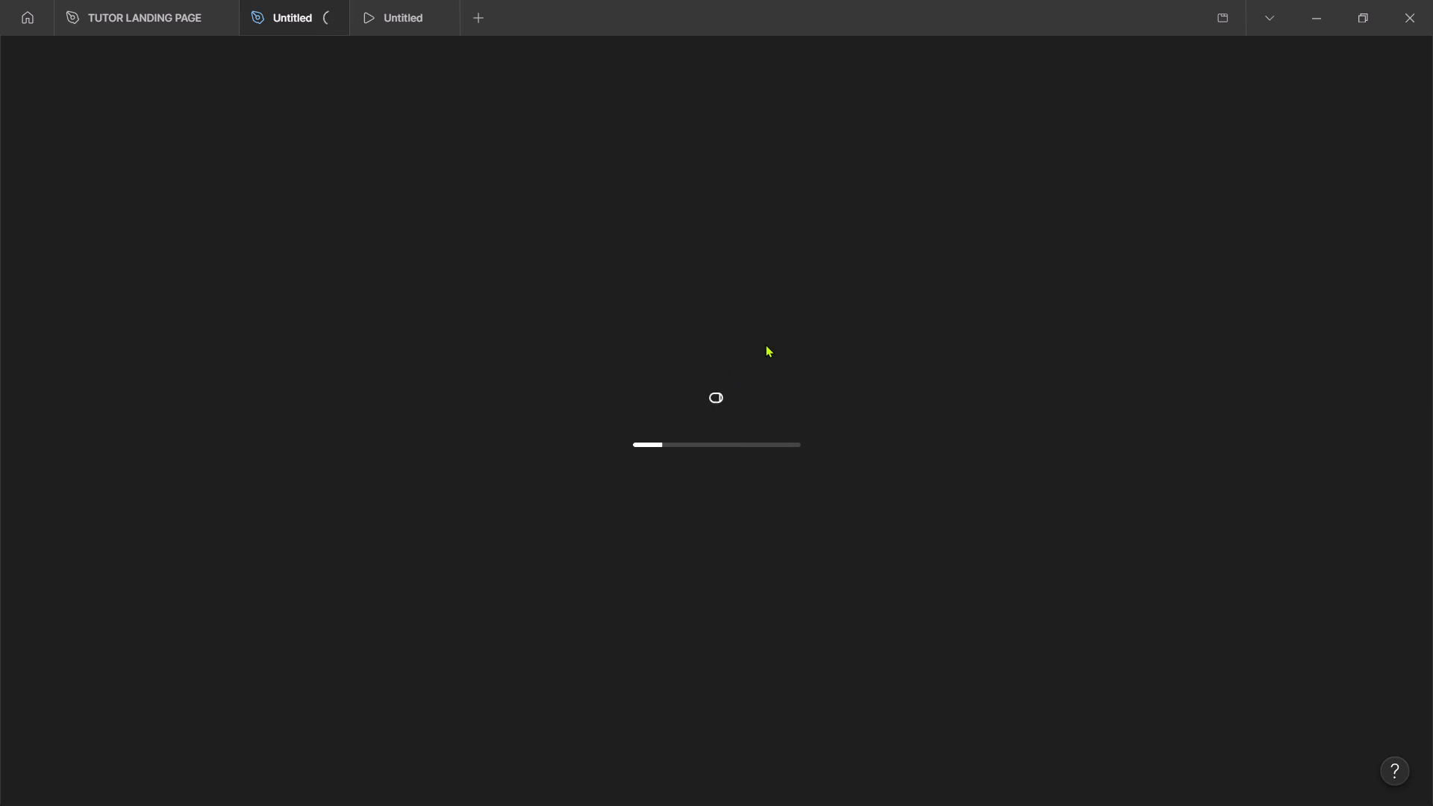
{"action": "scroll", "coordinate": [765, 344], "scroll_direction": "up", "scroll_amount": 7}
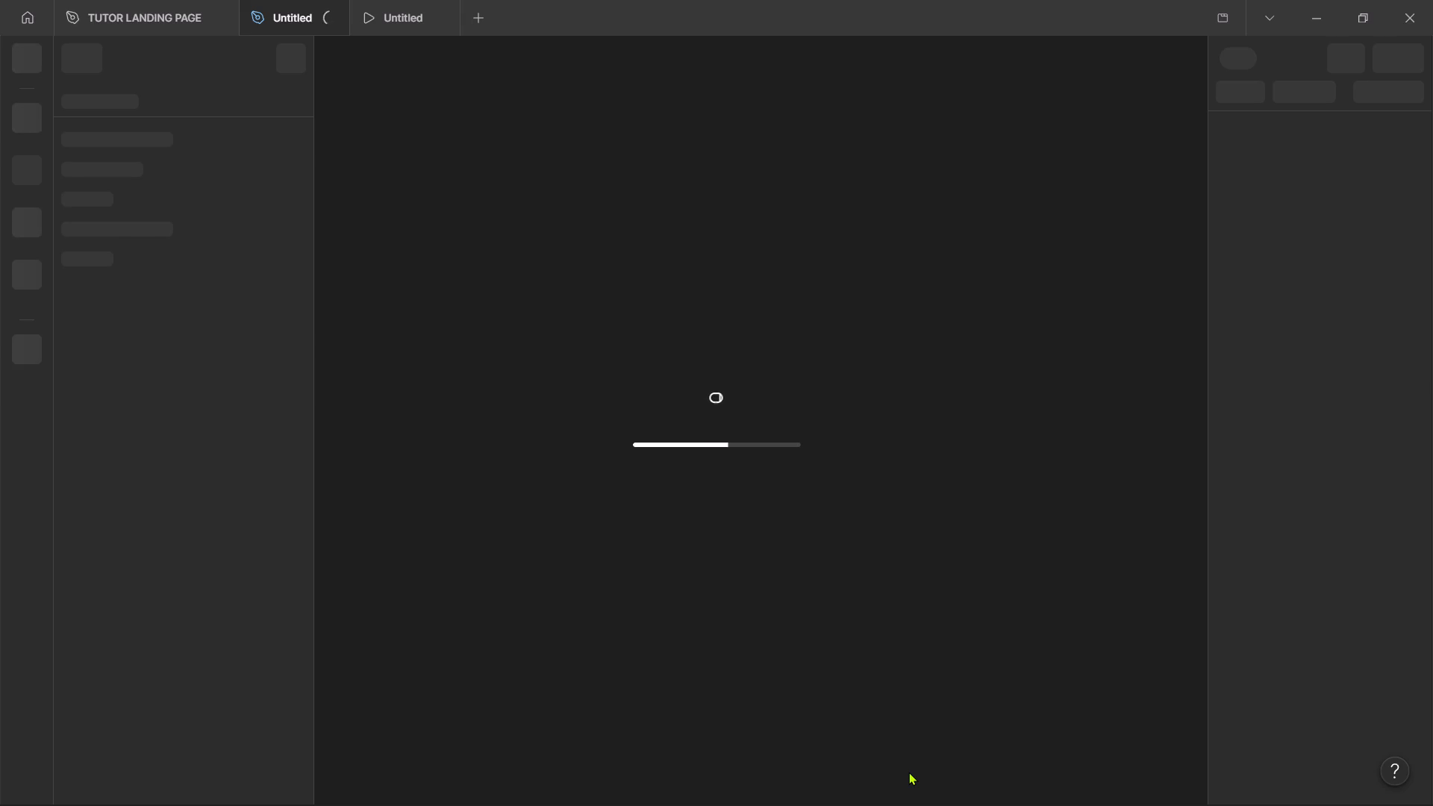
{"action": "scroll", "coordinate": [817, 422], "scroll_direction": "down", "scroll_amount": 2}
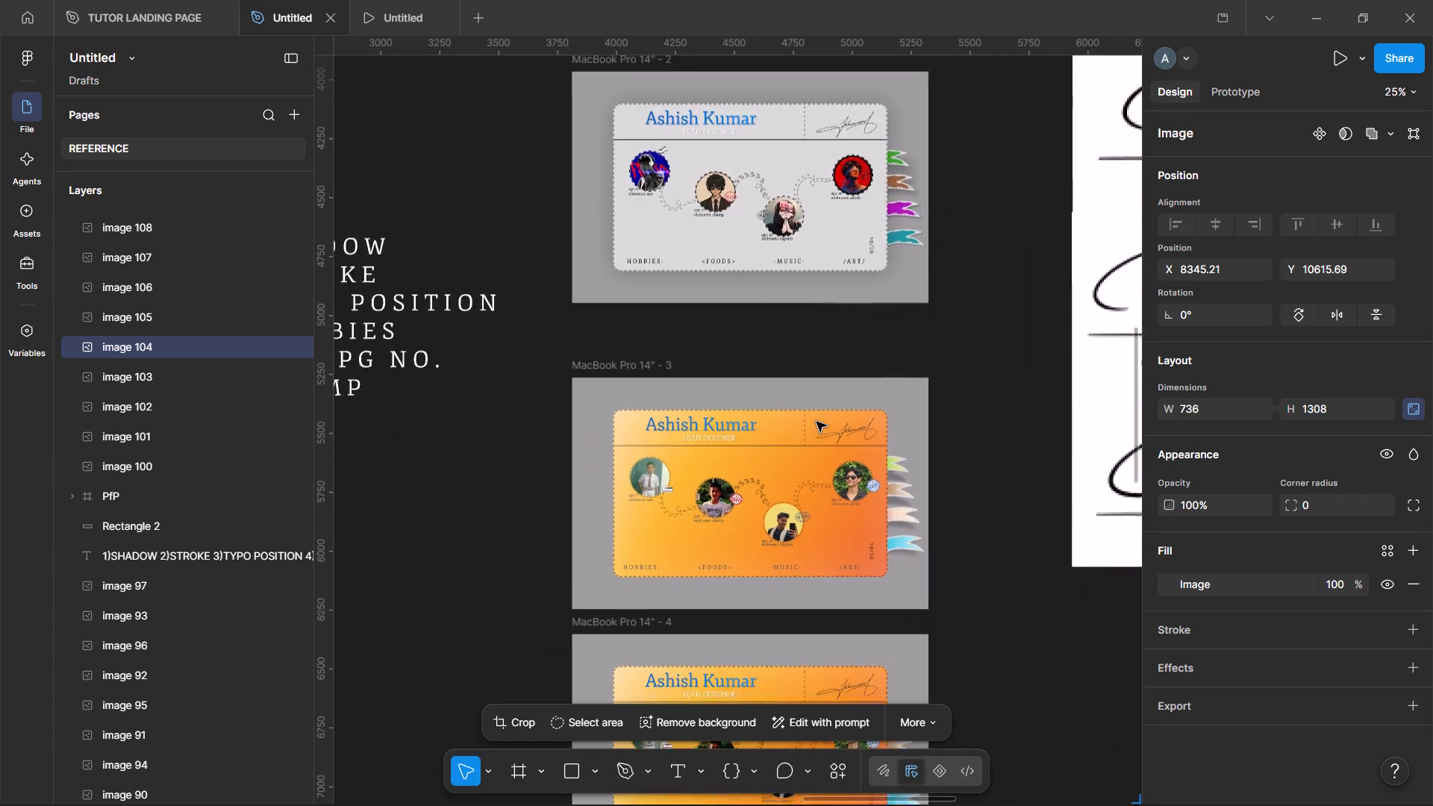
Examine the passport-style card frames and the café, food and ice cream photos on the REFERENCE page.
{"action": "scroll", "coordinate": [817, 422], "scroll_direction": "down", "scroll_amount": 4}
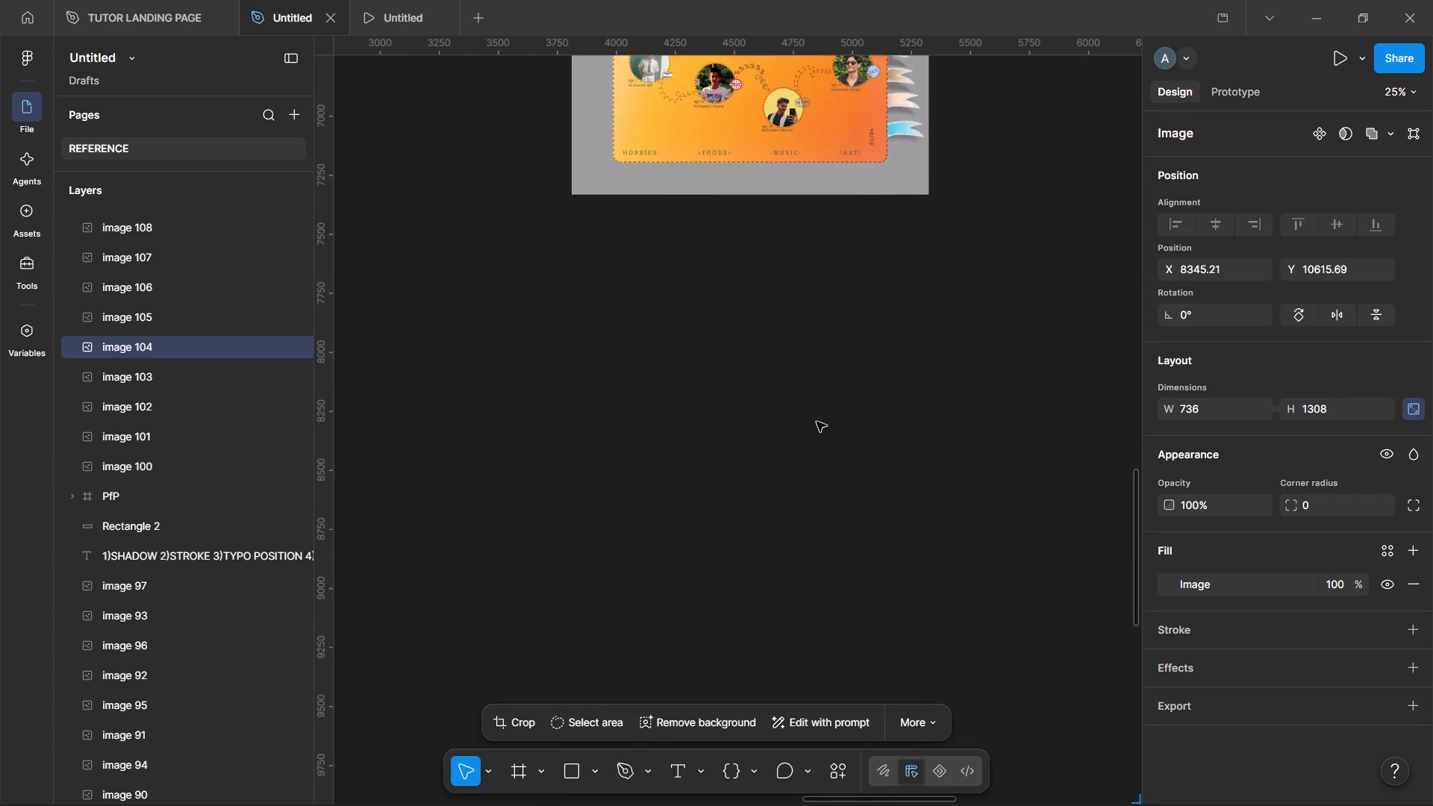
{"action": "scroll", "coordinate": [817, 422], "scroll_direction": "down", "scroll_amount": 1}
{"action": "scroll", "coordinate": [817, 422], "scroll_direction": "left", "scroll_amount": 2}
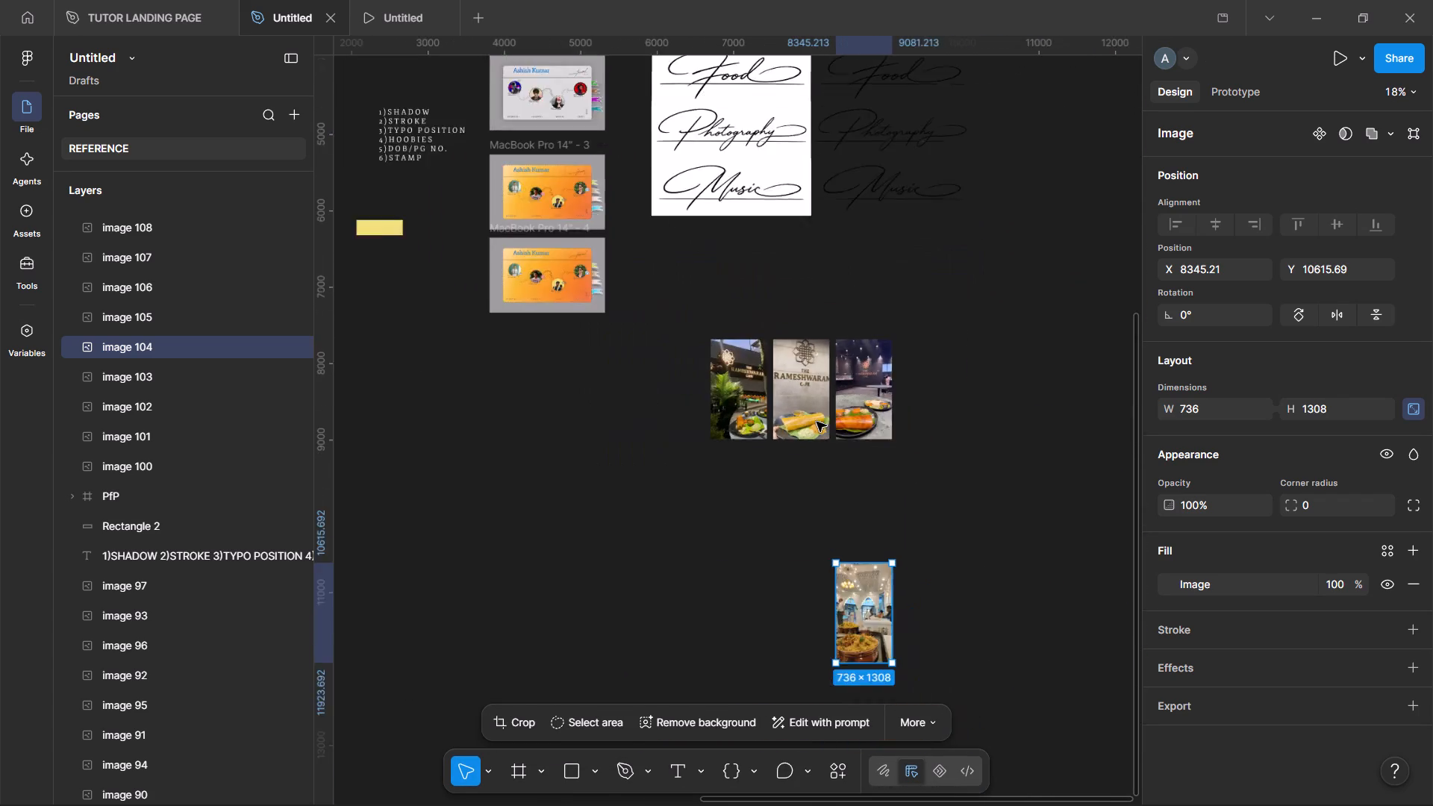
{"action": "scroll", "coordinate": [817, 422], "scroll_direction": "right", "scroll_amount": 1}
{"action": "left_click", "coordinate": [793, 275]}
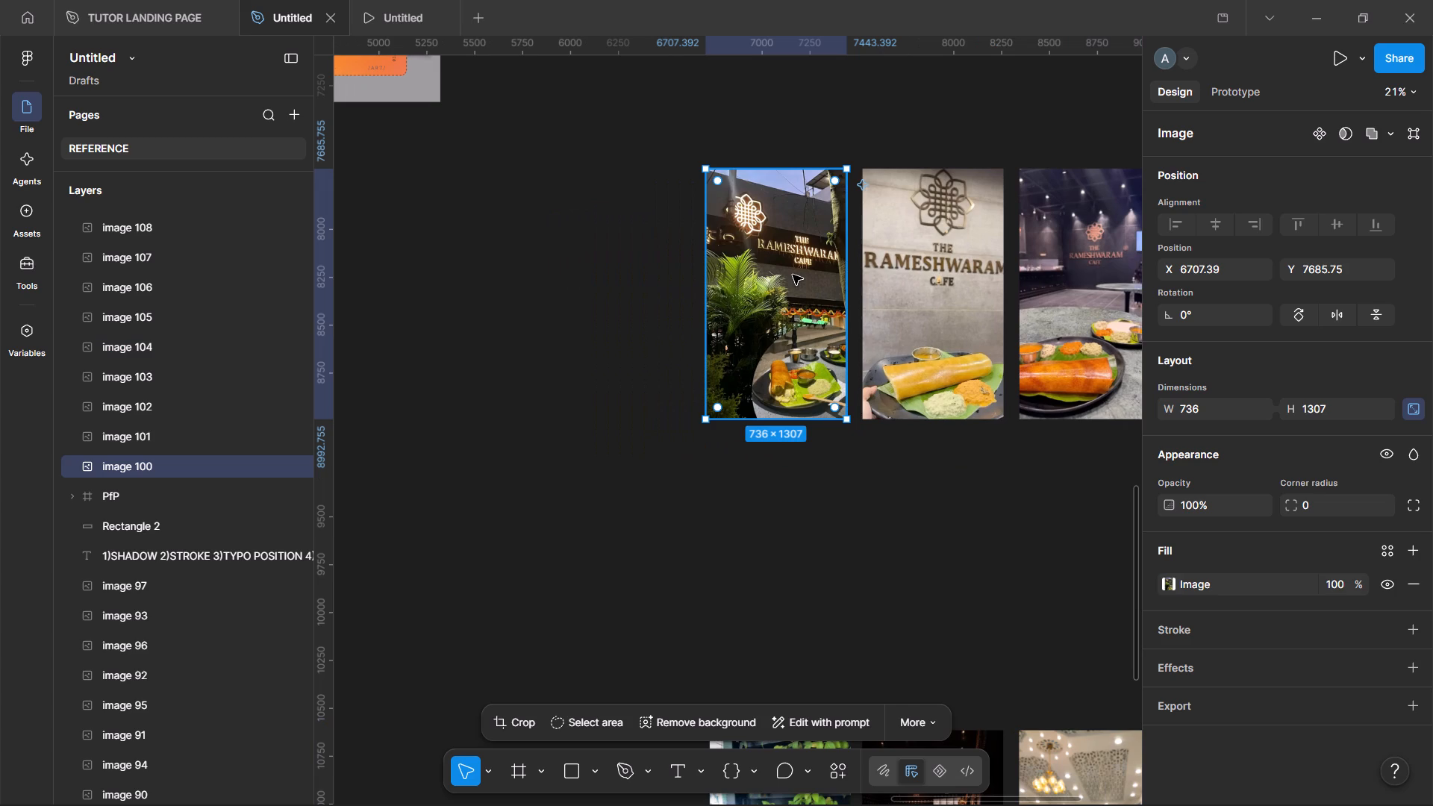
{"action": "scroll", "coordinate": [793, 275], "scroll_direction": "left", "scroll_amount": 3}
{"action": "scroll", "coordinate": [793, 275], "scroll_direction": "down", "scroll_amount": 5}
{"action": "scroll", "coordinate": [793, 275], "scroll_direction": "right", "scroll_amount": 1}
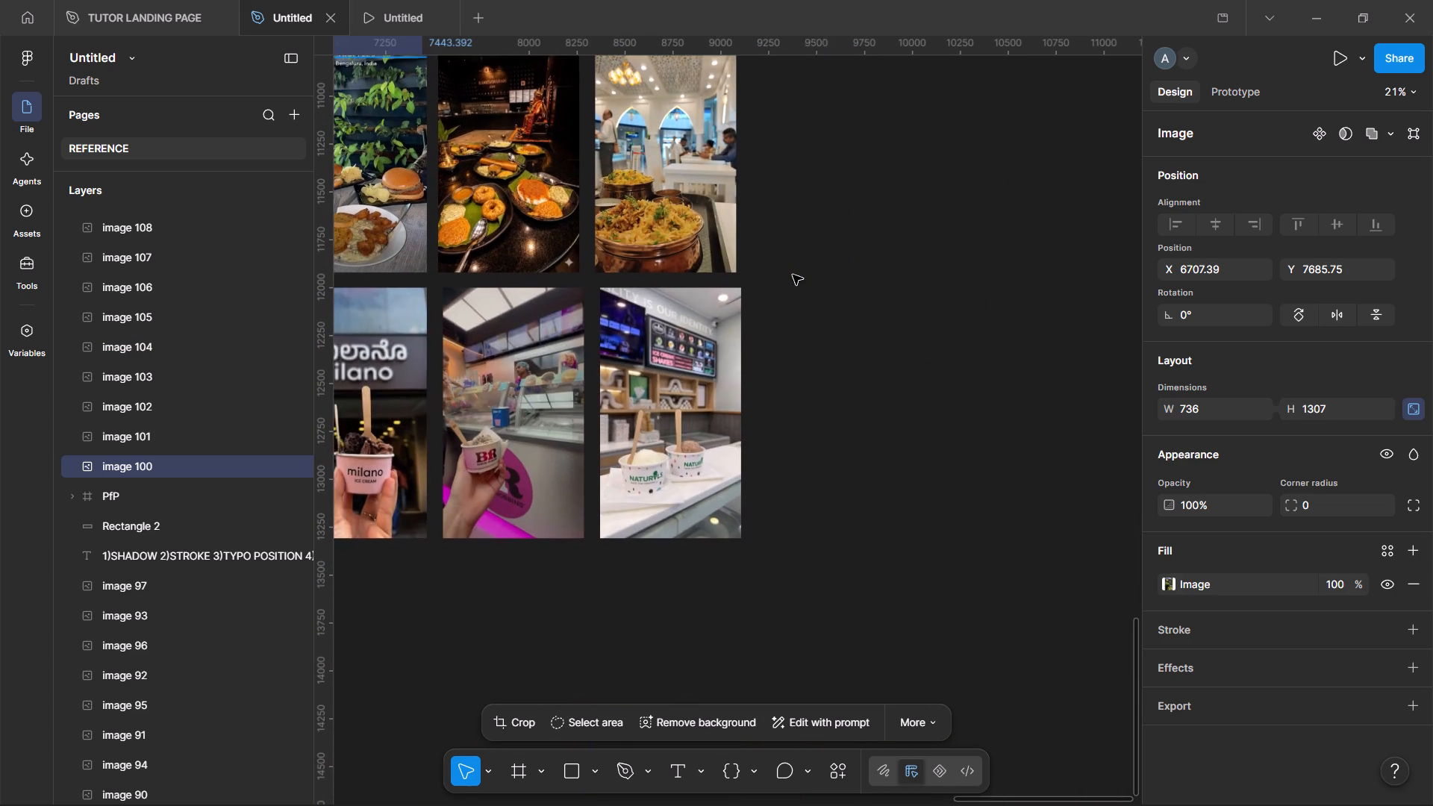
{"action": "scroll", "coordinate": [793, 275], "scroll_direction": "right", "scroll_amount": 1}
{"action": "scroll", "coordinate": [793, 275], "scroll_direction": "up", "scroll_amount": 1}
{"action": "left_click", "coordinate": [535, 257]}
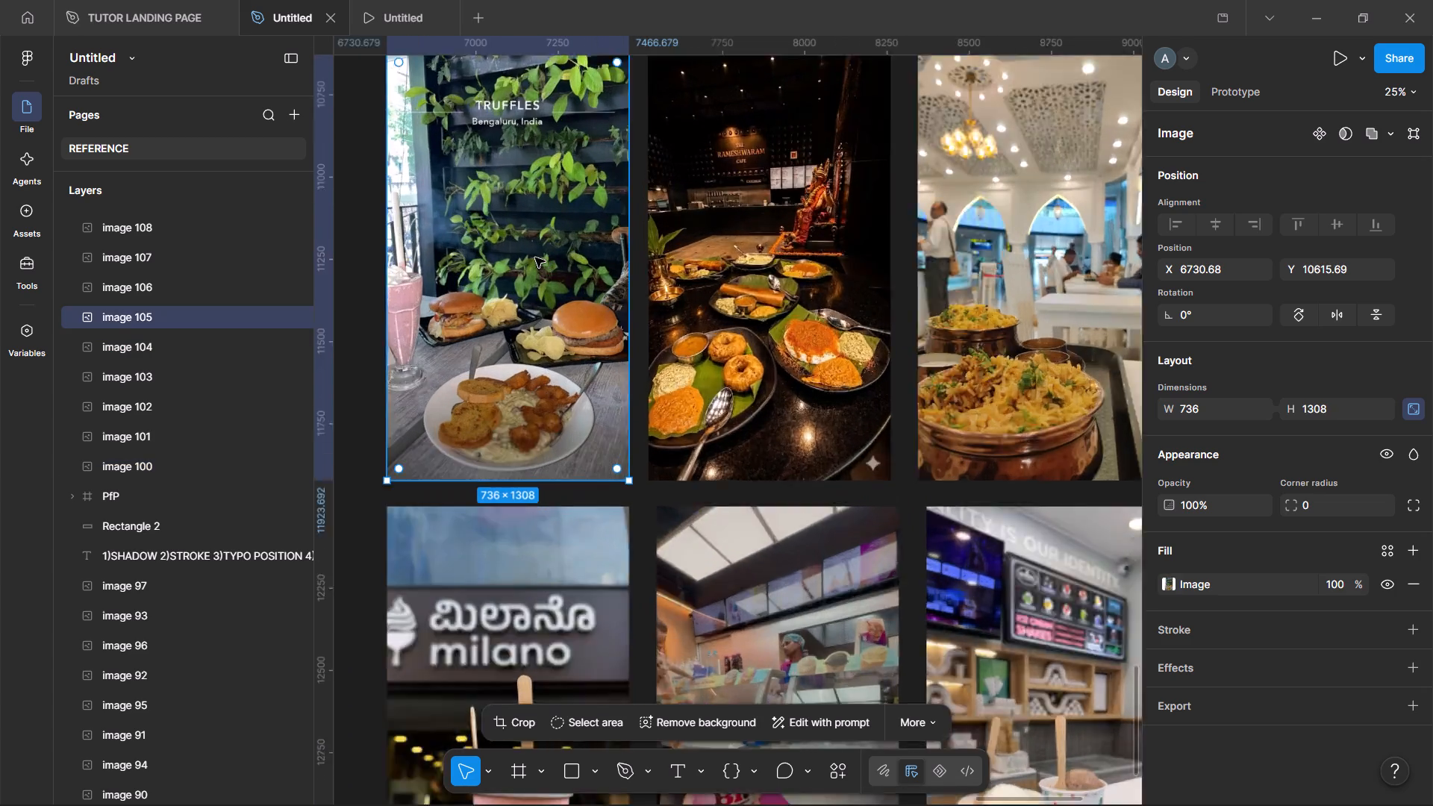
{"action": "scroll", "coordinate": [535, 257], "scroll_direction": "up", "scroll_amount": 2}
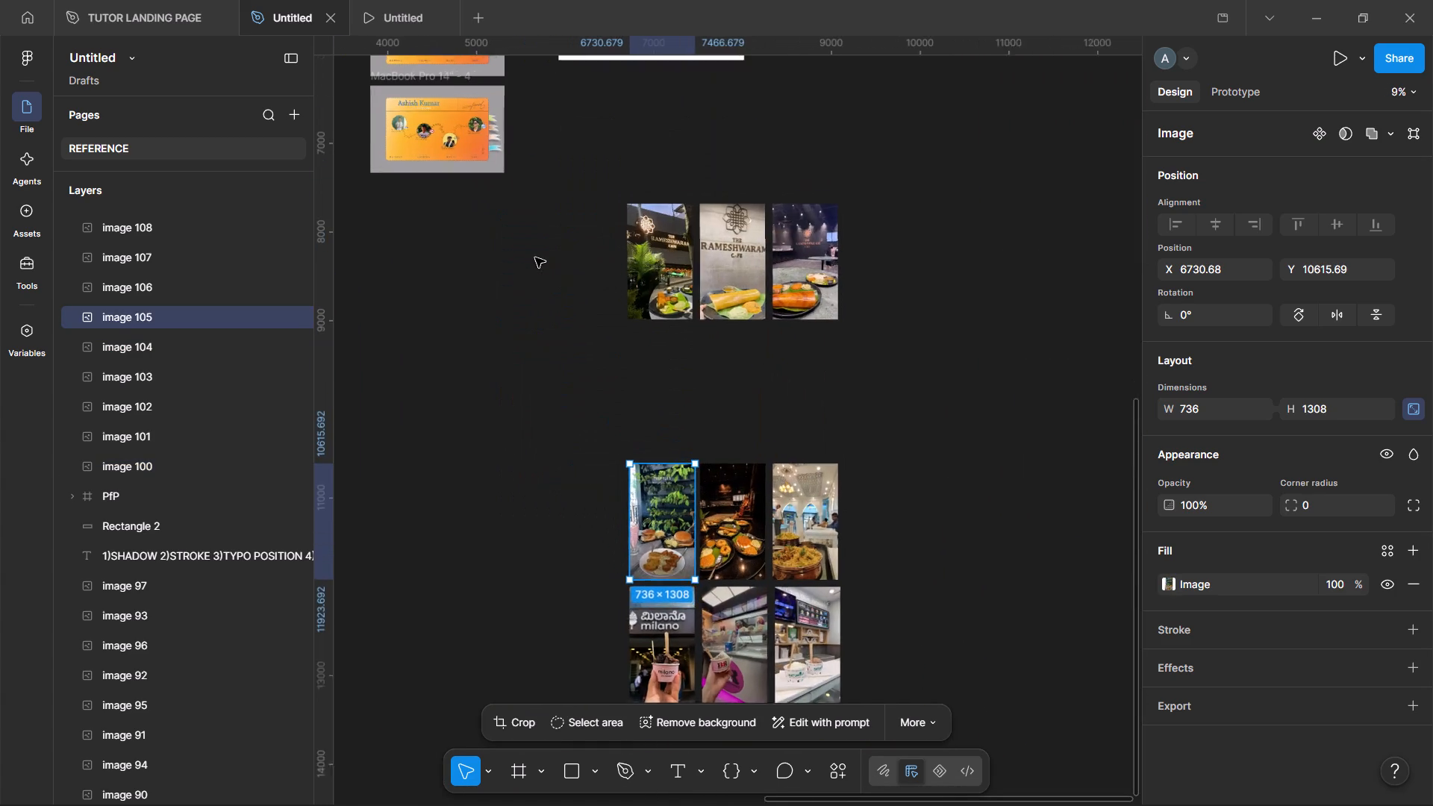
{"action": "scroll", "coordinate": [535, 257], "scroll_direction": "down", "scroll_amount": 3}
{"action": "scroll", "coordinate": [535, 257], "scroll_direction": "right", "scroll_amount": 5}
{"action": "scroll", "coordinate": [535, 257], "scroll_direction": "left", "scroll_amount": 1}
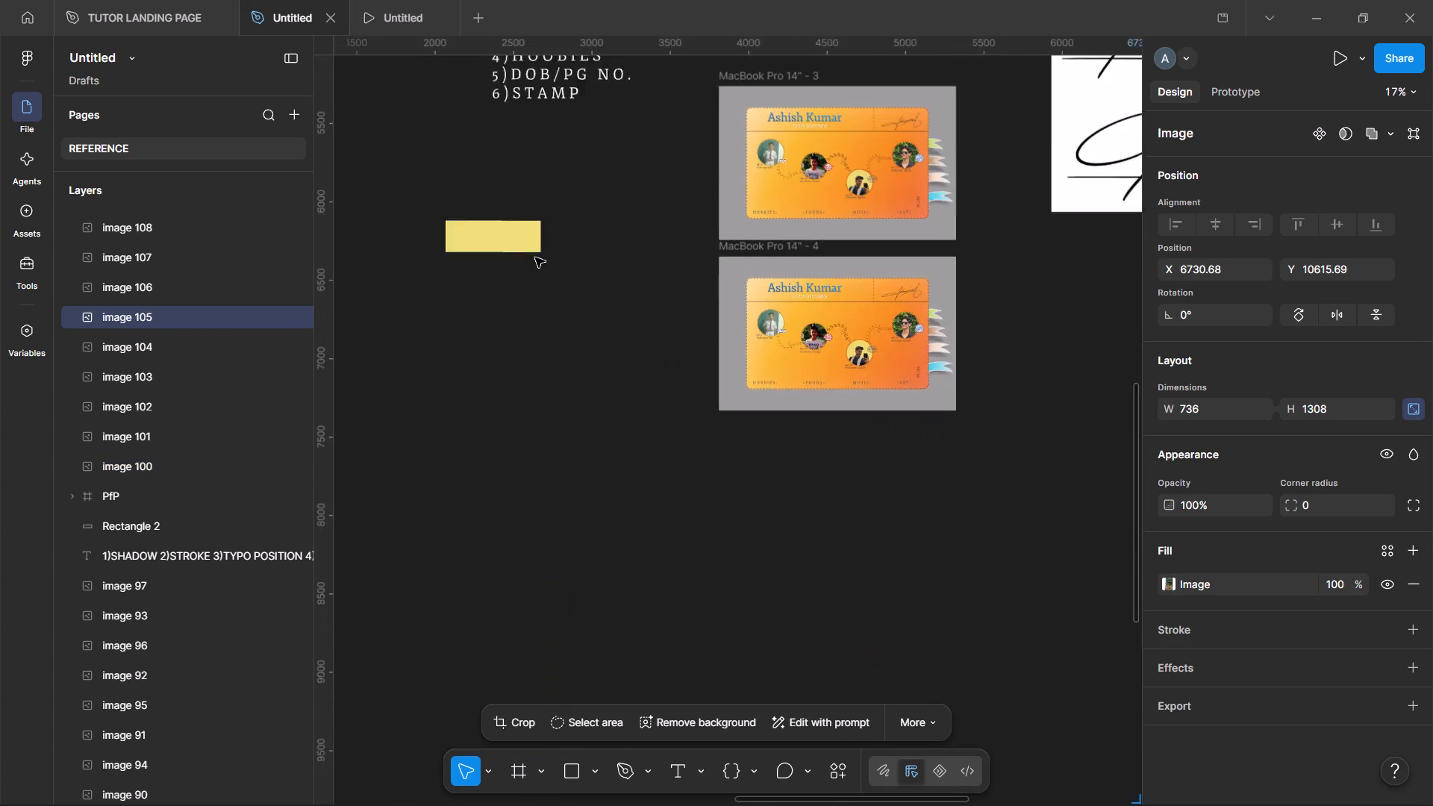
{"action": "scroll", "coordinate": [535, 257], "scroll_direction": "left", "scroll_amount": 3}
{"action": "scroll", "coordinate": [535, 257], "scroll_direction": "down", "scroll_amount": 2}
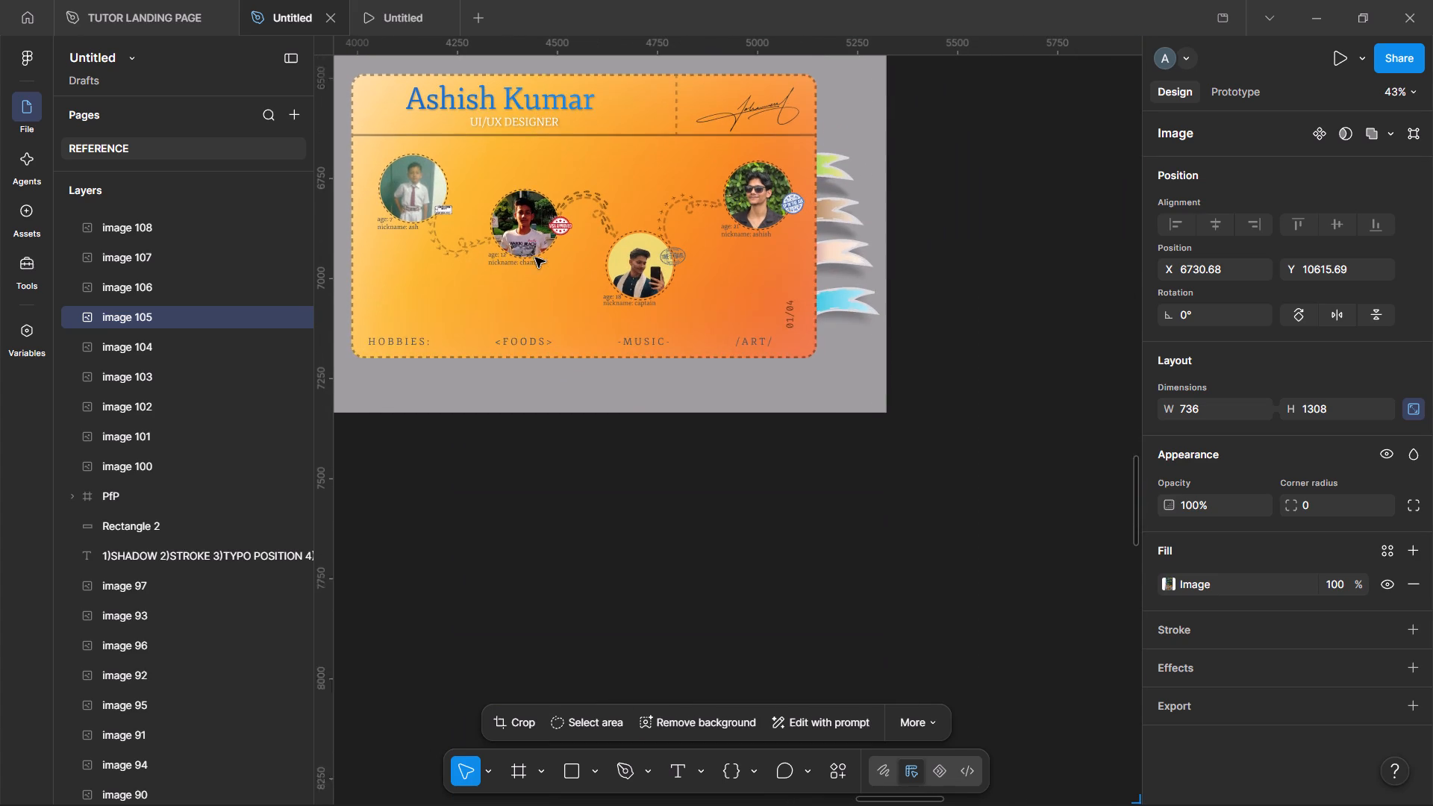
{"action": "scroll", "coordinate": [535, 257], "scroll_direction": "down", "scroll_amount": 2}
{"action": "scroll", "coordinate": [535, 257], "scroll_direction": "left", "scroll_amount": 1}
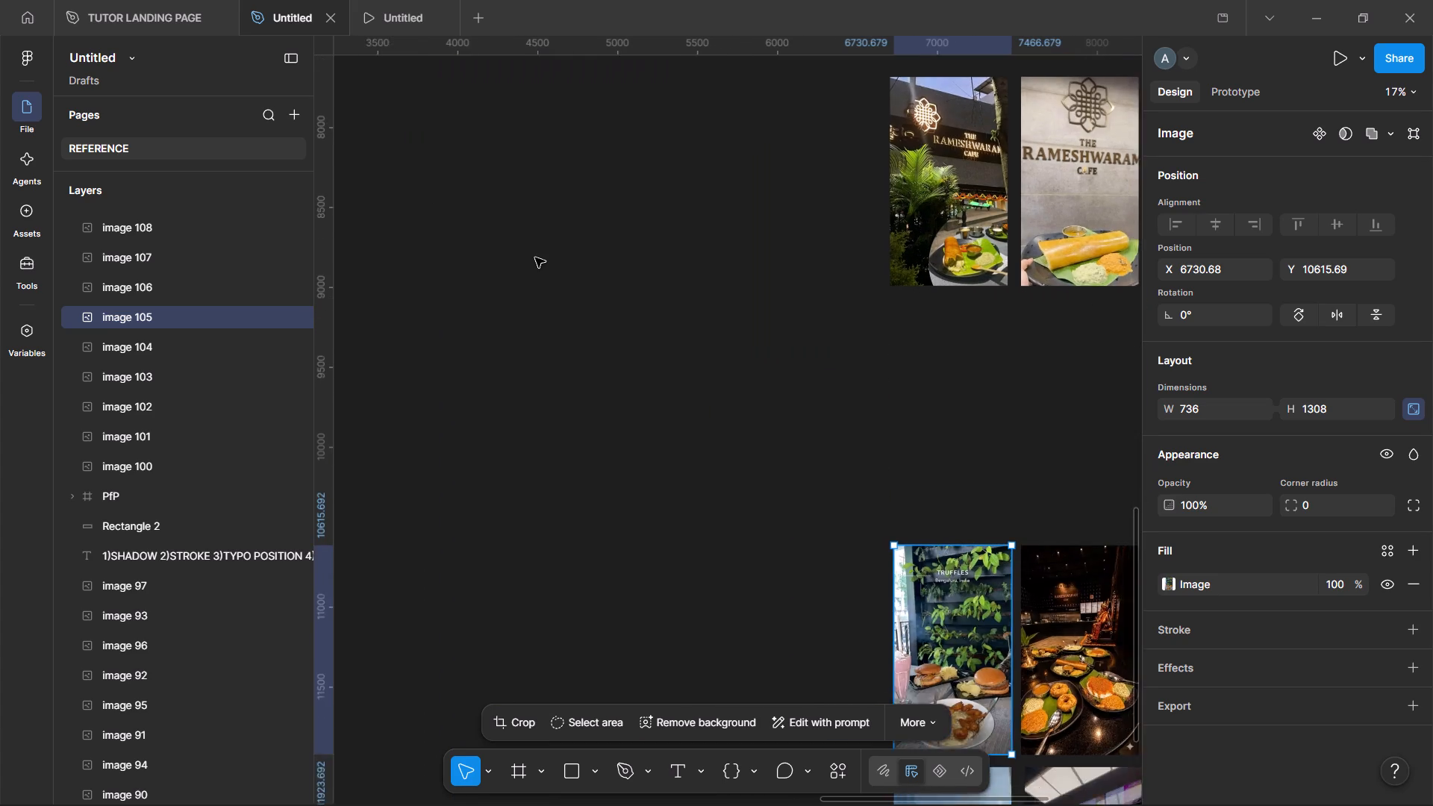
{"action": "scroll", "coordinate": [535, 257], "scroll_direction": "left", "scroll_amount": 1}
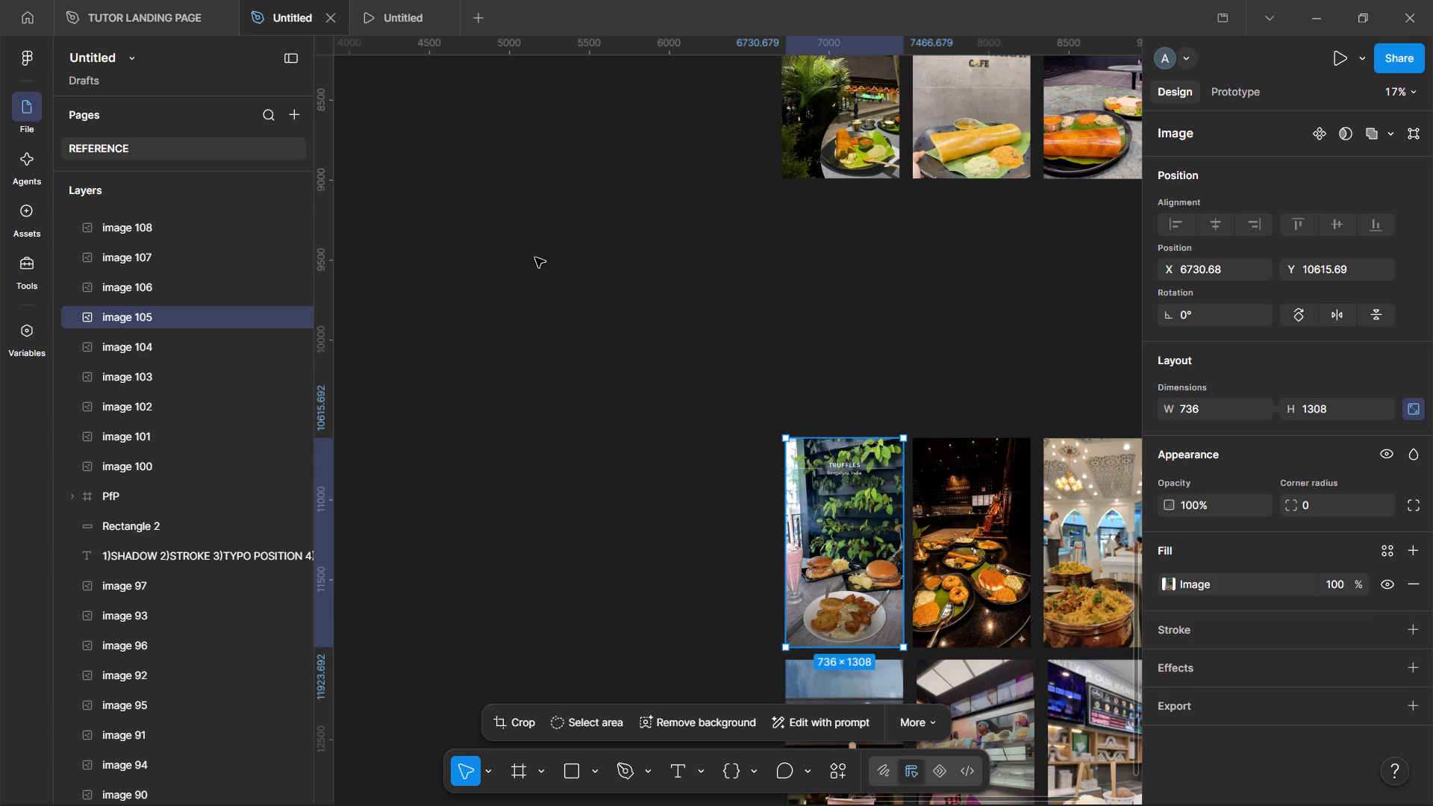
Move the six photos of the lower food and ice cream group to about X 1095, Y 6664, beside the MacBook Pro 14" - 4 frame.
{"action": "scroll", "coordinate": [796, 361], "scroll_direction": "up", "scroll_amount": 1}
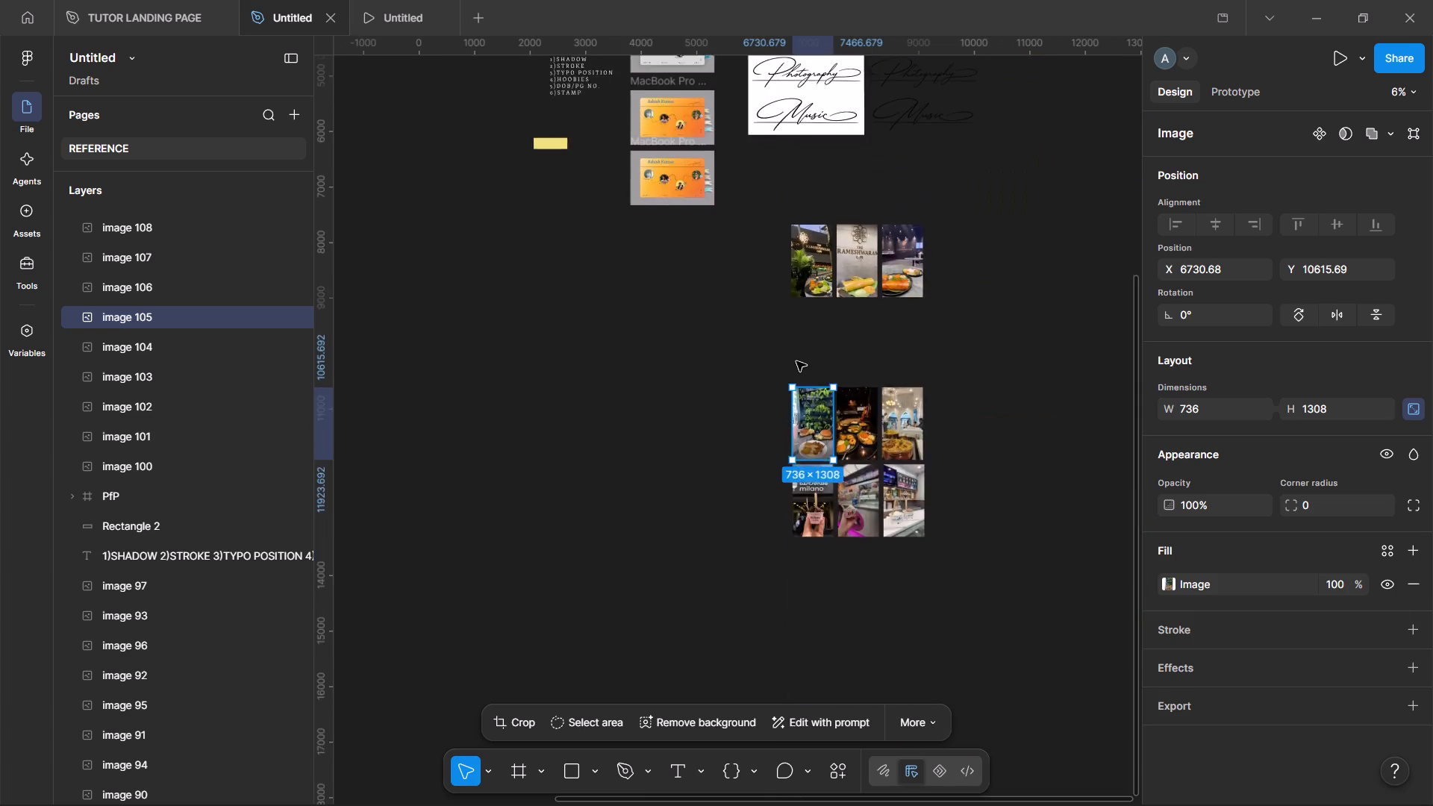
{"action": "scroll", "coordinate": [796, 361], "scroll_direction": "up", "scroll_amount": 1}
{"action": "scroll", "coordinate": [758, 459], "scroll_direction": "down", "scroll_amount": 2}
{"action": "left_click", "coordinate": [665, 349]}
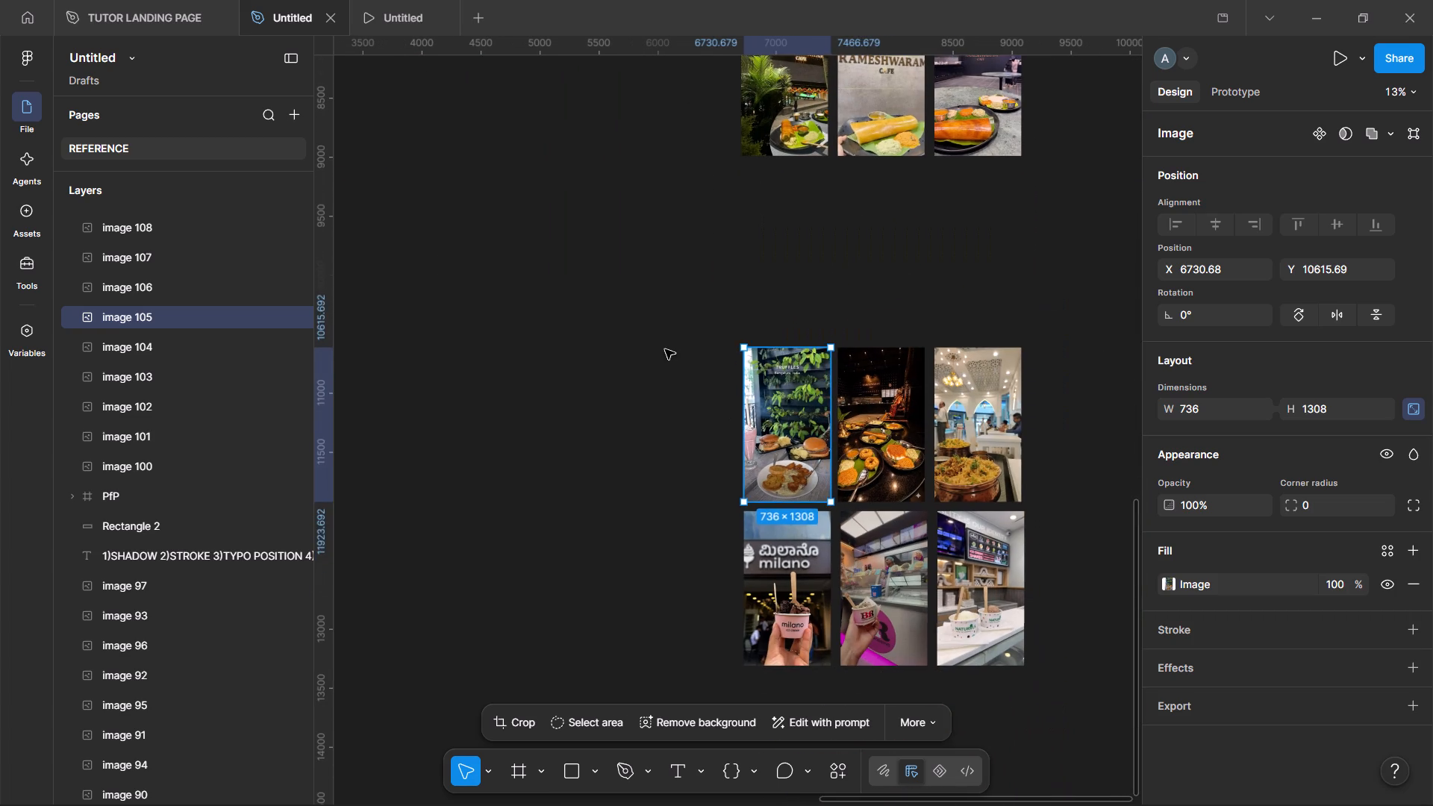
{"action": "left_click_drag", "start_coordinate": [691, 263], "coordinate": [1120, 766]}
{"action": "left_click_drag", "start_coordinate": [904, 496], "coordinate": [252, 25]}
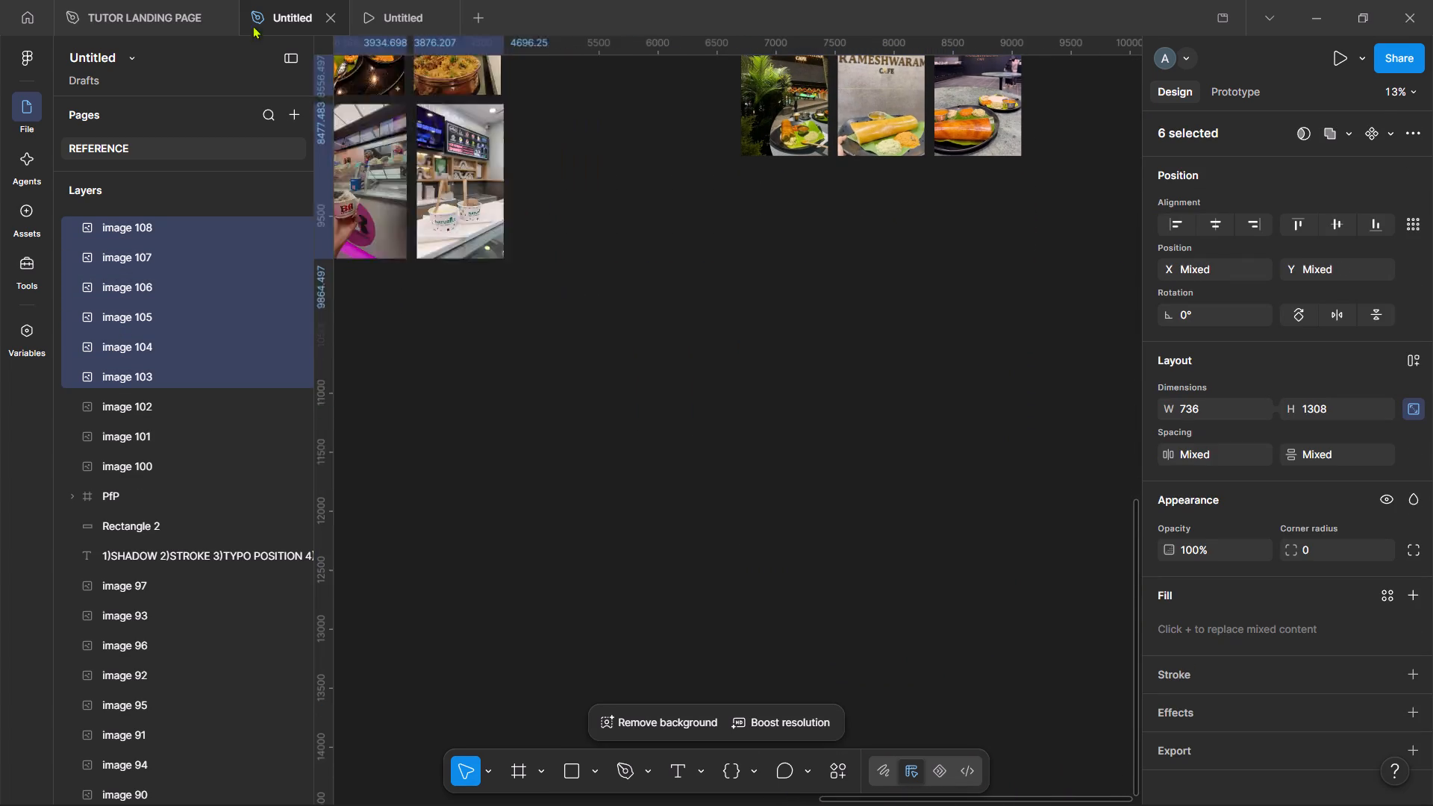
{"action": "left_click_drag", "start_coordinate": [252, 25], "coordinate": [593, 335]}
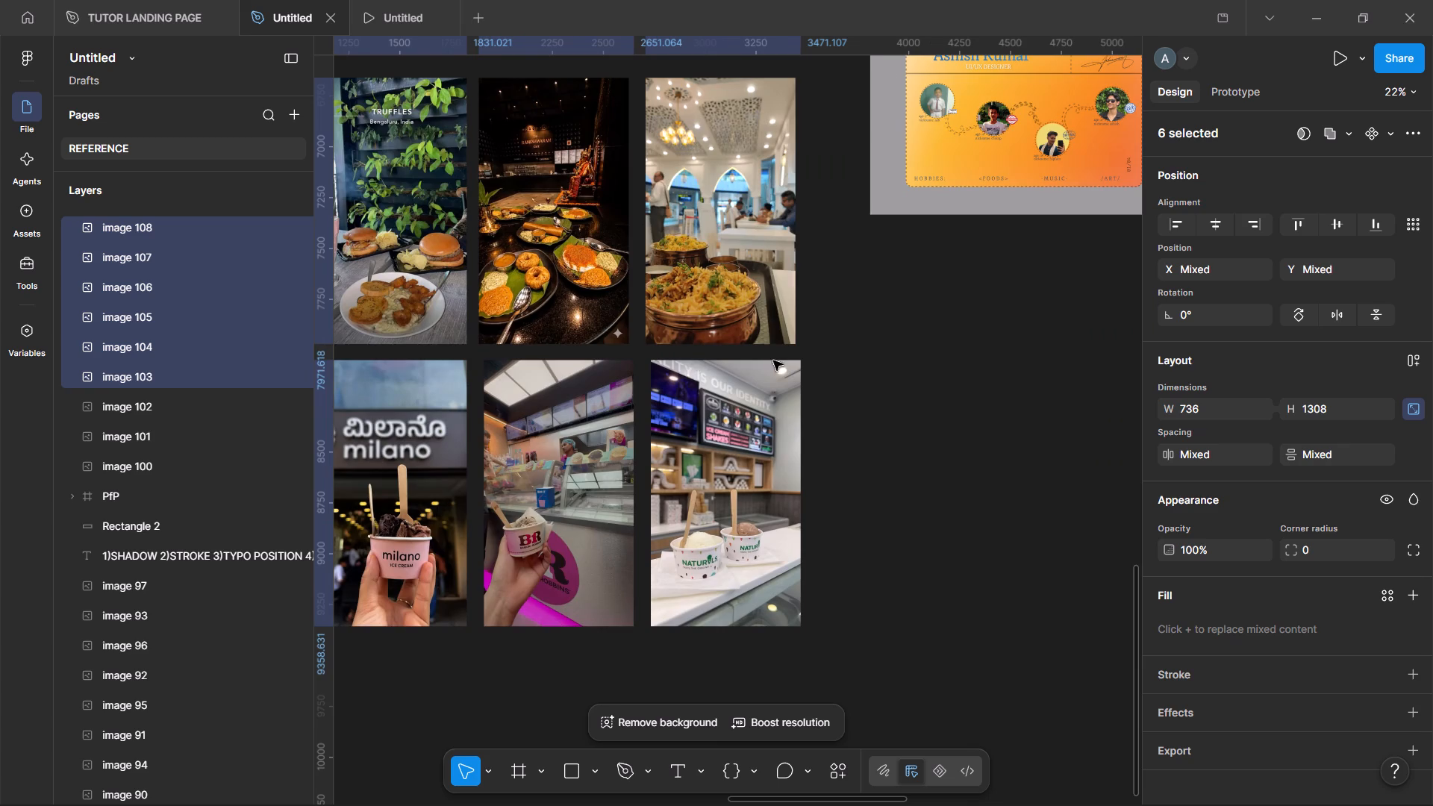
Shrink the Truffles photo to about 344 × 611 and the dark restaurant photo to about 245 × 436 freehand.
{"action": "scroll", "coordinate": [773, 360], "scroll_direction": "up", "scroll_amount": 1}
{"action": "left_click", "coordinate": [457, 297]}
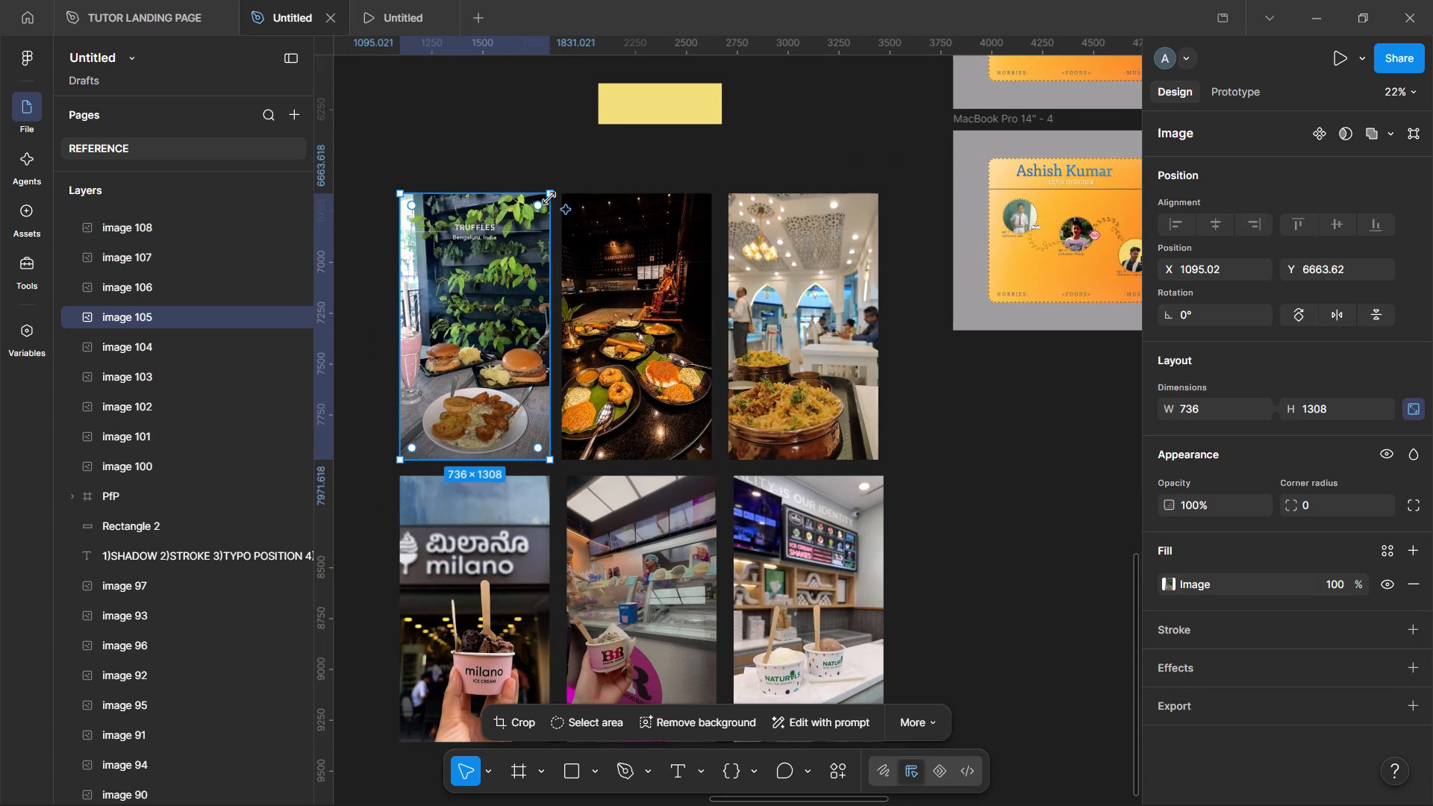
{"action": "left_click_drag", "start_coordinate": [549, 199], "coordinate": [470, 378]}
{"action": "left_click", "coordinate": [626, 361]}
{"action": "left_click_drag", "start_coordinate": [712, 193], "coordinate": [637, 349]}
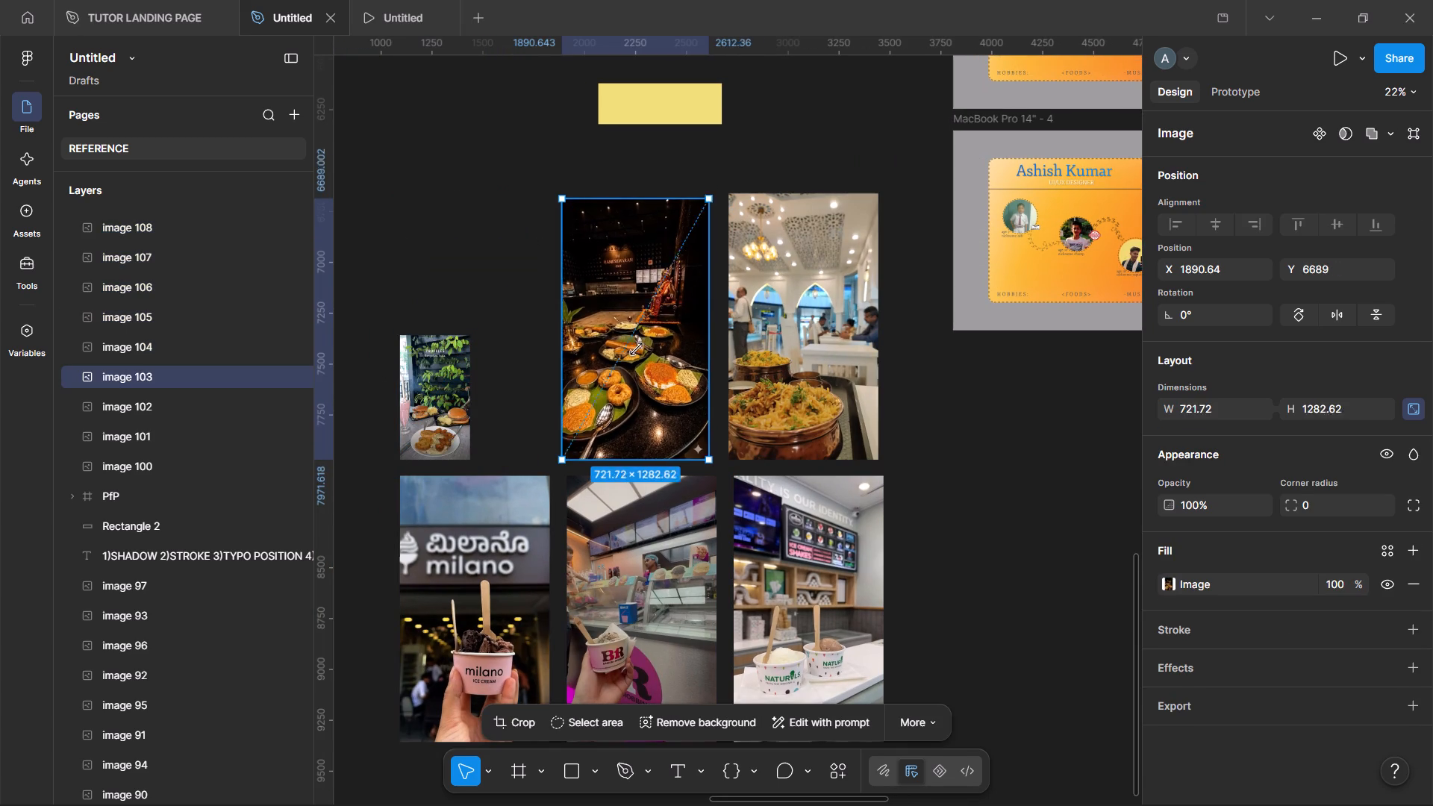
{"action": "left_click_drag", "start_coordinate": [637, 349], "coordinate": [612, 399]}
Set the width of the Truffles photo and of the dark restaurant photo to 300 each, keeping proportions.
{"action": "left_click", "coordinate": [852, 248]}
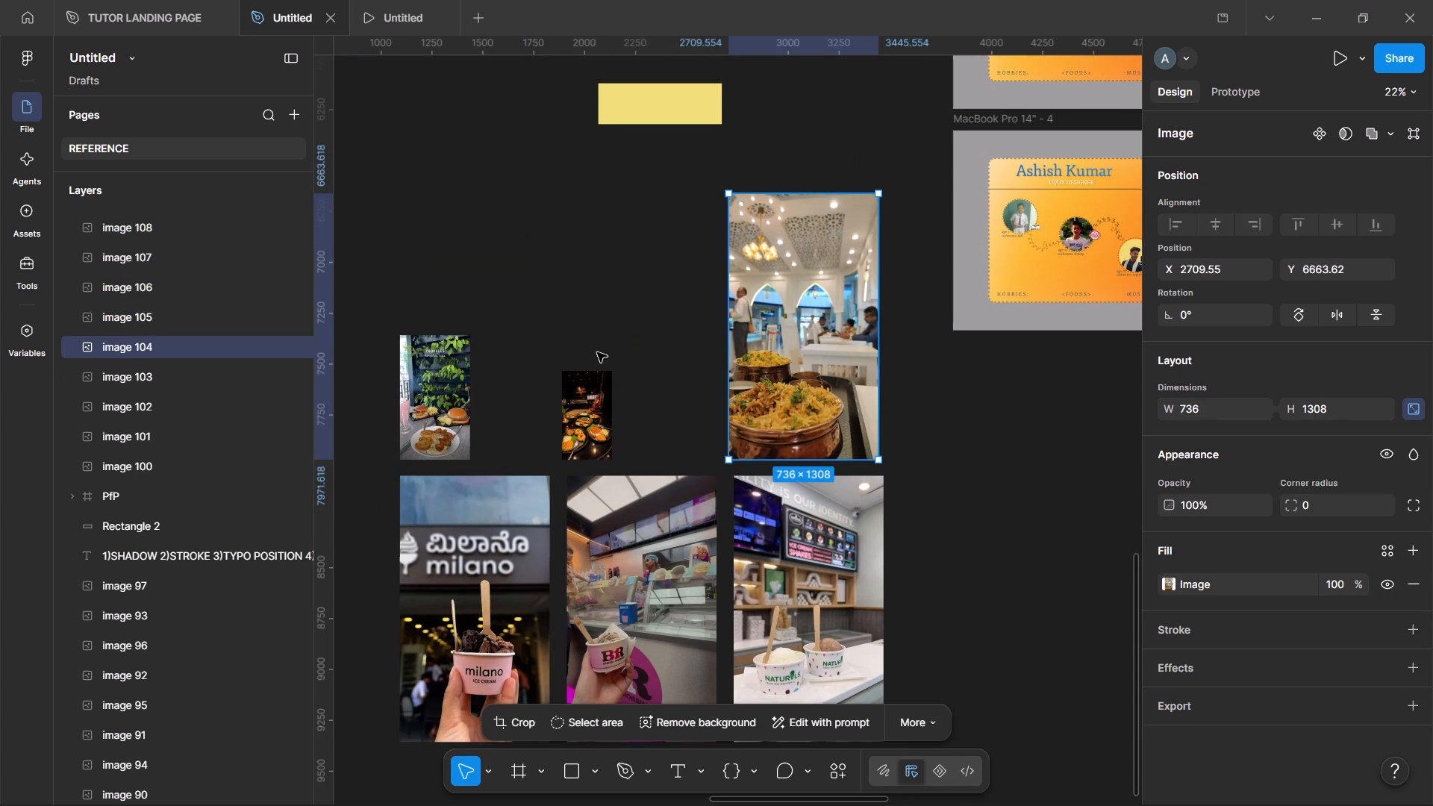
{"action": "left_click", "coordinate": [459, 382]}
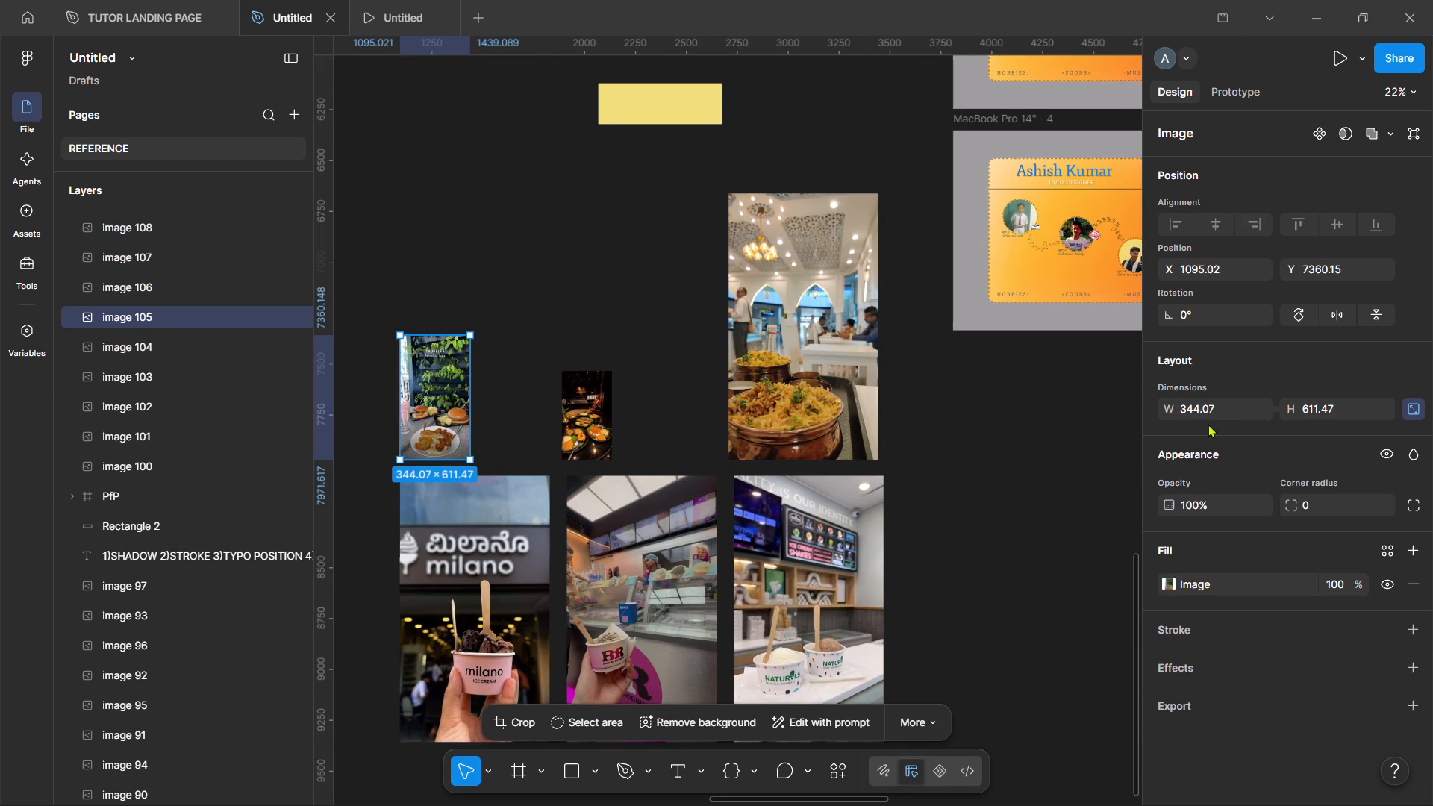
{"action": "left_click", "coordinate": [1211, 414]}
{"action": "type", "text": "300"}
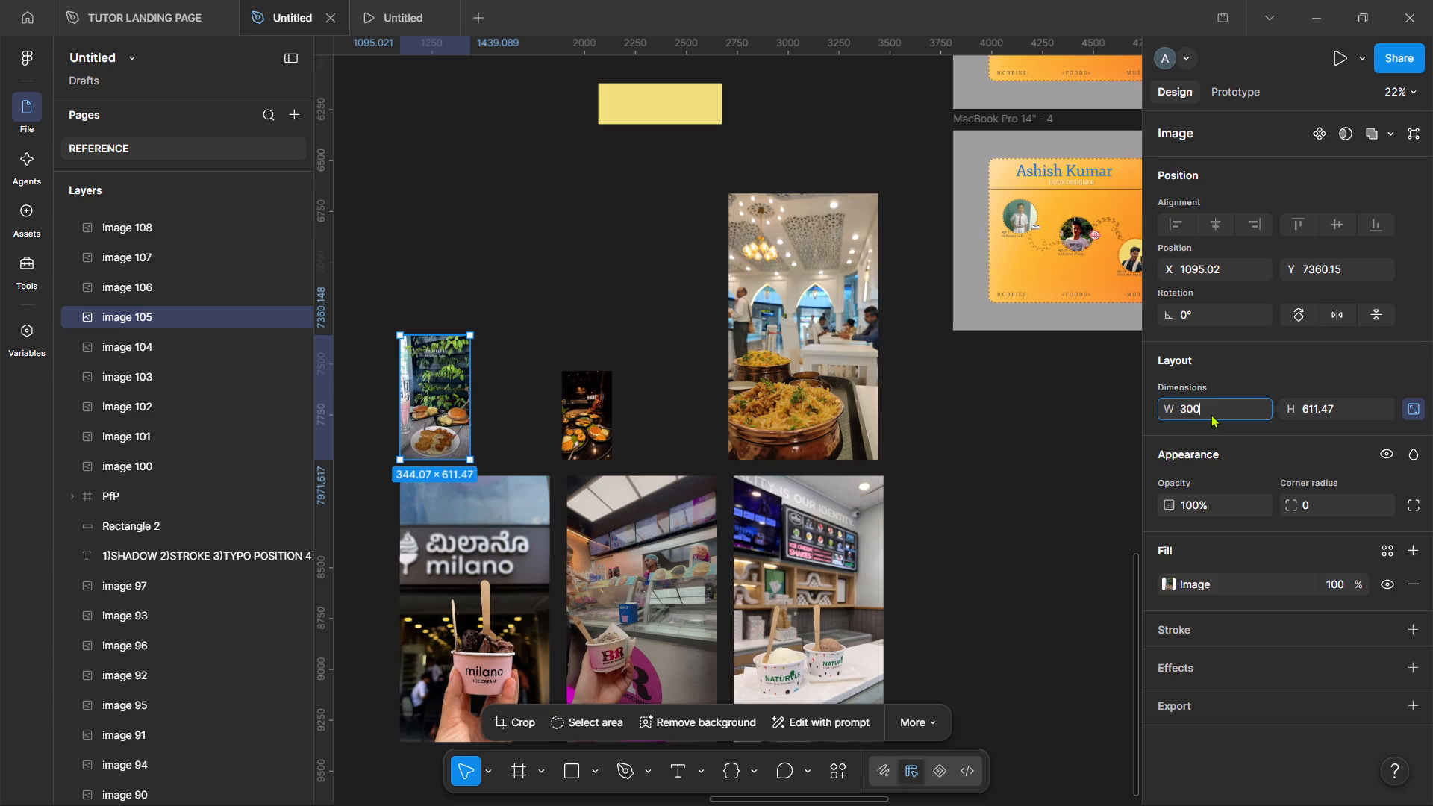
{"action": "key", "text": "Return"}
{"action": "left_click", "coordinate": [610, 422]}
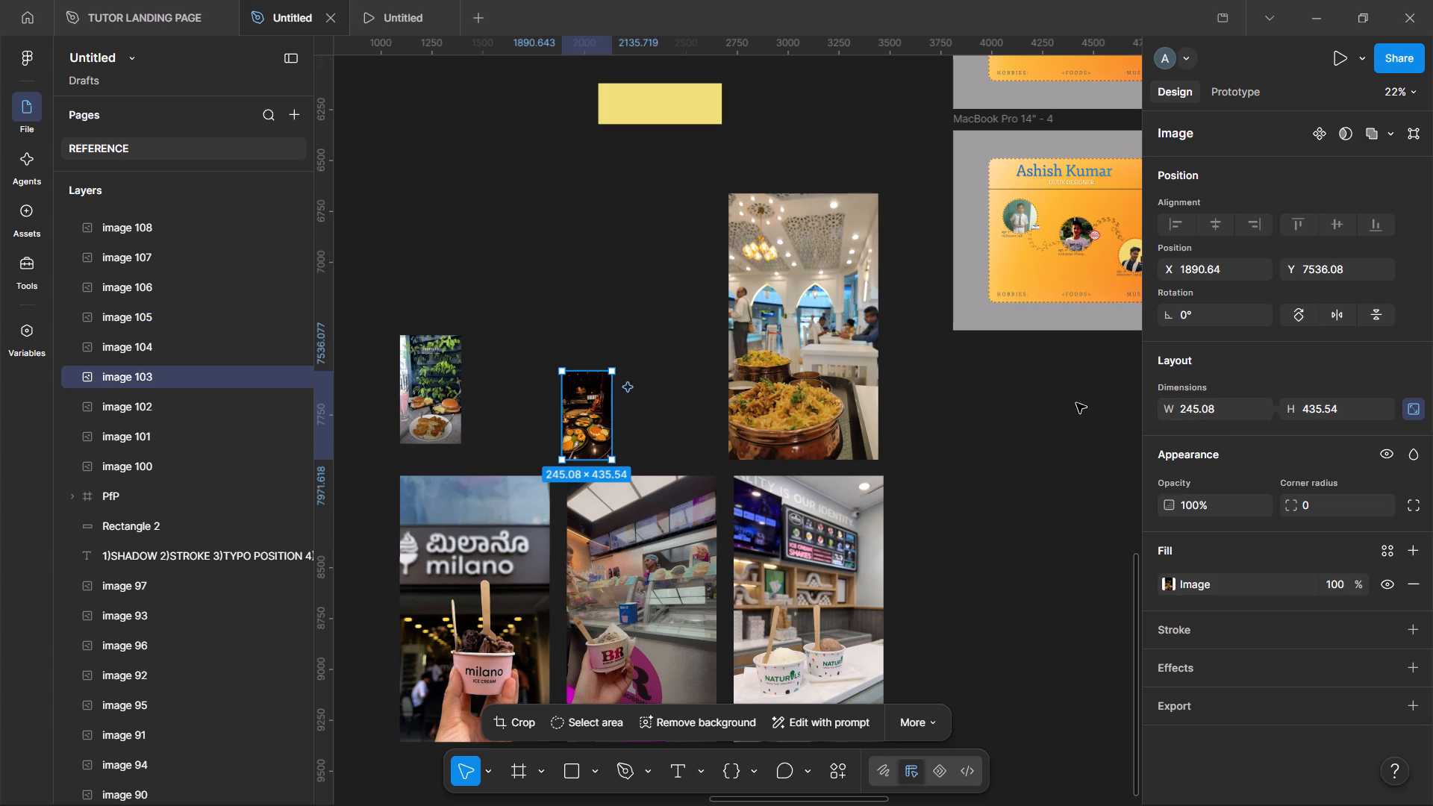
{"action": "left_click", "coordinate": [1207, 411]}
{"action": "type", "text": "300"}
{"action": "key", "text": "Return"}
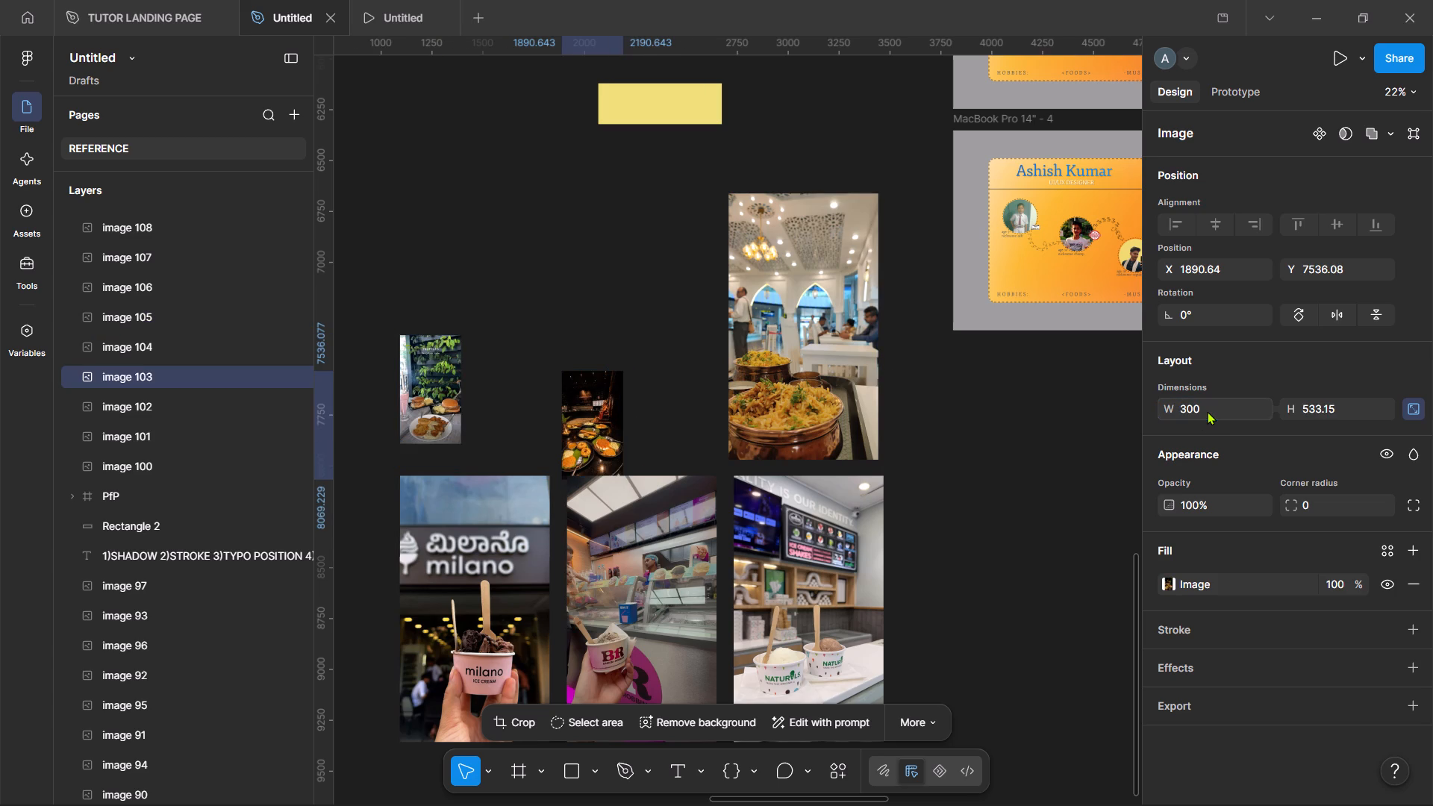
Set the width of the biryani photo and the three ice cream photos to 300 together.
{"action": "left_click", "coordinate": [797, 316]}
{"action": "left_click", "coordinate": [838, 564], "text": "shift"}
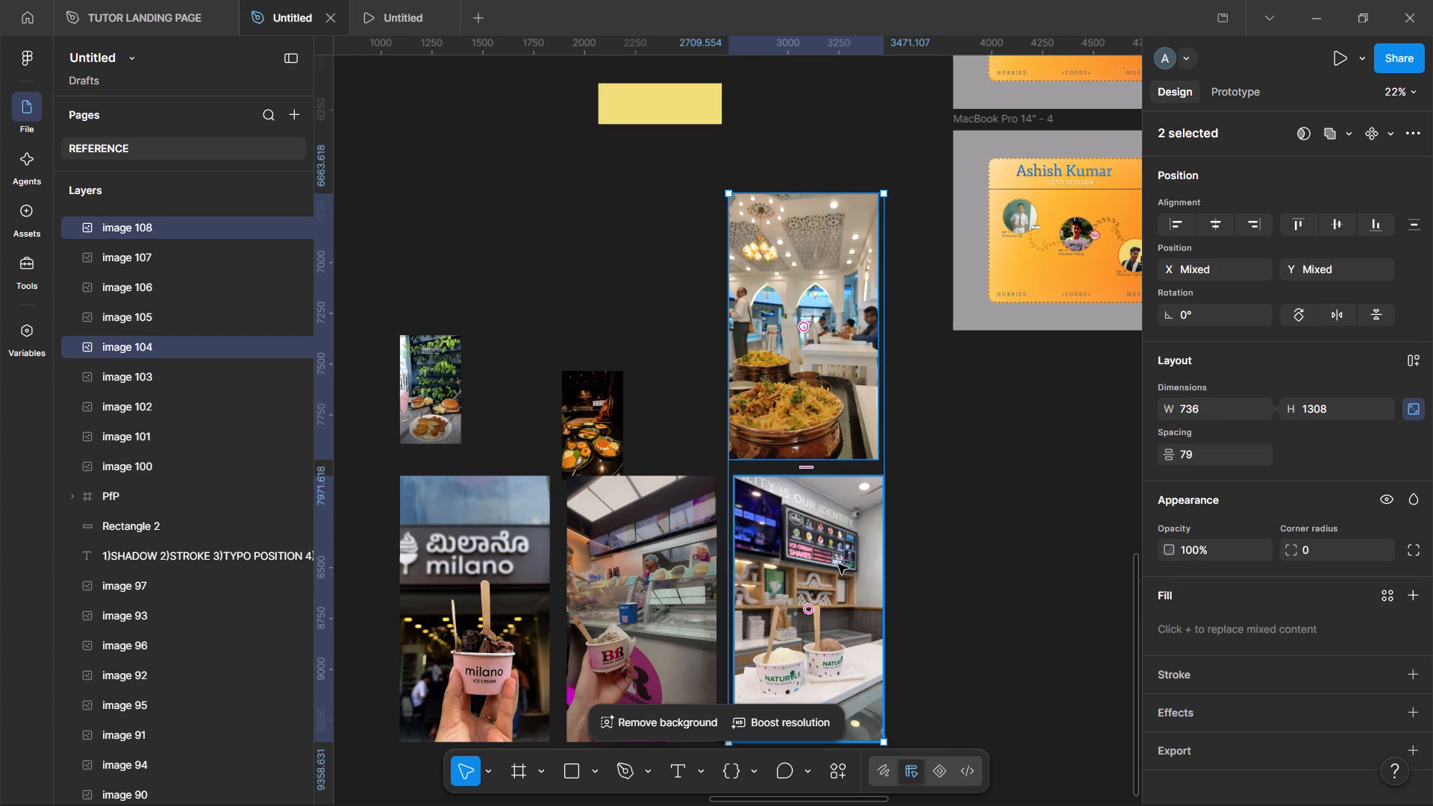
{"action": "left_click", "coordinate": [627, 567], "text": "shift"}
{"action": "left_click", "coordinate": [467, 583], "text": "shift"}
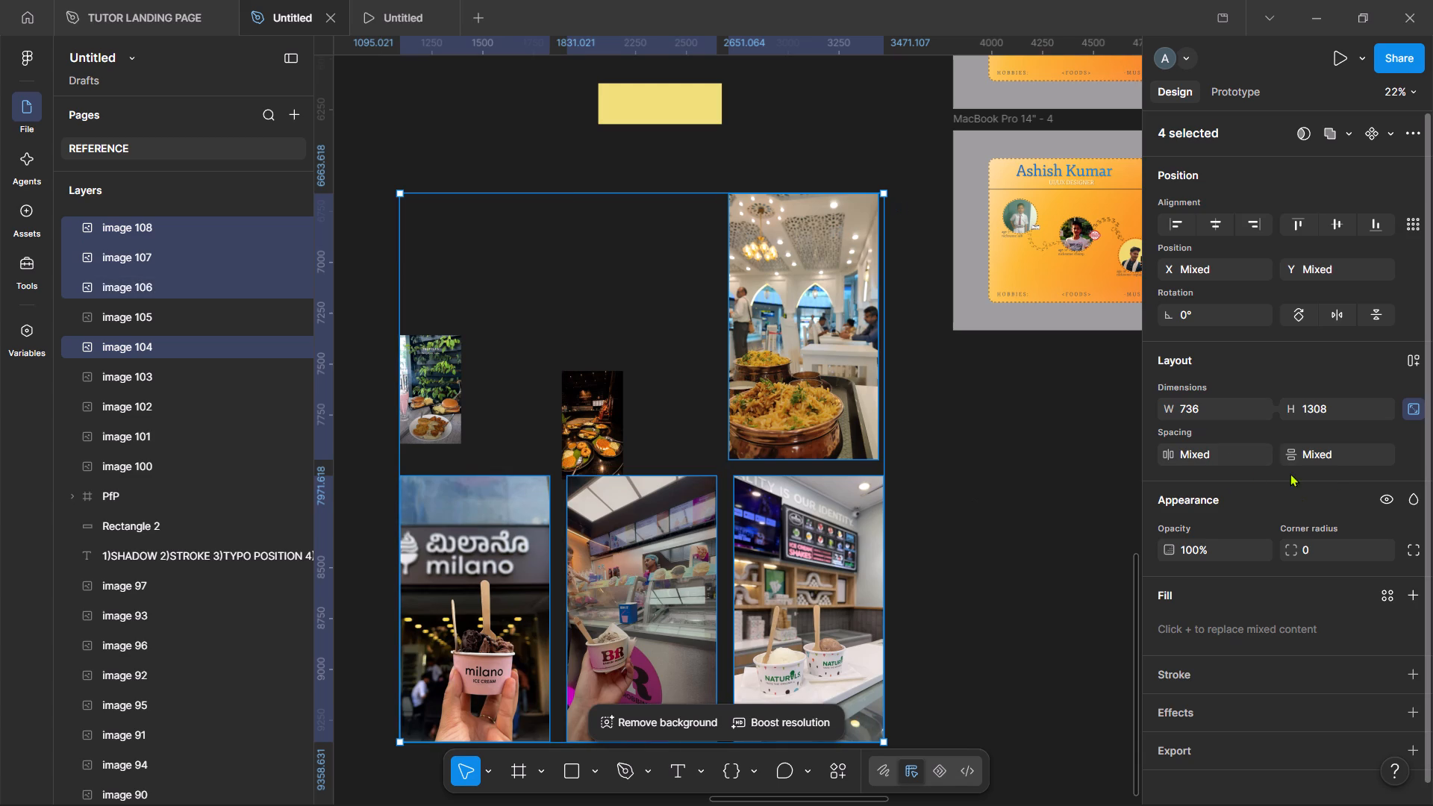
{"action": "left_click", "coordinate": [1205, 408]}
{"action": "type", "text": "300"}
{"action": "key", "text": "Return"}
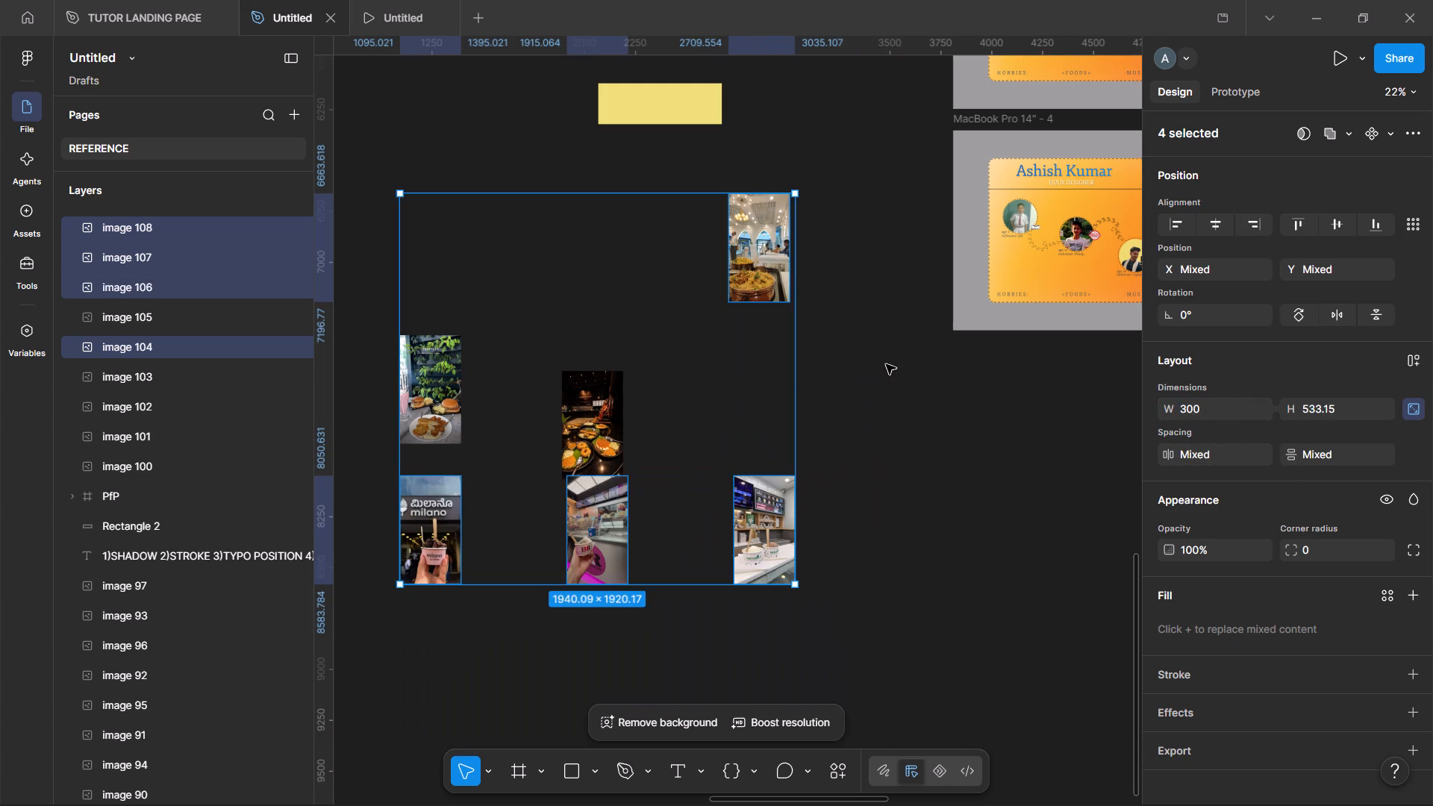
Tidy up all six photos into a 3 × 2 grid and tighten the gaps to about 98 horizontally and 73 vertically.
{"action": "left_click", "coordinate": [886, 364]}
{"action": "left_click_drag", "start_coordinate": [396, 160], "coordinate": [902, 666]}
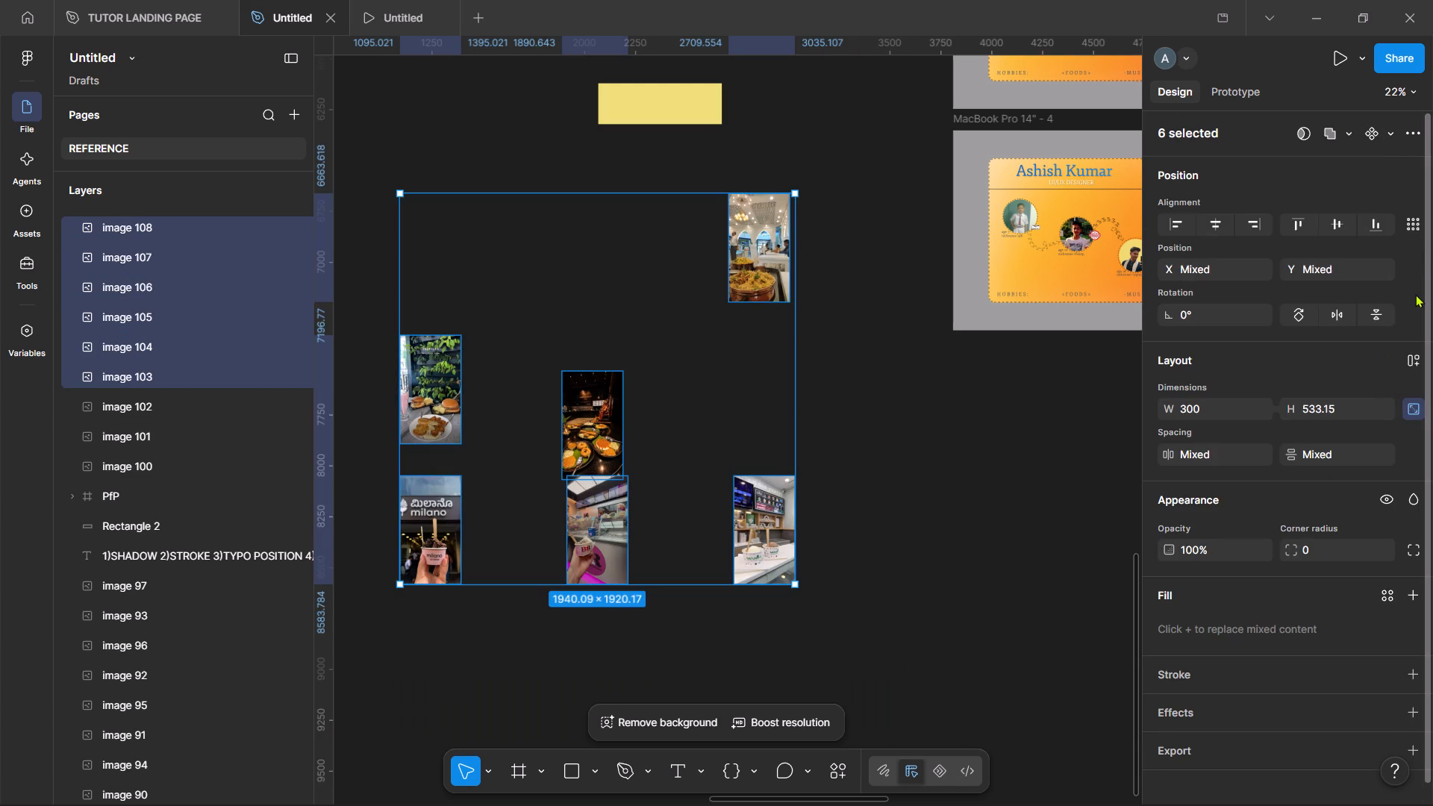
{"action": "left_click", "coordinate": [1417, 231]}
{"action": "left_click", "coordinate": [1239, 252]}
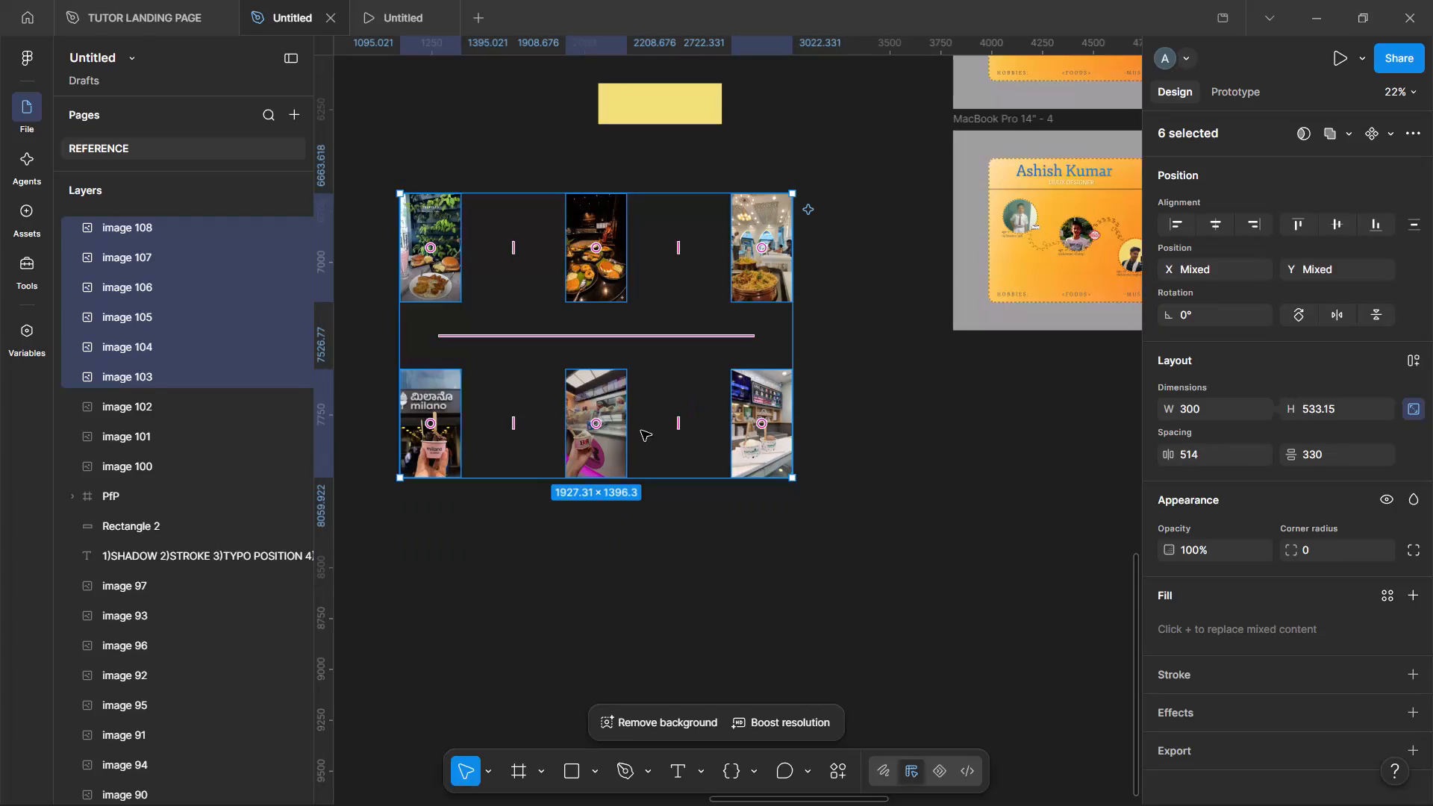
{"action": "left_click_drag", "start_coordinate": [614, 335], "coordinate": [619, 309]}
{"action": "left_click_drag", "start_coordinate": [675, 246], "coordinate": [549, 264]}
{"action": "left_click", "coordinate": [700, 299]}
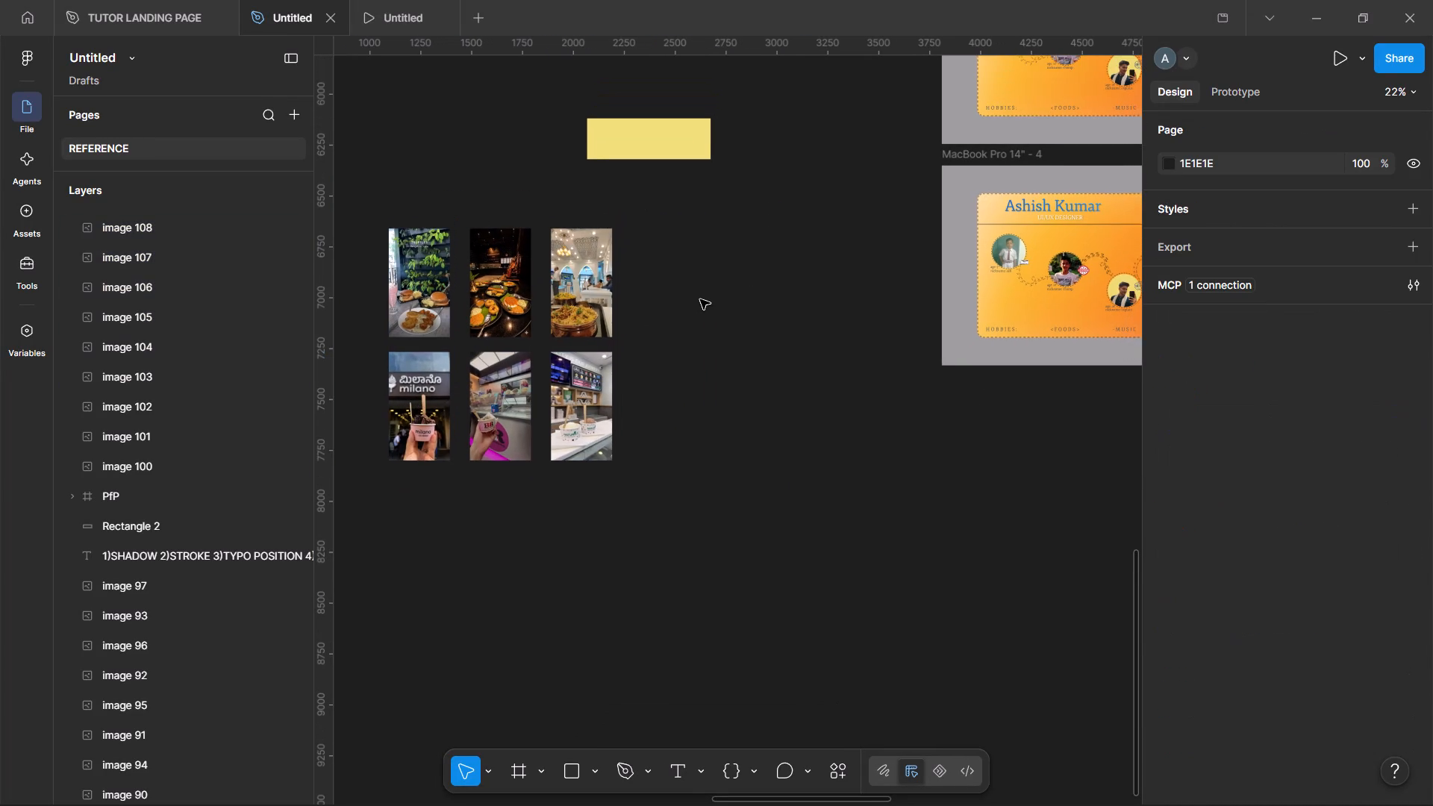
Set the width of all six food and ice cream photos to 150, keeping proportions.
{"action": "left_click_drag", "start_coordinate": [385, 204], "coordinate": [761, 610]}
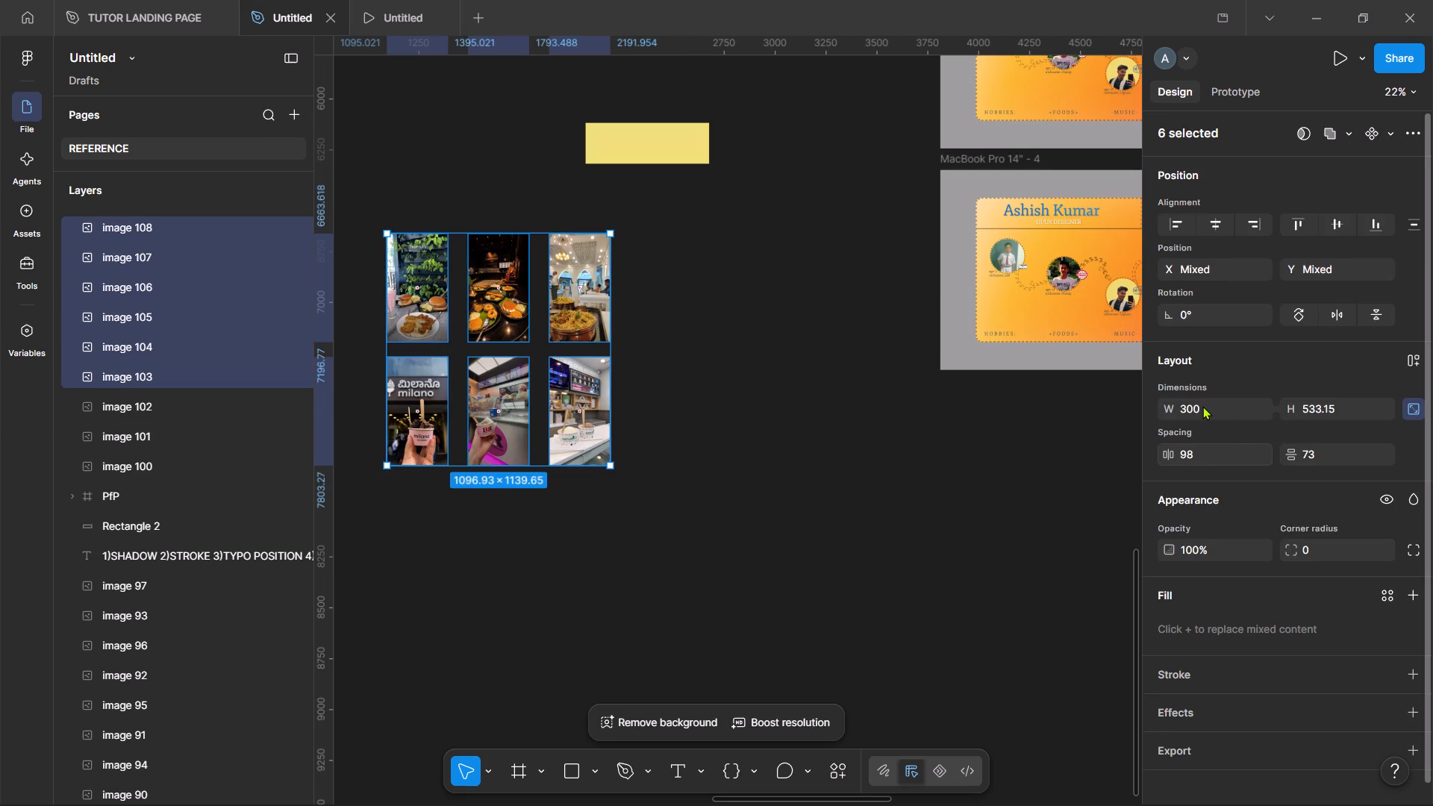
{"action": "left_click", "coordinate": [1198, 406]}
{"action": "type", "text": "150"}
{"action": "key", "text": "Return"}
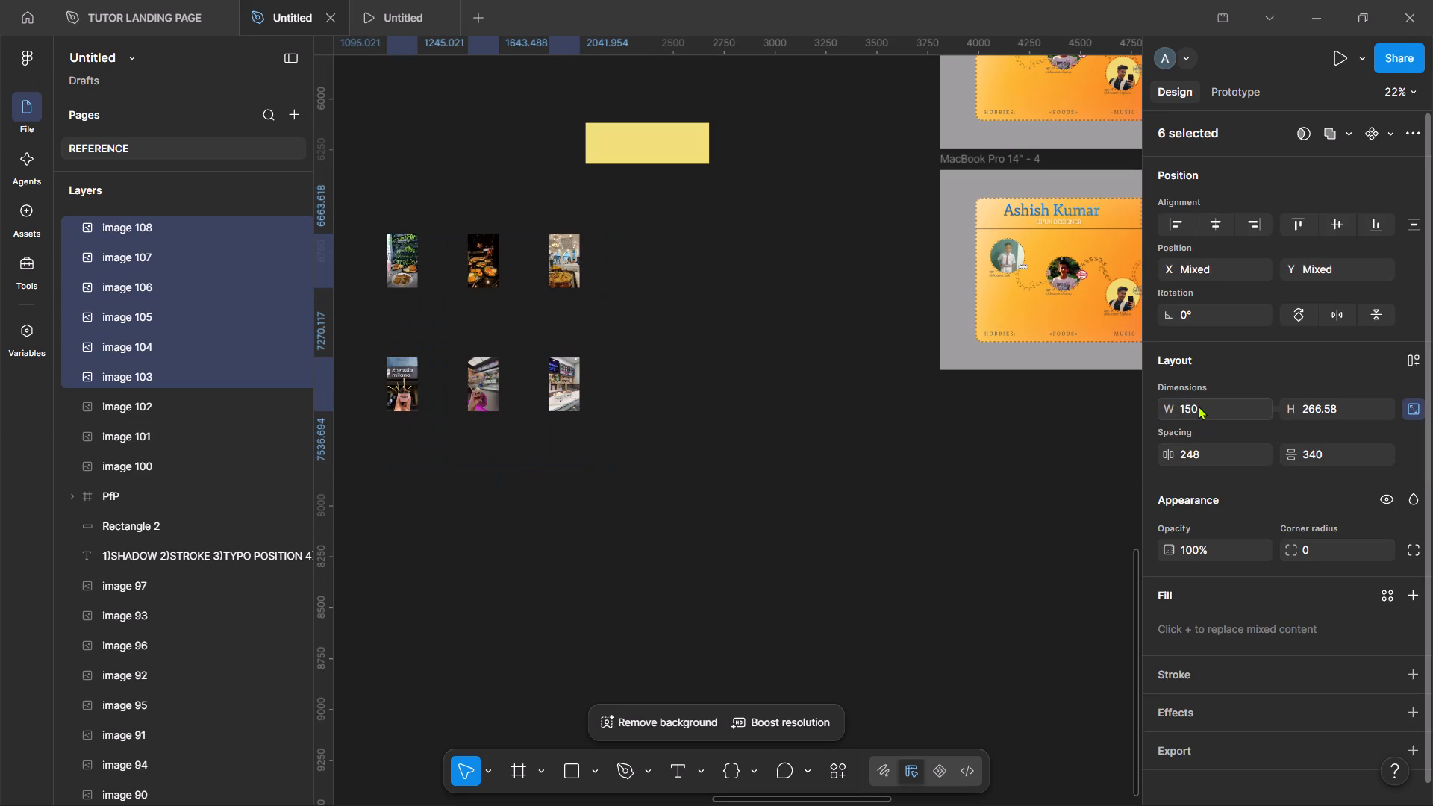
Tighten the photo grid's spacing to about 19 between rows and 95 between columns.
{"action": "left_click", "coordinate": [581, 290]}
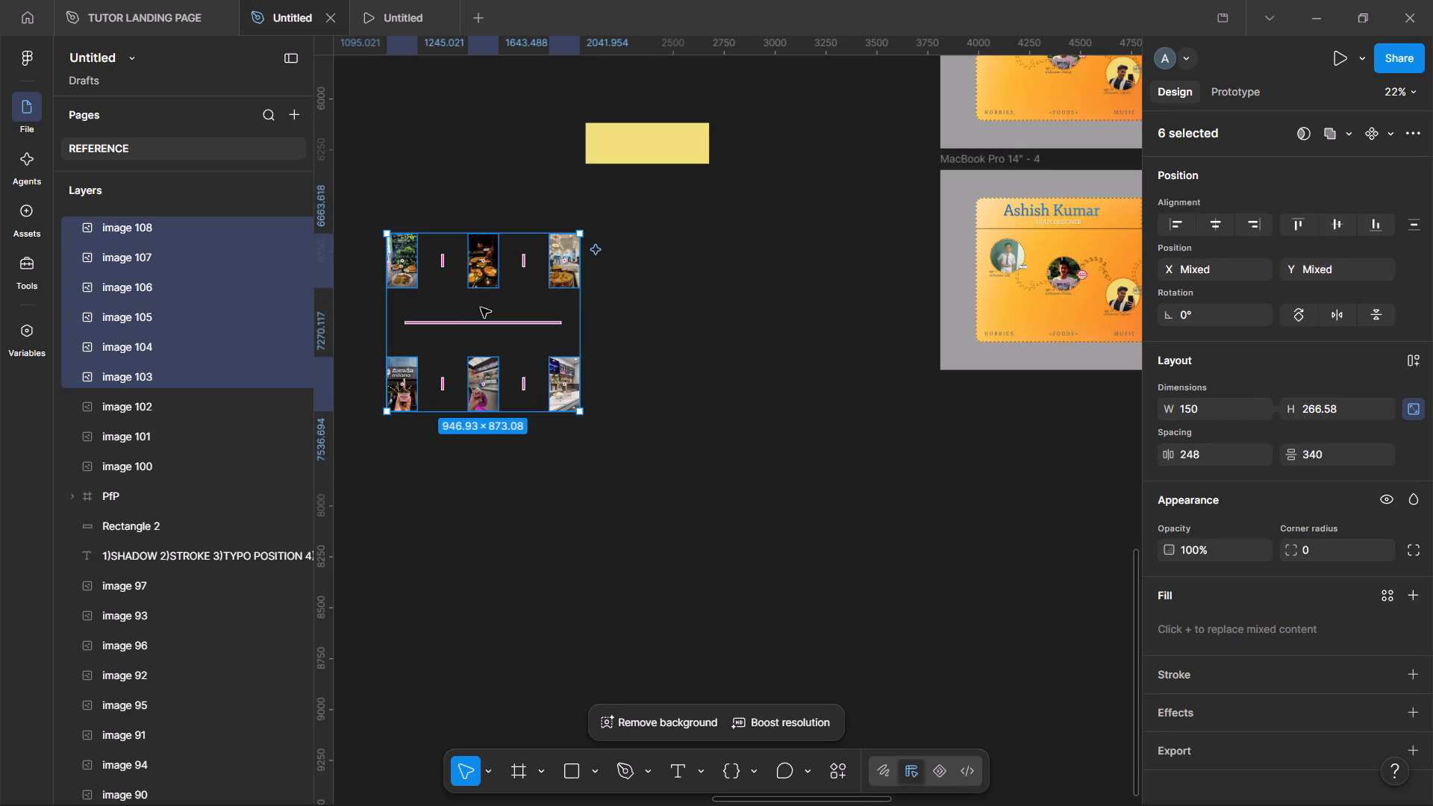
{"action": "left_click_drag", "start_coordinate": [484, 318], "coordinate": [491, 285]}
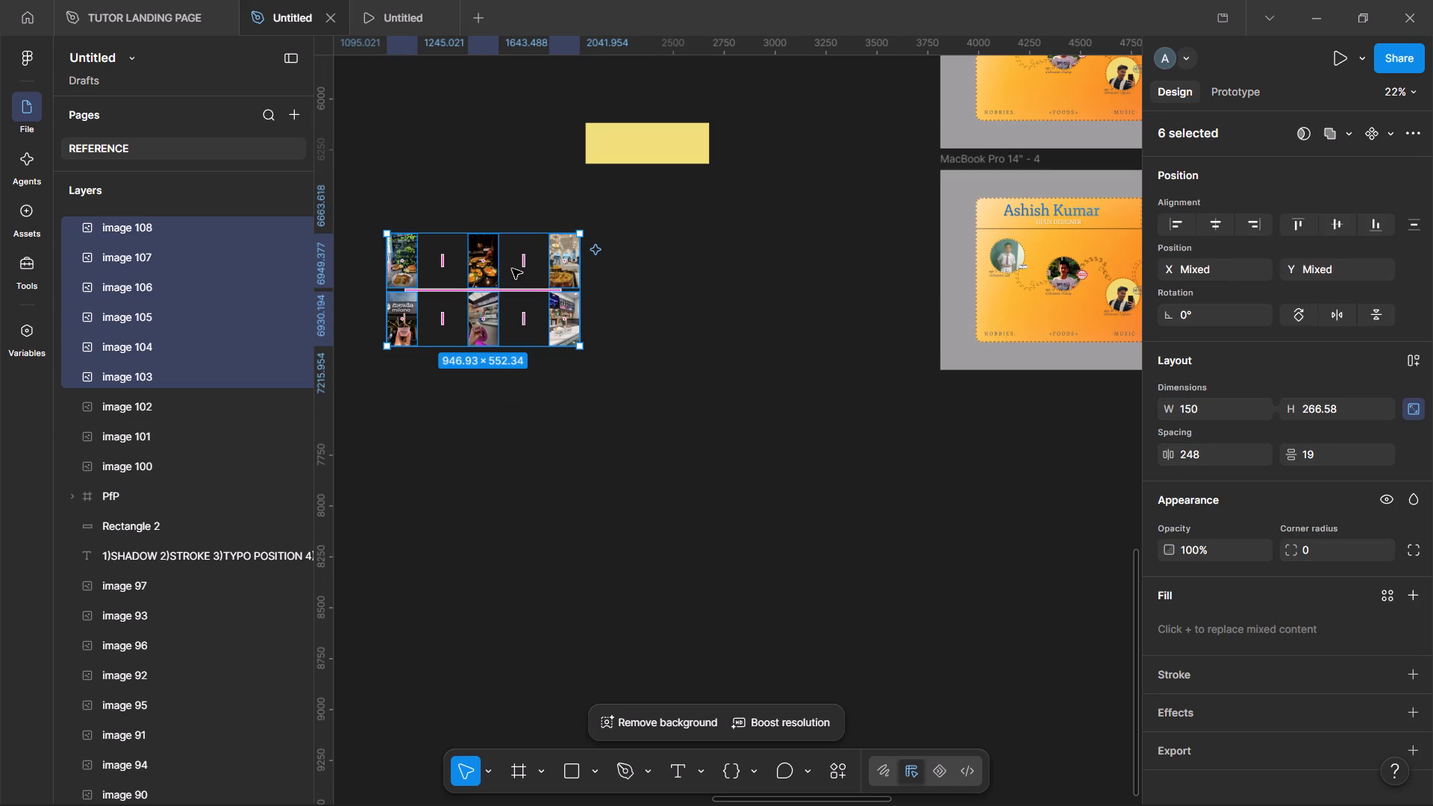
{"action": "left_click_drag", "start_coordinate": [522, 261], "coordinate": [475, 270]}
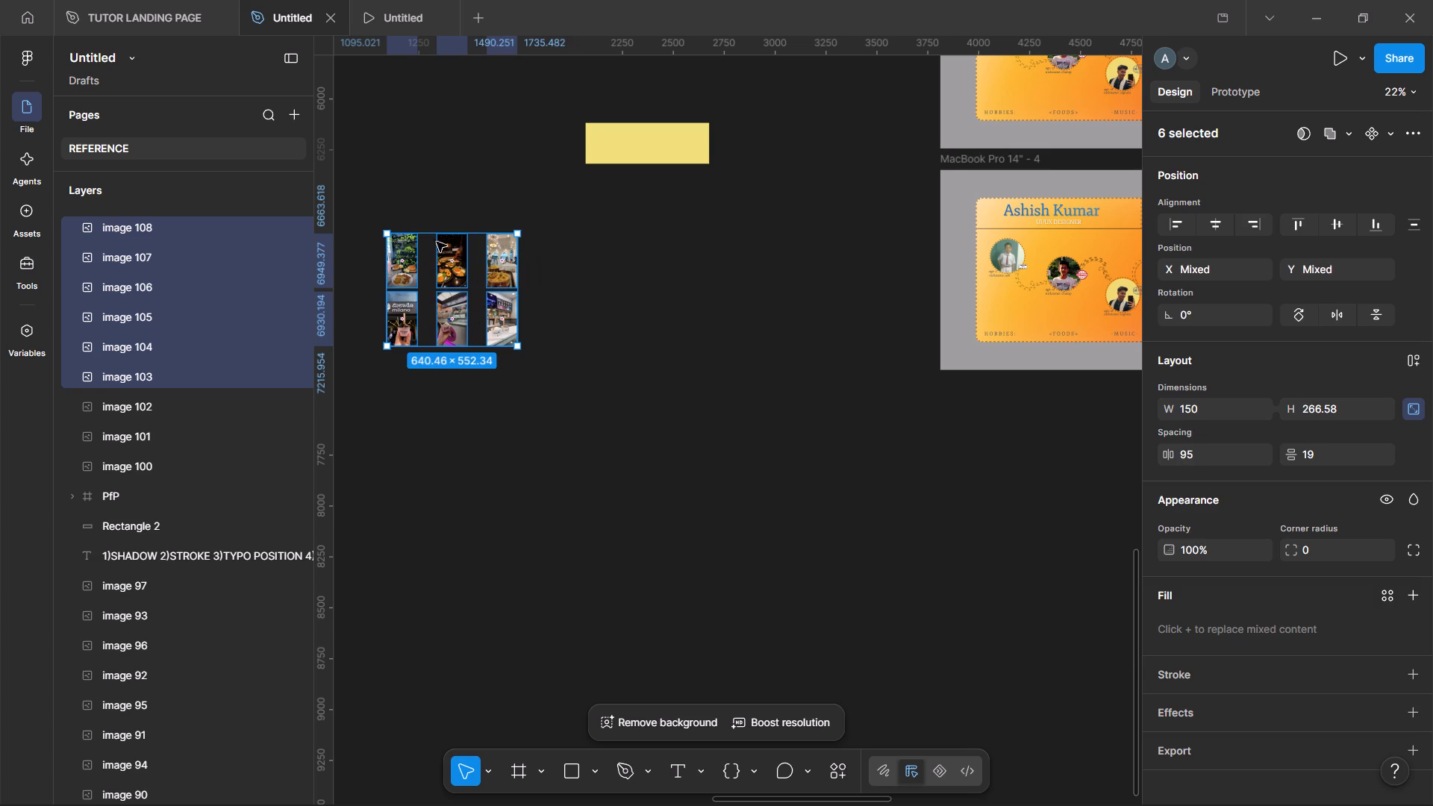
Move the six-photo grid next to the MacBook Pro 14" - 4 frame, at about X 3020, Y 6569.
{"action": "left_click", "coordinate": [438, 151]}
{"action": "left_click_drag", "start_coordinate": [382, 182], "coordinate": [571, 365]}
{"action": "left_click_drag", "start_coordinate": [458, 276], "coordinate": [825, 279]}
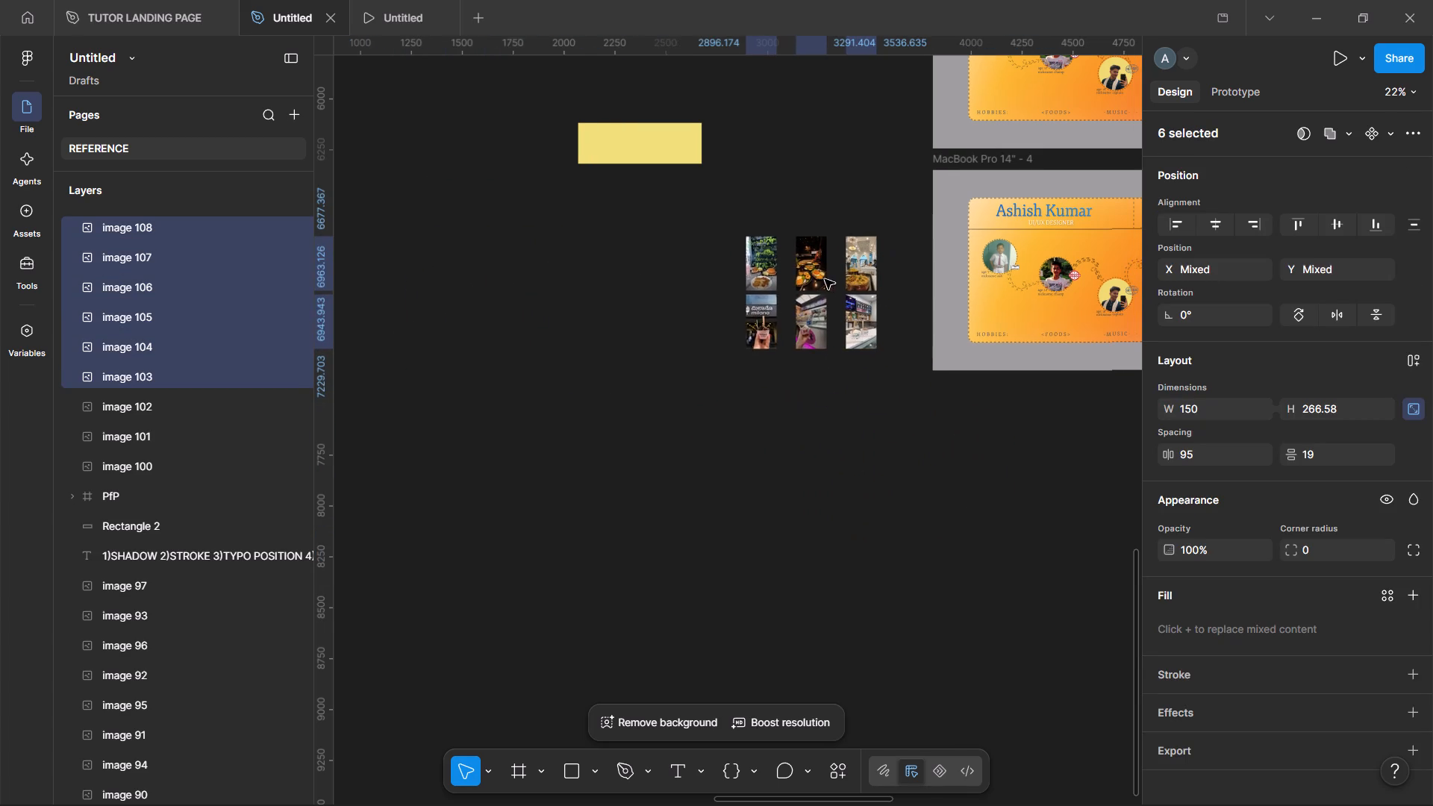
{"action": "left_click_drag", "start_coordinate": [566, 257], "coordinate": [592, 234]}
{"action": "scroll", "coordinate": [803, 304], "scroll_direction": "up", "scroll_amount": 1}
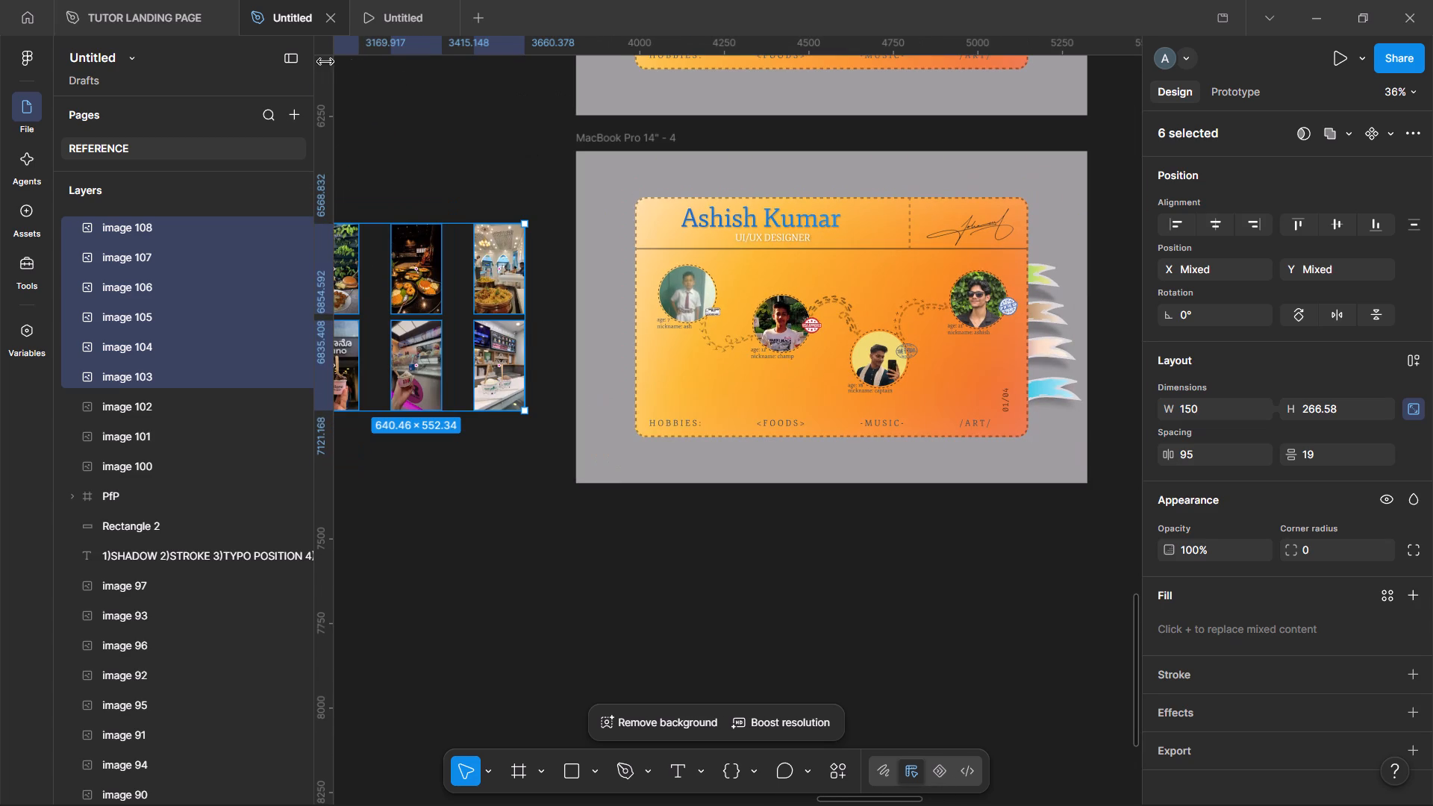
Minimize the interface around the canvas and deselect the six photos.
{"action": "left_click", "coordinate": [302, 57]}
{"action": "left_click", "coordinate": [522, 476]}
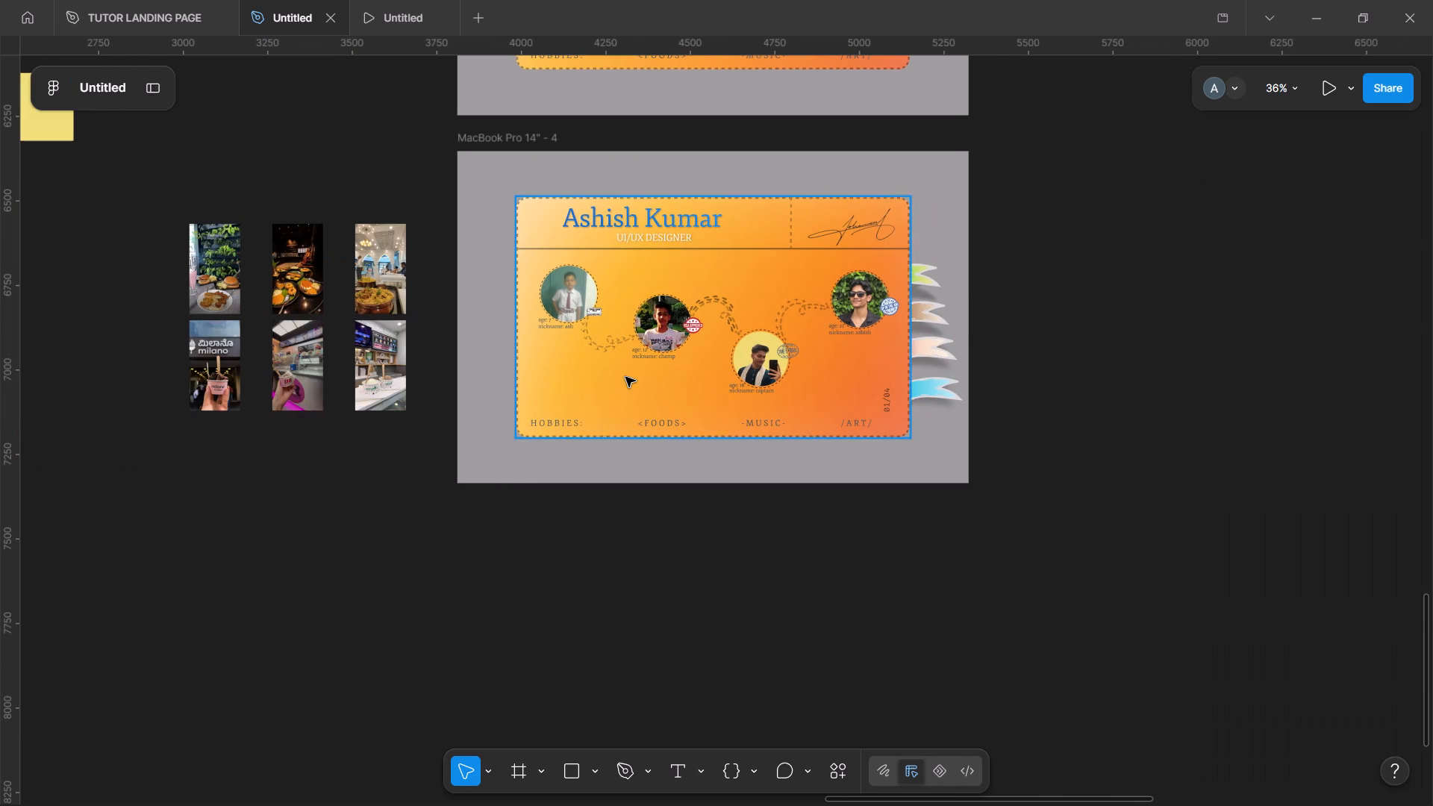
Move the transparent-background "Food" signature lettering below the MacBook Pro 14" - 4 frame, at about X 3723, Y 7961.
{"action": "scroll", "coordinate": [625, 377], "scroll_direction": "up", "scroll_amount": 1}
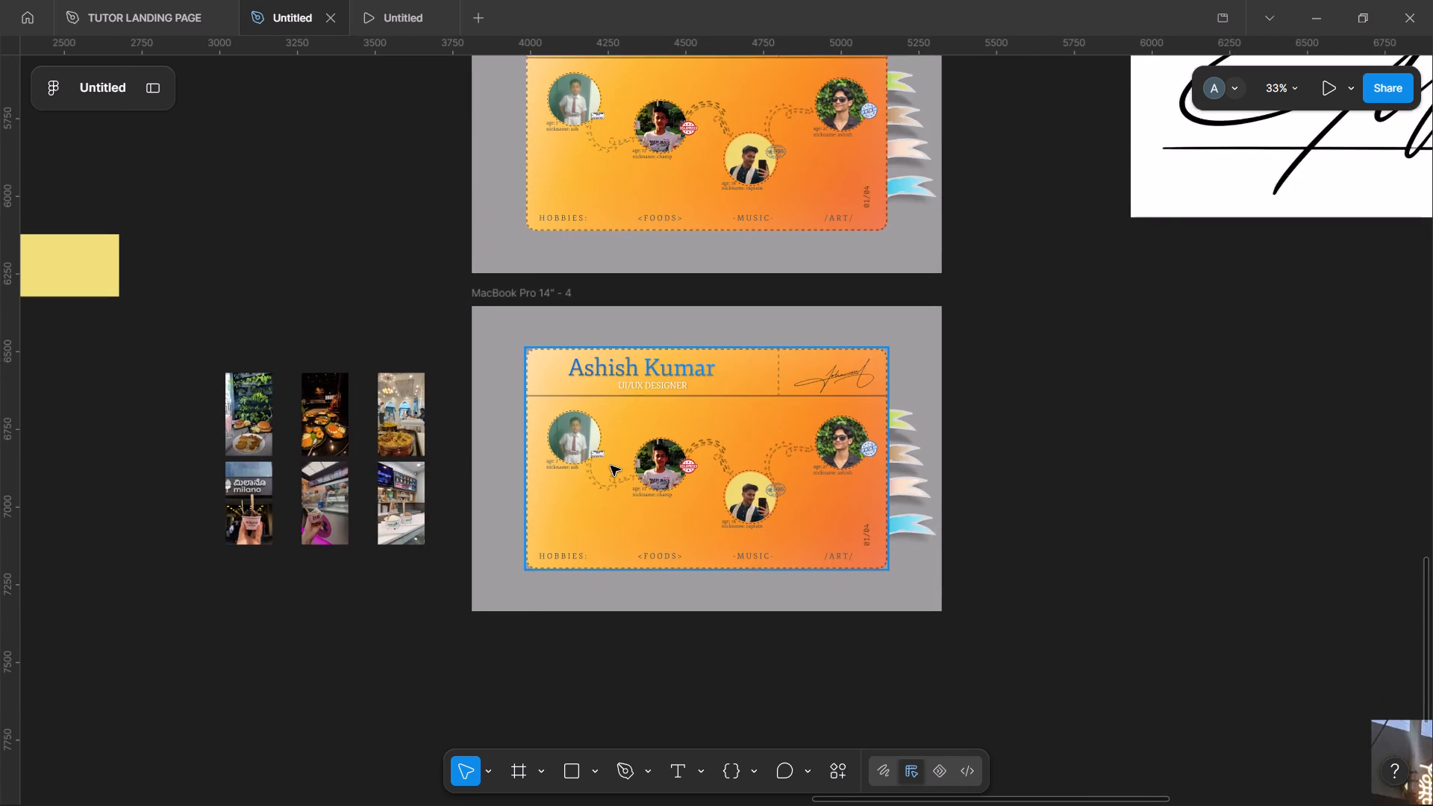
{"action": "scroll", "coordinate": [611, 466], "scroll_direction": "right", "scroll_amount": 1}
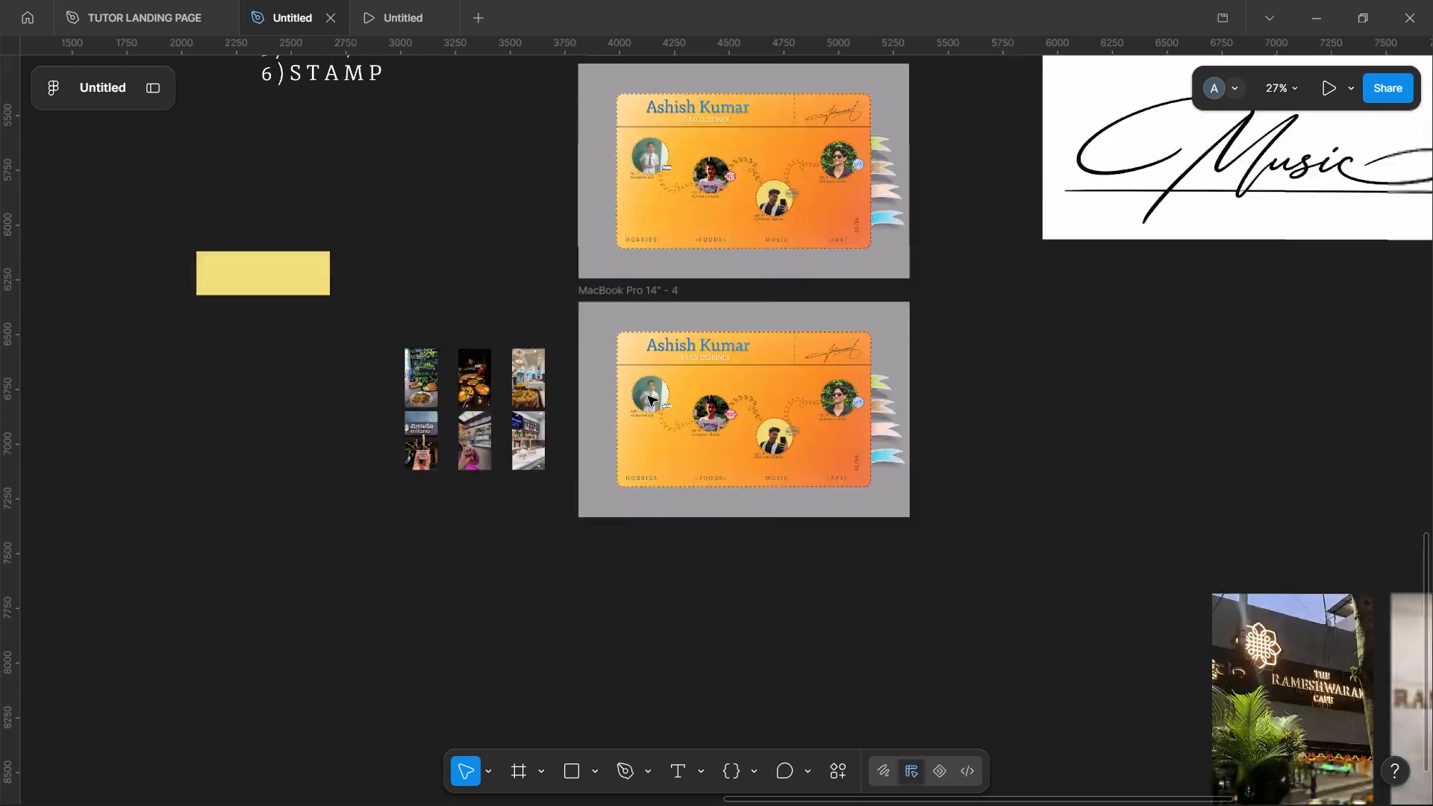
{"action": "scroll", "coordinate": [648, 396], "scroll_direction": "up", "scroll_amount": 1}
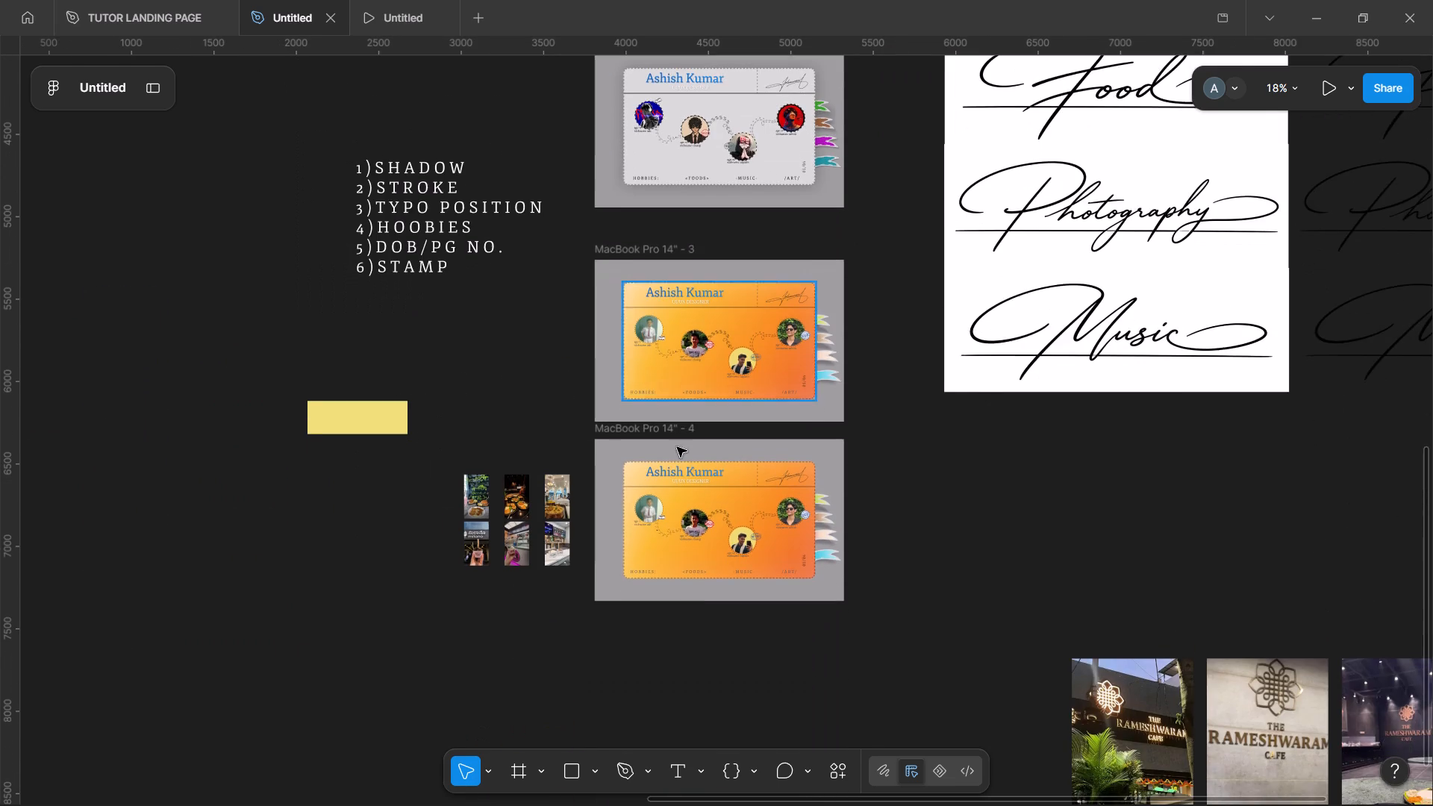
{"action": "scroll", "coordinate": [682, 465], "scroll_direction": "down", "scroll_amount": 2}
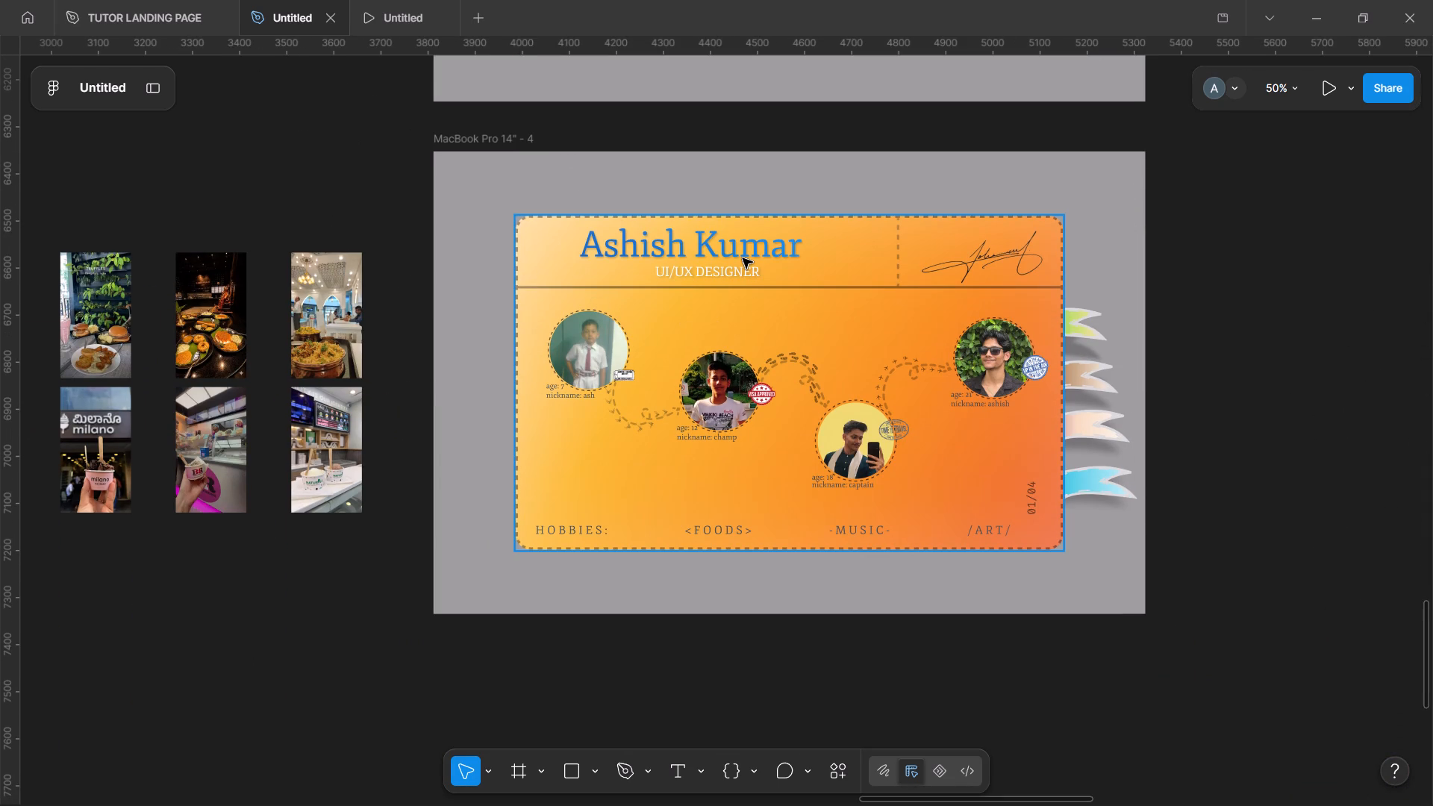
{"action": "scroll", "coordinate": [1087, 337], "scroll_direction": "up", "scroll_amount": 2}
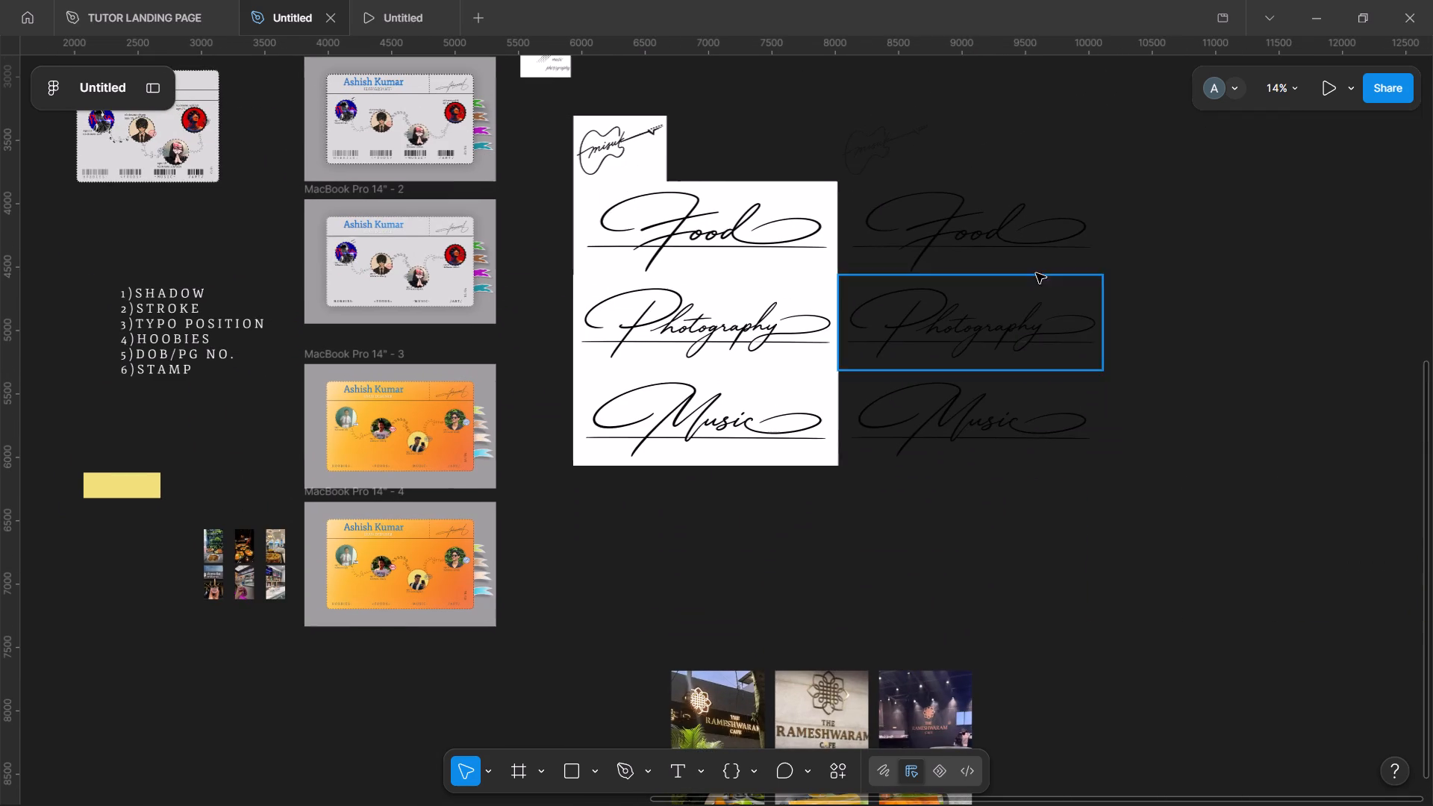
{"action": "left_click", "coordinate": [982, 240]}
{"action": "scroll", "coordinate": [982, 240], "scroll_direction": "left", "scroll_amount": 2}
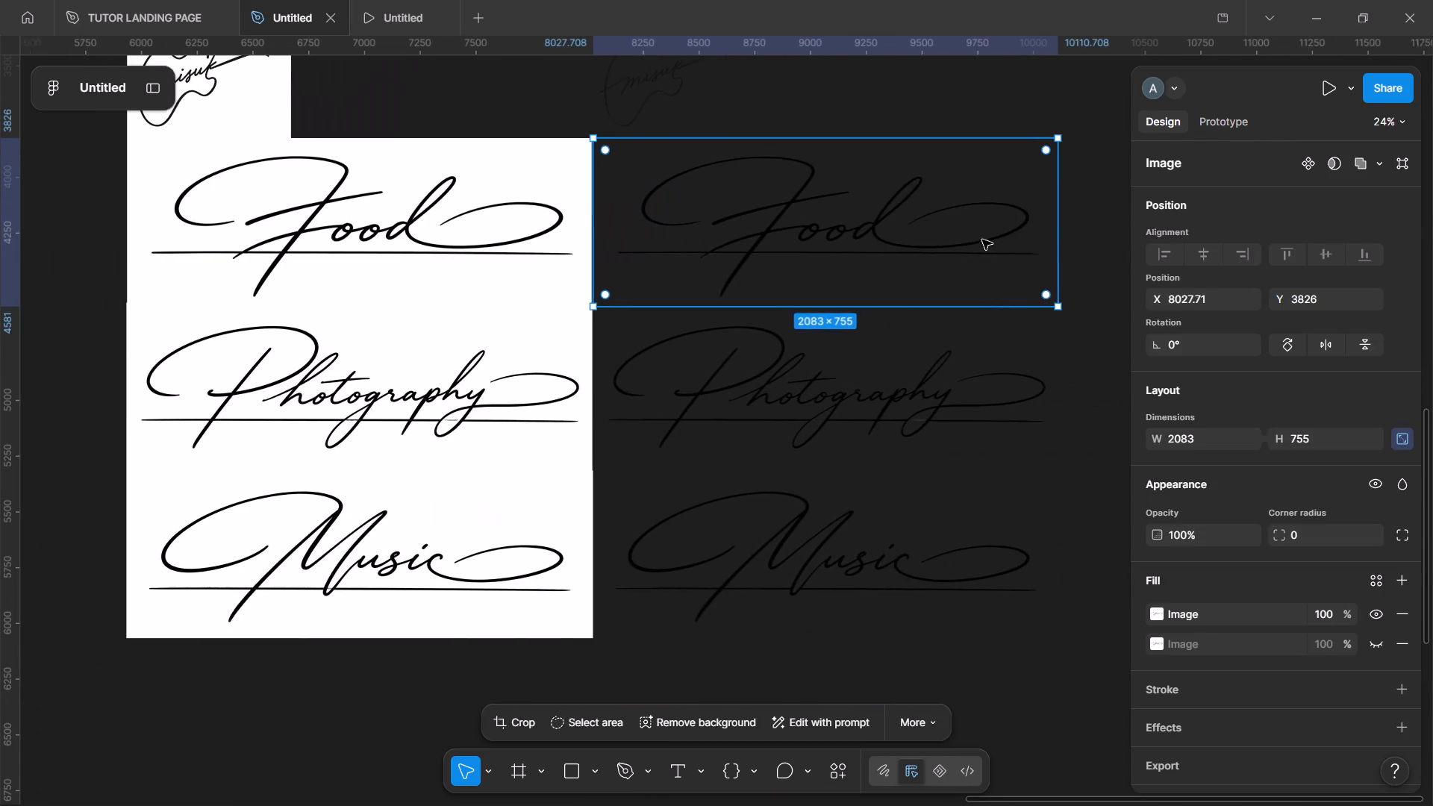
{"action": "left_click_drag", "start_coordinate": [882, 214], "coordinate": [301, 753]}
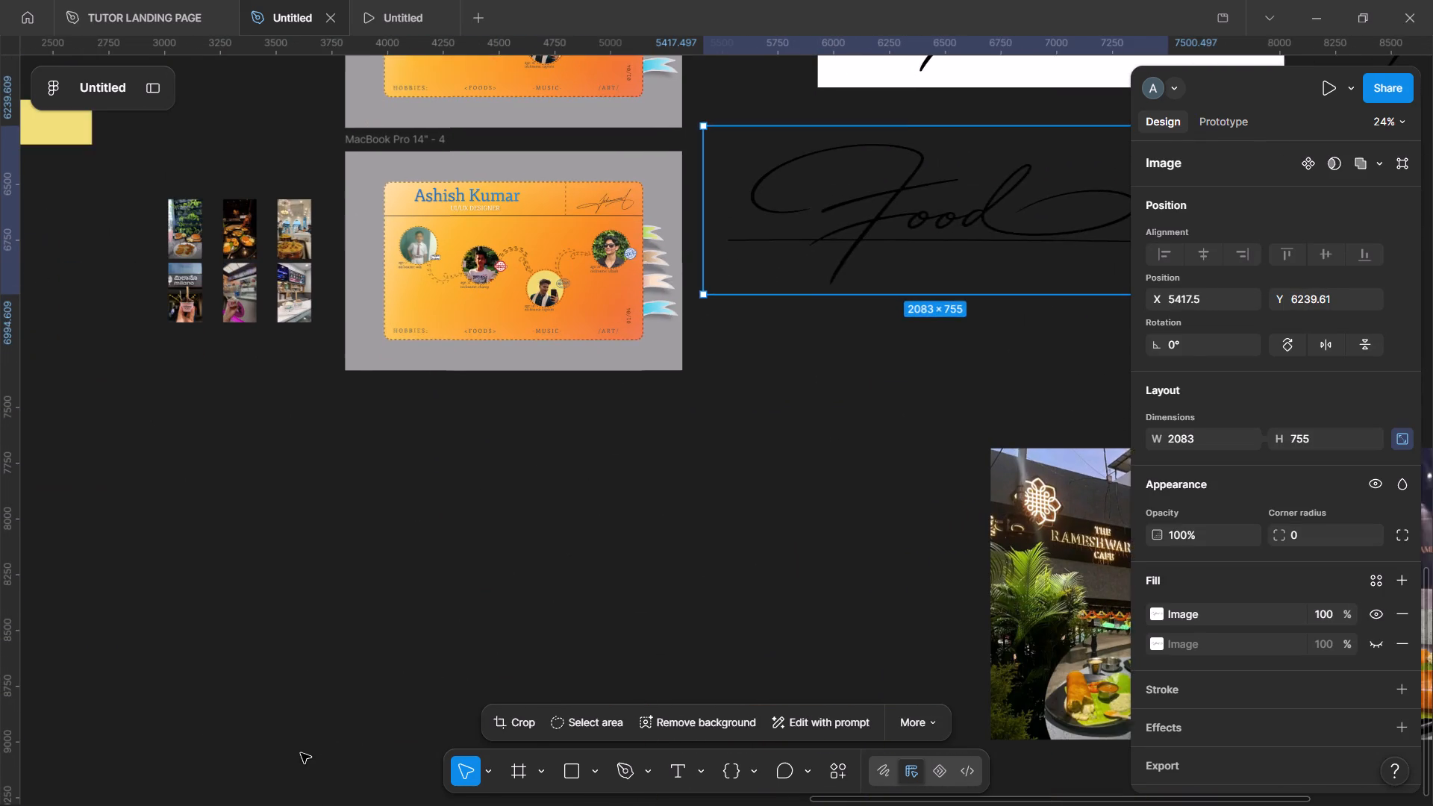
{"action": "left_click_drag", "start_coordinate": [937, 204], "coordinate": [559, 584]}
Set the "Food" lettering's width to 260, keeping proportions, to match the signature in the card's header.
{"action": "scroll", "coordinate": [559, 584], "scroll_direction": "down", "scroll_amount": 1}
{"action": "scroll", "coordinate": [769, 260], "scroll_direction": "up", "scroll_amount": 1}
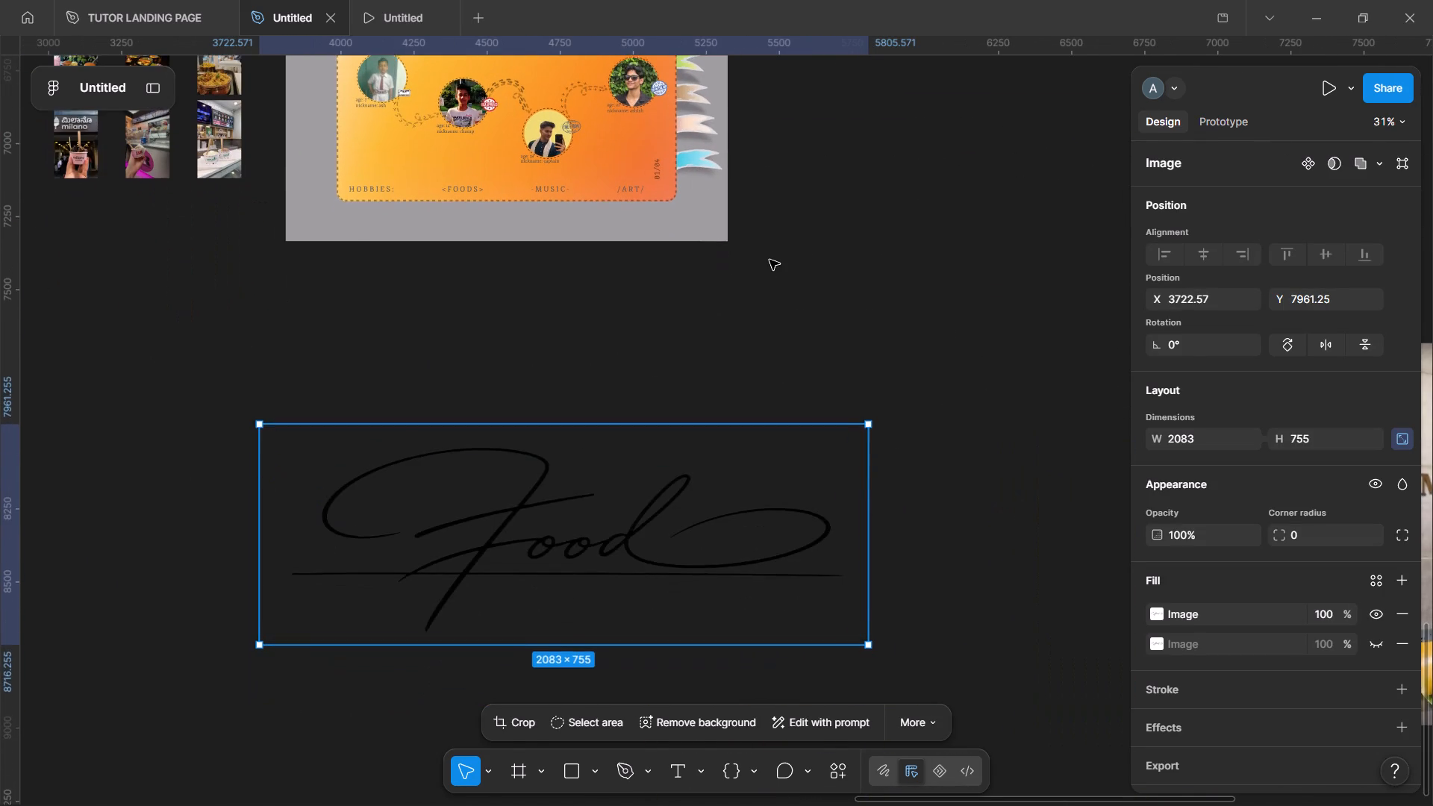
{"action": "scroll", "coordinate": [769, 260], "scroll_direction": "up", "scroll_amount": 1}
{"action": "double_click", "coordinate": [618, 246]}
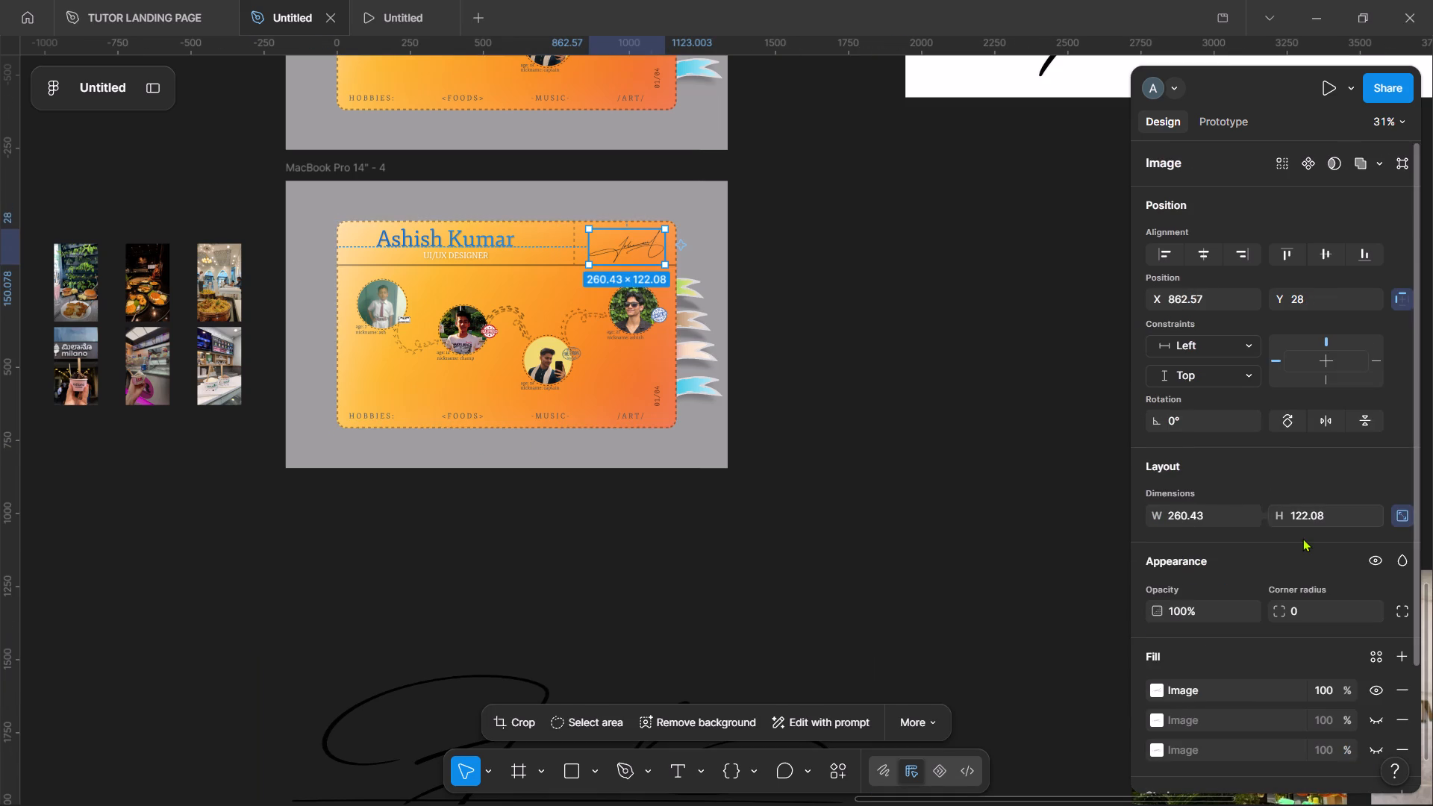
{"action": "scroll", "coordinate": [642, 631], "scroll_direction": "up", "scroll_amount": 1}
{"action": "left_click", "coordinate": [619, 646]}
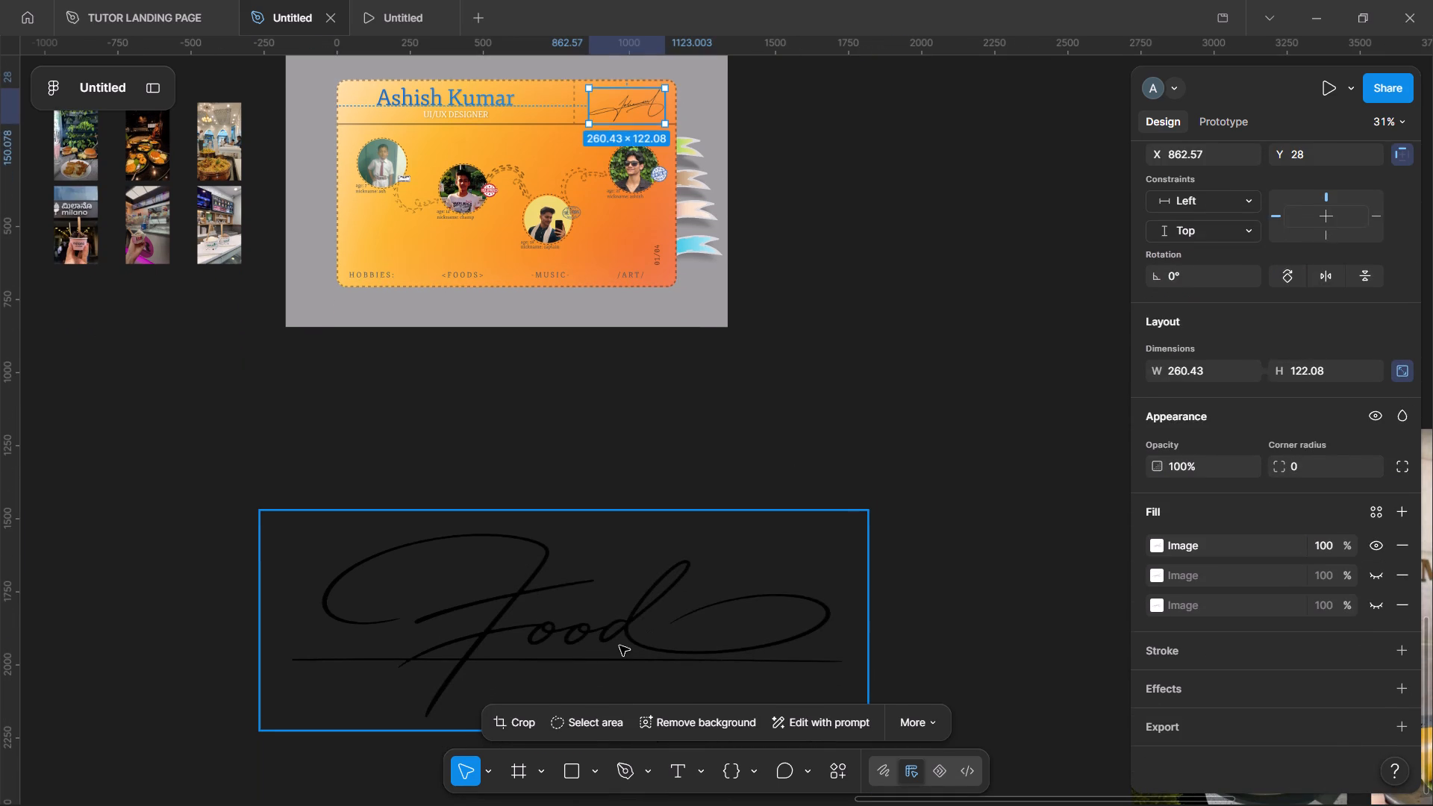
{"action": "left_click", "coordinate": [1191, 387]}
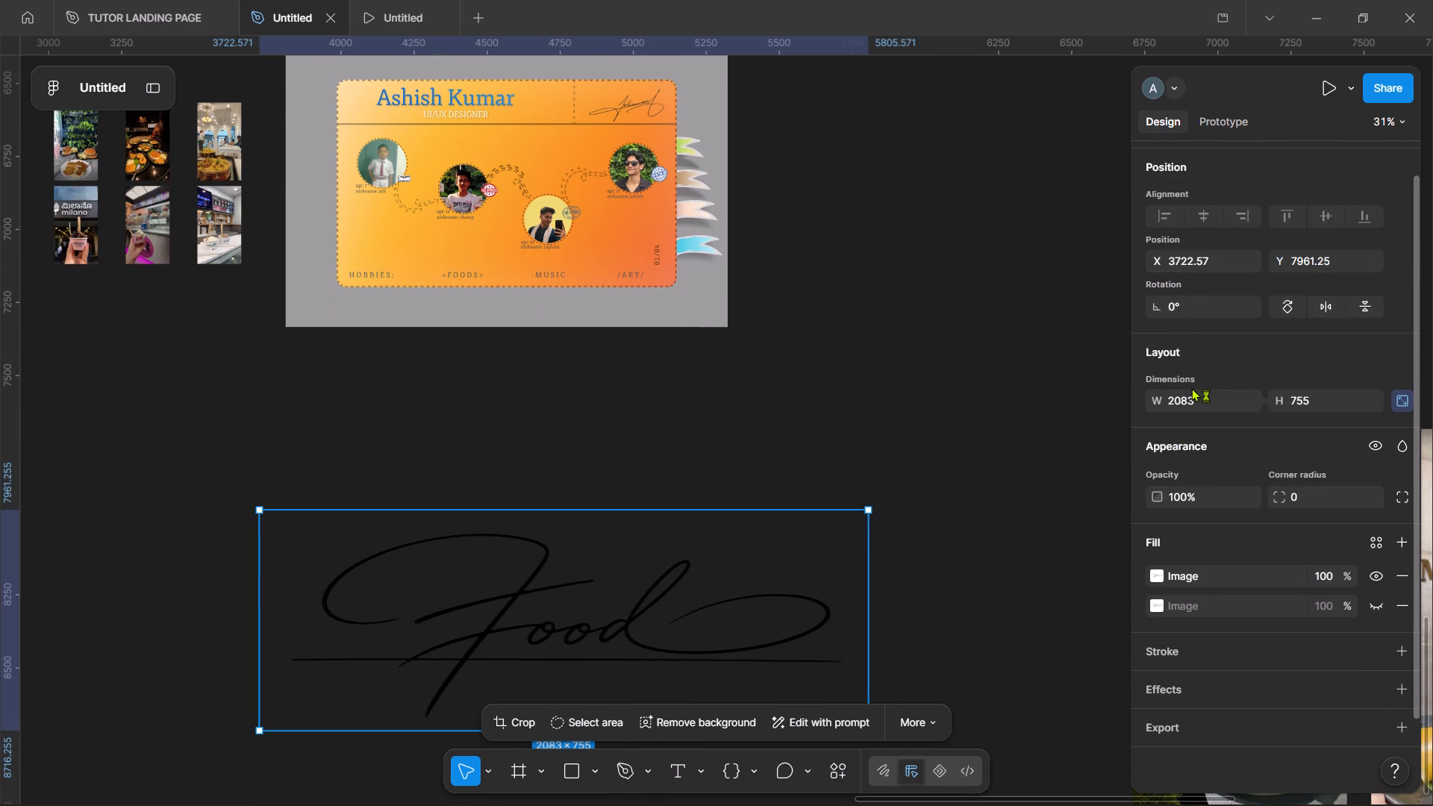
{"action": "left_click", "coordinate": [1178, 399]}
{"action": "type", "text": "260"}
{"action": "key", "text": "Return"}
Move the resized "Food" lettering to the empty canvas just right of the MacBook Pro 14" - 4 frame and deselect it.
{"action": "left_click_drag", "start_coordinate": [301, 529], "coordinate": [828, 184]}
{"action": "left_click", "coordinate": [860, 423]}
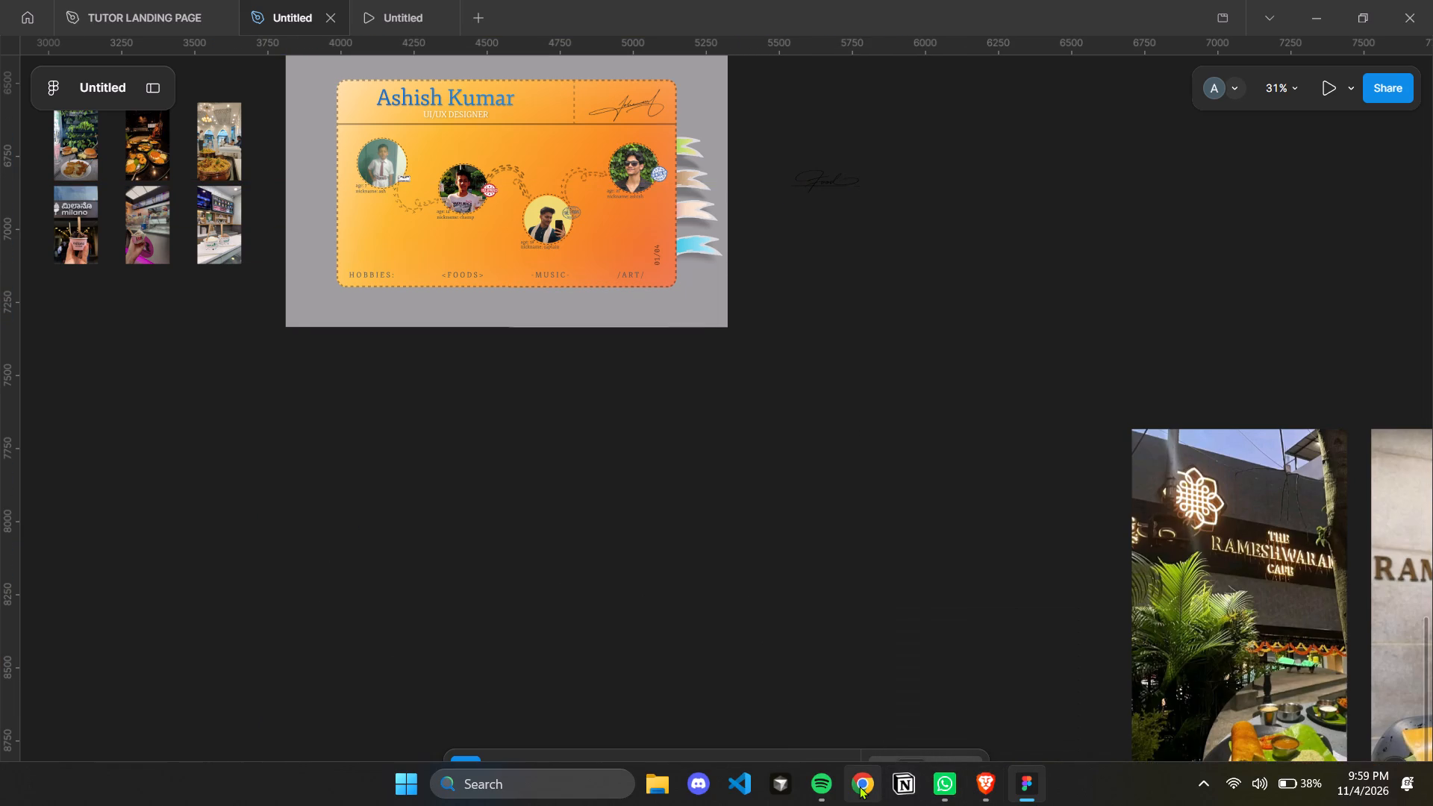
Search Windows for "kku".
{"action": "key", "text": "k"}
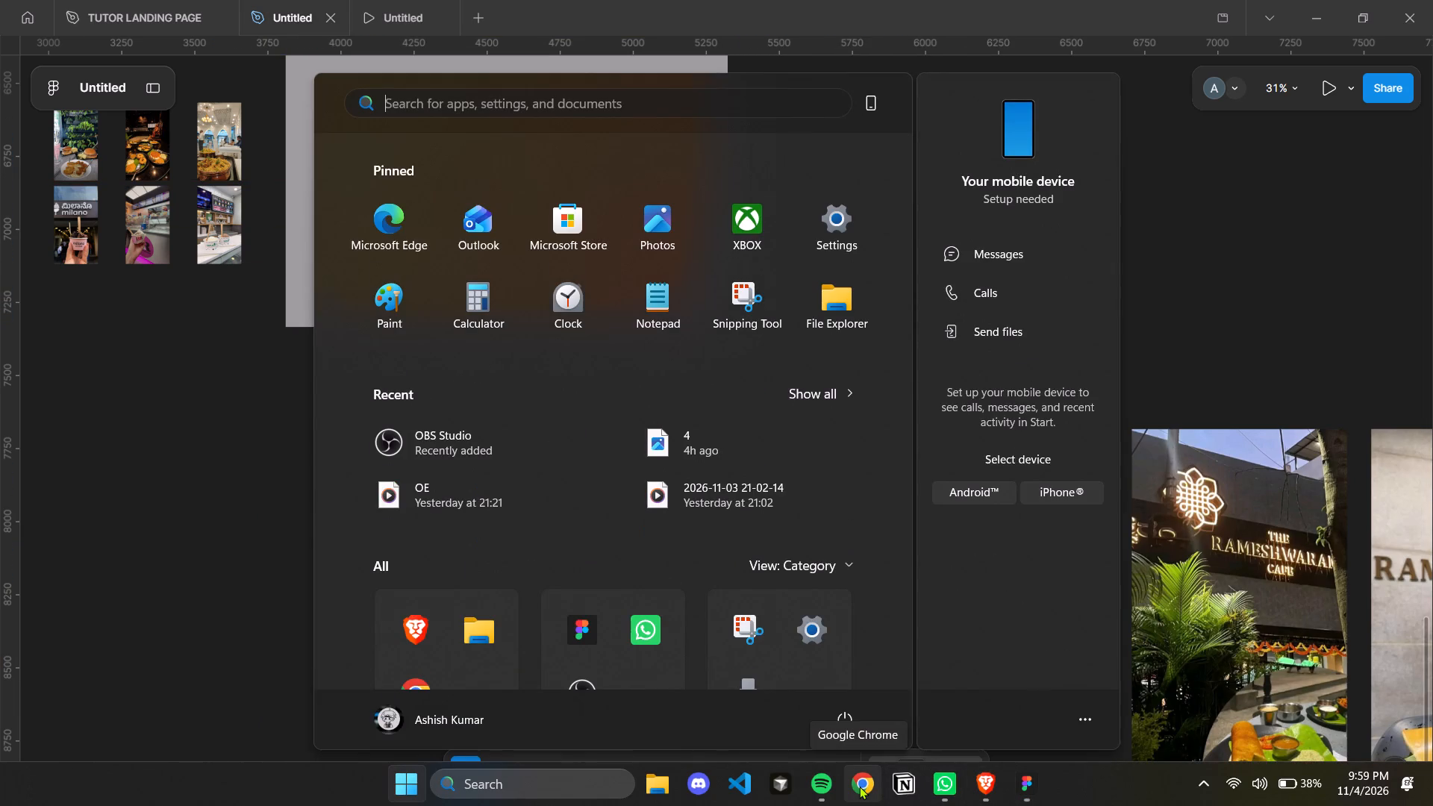
{"action": "type", "text": "ku"}
{"action": "key", "text": "Return"}
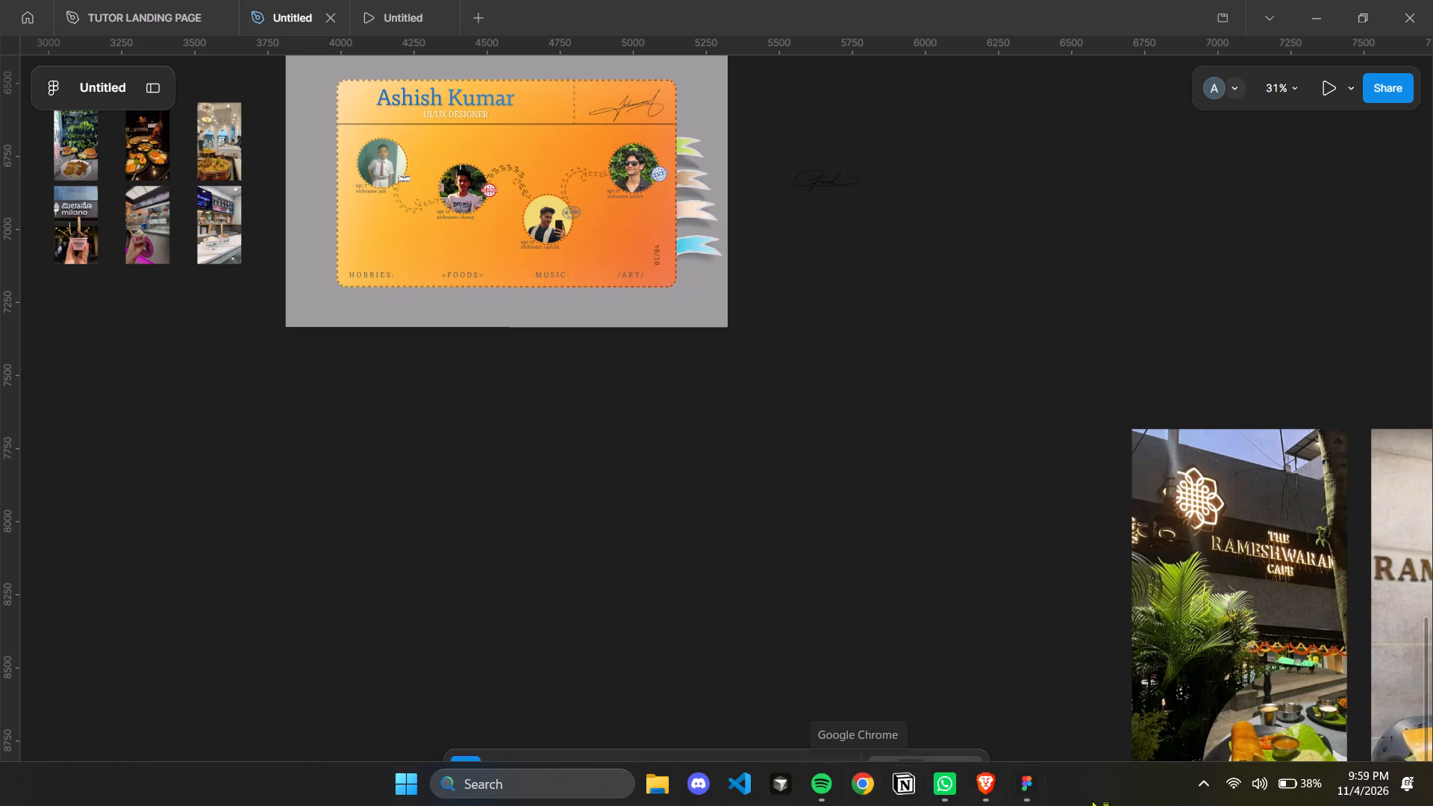
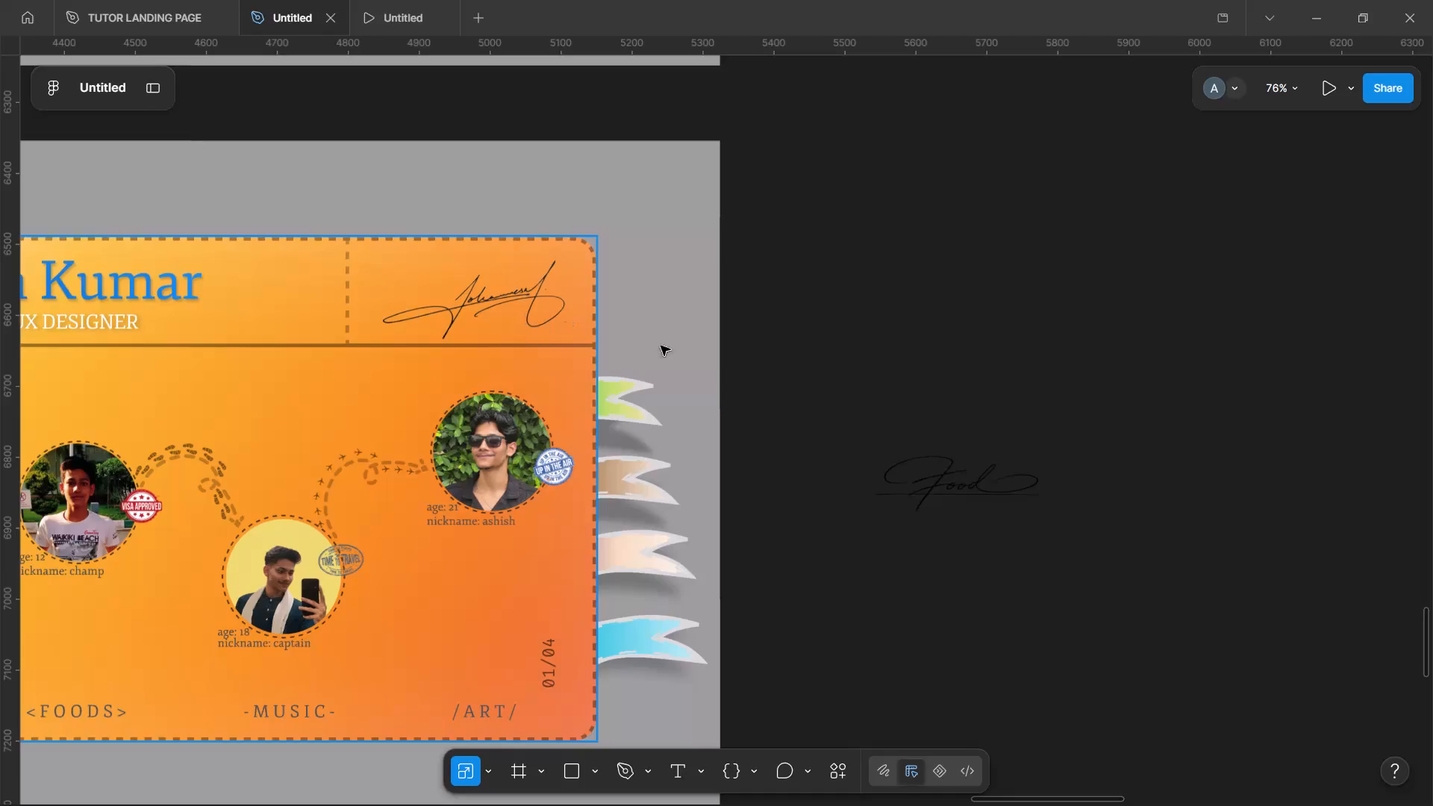
Replace the signature in the card header's end section with a copy of the "Food" lettering from the empty canvas.
{"action": "double_click", "coordinate": [496, 297]}
{"action": "left_click", "coordinate": [958, 486]}
{"action": "right_click", "coordinate": [958, 486]}
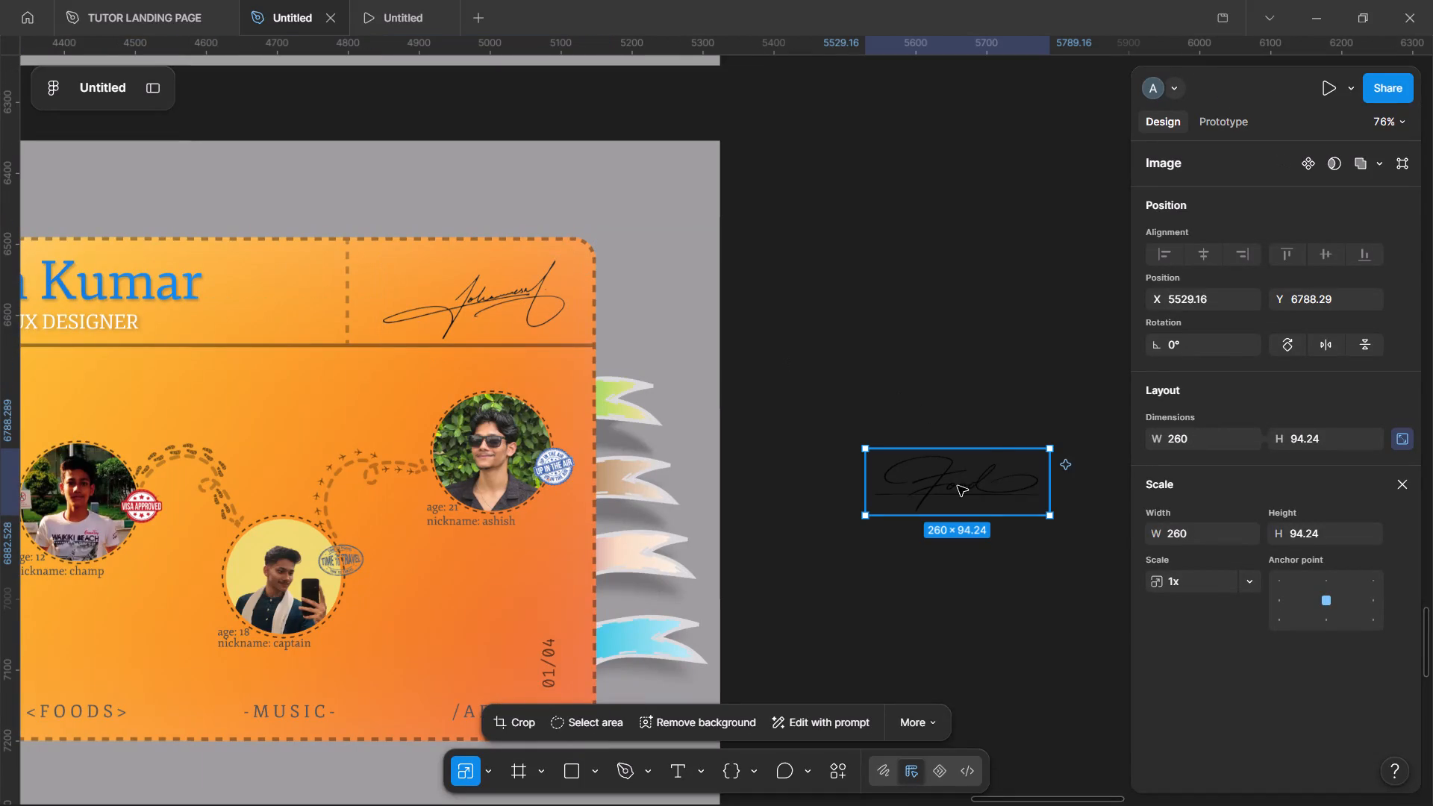
{"action": "left_click", "coordinate": [995, 178]}
{"action": "double_click", "coordinate": [490, 294]}
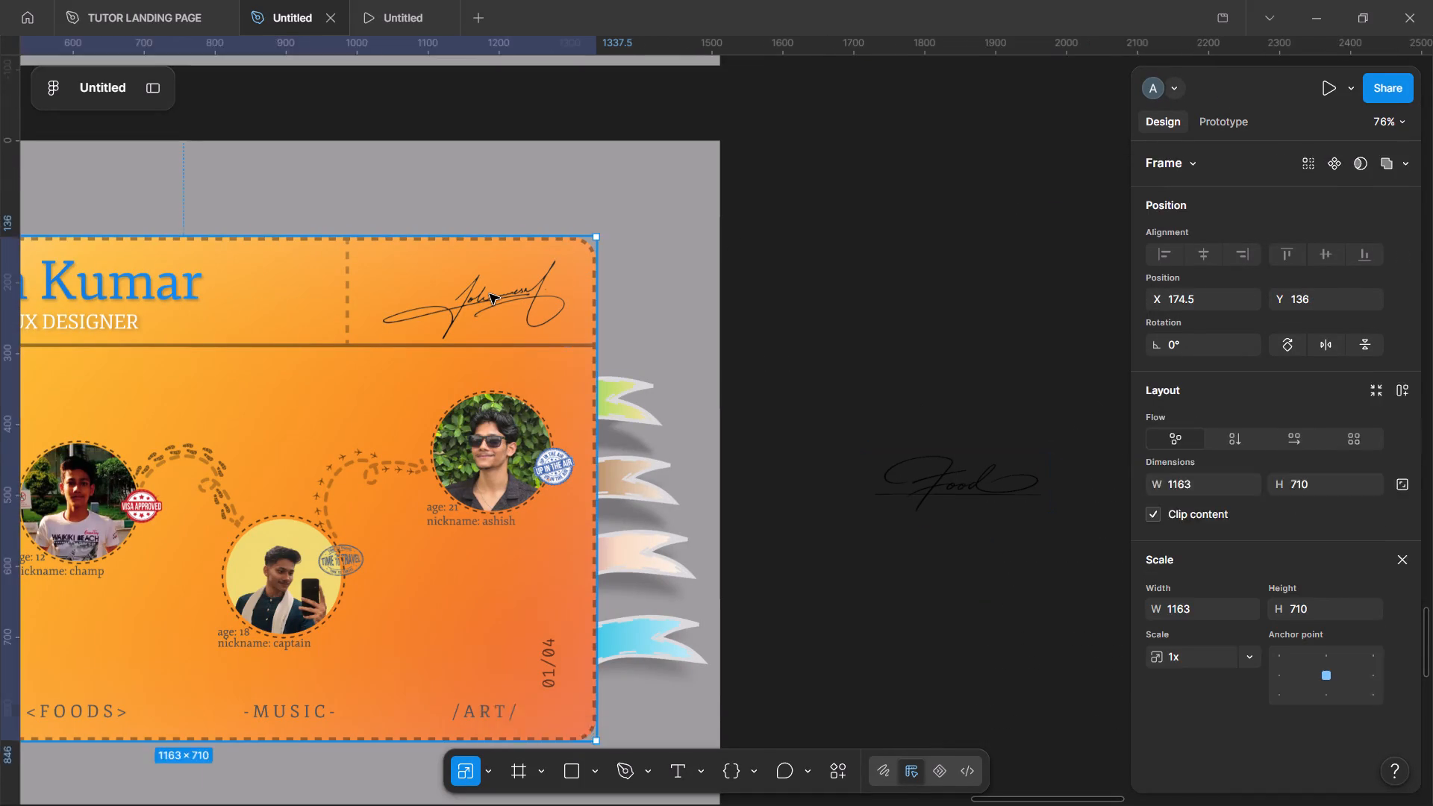
{"action": "right_click", "coordinate": [490, 294]}
{"action": "left_click", "coordinate": [589, 194]}
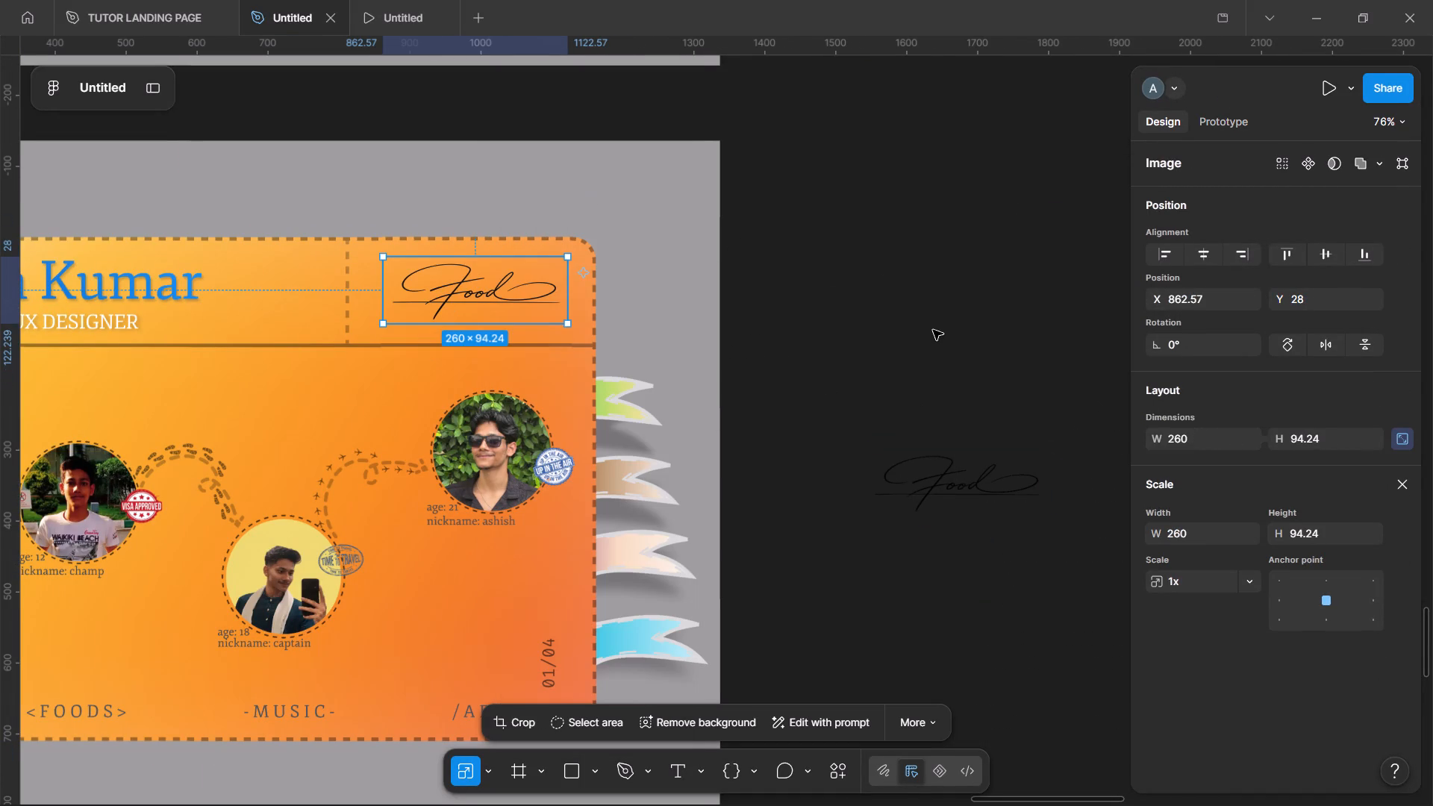
Shift the header's "Food" lettering slightly left, towards the dashed divider, keeping its height in the header.
{"action": "left_click_drag", "start_coordinate": [603, 321], "coordinate": [636, 333]}
{"action": "left_click_drag", "start_coordinate": [561, 302], "coordinate": [538, 302]}
Move the spare "Food" lettering up on the empty canvas beside the frame, to about X 5491, Y 6478.
{"action": "left_click", "coordinate": [1004, 473]}
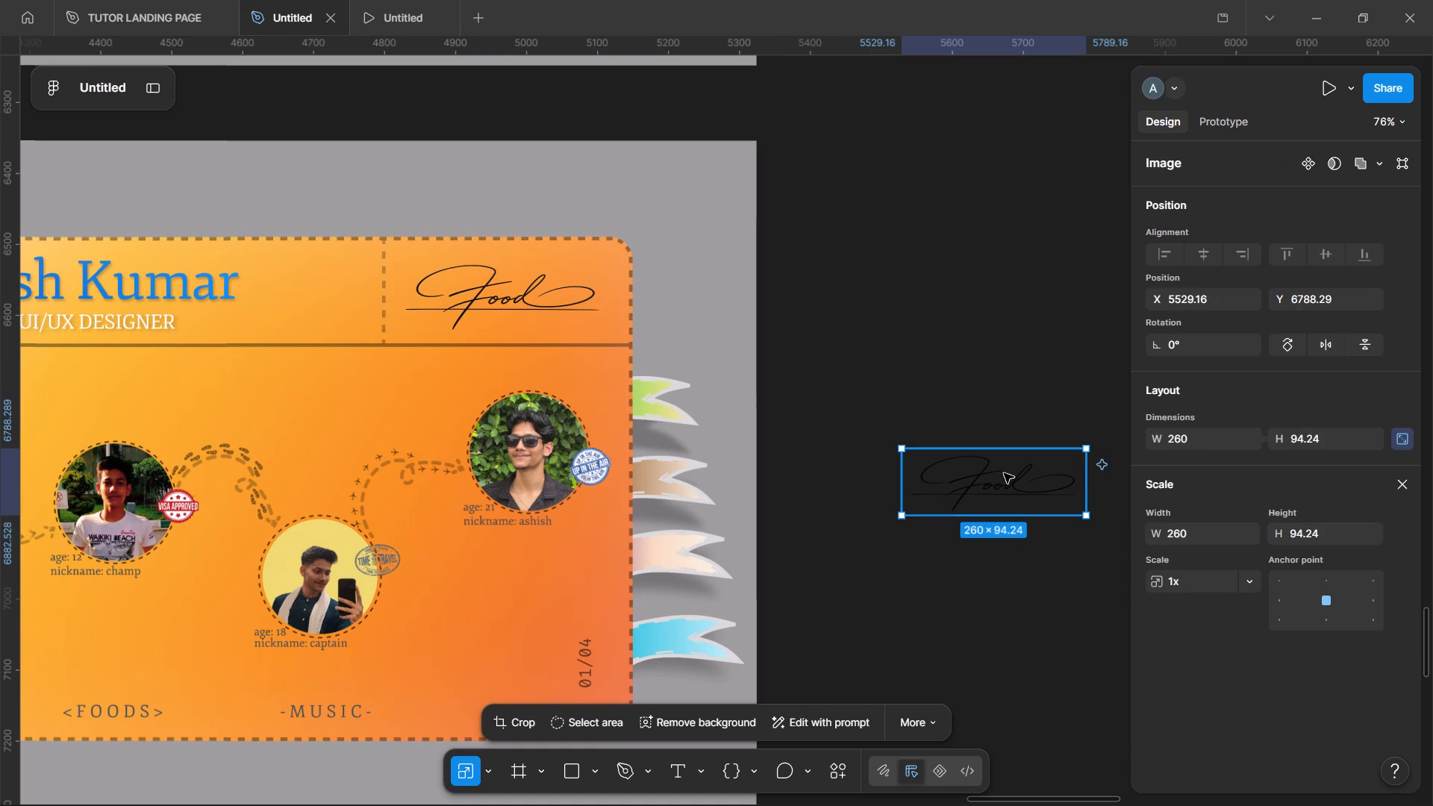
{"action": "left_click_drag", "start_coordinate": [1004, 473], "coordinate": [977, 253]}
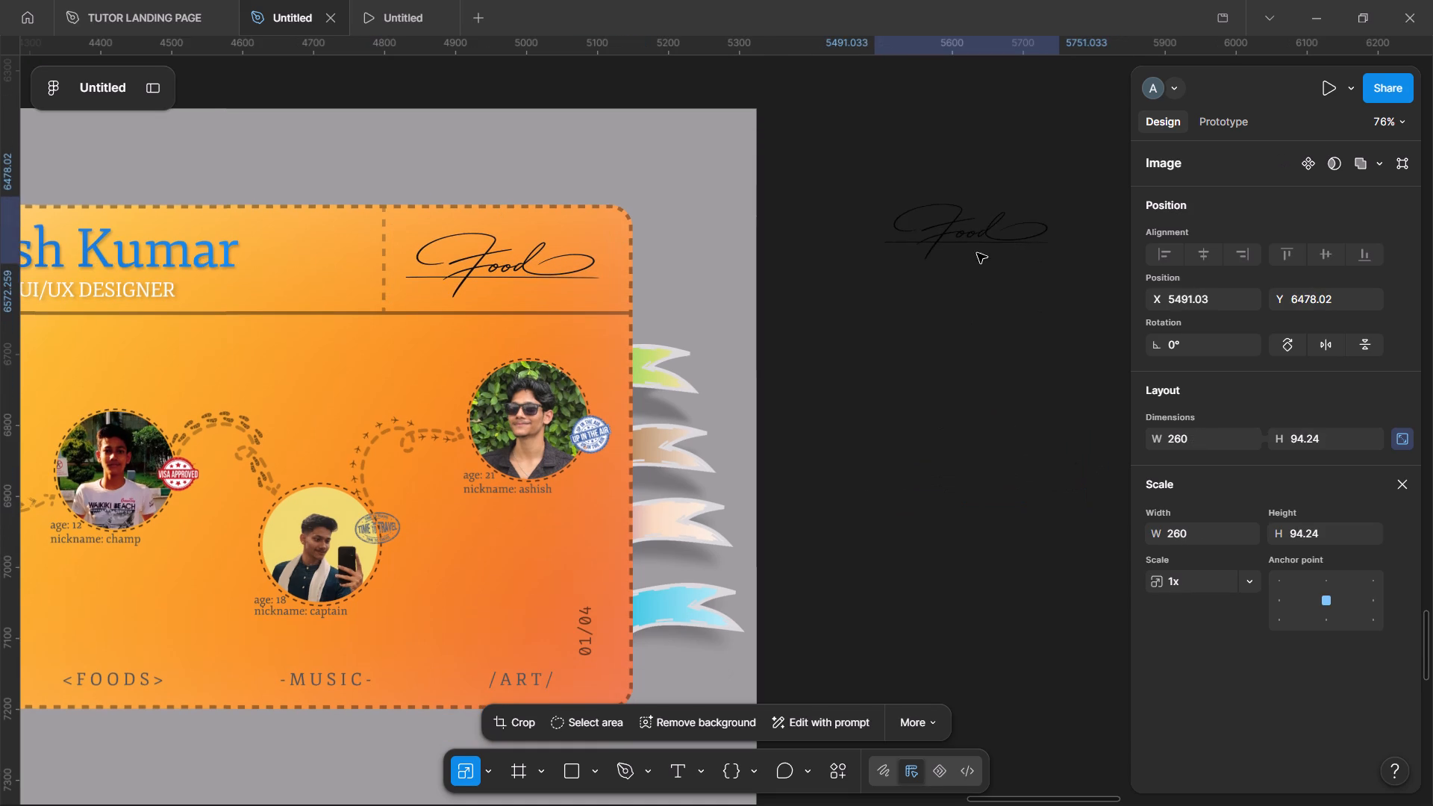
Replace the "UI/UX DESIGNER" subtitle under the name in the card header with the text "Fav food".
{"action": "double_click", "coordinate": [605, 259]}
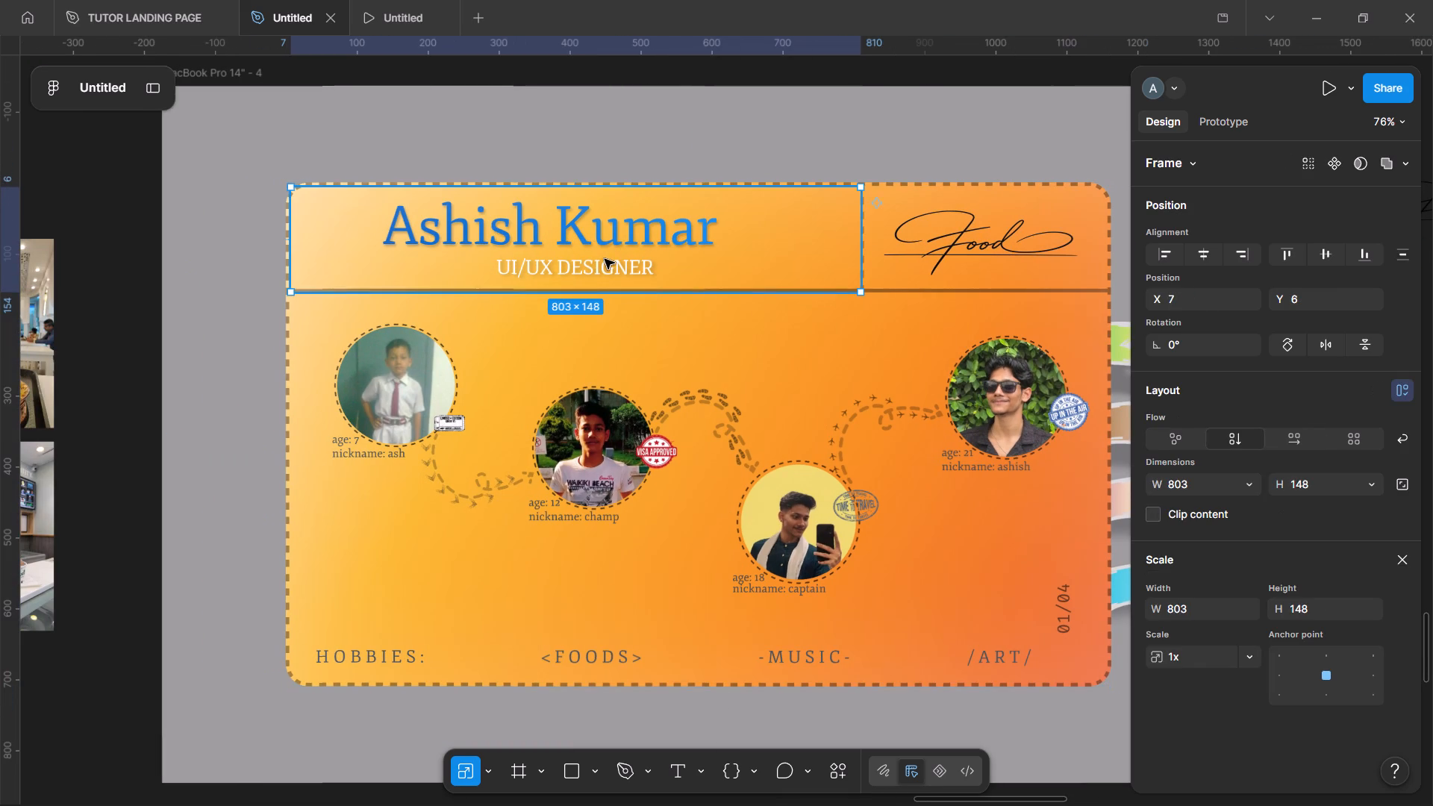
{"action": "double_click", "coordinate": [590, 277]}
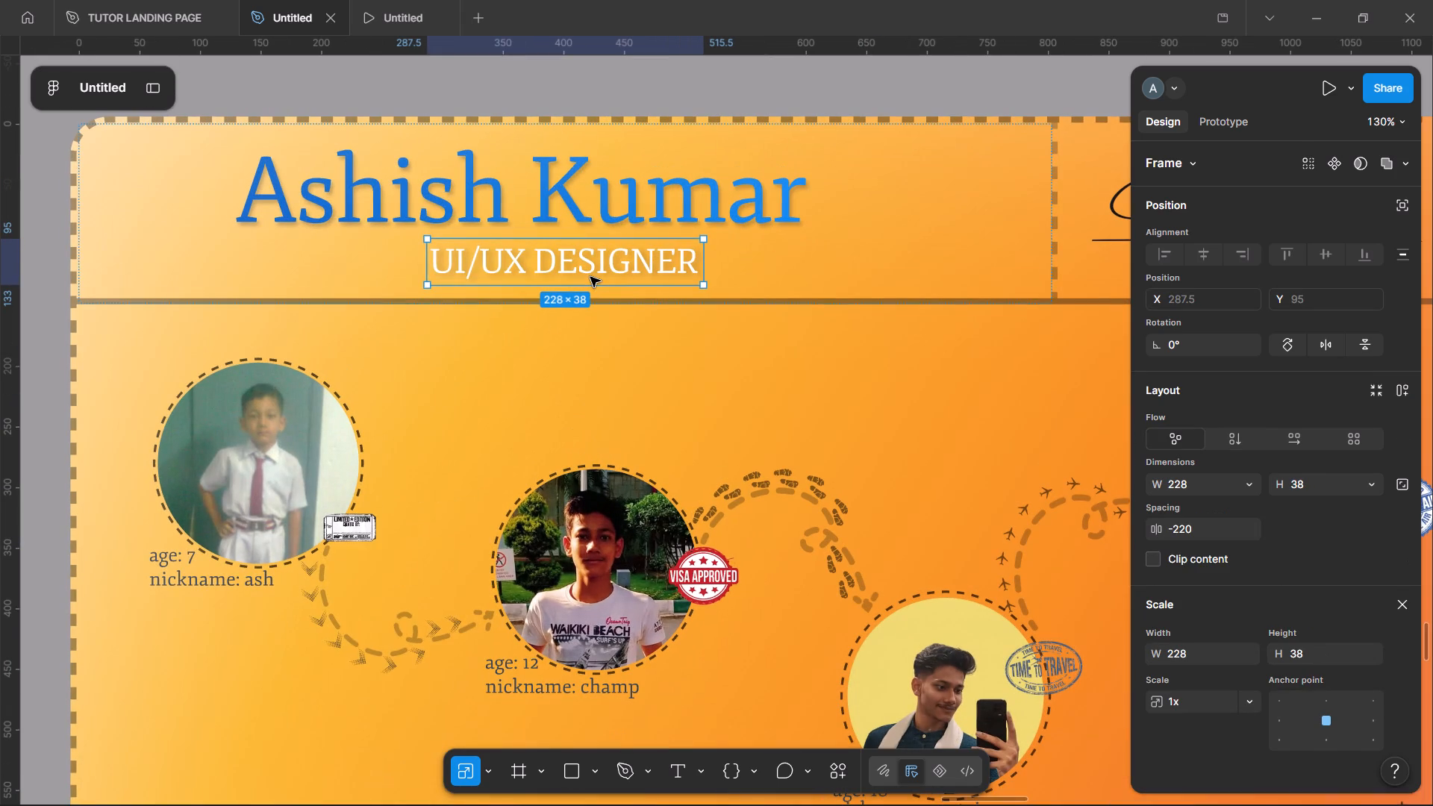
{"action": "double_click", "coordinate": [559, 254]}
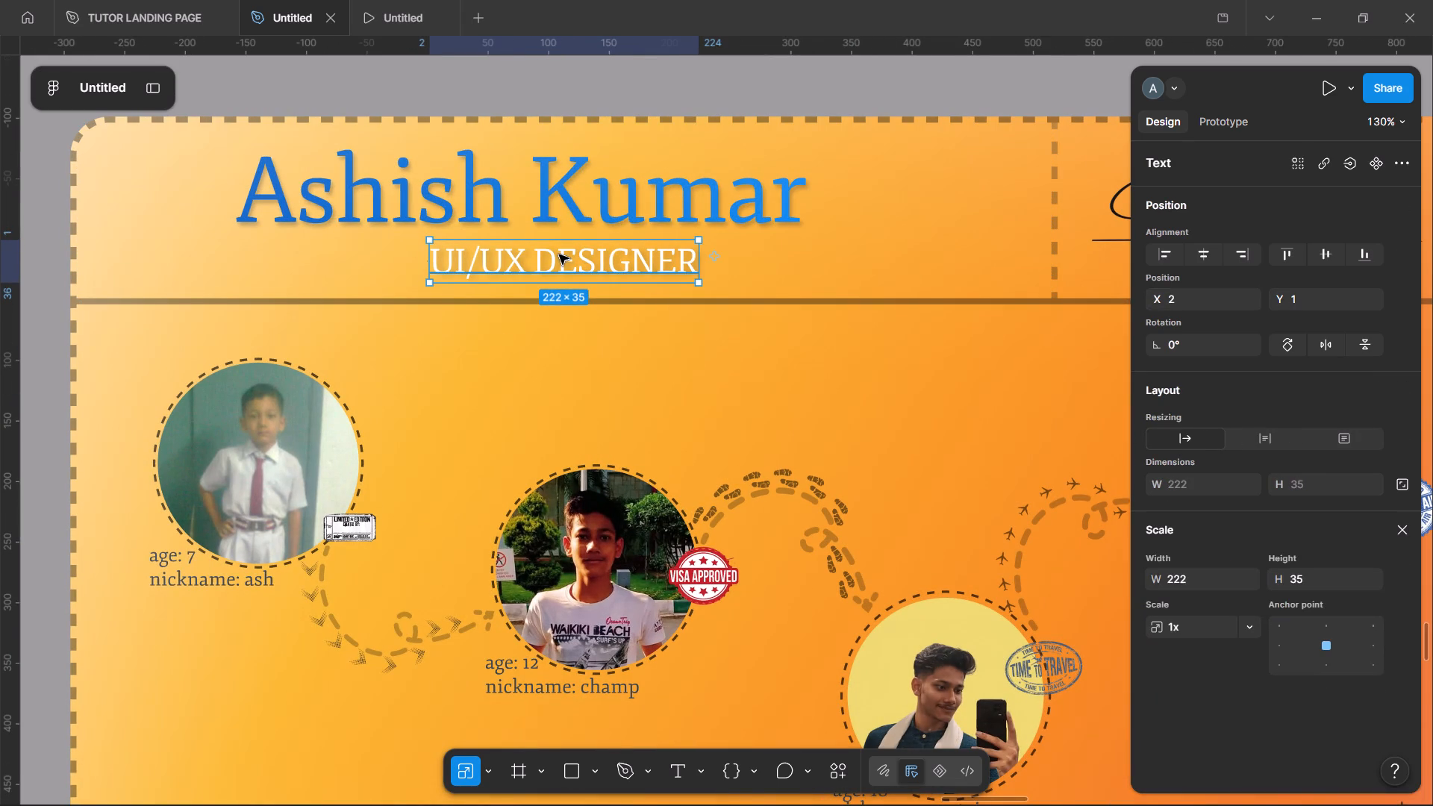
{"action": "double_click", "coordinate": [559, 254]}
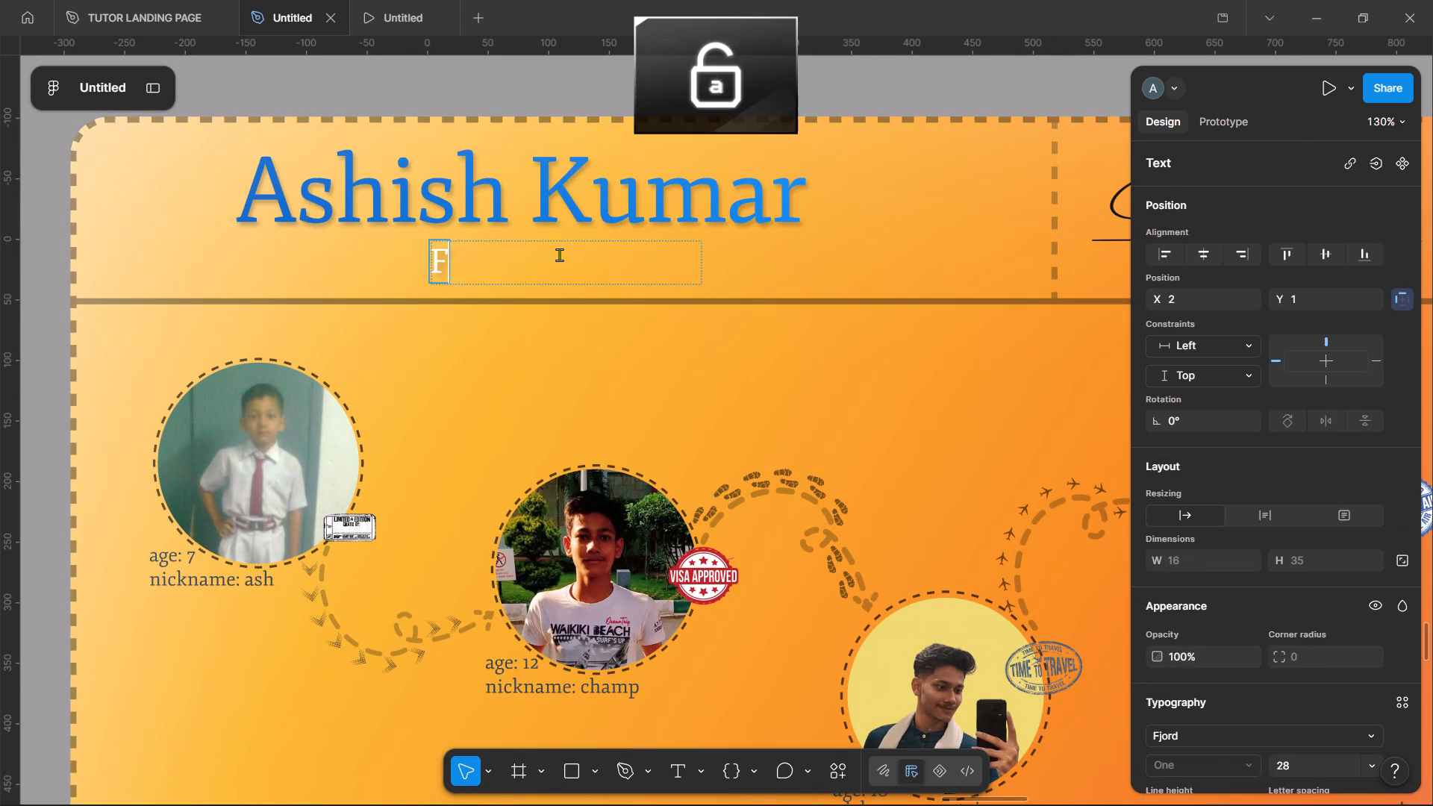
{"action": "key", "text": "BackSpace"}
{"action": "type", "text": "food"}
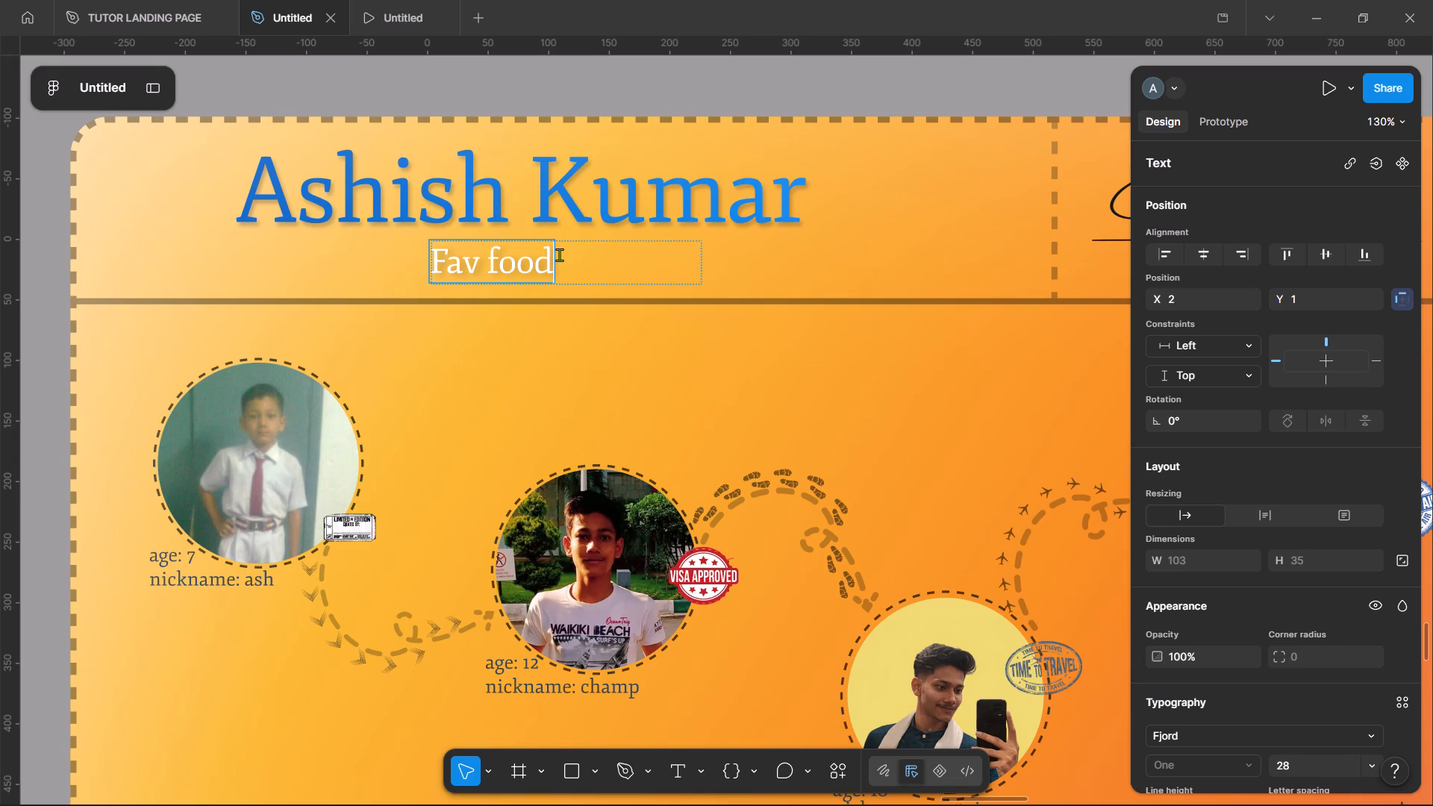
{"action": "key", "text": "space"}
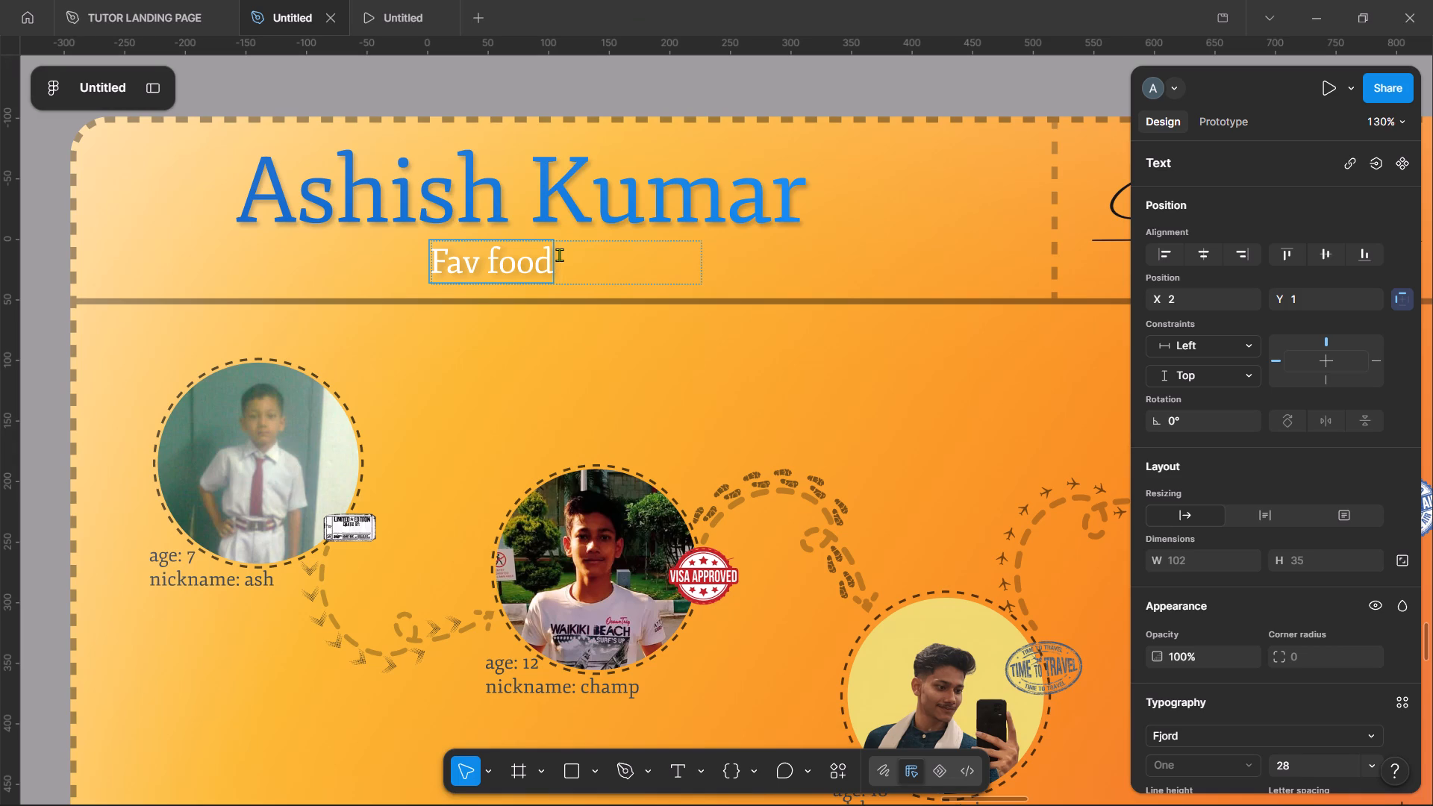
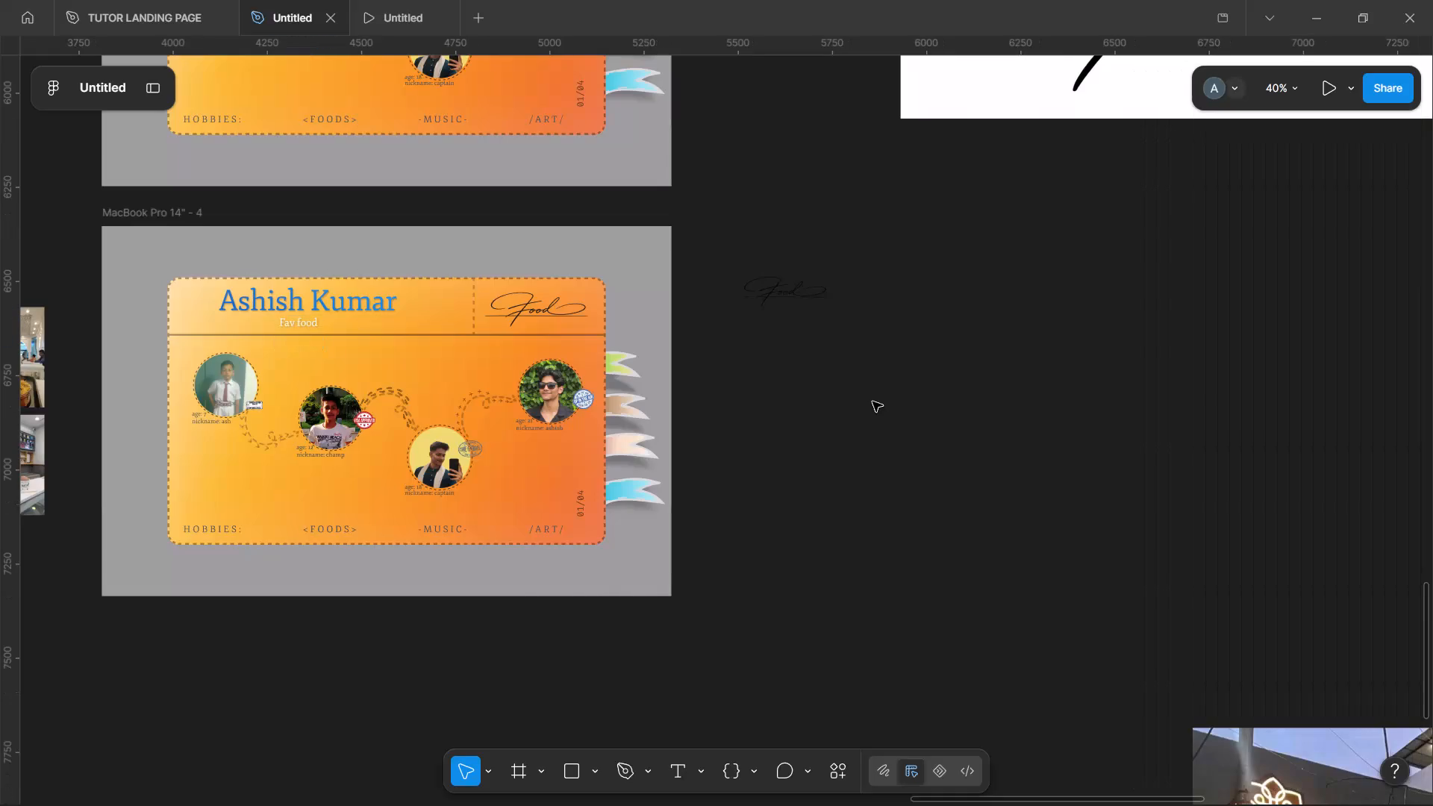
Insert the map-pin icon from the Lucide Icons plugin, searching for "location", onto the empty canvas beside the frame and close the plugin.
{"action": "key", "text": "ctrl+slash"}
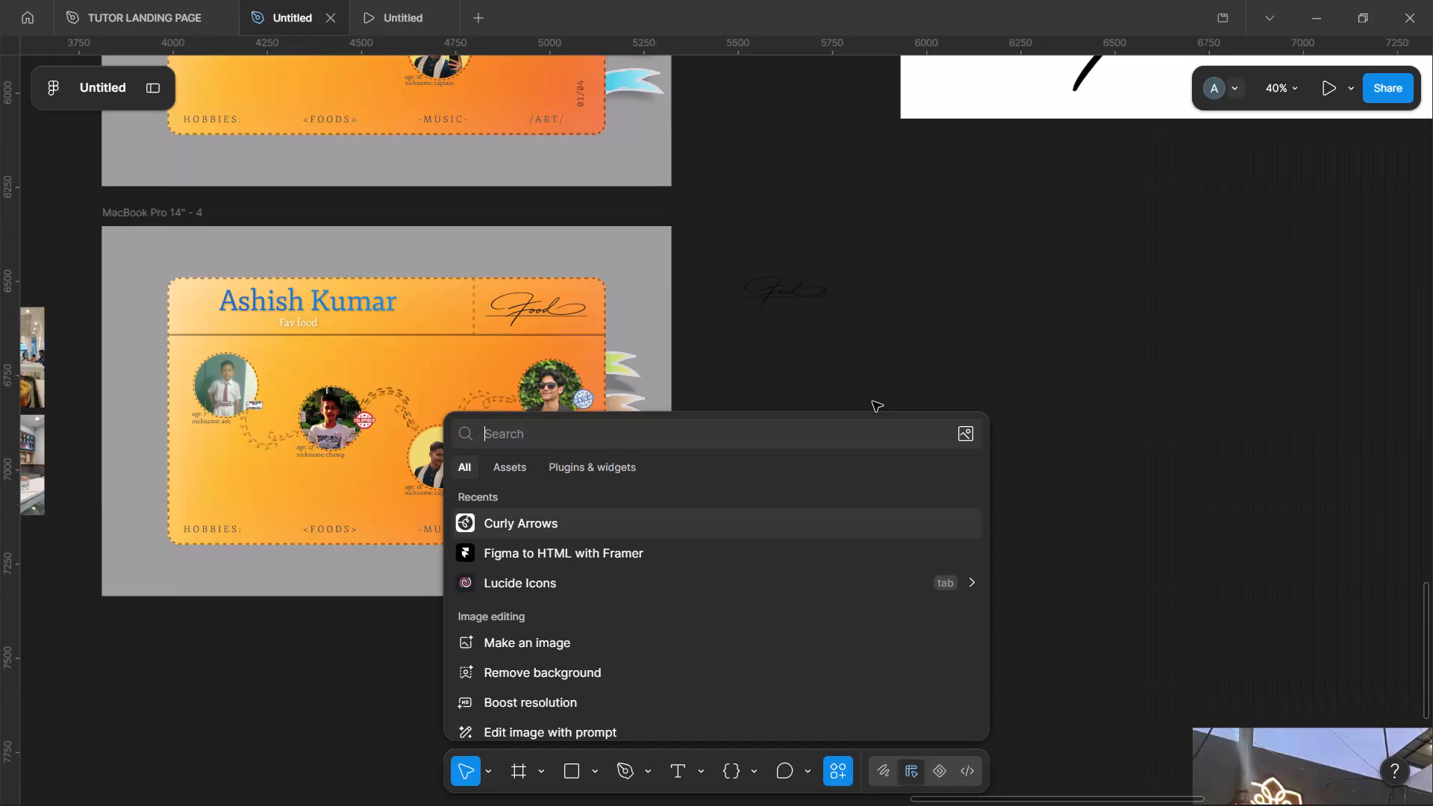
{"action": "left_click", "coordinate": [516, 580]}
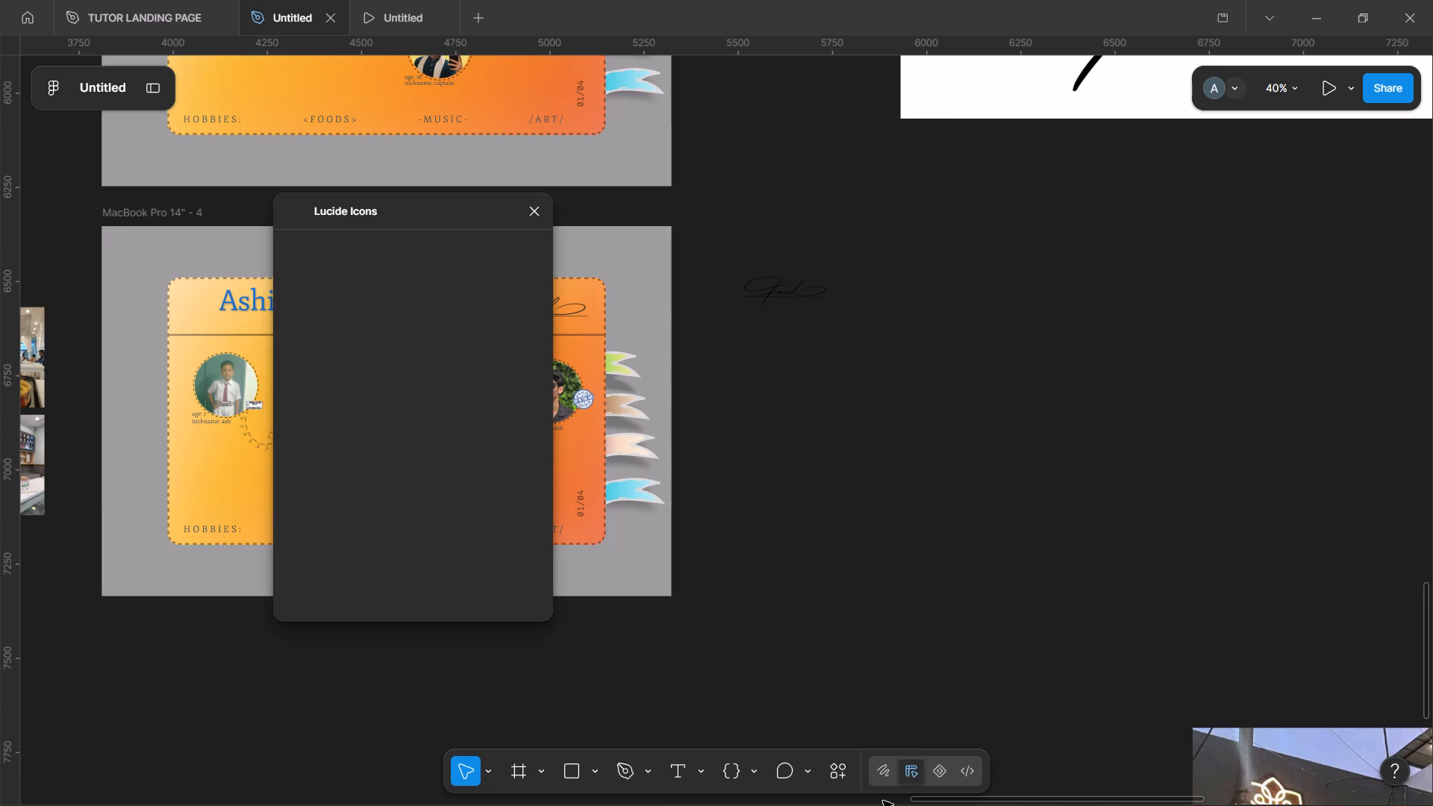
{"action": "left_click", "coordinate": [343, 287]}
{"action": "type", "text": "location"}
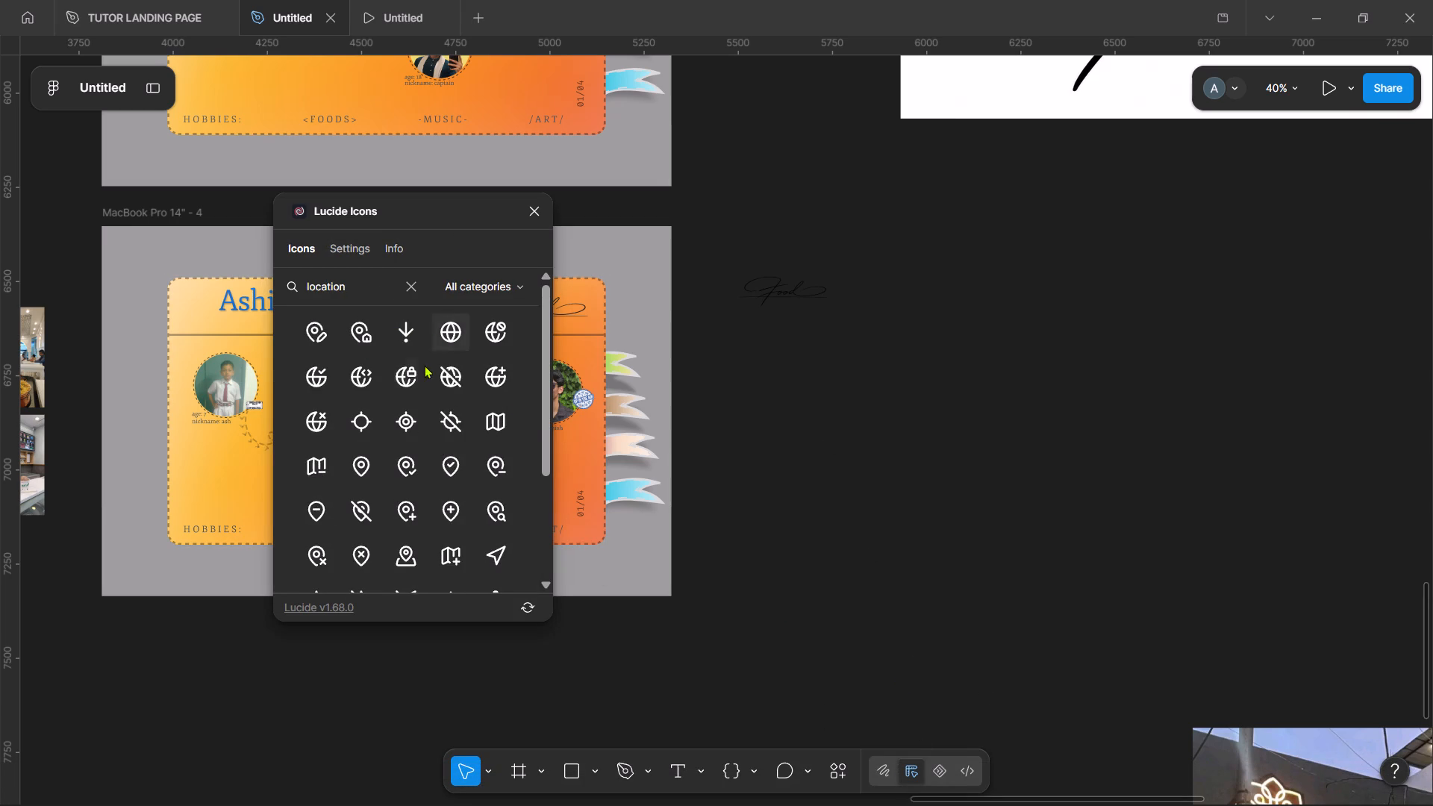
{"action": "scroll", "coordinate": [410, 387], "scroll_direction": "down", "scroll_amount": 1}
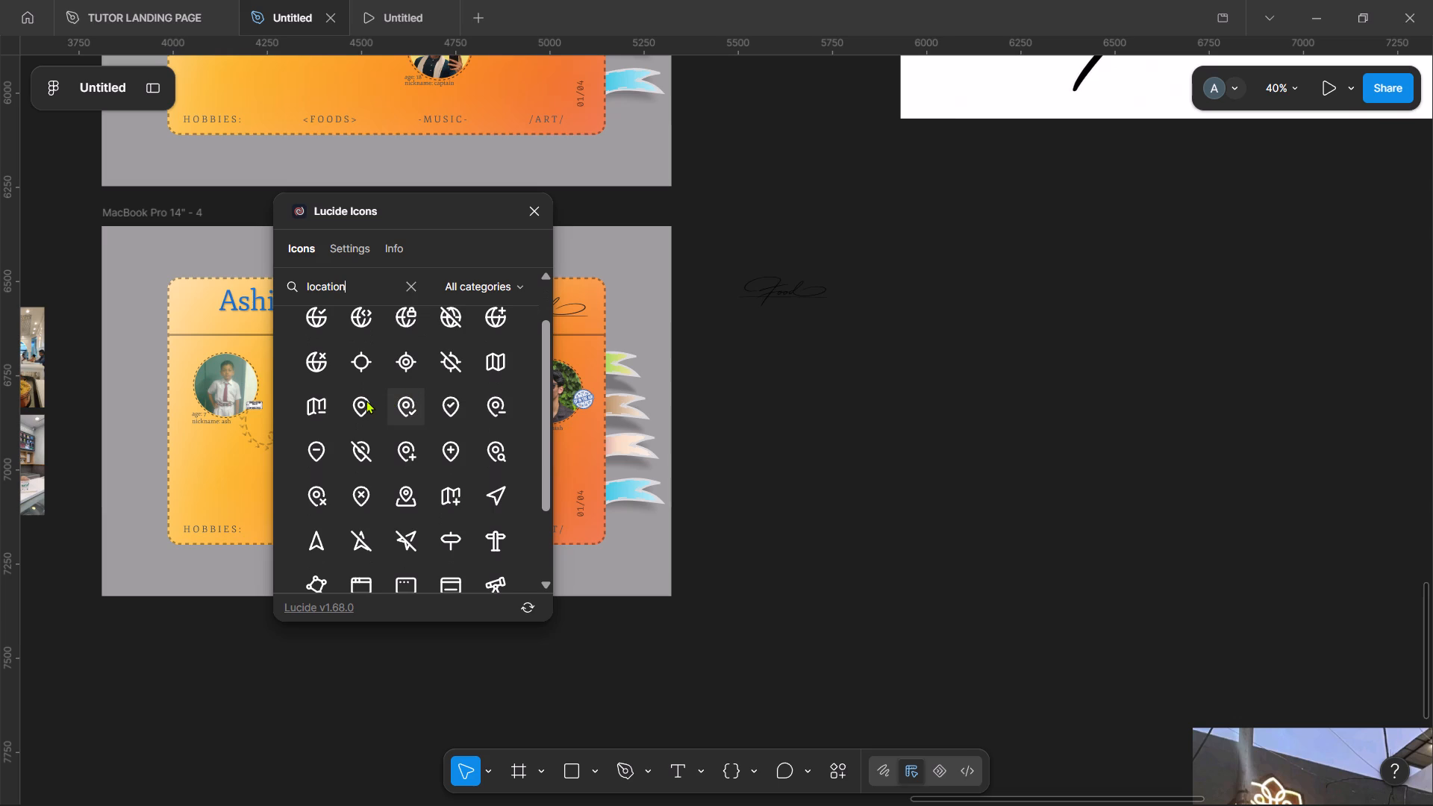
{"action": "left_click", "coordinate": [366, 400]}
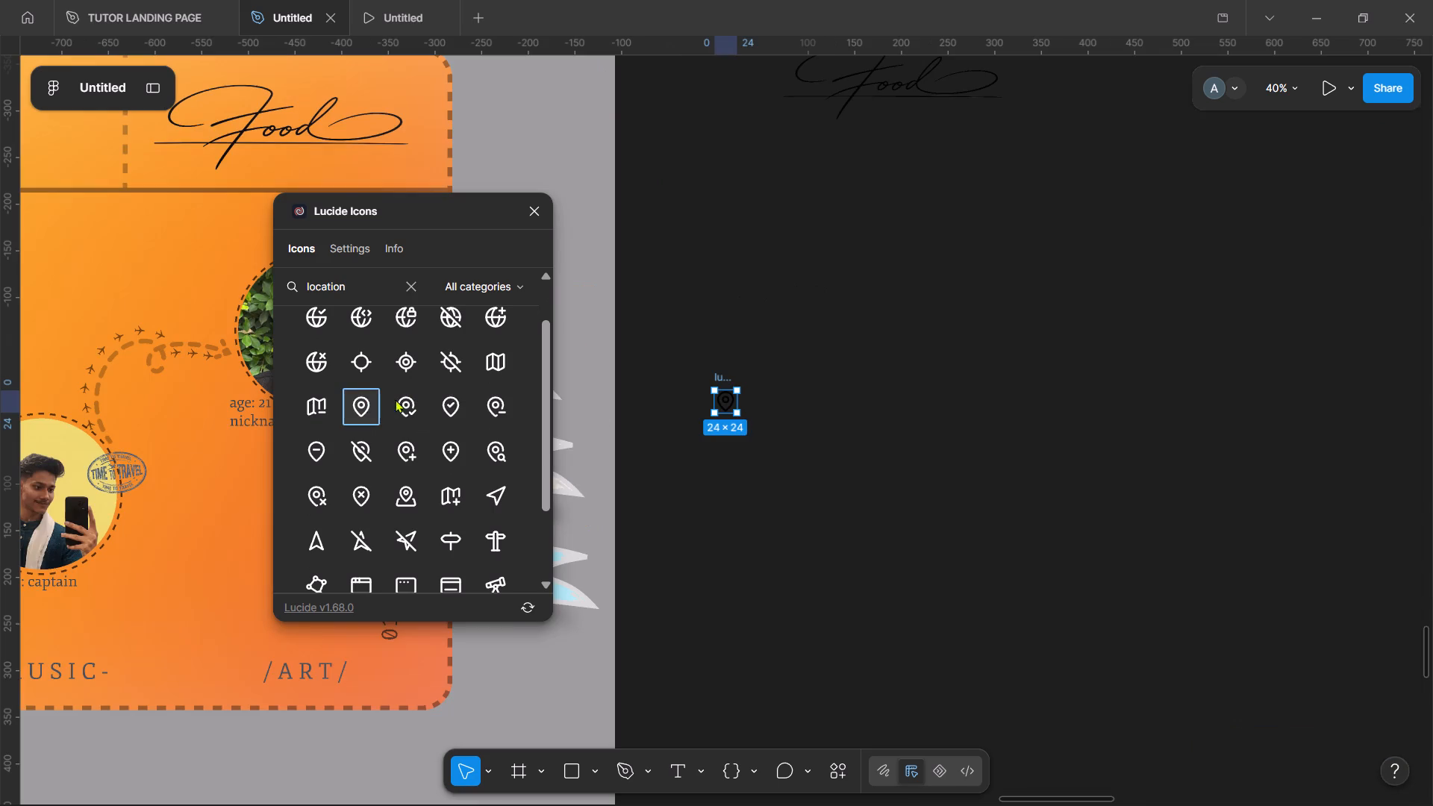
{"action": "left_click", "coordinate": [860, 346]}
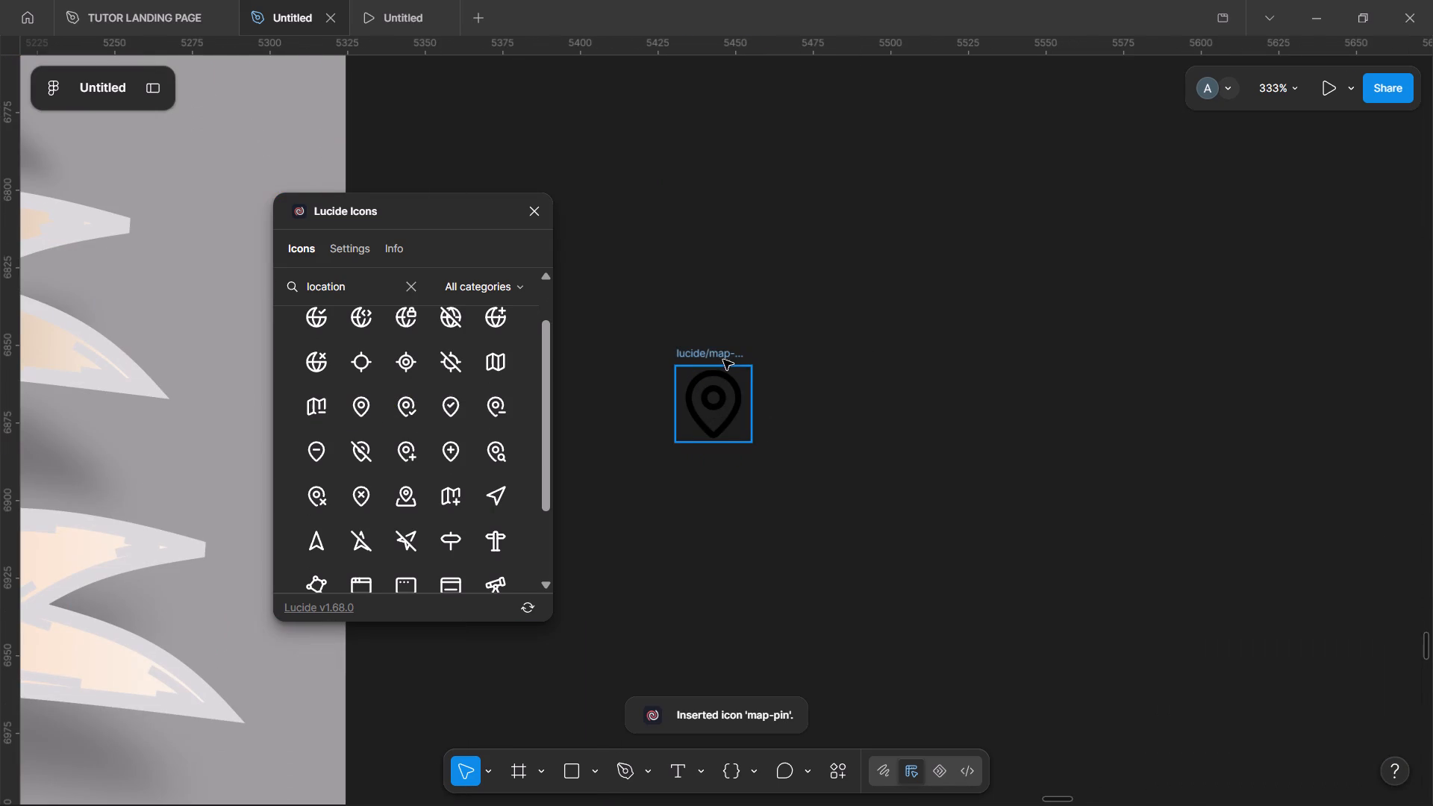
{"action": "left_click", "coordinate": [707, 357]}
{"action": "left_click", "coordinate": [530, 217]}
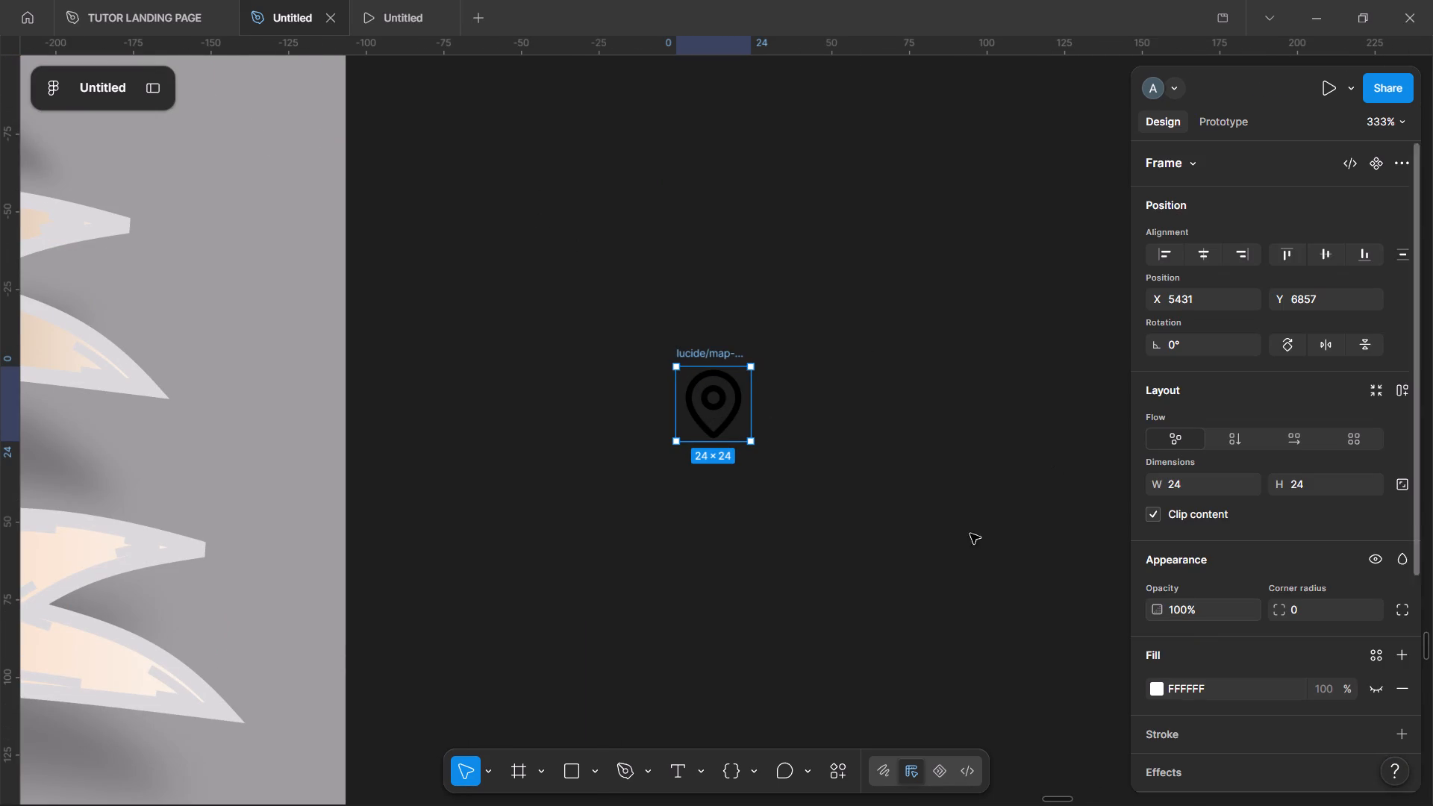
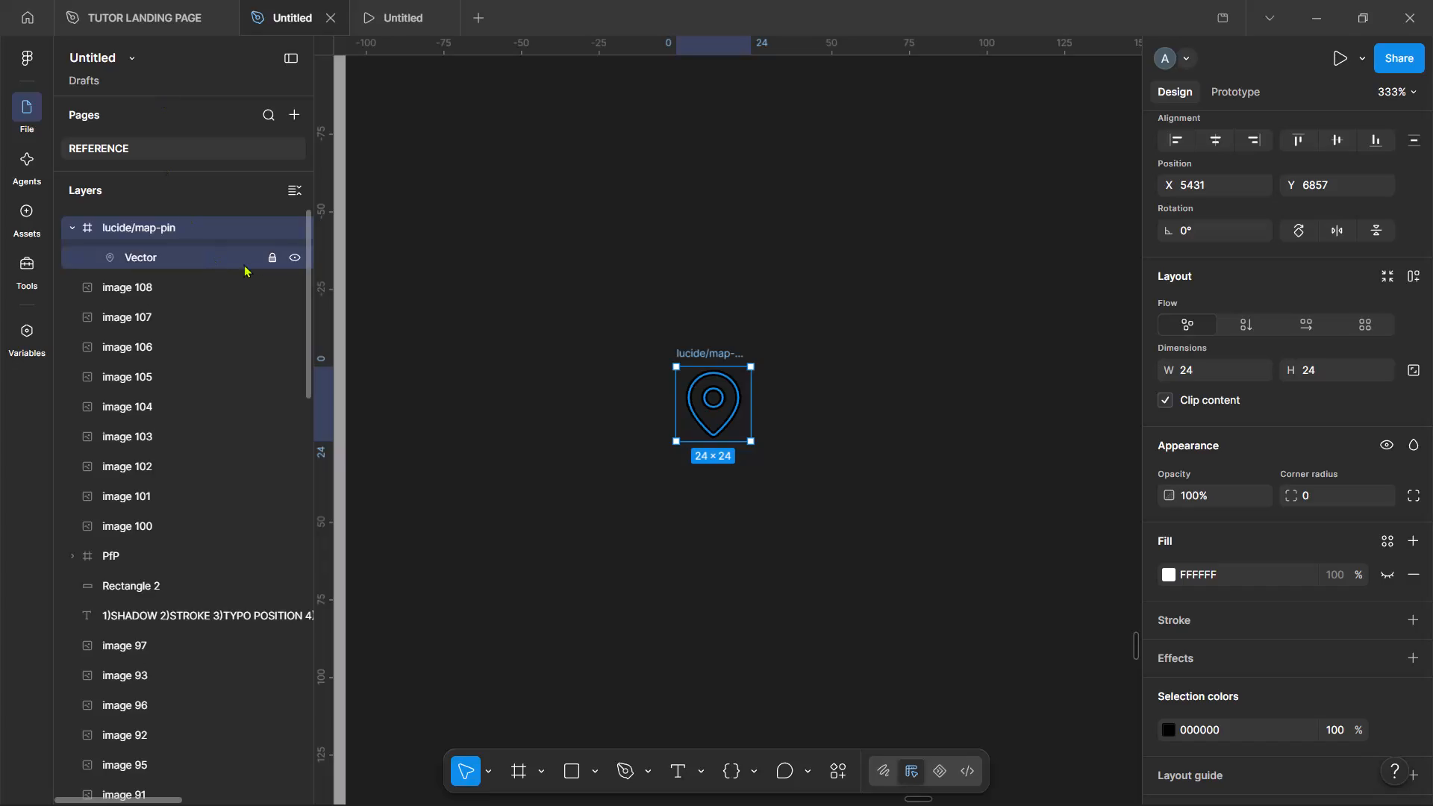
Pull the pin vector out of its lucide/map-pin frame and delete the empty frame.
{"action": "left_click", "coordinate": [276, 248]}
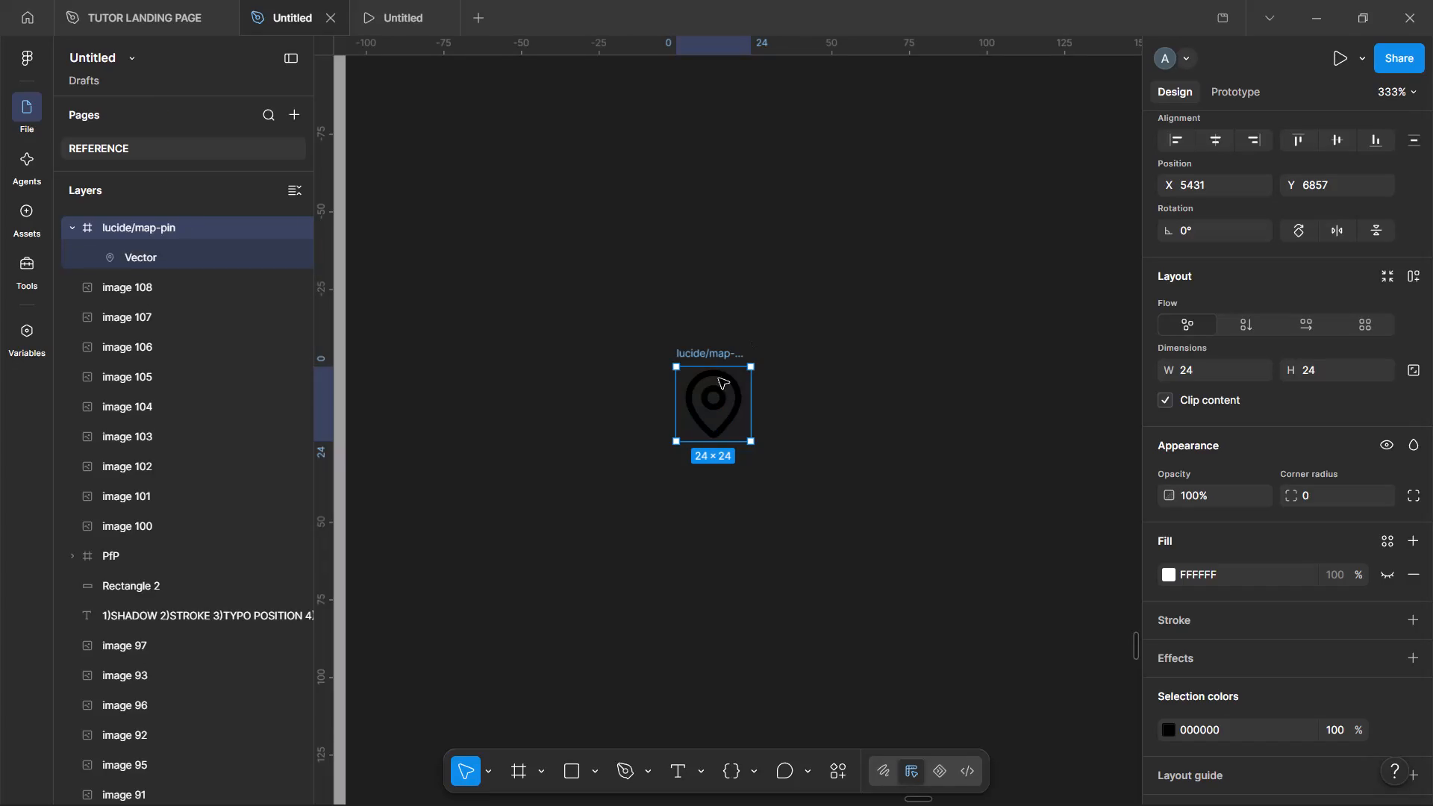
{"action": "left_click", "coordinate": [711, 388]}
{"action": "left_click_drag", "start_coordinate": [718, 388], "coordinate": [870, 460]}
{"action": "left_click", "coordinate": [719, 359]}
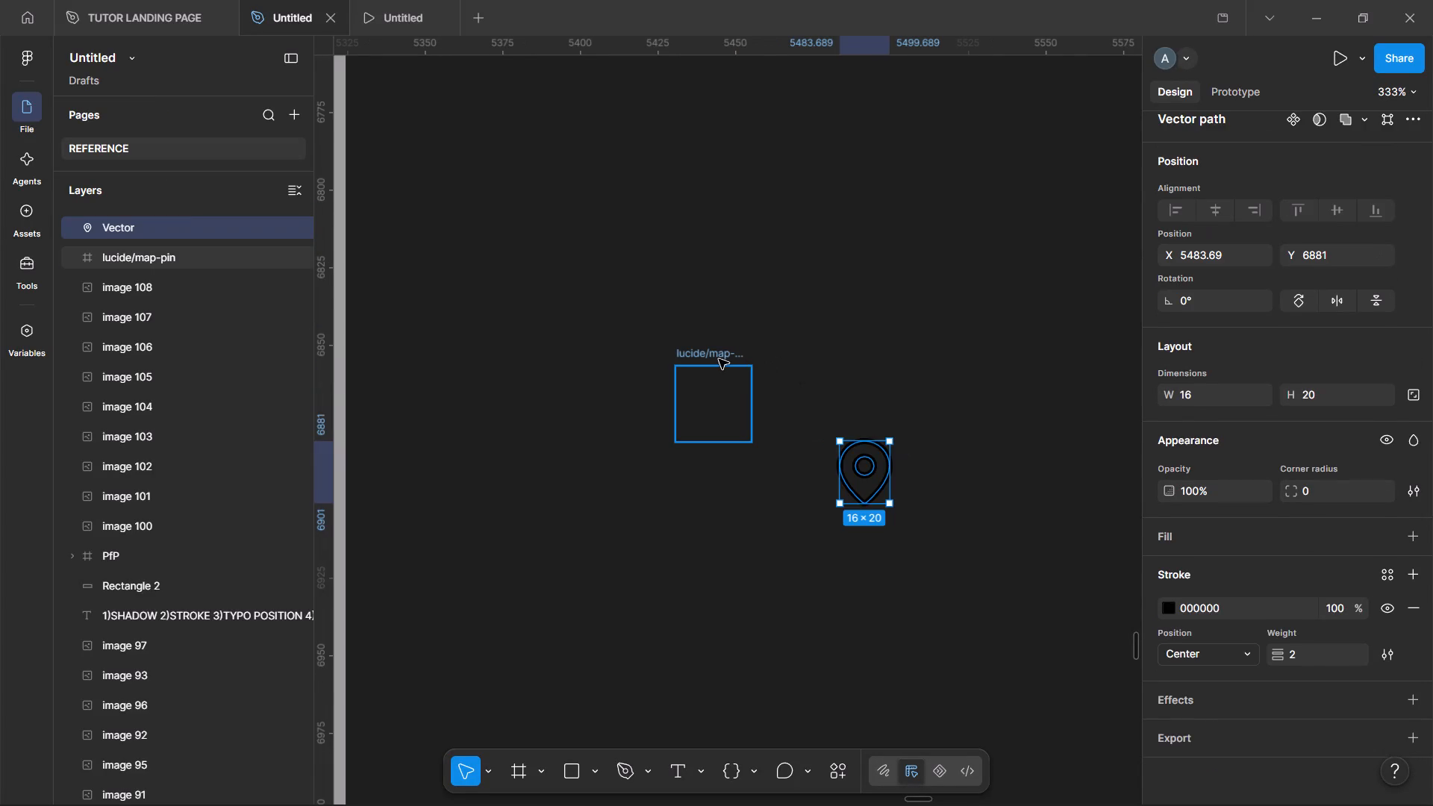
{"action": "key", "text": "Delete"}
Move the pin vector into the MacBook Pro 14" - 4 card, directly after the "Fav food" subtitle at X 107, Y 8.
{"action": "scroll", "coordinate": [984, 422], "scroll_direction": "right", "scroll_amount": 1}
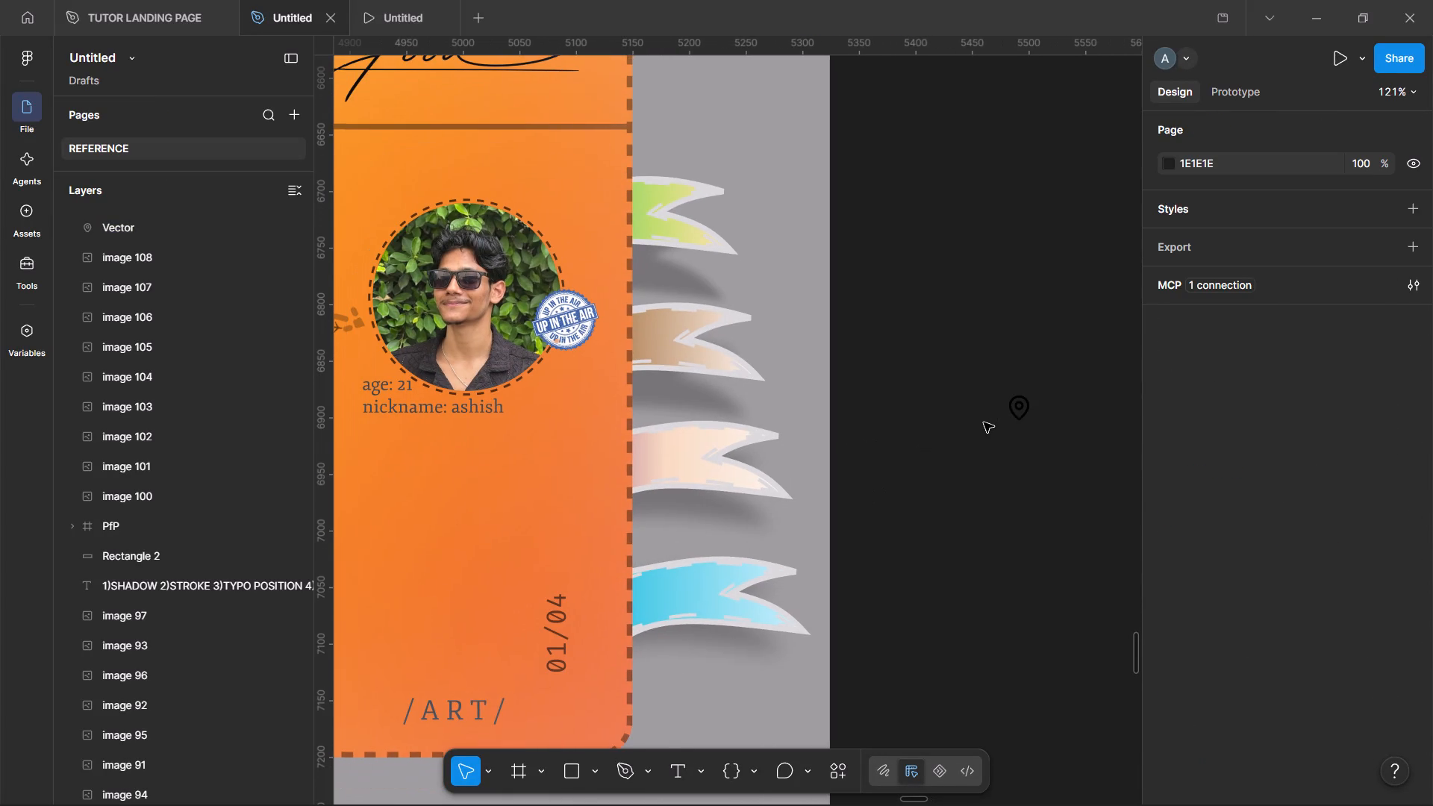
{"action": "left_click_drag", "start_coordinate": [1017, 409], "coordinate": [279, 286]}
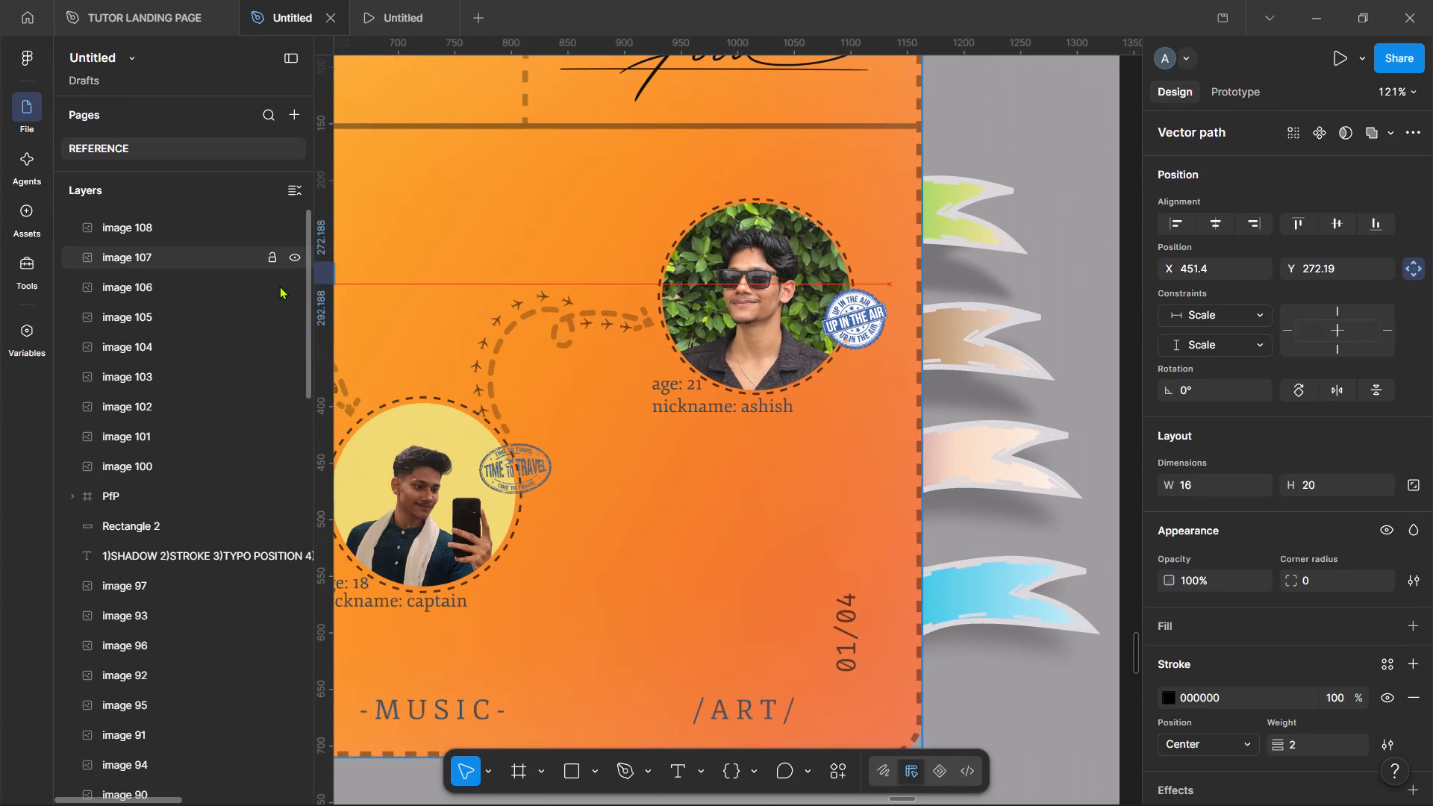
{"action": "left_click_drag", "start_coordinate": [279, 286], "coordinate": [614, 415]}
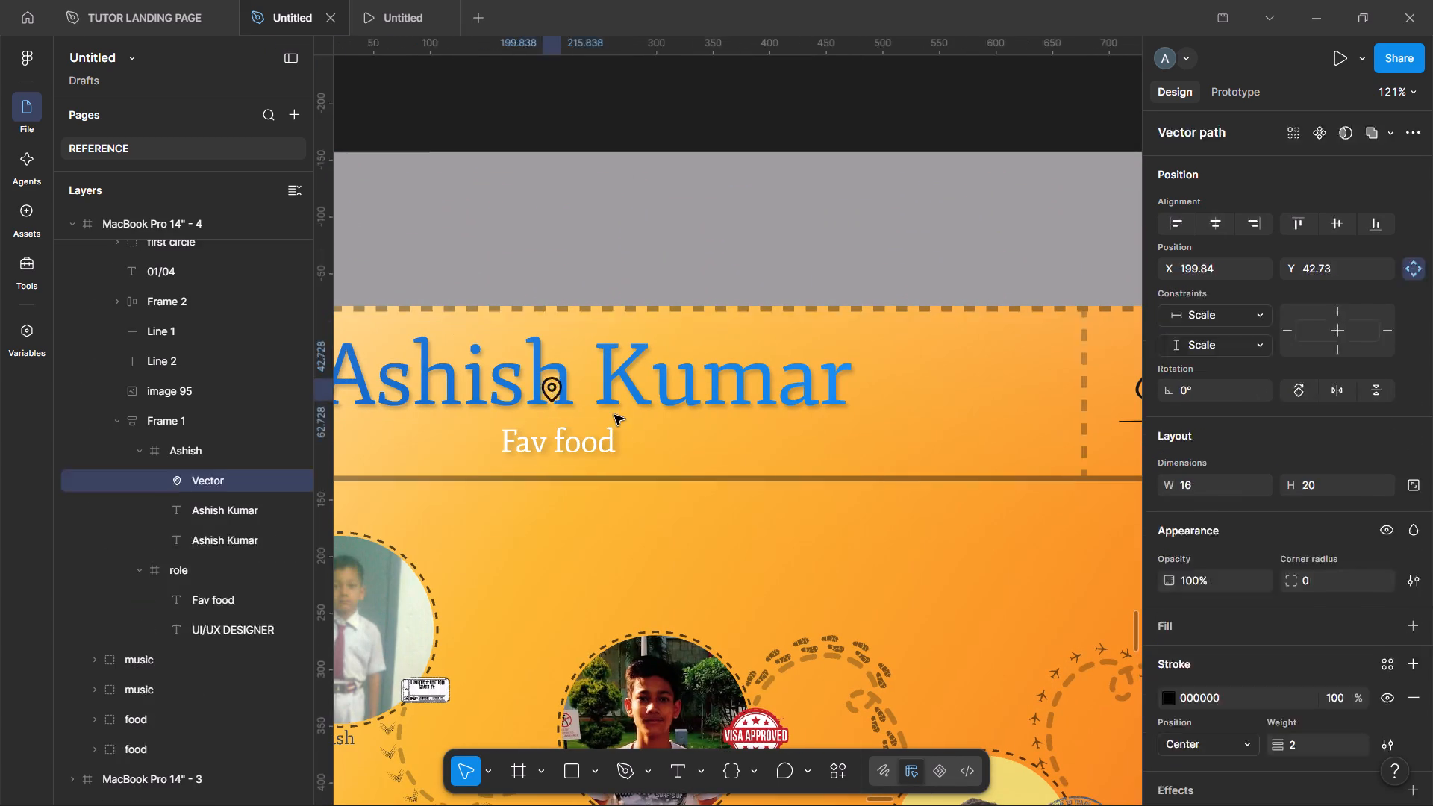
{"action": "left_click_drag", "start_coordinate": [614, 415], "coordinate": [630, 442]}
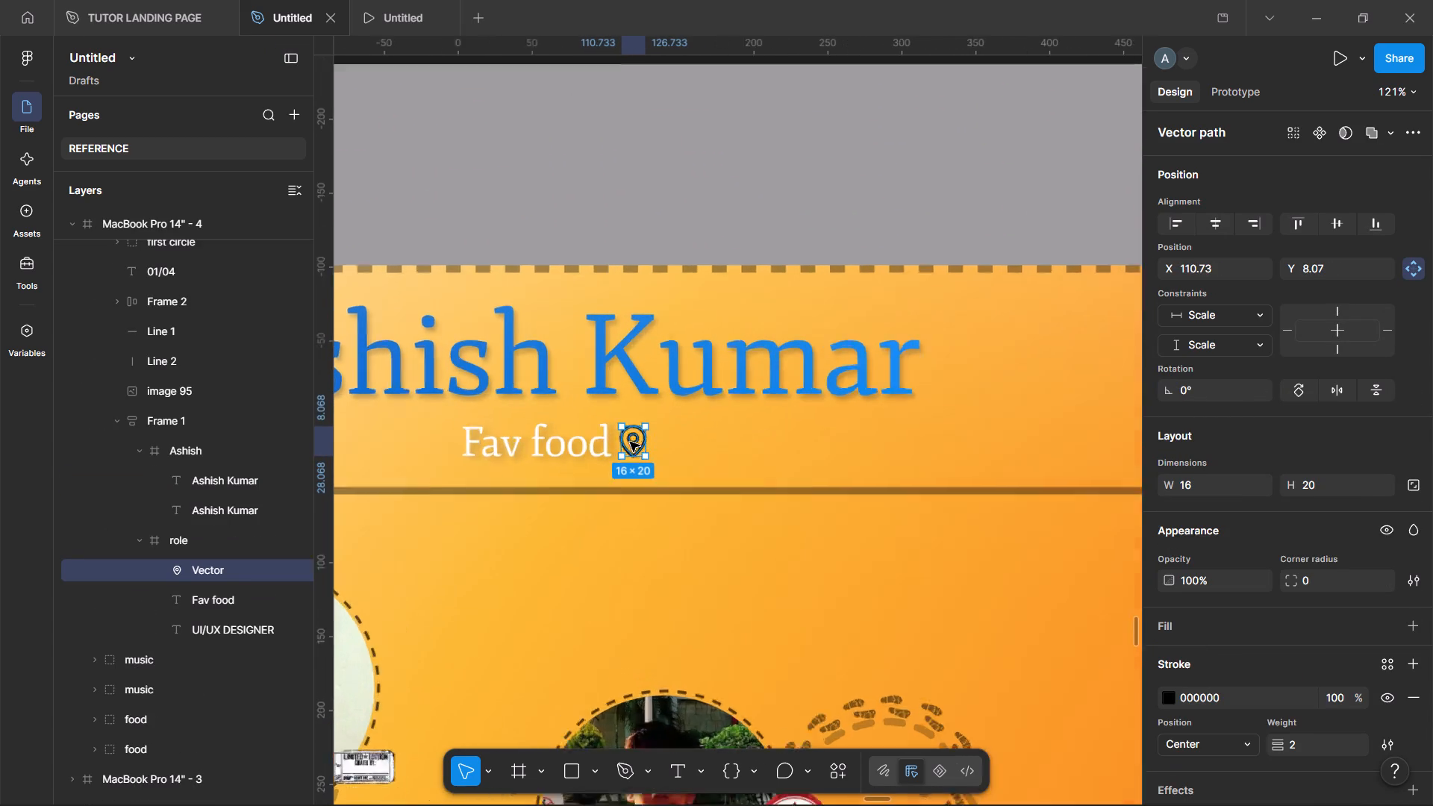
{"action": "scroll", "coordinate": [630, 442], "scroll_direction": "right", "scroll_amount": 1}
{"action": "left_click_drag", "start_coordinate": [743, 443], "coordinate": [472, 443]}
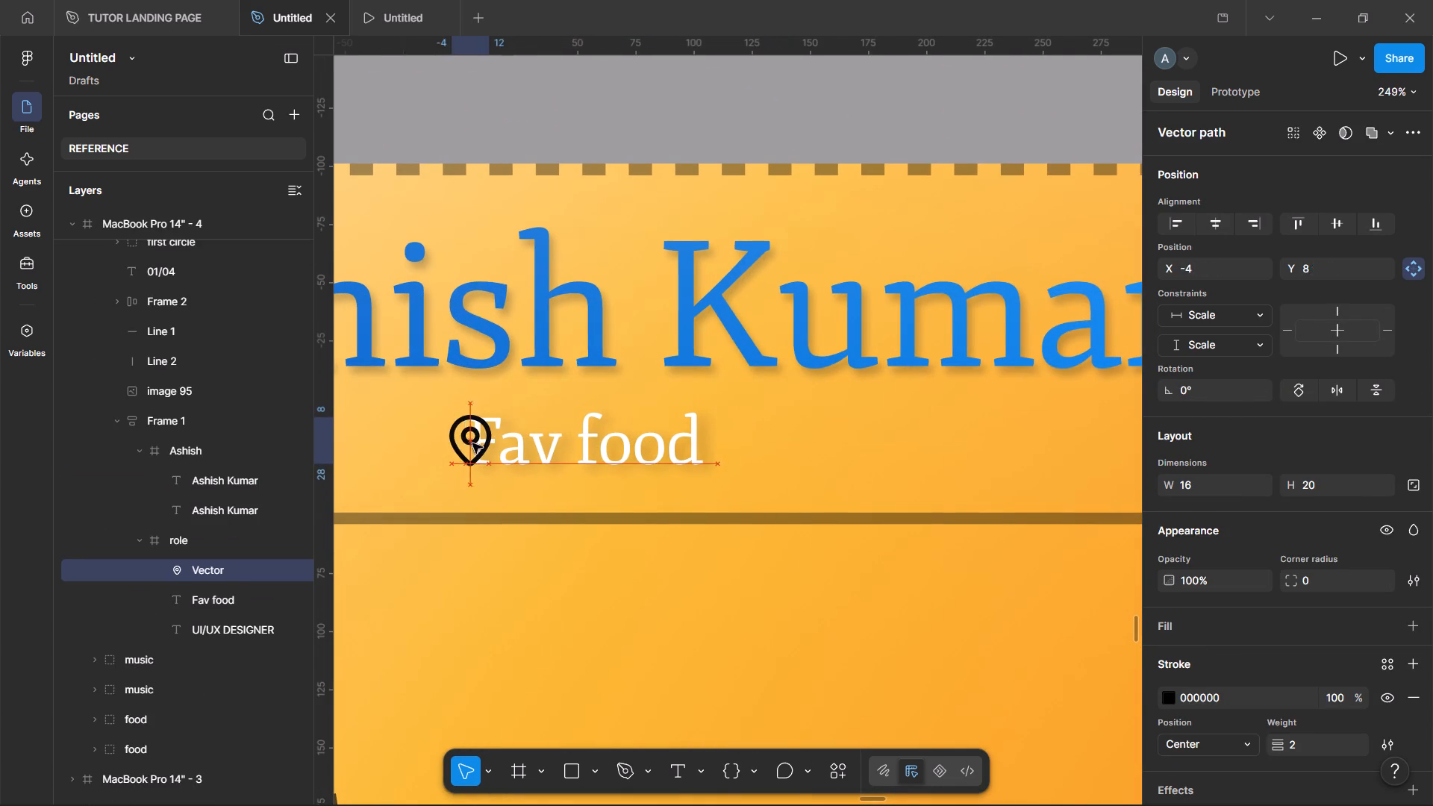
{"action": "left_click_drag", "start_coordinate": [472, 443], "coordinate": [735, 440]}
Widen the "Fav food" text box leftward to about 145 and insert seven spaces before the text.
{"action": "left_click", "coordinate": [641, 440]}
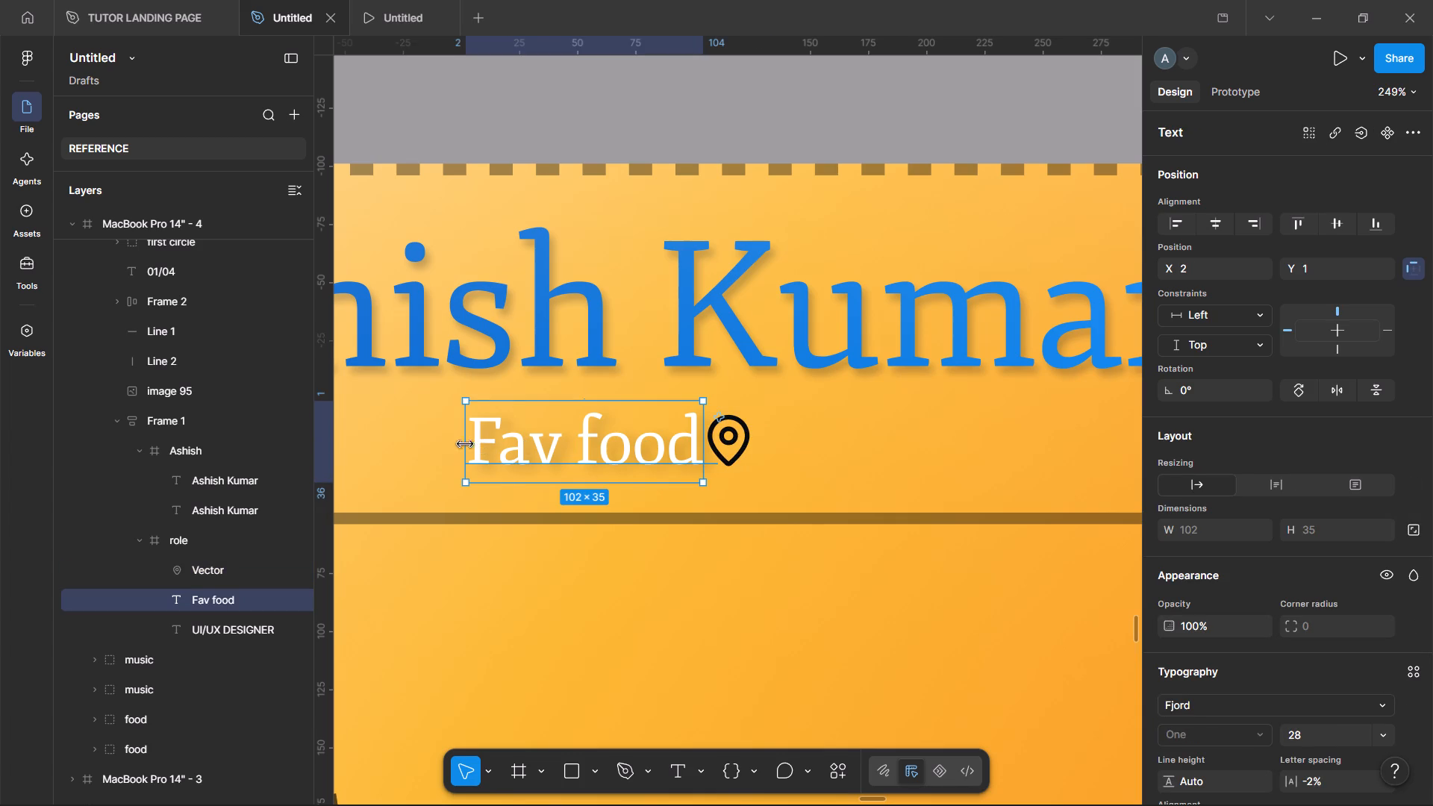
{"action": "left_click_drag", "start_coordinate": [463, 443], "coordinate": [366, 447]}
{"action": "triple_click", "coordinate": [499, 449]}
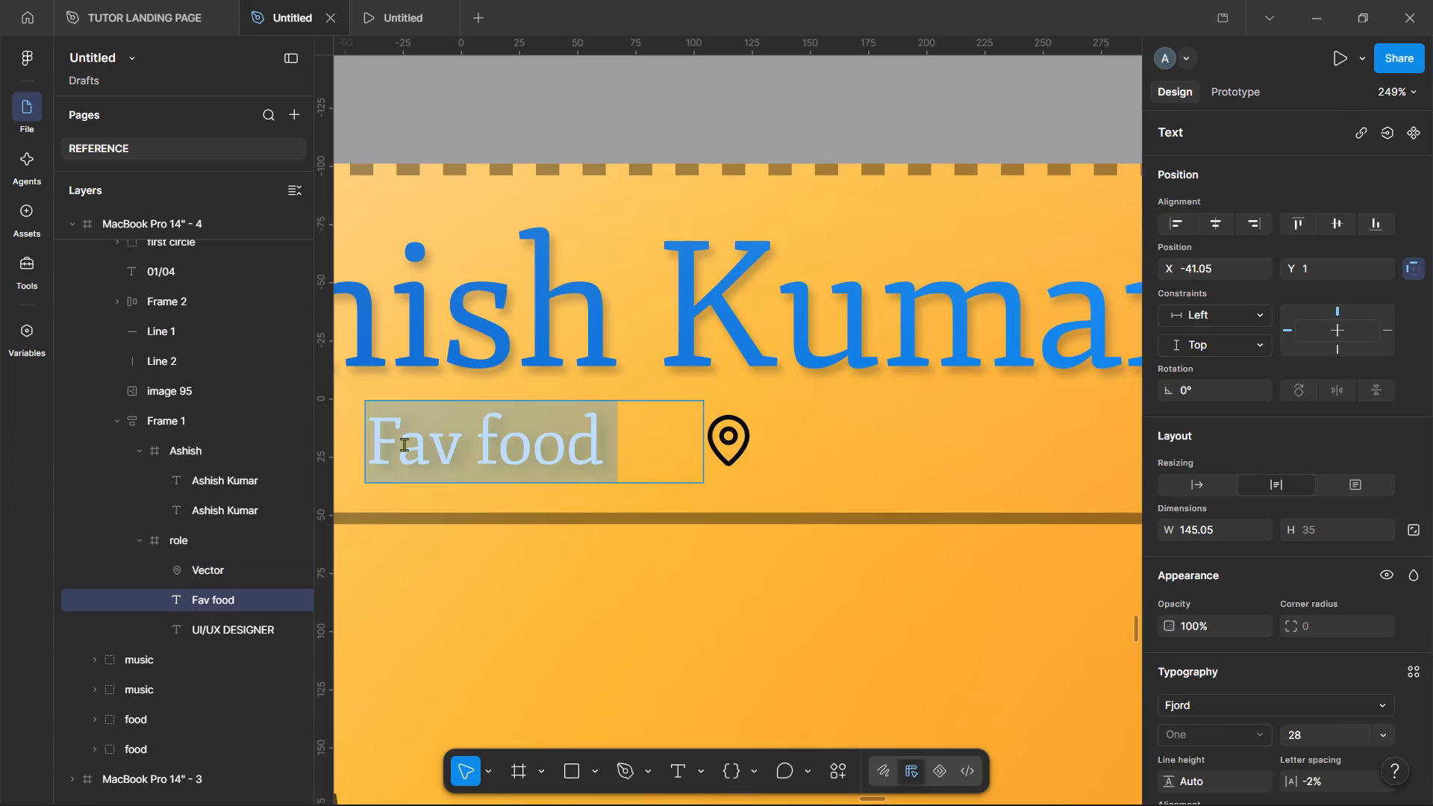
{"action": "left_click", "coordinate": [376, 443]}
{"action": "key", "text": "space"}
{"action": "key", "text": "space"}
{"action": "key", "text": "space"}
{"action": "key", "text": "space"}
{"action": "key", "text": "space"}
{"action": "key", "text": "space"}
{"action": "key", "text": "space"}
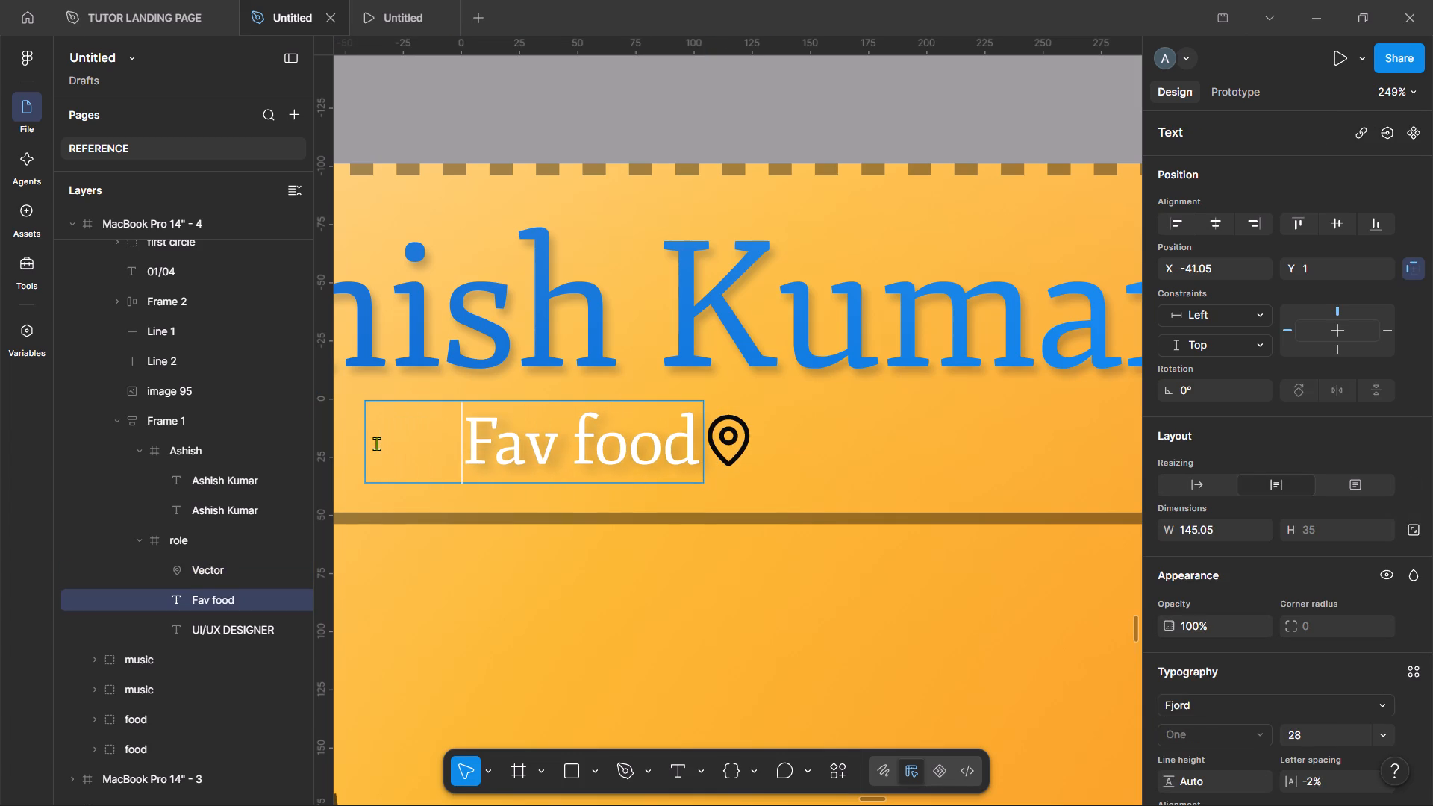
{"action": "left_click", "coordinate": [629, 429]}
{"action": "left_click", "coordinate": [790, 430]}
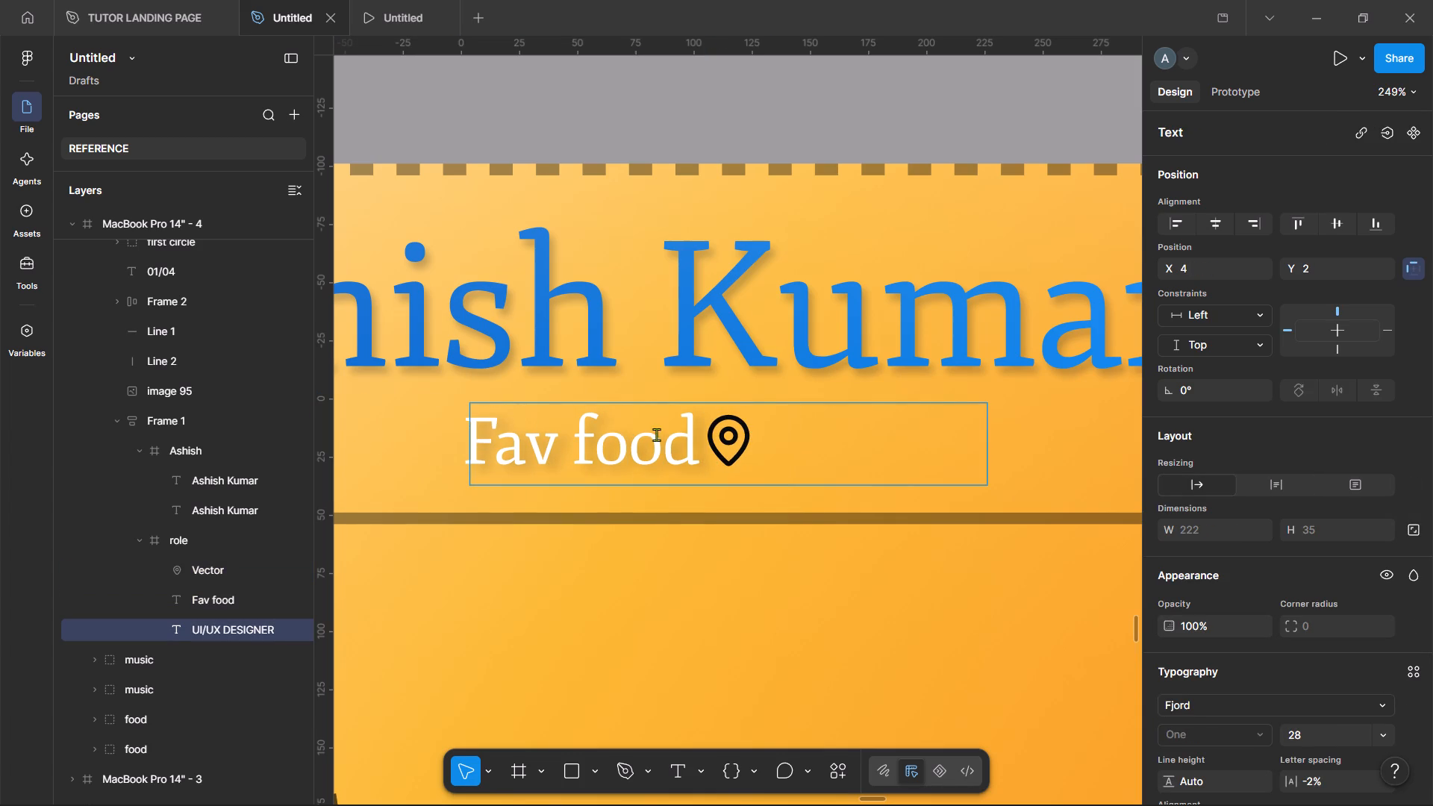
{"action": "left_click", "coordinate": [729, 578]}
Delete the leftover "UI/UX DESIGNER" text layer overlapping the "Fav food" subtitle.
{"action": "left_click", "coordinate": [741, 443]}
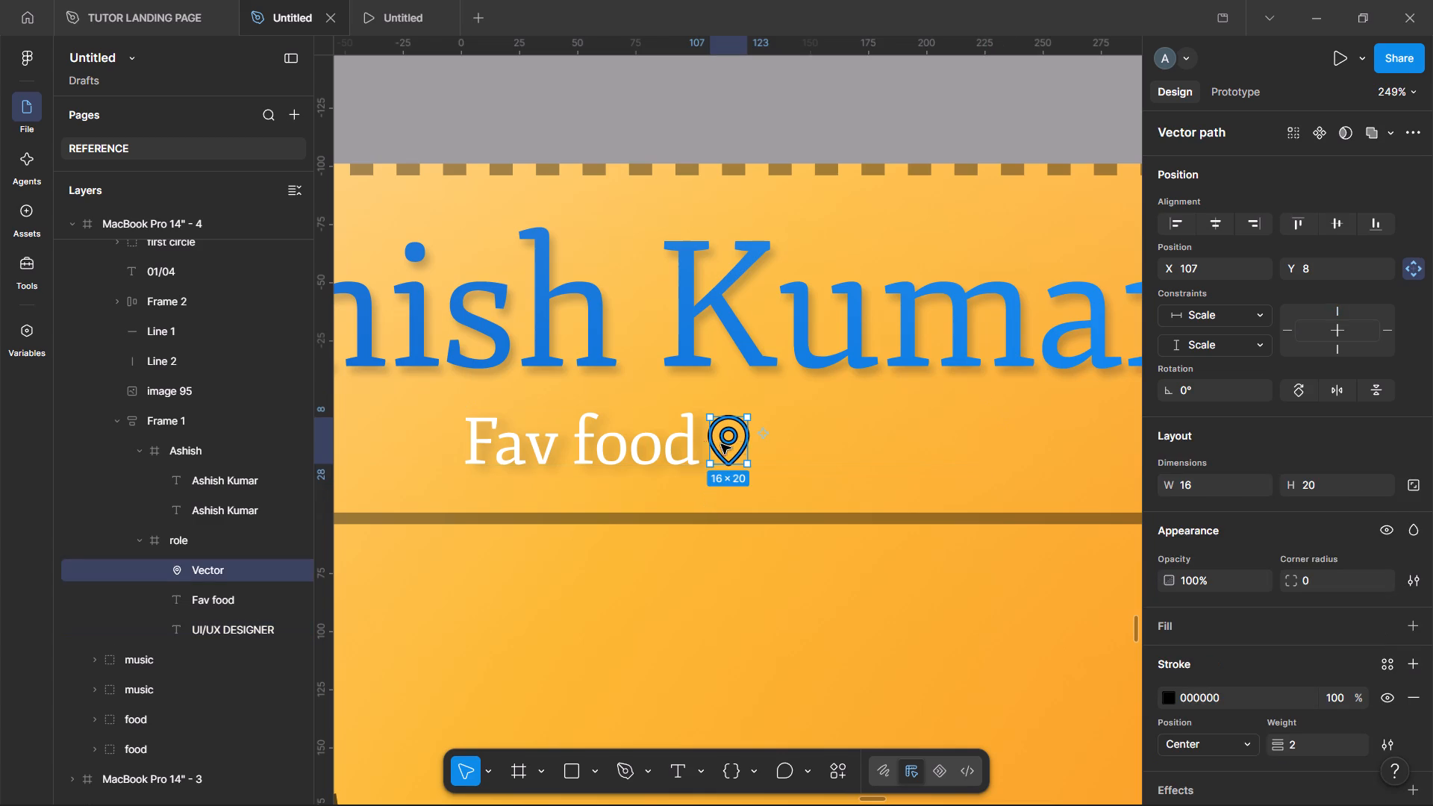
{"action": "left_click", "coordinate": [619, 452]}
{"action": "left_click", "coordinate": [842, 422]}
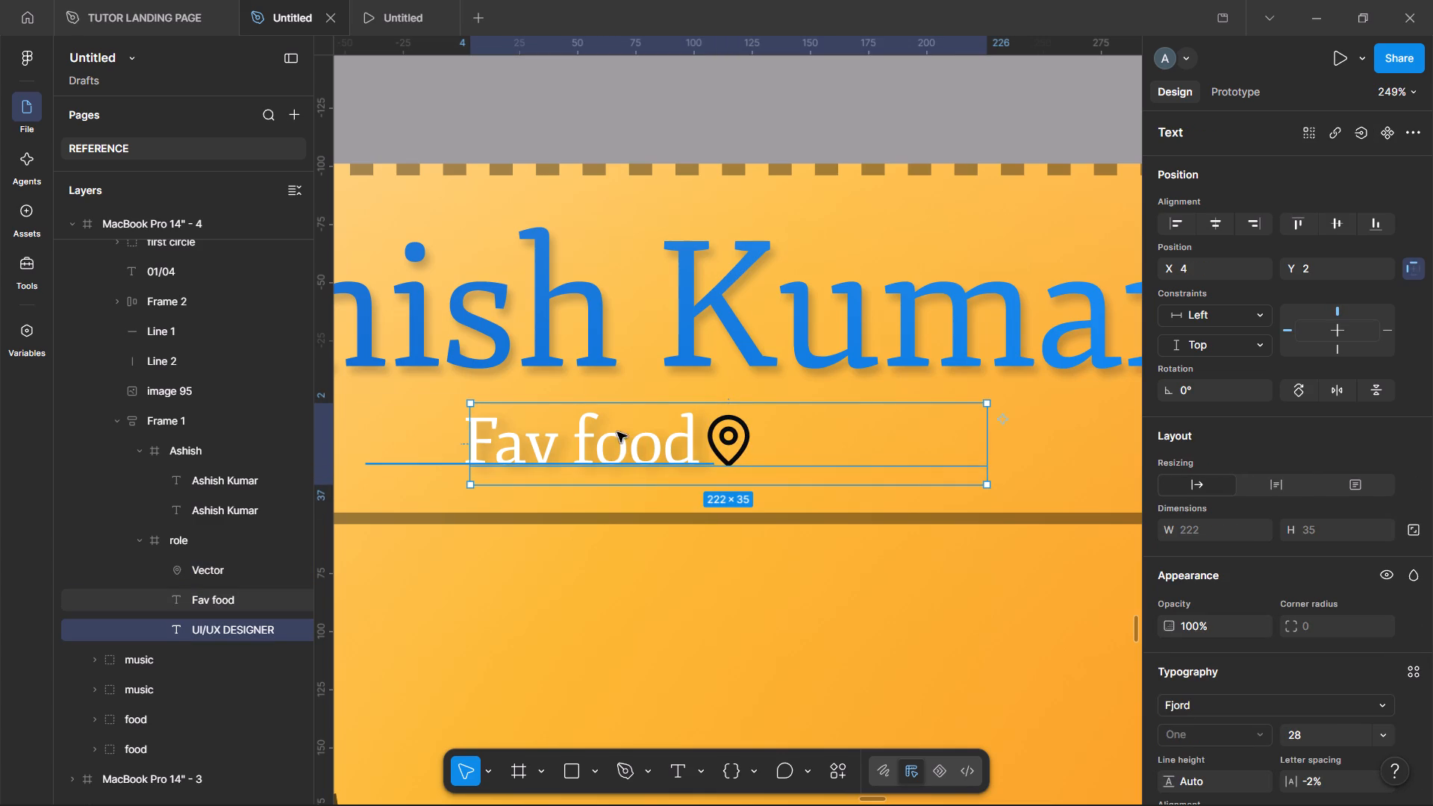
{"action": "left_click", "coordinate": [578, 438]}
{"action": "left_click", "coordinate": [834, 431]}
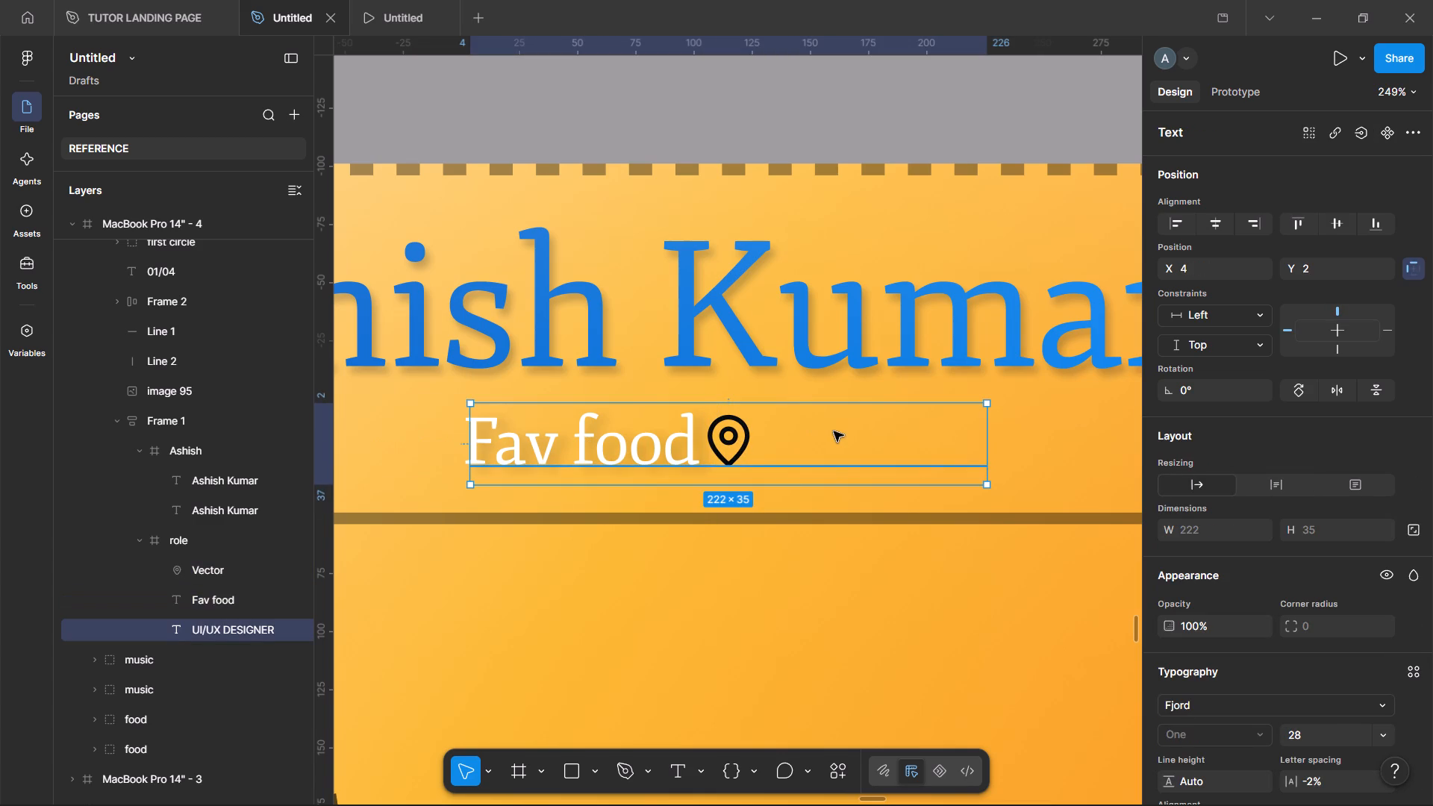
{"action": "key", "text": "Delete"}
Reposition the pin icon after "Fav food" with a small gap, at X 114, Y 8 inside the role frame.
{"action": "left_click", "coordinate": [695, 440]}
{"action": "double_click", "coordinate": [730, 440]}
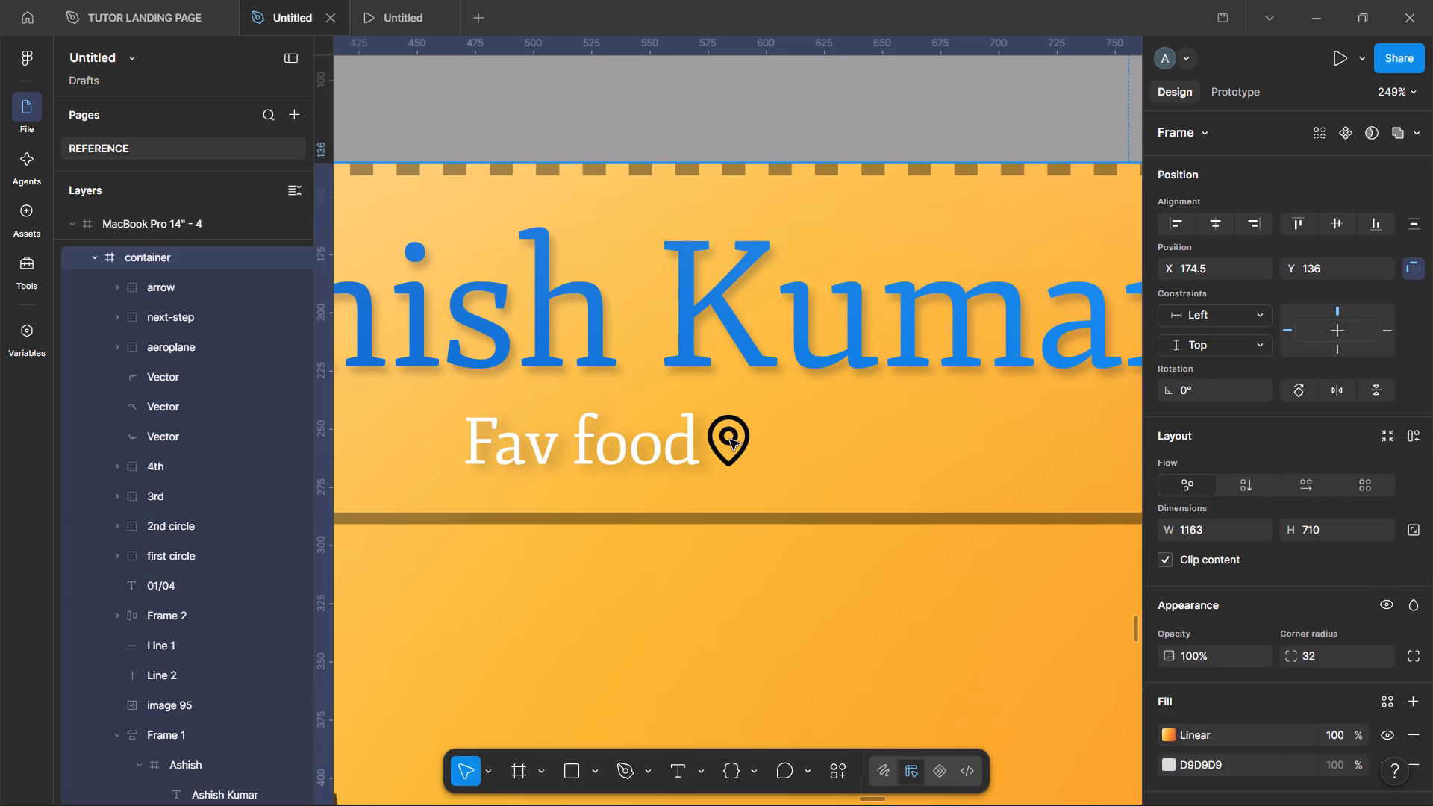
{"action": "double_click", "coordinate": [730, 440]}
{"action": "double_click", "coordinate": [730, 440]}
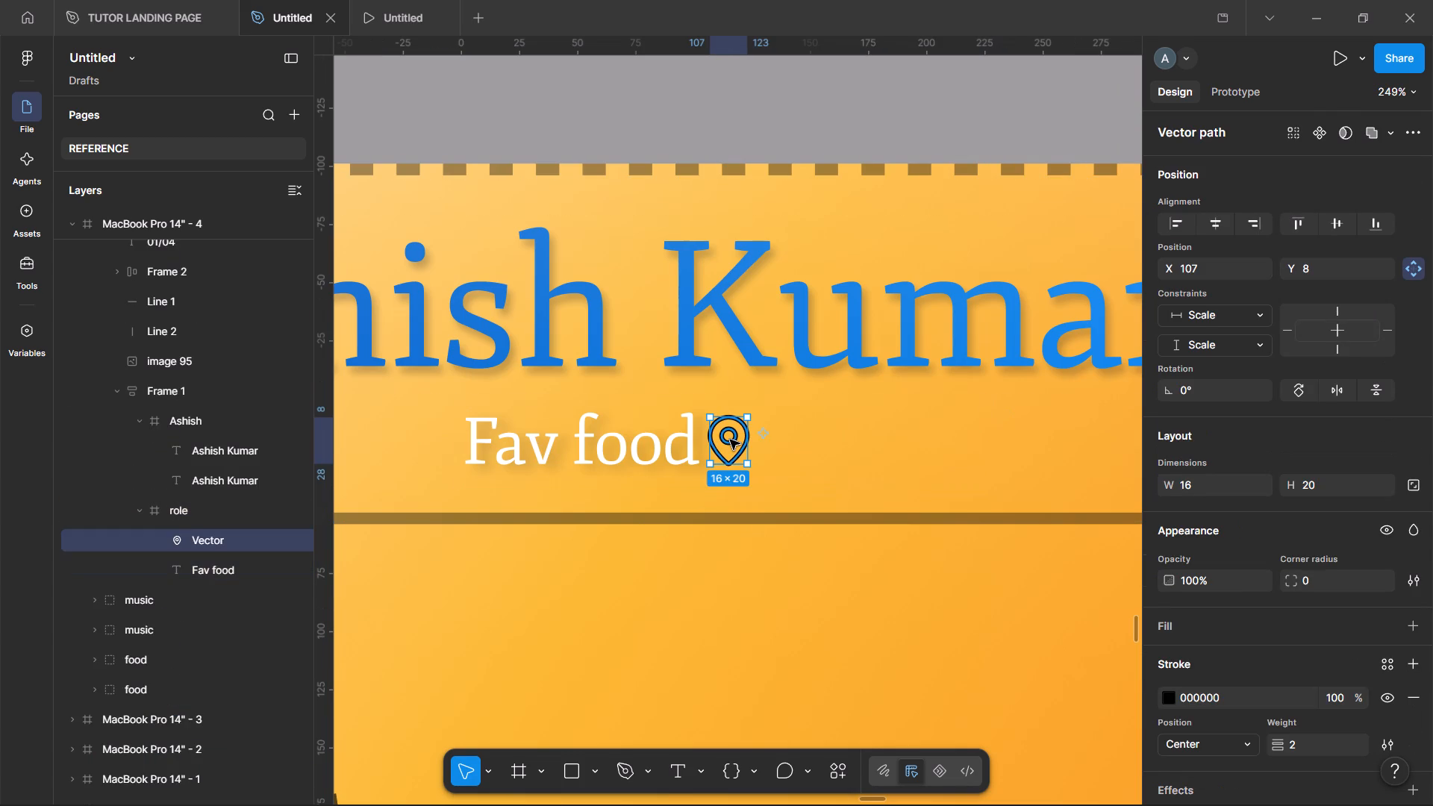
{"action": "left_click_drag", "start_coordinate": [730, 440], "coordinate": [431, 443]}
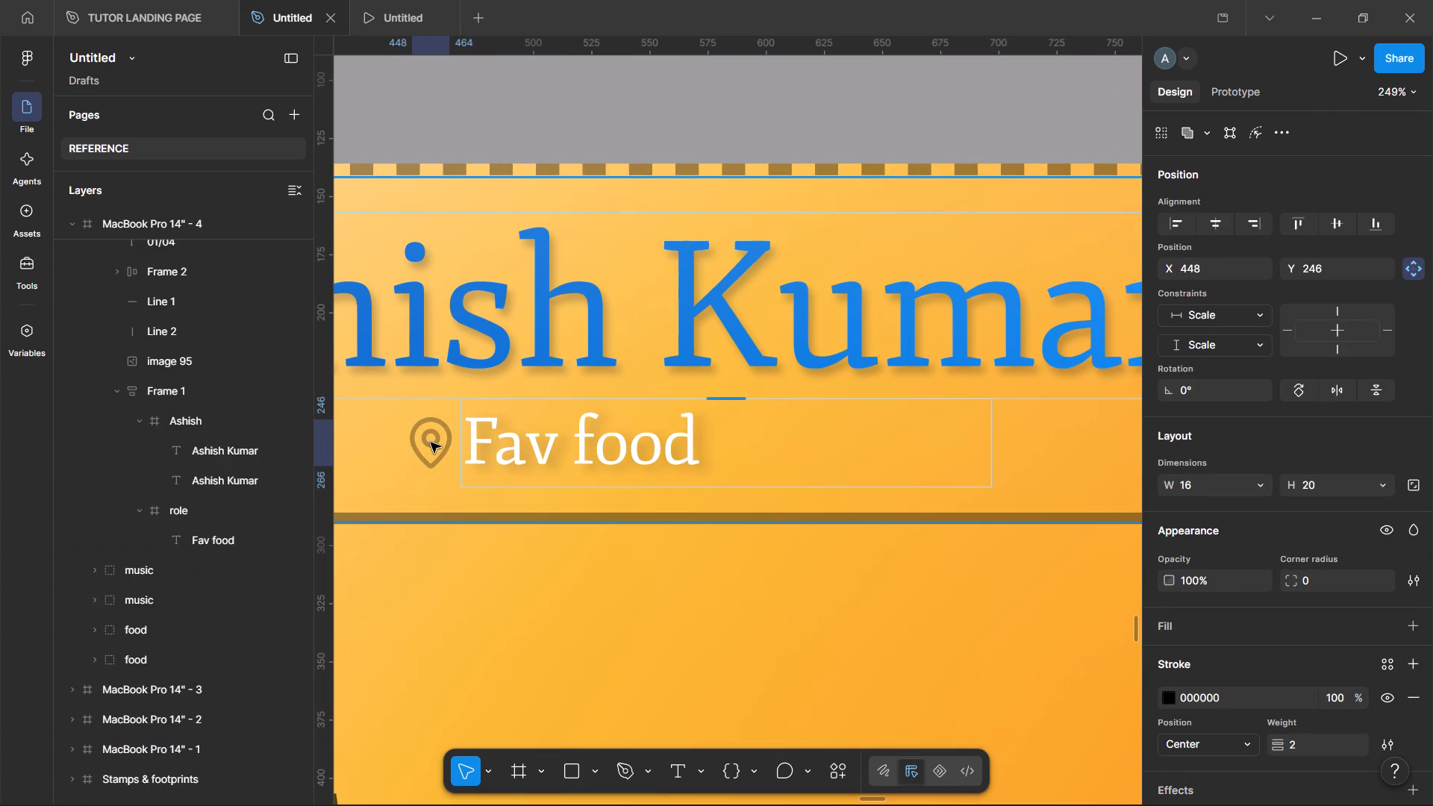
{"action": "left_click_drag", "start_coordinate": [431, 443], "coordinate": [757, 438]}
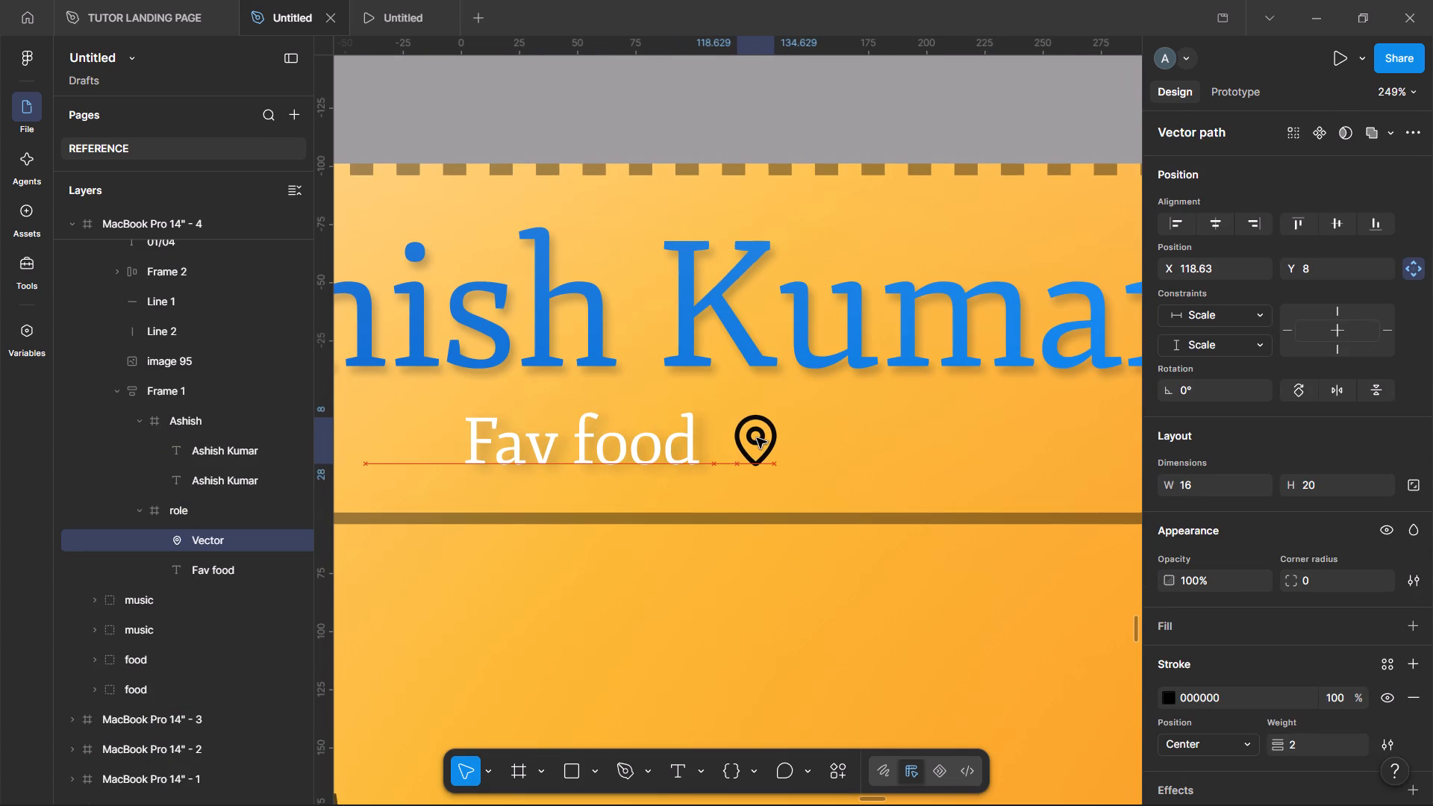
{"action": "left_click_drag", "start_coordinate": [757, 438], "coordinate": [744, 438]}
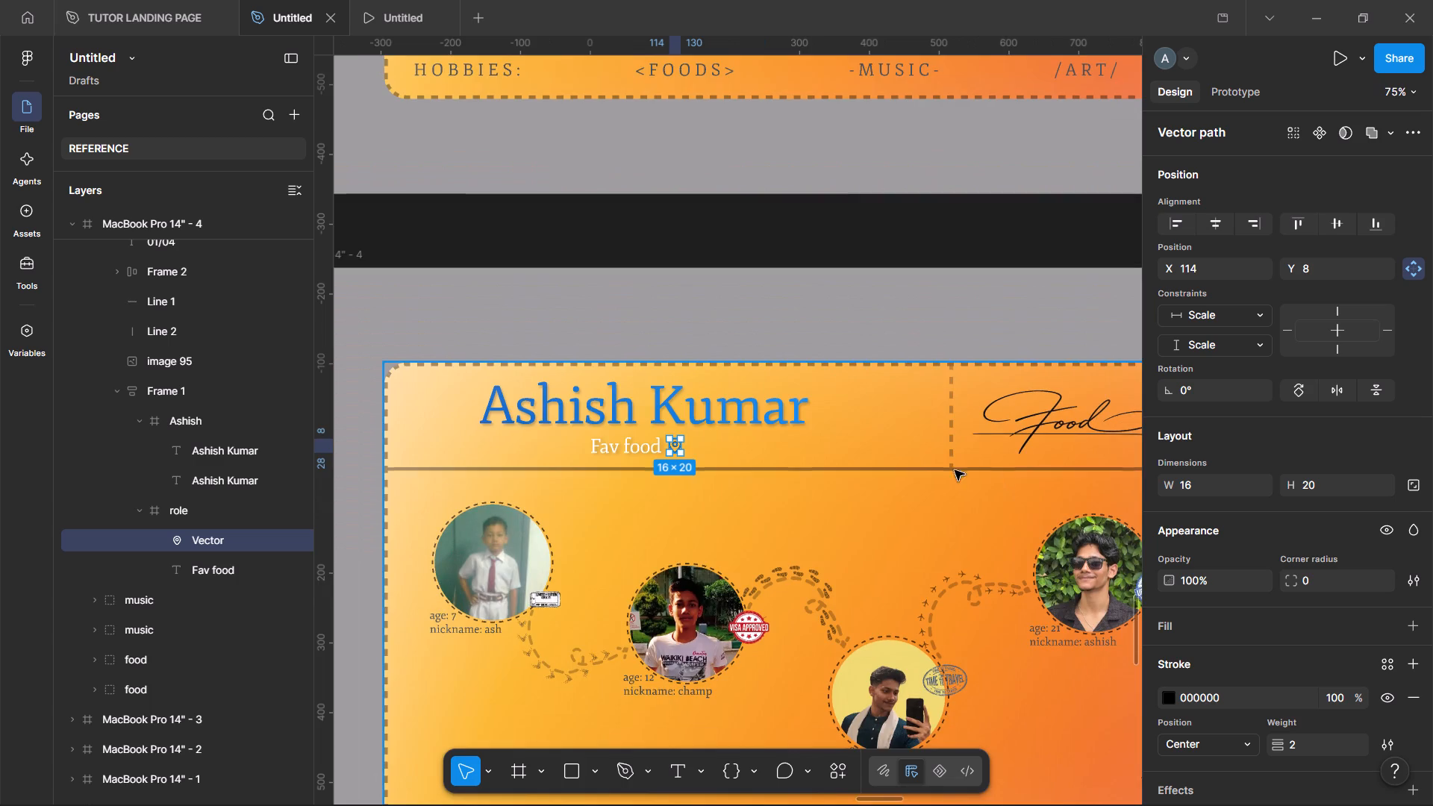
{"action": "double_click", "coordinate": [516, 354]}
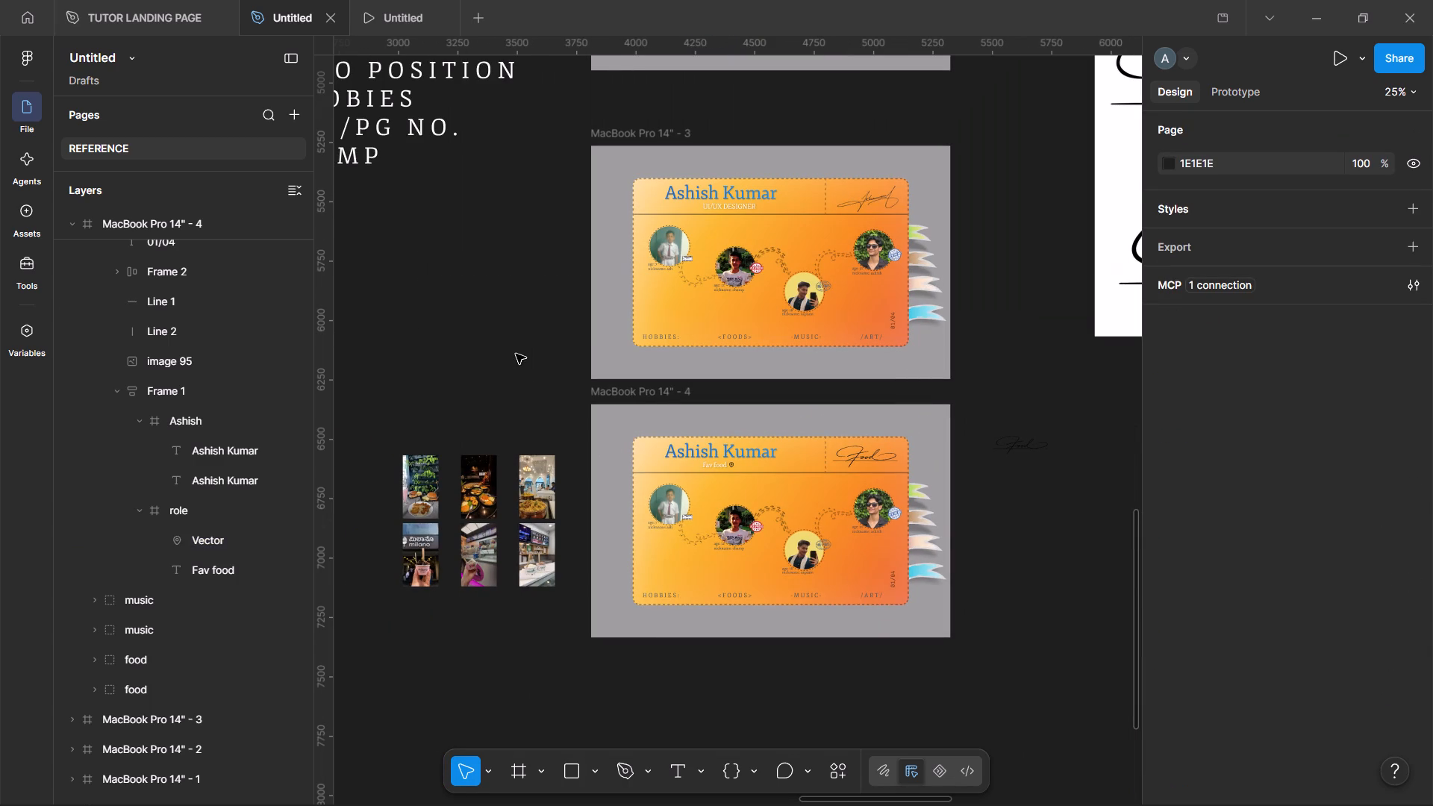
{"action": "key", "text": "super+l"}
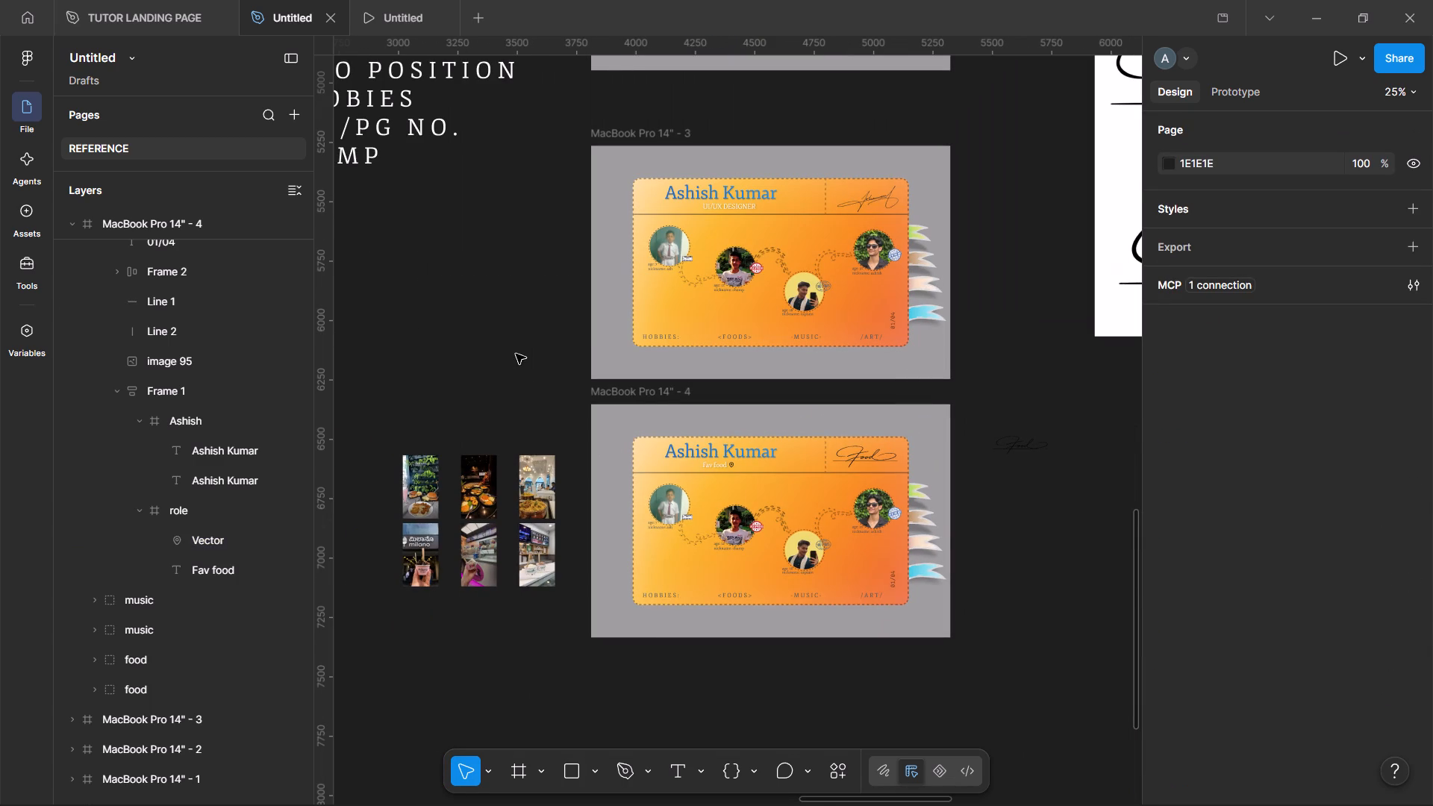
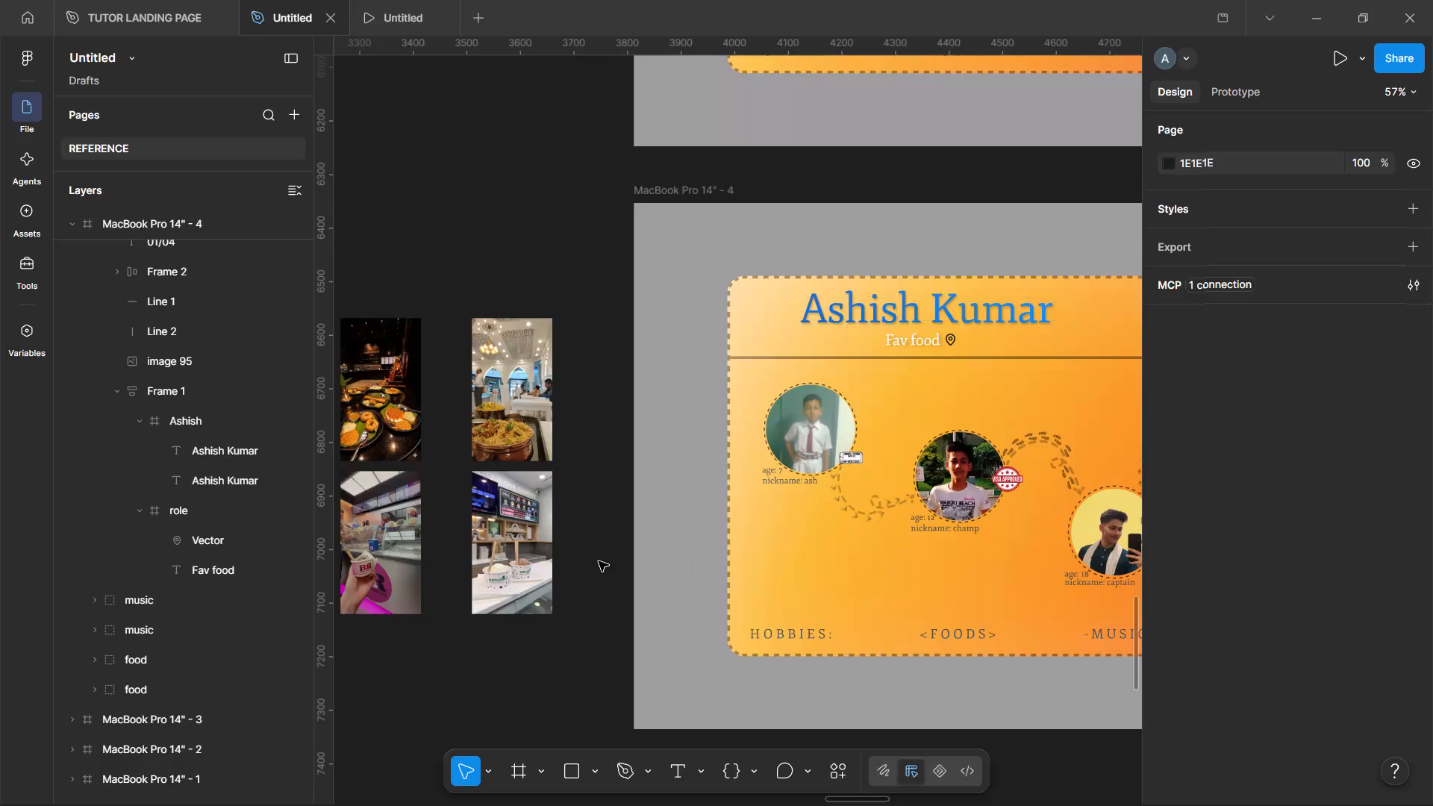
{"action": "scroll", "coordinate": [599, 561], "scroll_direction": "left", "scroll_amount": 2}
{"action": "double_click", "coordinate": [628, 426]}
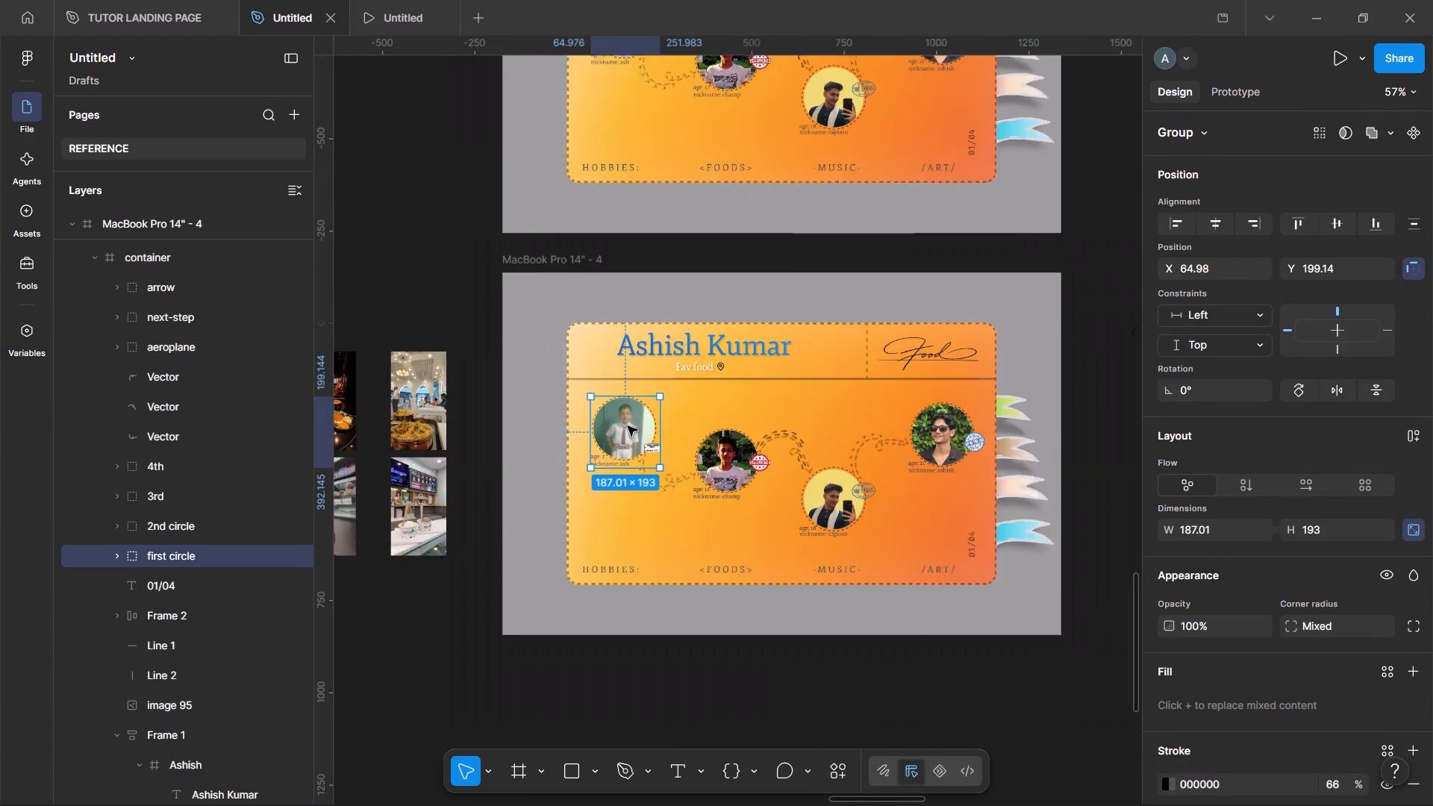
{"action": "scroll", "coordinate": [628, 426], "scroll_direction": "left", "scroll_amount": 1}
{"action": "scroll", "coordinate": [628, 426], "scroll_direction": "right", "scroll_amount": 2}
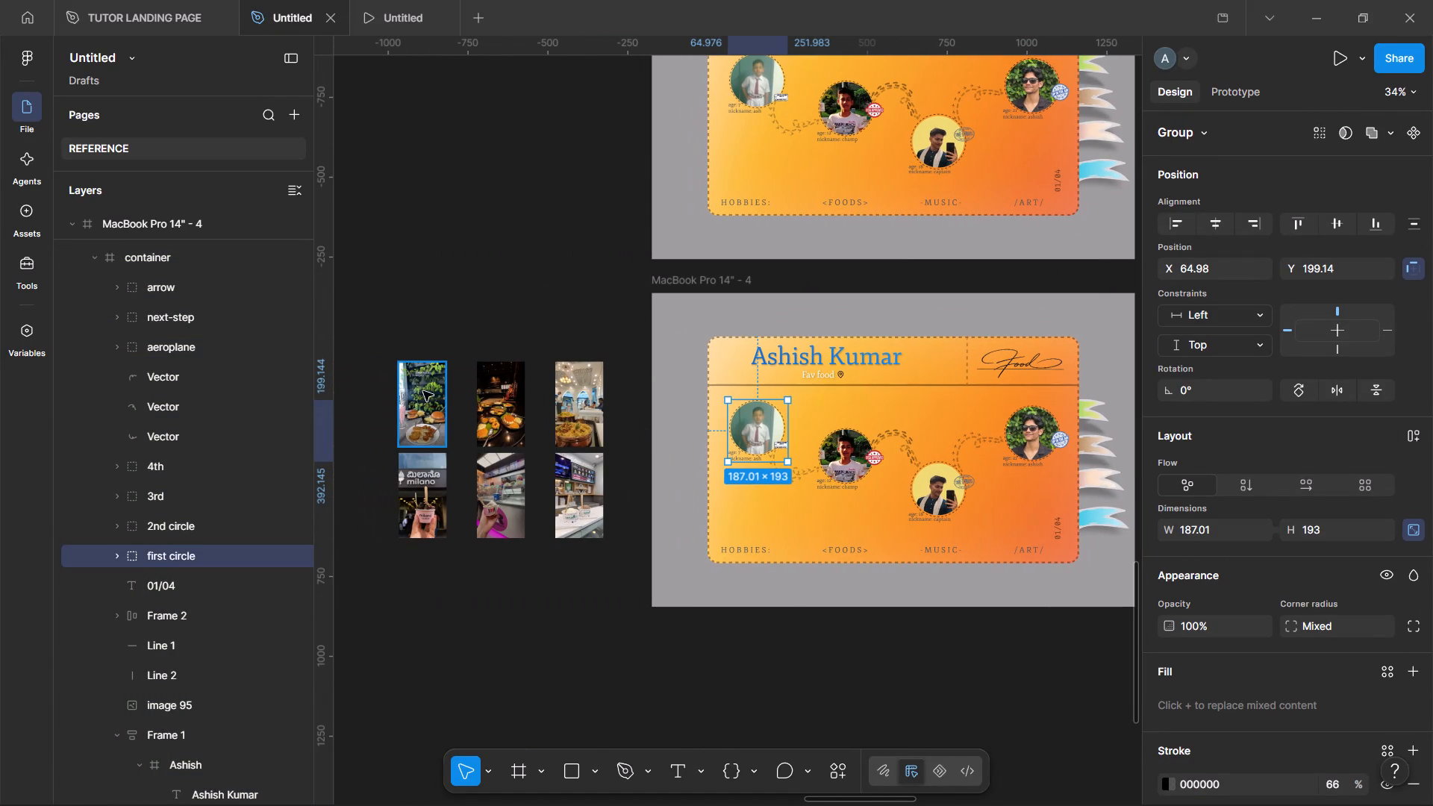
Duplicate the Truffles food photo and place the copy on the empty canvas just left of the original, slightly lower.
{"action": "left_click", "coordinate": [410, 395]}
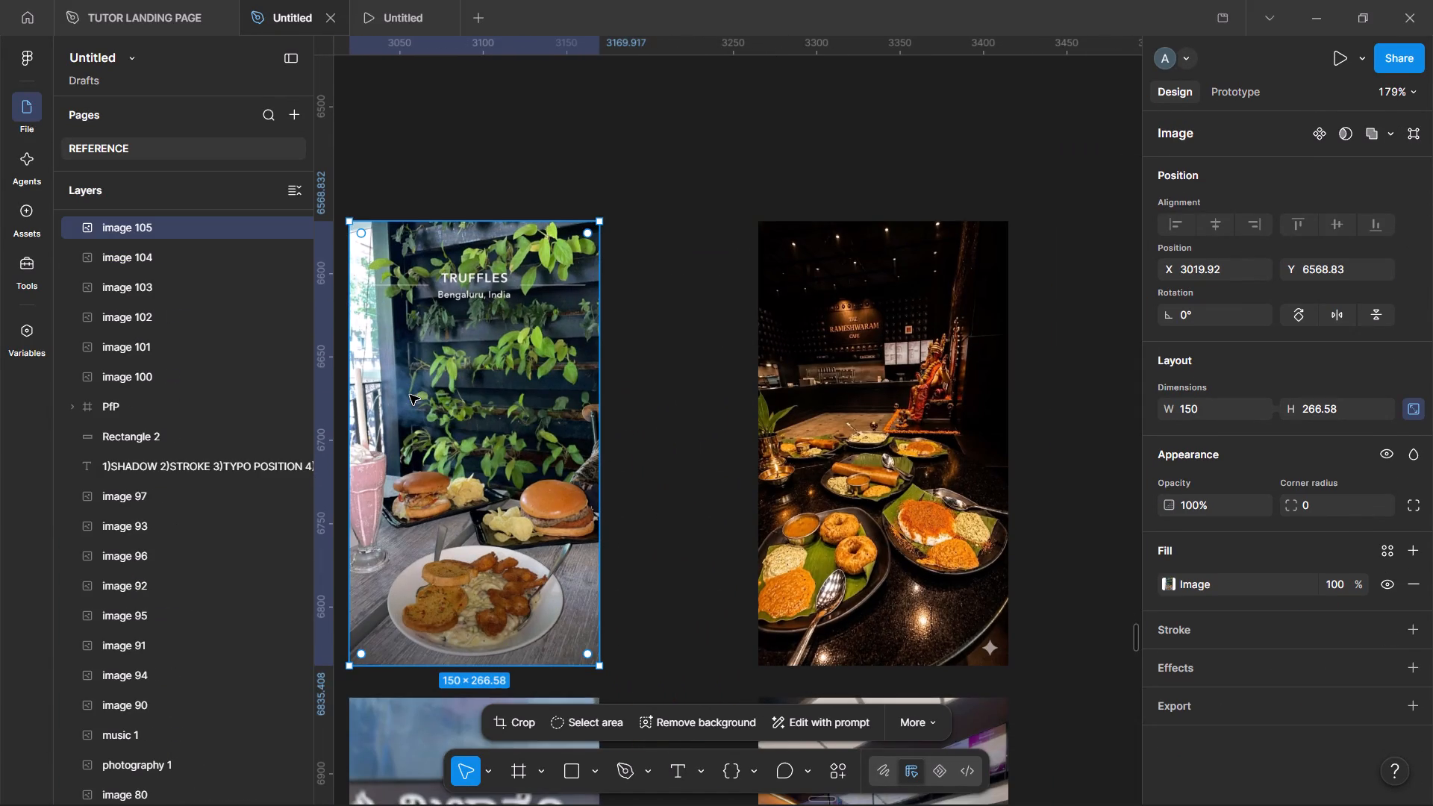
{"action": "scroll", "coordinate": [410, 395], "scroll_direction": "right", "scroll_amount": 1}
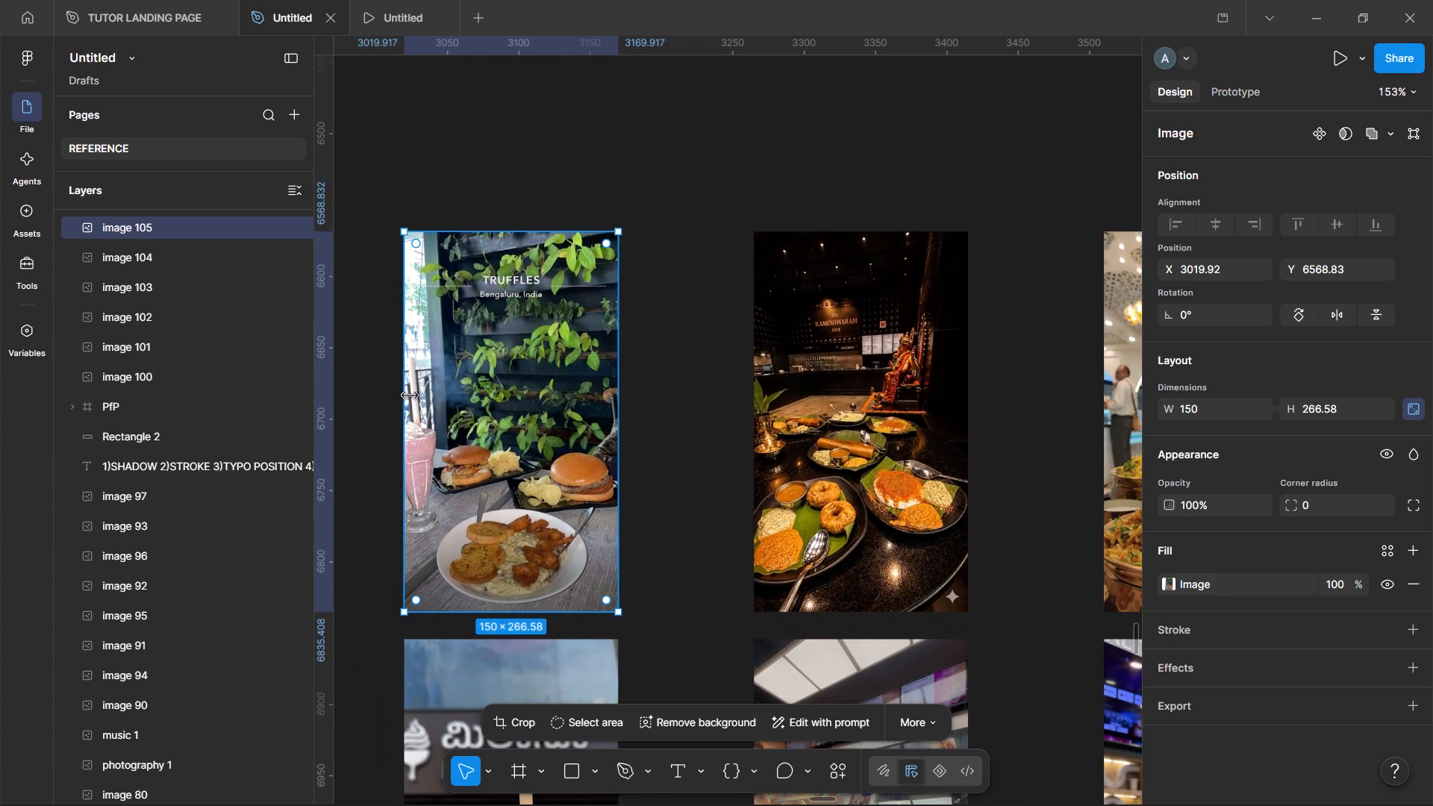
{"action": "double_click", "coordinate": [540, 375]}
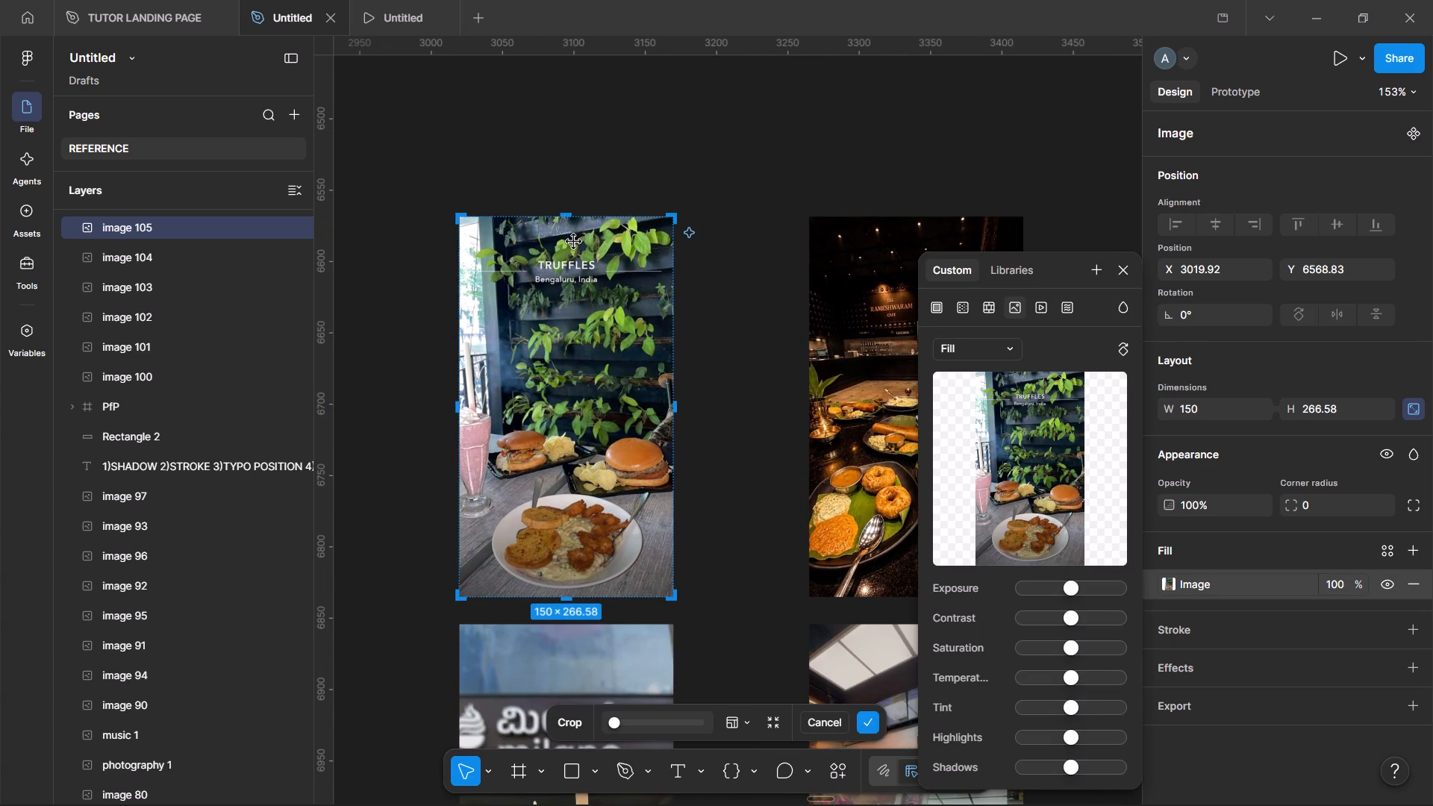
{"action": "left_click", "coordinate": [734, 184]}
{"action": "left_click_drag", "start_coordinate": [609, 340], "coordinate": [347, 361], "text": "alt"}
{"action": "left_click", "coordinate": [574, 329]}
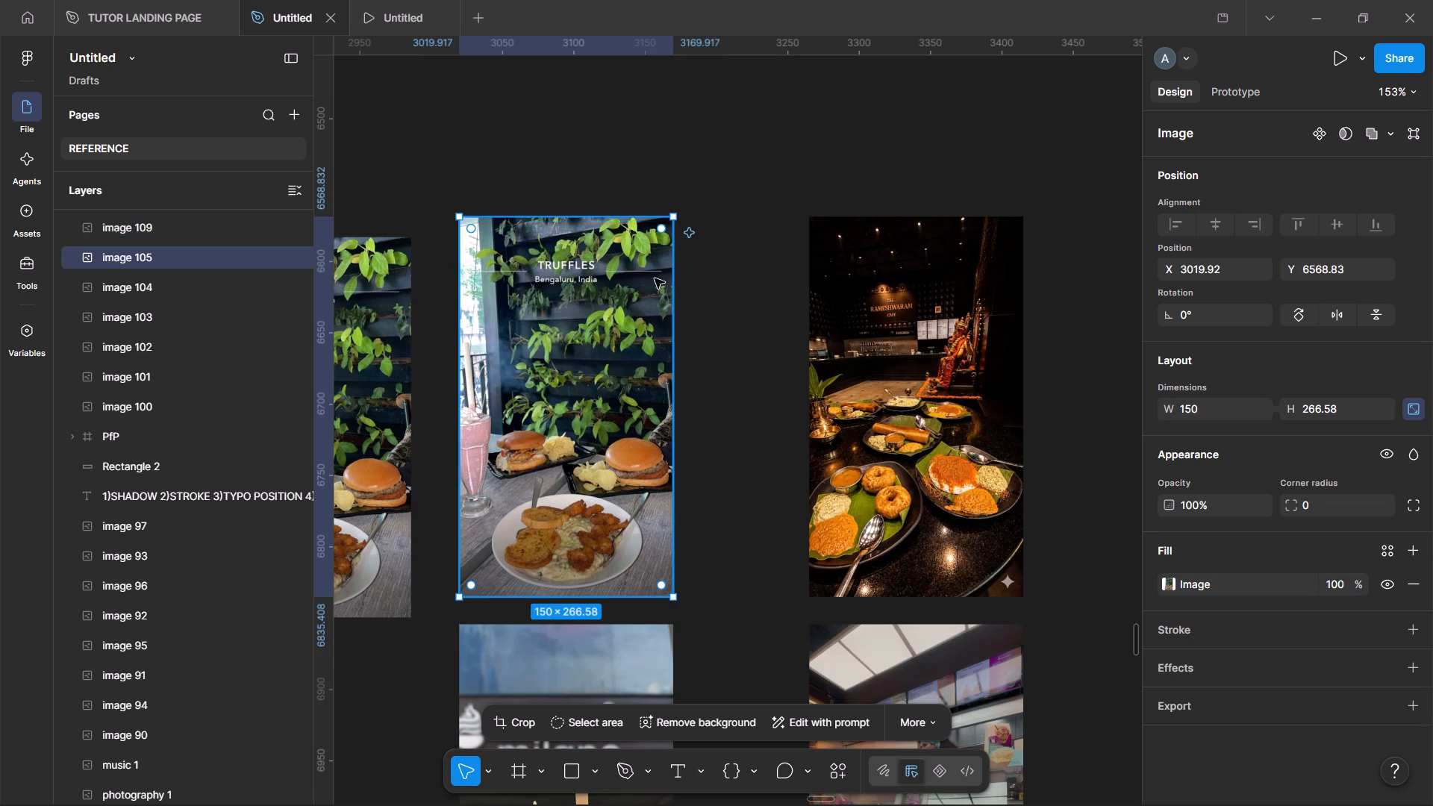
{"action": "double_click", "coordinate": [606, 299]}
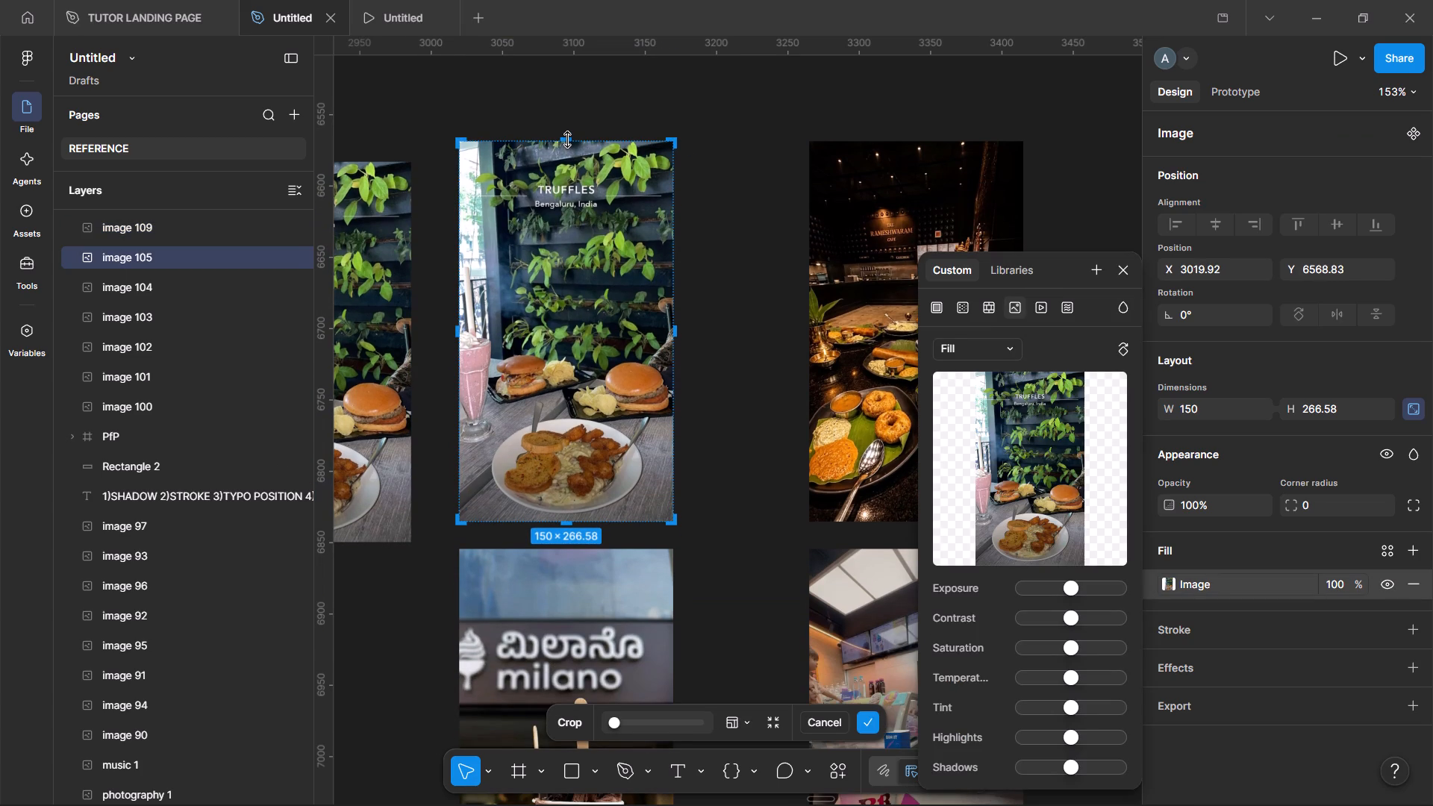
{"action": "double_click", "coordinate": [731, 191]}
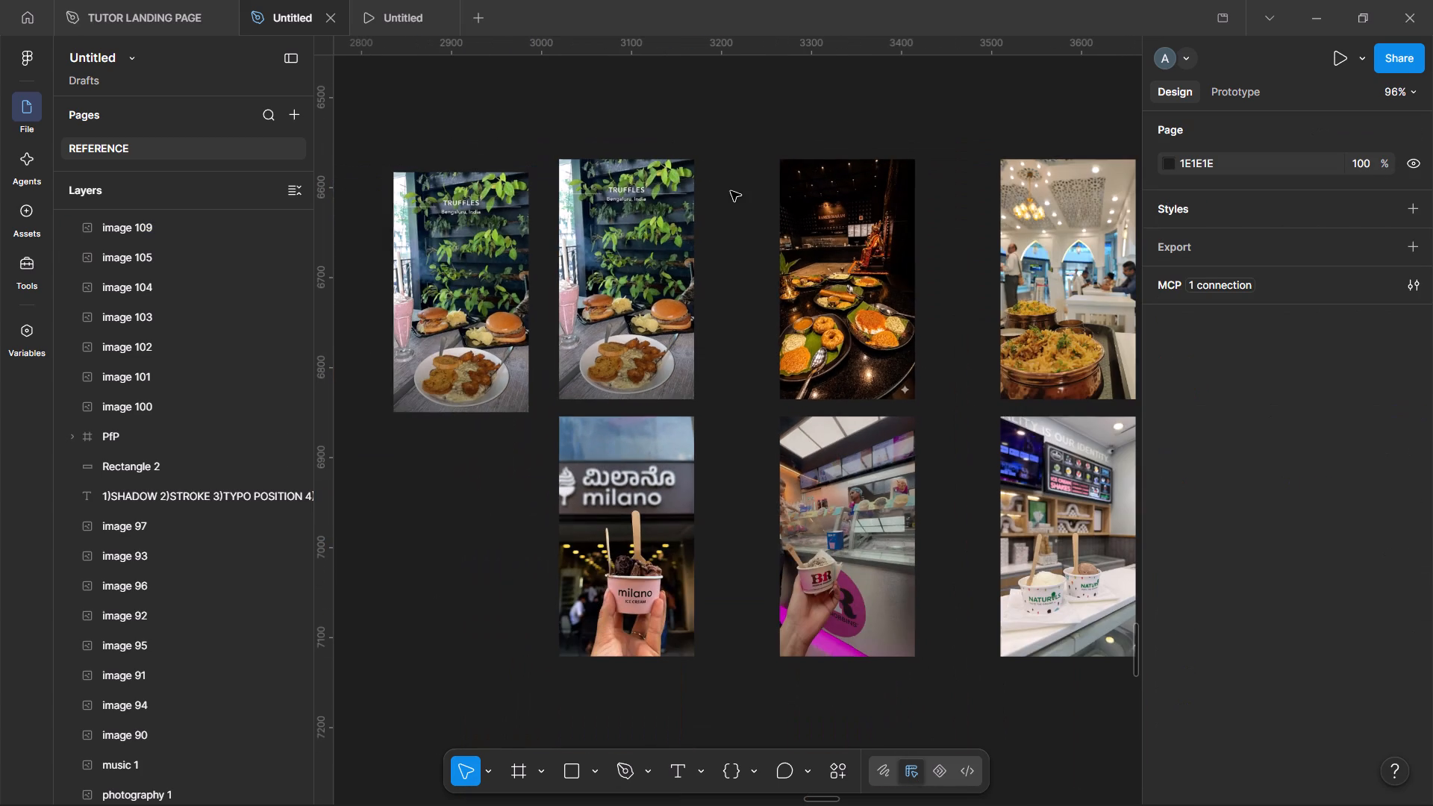
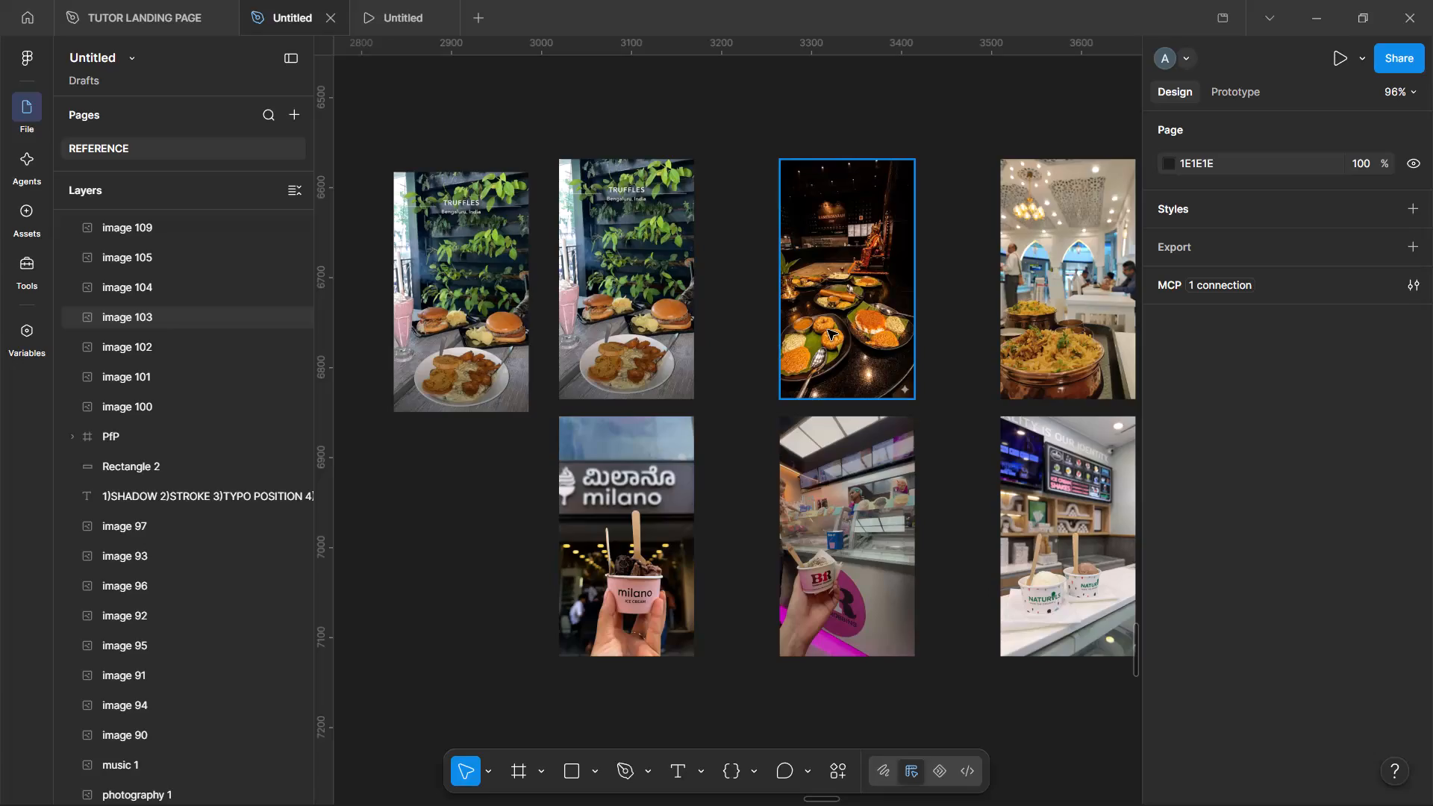
Move the Truffles photo copy level with the top of the original photo row, at about X 2841, Y 6569.
{"action": "left_click_drag", "start_coordinate": [487, 306], "coordinate": [492, 290]}
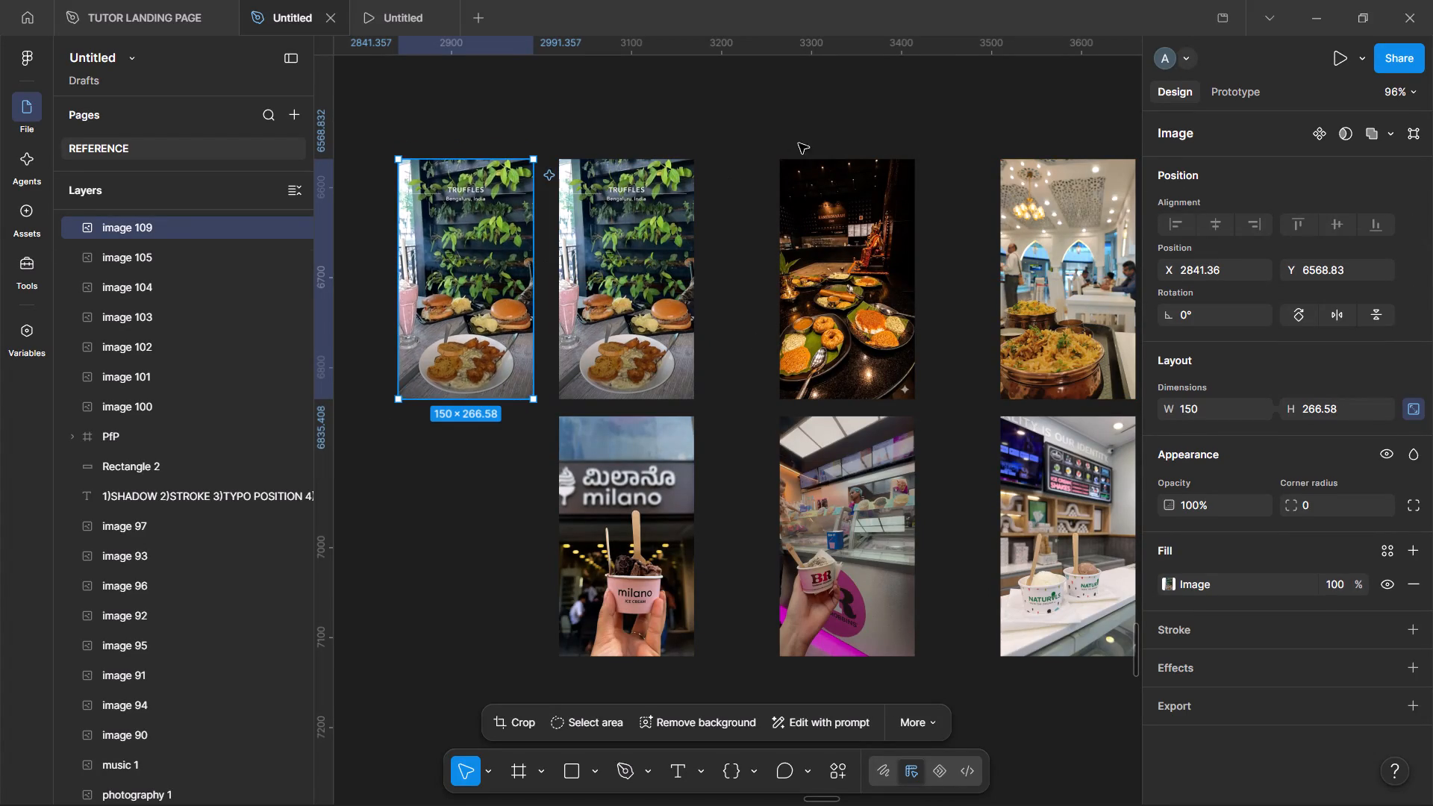
{"action": "left_click", "coordinate": [805, 139]}
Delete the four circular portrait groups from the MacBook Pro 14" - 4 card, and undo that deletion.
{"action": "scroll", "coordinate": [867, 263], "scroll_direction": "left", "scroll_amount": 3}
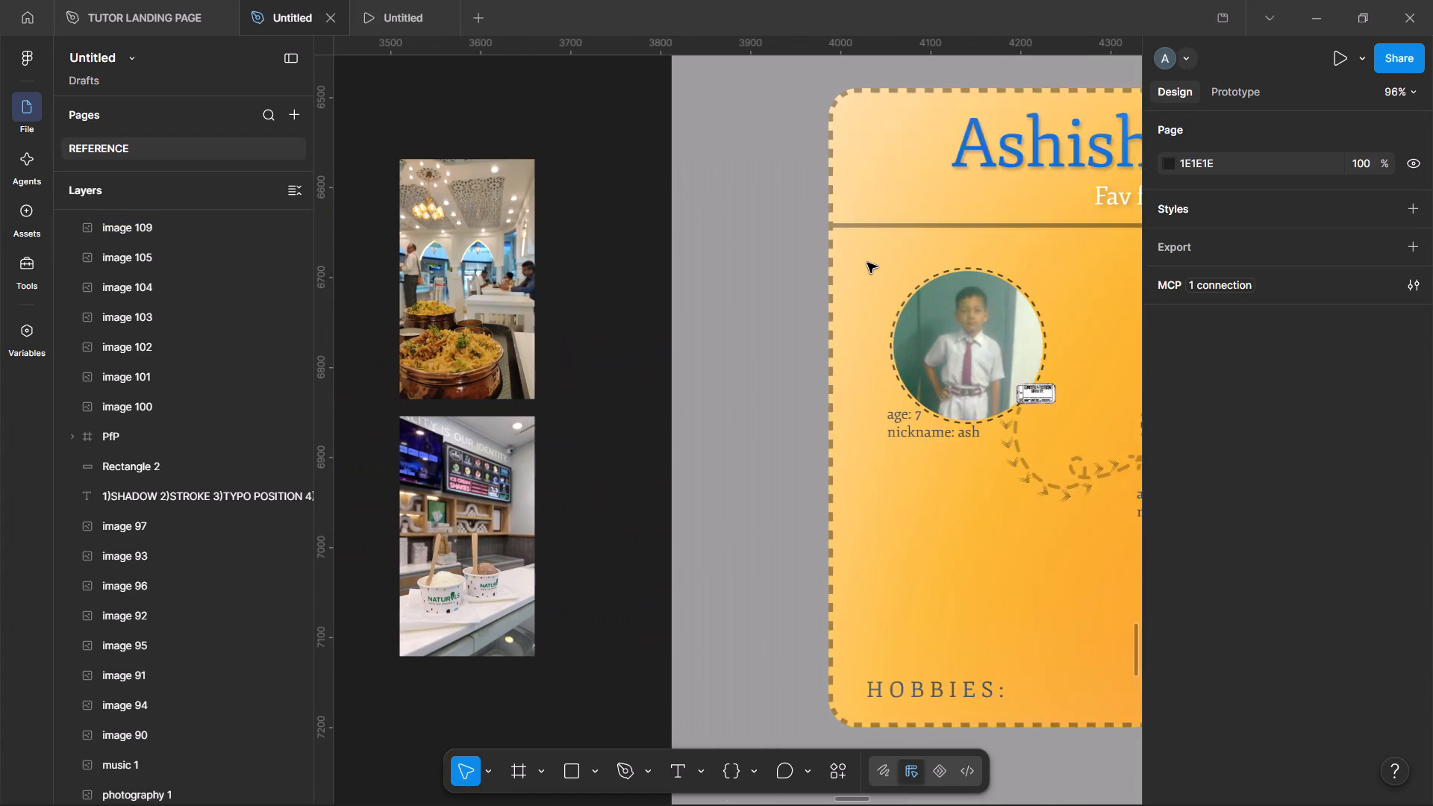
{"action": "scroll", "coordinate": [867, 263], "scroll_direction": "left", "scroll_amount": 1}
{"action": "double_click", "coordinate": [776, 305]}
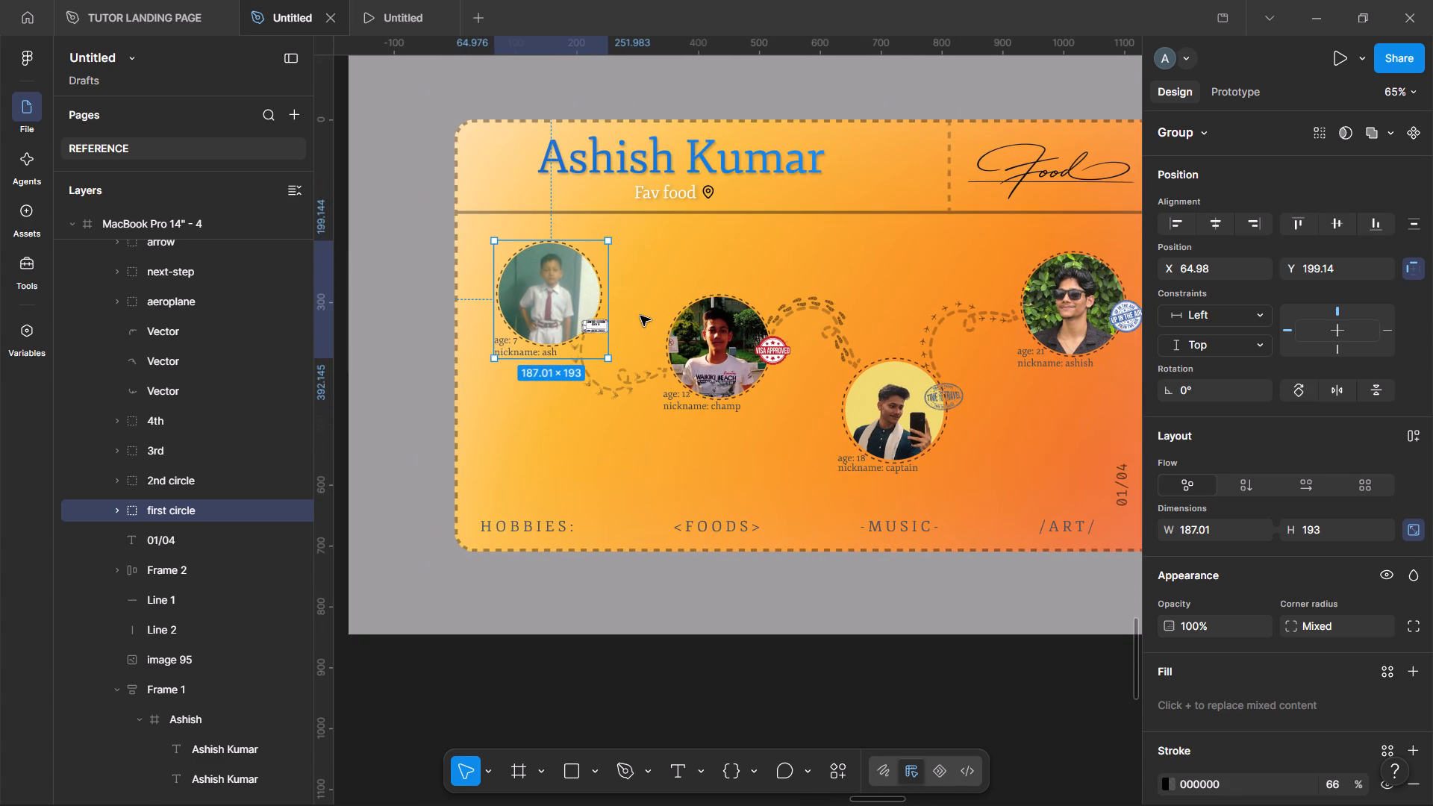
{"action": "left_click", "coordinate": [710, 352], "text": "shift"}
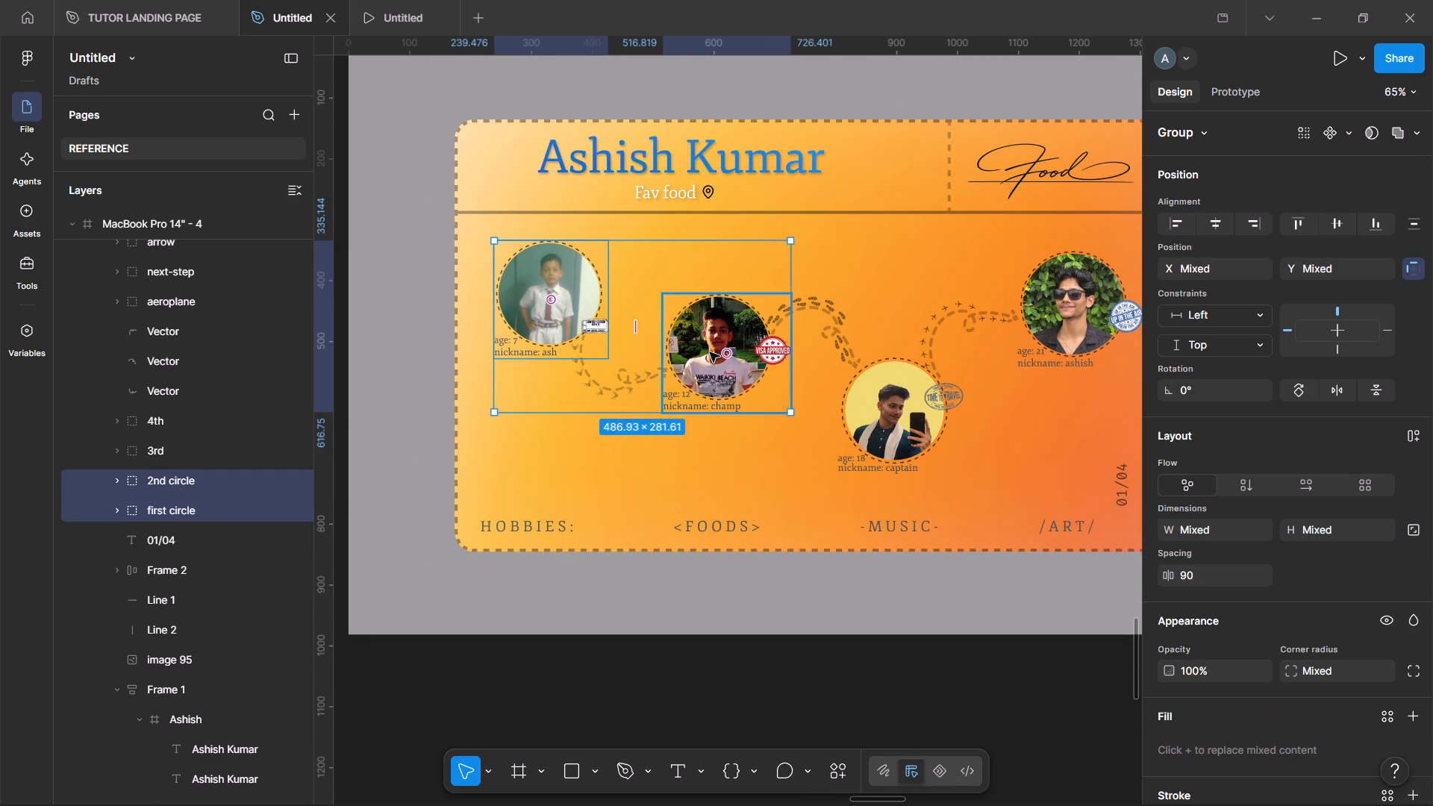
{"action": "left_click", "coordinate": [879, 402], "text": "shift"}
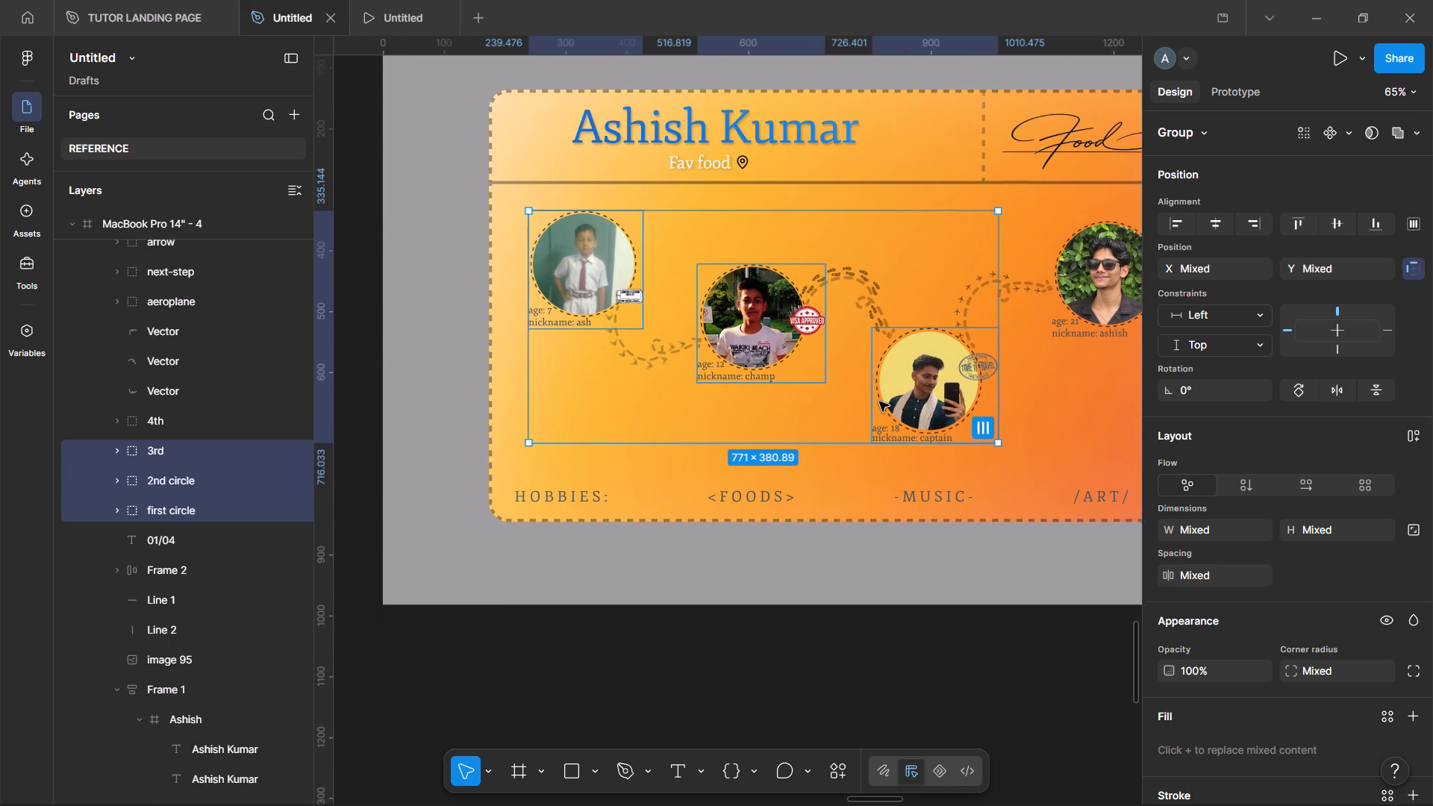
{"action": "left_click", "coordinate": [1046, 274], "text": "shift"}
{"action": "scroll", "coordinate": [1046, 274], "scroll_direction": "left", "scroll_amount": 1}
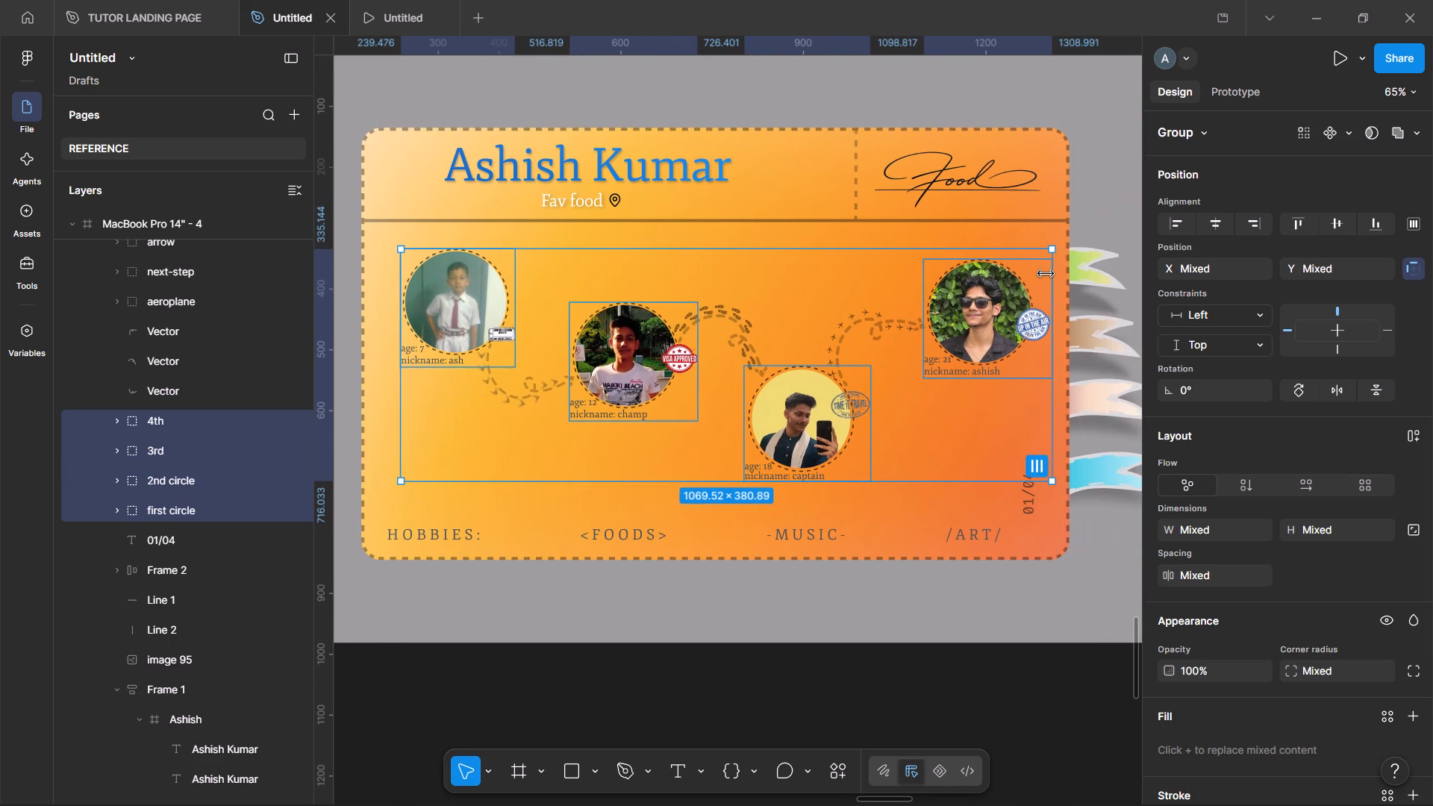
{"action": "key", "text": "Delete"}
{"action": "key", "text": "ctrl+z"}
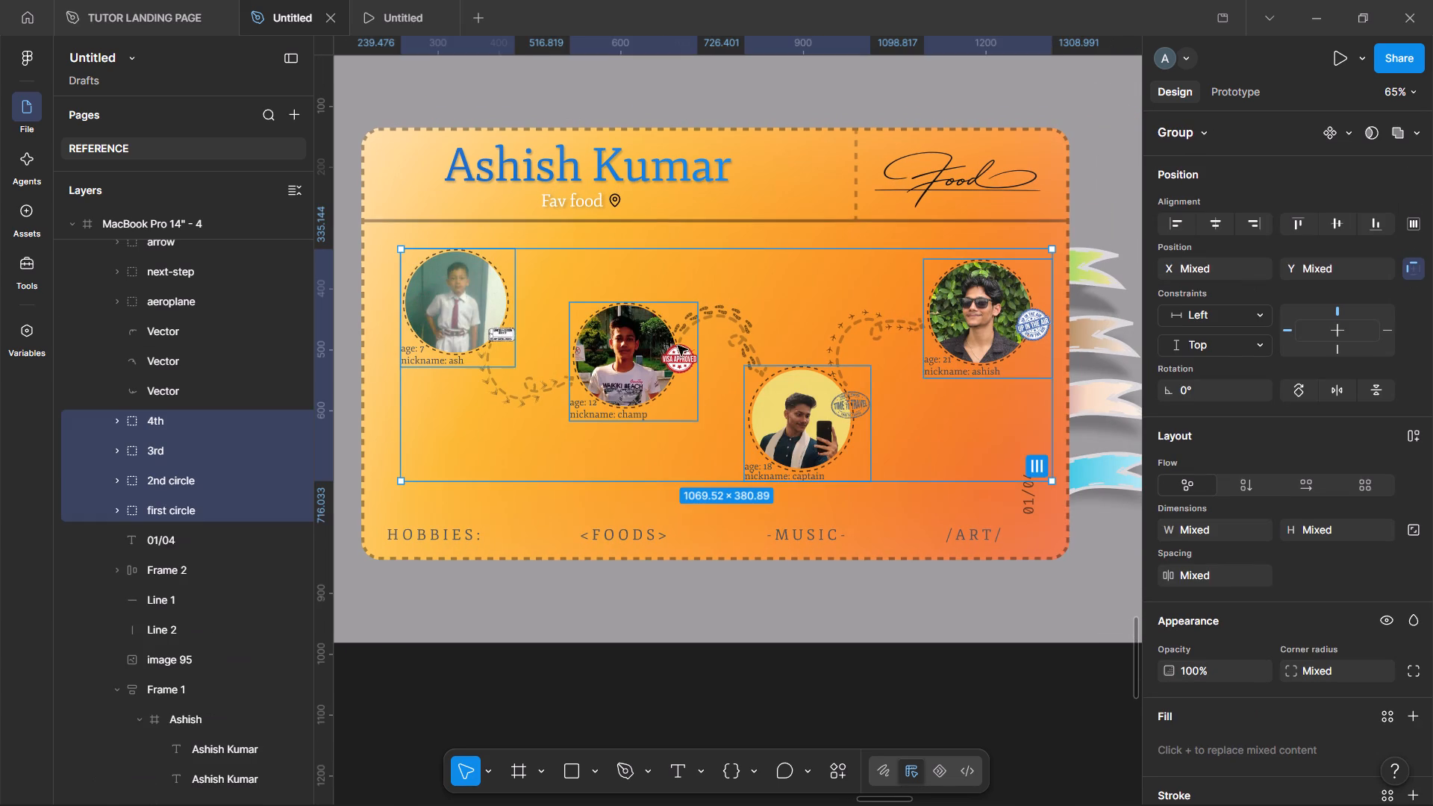
Delete the groups first circle, 2nd circle, 3rd and 4th from the MacBook Pro 14" - 4 card.
{"action": "double_click", "coordinate": [478, 300]}
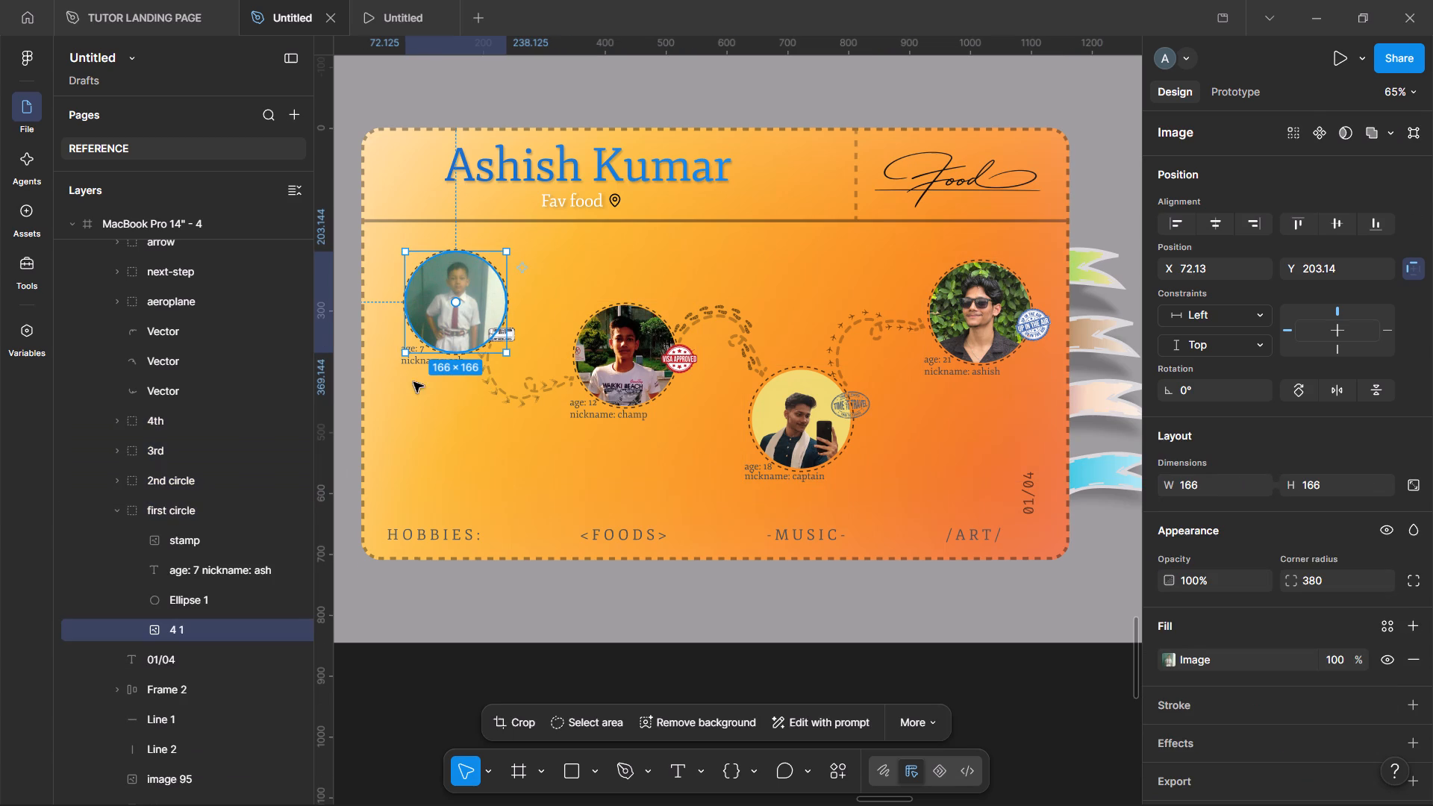
{"action": "left_click", "coordinate": [176, 516]}
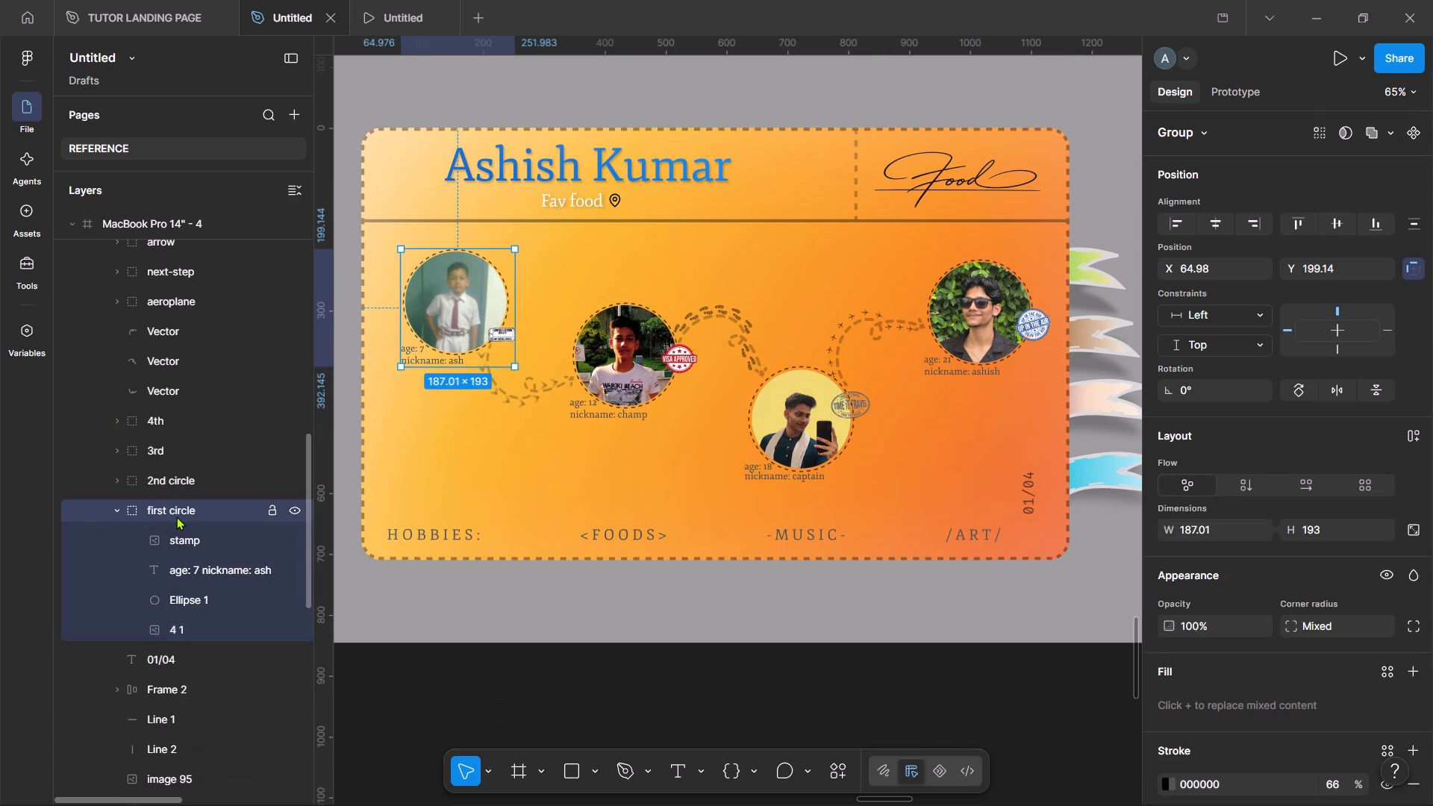
{"action": "left_click", "coordinate": [194, 537]}
{"action": "left_click", "coordinate": [210, 507]}
{"action": "left_click", "coordinate": [113, 502]}
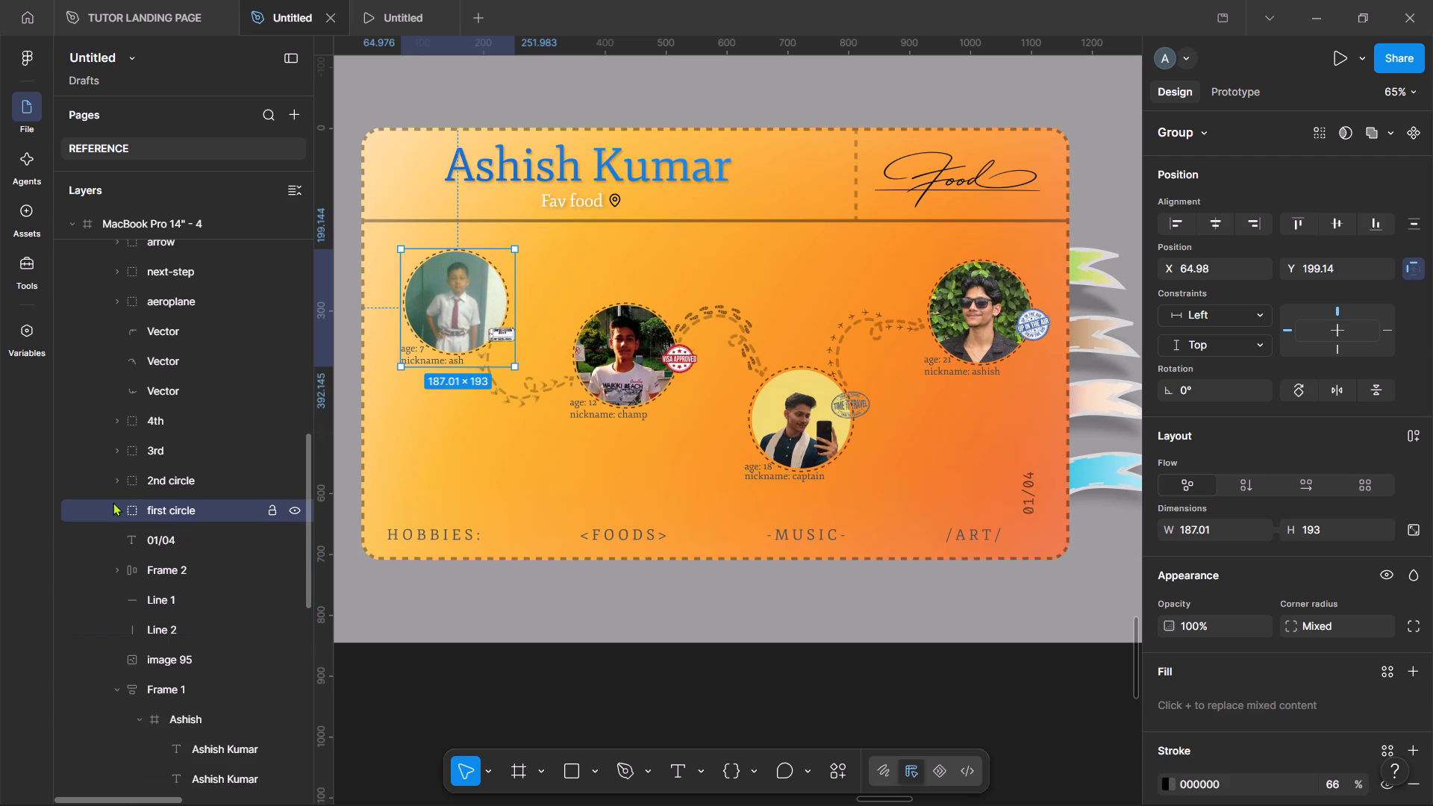
{"action": "left_click", "coordinate": [166, 426], "text": "shift"}
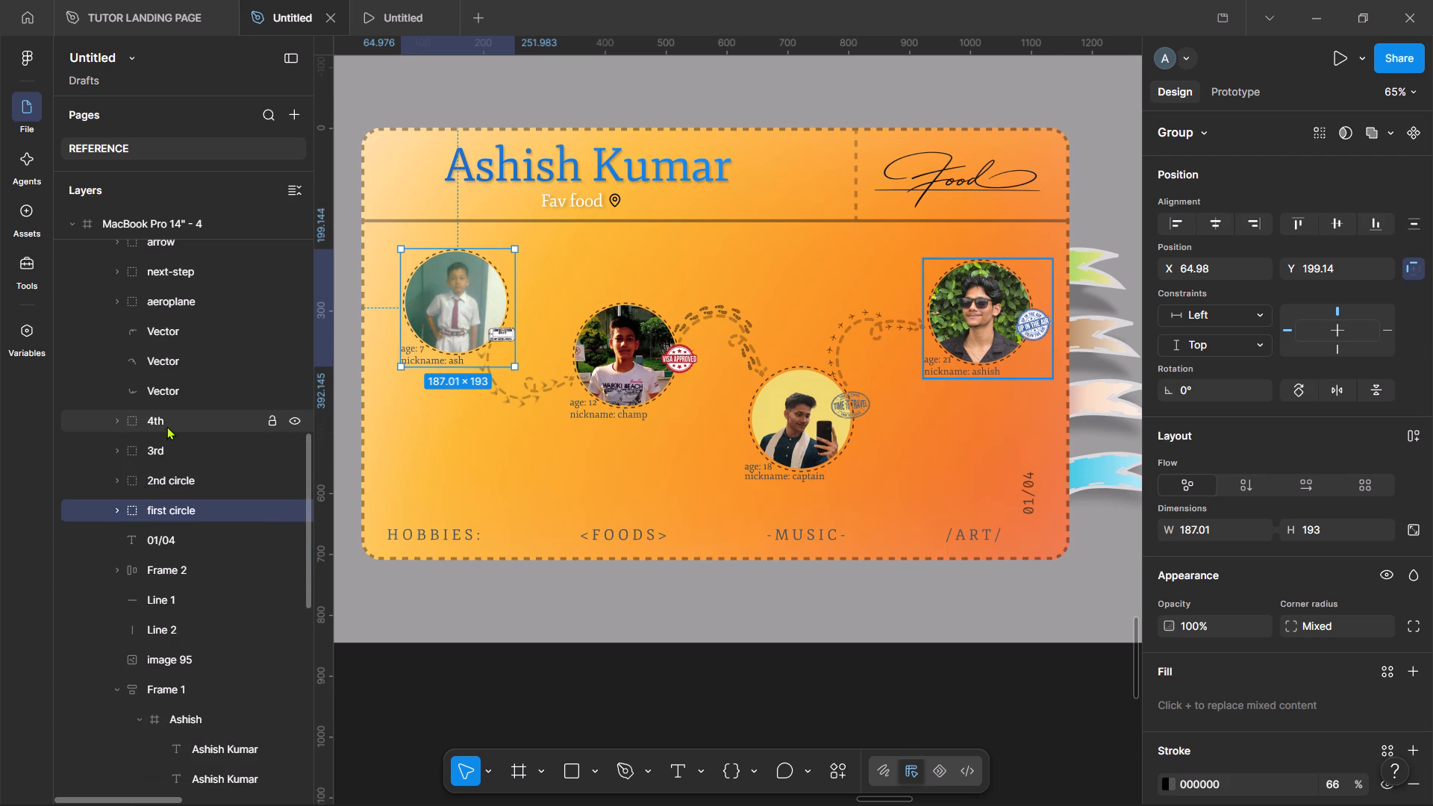
{"action": "key", "text": "Delete"}
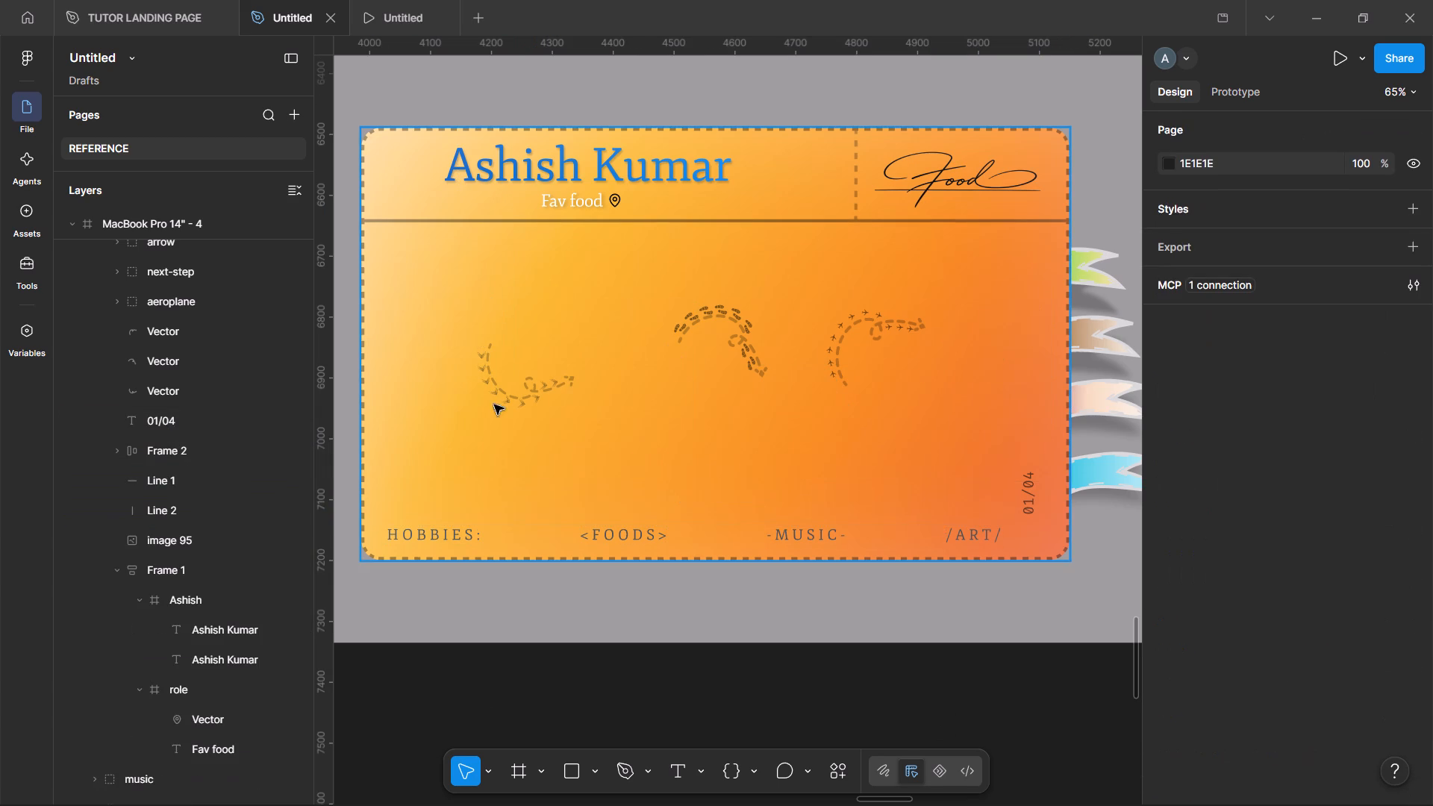
Delete the three dashed curved paths and their arrow, next-step and aeroplane trails from the card.
{"action": "left_click", "coordinate": [526, 388]}
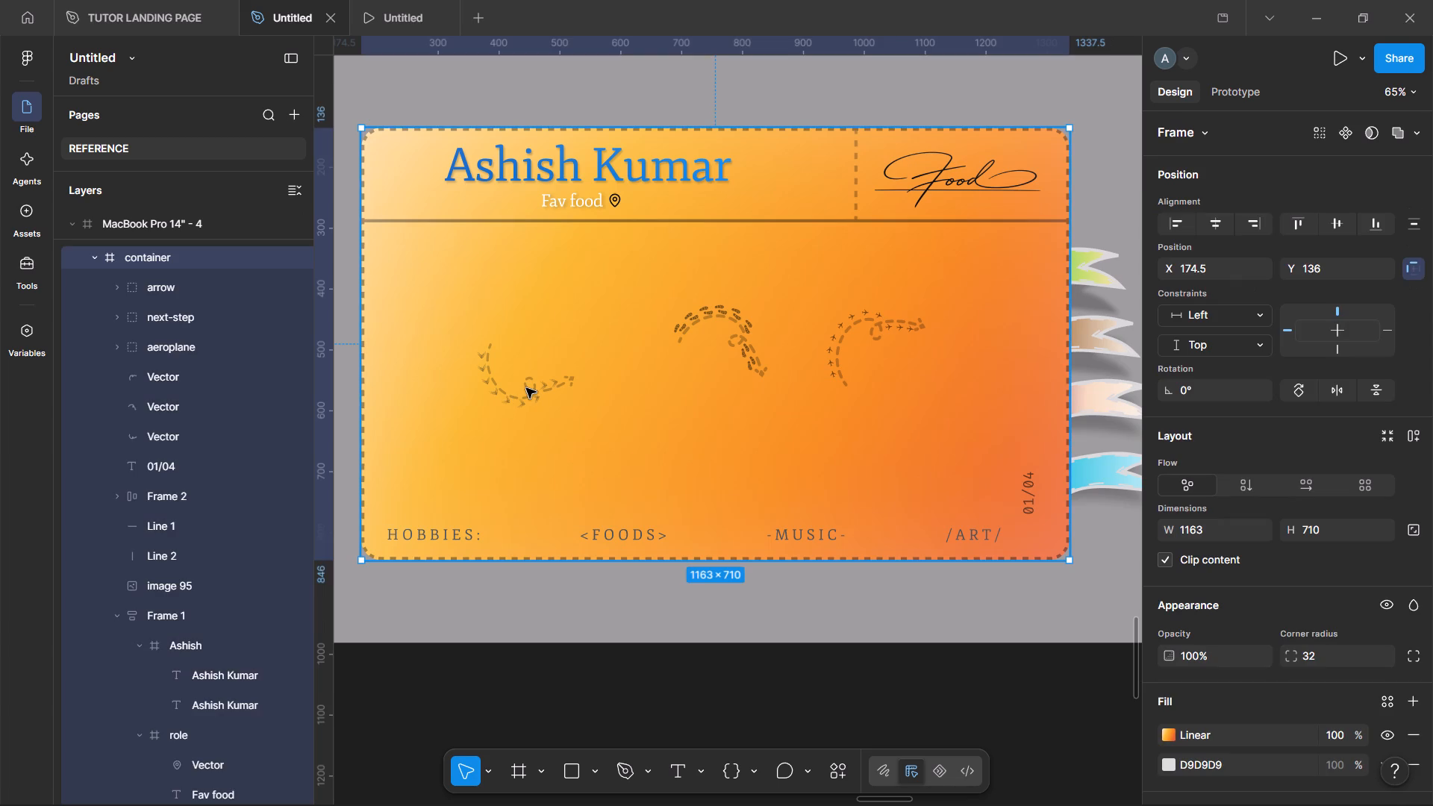
{"action": "double_click", "coordinate": [526, 388]}
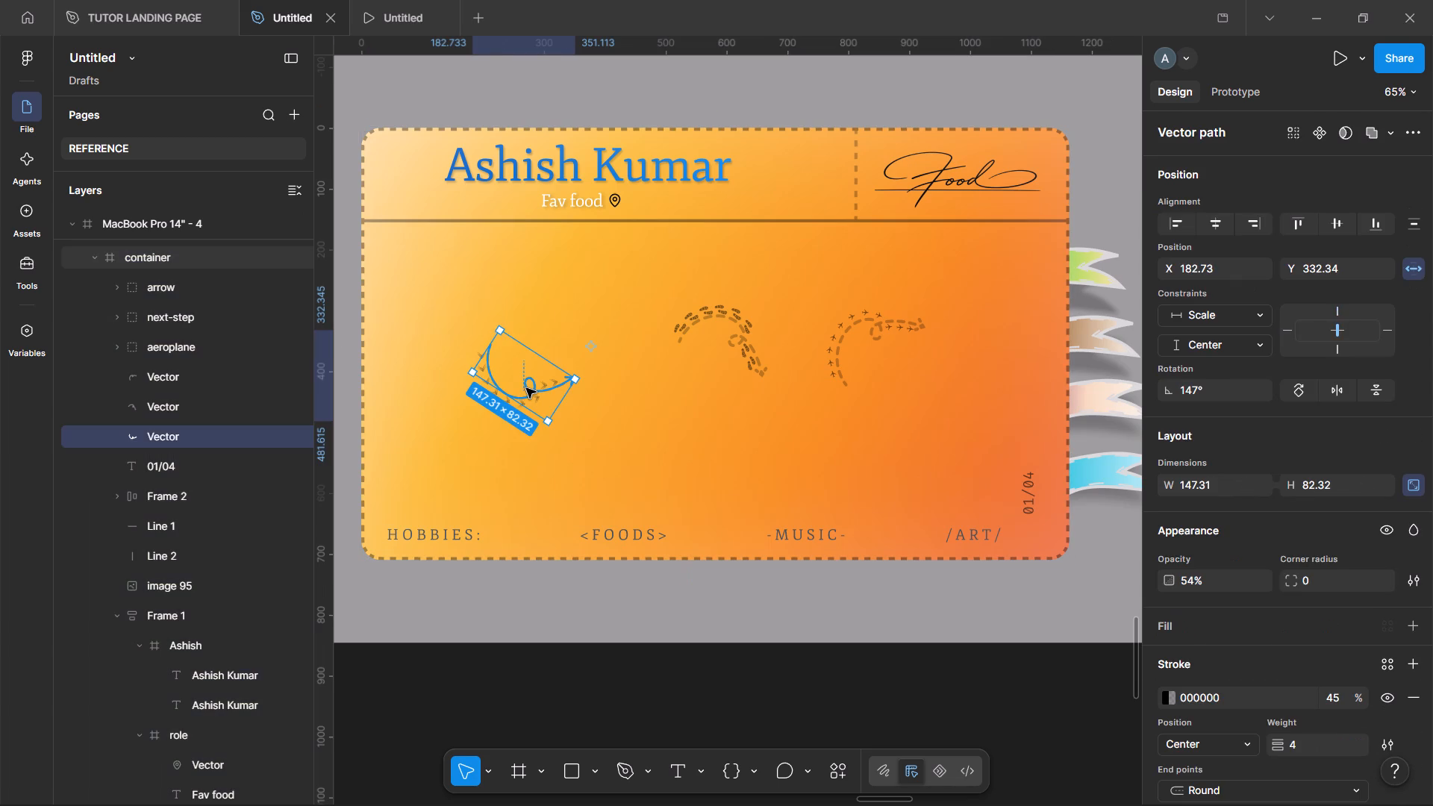
{"action": "key", "text": "Delete"}
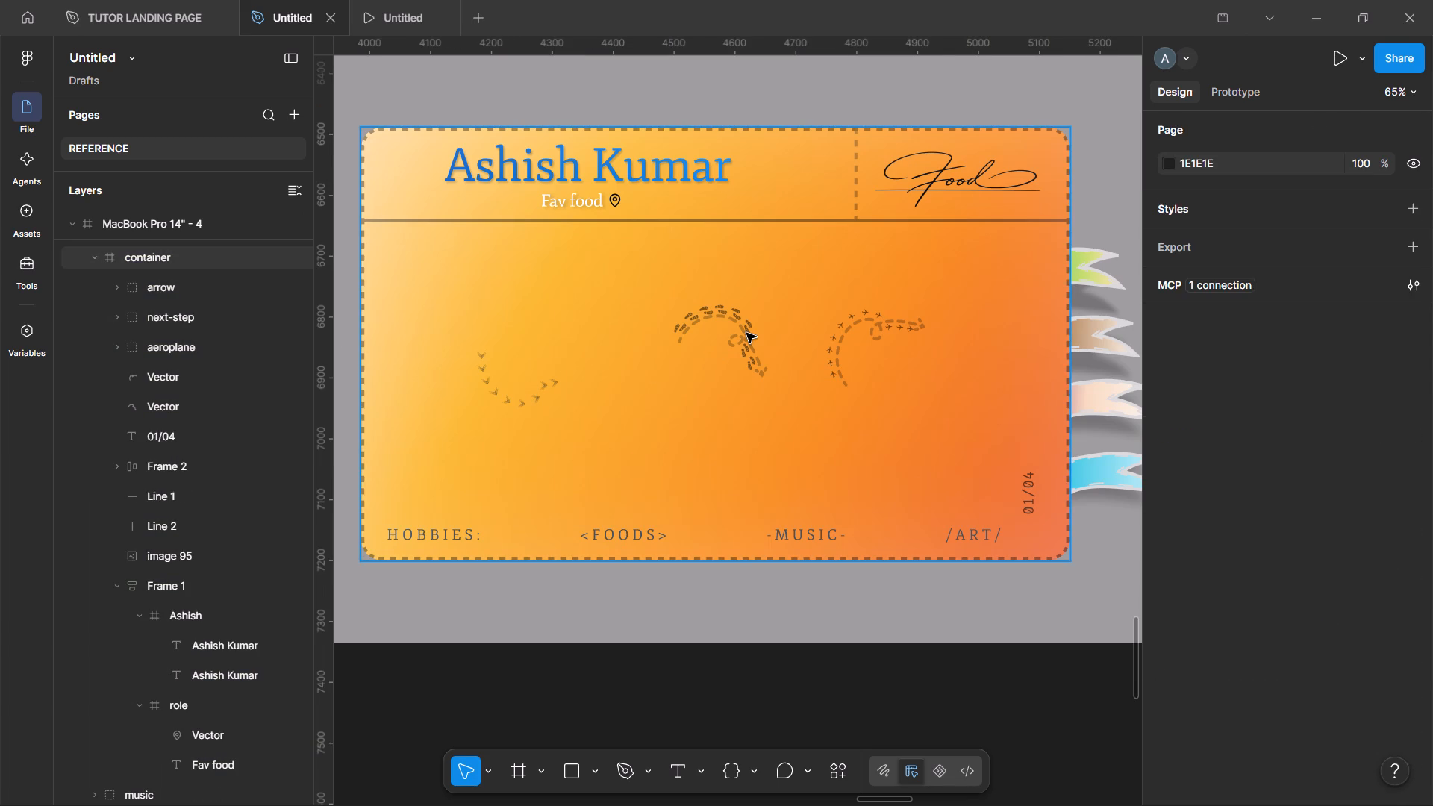
{"action": "double_click", "coordinate": [746, 333]}
{"action": "key", "text": "Delete"}
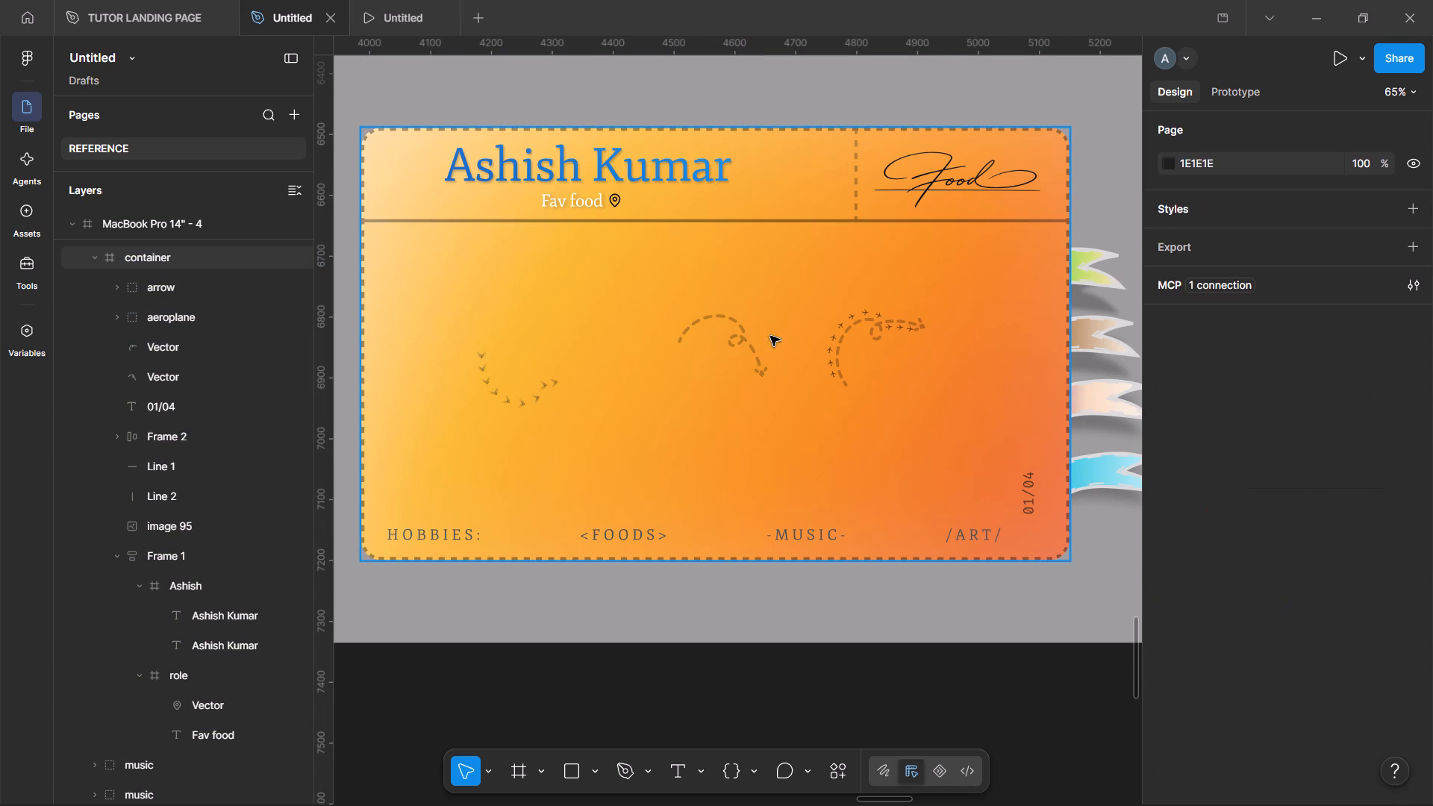
{"action": "double_click", "coordinate": [743, 344]}
{"action": "key", "text": "Delete"}
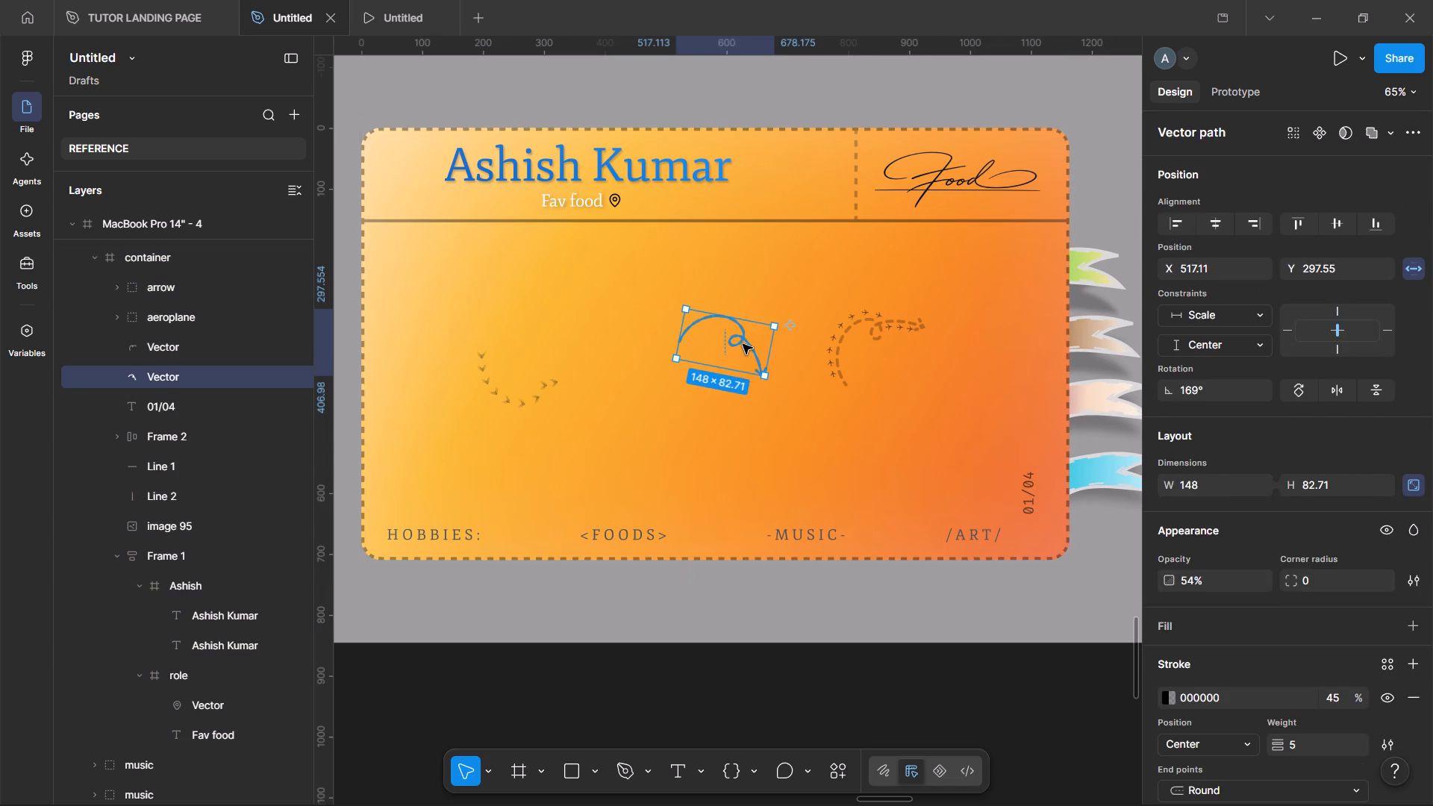
{"action": "double_click", "coordinate": [855, 329]}
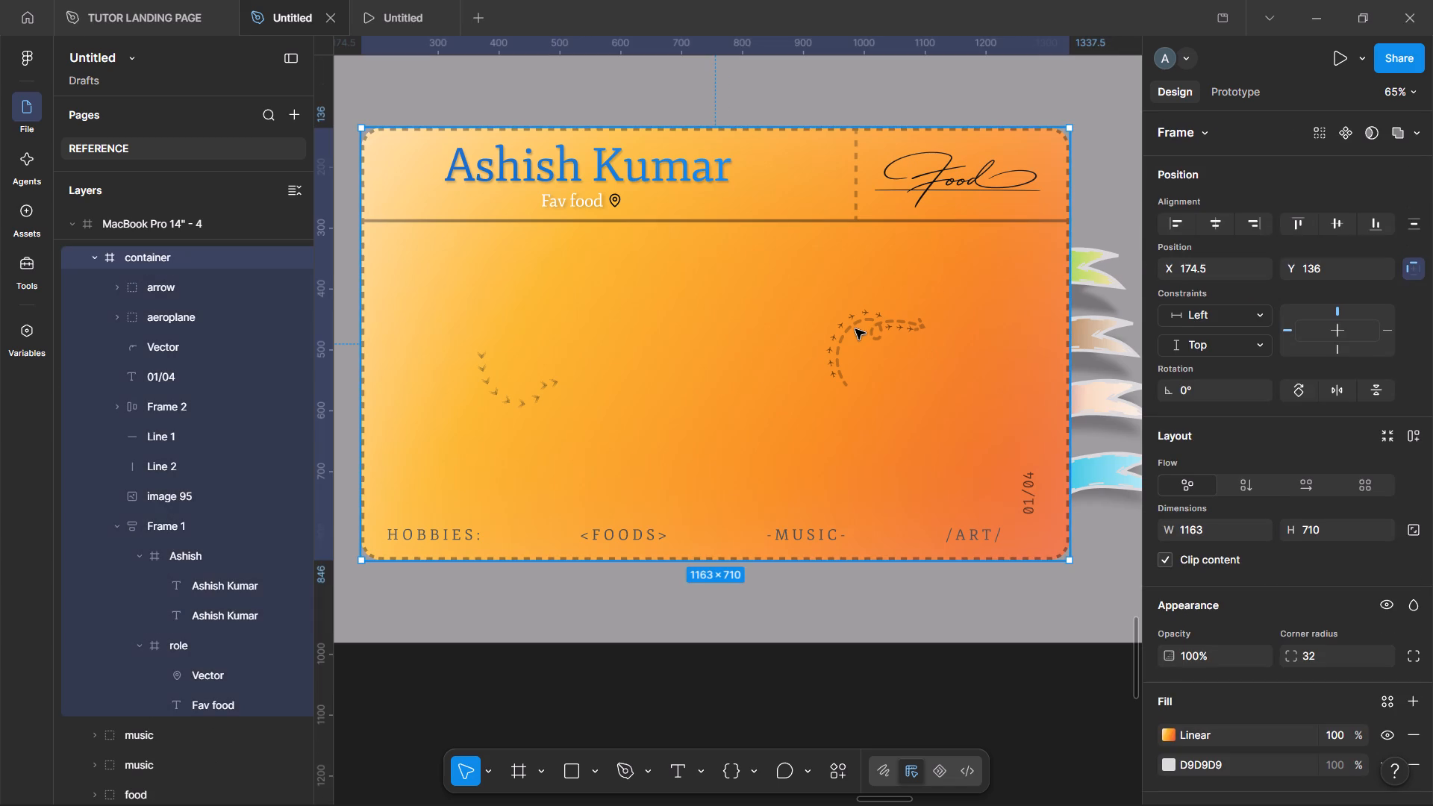
{"action": "double_click", "coordinate": [839, 334]}
{"action": "key", "text": "Delete"}
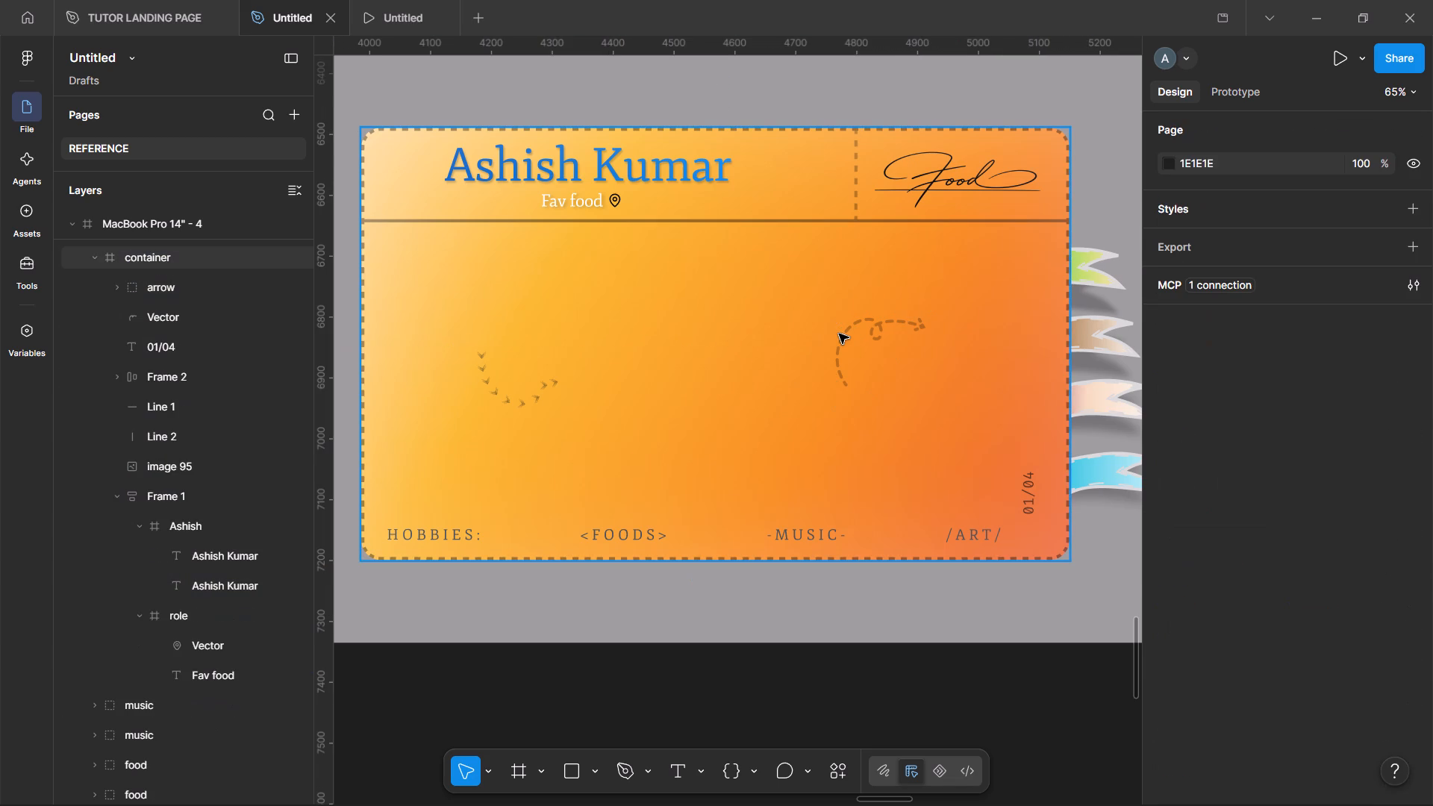
{"action": "double_click", "coordinate": [849, 333]}
{"action": "key", "text": "Delete"}
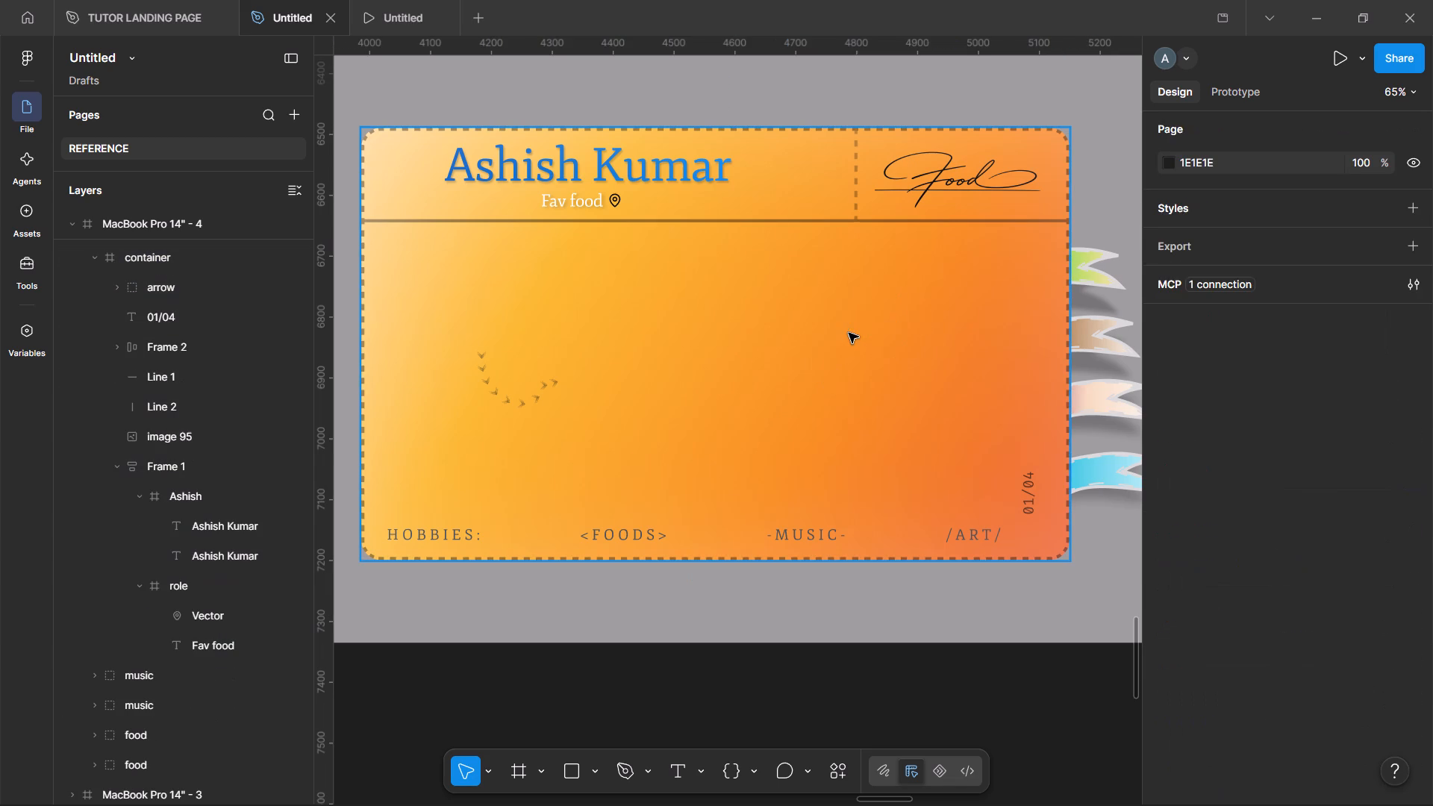
{"action": "double_click", "coordinate": [516, 401]}
{"action": "key", "text": "Delete"}
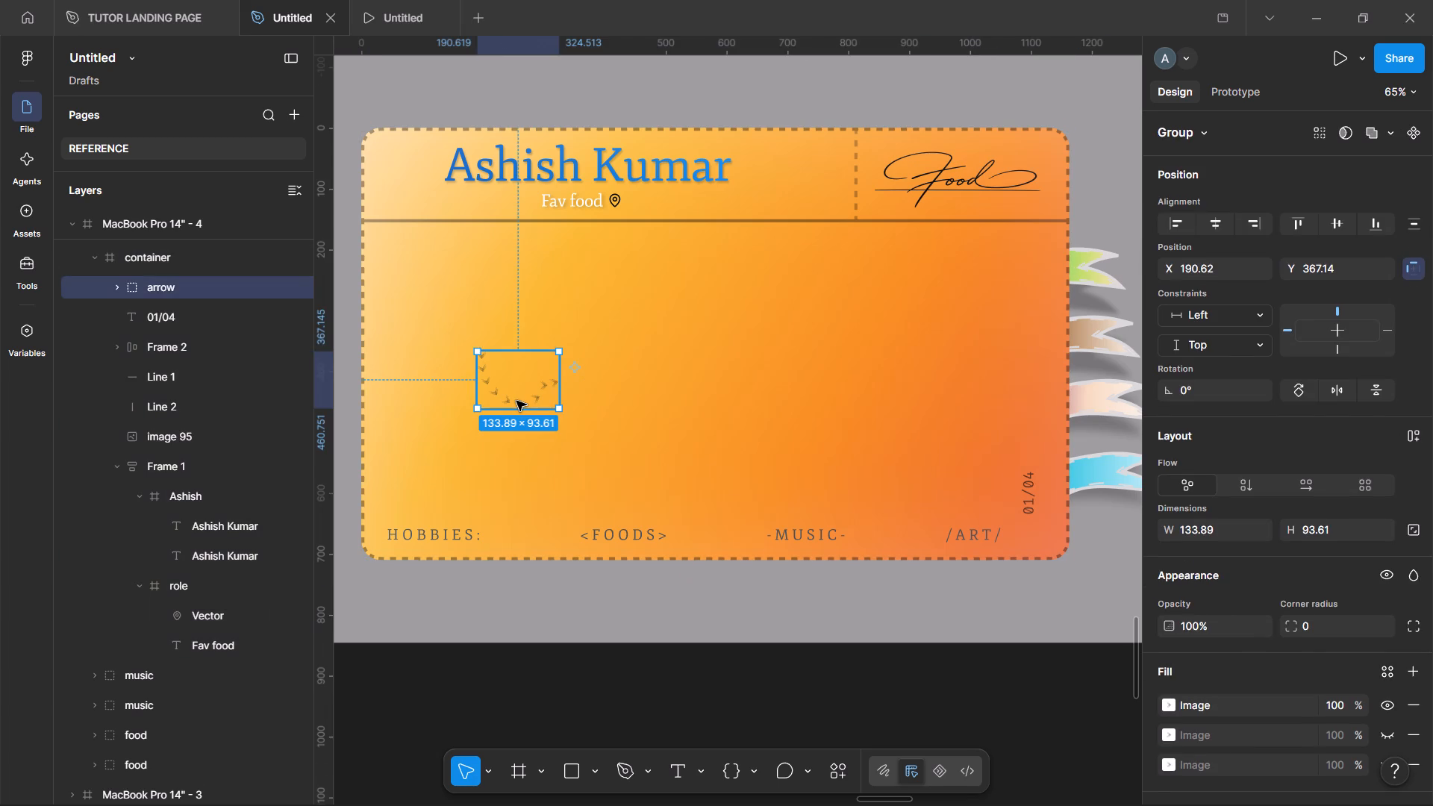
Move the original Truffles photo onto the card below "Fav food", near its left edge at about X 103, Y 203.
{"action": "scroll", "coordinate": [690, 431], "scroll_direction": "right", "scroll_amount": 1}
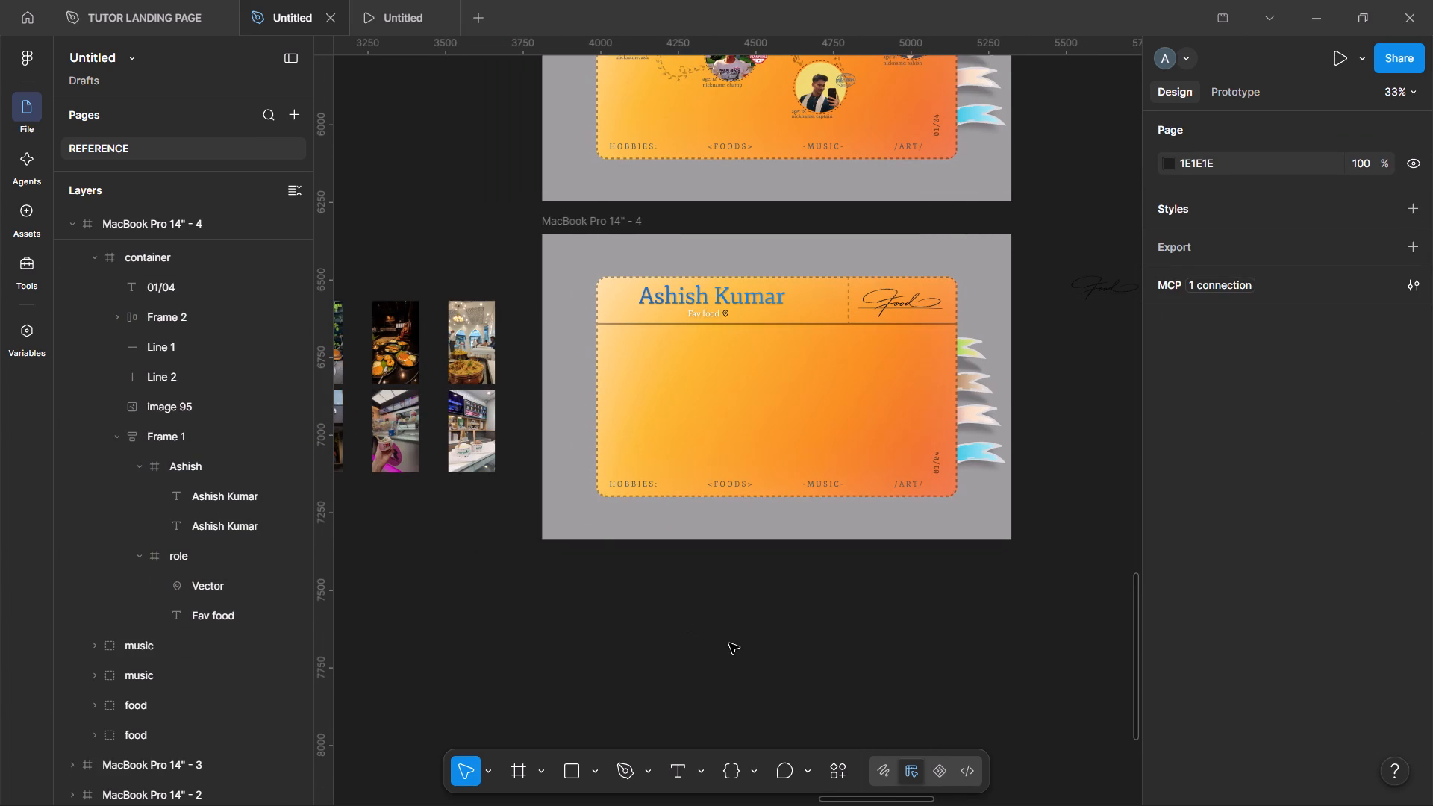
{"action": "left_click", "coordinate": [729, 643]}
{"action": "scroll", "coordinate": [729, 643], "scroll_direction": "left", "scroll_amount": 1}
{"action": "scroll", "coordinate": [797, 630], "scroll_direction": "right", "scroll_amount": 1}
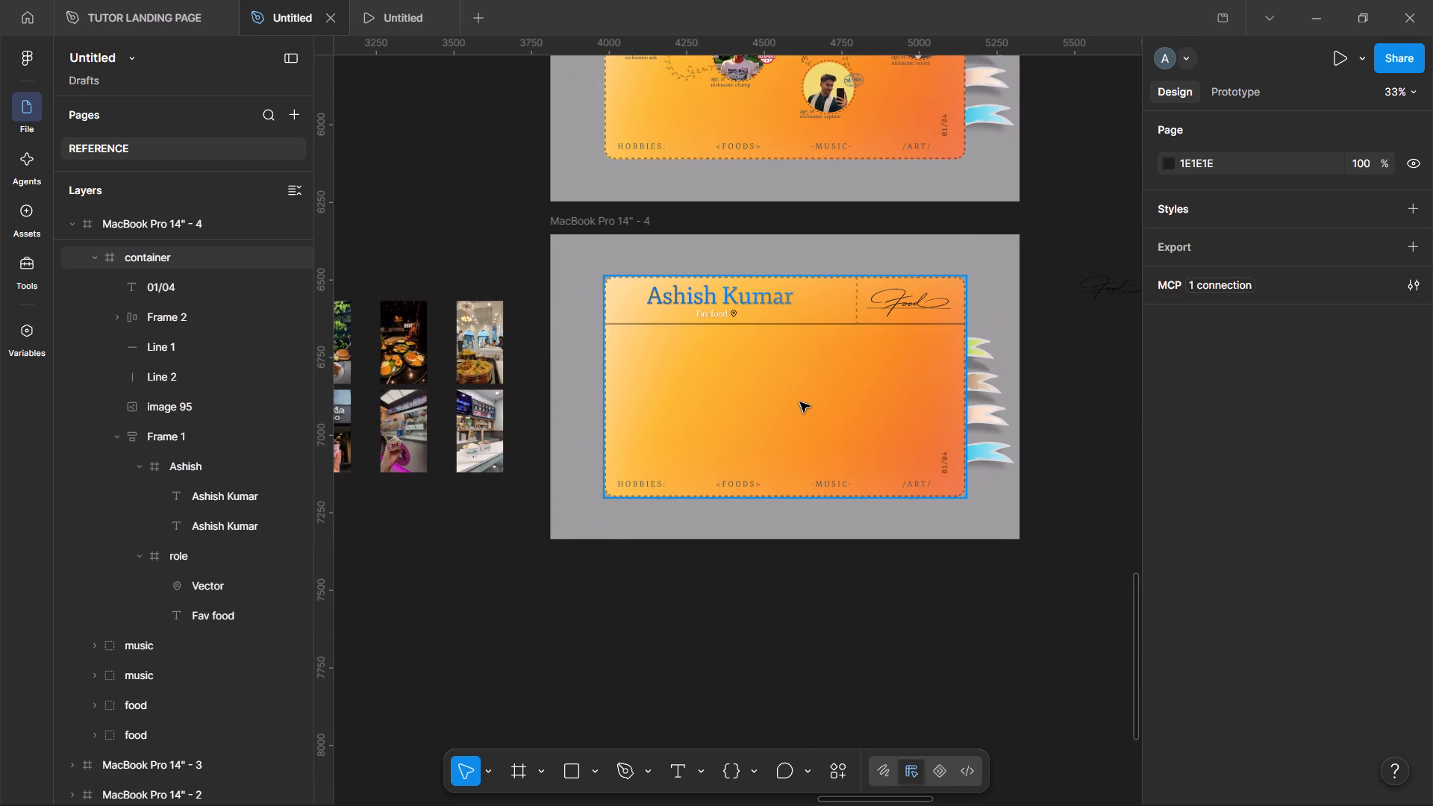
{"action": "left_click", "coordinate": [800, 402]}
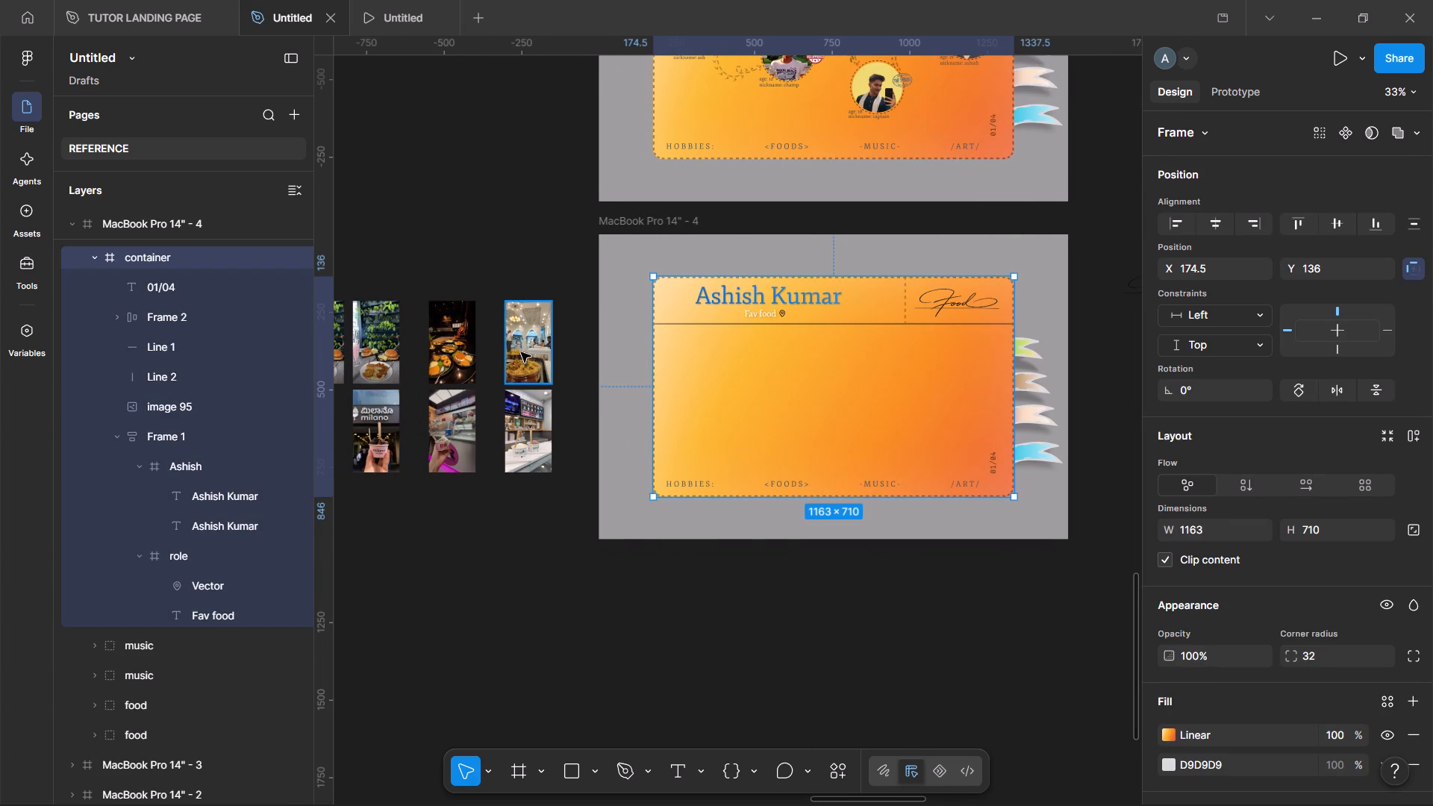
{"action": "scroll", "coordinate": [550, 349], "scroll_direction": "left", "scroll_amount": 2}
{"action": "scroll", "coordinate": [500, 344], "scroll_direction": "right", "scroll_amount": 1}
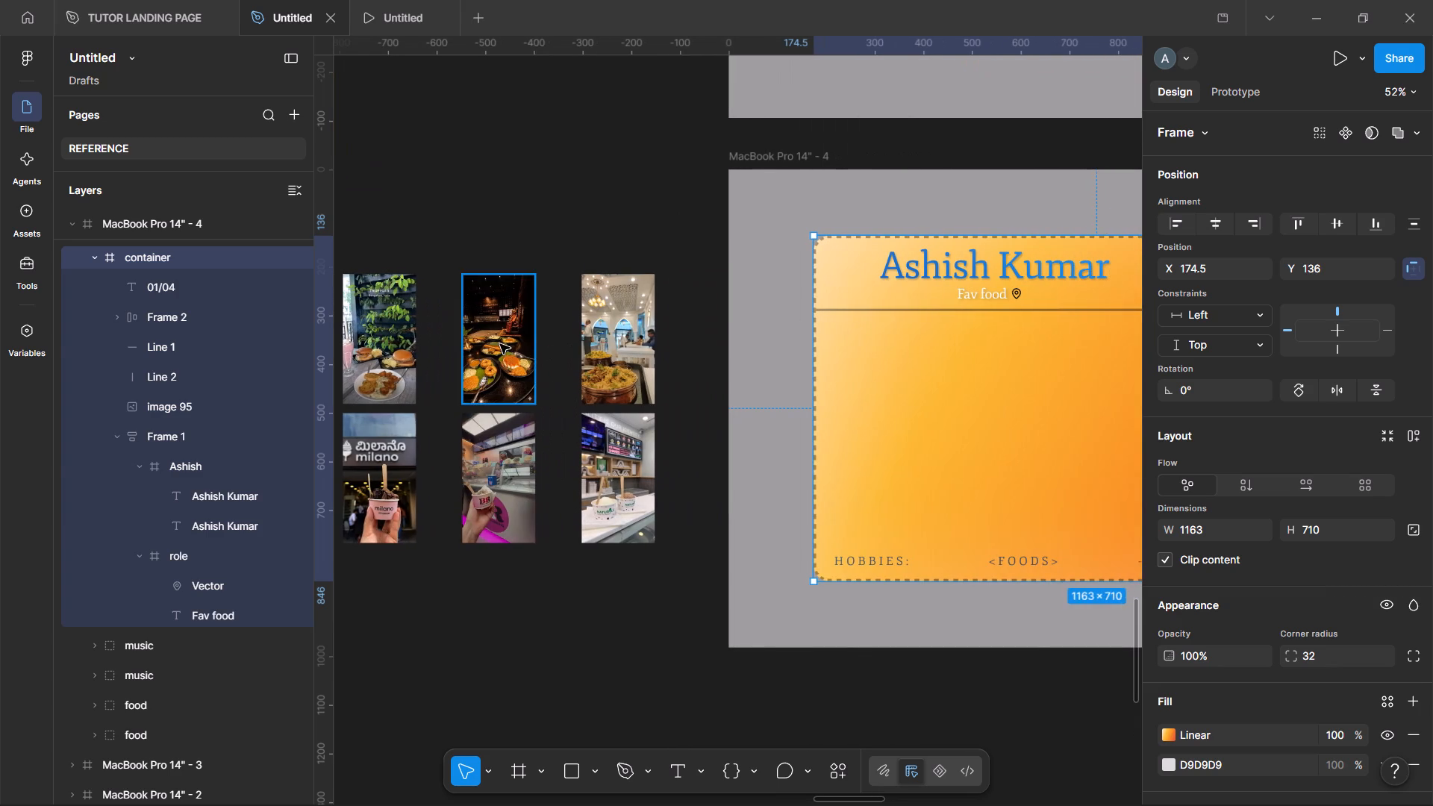
{"action": "scroll", "coordinate": [500, 344], "scroll_direction": "right", "scroll_amount": 1}
{"action": "left_click", "coordinate": [436, 340]}
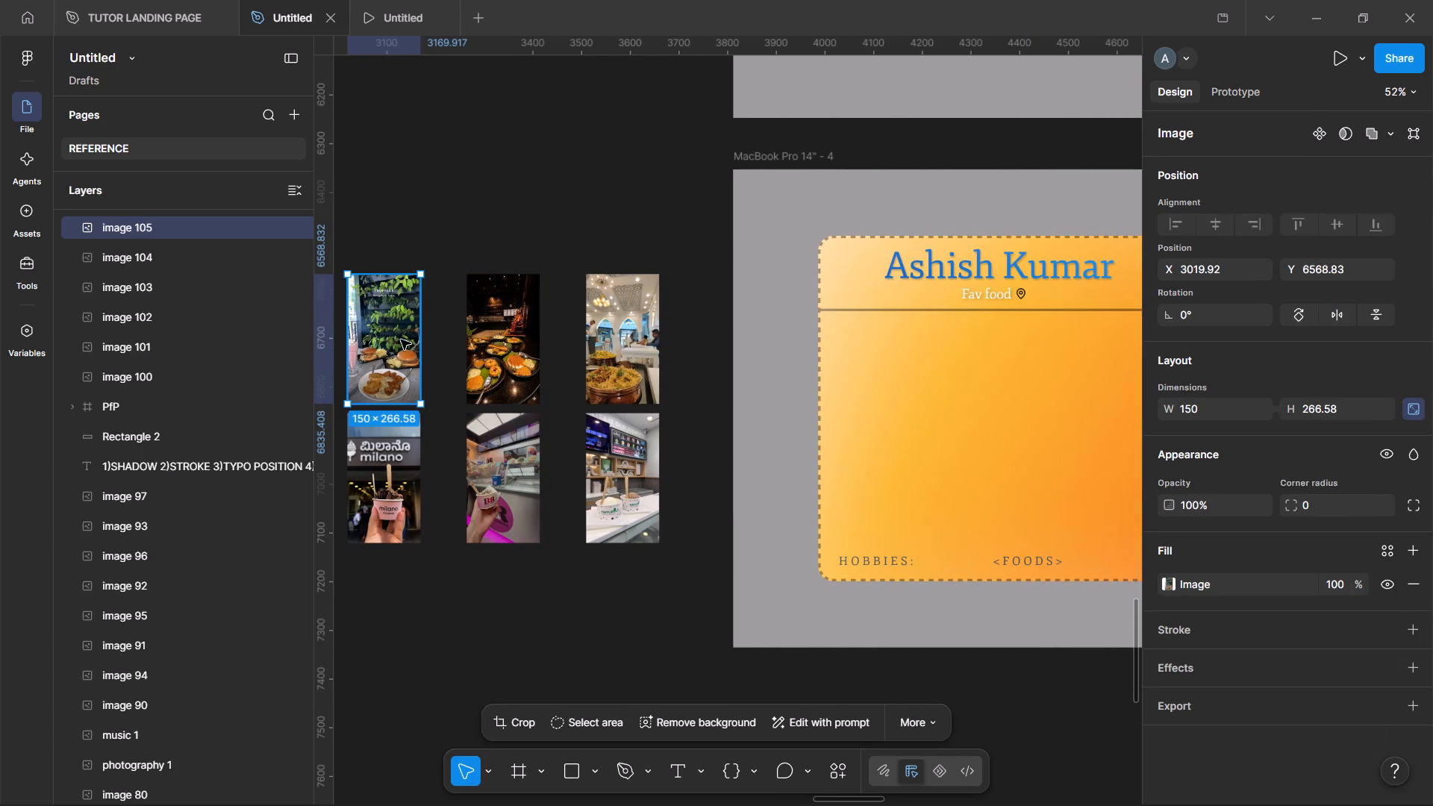
{"action": "left_click_drag", "start_coordinate": [397, 339], "coordinate": [937, 381]}
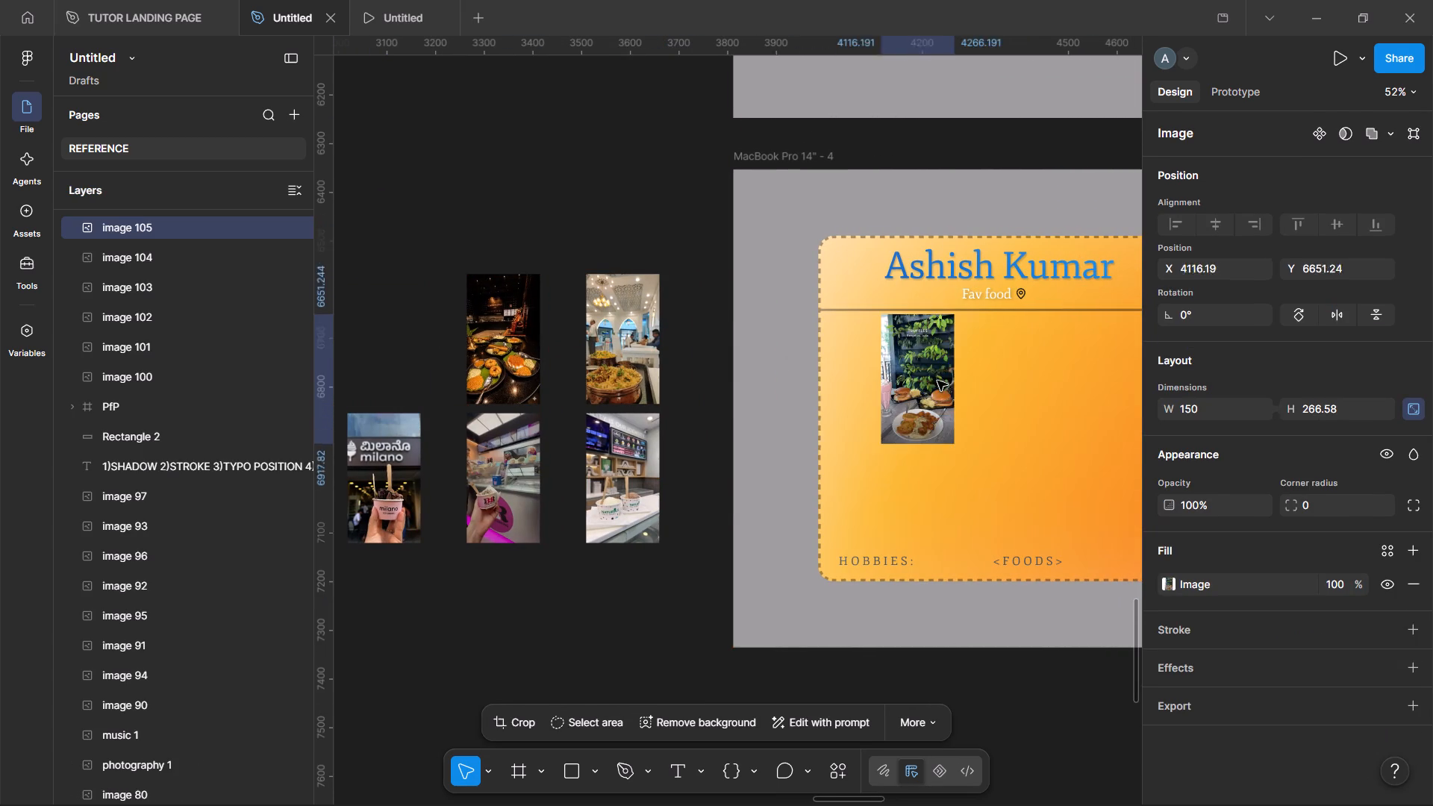
{"action": "left_click_drag", "start_coordinate": [937, 381], "coordinate": [916, 399]}
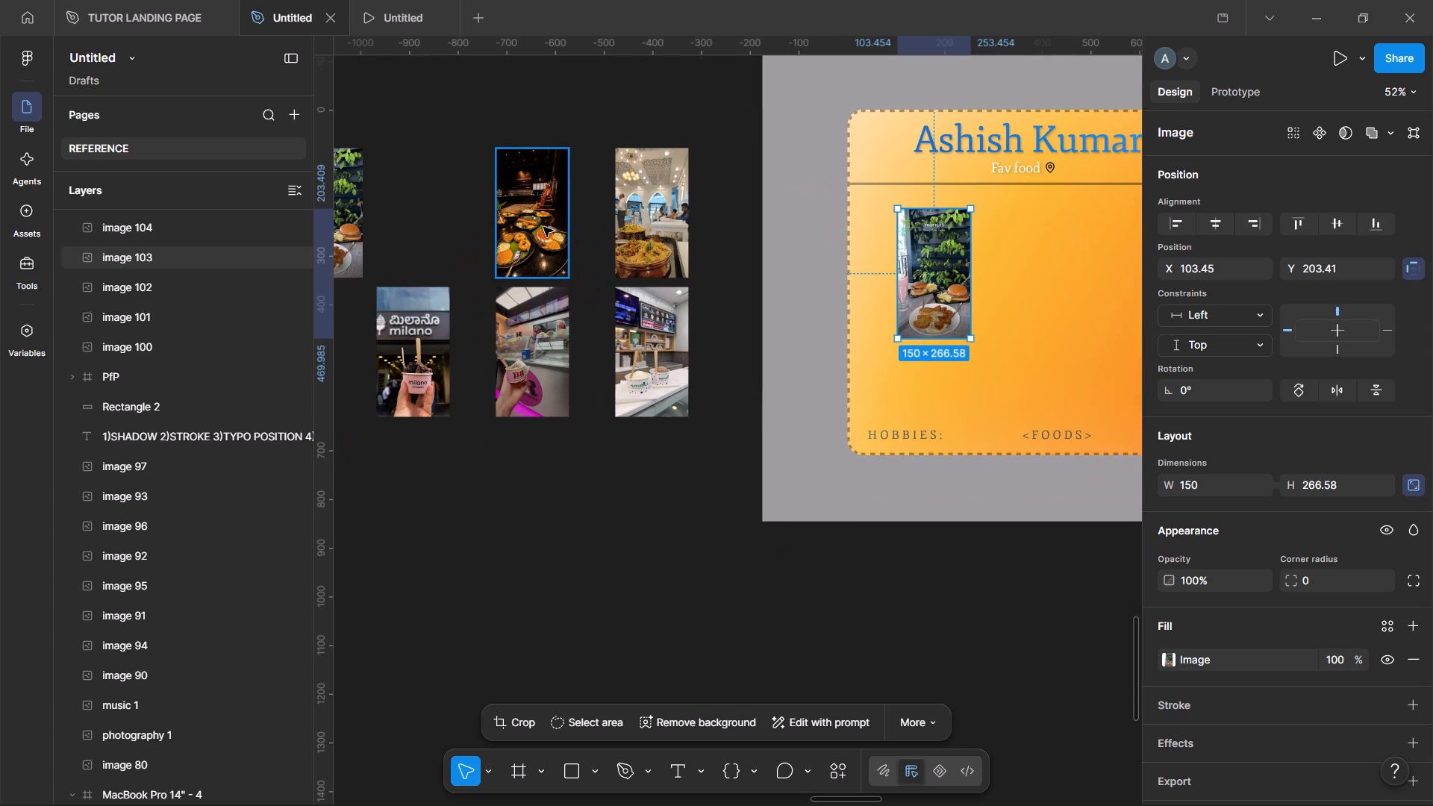
Move the dark restaurant photo to about X 408, Y 301 on the card and the biryani photo to about X 627, Y 148.
{"action": "left_click_drag", "start_coordinate": [522, 221], "coordinate": [1073, 329]}
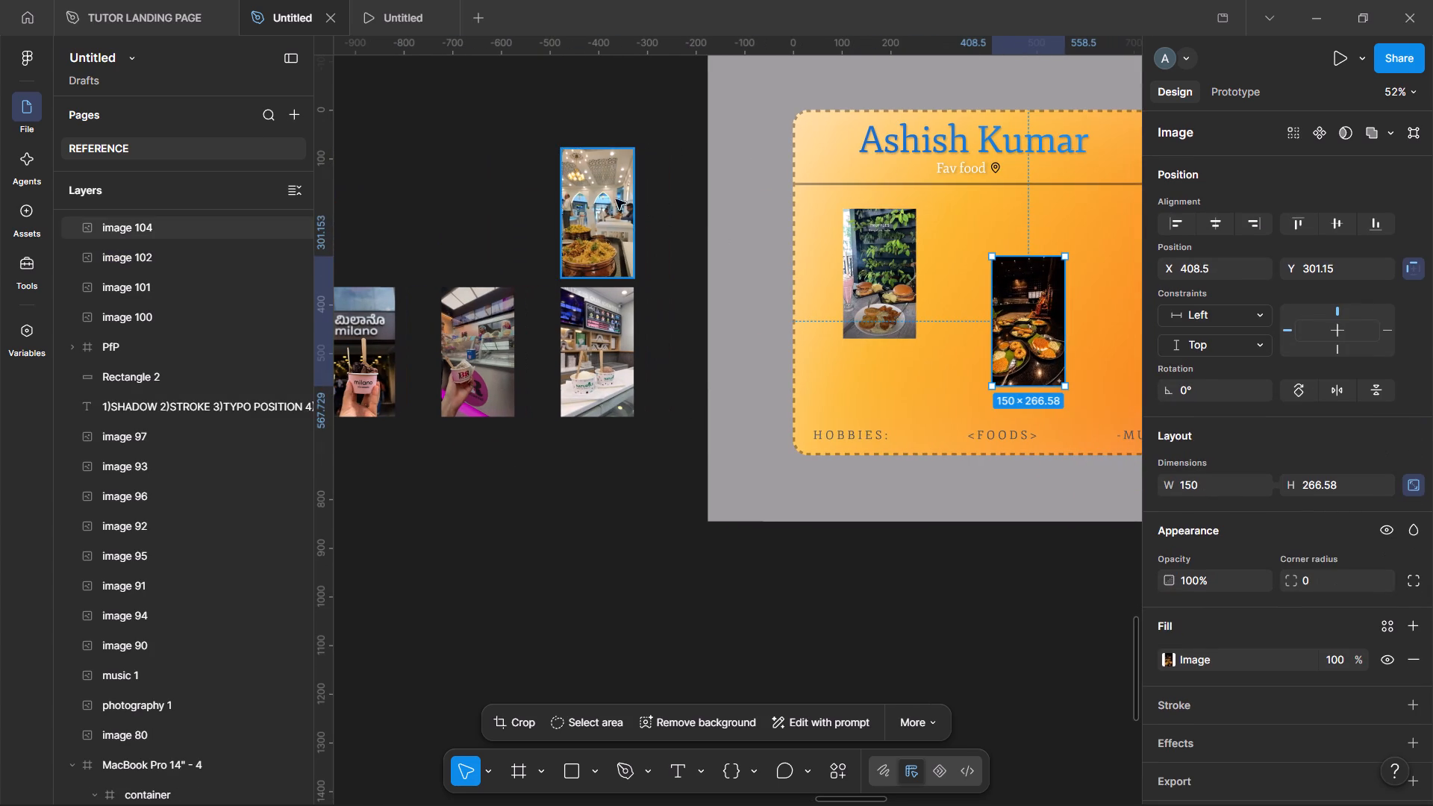
{"action": "left_click_drag", "start_coordinate": [604, 207], "coordinate": [979, 241]}
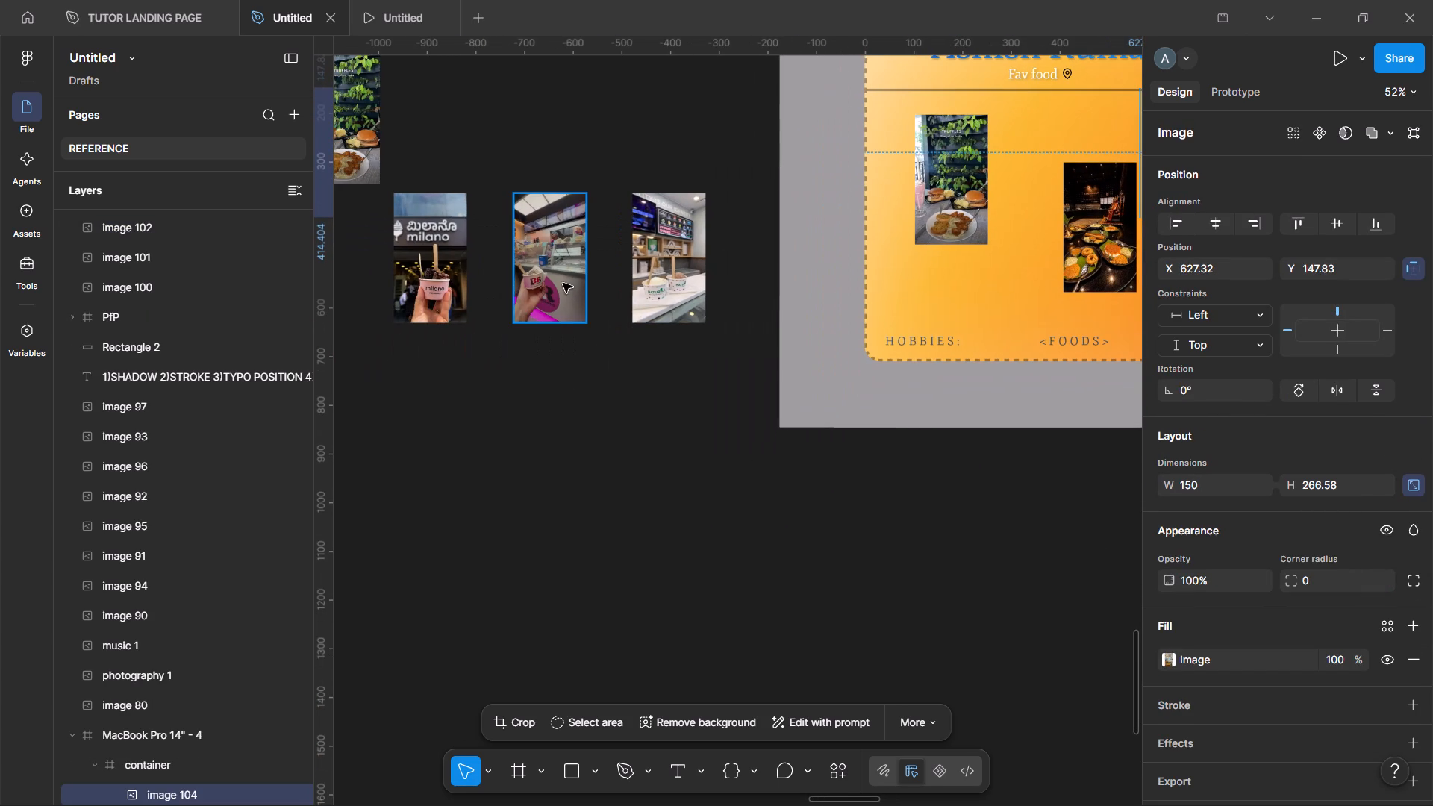
Move the Milano ice cream photo onto the card's right part, at about X 846, Y 297.
{"action": "left_click_drag", "start_coordinate": [426, 265], "coordinate": [1342, 315]}
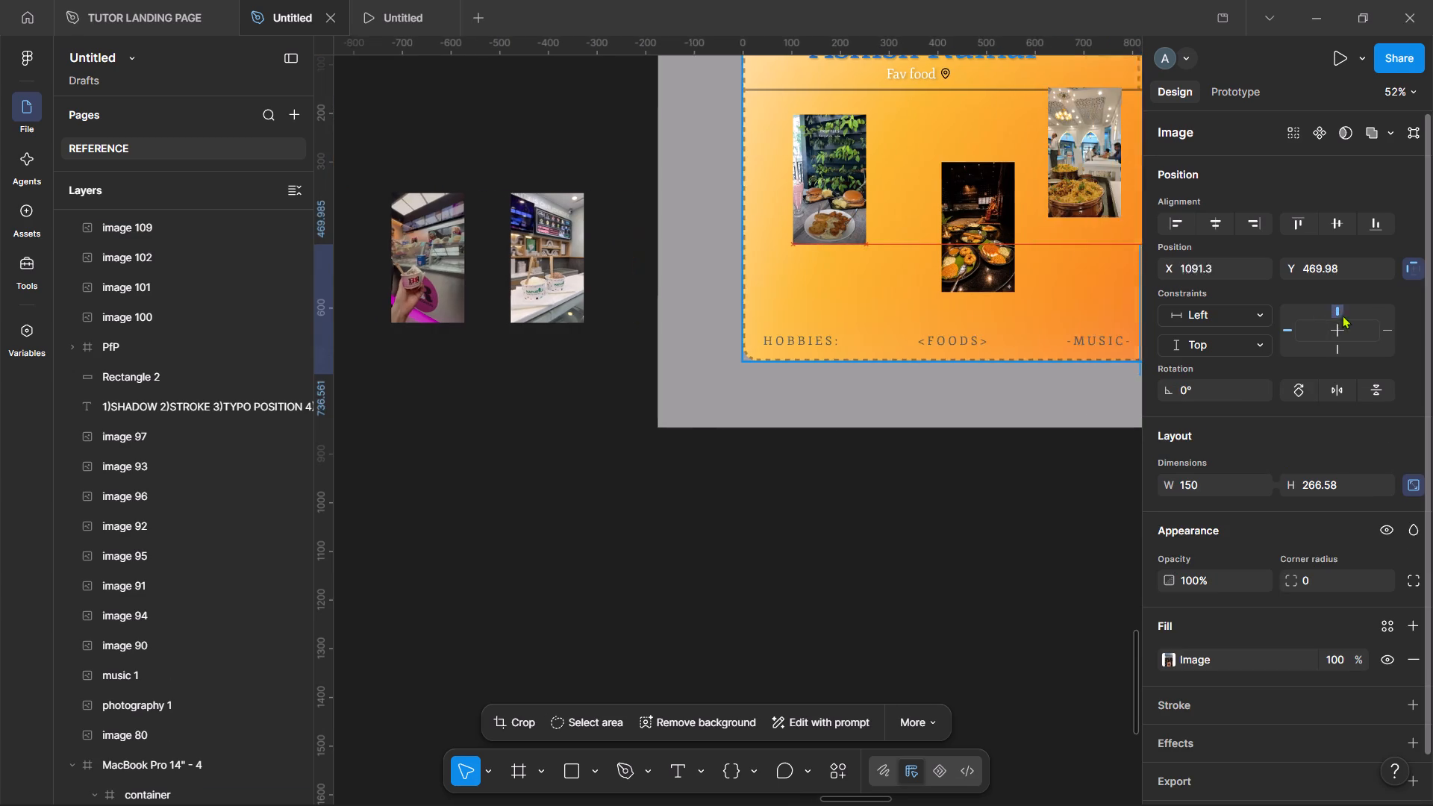
{"action": "left_click_drag", "start_coordinate": [1342, 315], "coordinate": [941, 232]}
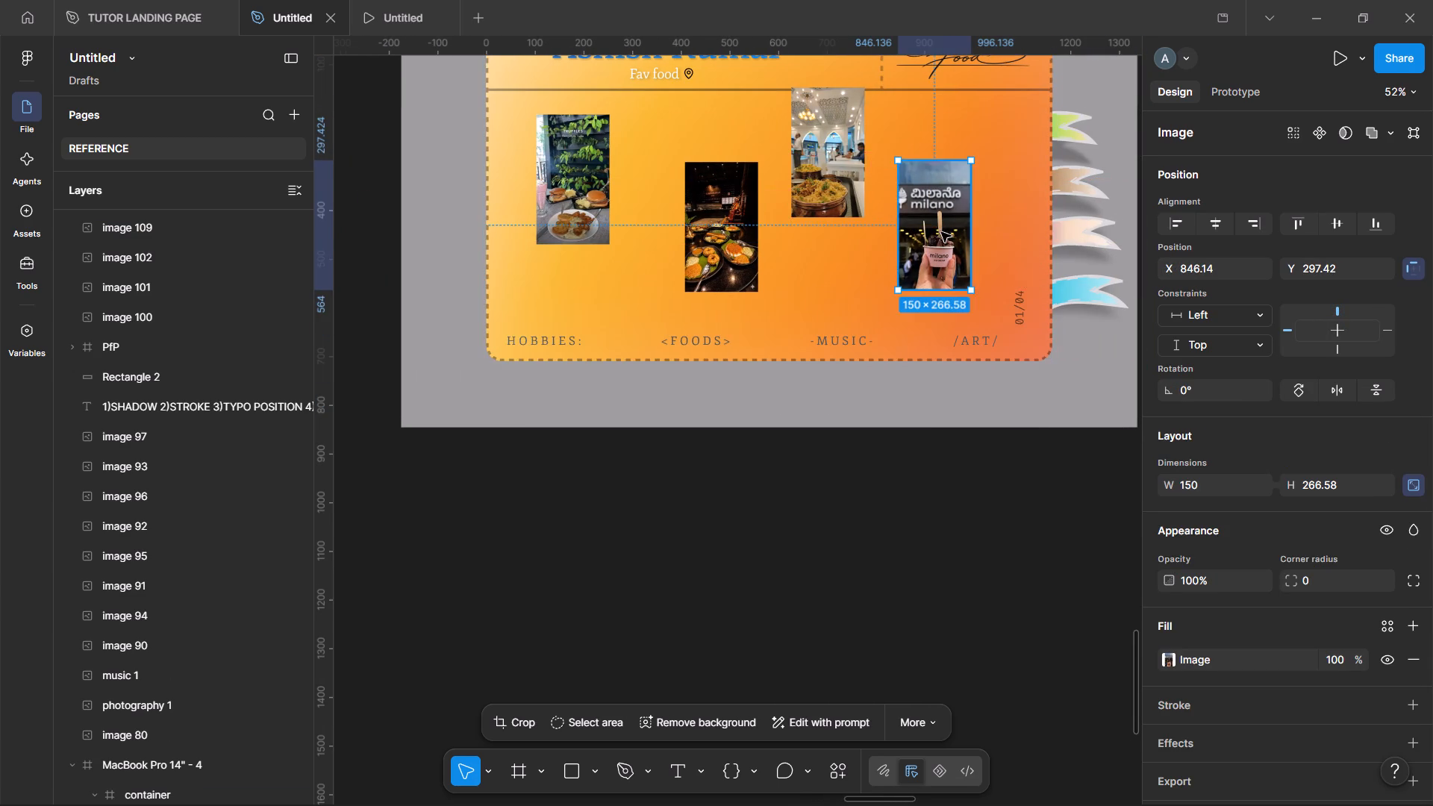
Move the pink-cup BR ice cream photo onto the card between the Truffles and dark restaurant photos, overlapping the Truffles photo's lower corner.
{"action": "left_click_drag", "start_coordinate": [493, 228], "coordinate": [954, 223]}
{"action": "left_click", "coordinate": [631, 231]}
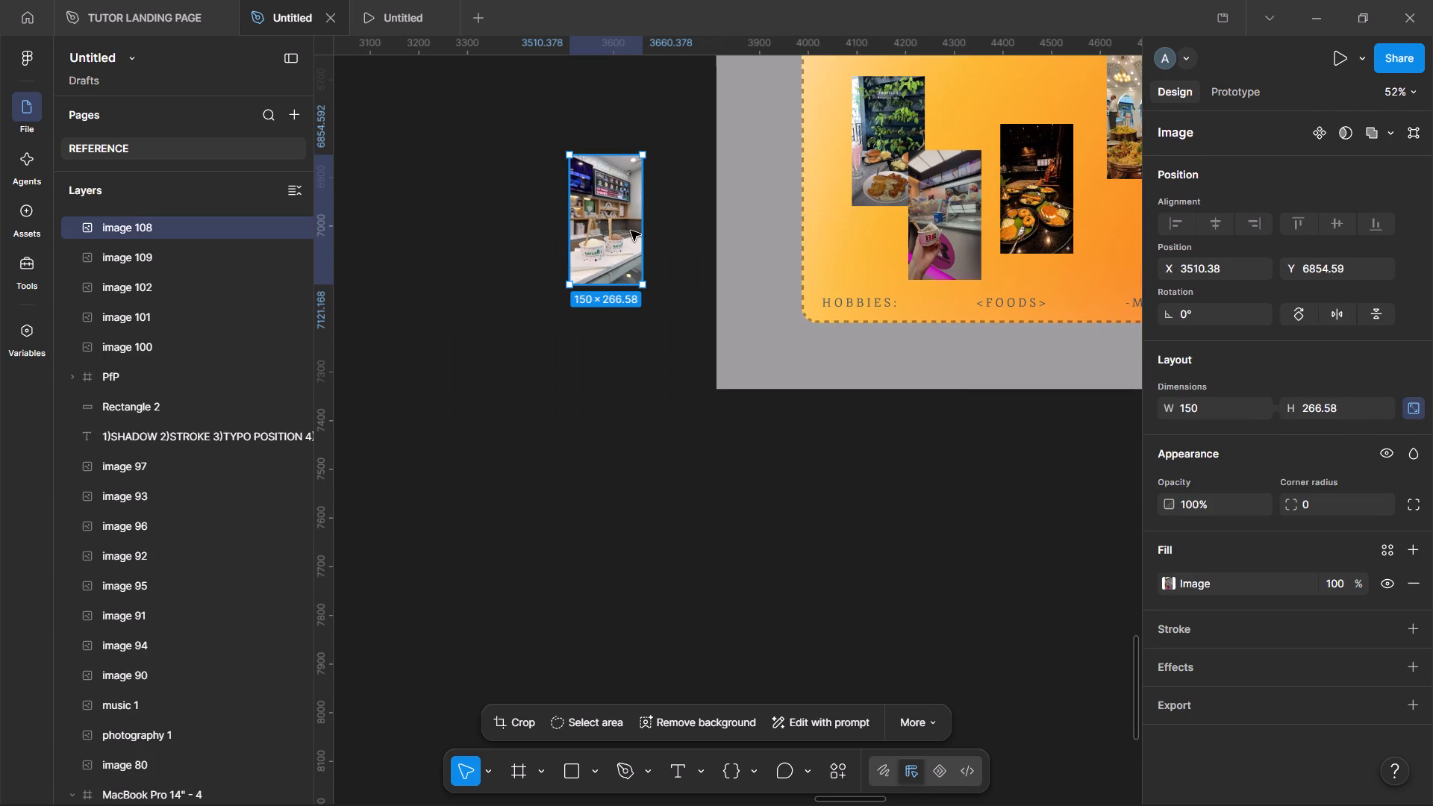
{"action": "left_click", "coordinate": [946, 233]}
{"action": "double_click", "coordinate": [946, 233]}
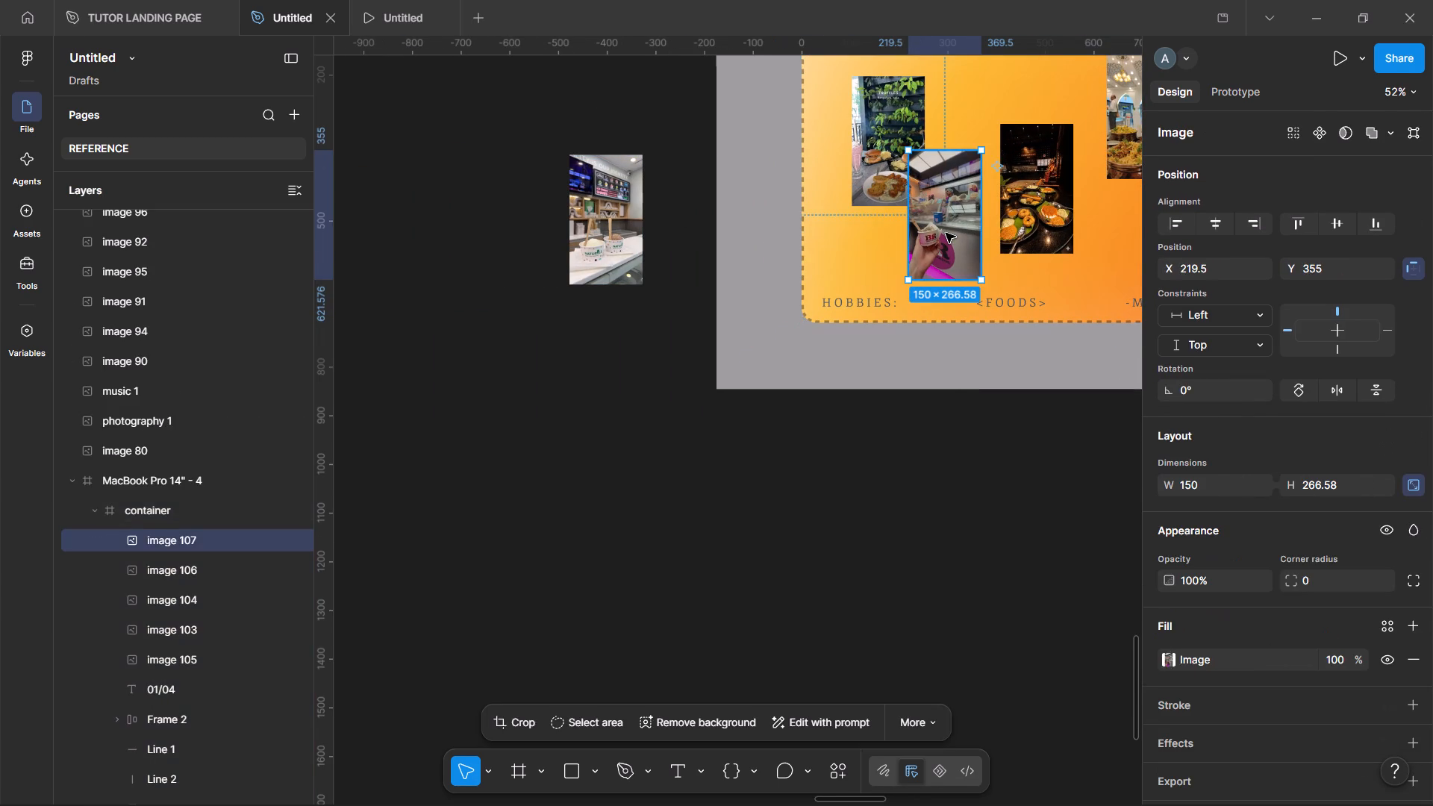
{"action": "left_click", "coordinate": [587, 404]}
Move the Truffles photo up and toward the card's left edge, to about X 45, Y 168.
{"action": "scroll", "coordinate": [587, 404], "scroll_direction": "left", "scroll_amount": 1}
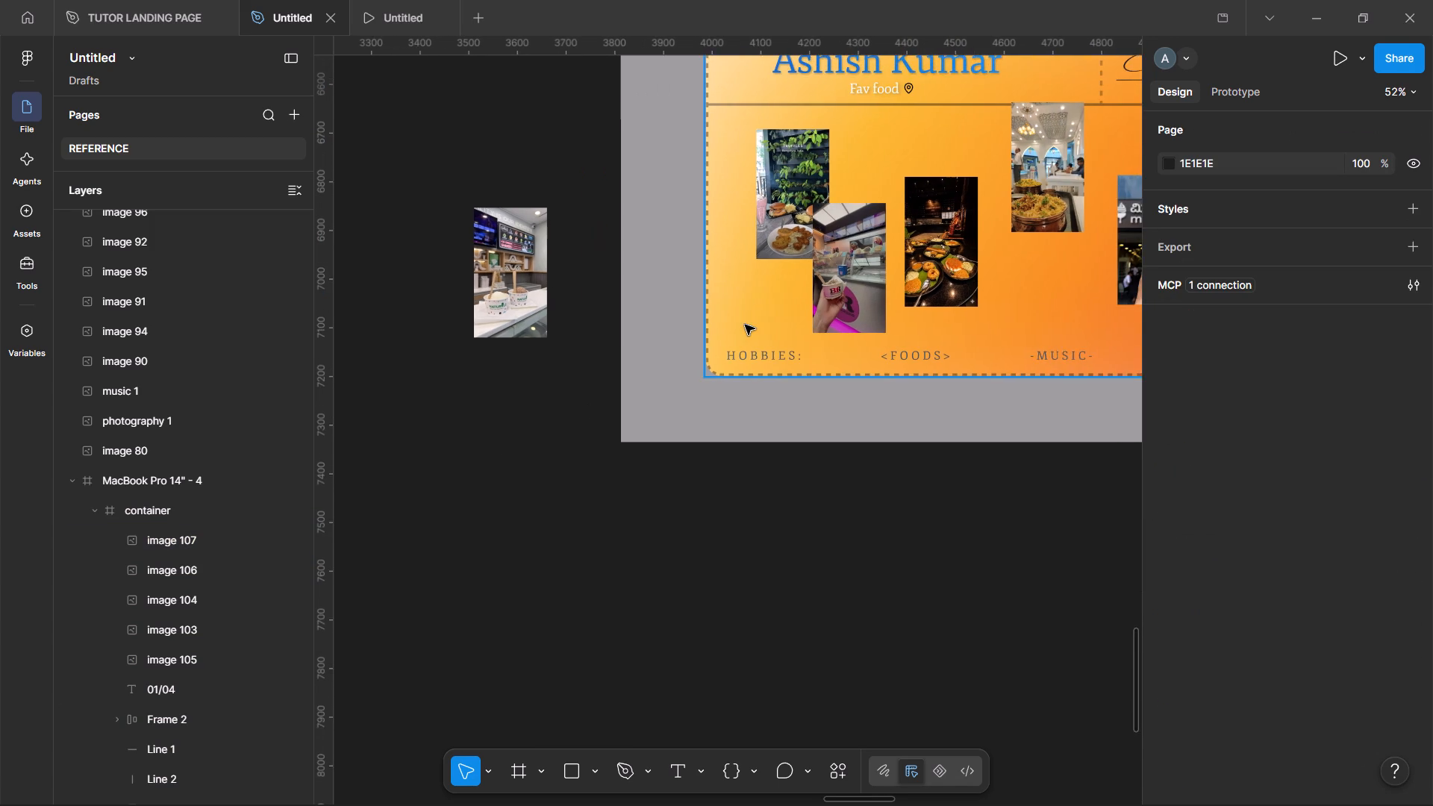
{"action": "scroll", "coordinate": [745, 325], "scroll_direction": "up", "scroll_amount": 1}
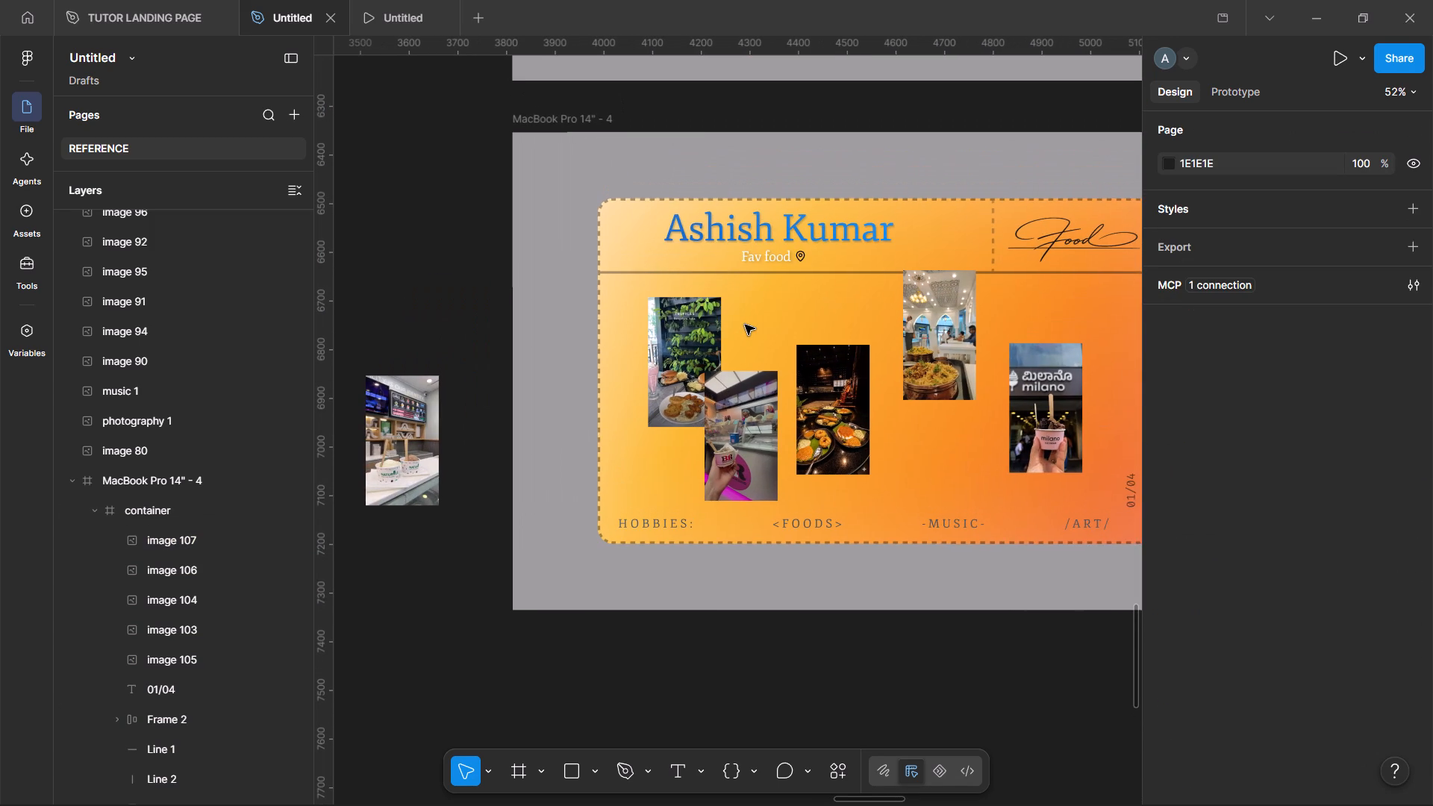
{"action": "scroll", "coordinate": [745, 325], "scroll_direction": "left", "scroll_amount": 1}
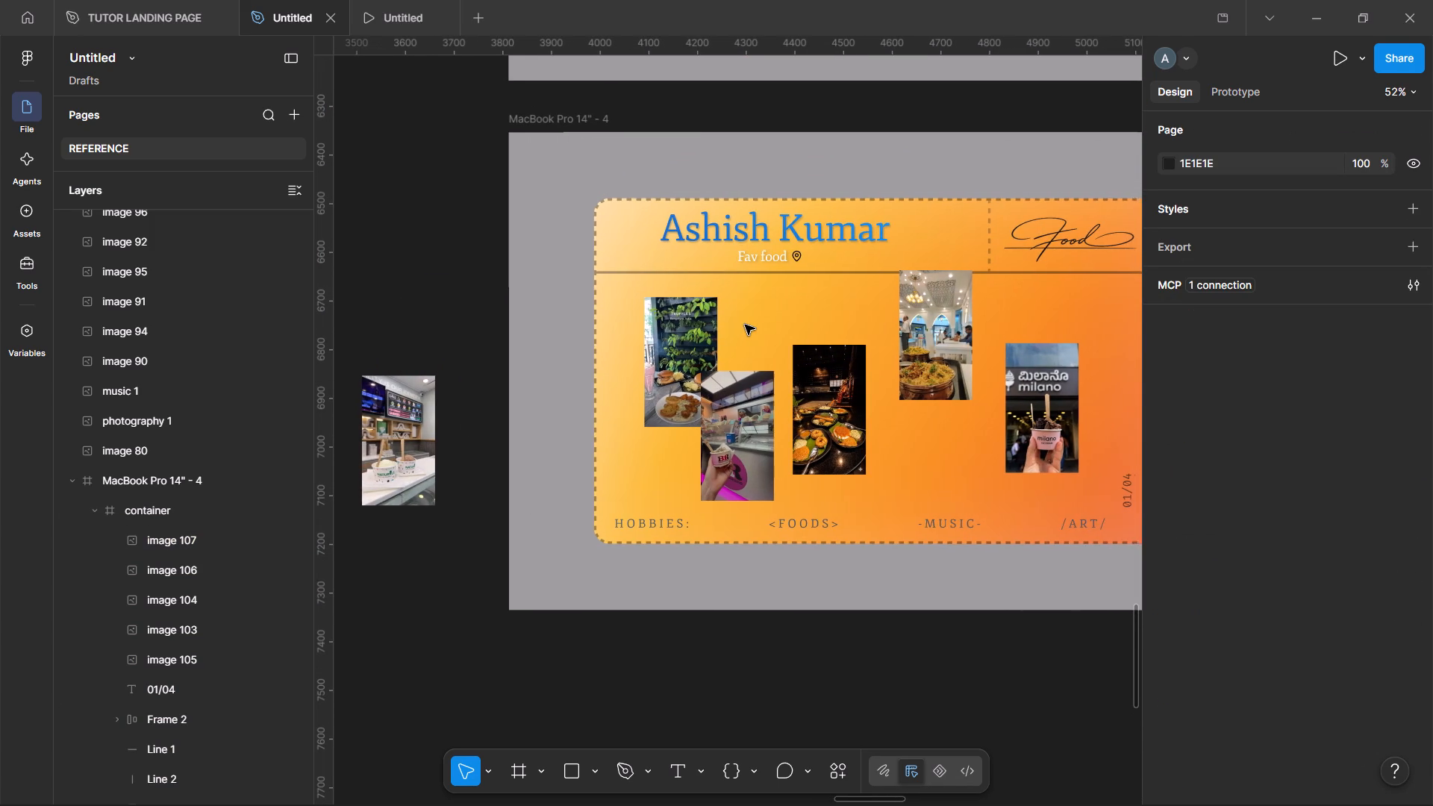
{"action": "scroll", "coordinate": [745, 325], "scroll_direction": "left", "scroll_amount": 2}
{"action": "double_click", "coordinate": [575, 368]}
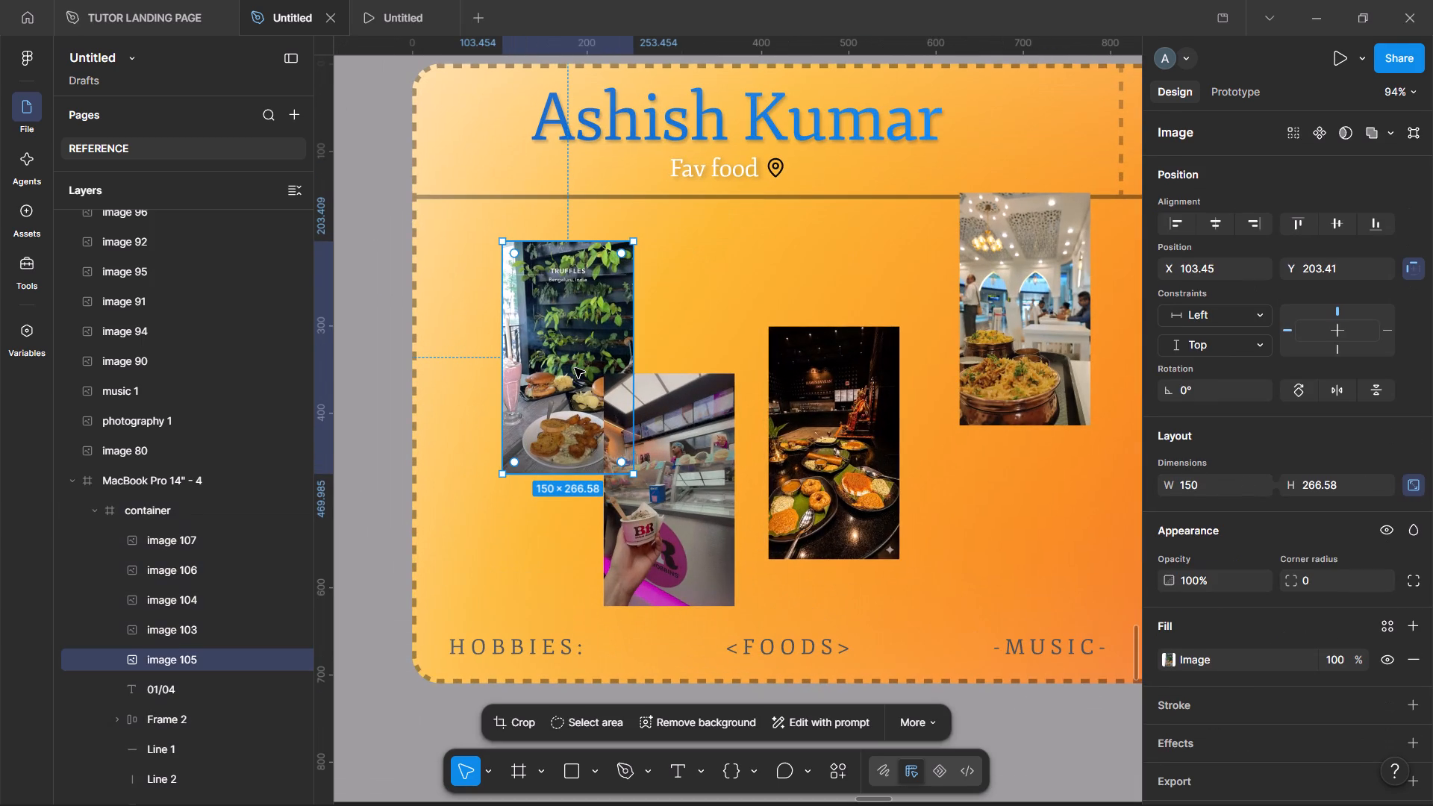
{"action": "left_click_drag", "start_coordinate": [575, 368], "coordinate": [524, 335]}
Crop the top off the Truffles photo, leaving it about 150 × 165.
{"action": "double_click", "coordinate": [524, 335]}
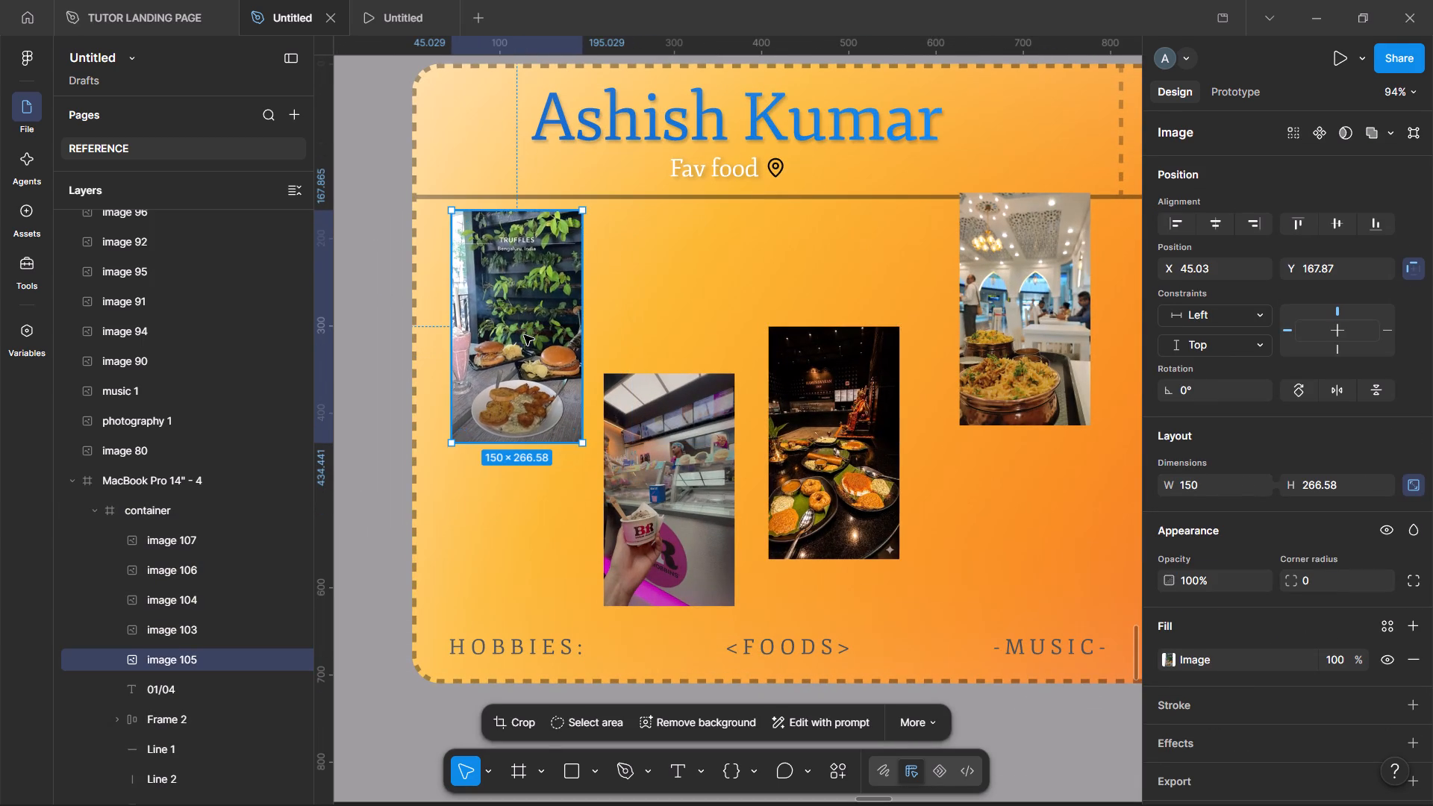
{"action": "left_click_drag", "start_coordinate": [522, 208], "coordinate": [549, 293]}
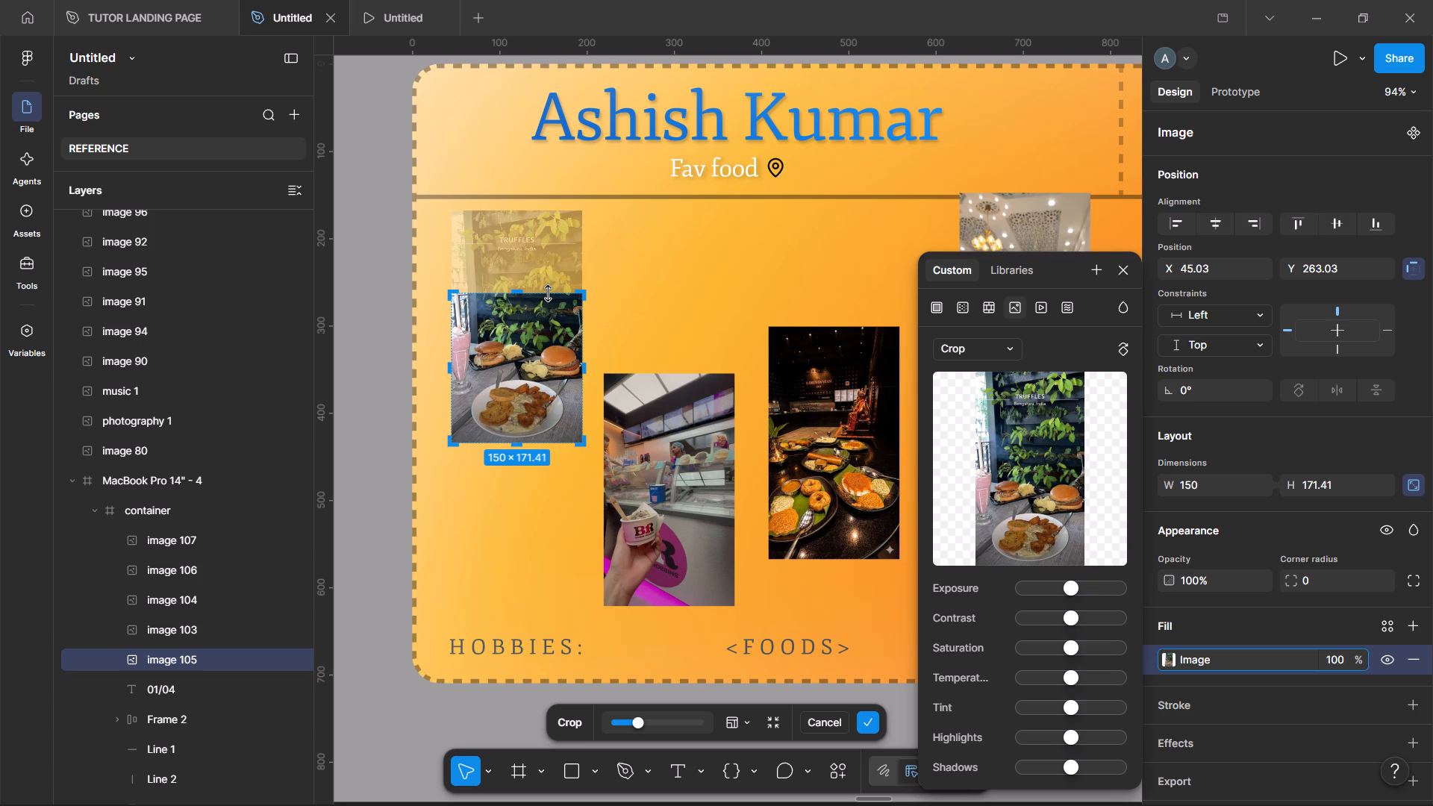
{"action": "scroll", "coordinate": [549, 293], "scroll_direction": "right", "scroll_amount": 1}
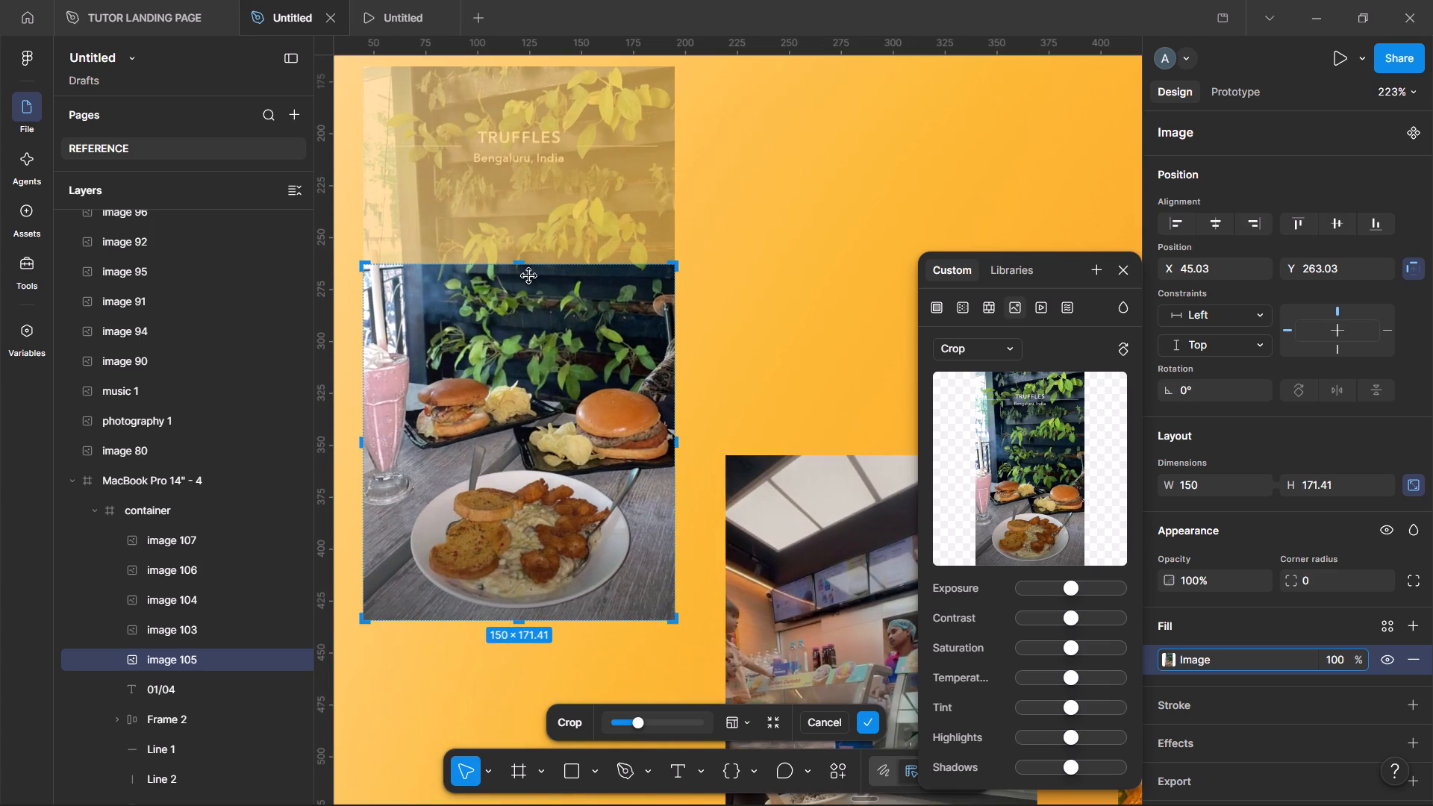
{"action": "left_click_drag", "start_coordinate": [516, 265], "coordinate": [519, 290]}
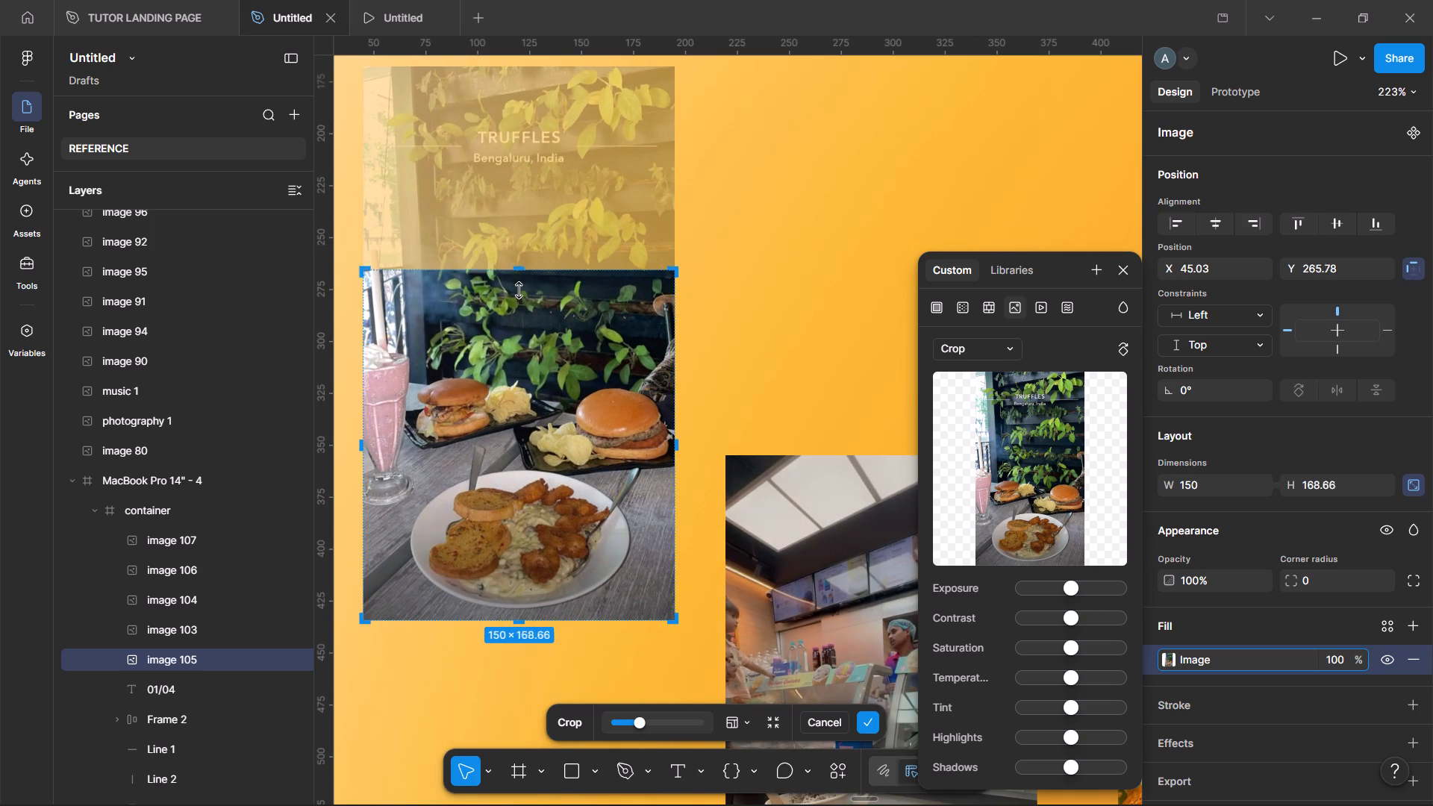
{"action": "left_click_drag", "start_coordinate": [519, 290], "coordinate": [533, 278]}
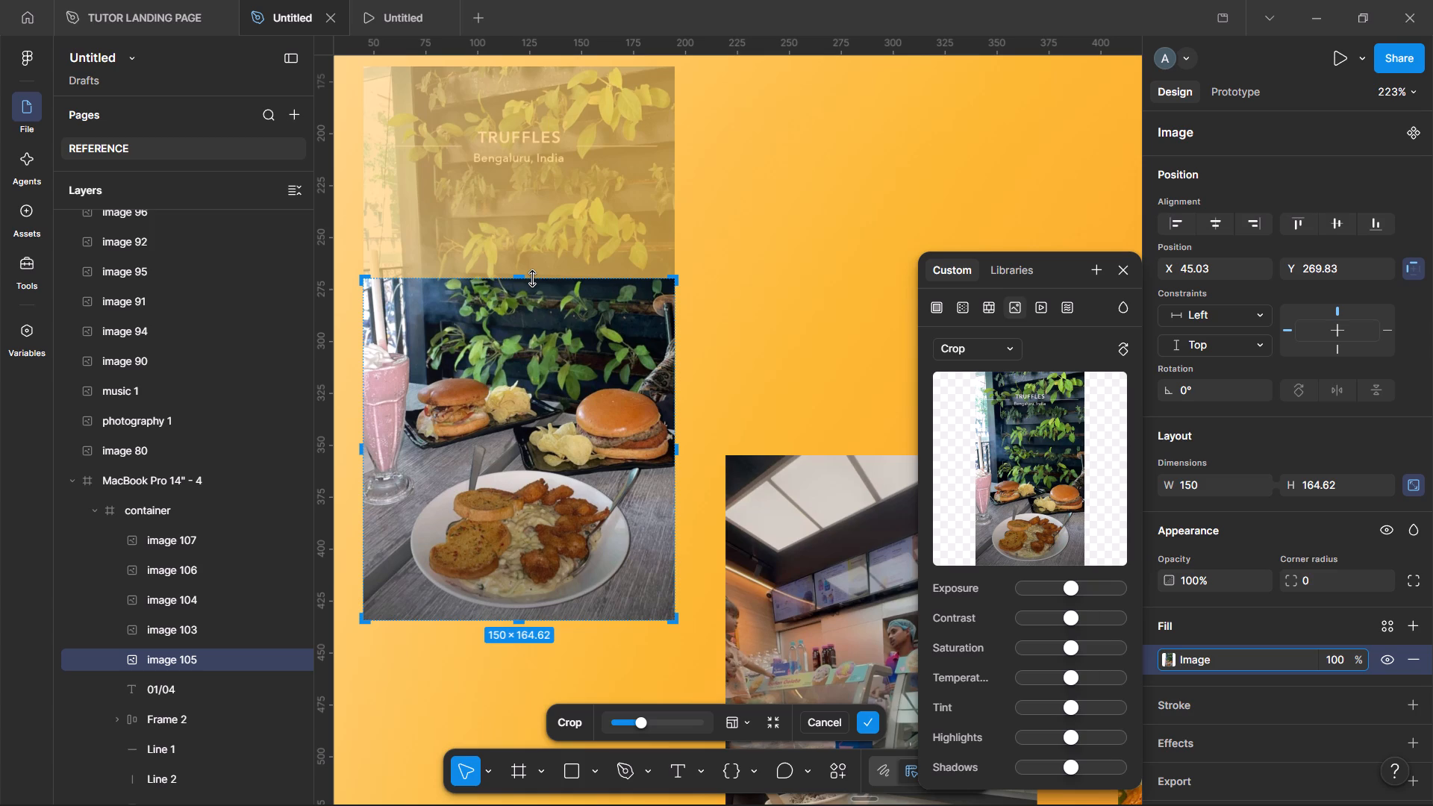
Unlock the aspect ratio of the Truffles photo.
{"action": "left_click", "coordinate": [1418, 479]}
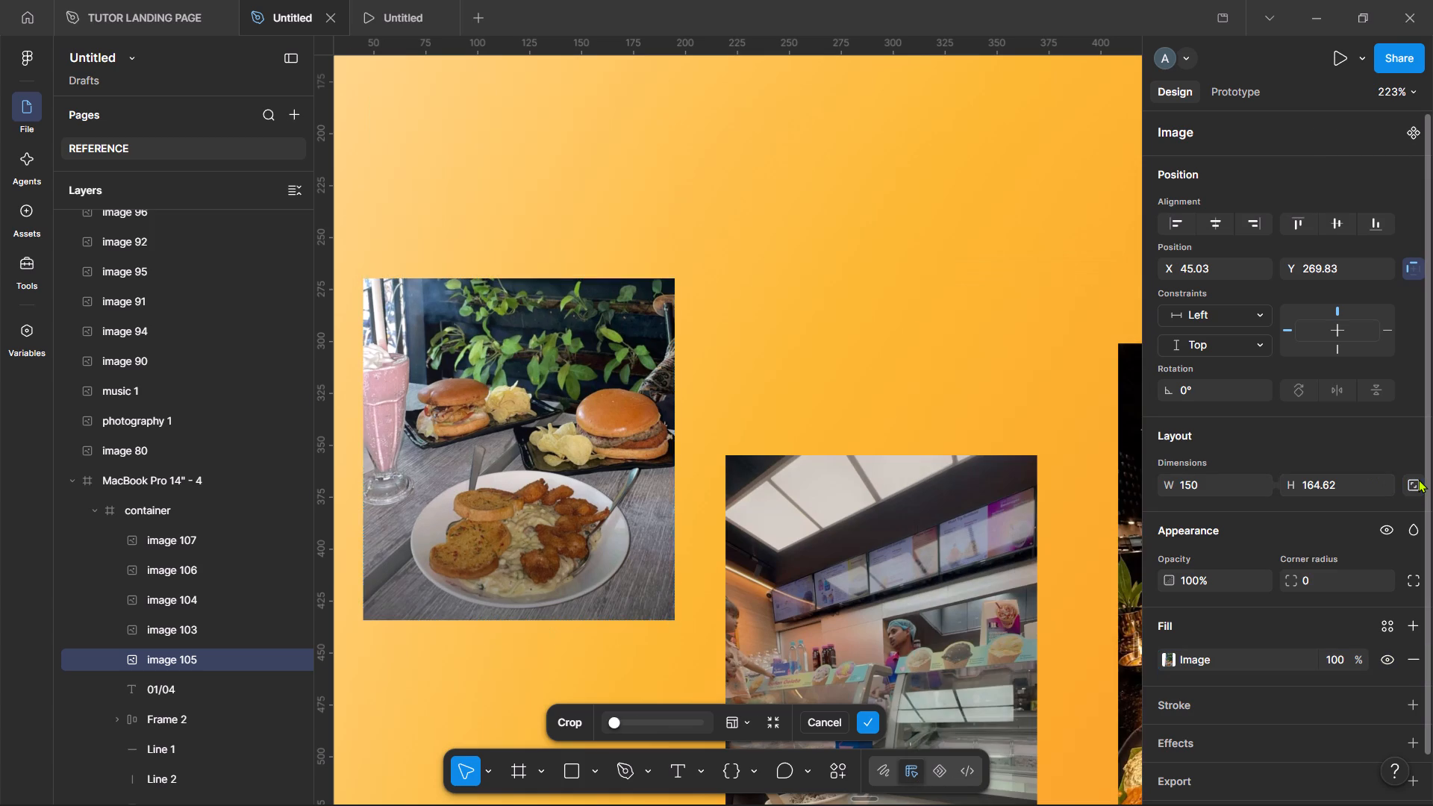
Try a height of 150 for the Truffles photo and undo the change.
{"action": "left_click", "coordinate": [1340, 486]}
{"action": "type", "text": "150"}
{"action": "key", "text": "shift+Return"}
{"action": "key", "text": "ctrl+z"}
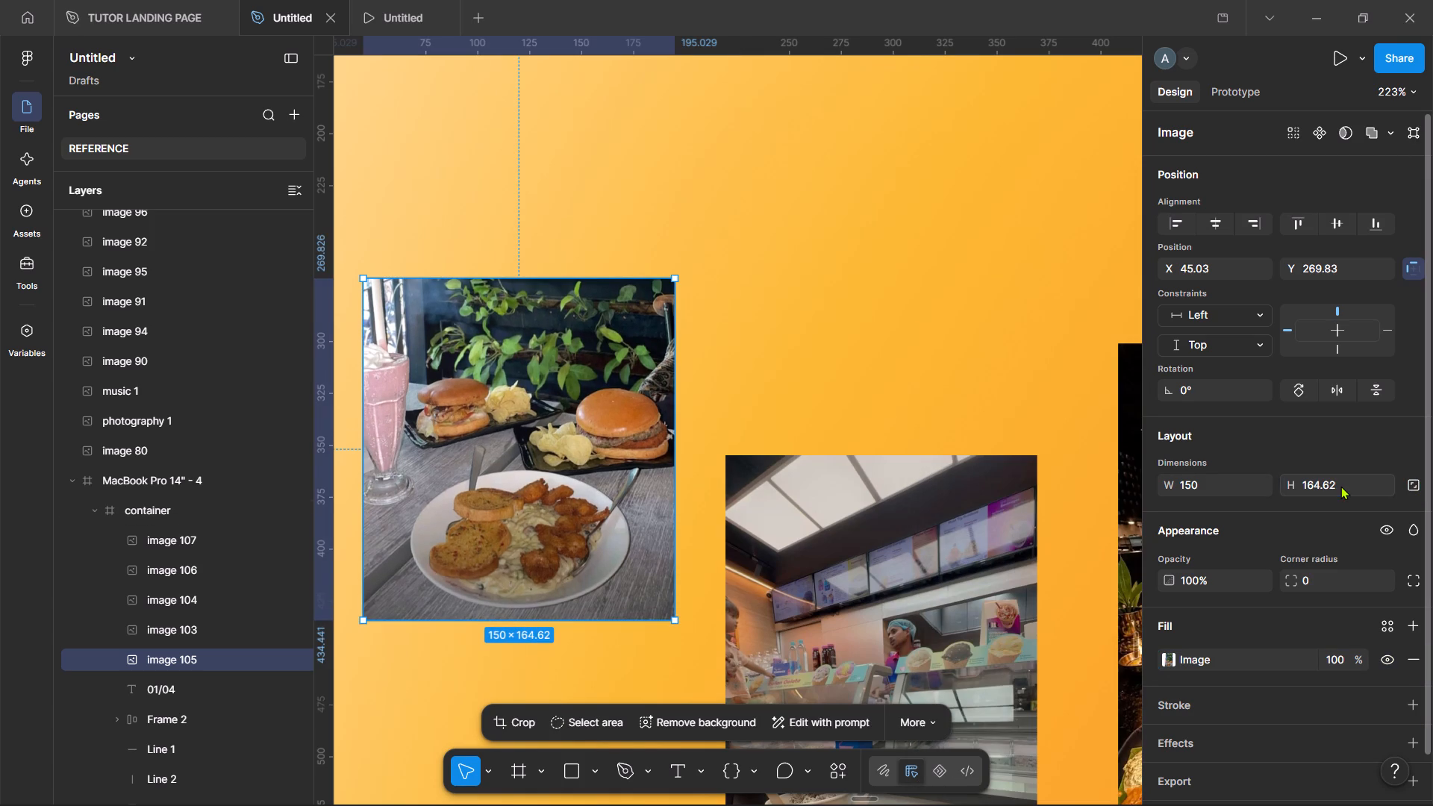
Adjust the Truffles photo's crop at its upper edge so the photo is about 150 × 201, excluding the caption.
{"action": "double_click", "coordinate": [538, 393]}
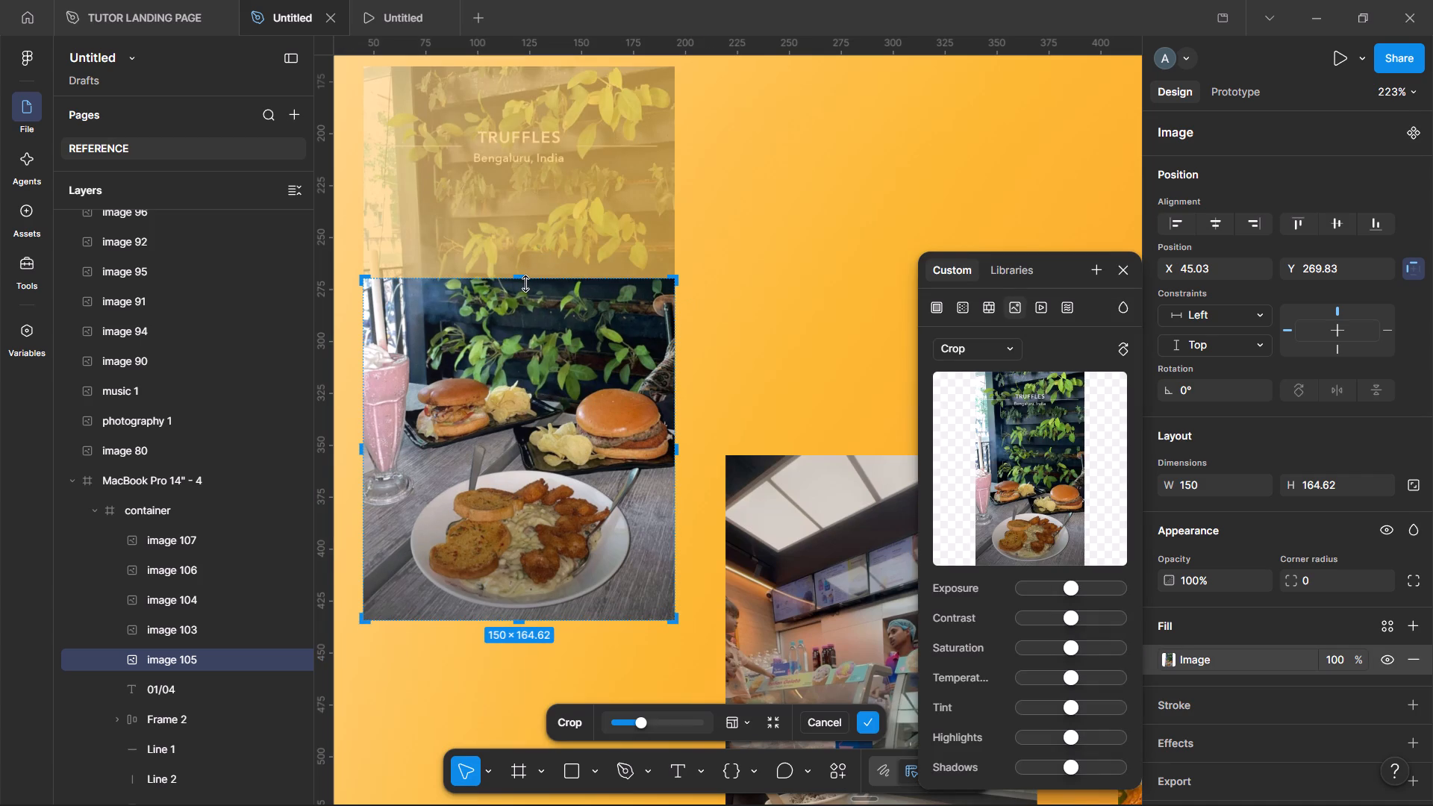
{"action": "left_click_drag", "start_coordinate": [1290, 483], "coordinate": [695, 420]}
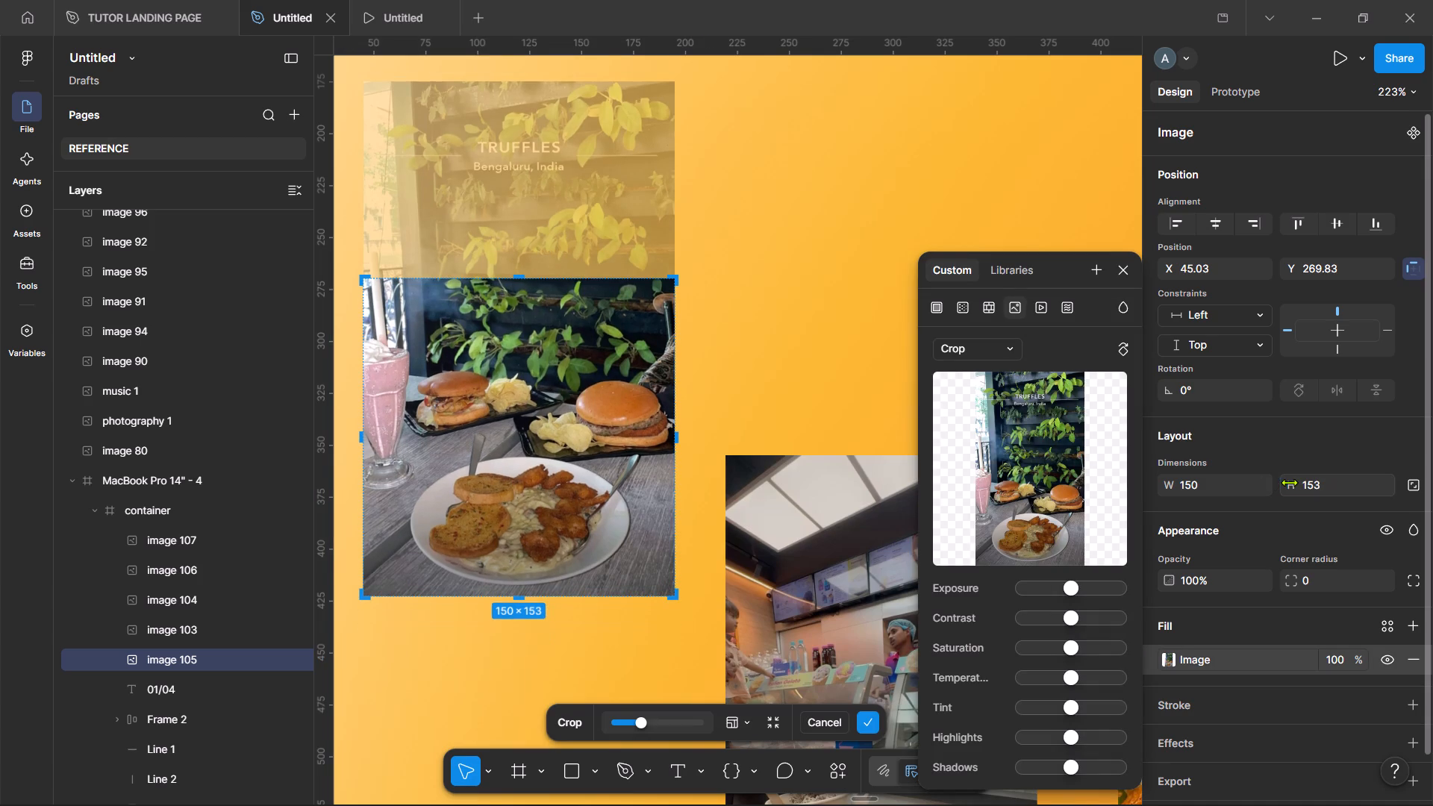
{"action": "key", "text": "ctrl+z"}
{"action": "left_click_drag", "start_coordinate": [526, 279], "coordinate": [524, 286]}
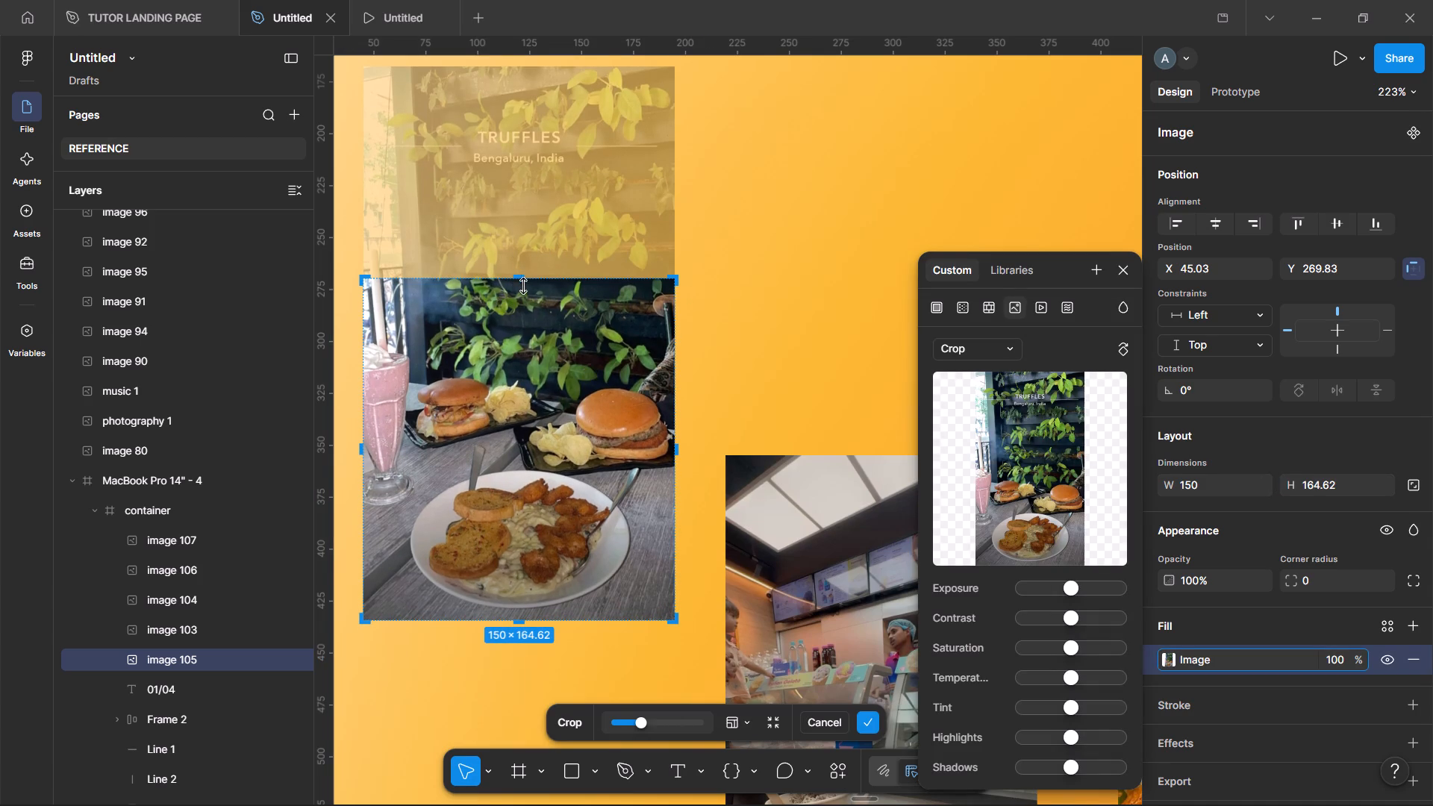
{"action": "left_click_drag", "start_coordinate": [524, 286], "coordinate": [525, 304]}
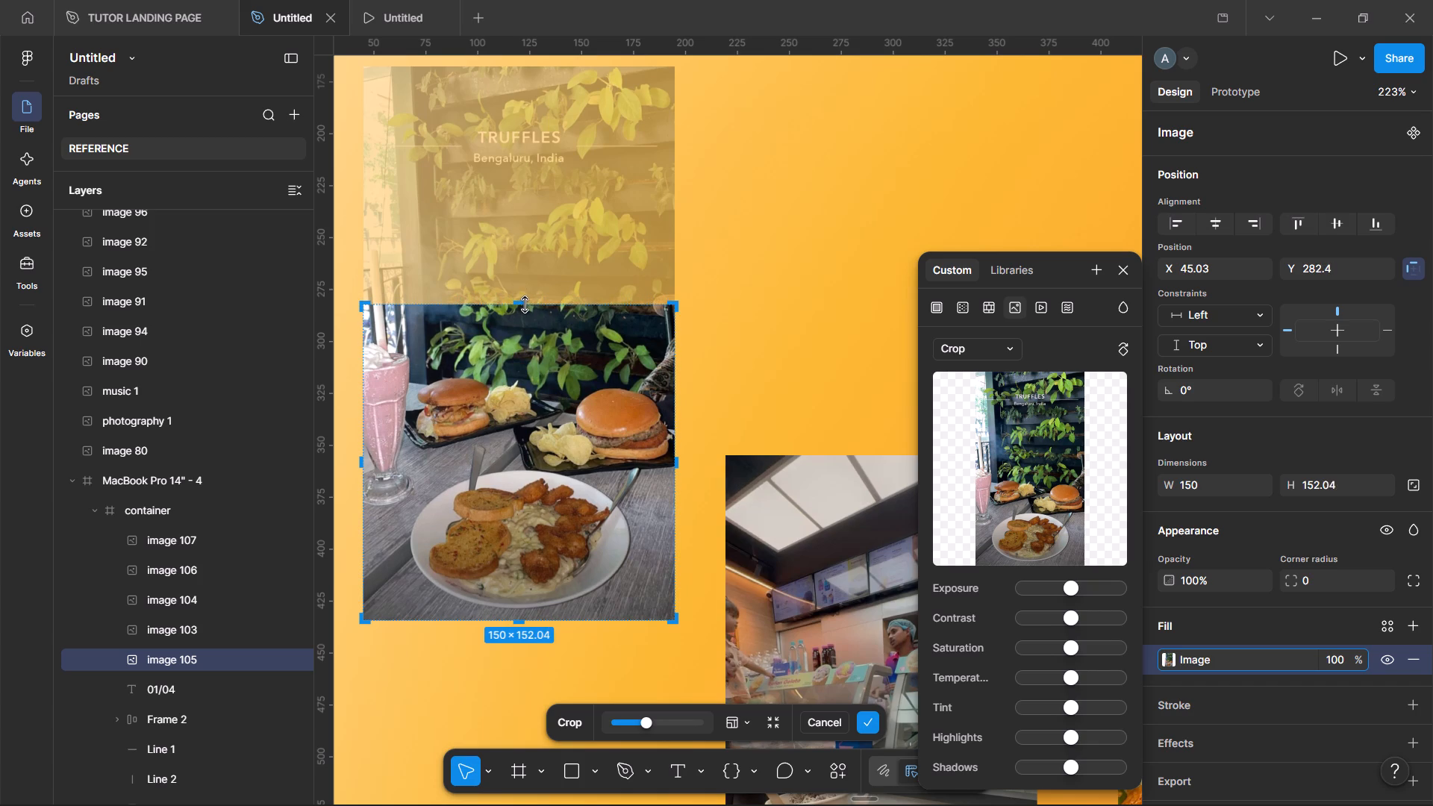
{"action": "left_click_drag", "start_coordinate": [525, 304], "coordinate": [528, 301]}
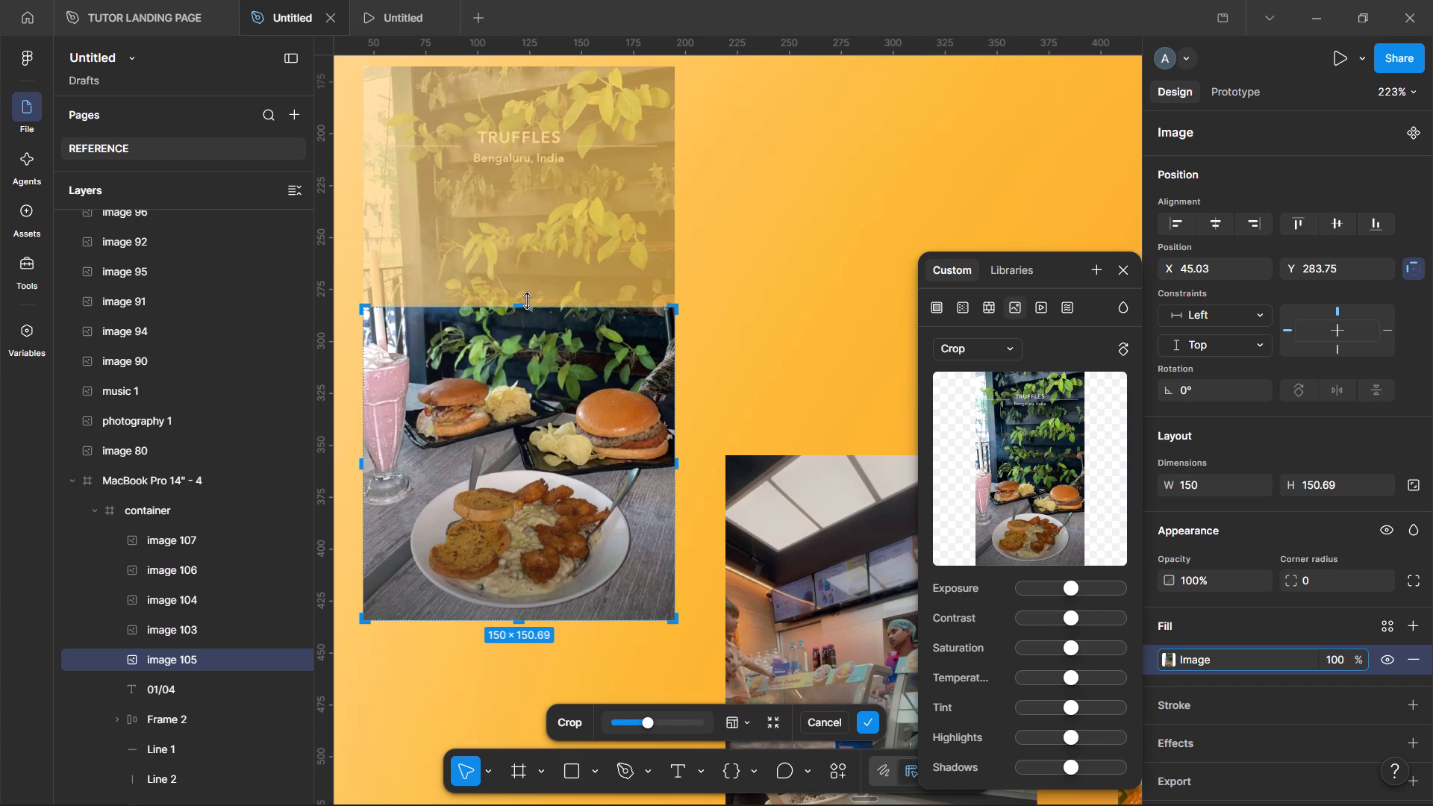
{"action": "left_click_drag", "start_coordinate": [528, 301], "coordinate": [531, 207]}
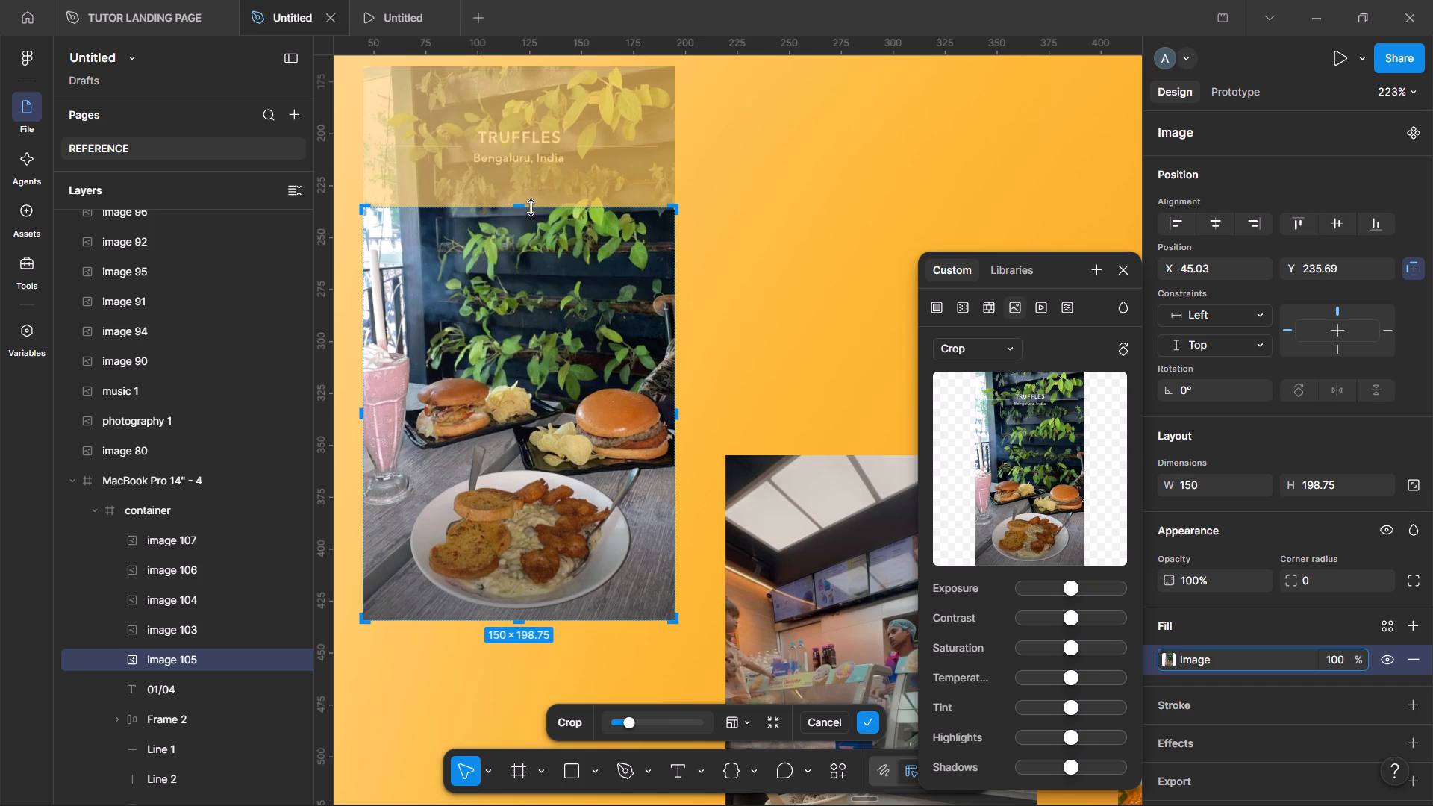
{"action": "key", "text": "Return"}
{"action": "scroll", "coordinate": [531, 207], "scroll_direction": "left", "scroll_amount": 1}
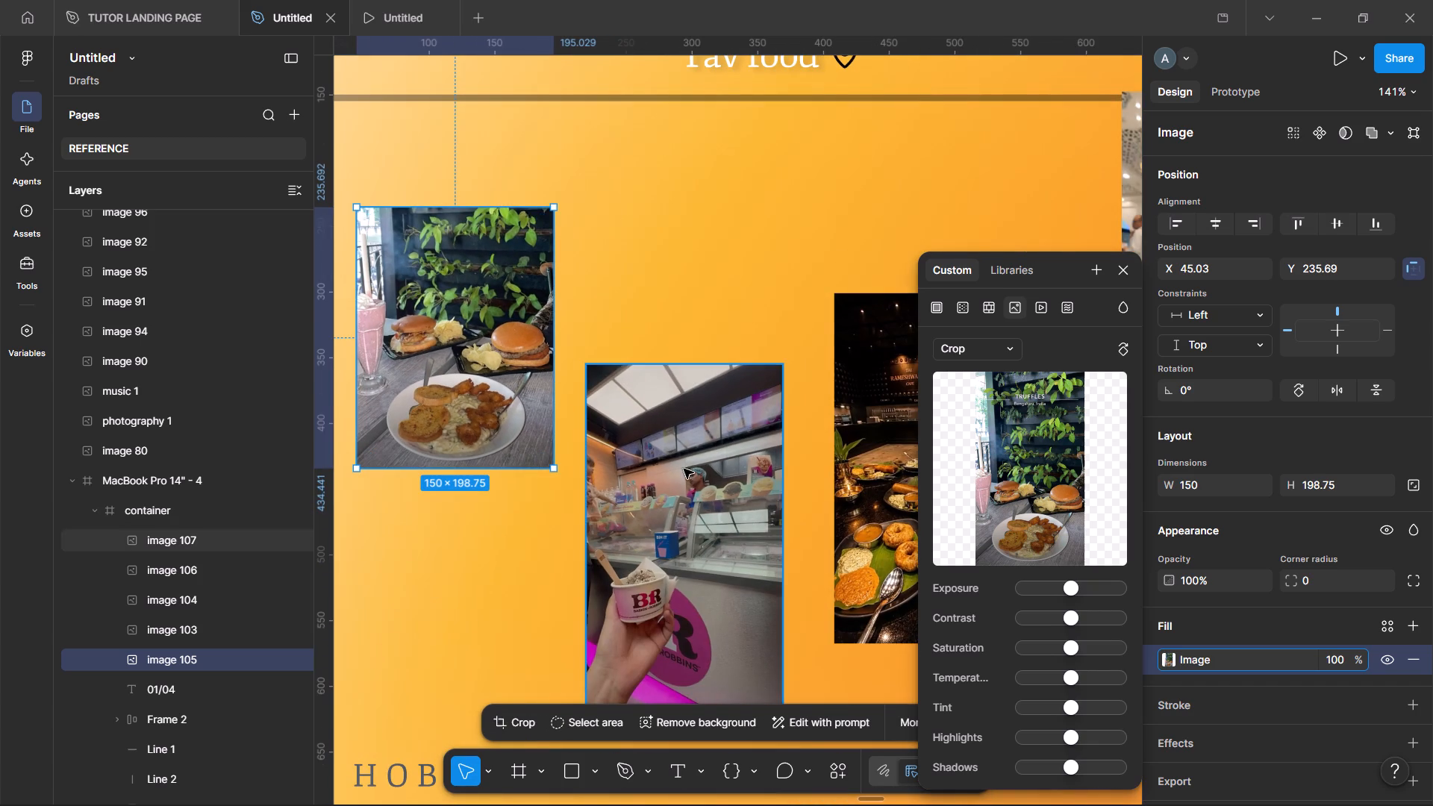
{"action": "double_click", "coordinate": [455, 256]}
{"action": "scroll", "coordinate": [455, 256], "scroll_direction": "up", "scroll_amount": 1}
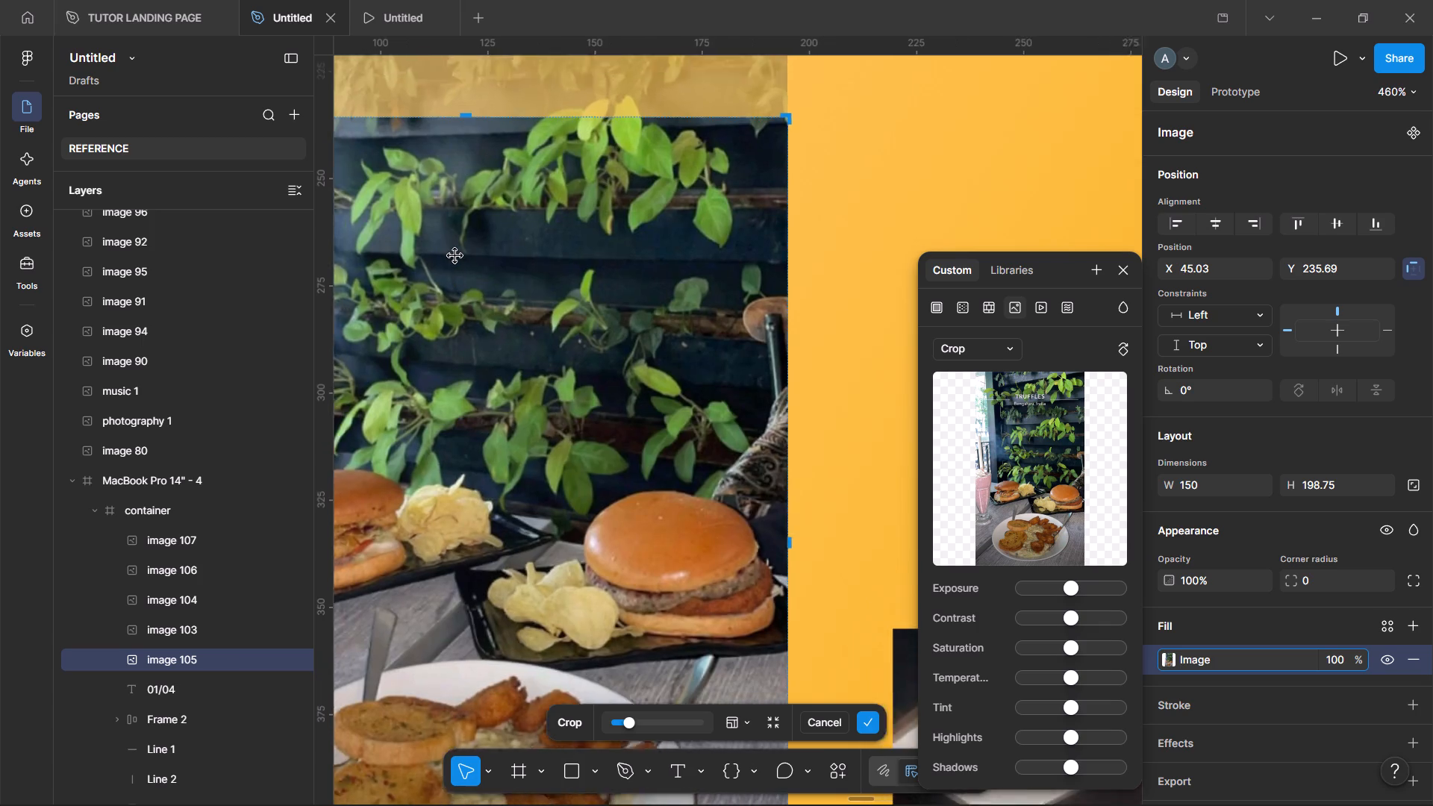
{"action": "scroll", "coordinate": [455, 256], "scroll_direction": "up", "scroll_amount": 1}
{"action": "left_click", "coordinate": [608, 287]}
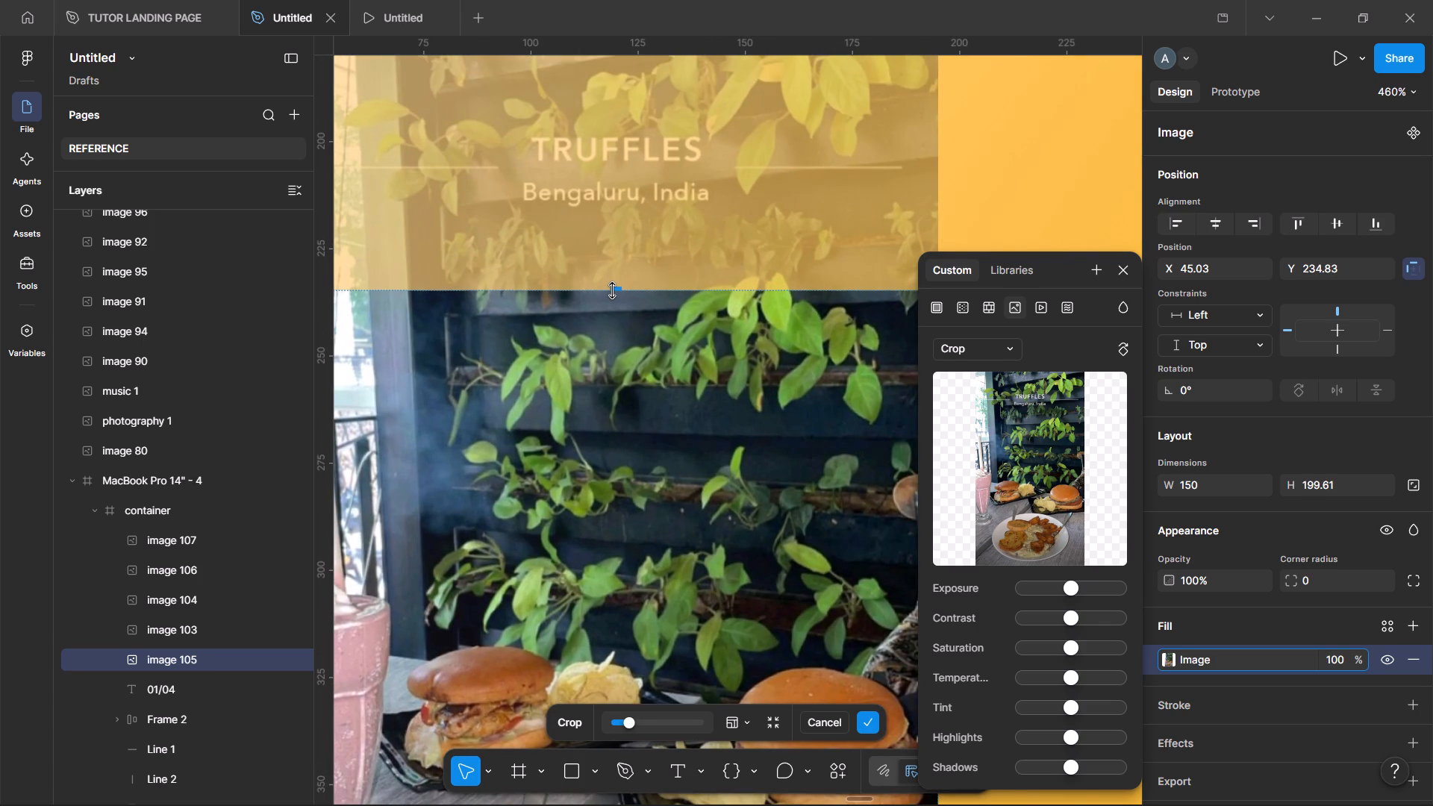
{"action": "left_click", "coordinate": [613, 290]}
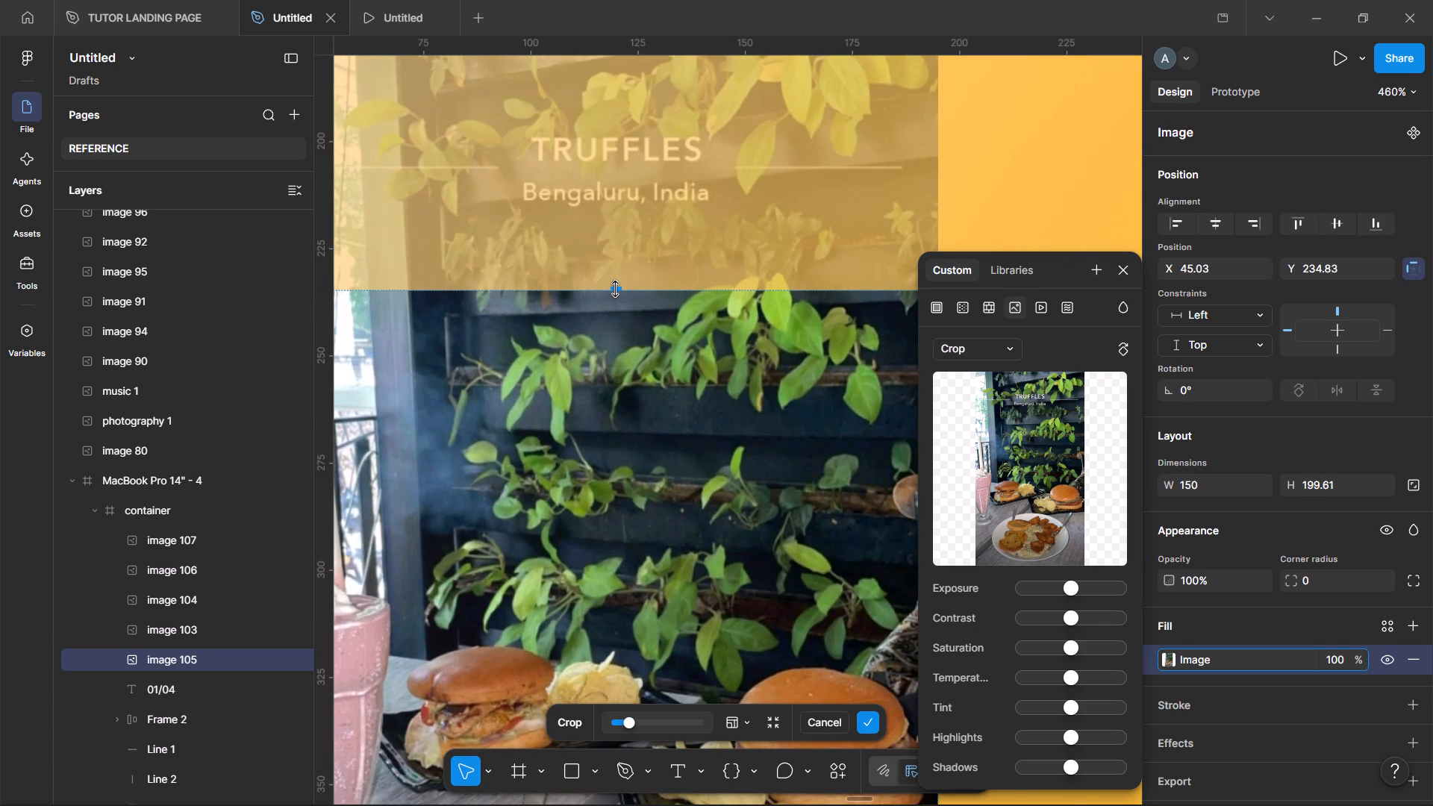
{"action": "left_click", "coordinate": [618, 289]}
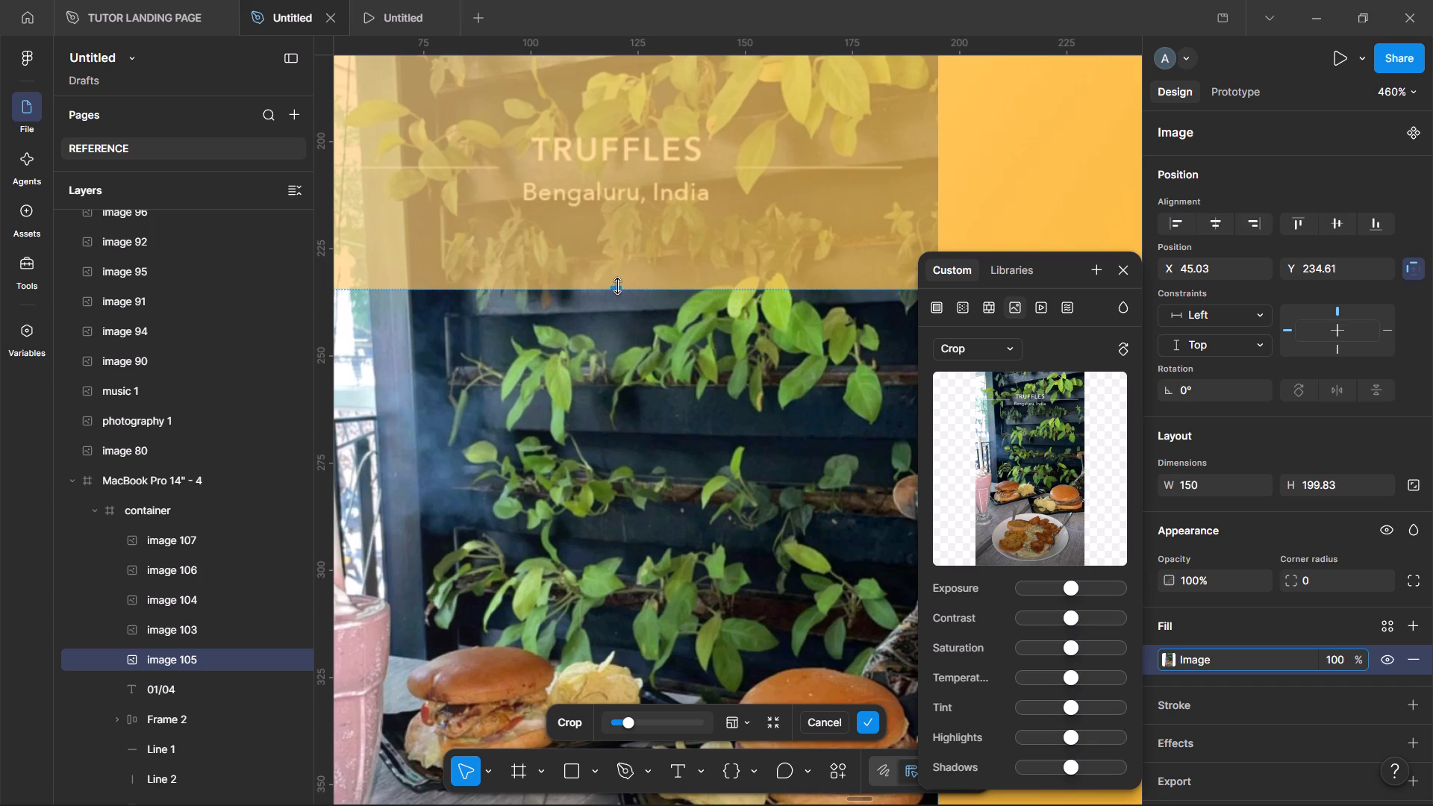
{"action": "key", "text": "Return"}
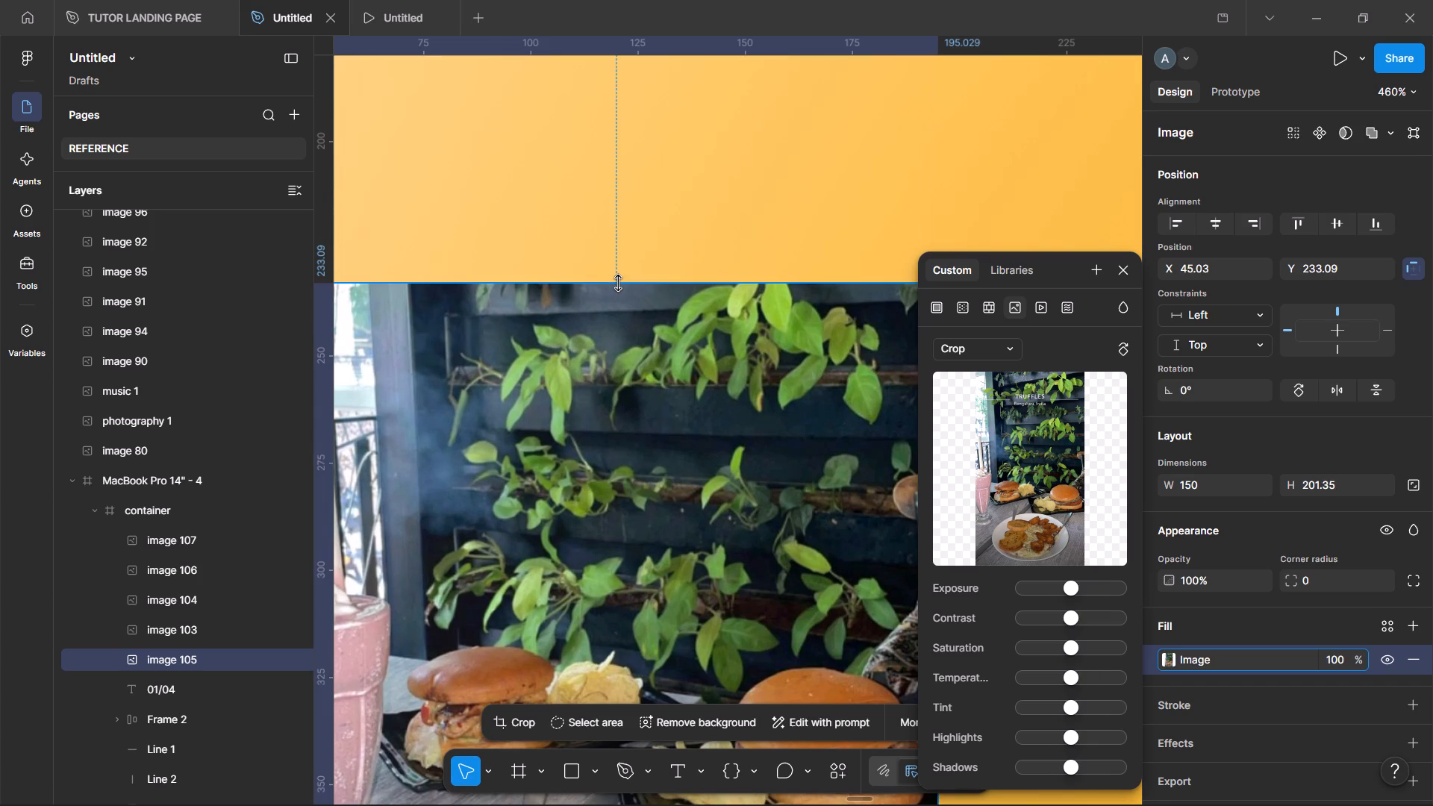
Crop the top off the pink-cup BR ice cream photo, leaving it about 150 × 201.
{"action": "scroll", "coordinate": [619, 283], "scroll_direction": "left", "scroll_amount": 1}
{"action": "scroll", "coordinate": [789, 612], "scroll_direction": "down", "scroll_amount": 1}
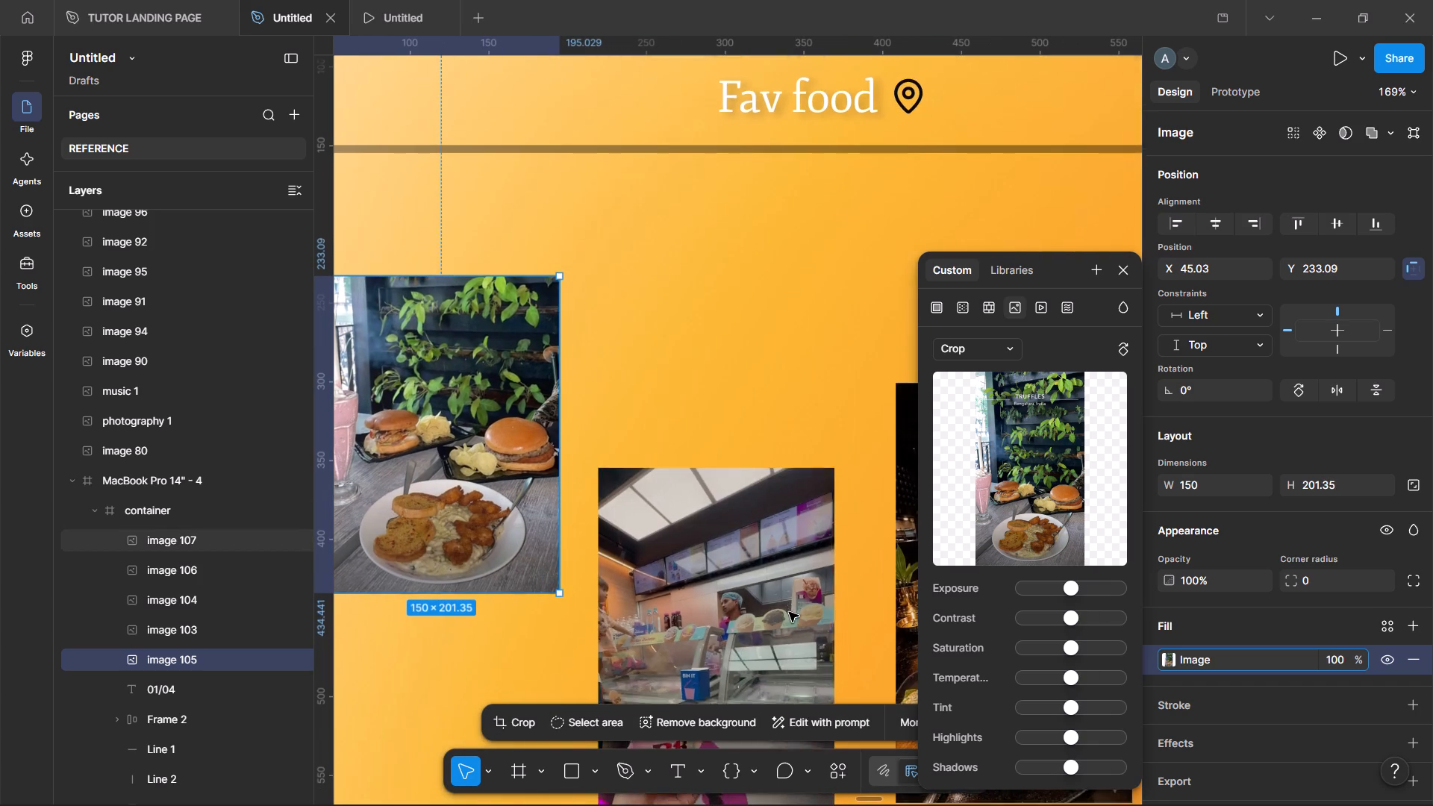
{"action": "scroll", "coordinate": [789, 612], "scroll_direction": "down", "scroll_amount": 2}
{"action": "double_click", "coordinate": [727, 466]}
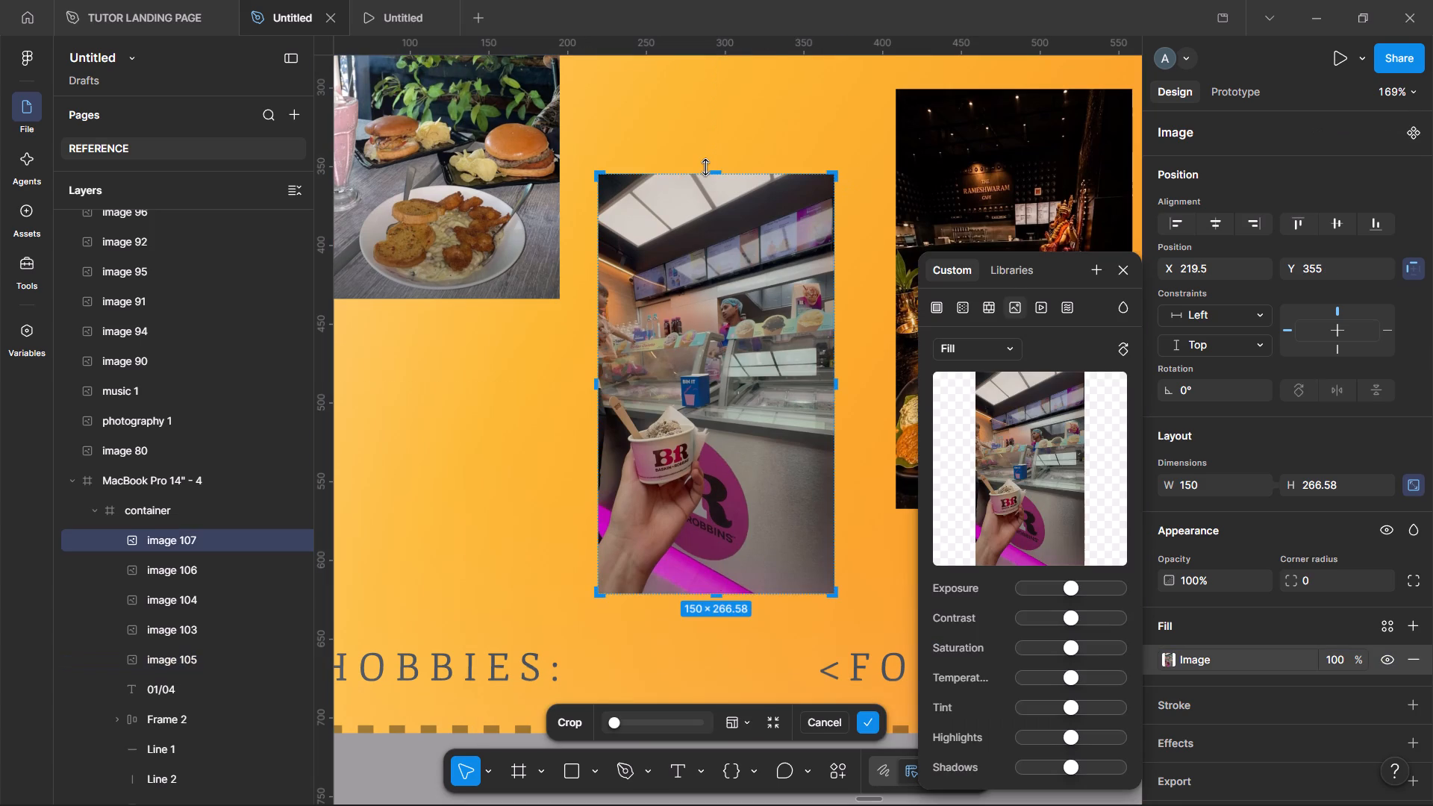
{"action": "left_click_drag", "start_coordinate": [711, 174], "coordinate": [736, 294]}
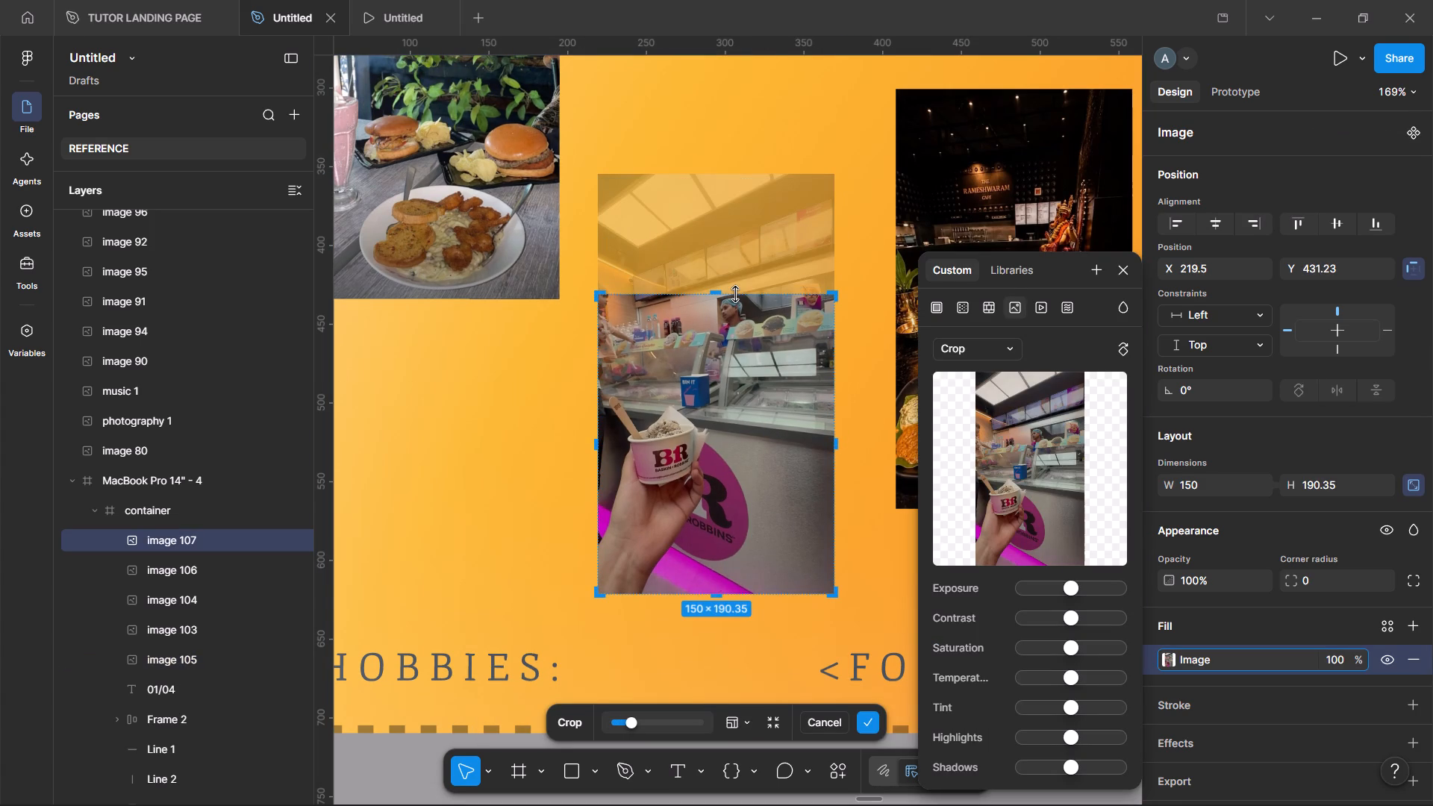
{"action": "left_click_drag", "start_coordinate": [736, 294], "coordinate": [740, 281]}
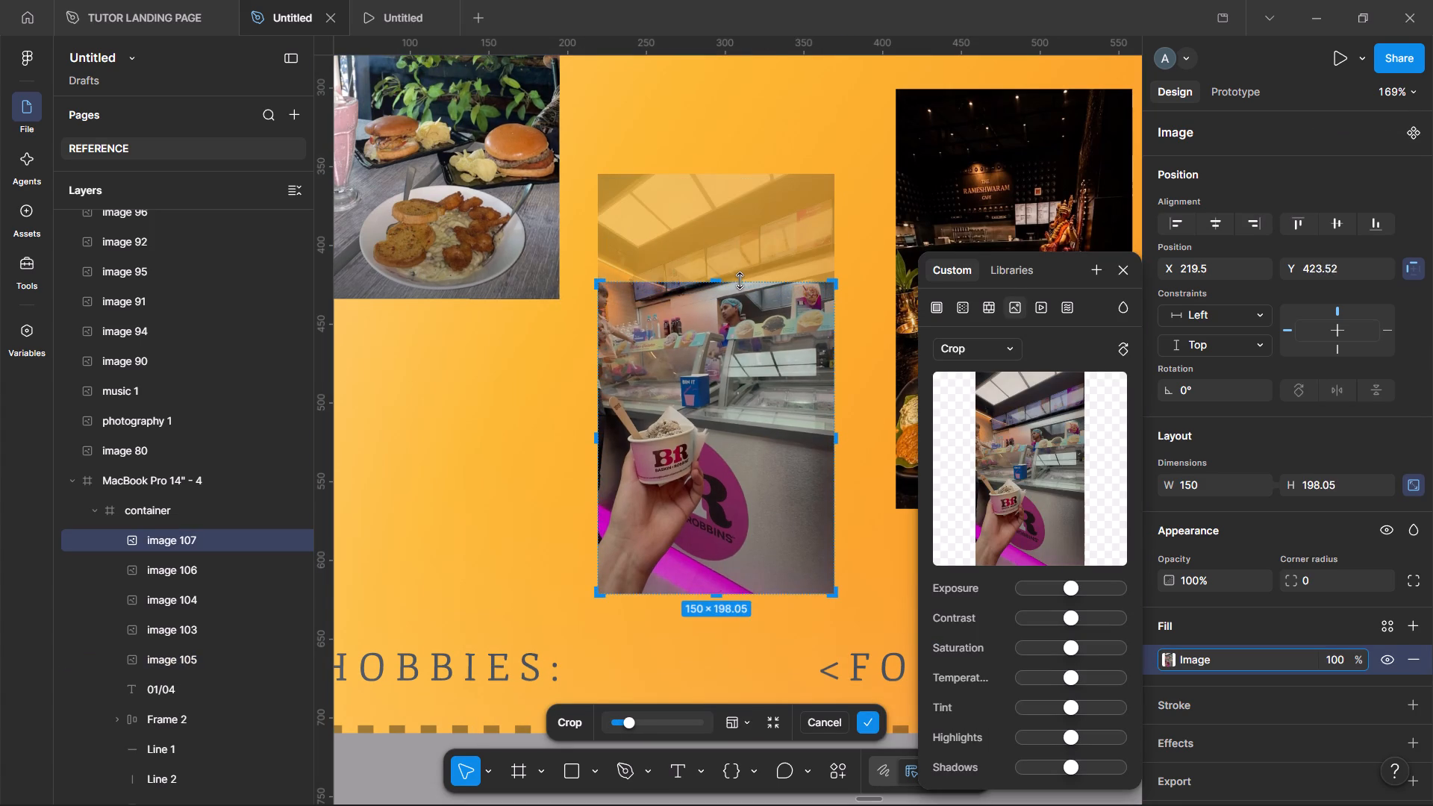
{"action": "left_click_drag", "start_coordinate": [740, 281], "coordinate": [741, 277]}
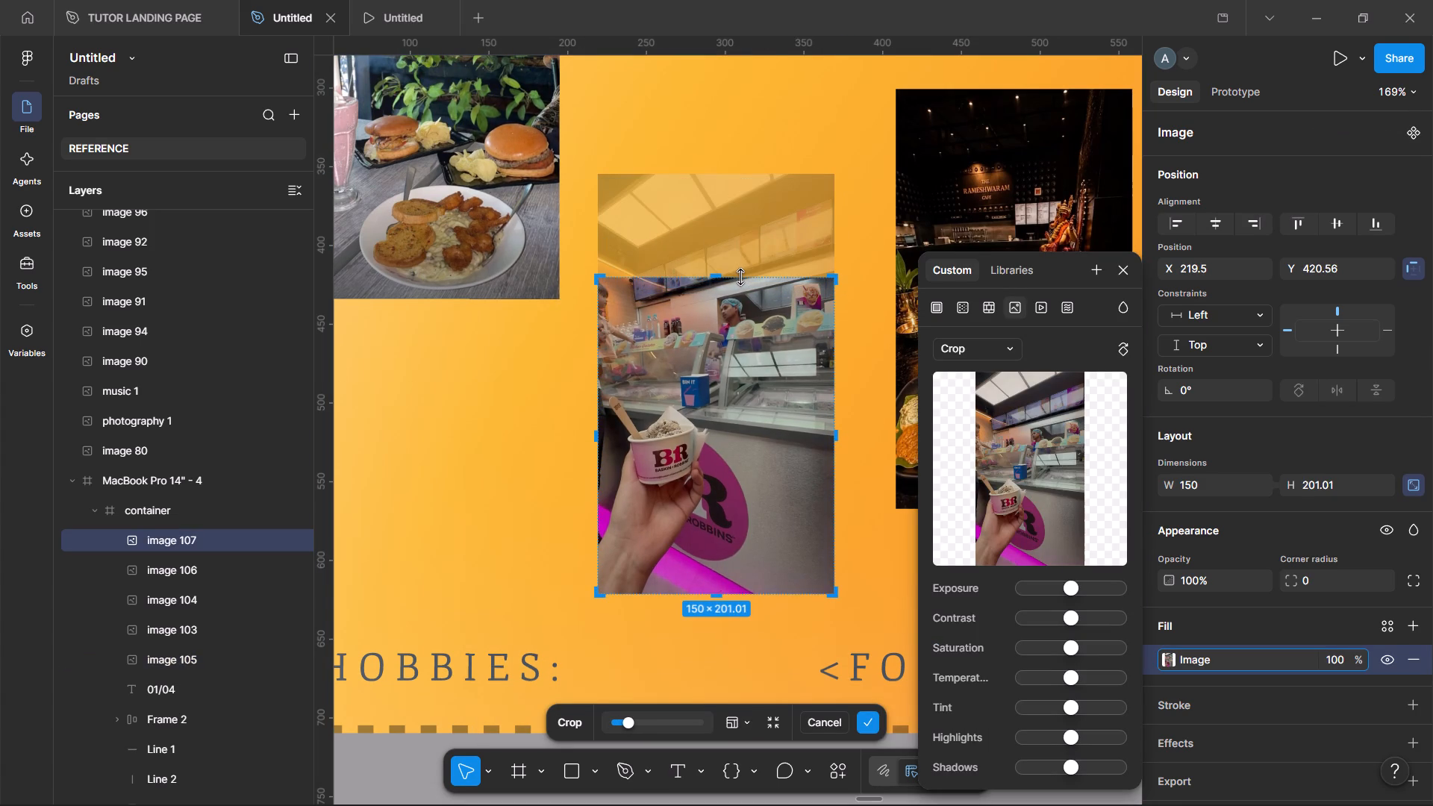
{"action": "key", "text": "Return"}
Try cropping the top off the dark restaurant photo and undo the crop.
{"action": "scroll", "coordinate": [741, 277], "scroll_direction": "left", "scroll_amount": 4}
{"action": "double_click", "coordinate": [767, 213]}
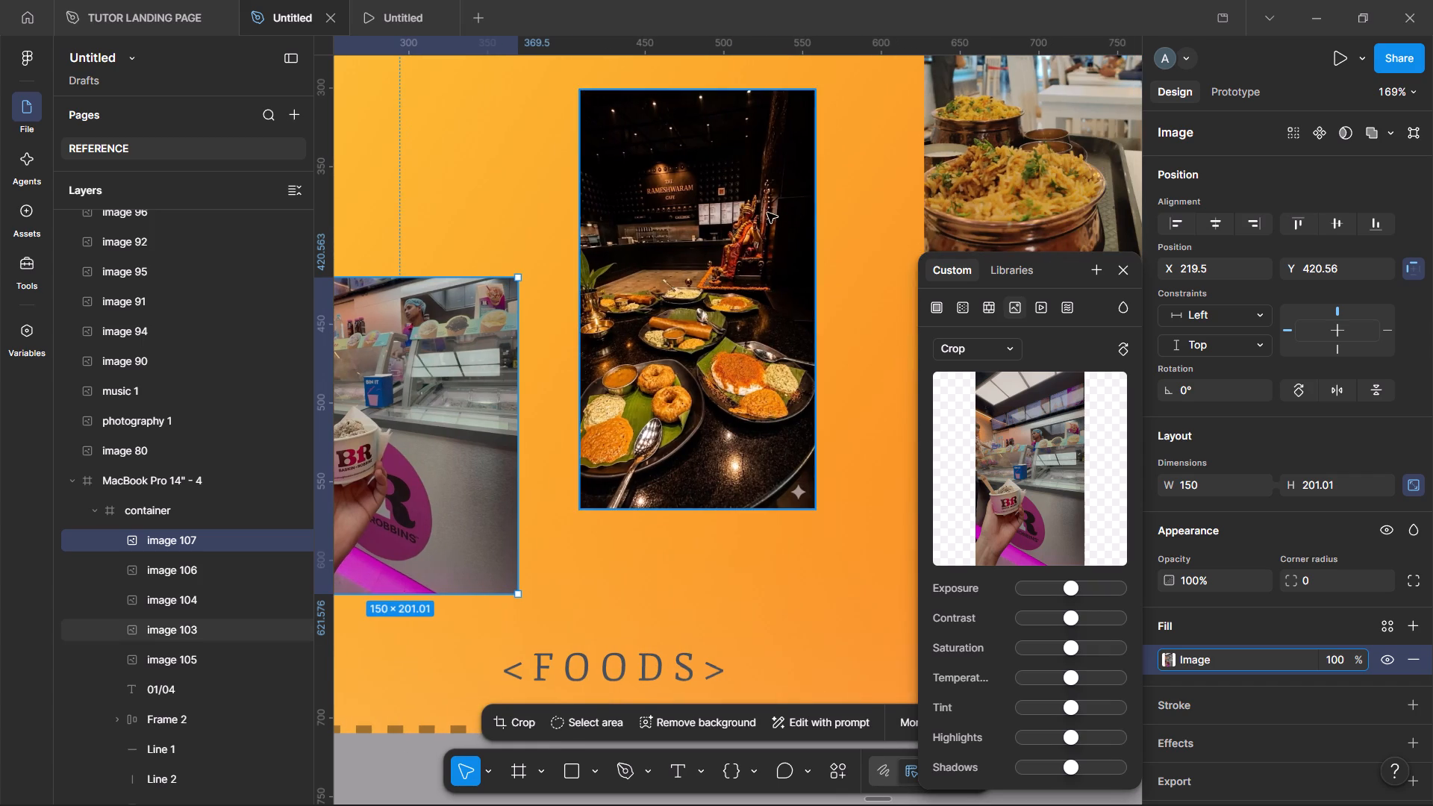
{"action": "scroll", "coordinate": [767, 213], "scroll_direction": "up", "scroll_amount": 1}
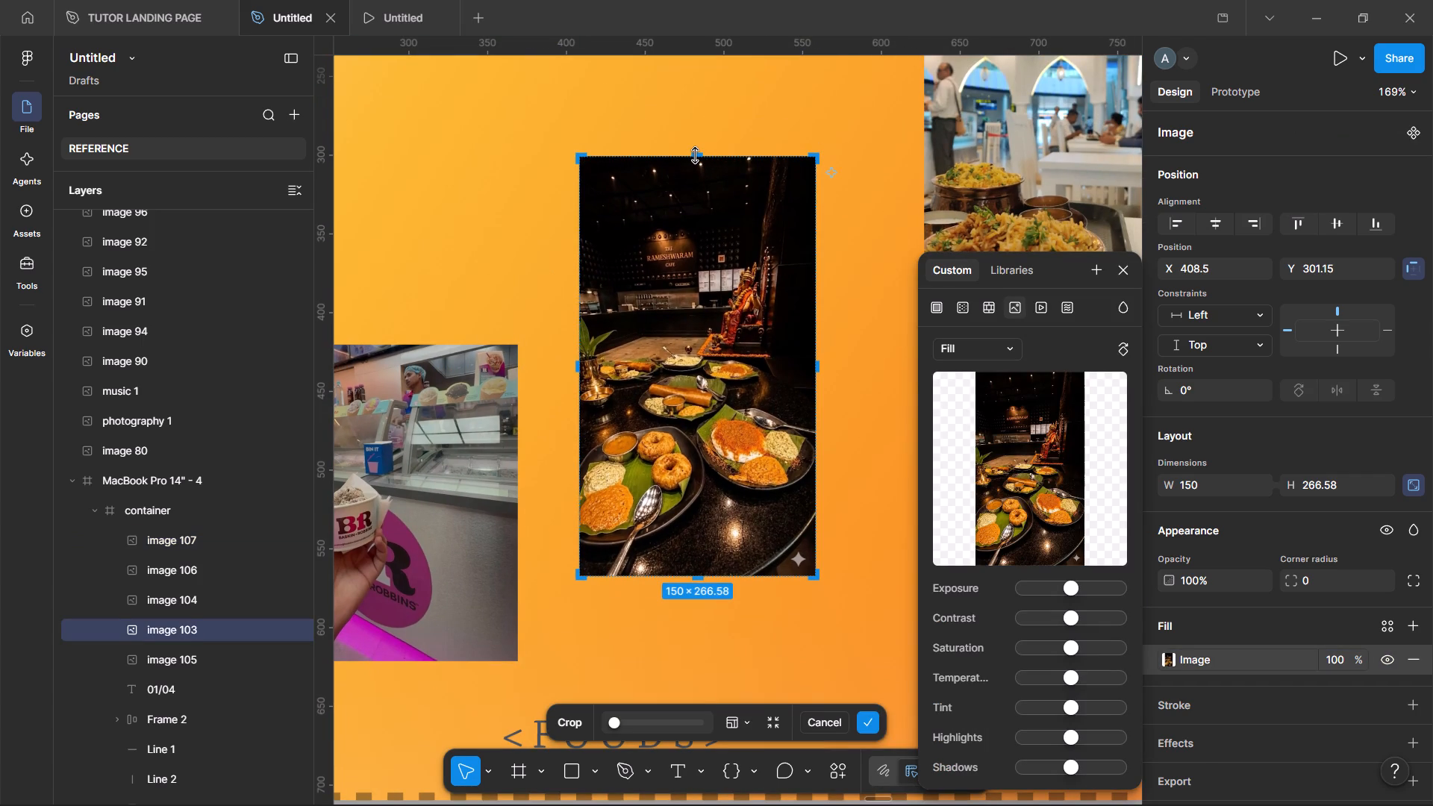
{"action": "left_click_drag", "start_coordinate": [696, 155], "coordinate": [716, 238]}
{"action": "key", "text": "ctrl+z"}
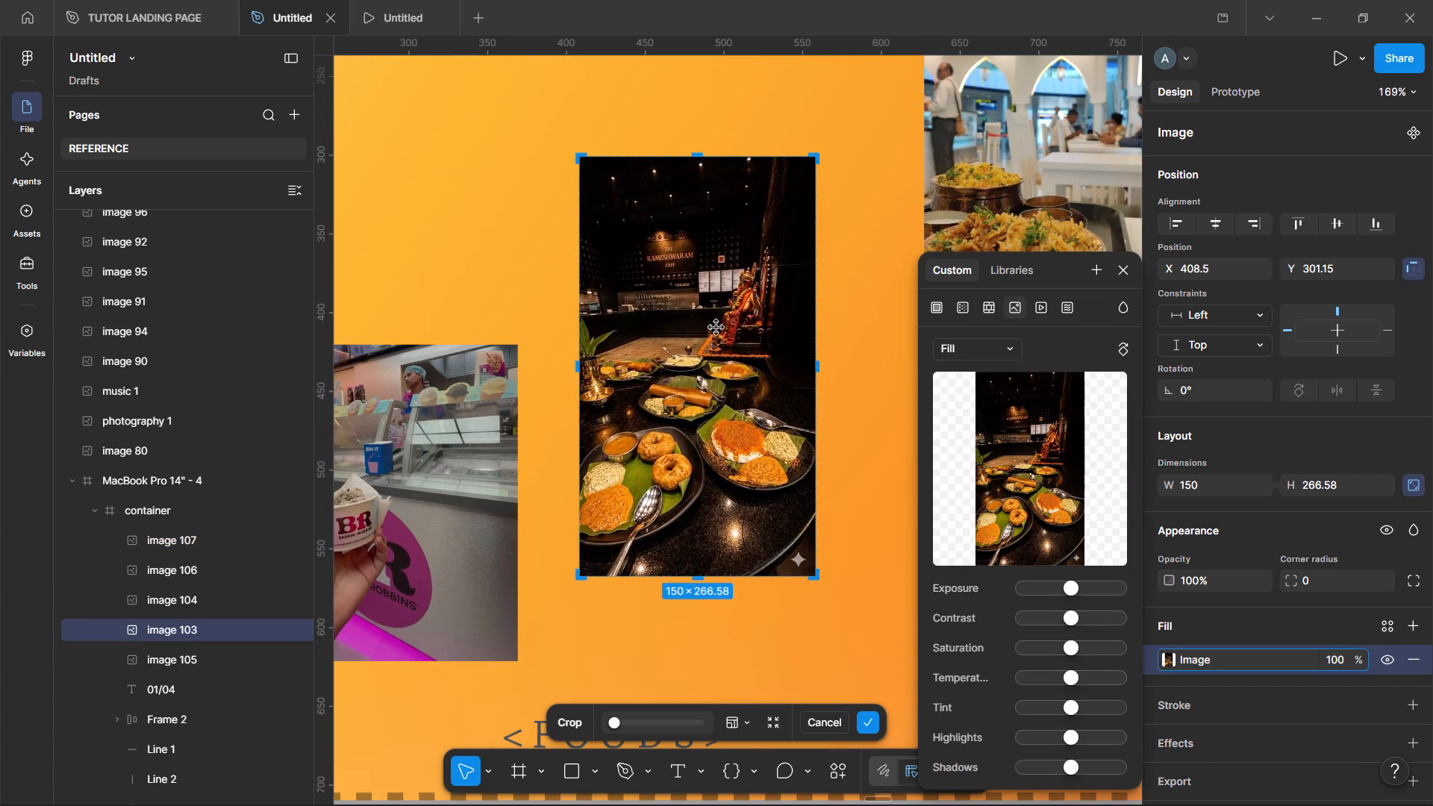
Crop the ceiling off the top of the biryani photo, leaving it about 150 × 201.
{"action": "scroll", "coordinate": [716, 328], "scroll_direction": "left", "scroll_amount": 3}
{"action": "scroll", "coordinate": [716, 328], "scroll_direction": "up", "scroll_amount": 2}
{"action": "double_click", "coordinate": [783, 302]}
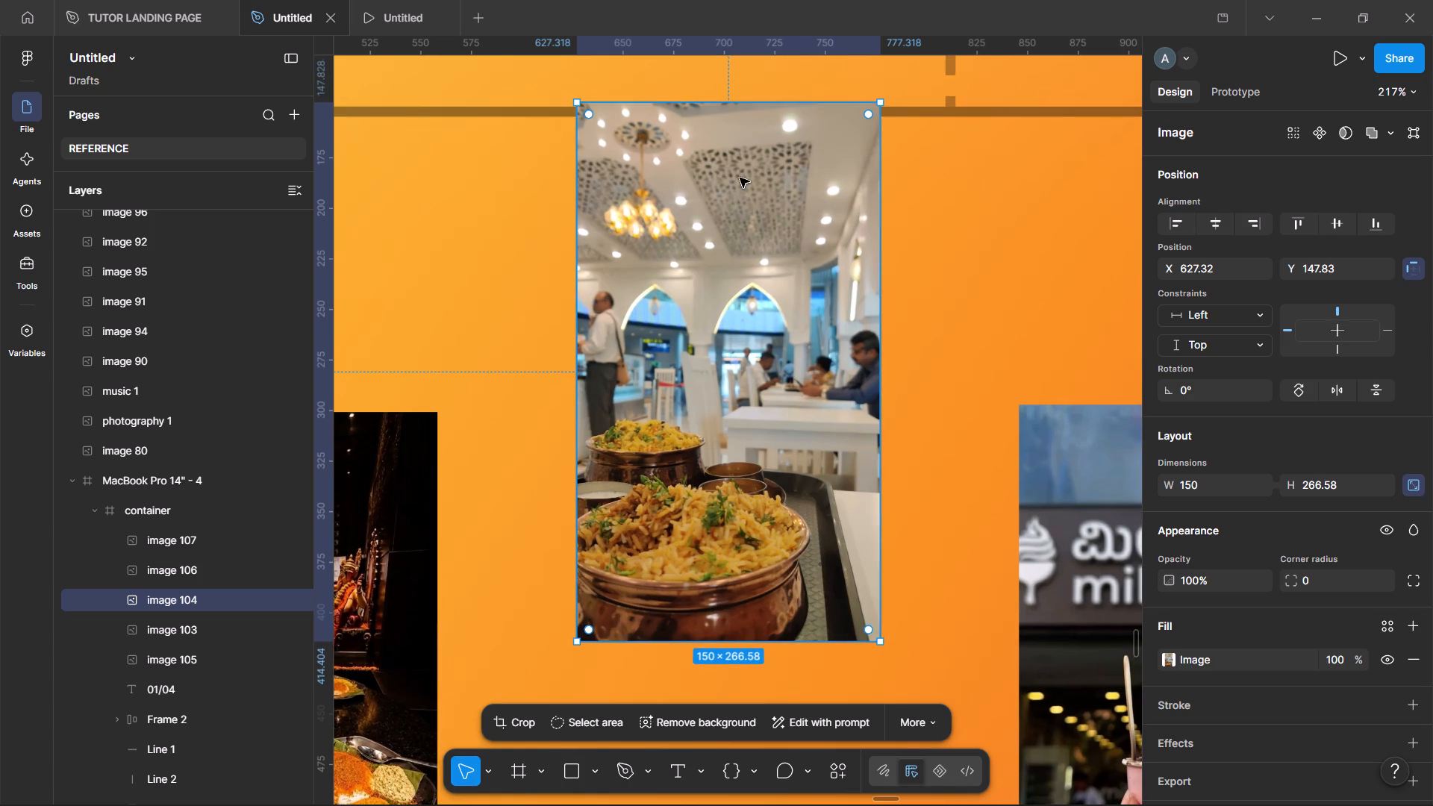
{"action": "key", "text": "Return"}
{"action": "scroll", "coordinate": [740, 178], "scroll_direction": "left", "scroll_amount": 1}
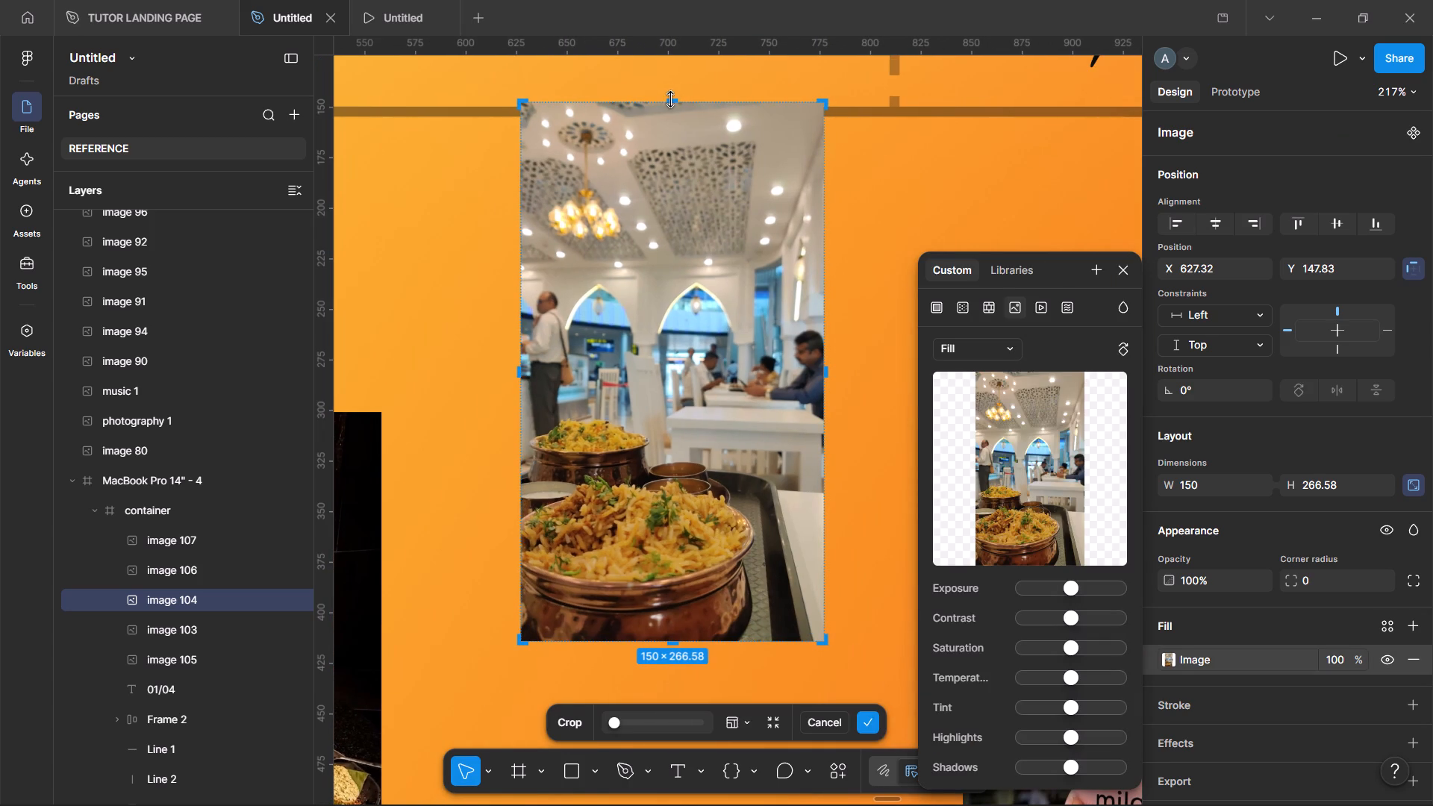
{"action": "left_click_drag", "start_coordinate": [671, 99], "coordinate": [717, 140]}
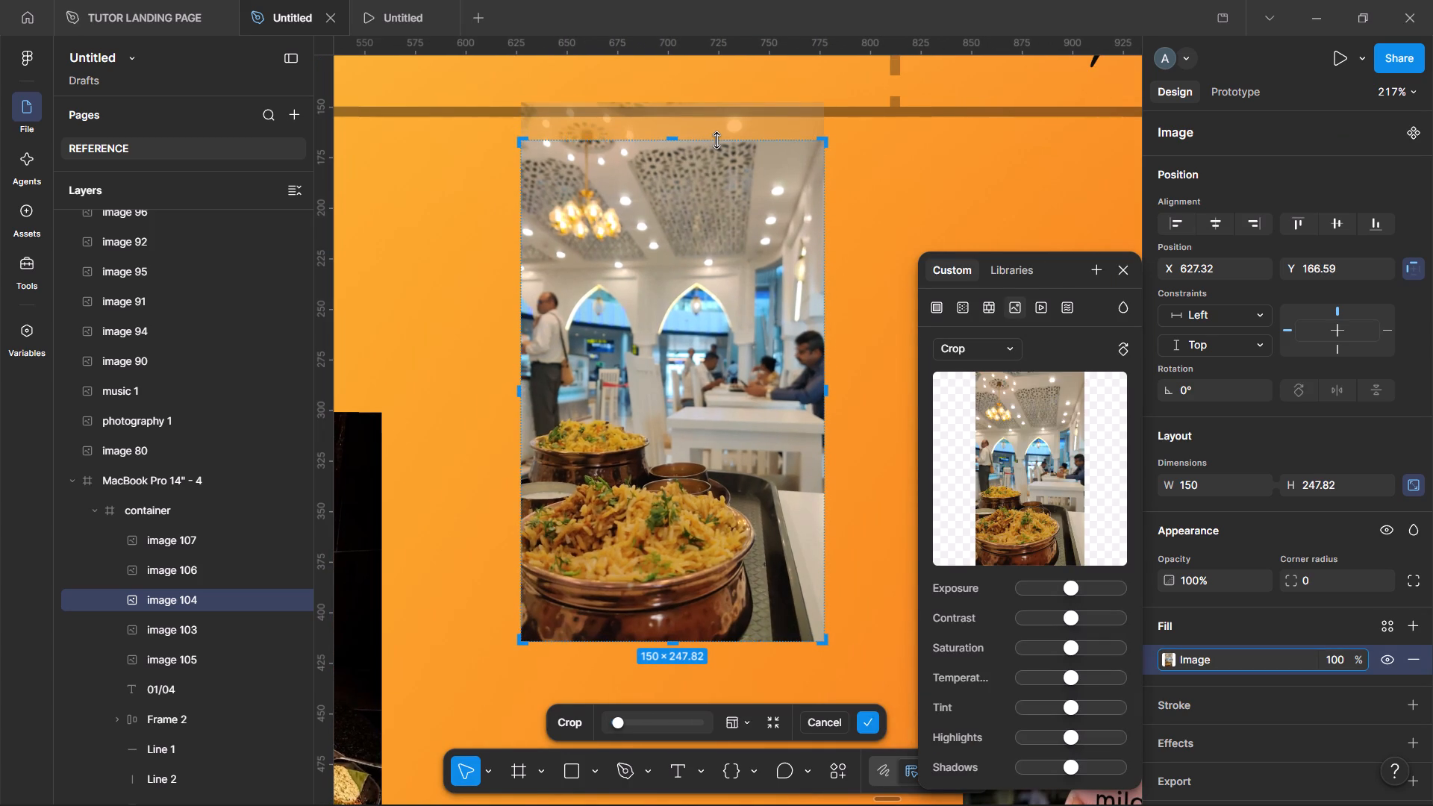
{"action": "left_click_drag", "start_coordinate": [717, 140], "coordinate": [755, 174]}
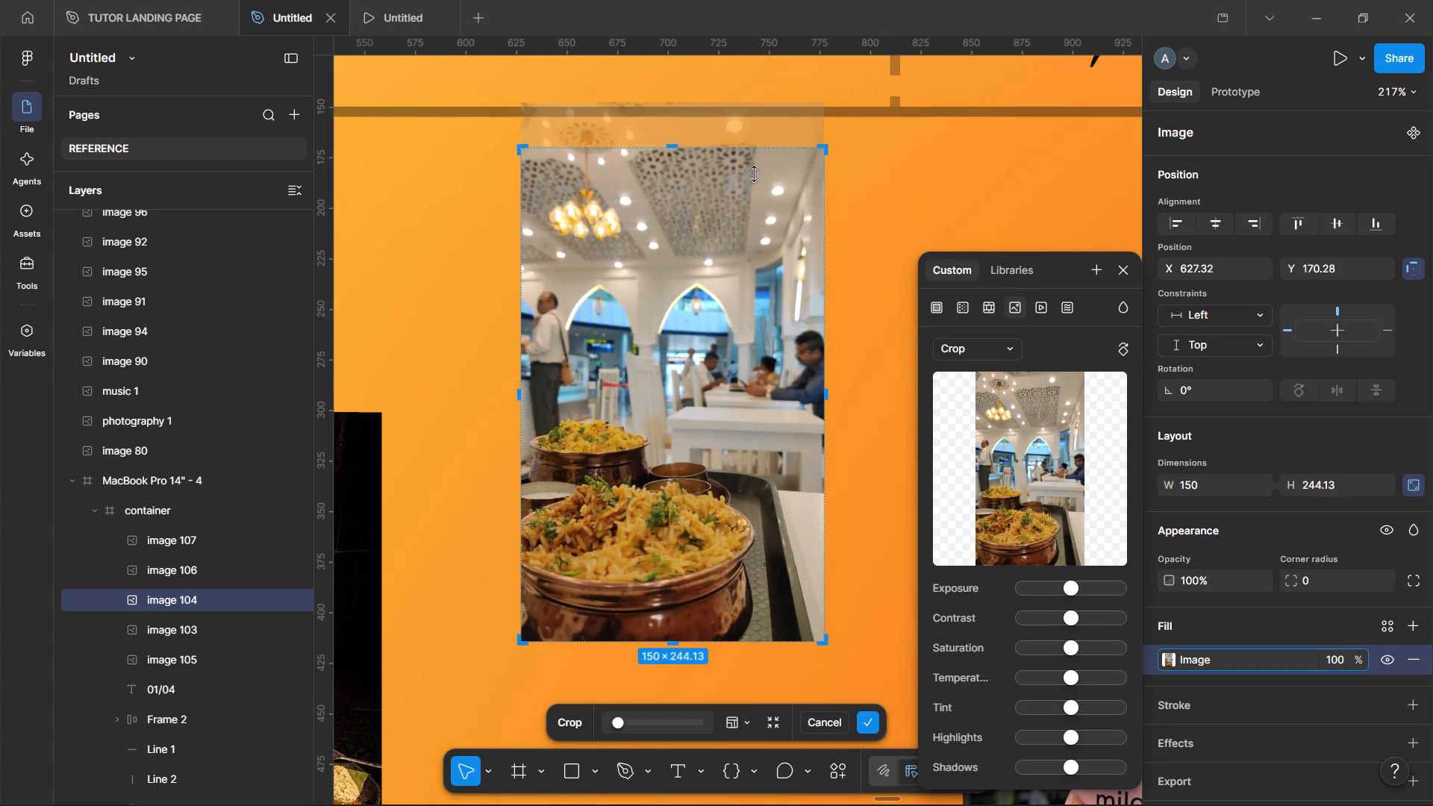
{"action": "left_click_drag", "start_coordinate": [755, 174], "coordinate": [764, 260]}
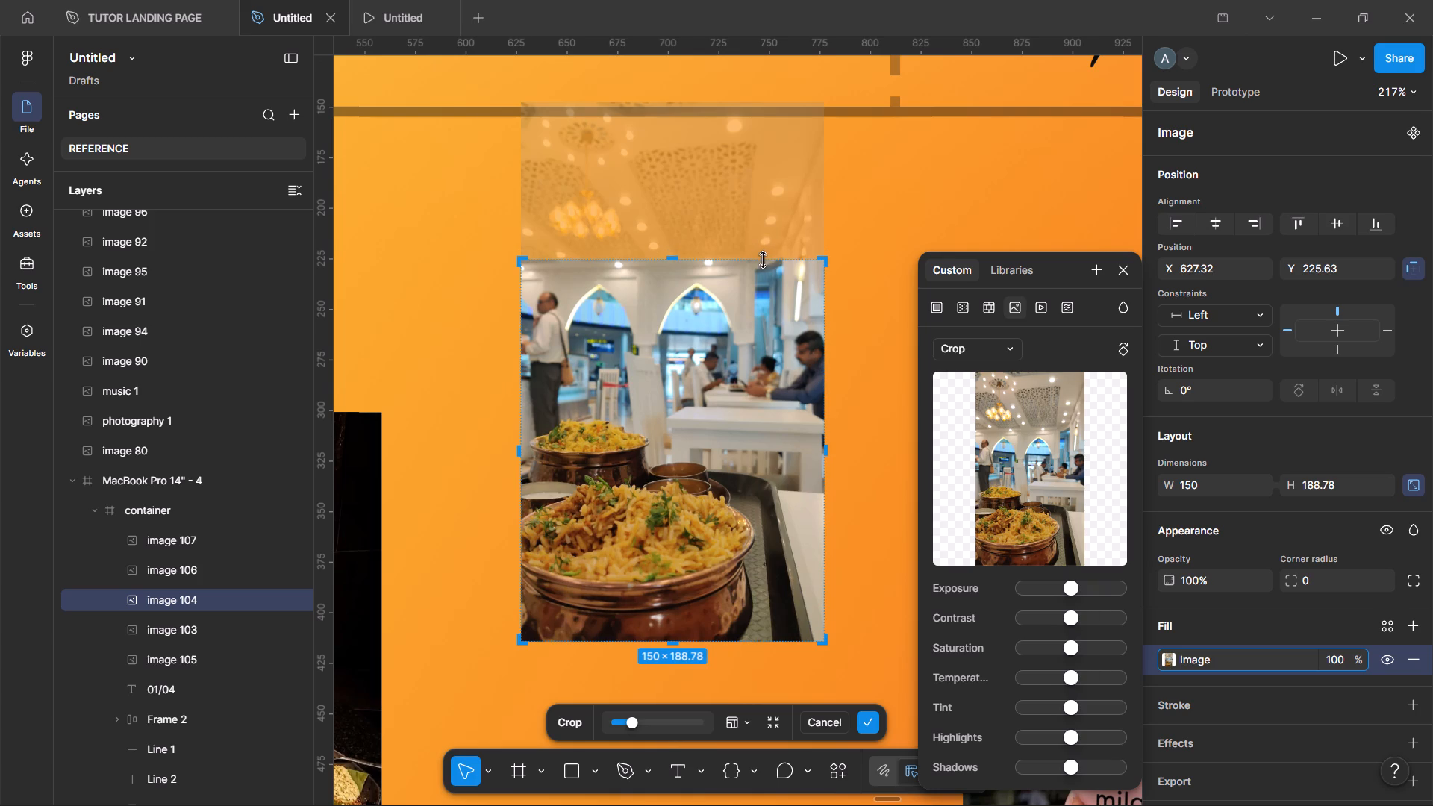
{"action": "left_click_drag", "start_coordinate": [764, 260], "coordinate": [769, 241]}
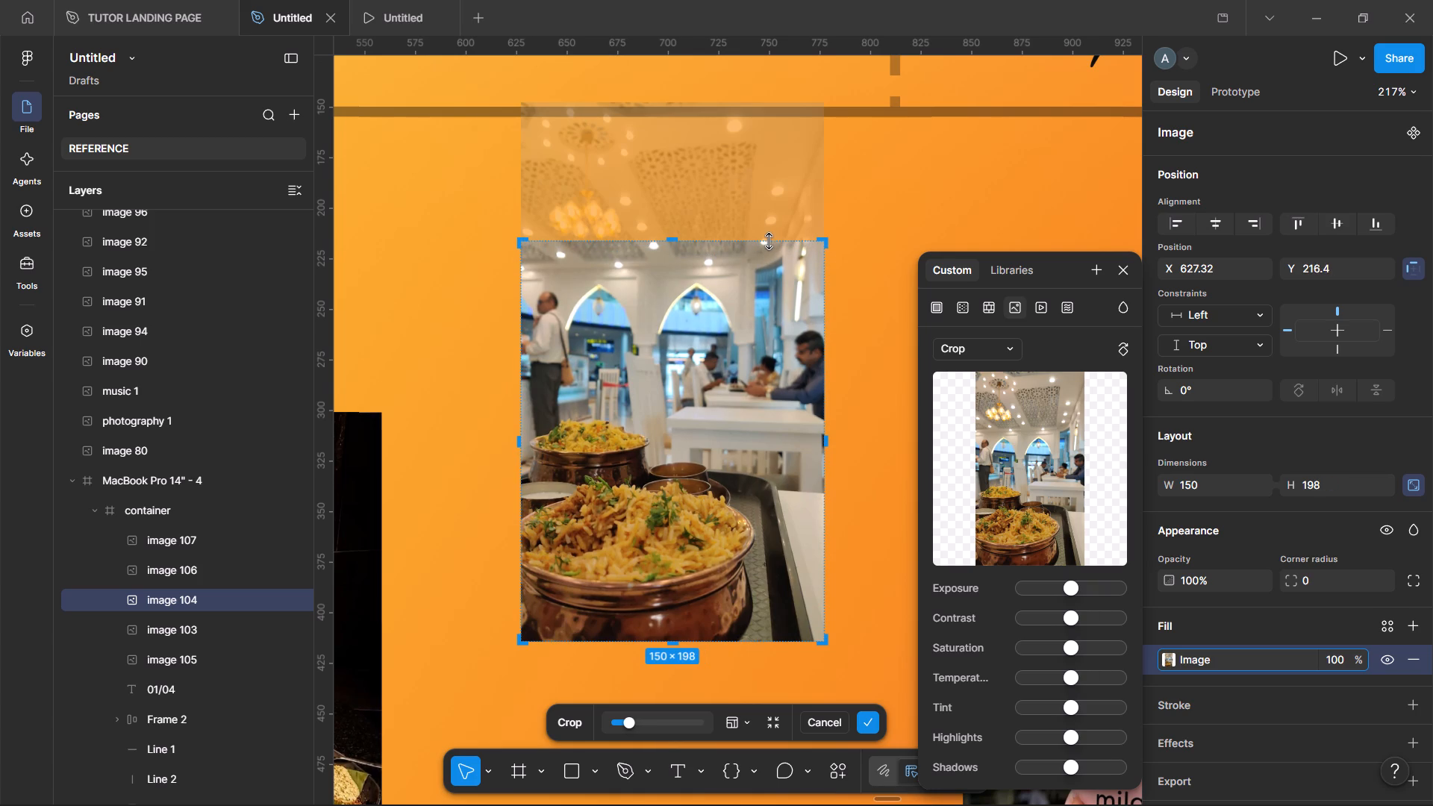
{"action": "left_click_drag", "start_coordinate": [769, 241], "coordinate": [770, 237]}
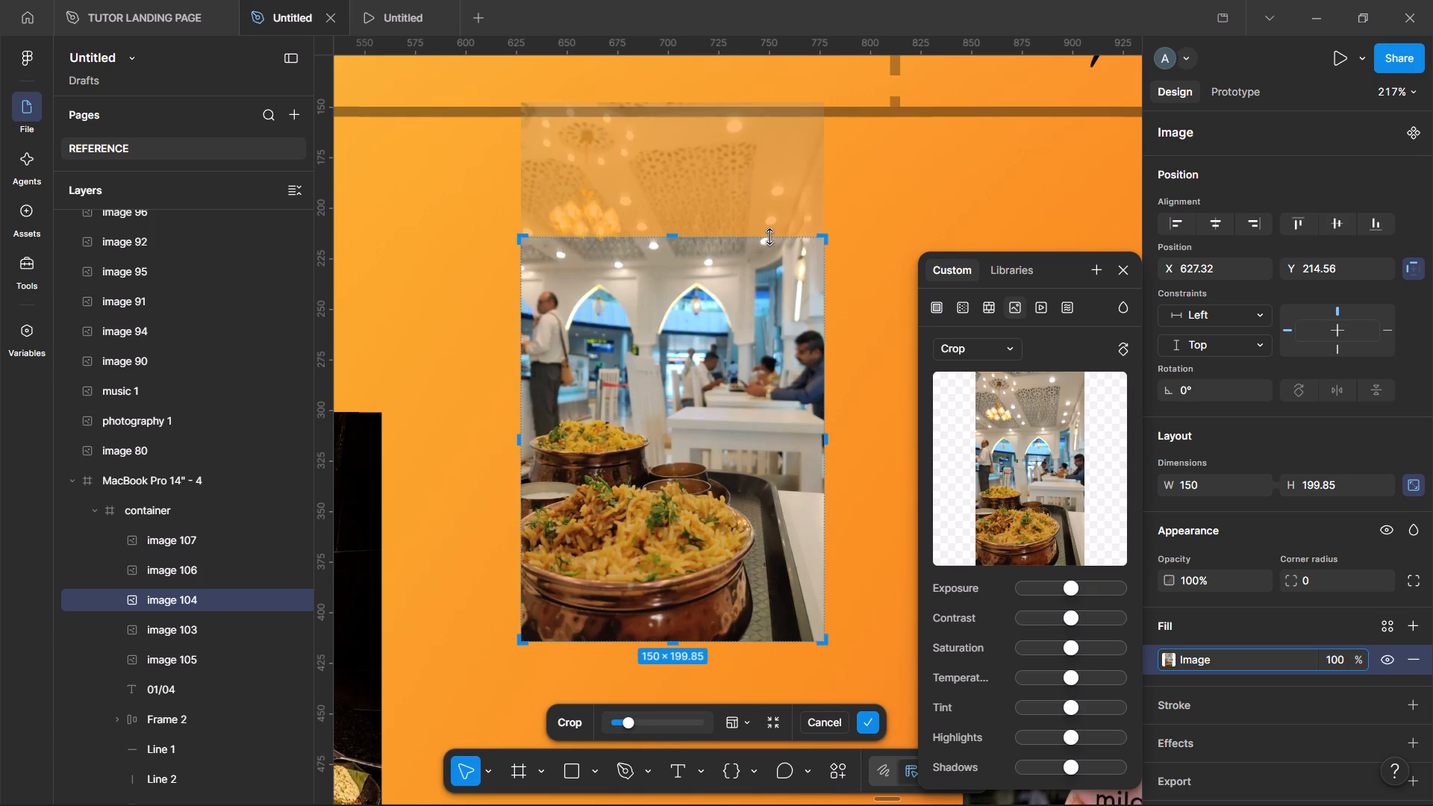
{"action": "left_click_drag", "start_coordinate": [770, 237], "coordinate": [770, 235]}
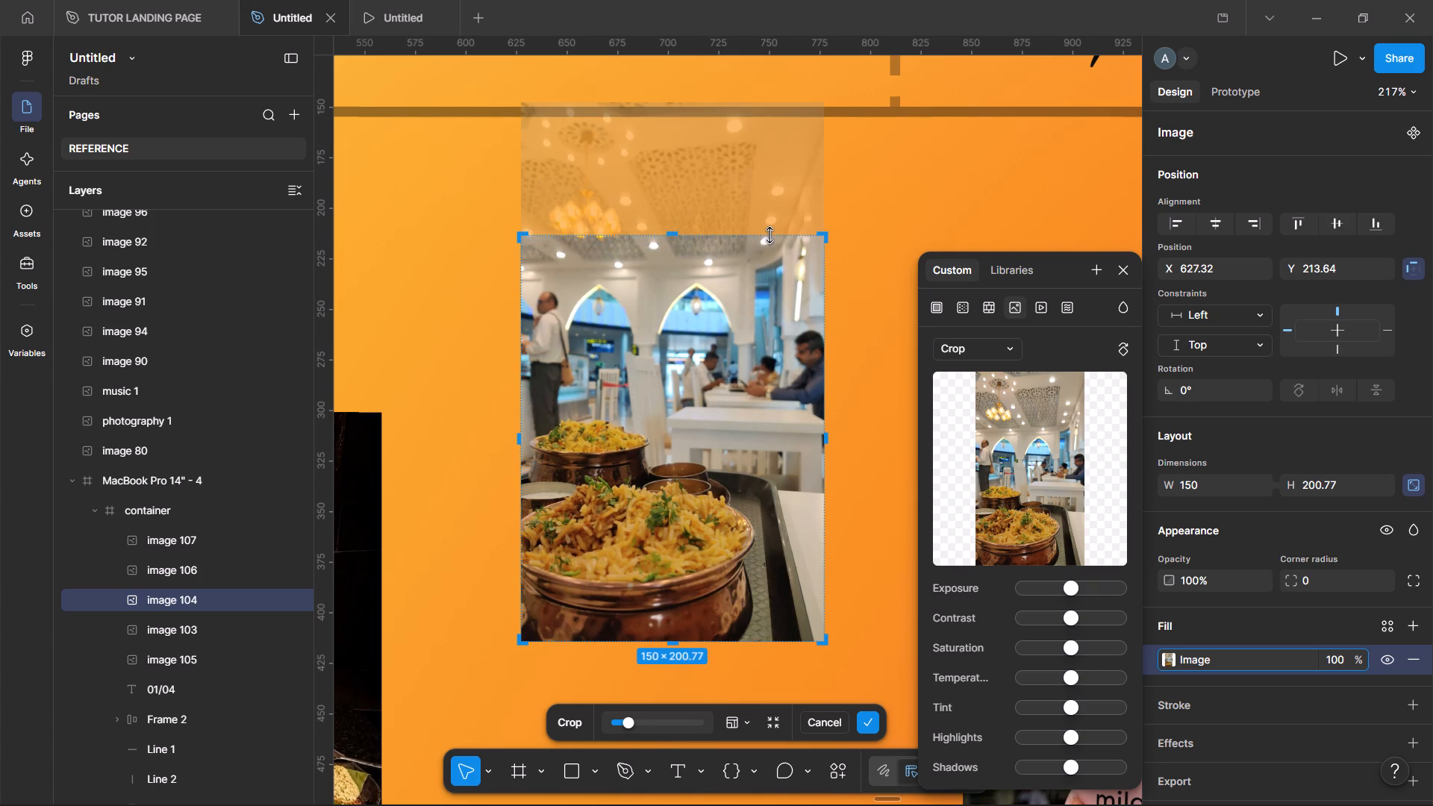
{"action": "key", "text": "Return"}
Crop the milano ice cream photo at its upper and lower edges, leaving it about 150 × 200 with the shop sign kept.
{"action": "scroll", "coordinate": [770, 235], "scroll_direction": "left", "scroll_amount": 2}
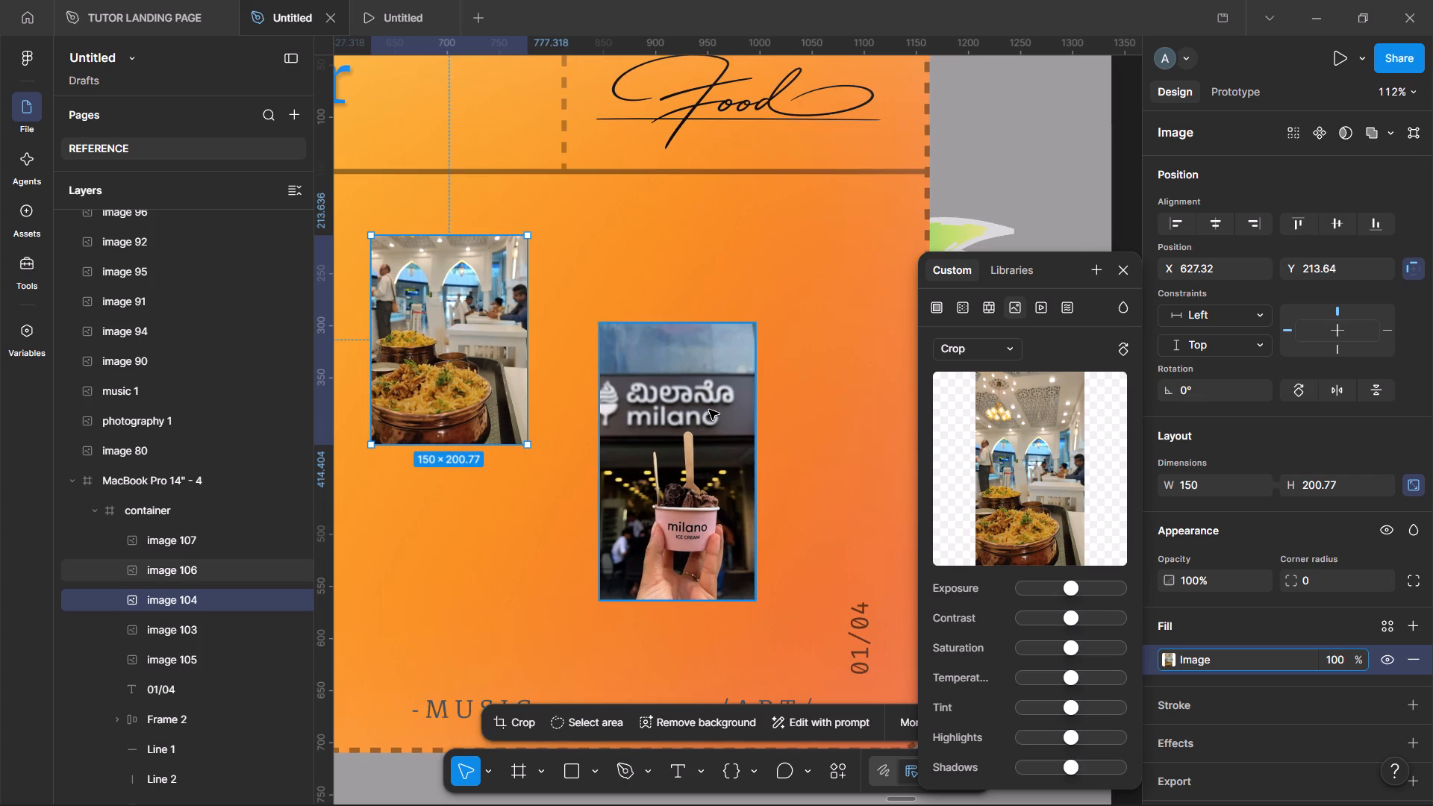
{"action": "double_click", "coordinate": [709, 410]}
{"action": "scroll", "coordinate": [661, 270], "scroll_direction": "down", "scroll_amount": 1}
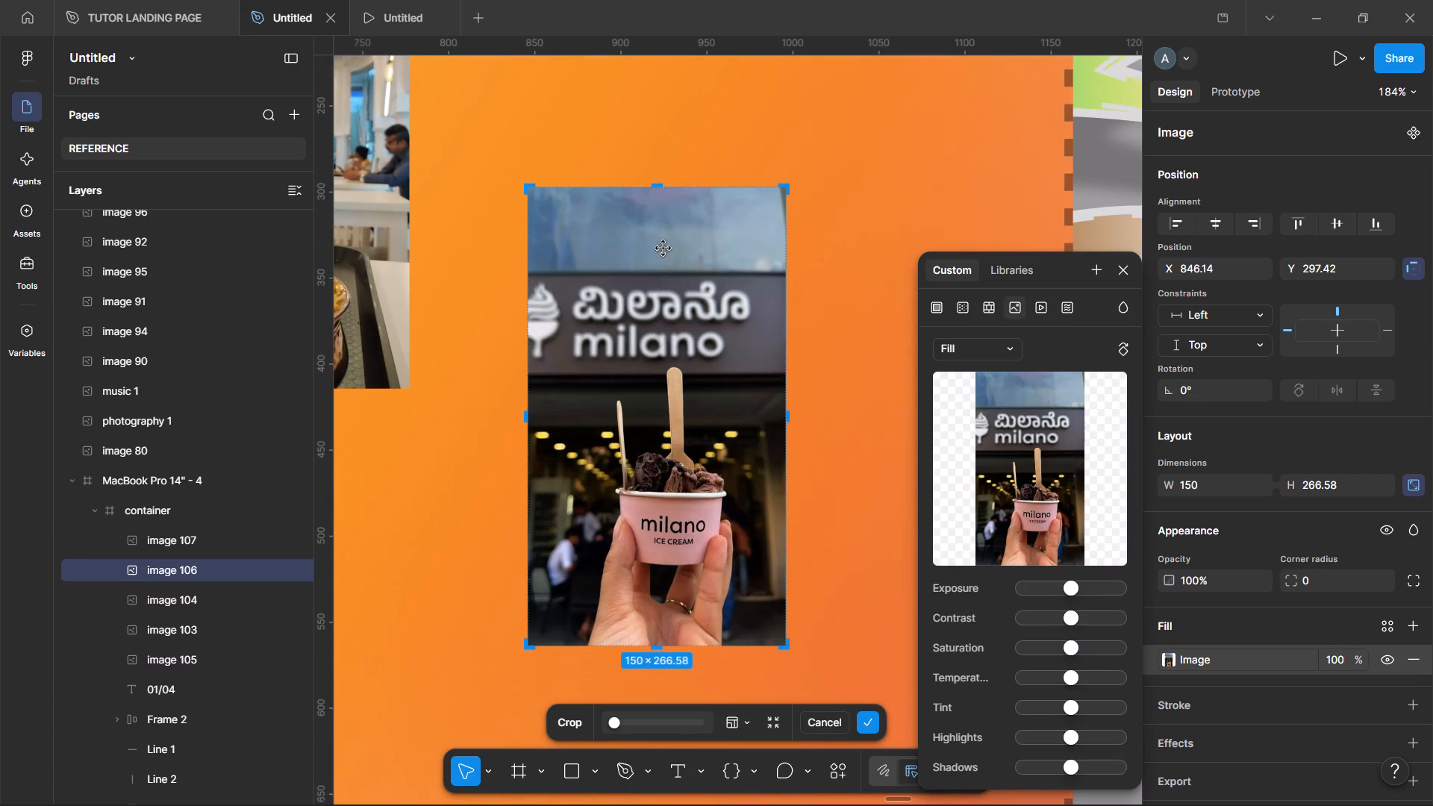
{"action": "left_click", "coordinate": [656, 178]}
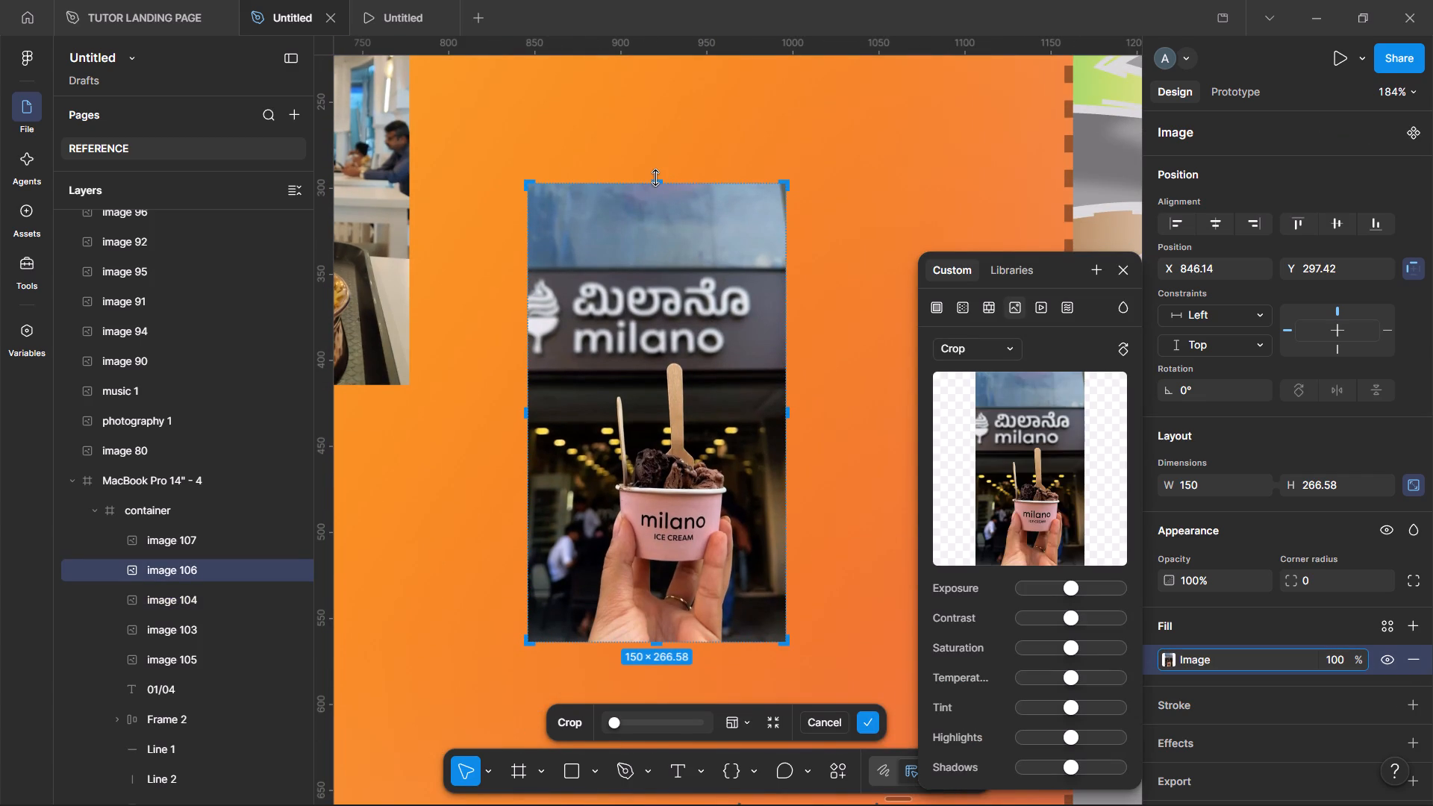
{"action": "left_click_drag", "start_coordinate": [656, 178], "coordinate": [713, 247]}
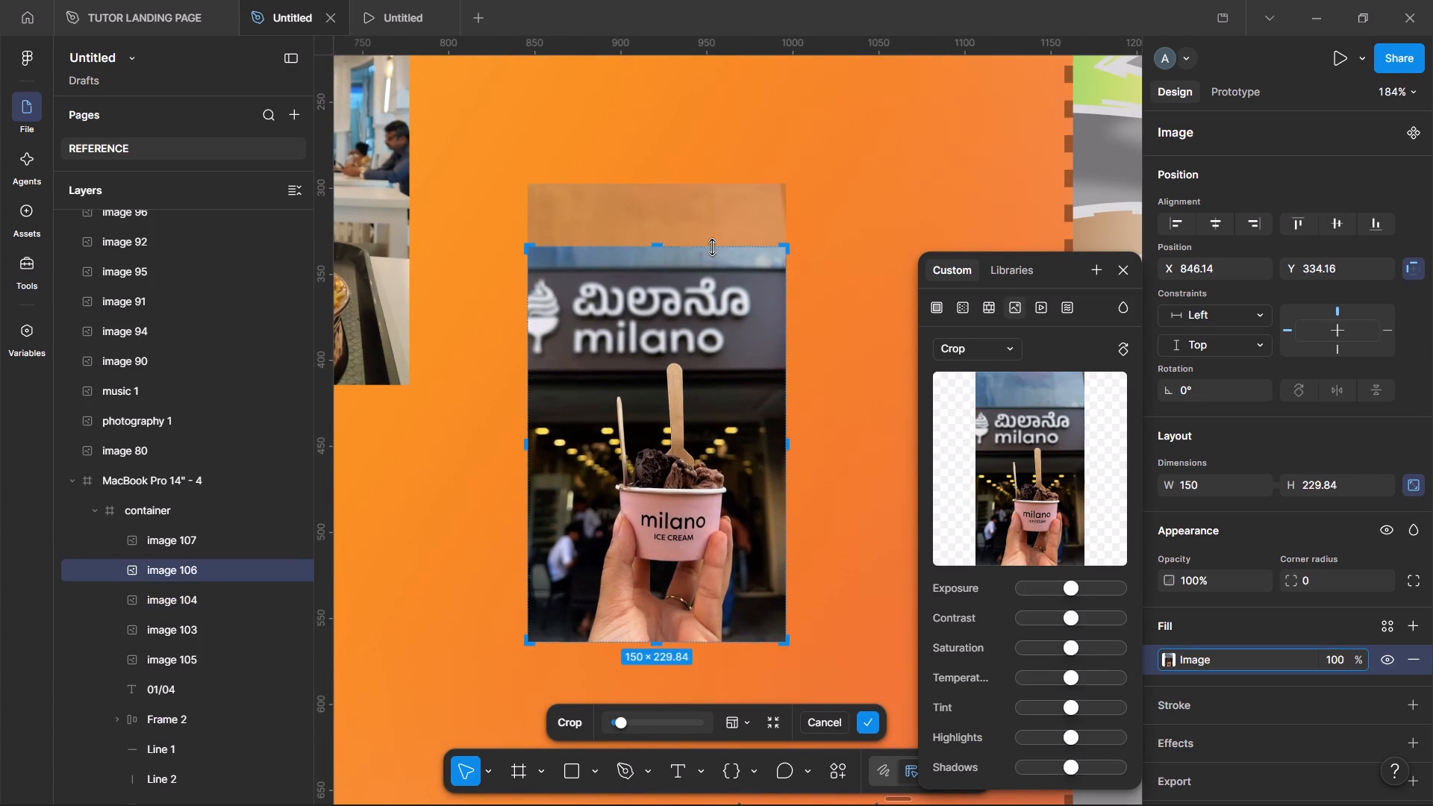
{"action": "left_click_drag", "start_coordinate": [713, 247], "coordinate": [746, 275]}
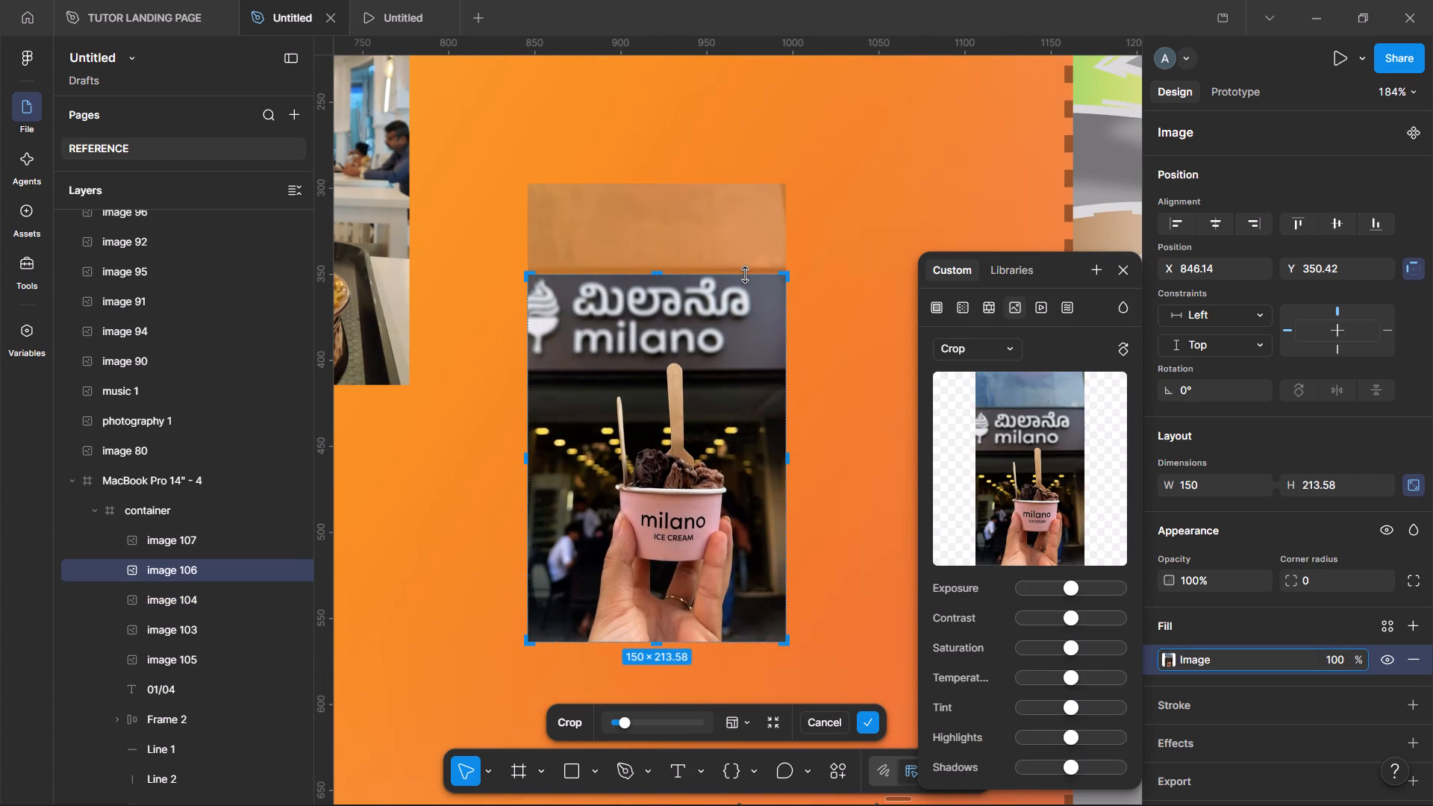
{"action": "left_click_drag", "start_coordinate": [655, 646], "coordinate": [675, 614]}
{"action": "left_click_drag", "start_coordinate": [675, 614], "coordinate": [687, 613]}
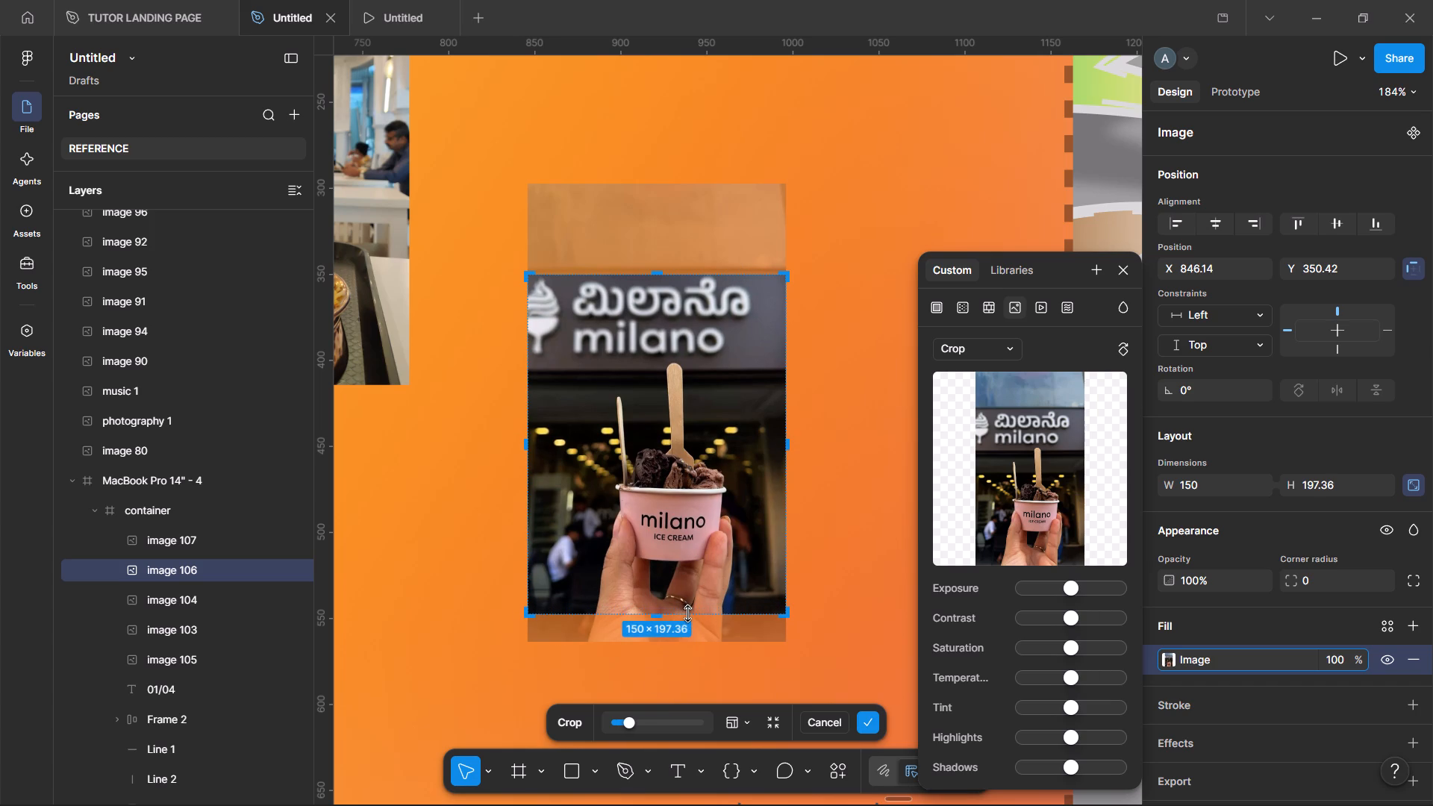
{"action": "left_click_drag", "start_coordinate": [687, 613], "coordinate": [687, 618]}
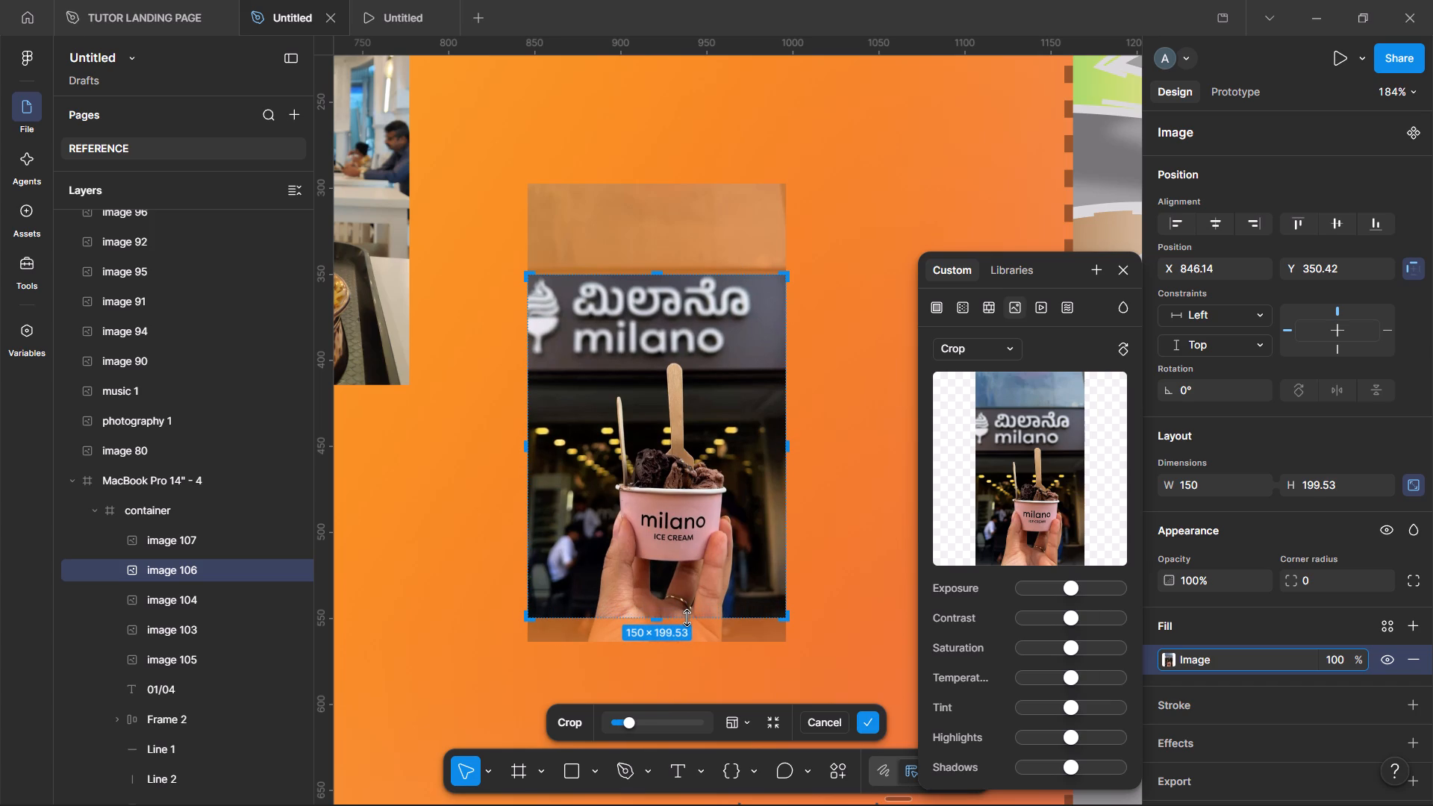
{"action": "left_click_drag", "start_coordinate": [687, 618], "coordinate": [686, 619]}
{"action": "key", "text": "Return"}
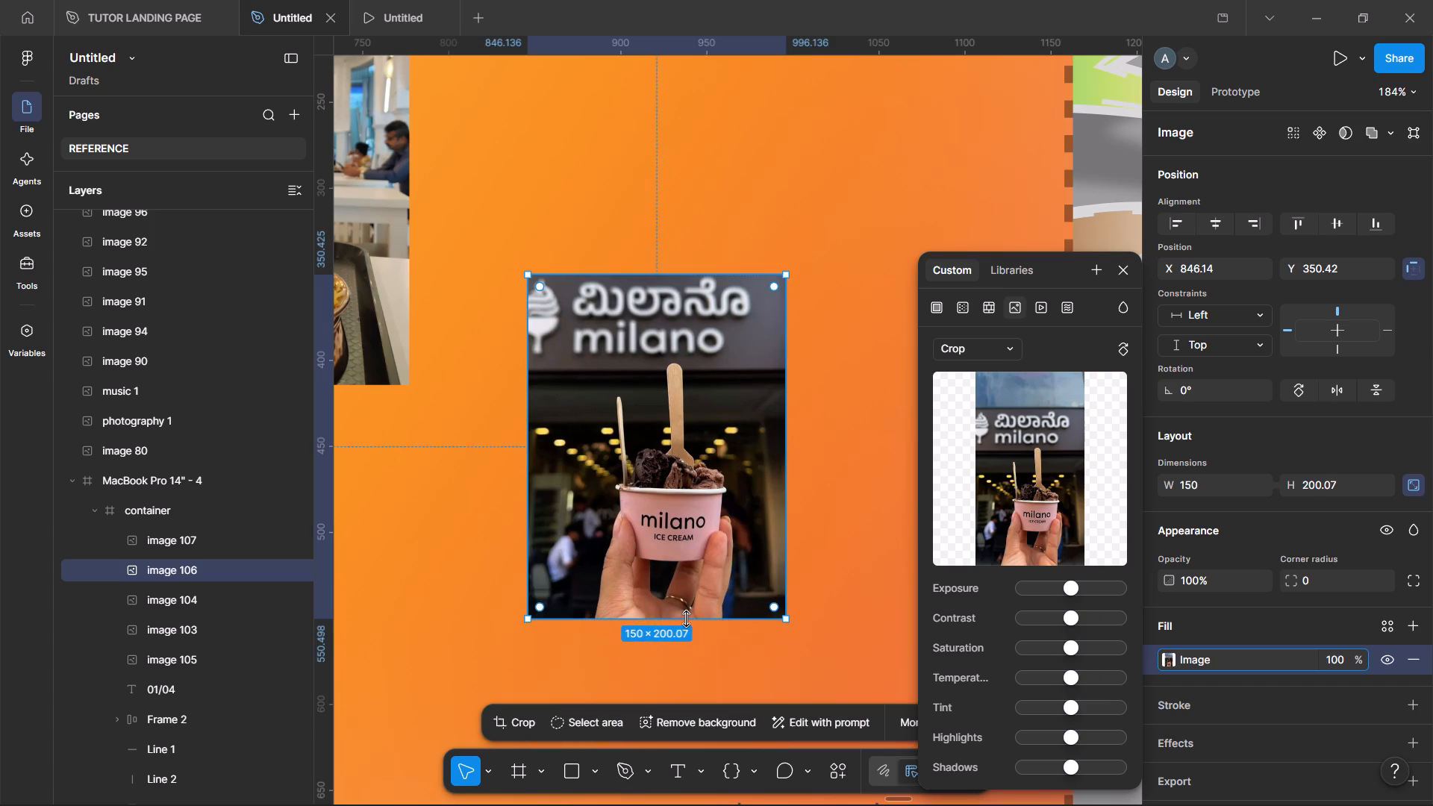
Crop the dark Rameshwaram Cafe photo at its upper and lower edges, leaving it about 150 × 200.
{"action": "scroll", "coordinate": [682, 617], "scroll_direction": "right", "scroll_amount": 1}
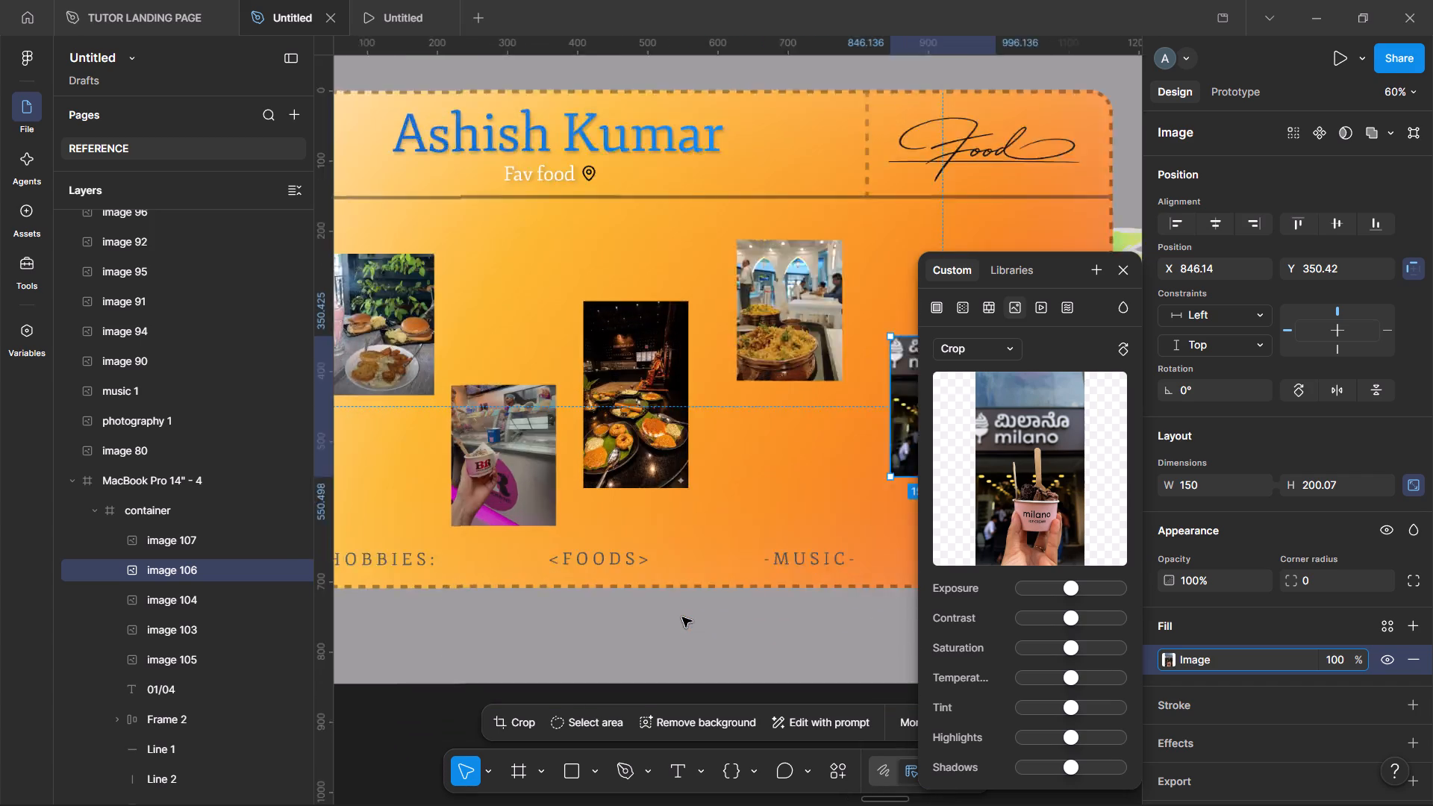
{"action": "scroll", "coordinate": [682, 617], "scroll_direction": "up", "scroll_amount": 2}
{"action": "left_click", "coordinate": [633, 562]}
{"action": "scroll", "coordinate": [647, 452], "scroll_direction": "down", "scroll_amount": 1}
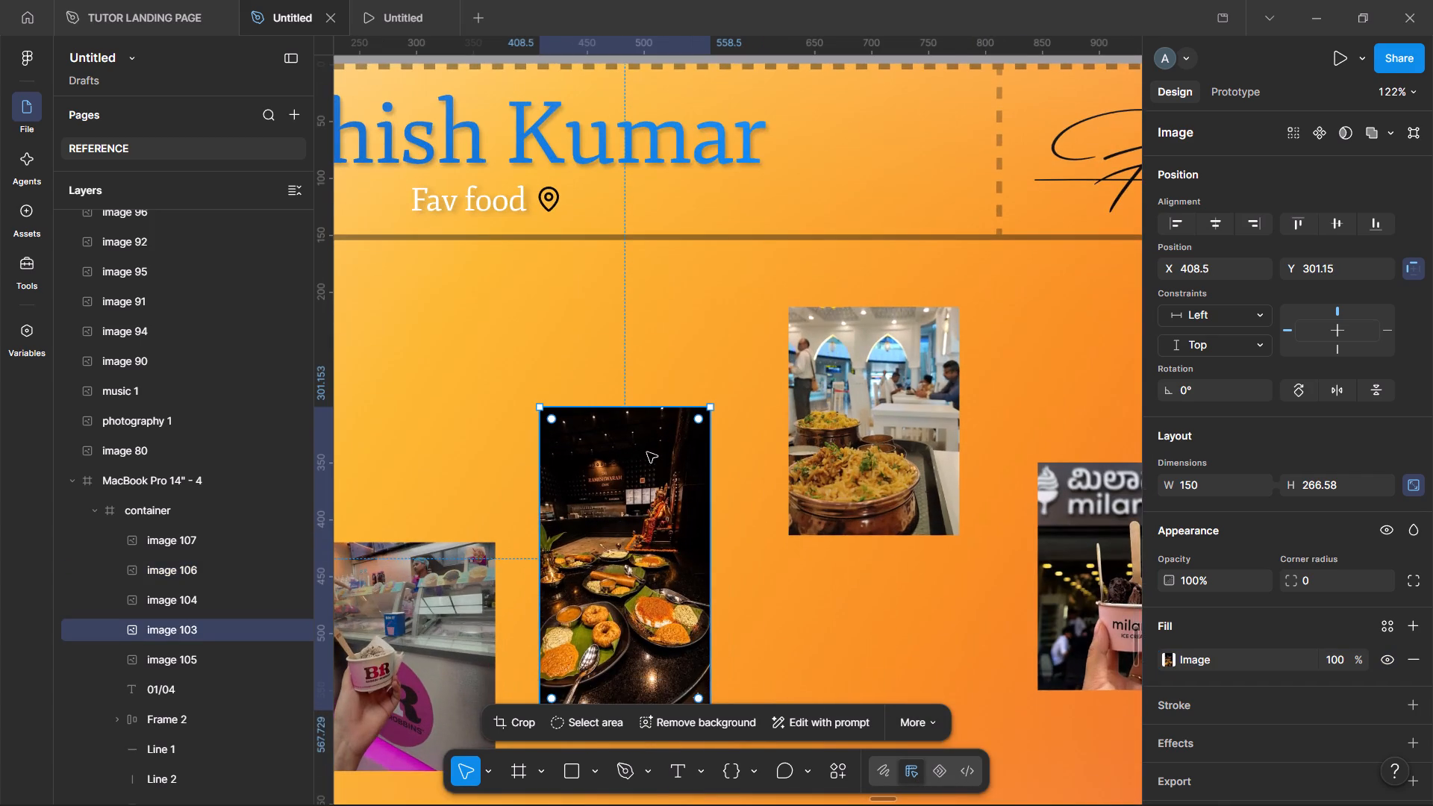
{"action": "scroll", "coordinate": [647, 452], "scroll_direction": "down", "scroll_amount": 2}
{"action": "key", "text": "Return"}
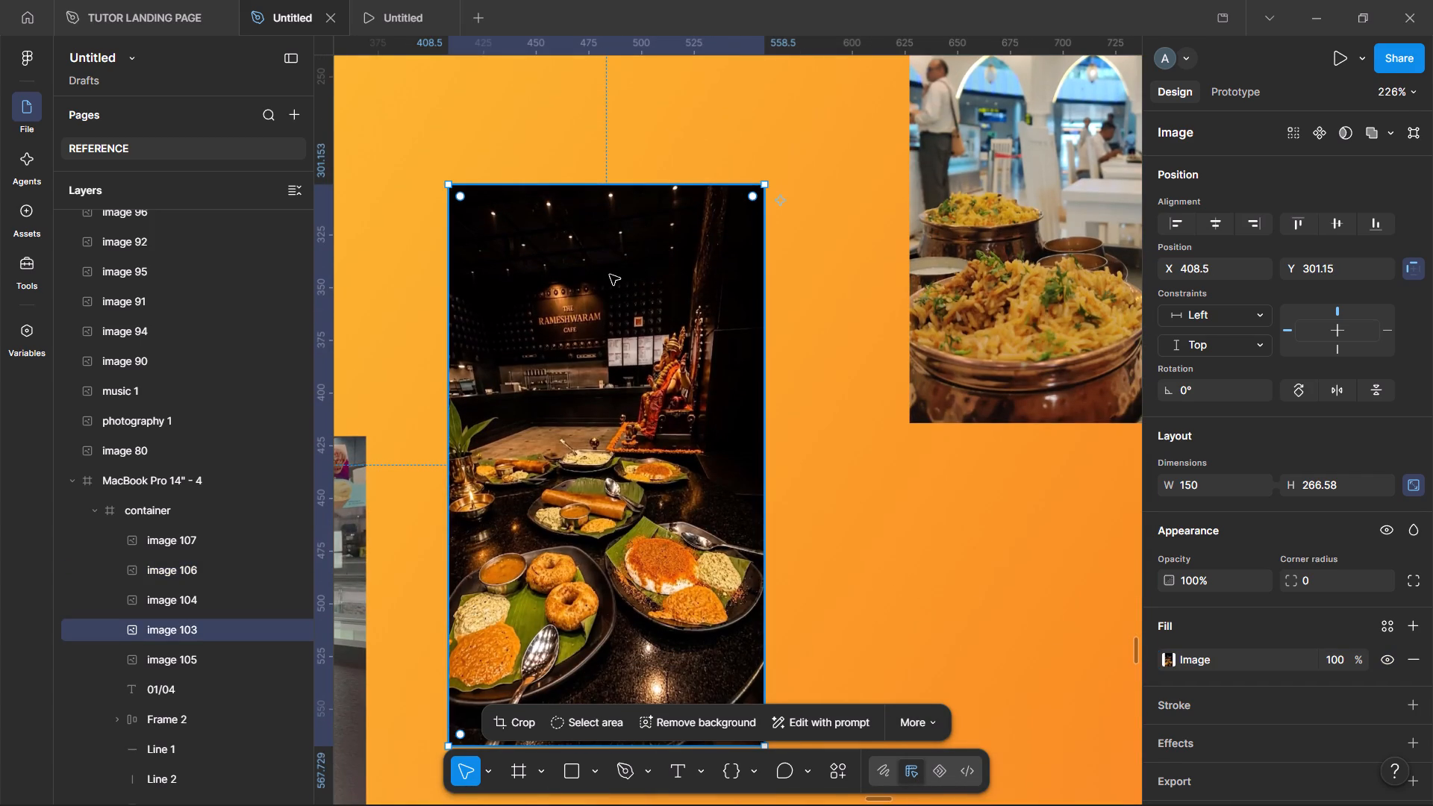
{"action": "scroll", "coordinate": [610, 275], "scroll_direction": "down", "scroll_amount": 1}
{"action": "left_click_drag", "start_coordinate": [602, 134], "coordinate": [708, 225]}
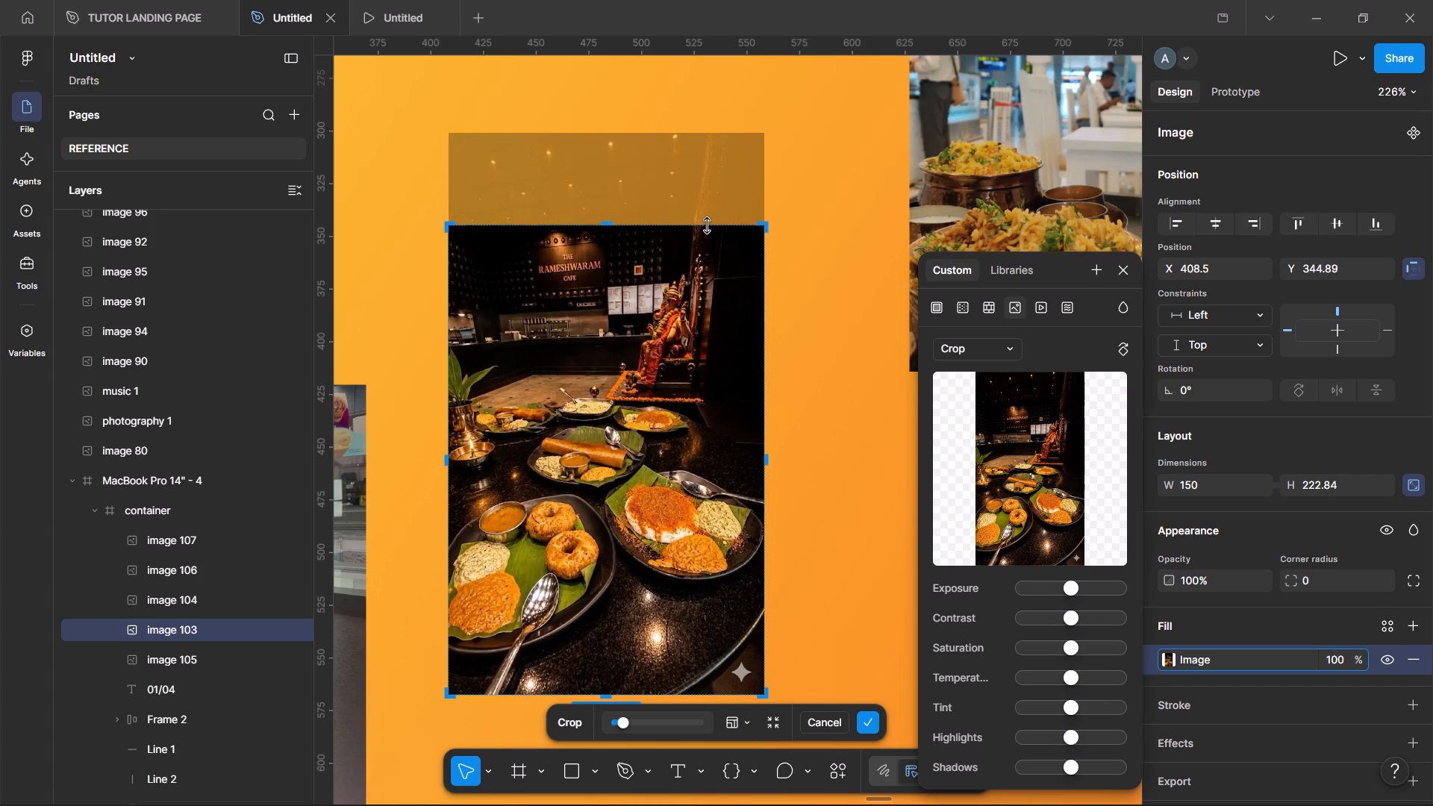
{"action": "left_click_drag", "start_coordinate": [708, 225], "coordinate": [720, 232]}
{"action": "scroll", "coordinate": [720, 232], "scroll_direction": "down", "scroll_amount": 1}
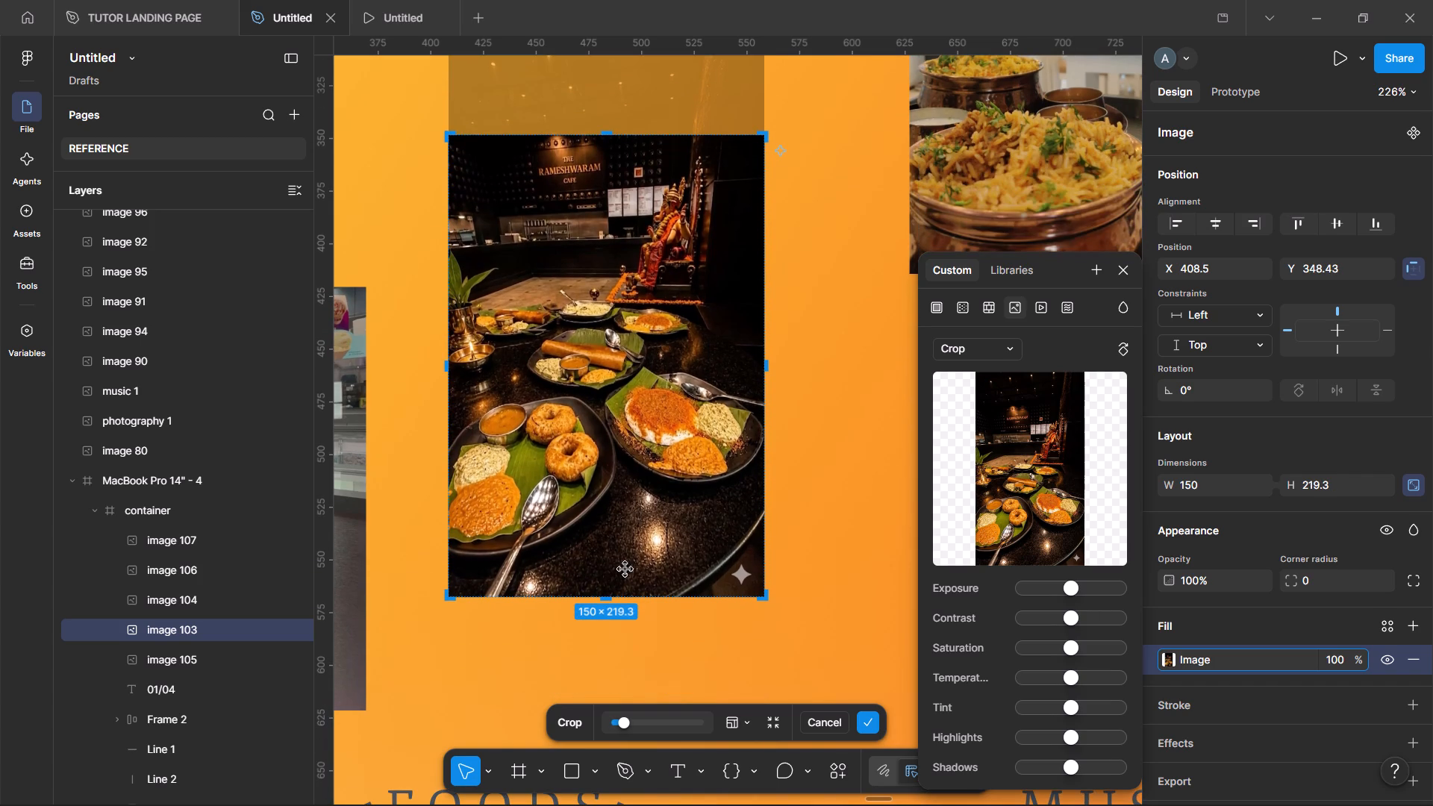
{"action": "left_click_drag", "start_coordinate": [610, 598], "coordinate": [658, 555]}
{"action": "scroll", "coordinate": [658, 555], "scroll_direction": "up", "scroll_amount": 2}
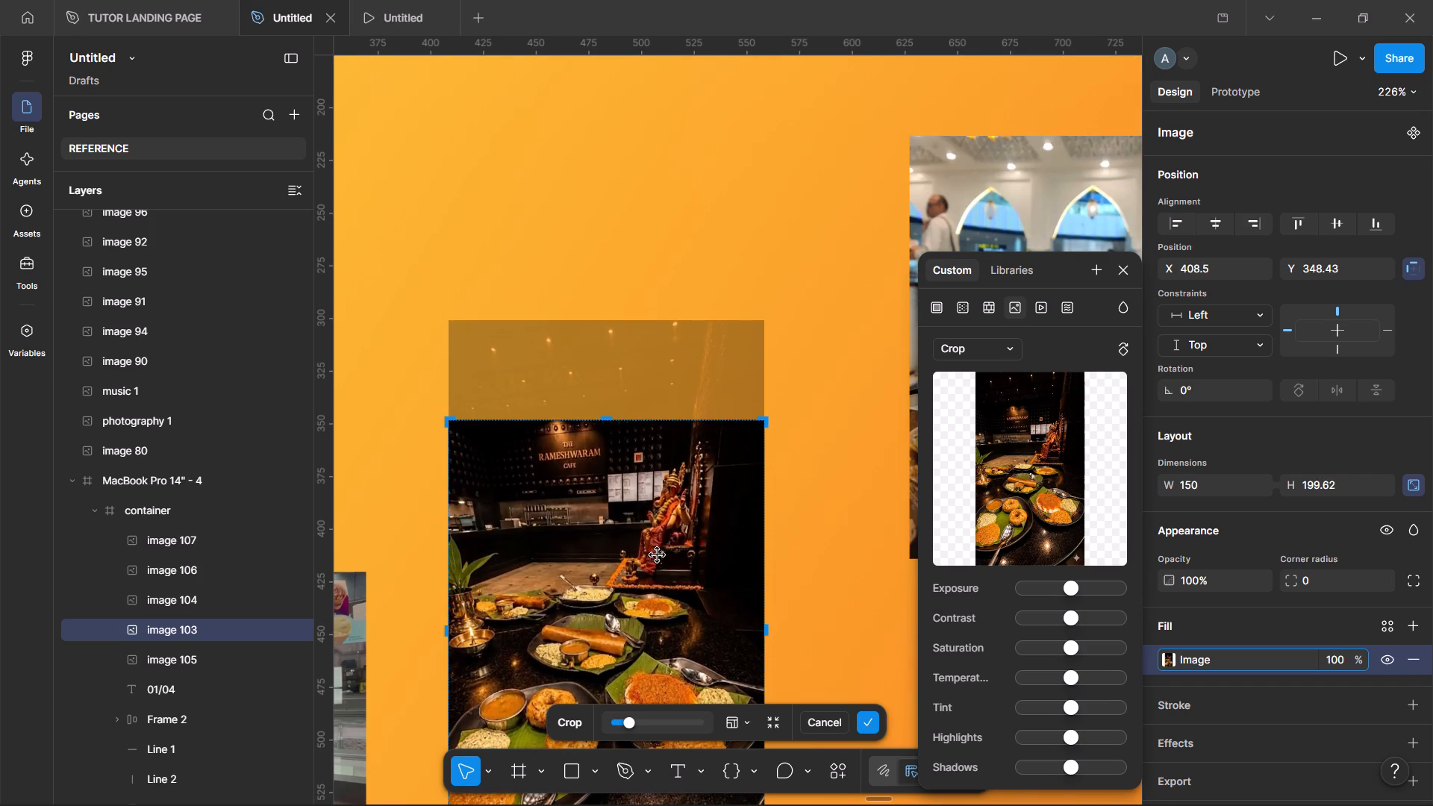
{"action": "left_click", "coordinate": [607, 422]}
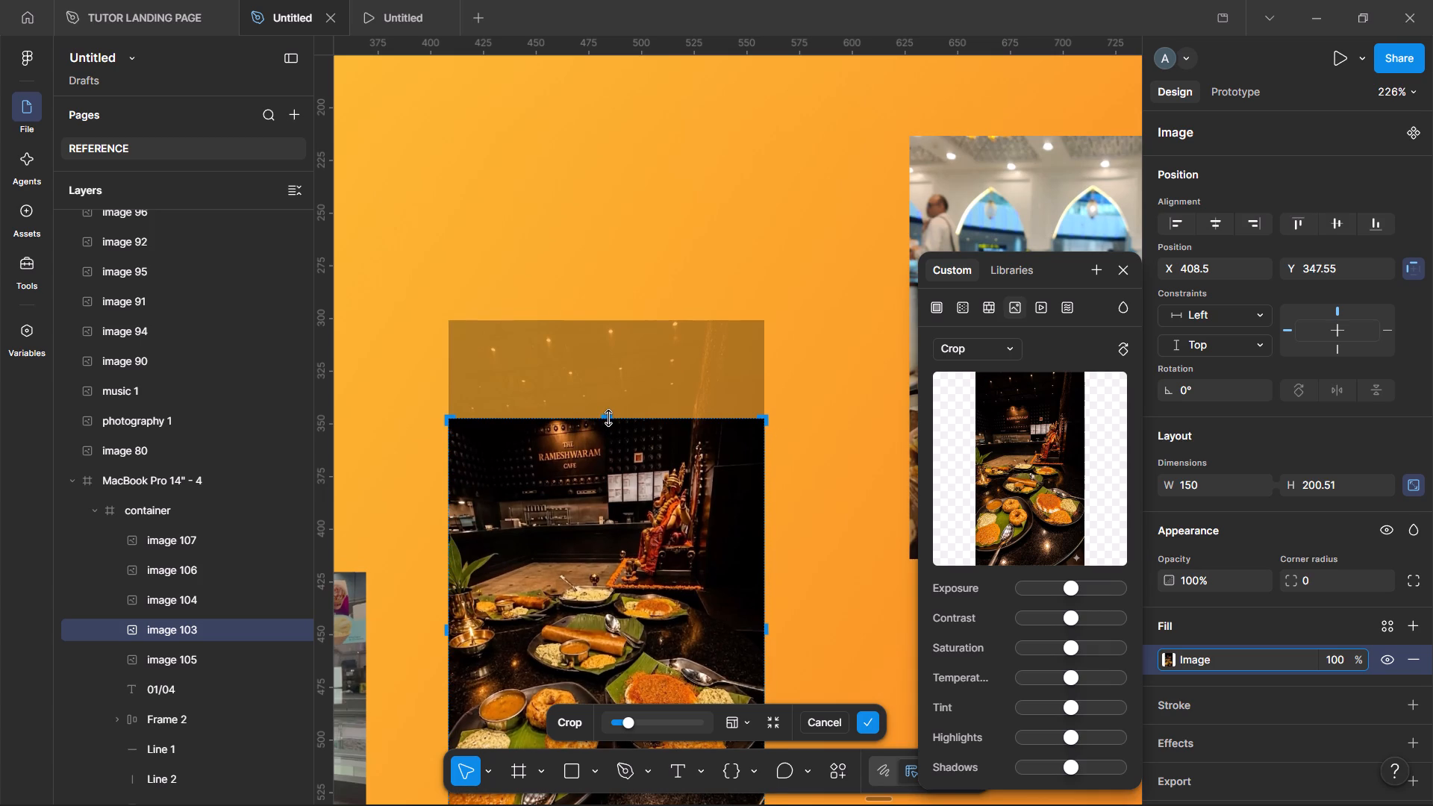
{"action": "key", "text": "Return"}
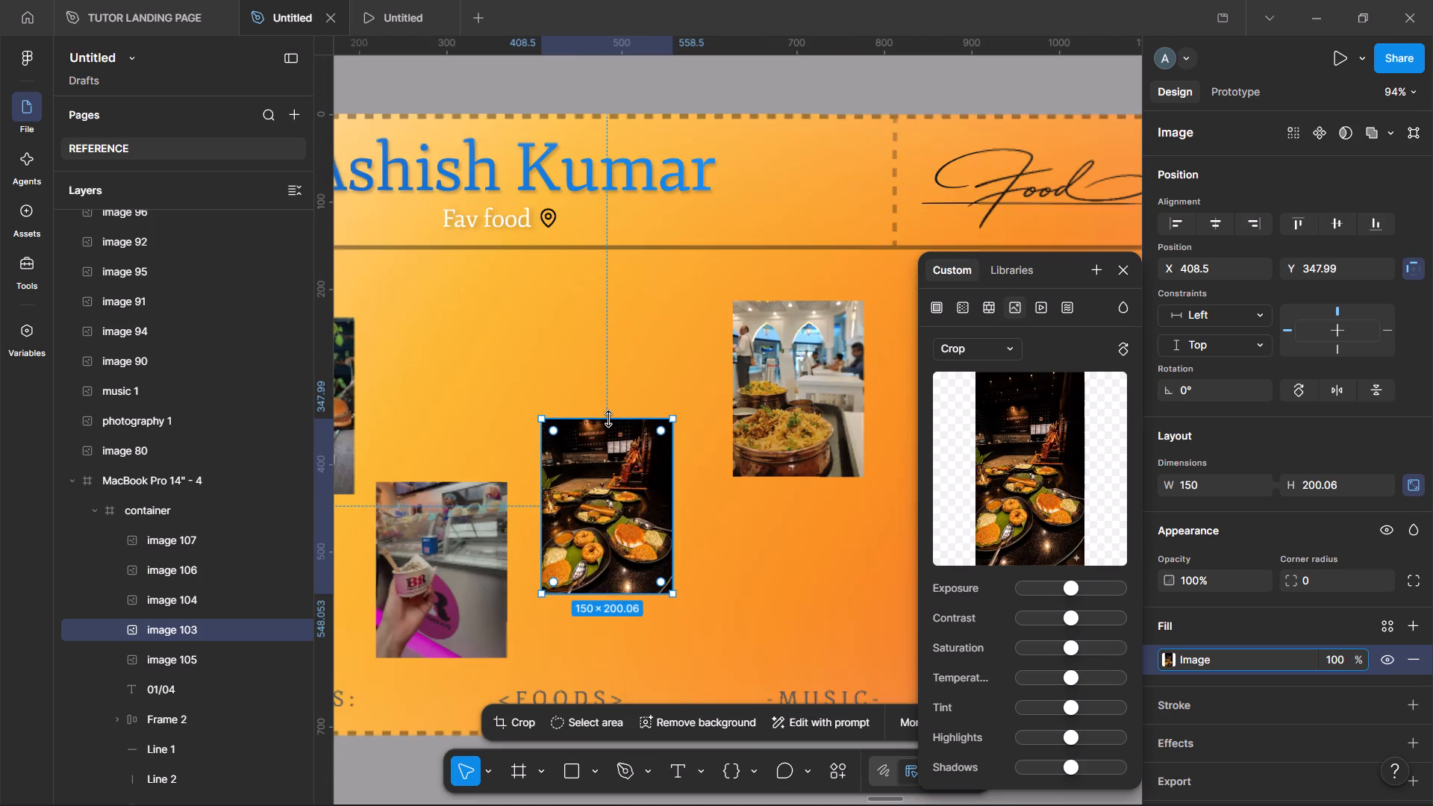
{"action": "left_click", "coordinate": [720, 629]}
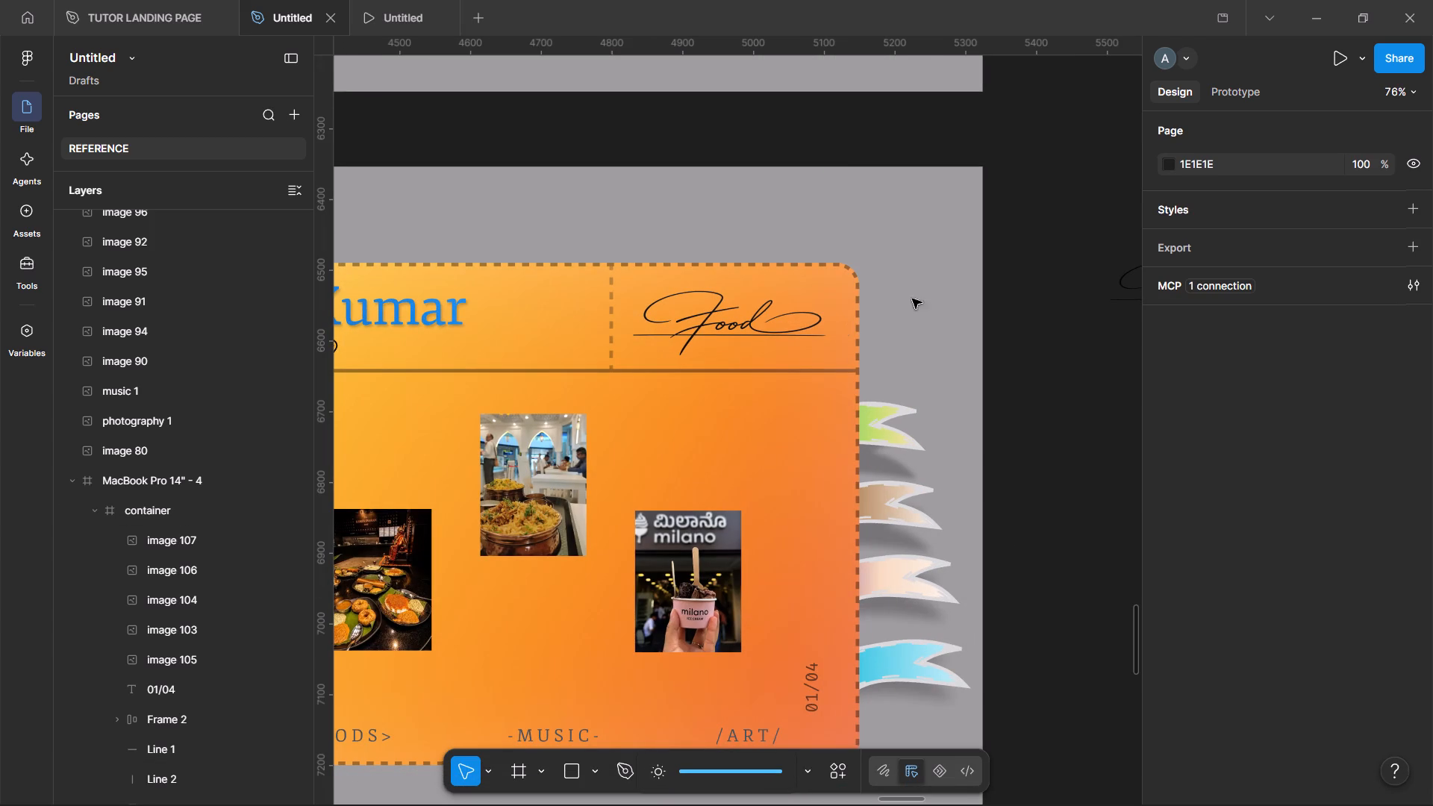
Move the burger photo slightly inward and up to about X 62.5, Y 213 on the card.
{"action": "scroll", "coordinate": [926, 287], "scroll_direction": "right", "scroll_amount": 2}
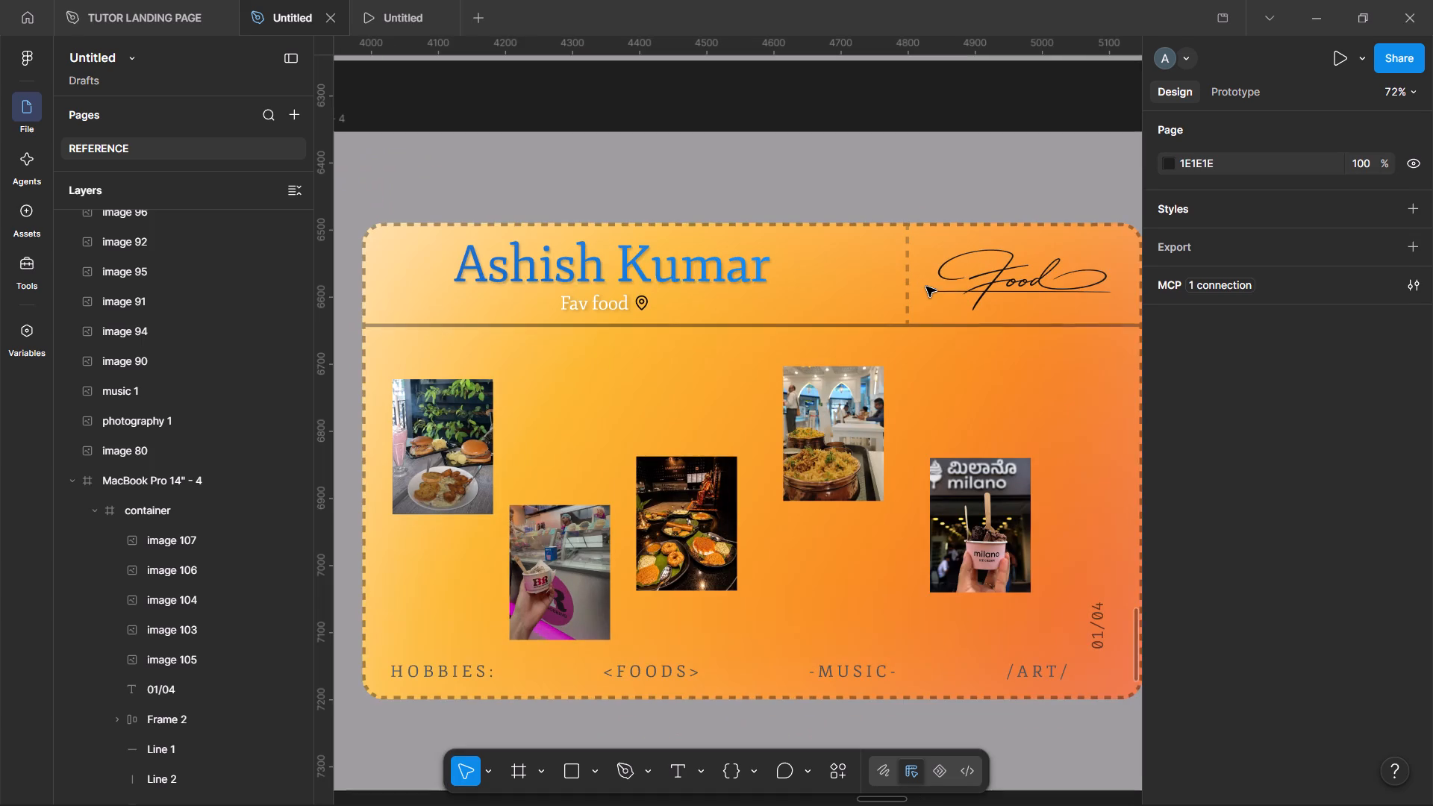
{"action": "scroll", "coordinate": [926, 287], "scroll_direction": "down", "scroll_amount": 1}
{"action": "double_click", "coordinate": [466, 359]}
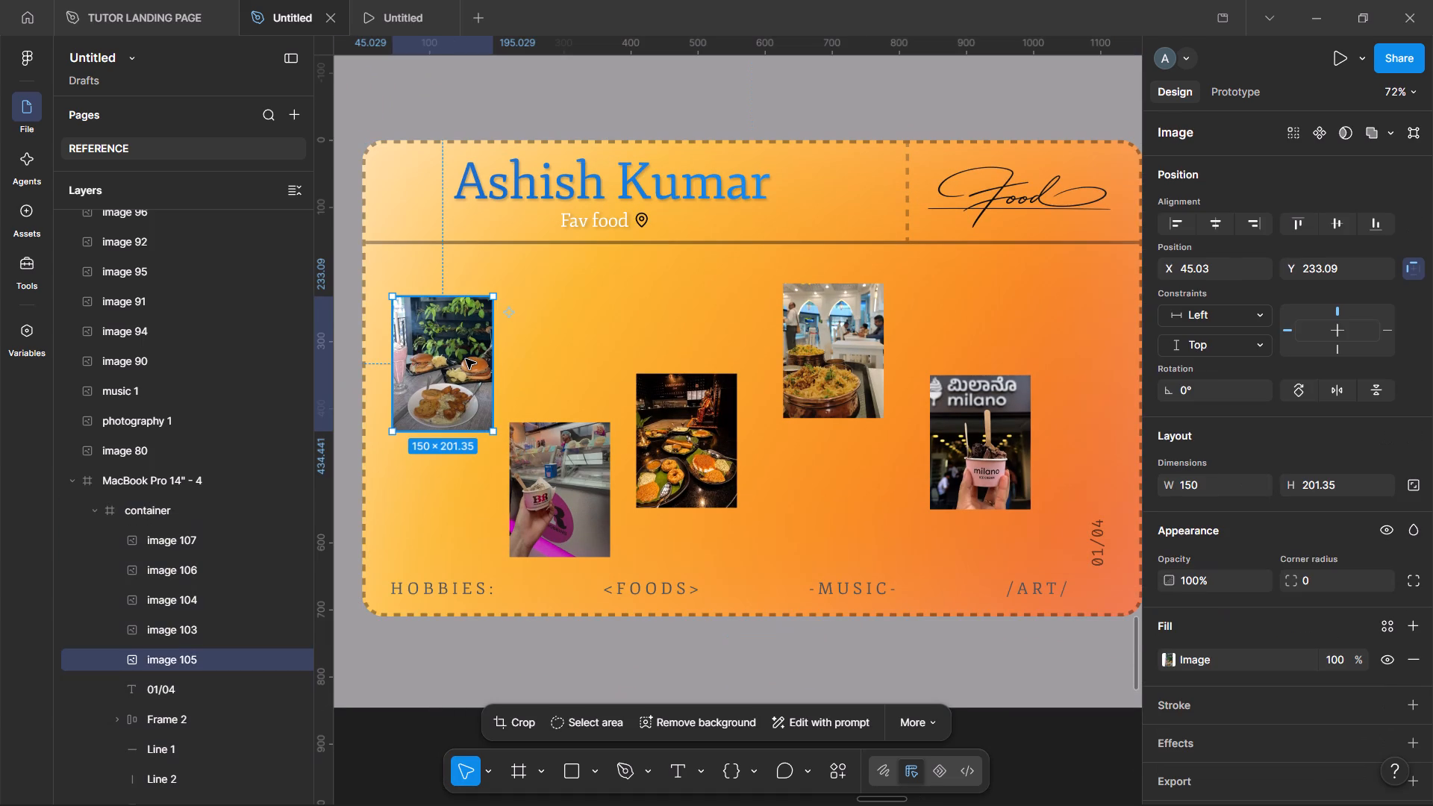
{"action": "left_click_drag", "start_coordinate": [466, 359], "coordinate": [477, 343]}
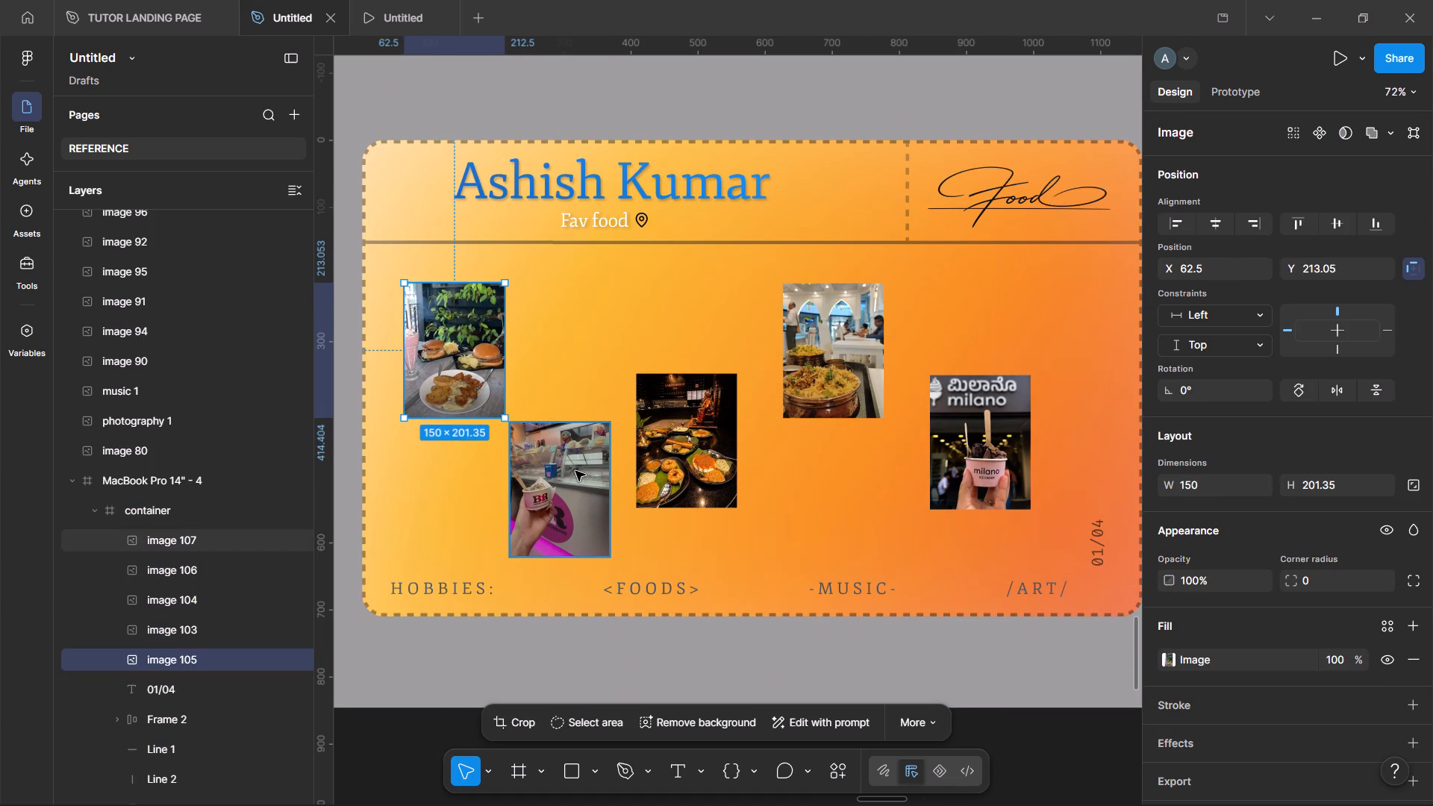
Move the pink-cup BR ice cream photo to about X 248.5, Y 414, with its top level with the burger photo's bottom edge.
{"action": "left_click_drag", "start_coordinate": [575, 471], "coordinate": [593, 471]}
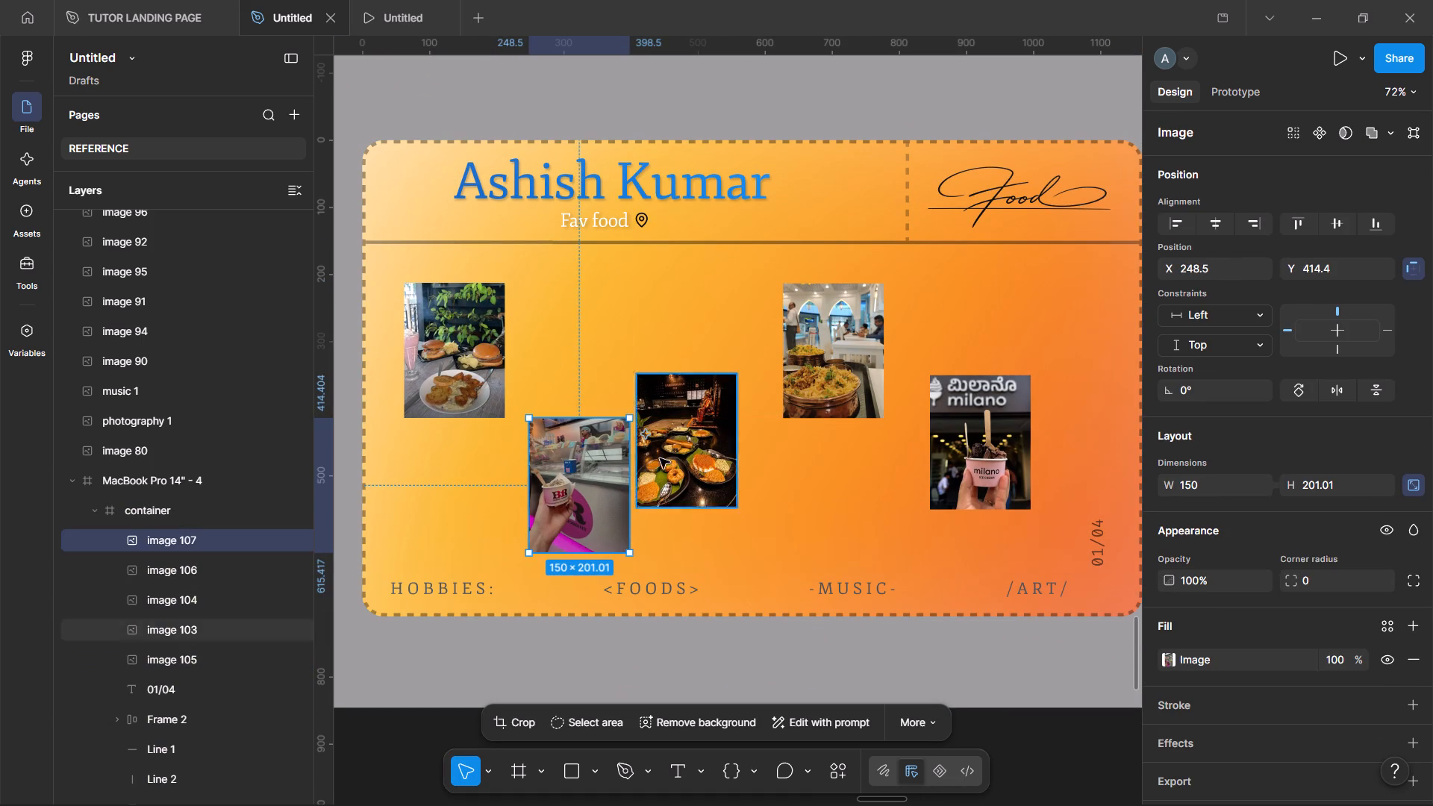
Move the dark Rameshwaram Cafe photo up to about X 439, Y 214, level with the burger photo.
{"action": "left_click_drag", "start_coordinate": [667, 449], "coordinate": [681, 363]}
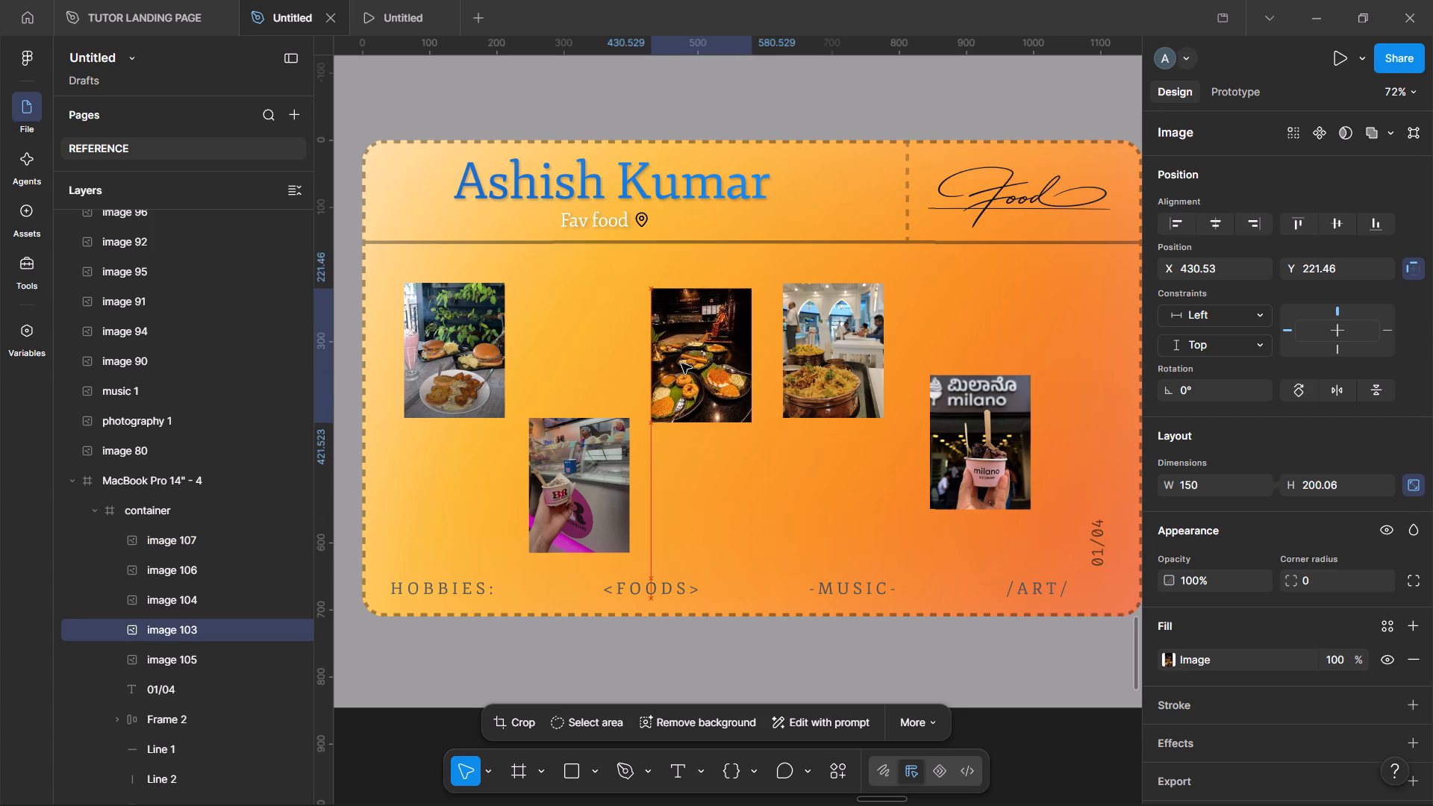
{"action": "left_click_drag", "start_coordinate": [681, 363], "coordinate": [682, 362]}
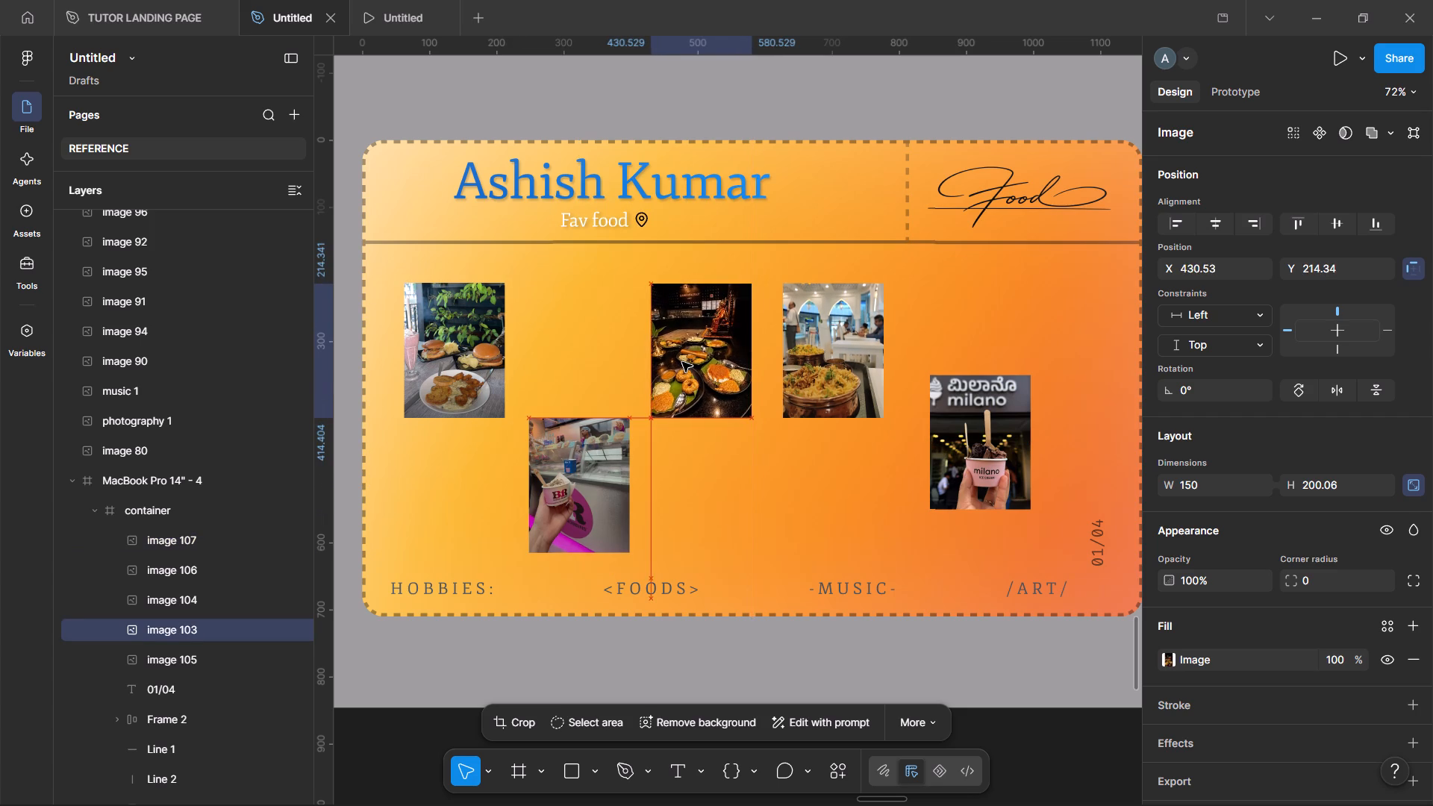
{"action": "left_click_drag", "start_coordinate": [682, 362], "coordinate": [687, 363]}
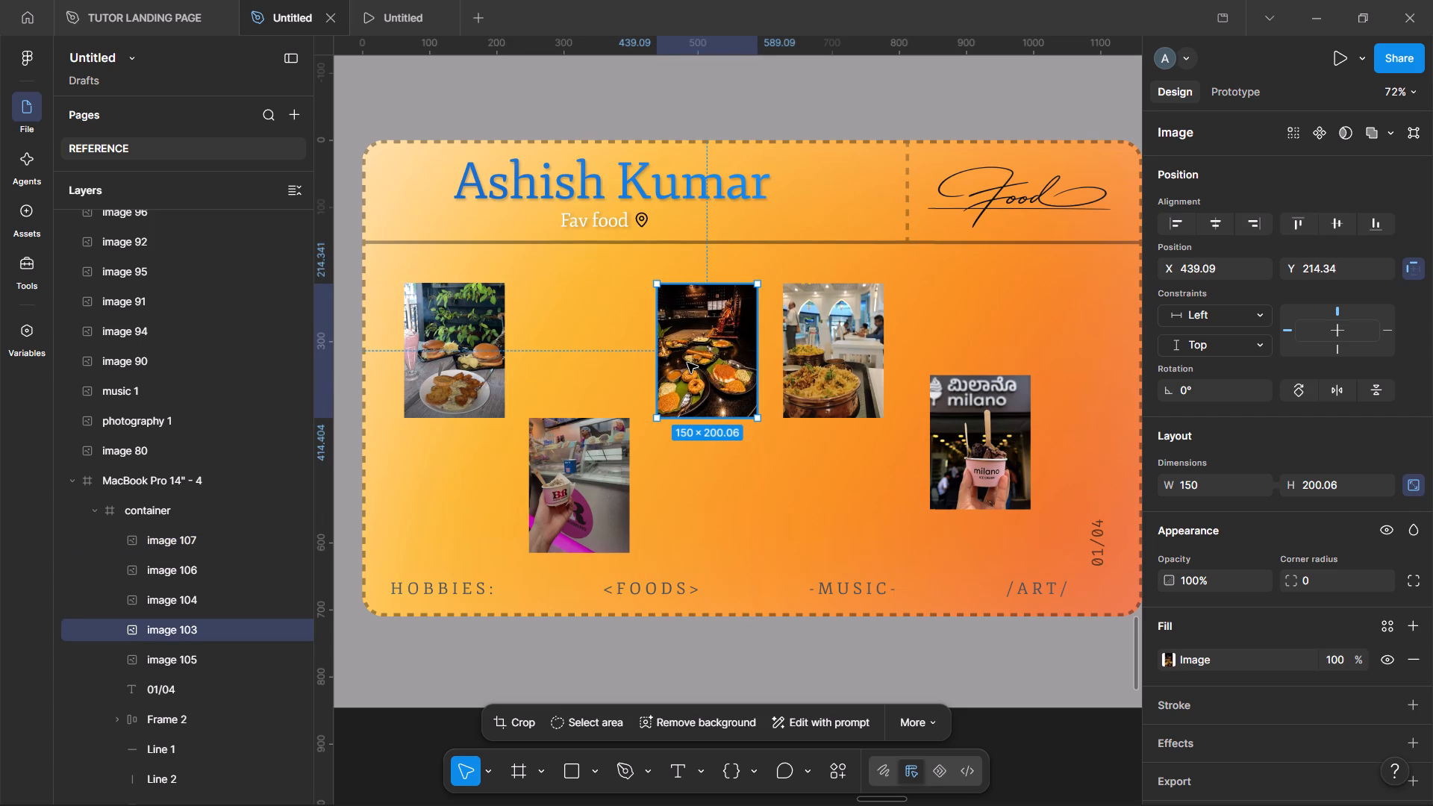
Move the biryani photo down into the lower row at about Y 414, with its top level with the upper photos' bottom edges.
{"action": "left_click_drag", "start_coordinate": [855, 372], "coordinate": [873, 502]}
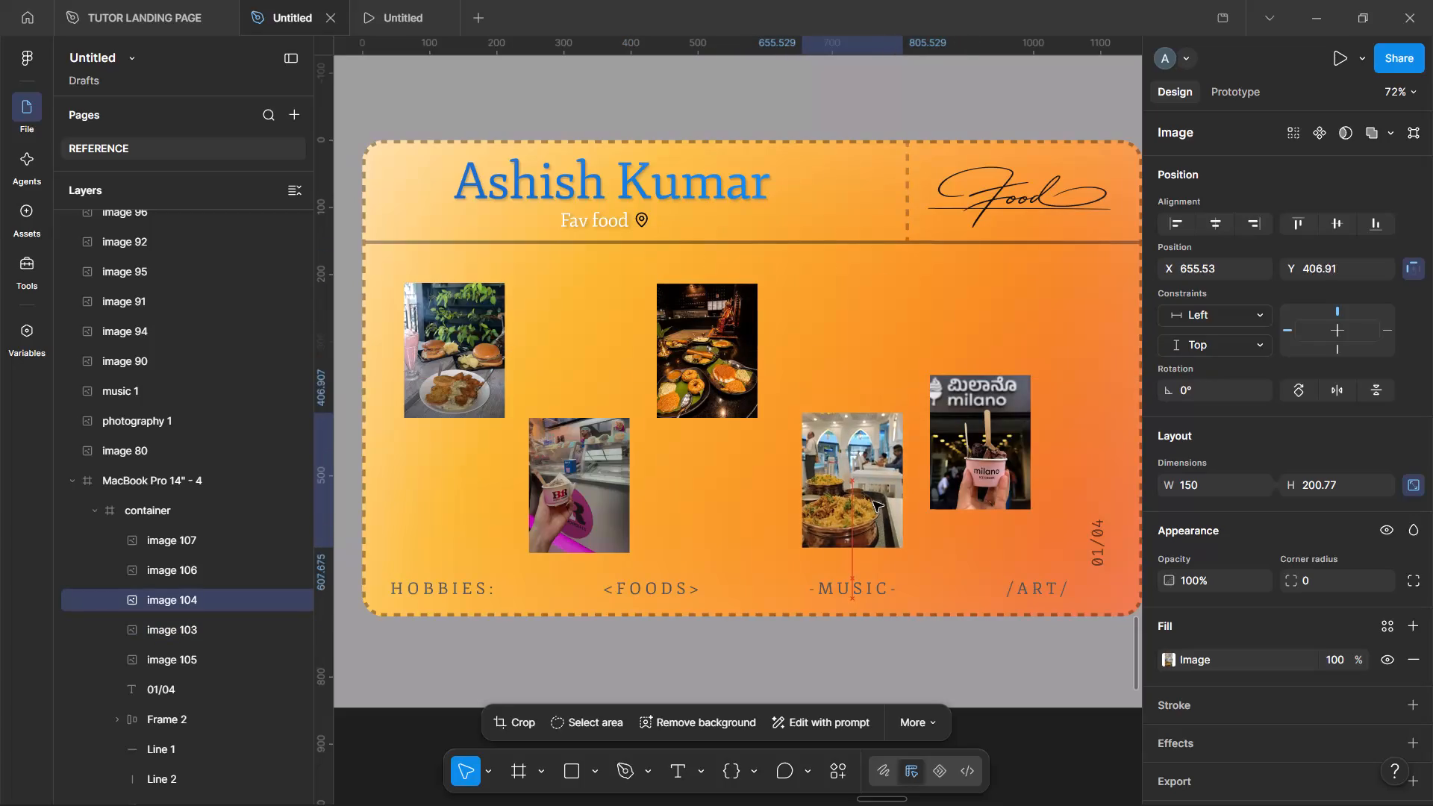
{"action": "left_click_drag", "start_coordinate": [873, 502], "coordinate": [849, 505]}
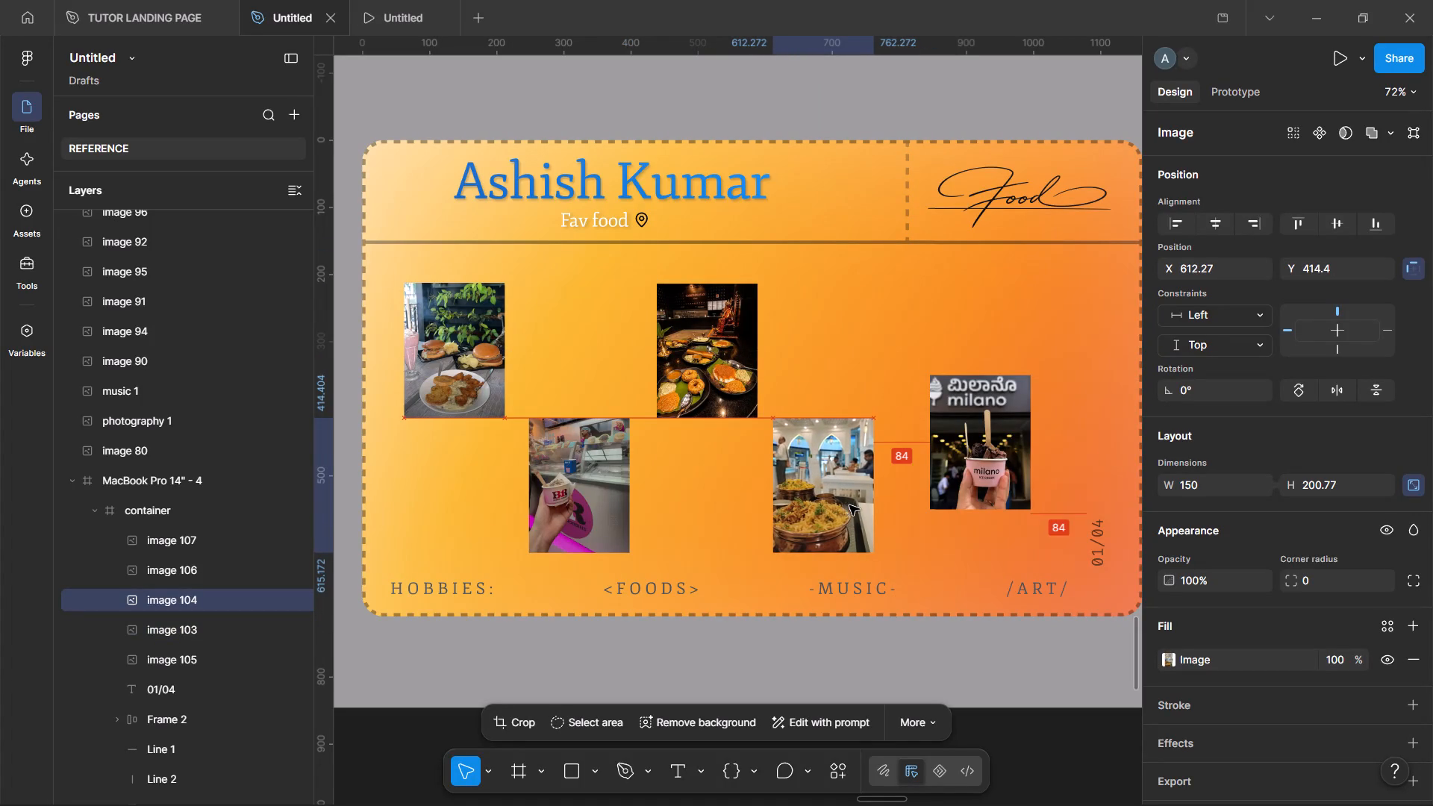
{"action": "left_click_drag", "start_coordinate": [849, 505], "coordinate": [847, 505]}
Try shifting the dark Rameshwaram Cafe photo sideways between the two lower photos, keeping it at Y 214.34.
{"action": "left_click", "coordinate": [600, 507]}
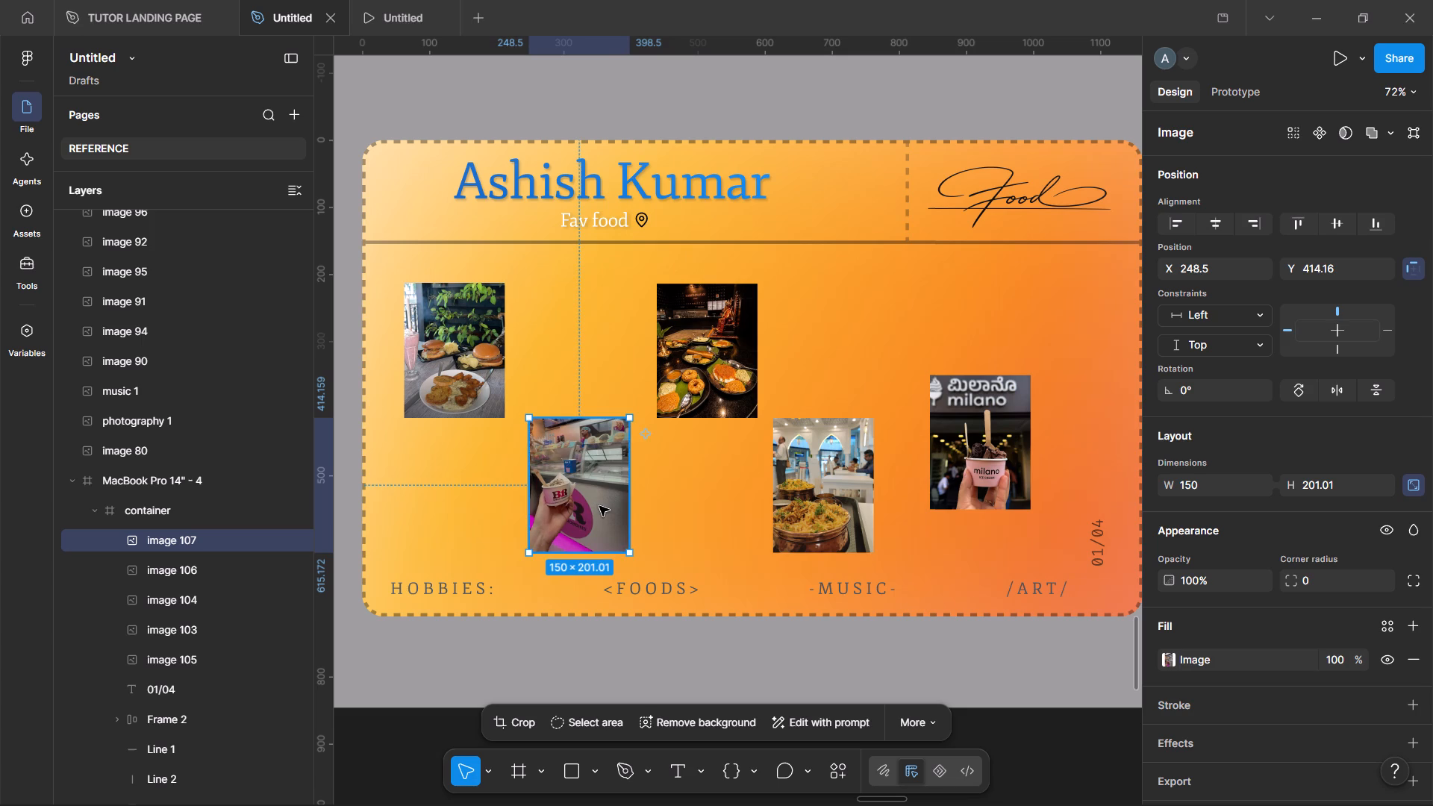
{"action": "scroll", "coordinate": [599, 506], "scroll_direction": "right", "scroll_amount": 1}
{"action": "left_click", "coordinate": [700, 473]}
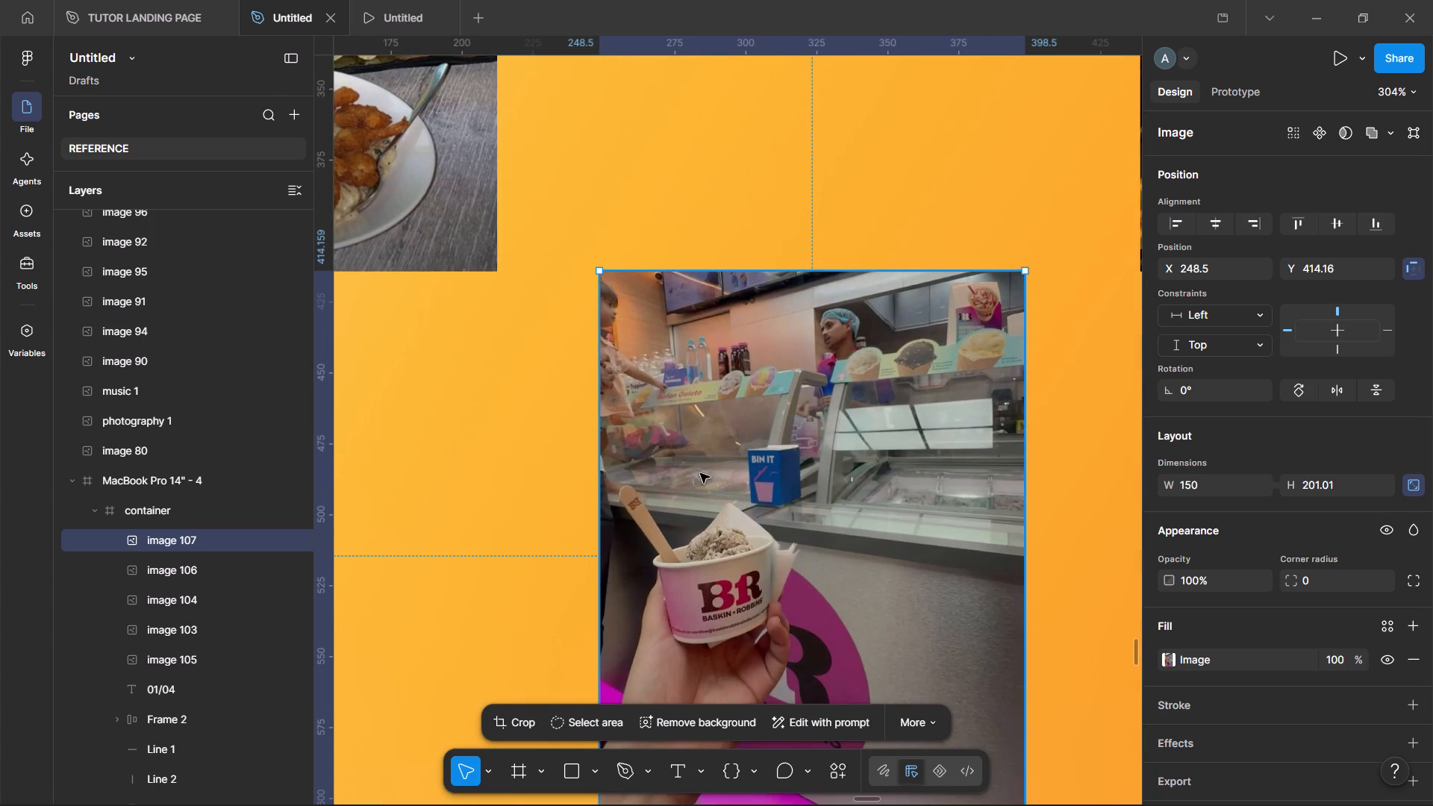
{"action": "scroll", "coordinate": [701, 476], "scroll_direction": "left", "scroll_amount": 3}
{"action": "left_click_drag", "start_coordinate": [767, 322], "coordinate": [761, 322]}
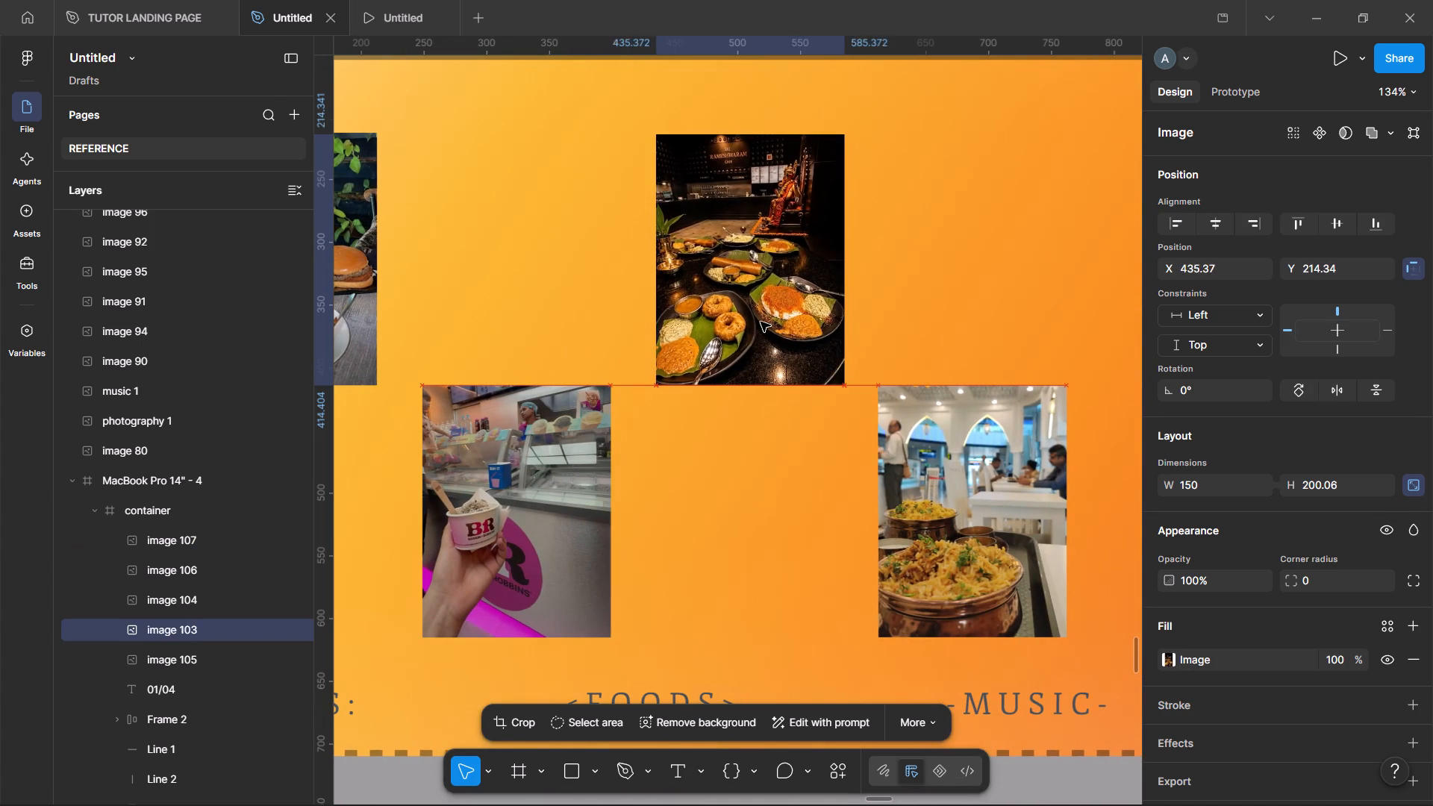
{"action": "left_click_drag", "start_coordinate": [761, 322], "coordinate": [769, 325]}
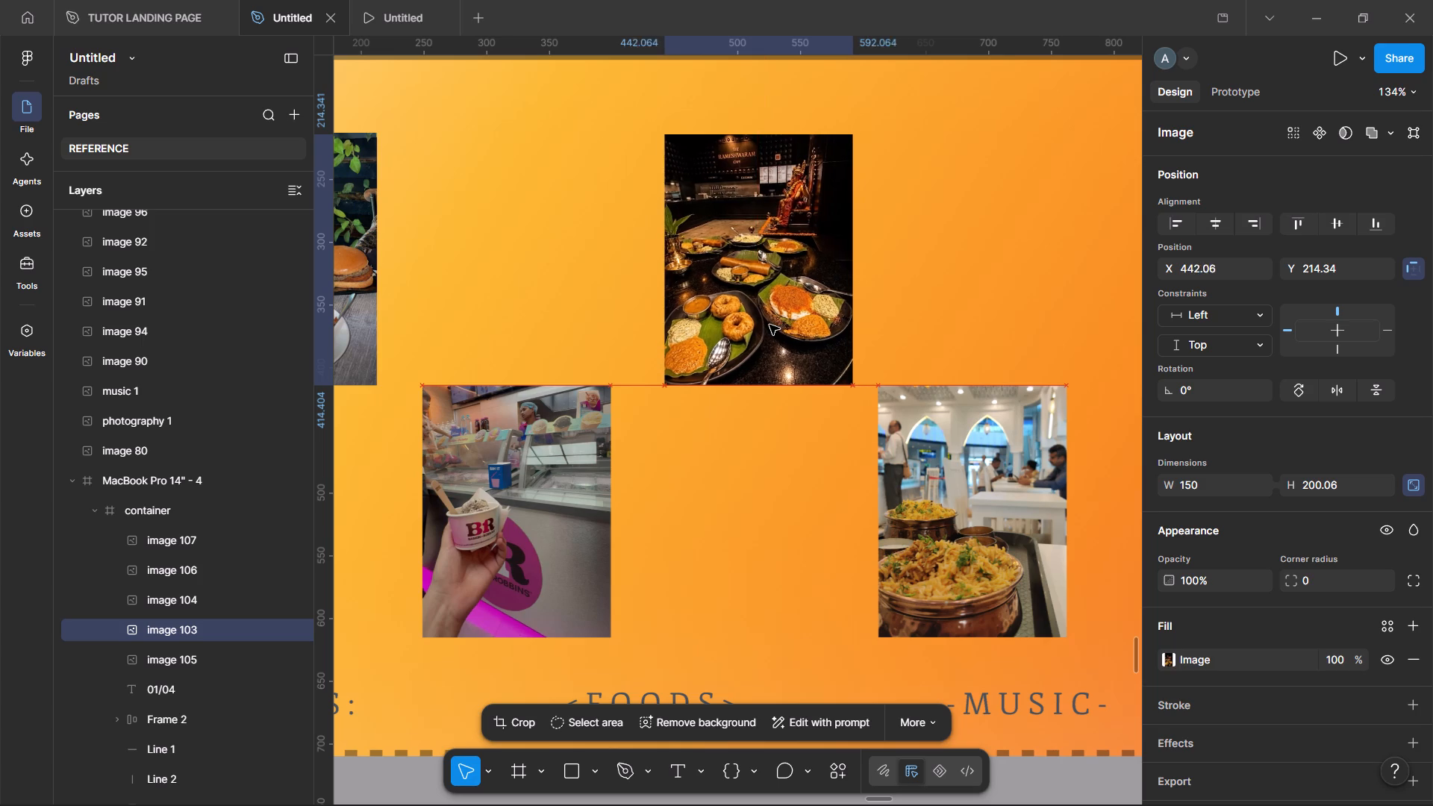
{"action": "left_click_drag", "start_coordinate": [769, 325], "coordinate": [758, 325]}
Move the biryani photo farther from the BR ice cream photo along the lower row, to about X 678.
{"action": "left_click_drag", "start_coordinate": [911, 407], "coordinate": [995, 405]}
Move the dark Rameshwaram Cafe photo to X 447.5, Y 214.34 in the upper row.
{"action": "left_click_drag", "start_coordinate": [783, 334], "coordinate": [797, 337]}
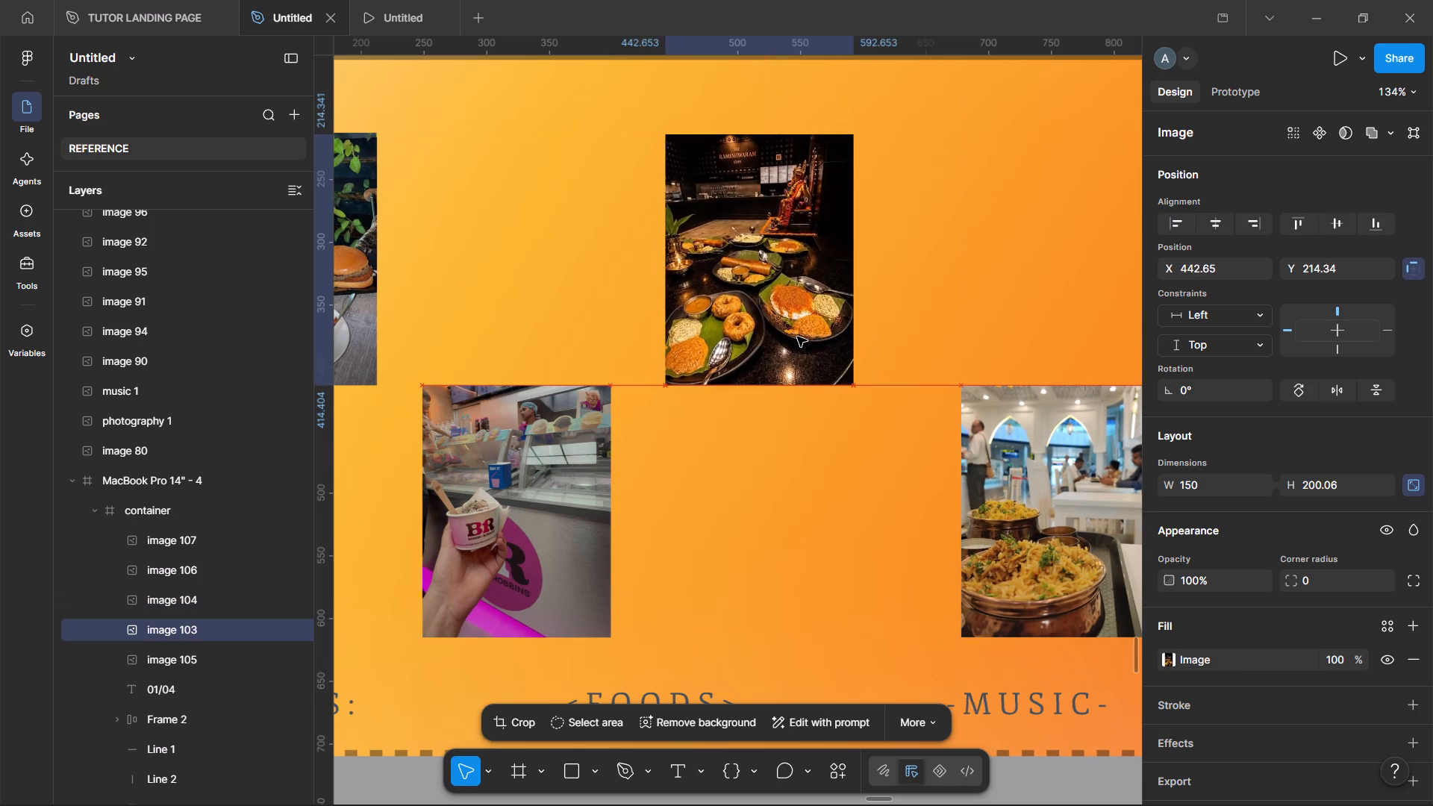
{"action": "left_click_drag", "start_coordinate": [797, 337], "coordinate": [802, 340]}
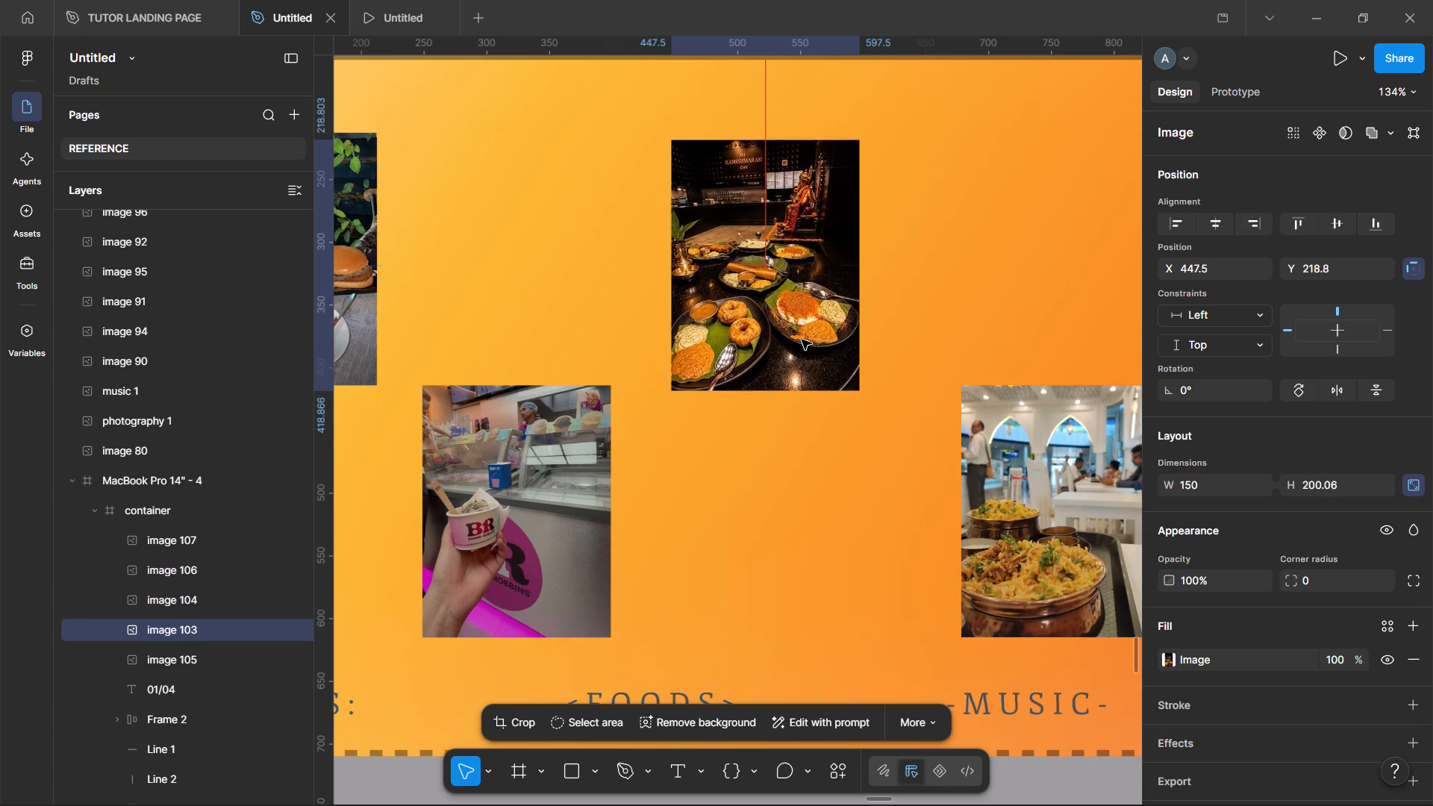
{"action": "left_click", "coordinate": [802, 340]}
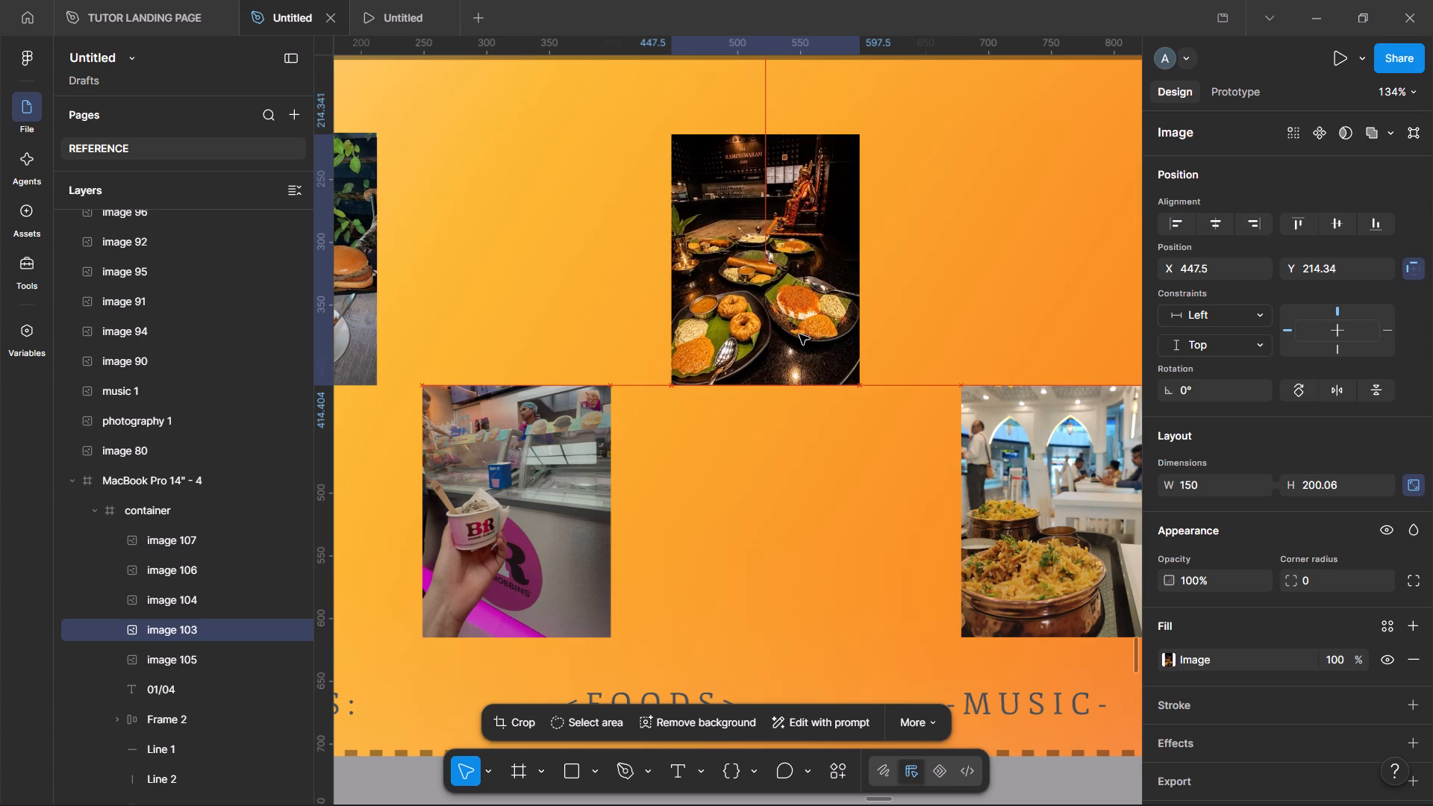
Move the Milano ice cream photo up to about Y 214, level with the dark Rameshwaram Cafe photo.
{"action": "scroll", "coordinate": [799, 334], "scroll_direction": "left", "scroll_amount": 1}
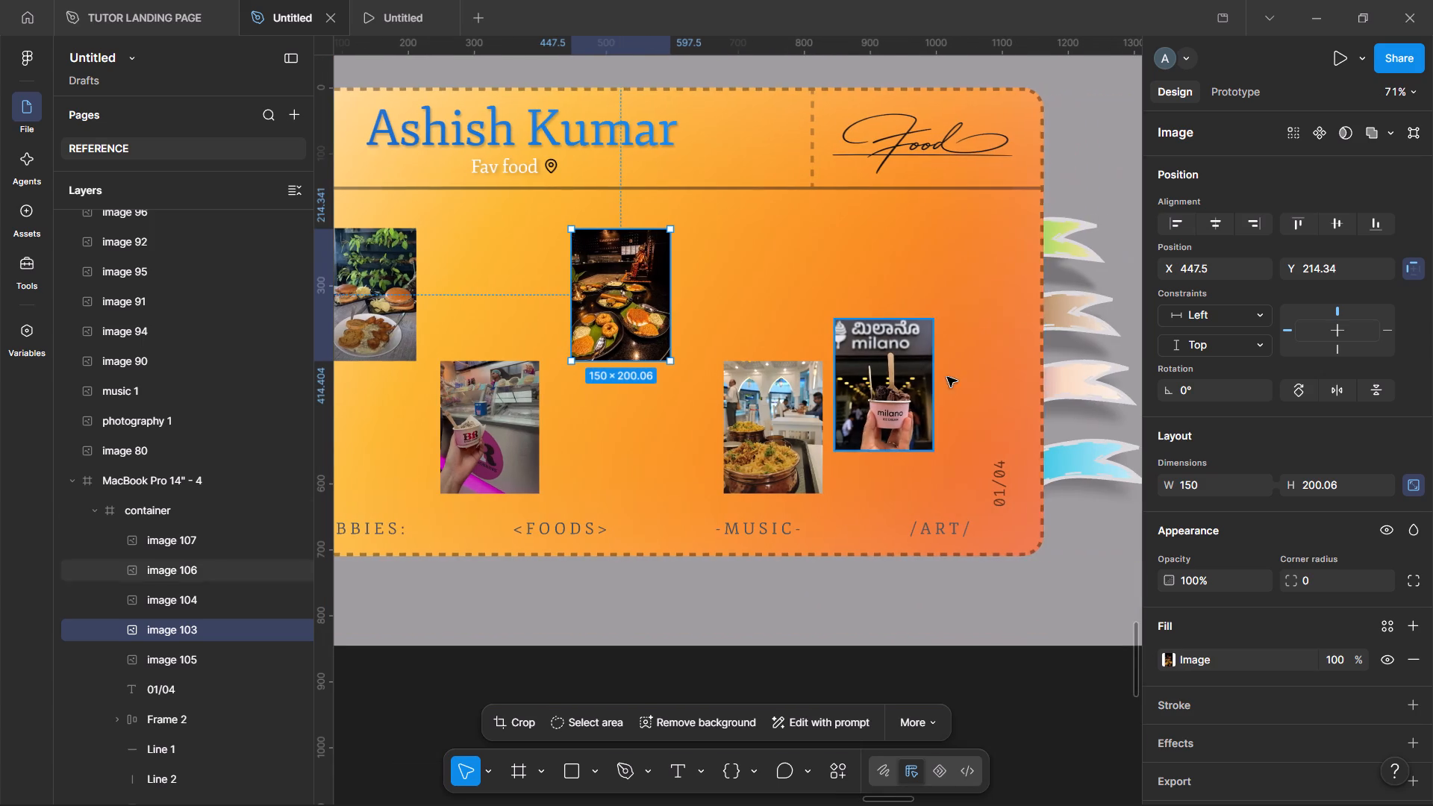
{"action": "scroll", "coordinate": [902, 384], "scroll_direction": "right", "scroll_amount": 1}
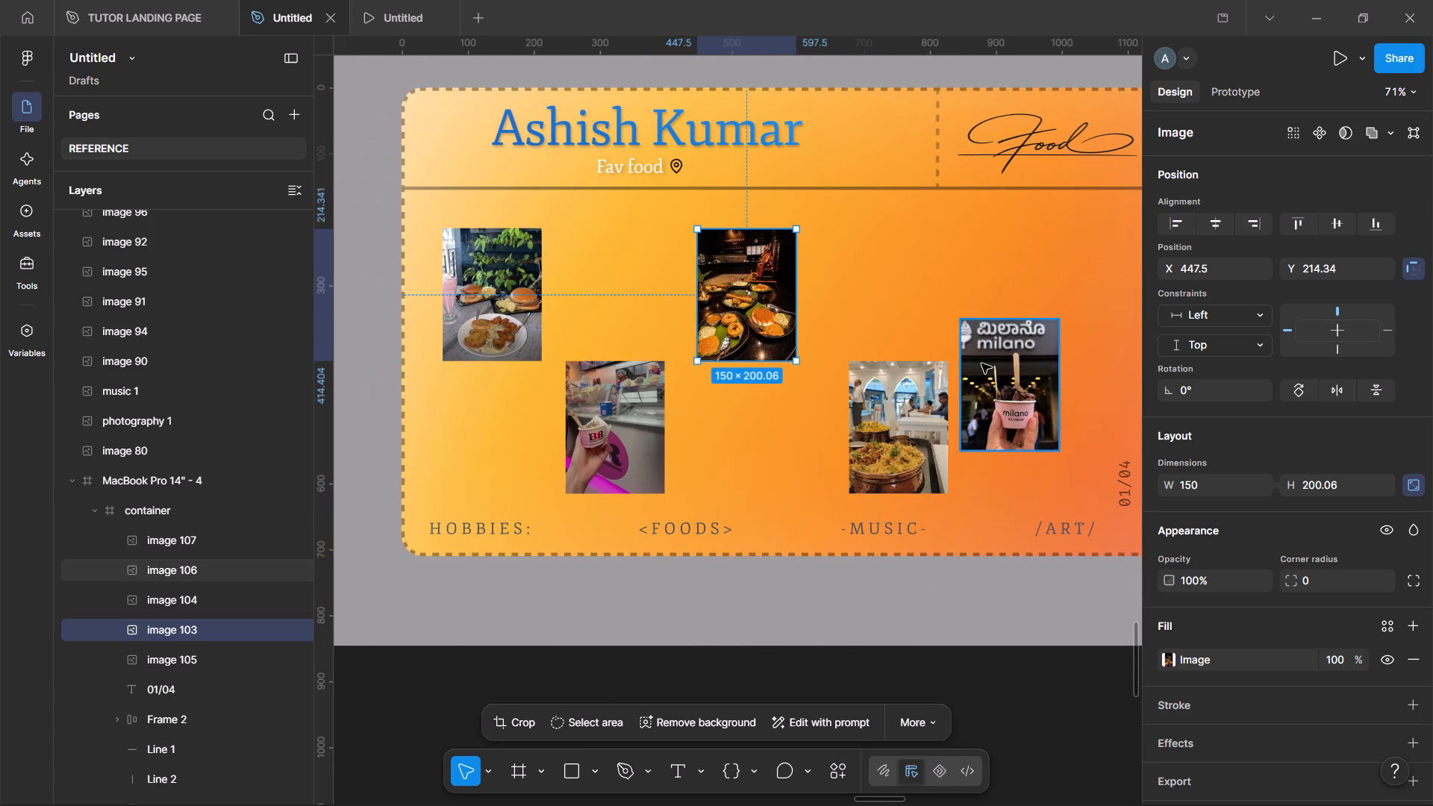
{"action": "left_click_drag", "start_coordinate": [981, 363], "coordinate": [981, 276]}
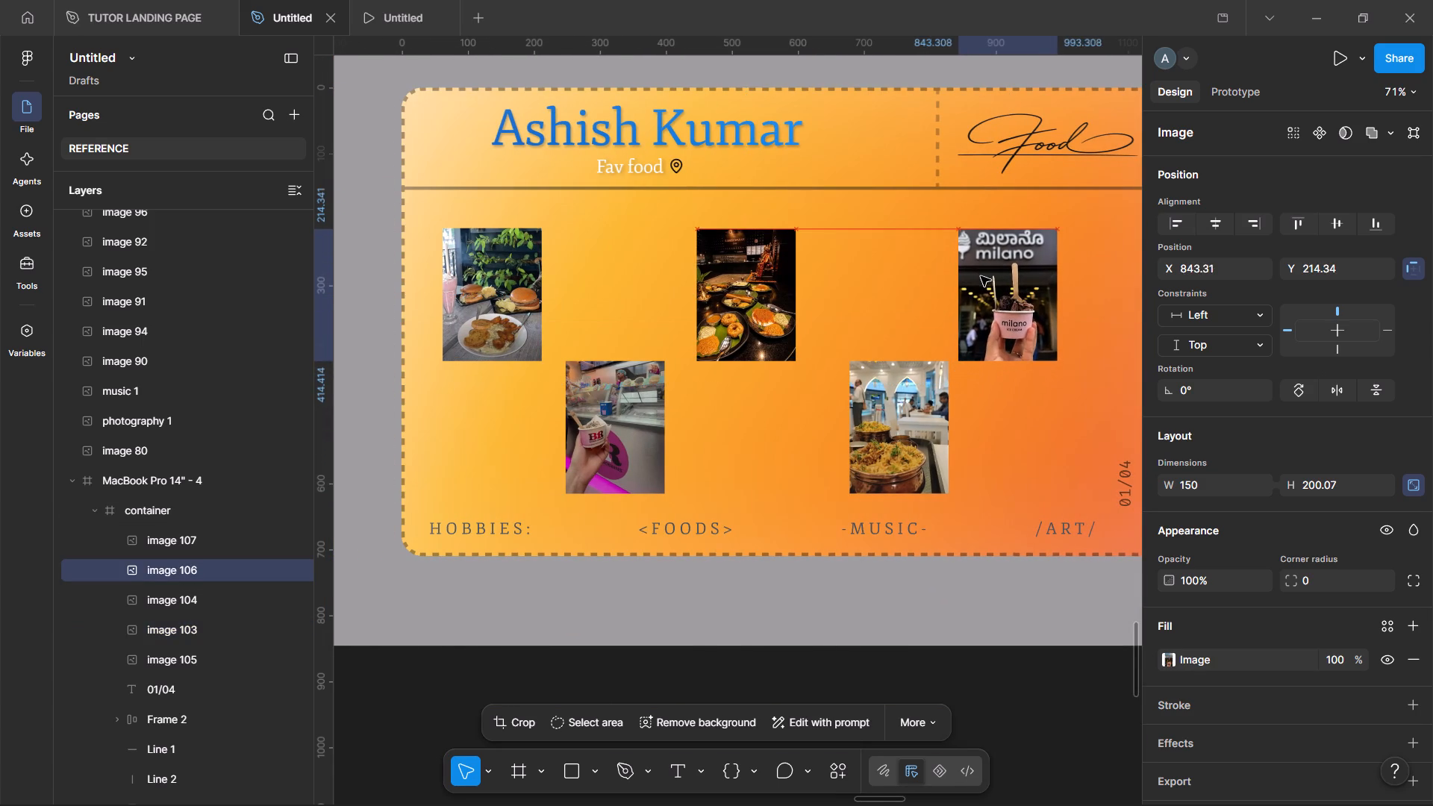
{"action": "left_click_drag", "start_coordinate": [981, 276], "coordinate": [981, 275]}
Select the Milano, Rameshwaram Cafe and burger photos and align their vertical centres, followed by their top edges.
{"action": "left_click", "coordinate": [755, 302], "text": "shift"}
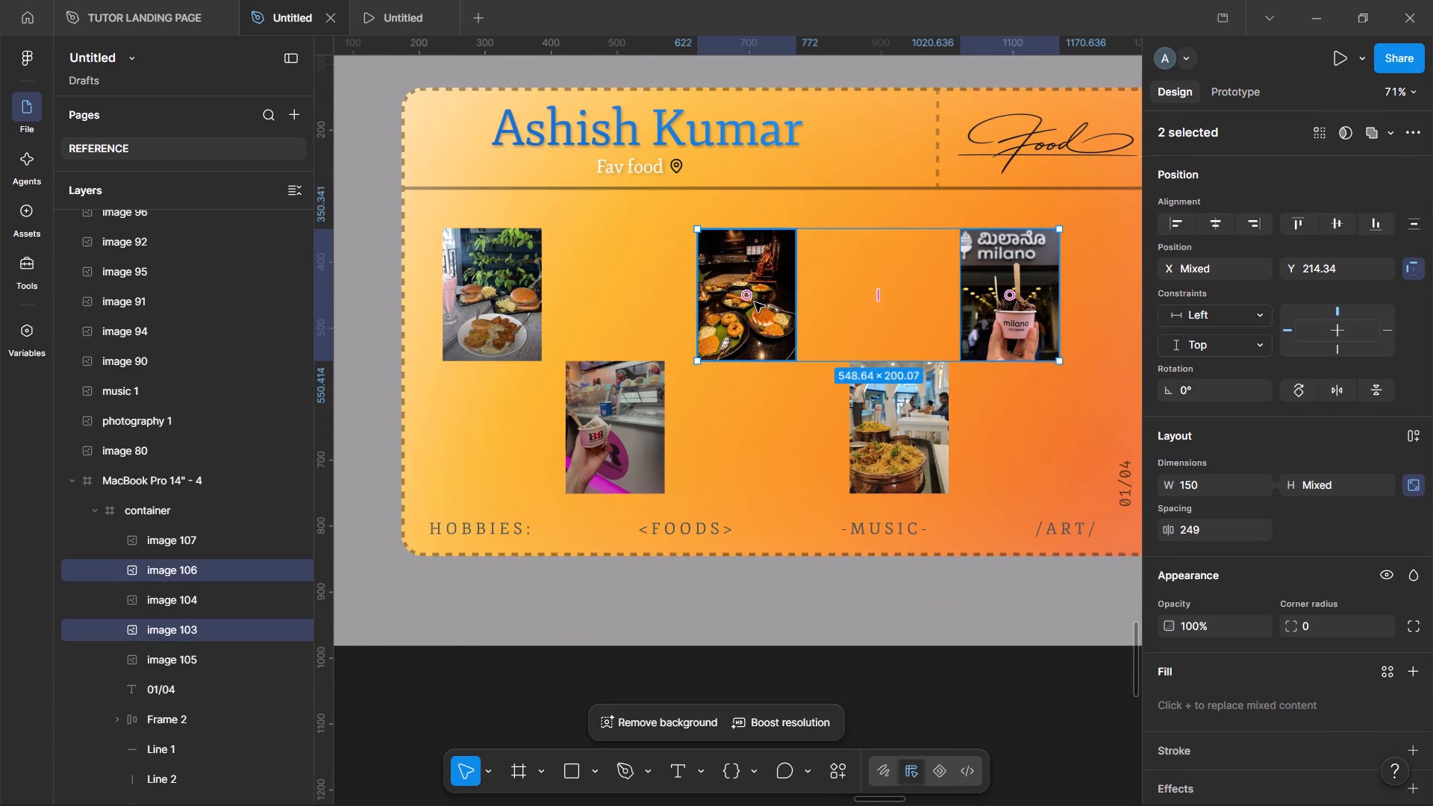
{"action": "left_click", "coordinate": [511, 291], "text": "shift"}
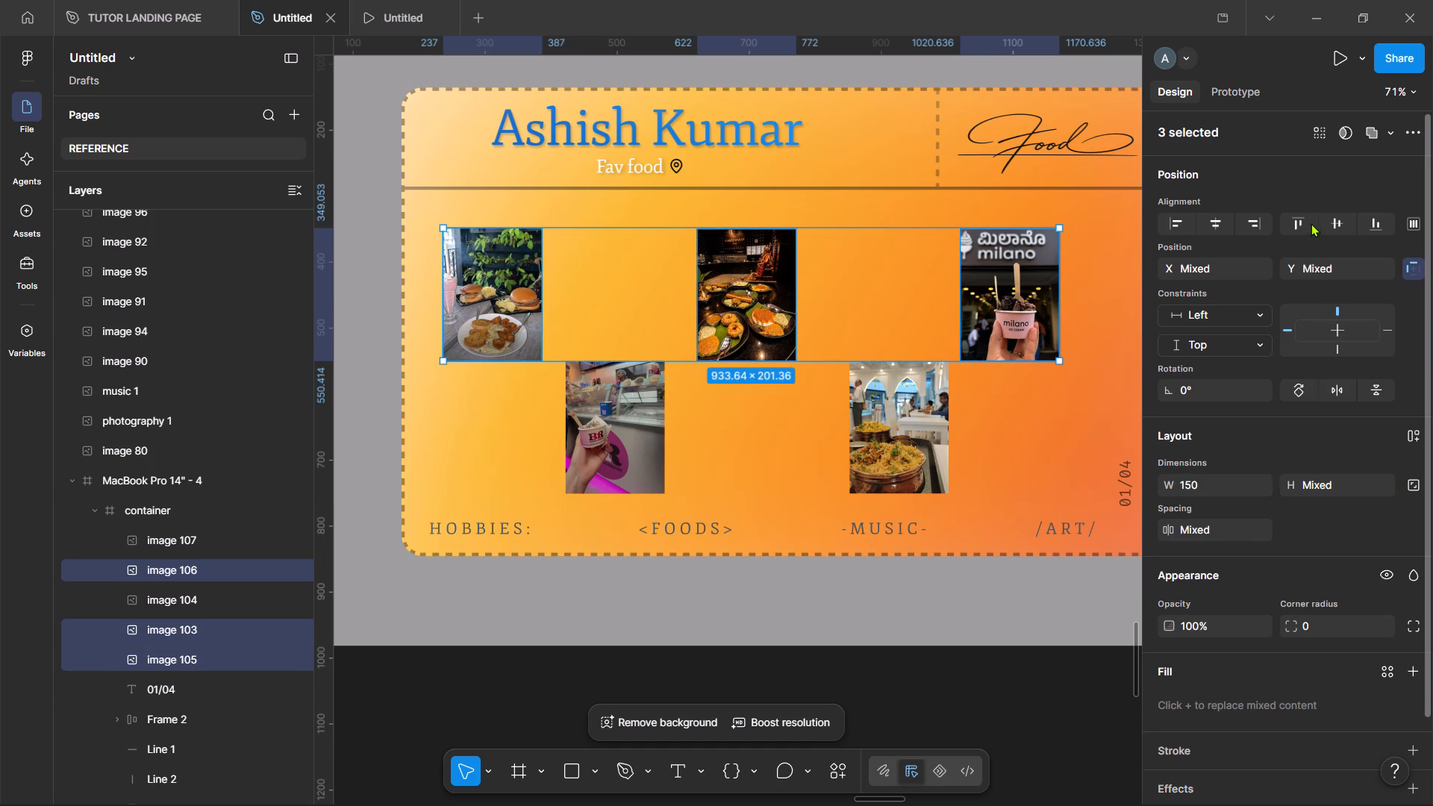
{"action": "left_click", "coordinate": [1339, 212]}
{"action": "left_click", "coordinate": [1329, 225]}
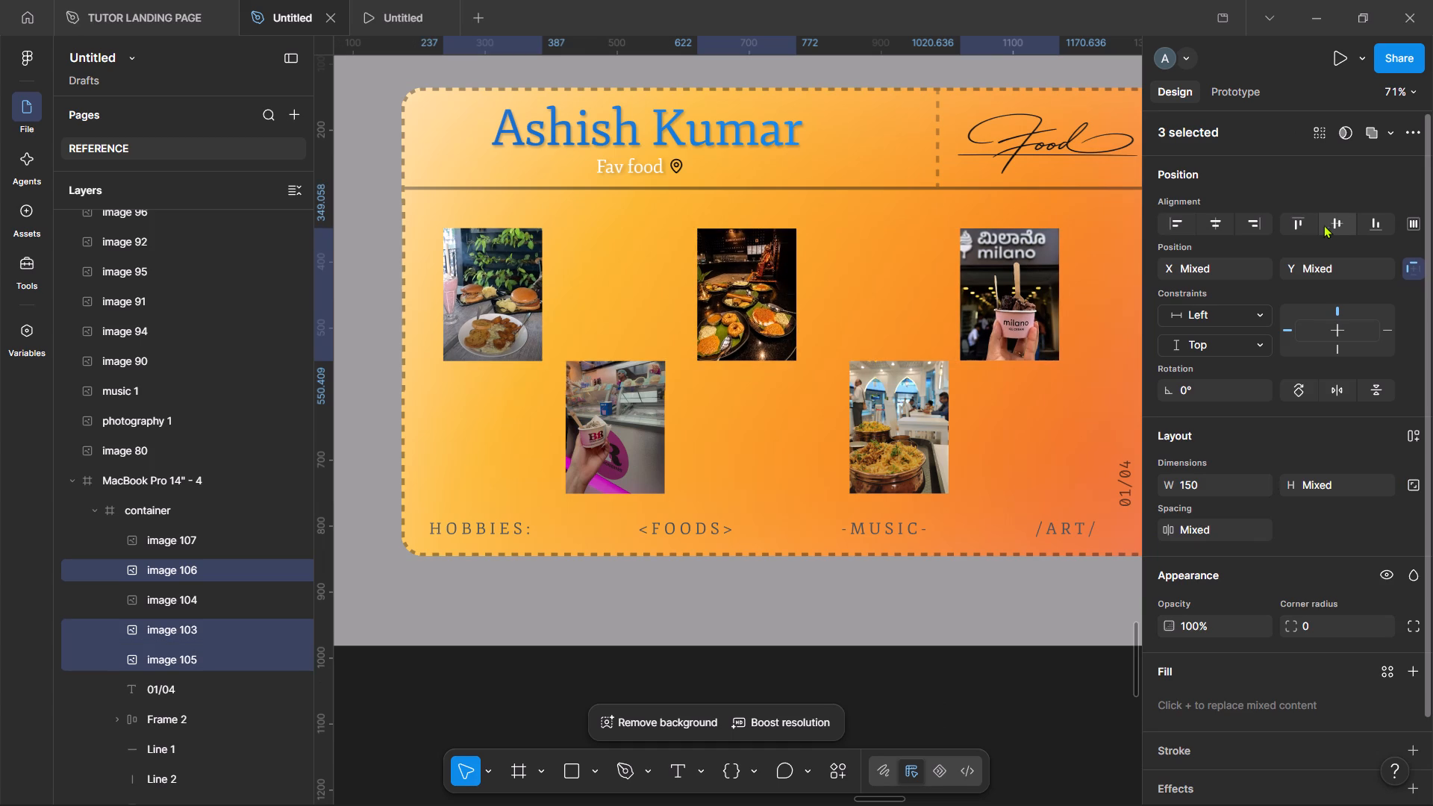
{"action": "left_click", "coordinate": [1296, 222]}
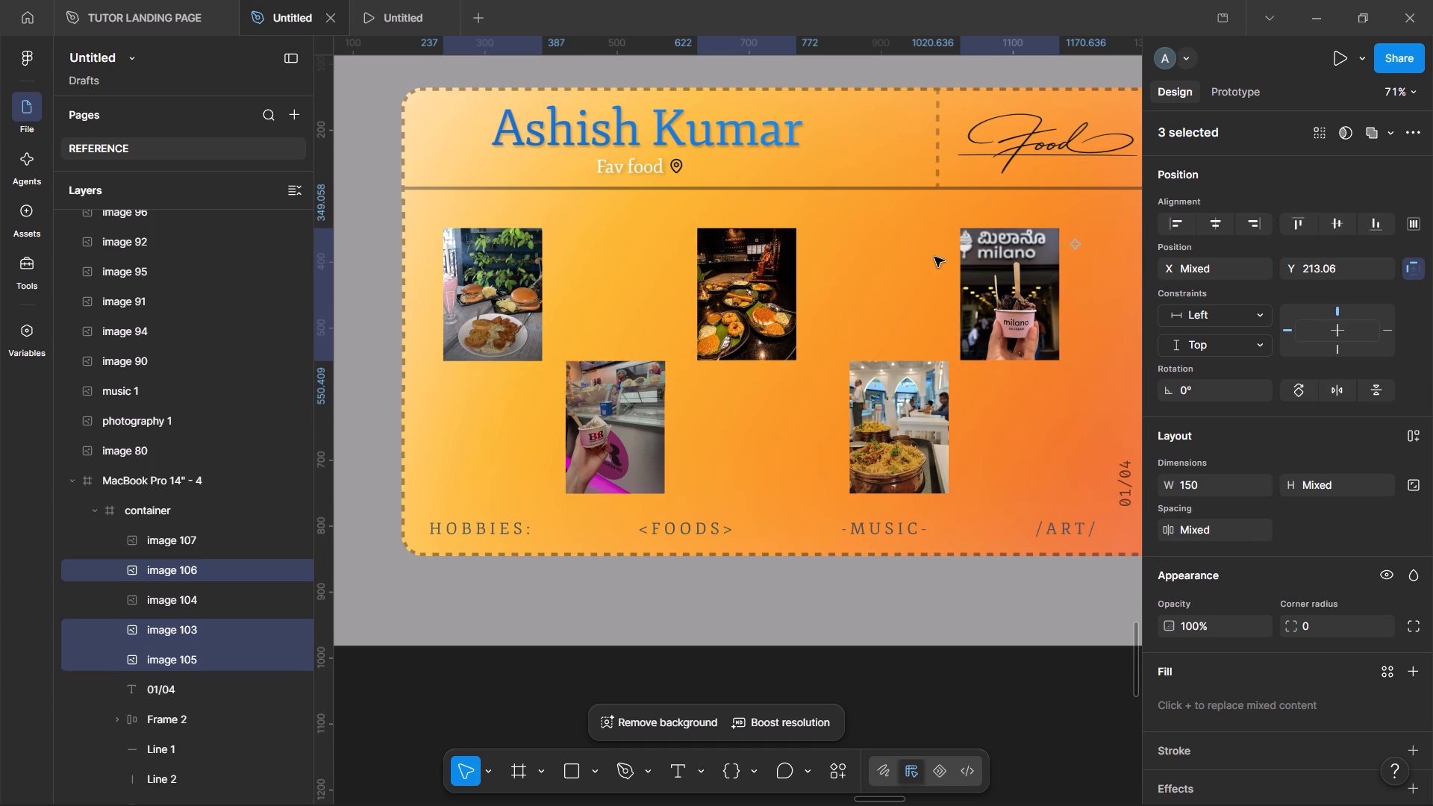
Distribute the horizontal spacing evenly across the three upper photos.
{"action": "left_click", "coordinate": [1408, 216]}
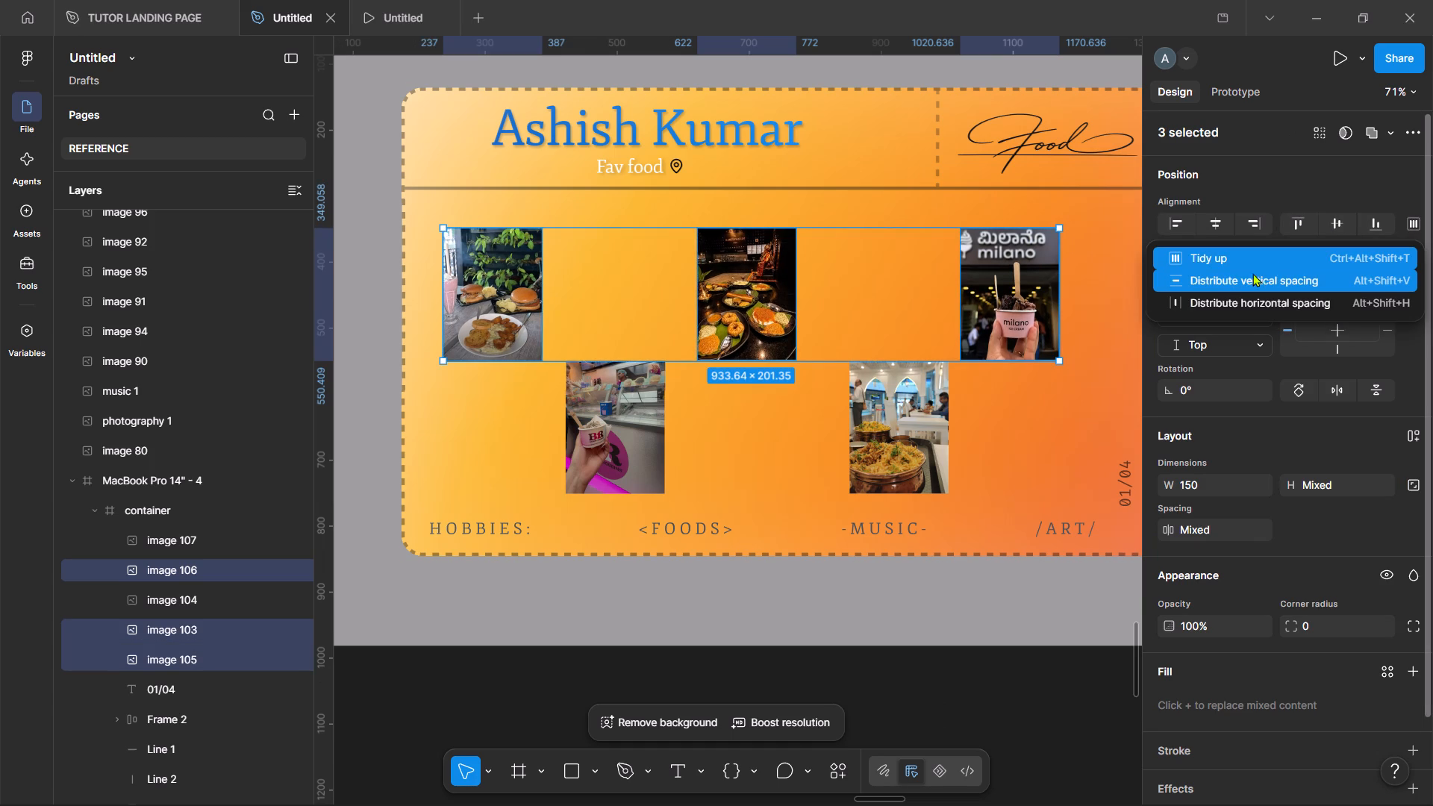
{"action": "left_click", "coordinate": [1223, 296]}
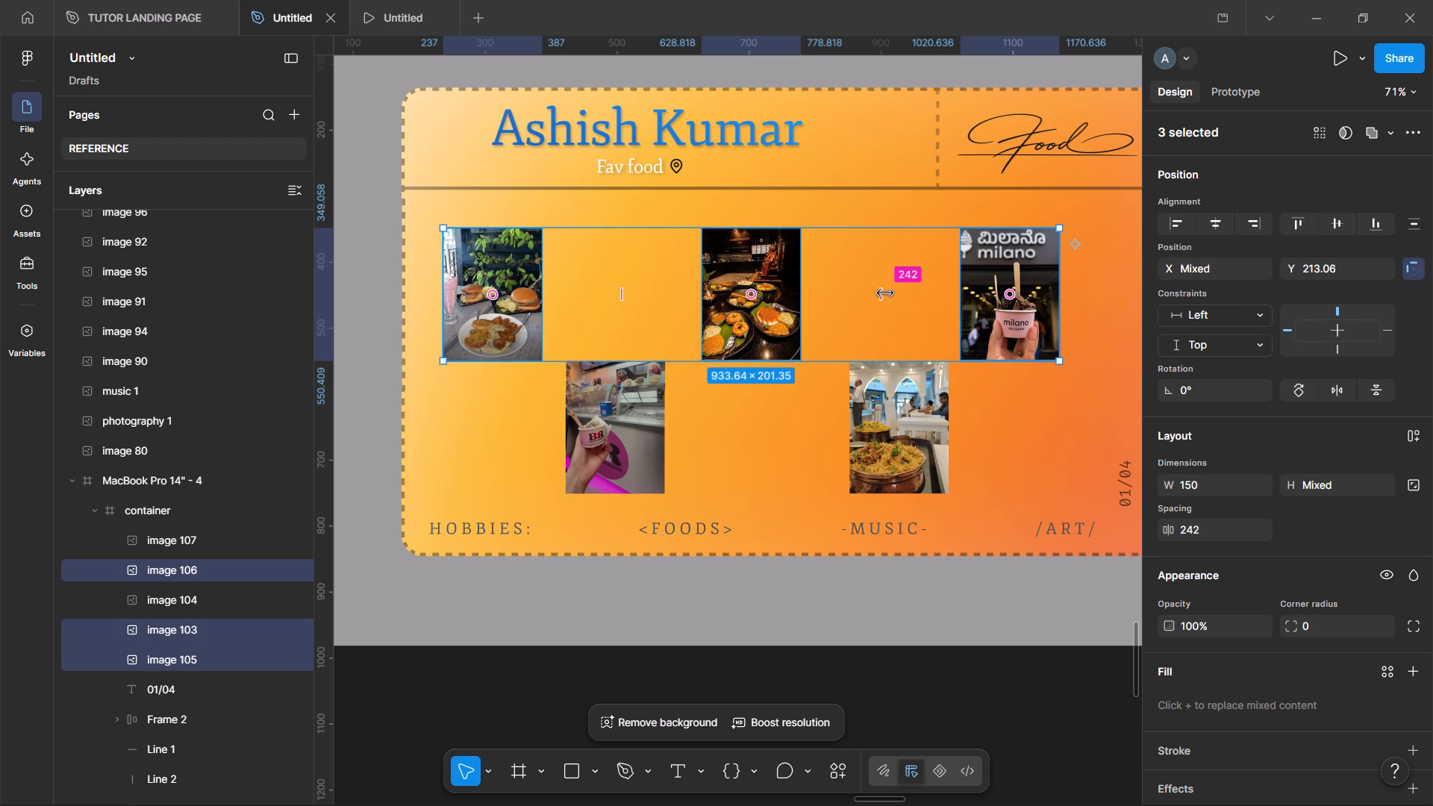
Widen the gaps between the three upper photos and set their spacing to 288.
{"action": "left_click_drag", "start_coordinate": [885, 293], "coordinate": [934, 291]}
{"action": "scroll", "coordinate": [934, 291], "scroll_direction": "left", "scroll_amount": 1}
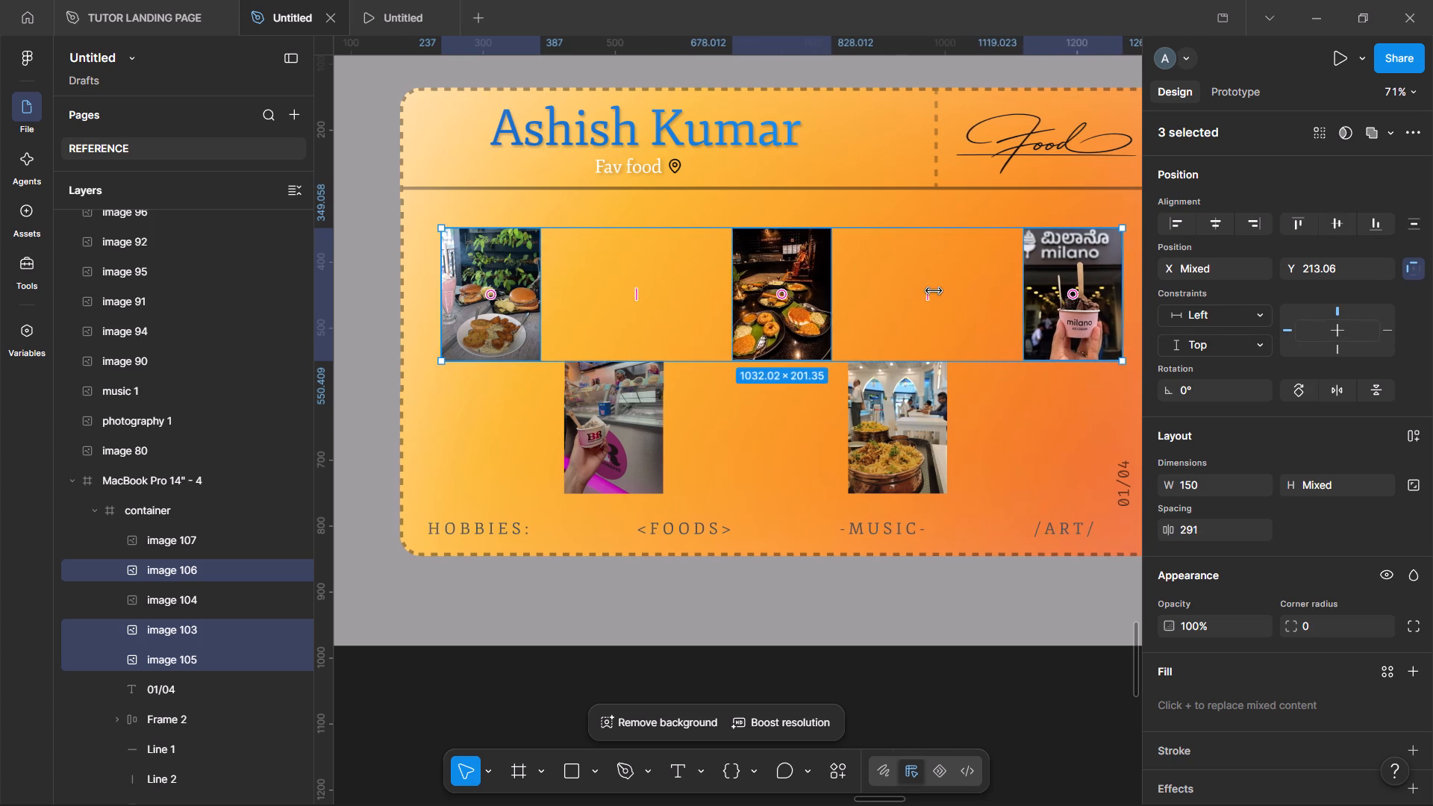
{"action": "scroll", "coordinate": [934, 291], "scroll_direction": "left", "scroll_amount": 1}
{"action": "scroll", "coordinate": [875, 293], "scroll_direction": "right", "scroll_amount": 1}
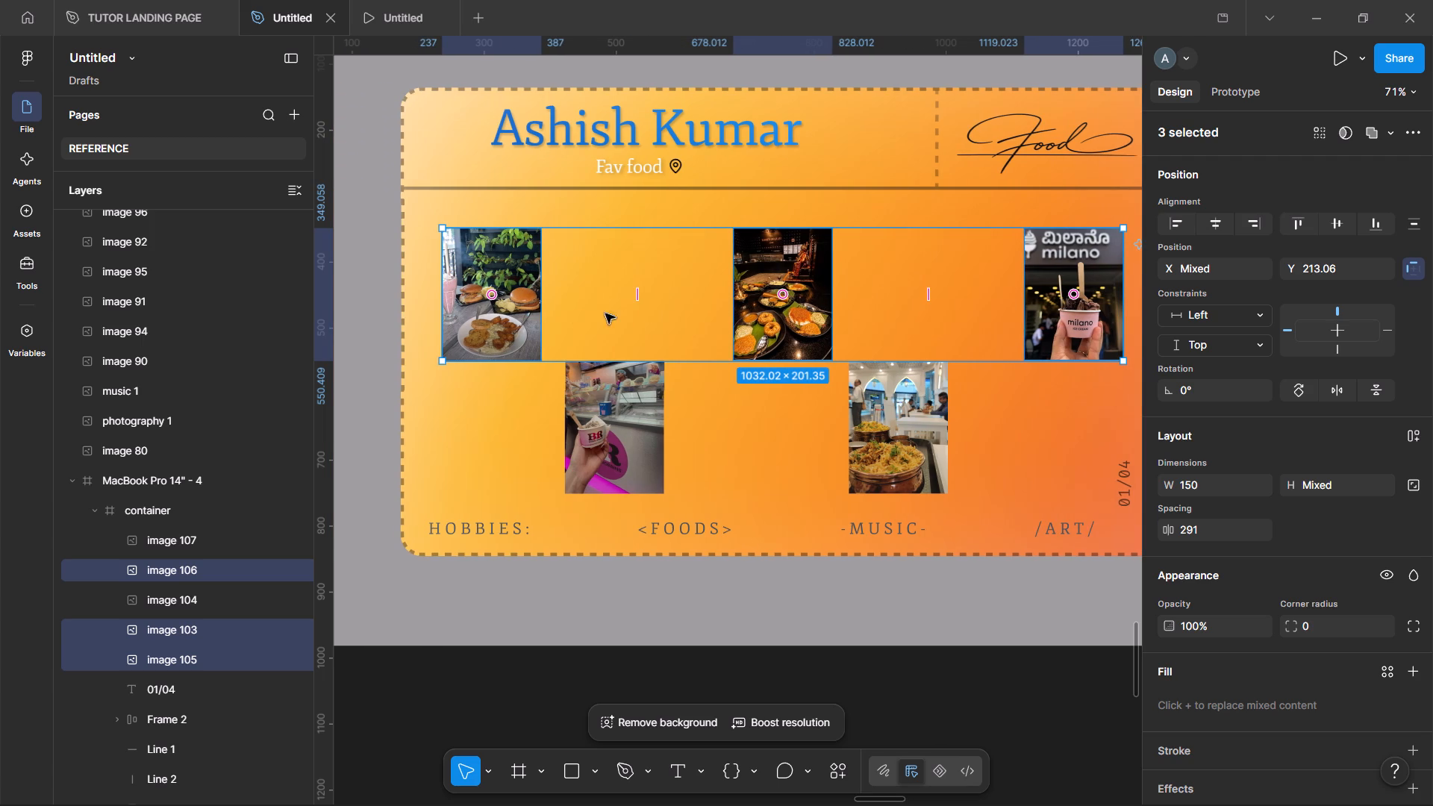
{"action": "scroll", "coordinate": [419, 312], "scroll_direction": "left", "scroll_amount": 1, "text": "alt"}
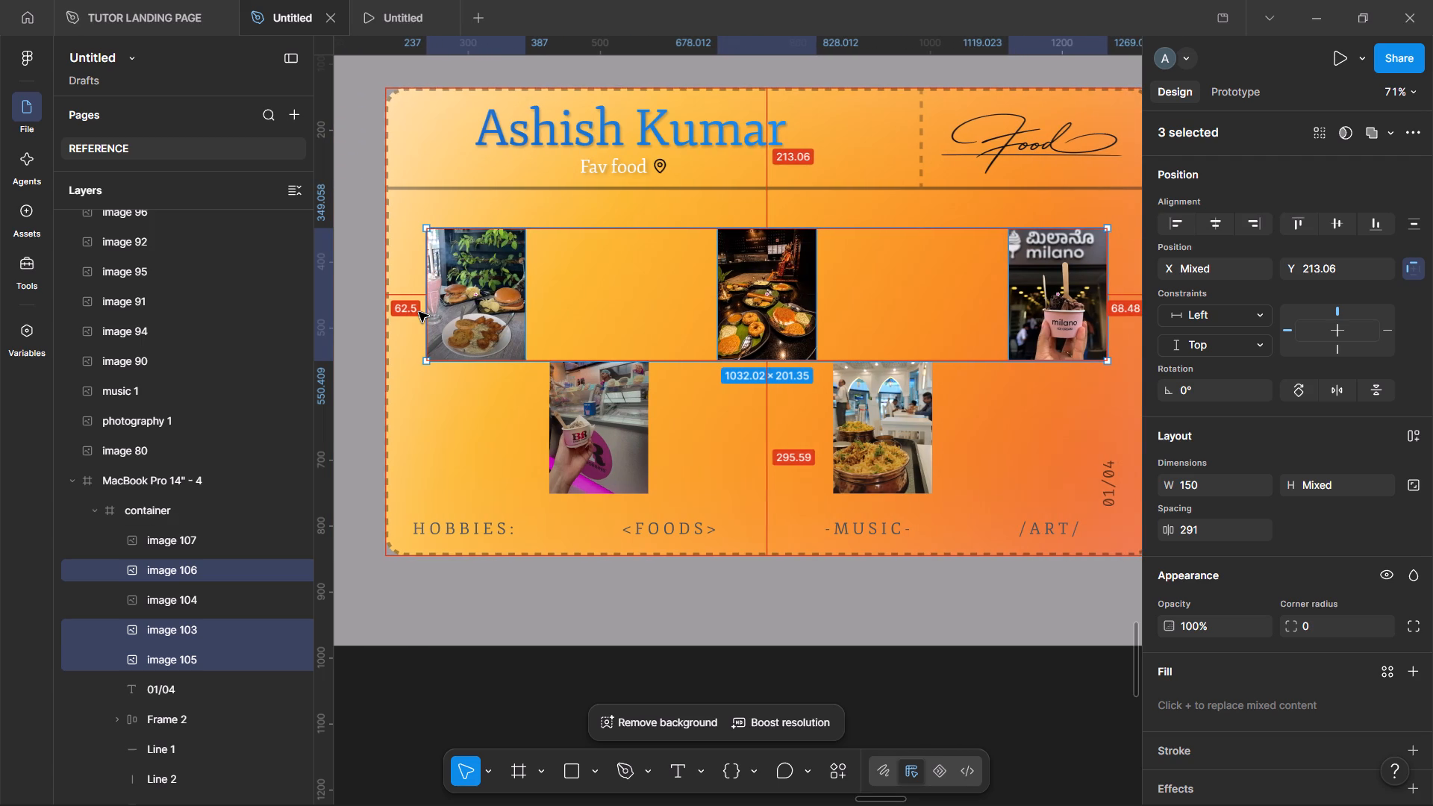
{"action": "left_click", "coordinate": [1211, 535]}
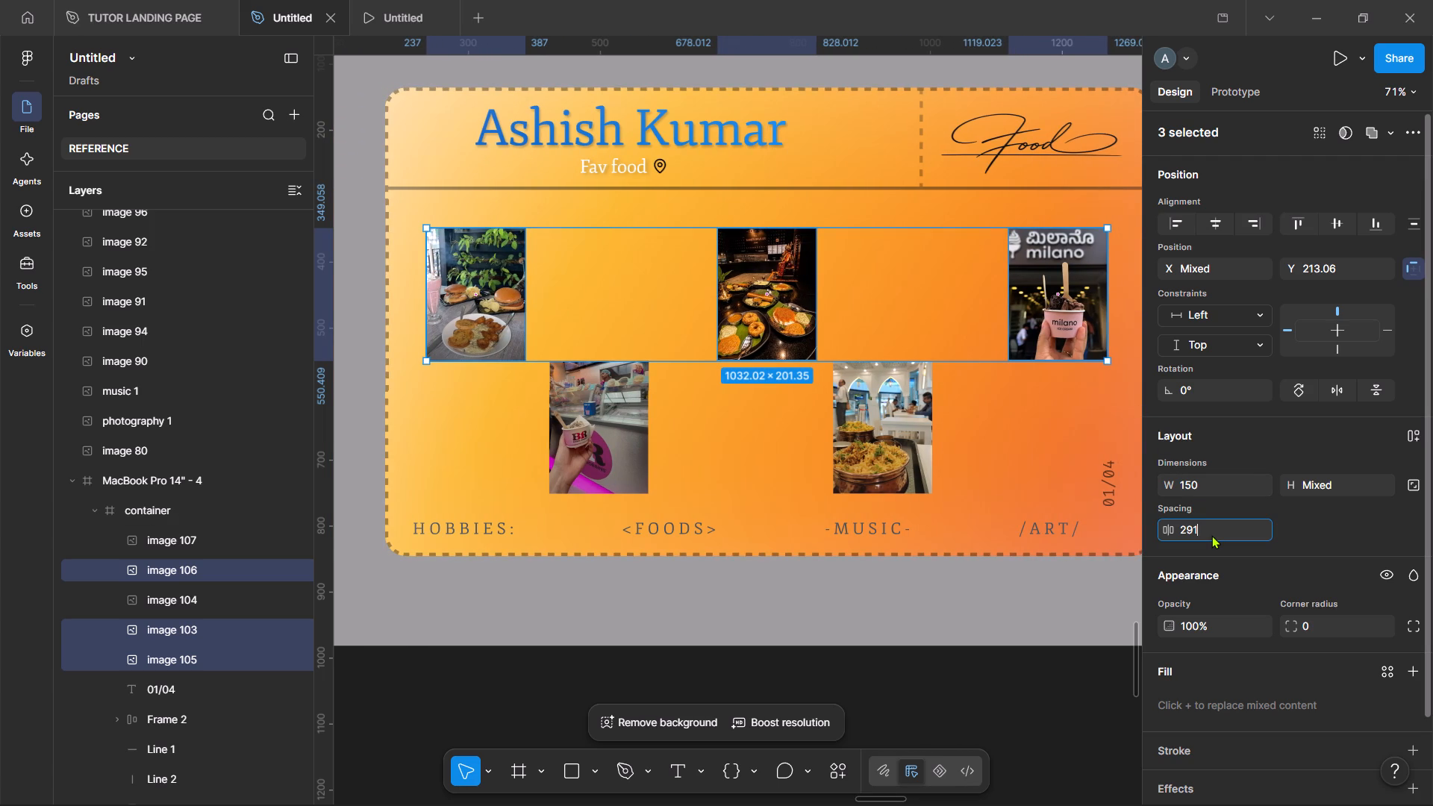
{"action": "type", "text": "288"}
{"action": "key", "text": "shift+Return"}
Shift the three upper photos together so the row is centred with 68.5 margins to both side edges of the card.
{"action": "scroll", "coordinate": [931, 449], "scroll_direction": "left", "scroll_amount": 1}
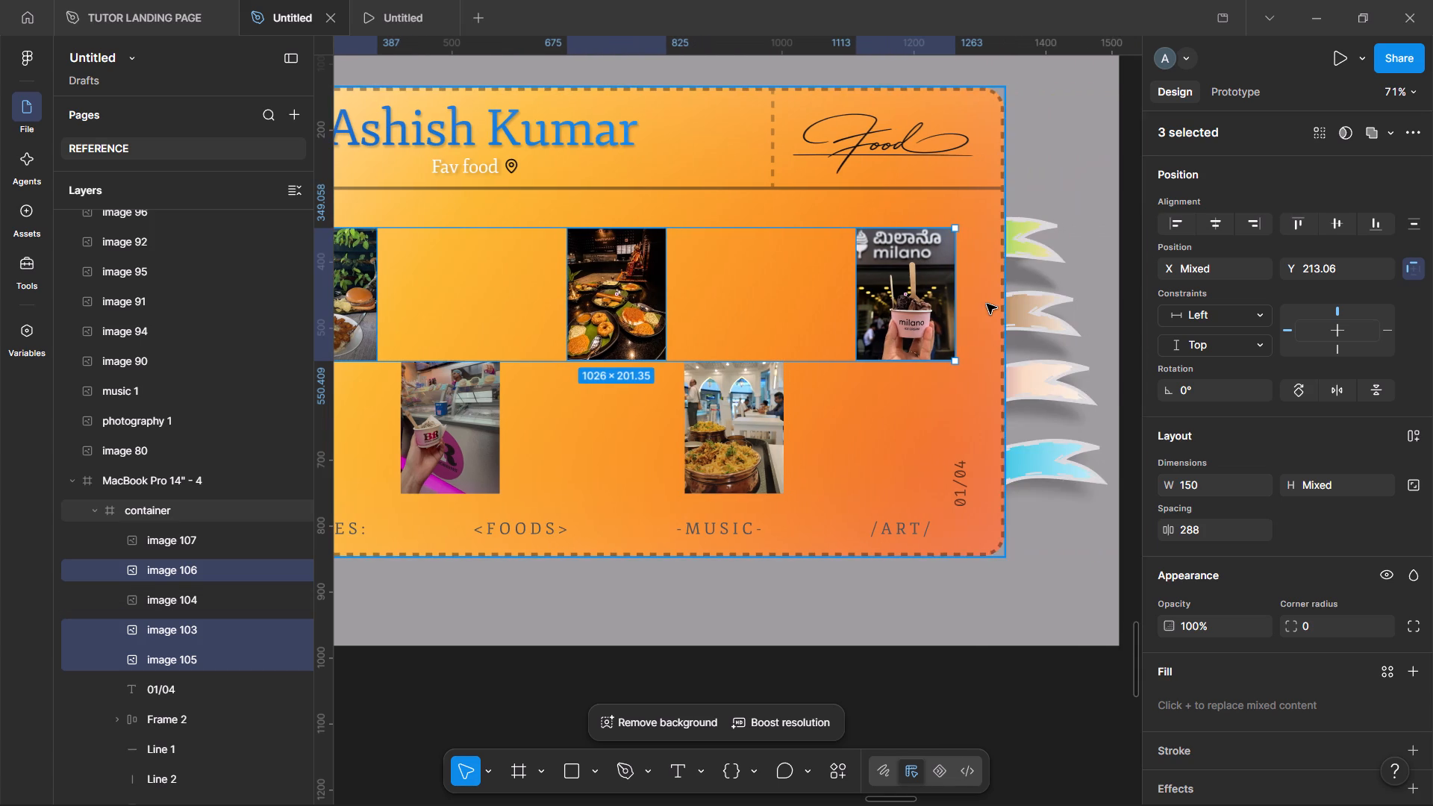
{"action": "scroll", "coordinate": [987, 302], "scroll_direction": "right", "scroll_amount": 1}
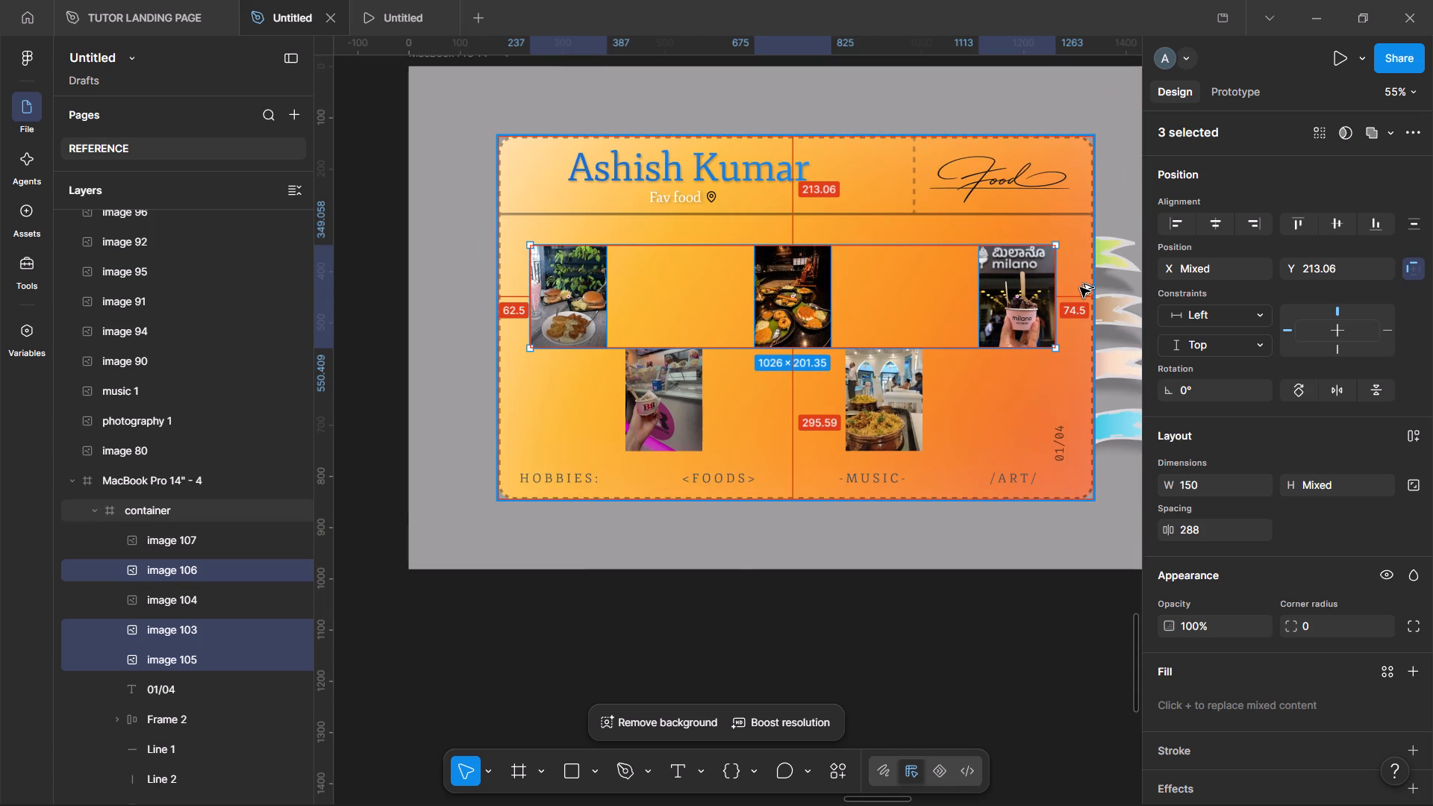
{"action": "left_click_drag", "start_coordinate": [792, 276], "coordinate": [801, 277]}
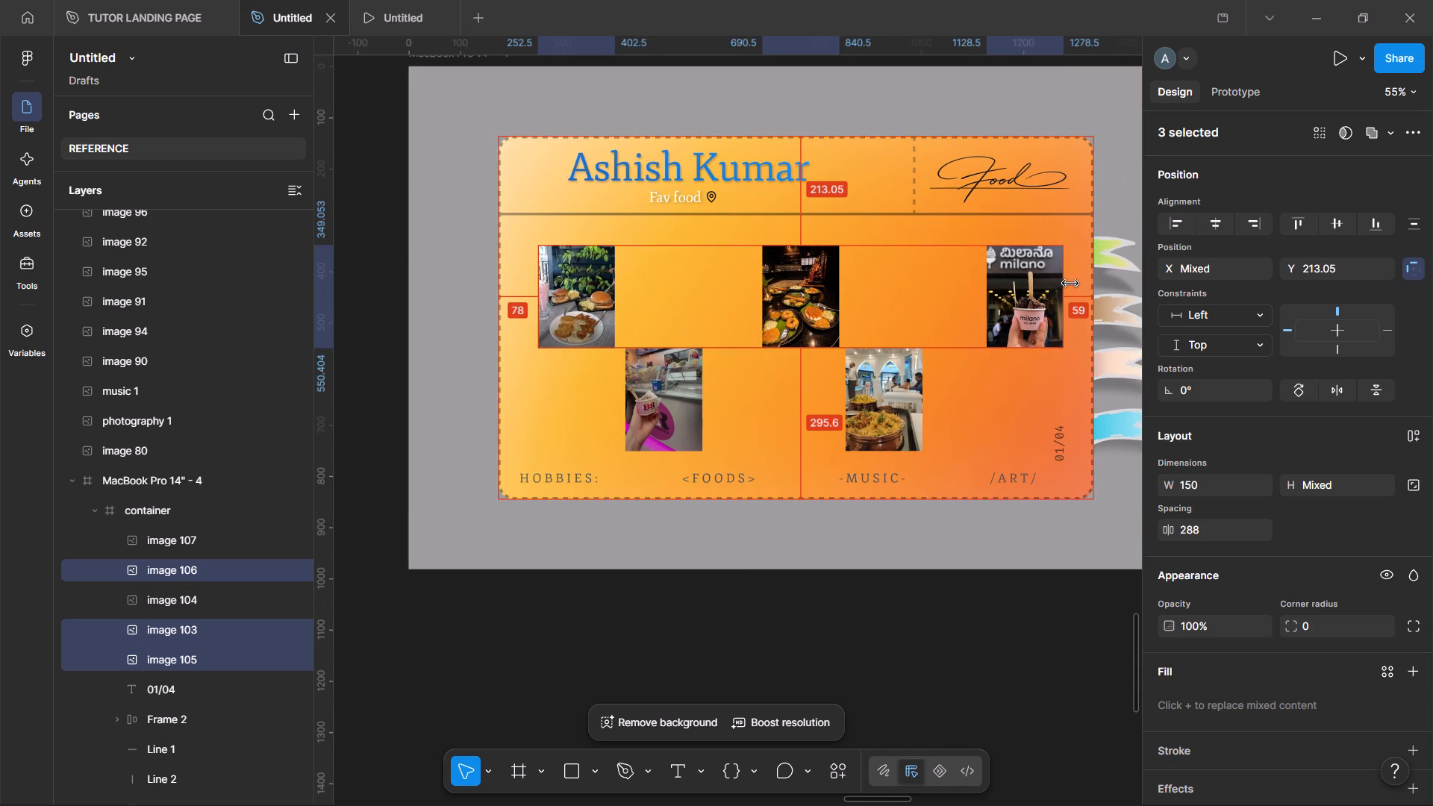
{"action": "left_click", "coordinate": [808, 282]}
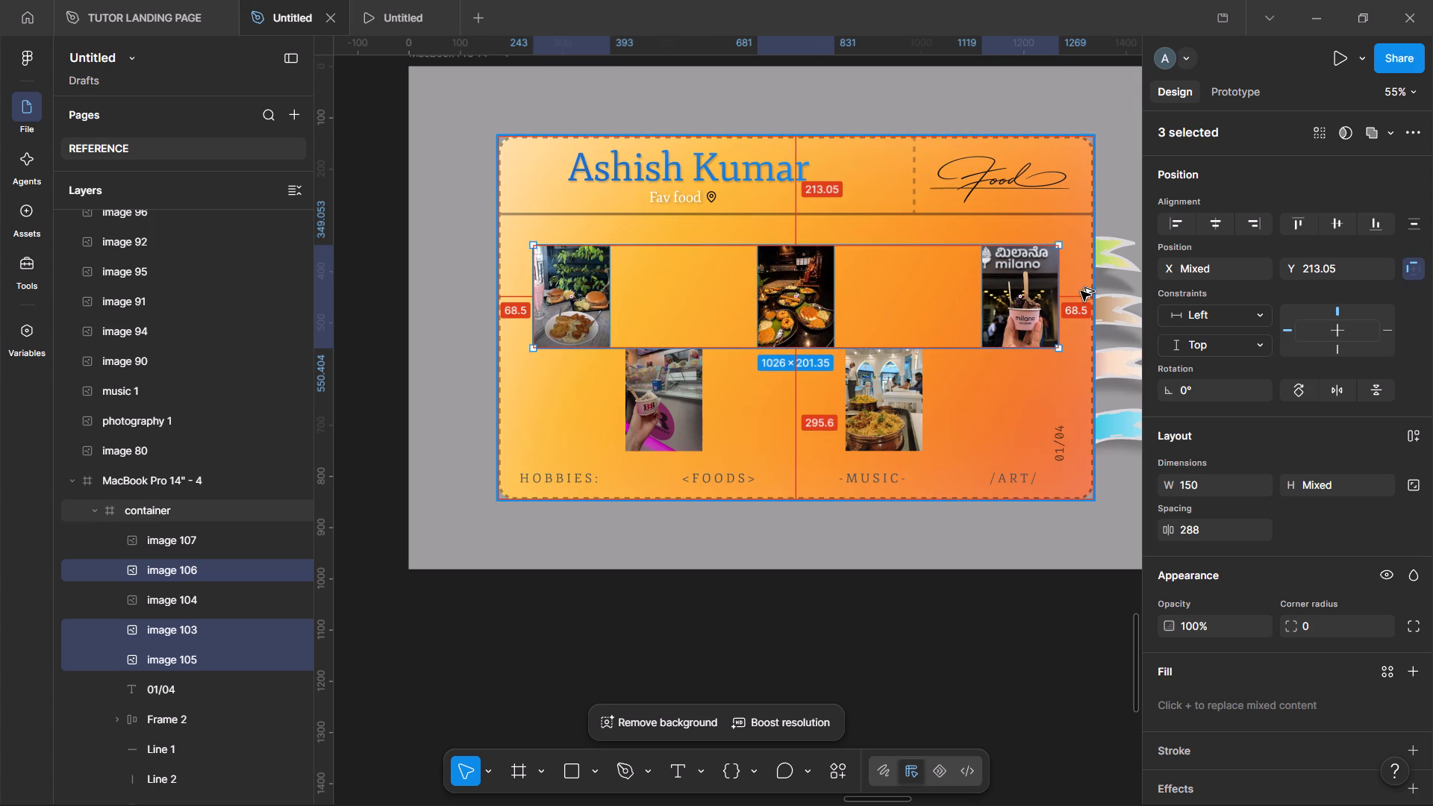
Select the biryani and BR ice cream photos in the lower row and align their vertical centres.
{"action": "left_click", "coordinate": [864, 384]}
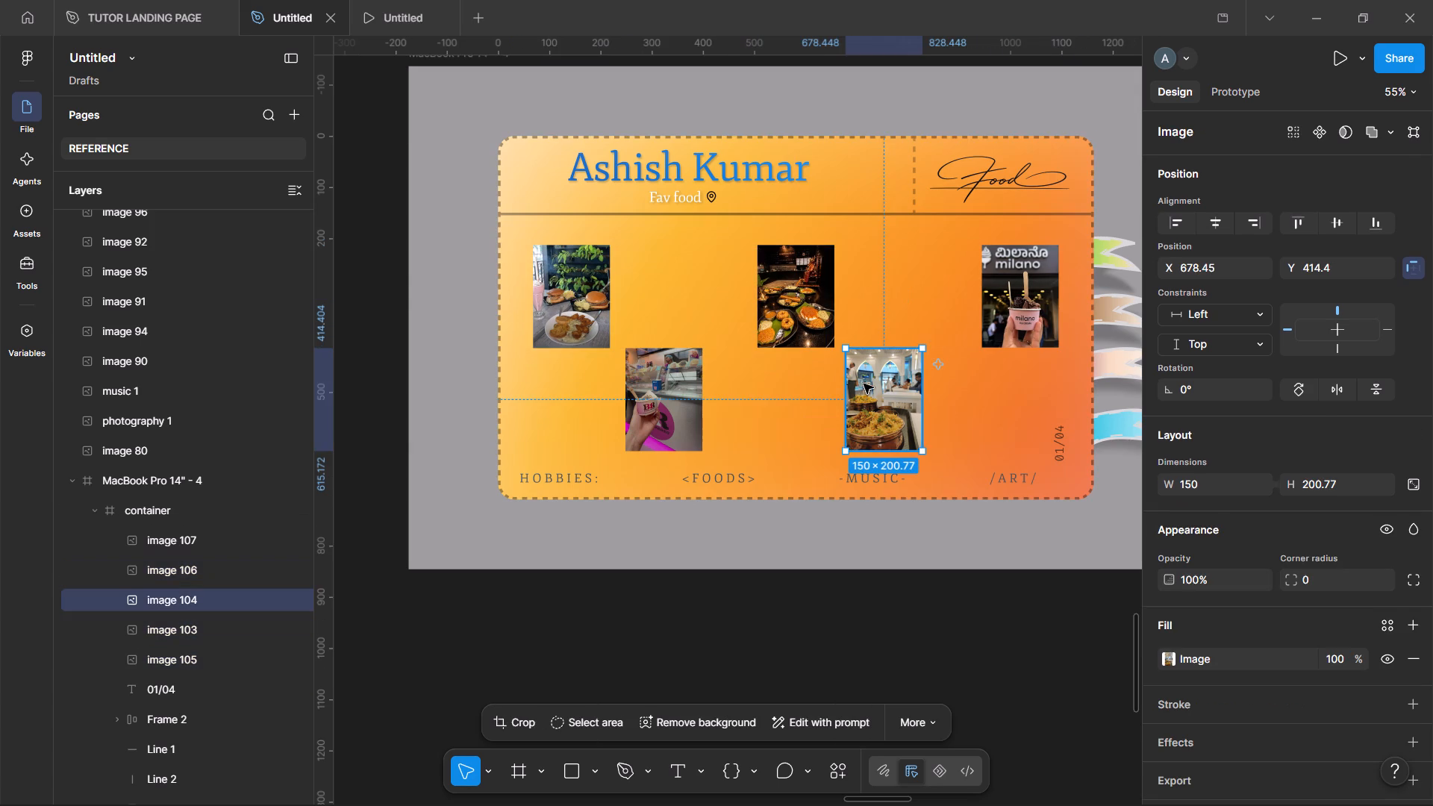
{"action": "left_click", "coordinate": [666, 390], "text": "shift"}
{"action": "left_click", "coordinate": [1336, 219]}
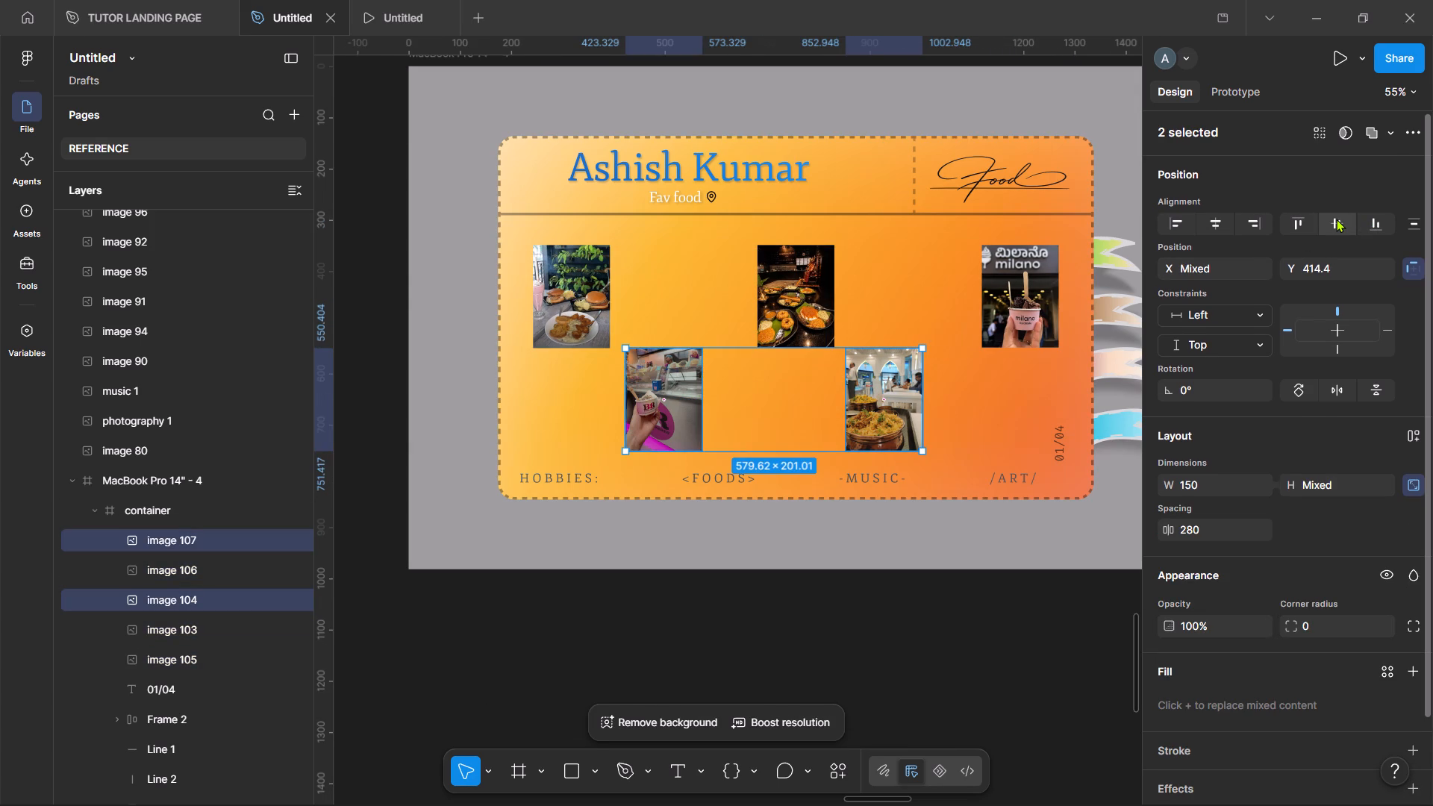
{"action": "left_click", "coordinate": [1413, 225]}
{"action": "left_click", "coordinate": [1413, 225]}
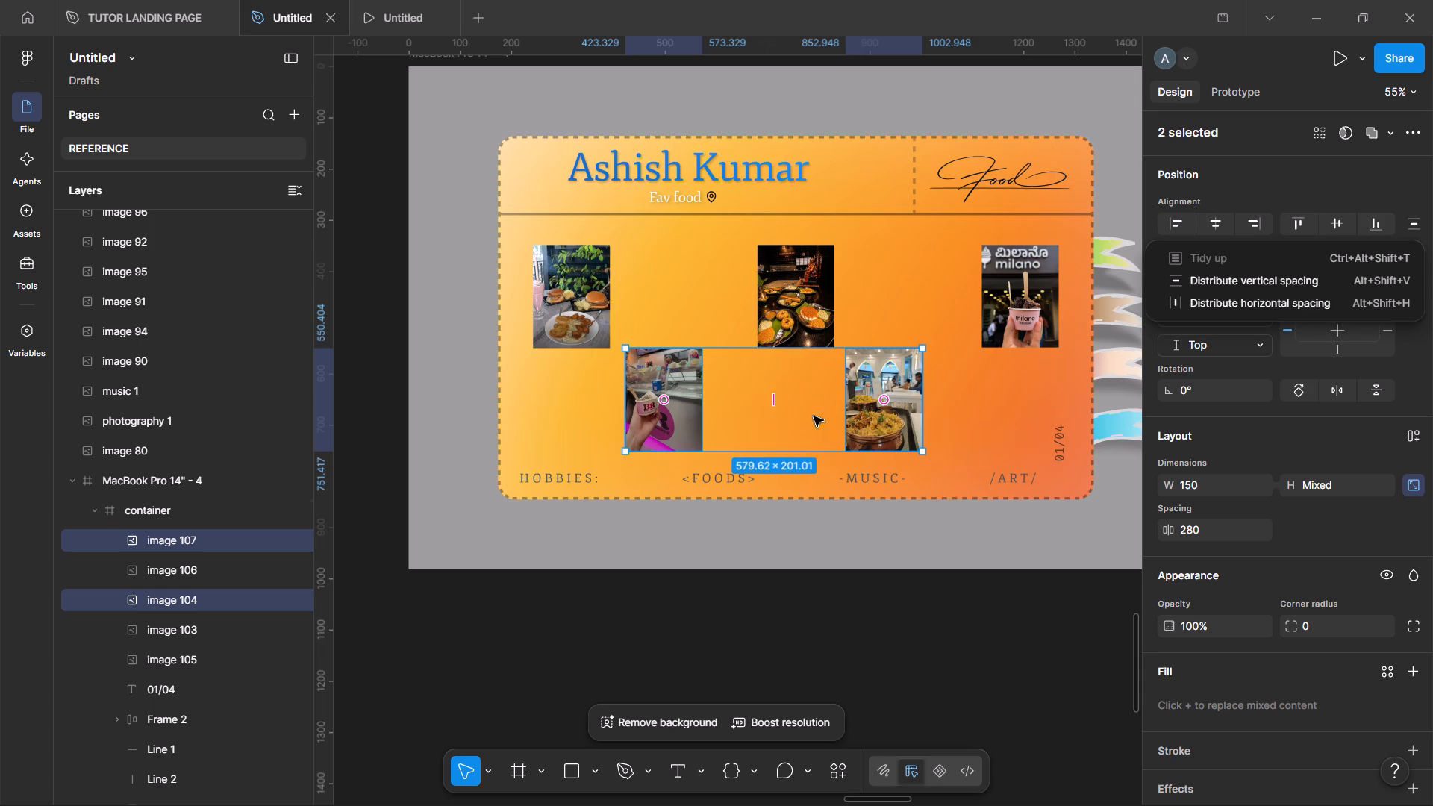
Move the two lower photos together sideways so the pair is centred on the card beneath the gaps of the upper row.
{"action": "left_click_drag", "start_coordinate": [784, 374], "coordinate": [796, 374]}
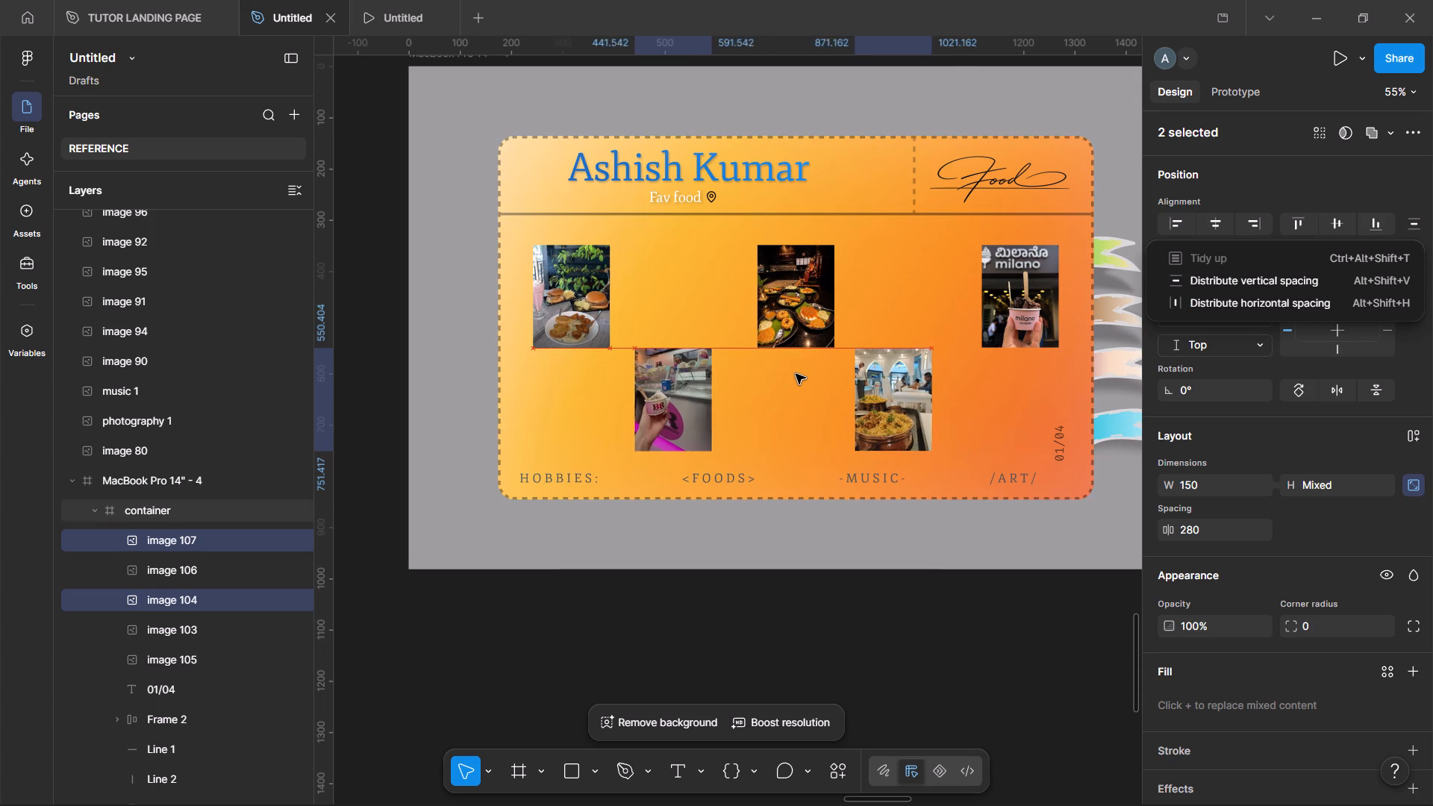
{"action": "left_click_drag", "start_coordinate": [796, 374], "coordinate": [805, 374]}
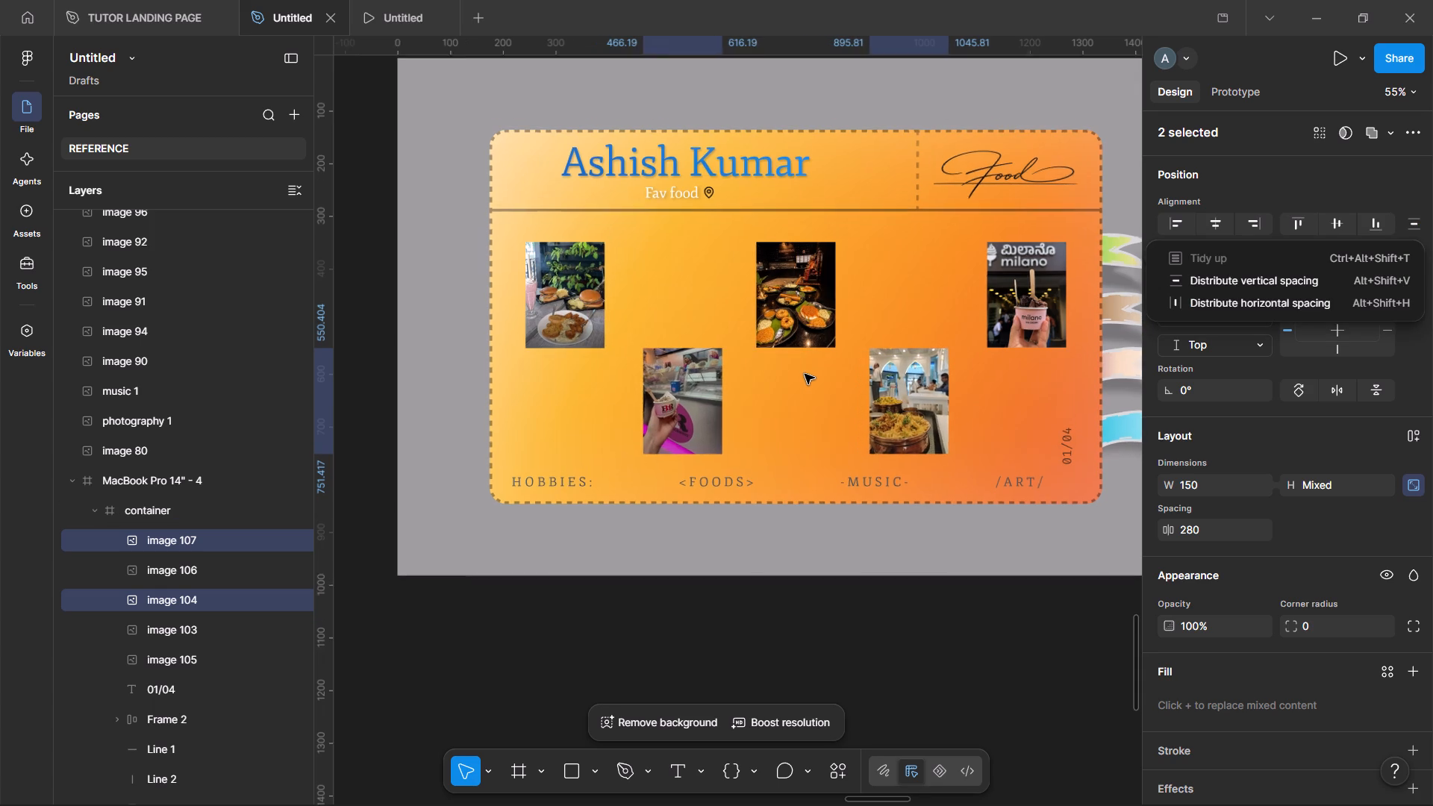
{"action": "left_click", "coordinate": [920, 594]}
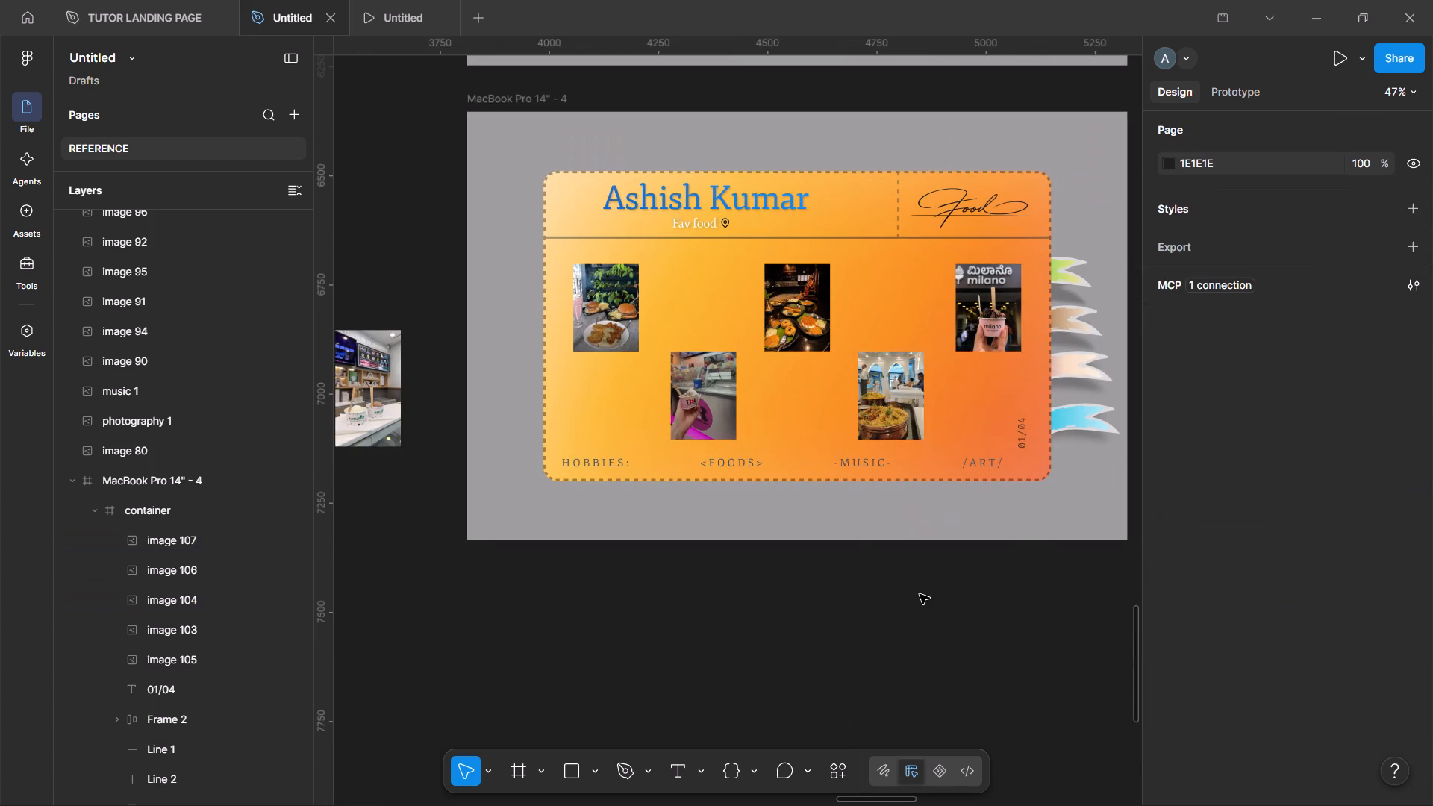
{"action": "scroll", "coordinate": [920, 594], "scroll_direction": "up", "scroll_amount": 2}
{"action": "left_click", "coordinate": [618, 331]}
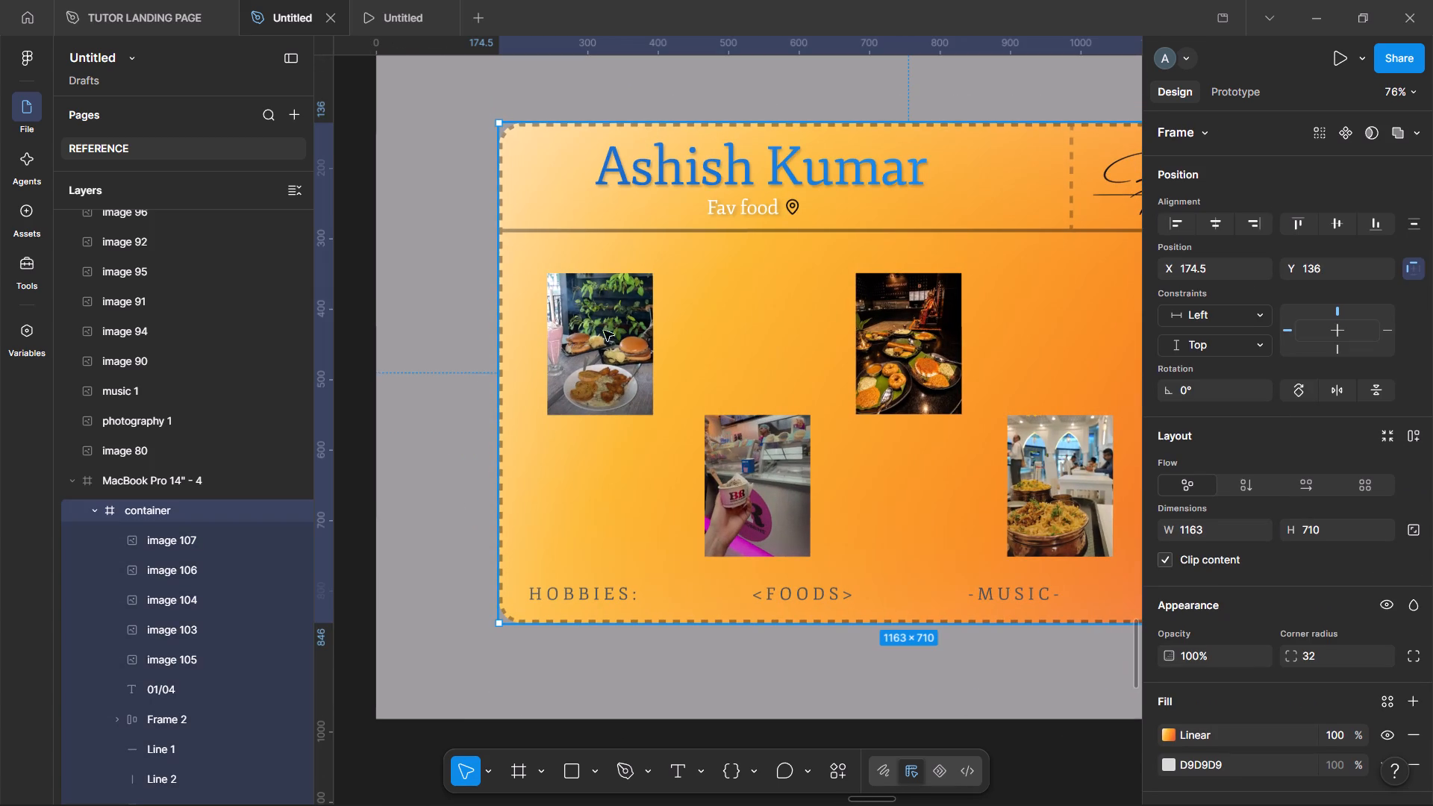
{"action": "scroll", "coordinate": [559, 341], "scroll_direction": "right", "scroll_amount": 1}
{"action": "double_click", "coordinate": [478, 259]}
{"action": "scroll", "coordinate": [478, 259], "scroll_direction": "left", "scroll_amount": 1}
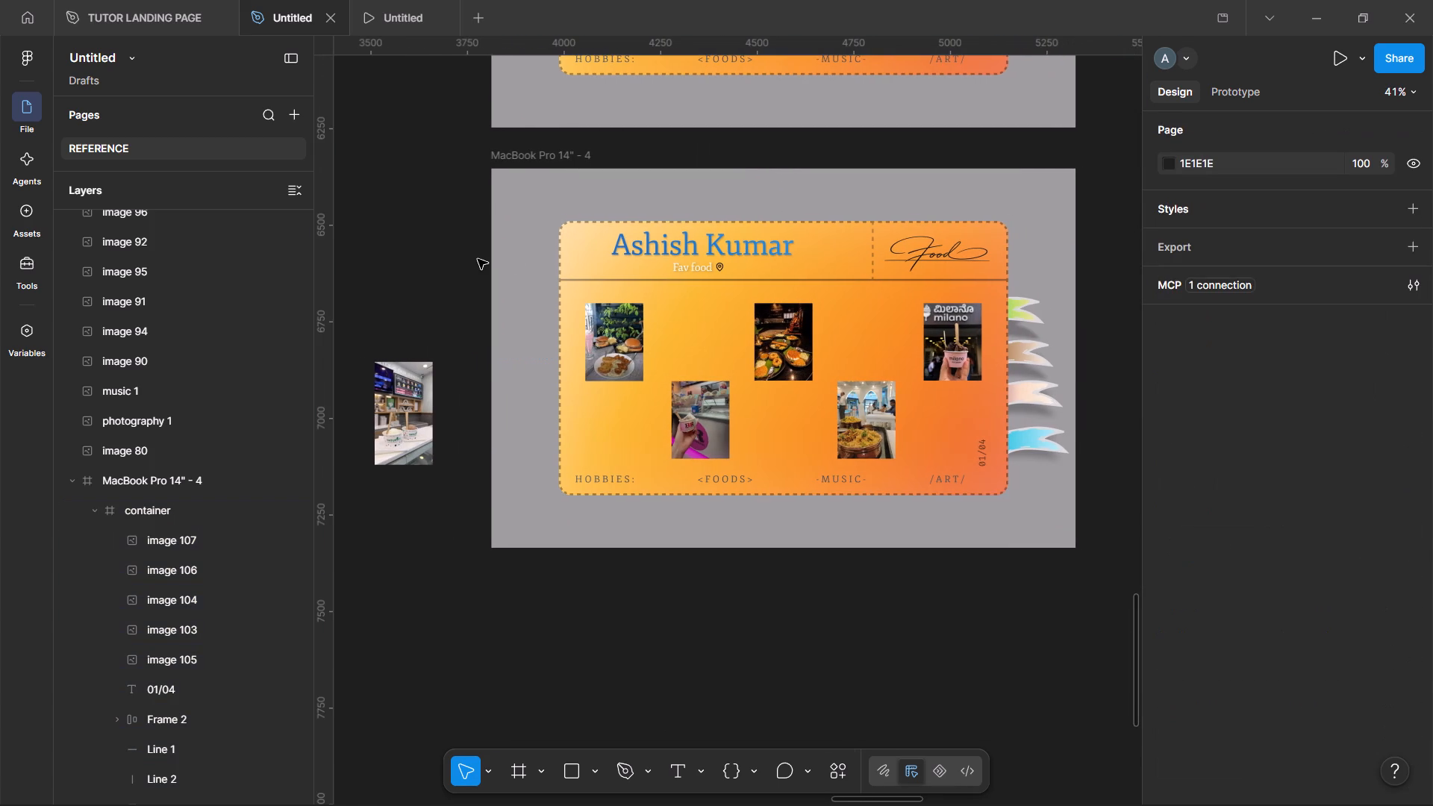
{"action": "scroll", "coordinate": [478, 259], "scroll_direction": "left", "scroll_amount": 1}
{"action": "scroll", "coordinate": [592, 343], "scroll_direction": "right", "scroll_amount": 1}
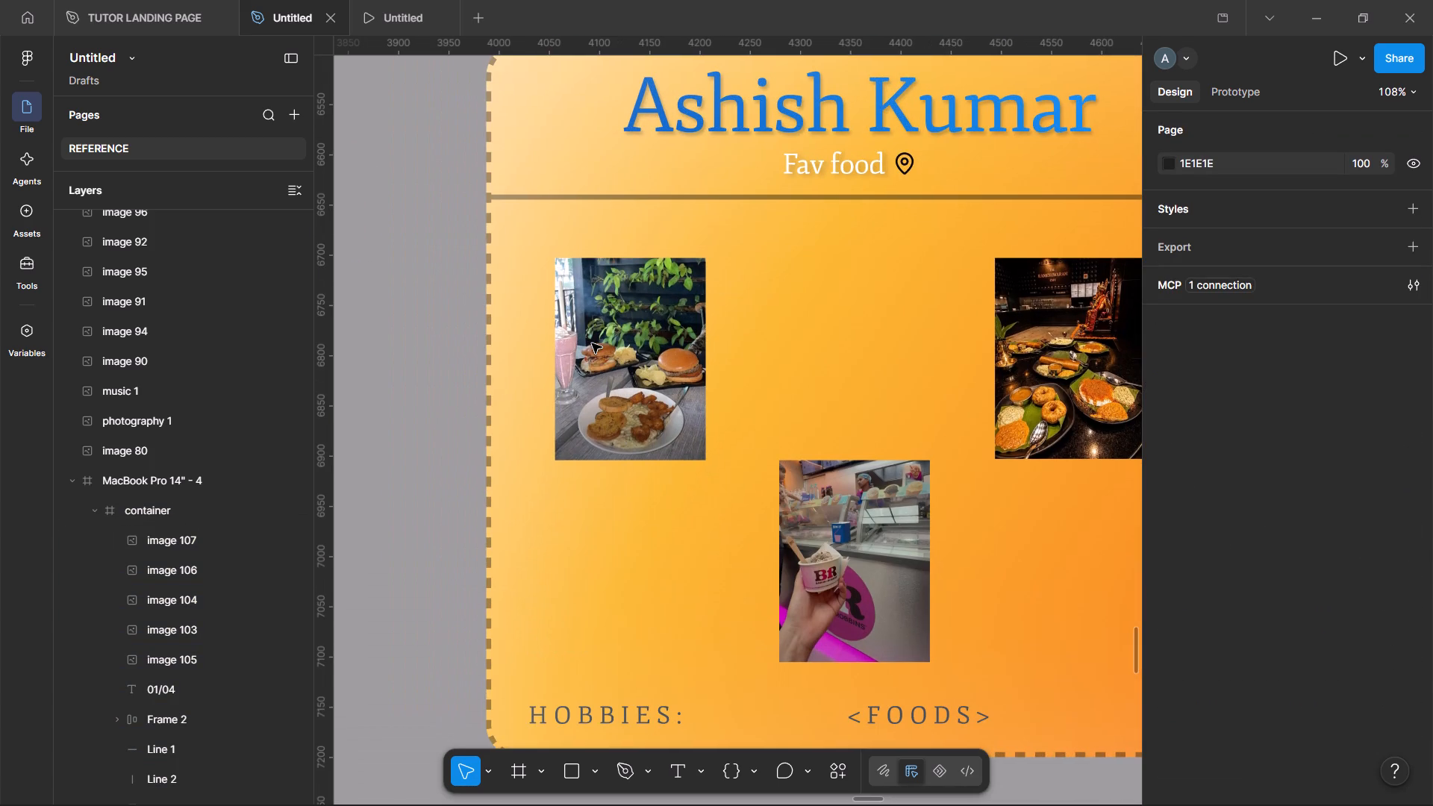
Draw a rectangle of about 162 × 218 around the burger photo, leaving a narrow margin on all sides.
{"action": "key", "text": "r"}
{"action": "scroll", "coordinate": [539, 282], "scroll_direction": "left", "scroll_amount": 1}
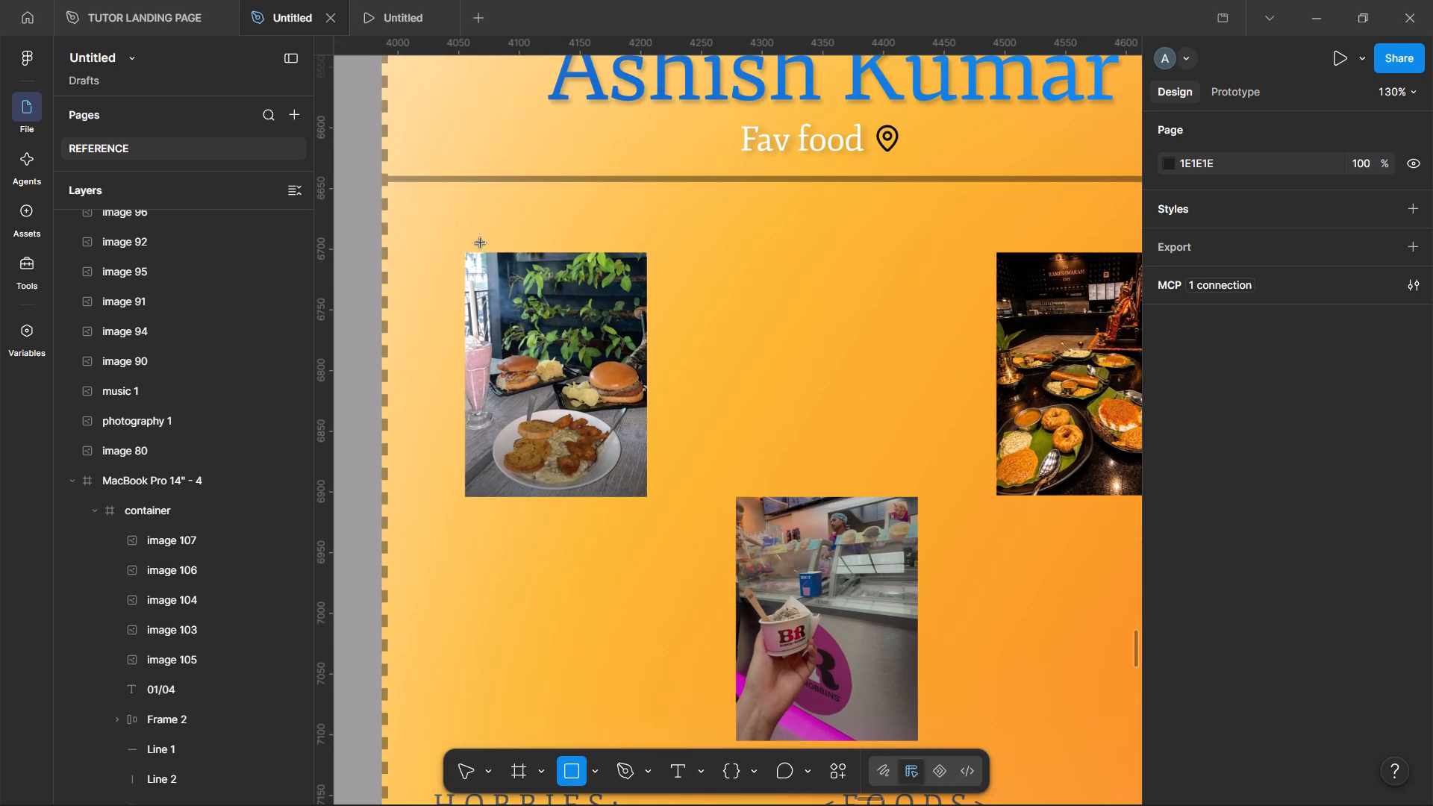
{"action": "left_click_drag", "start_coordinate": [458, 242], "coordinate": [643, 470]}
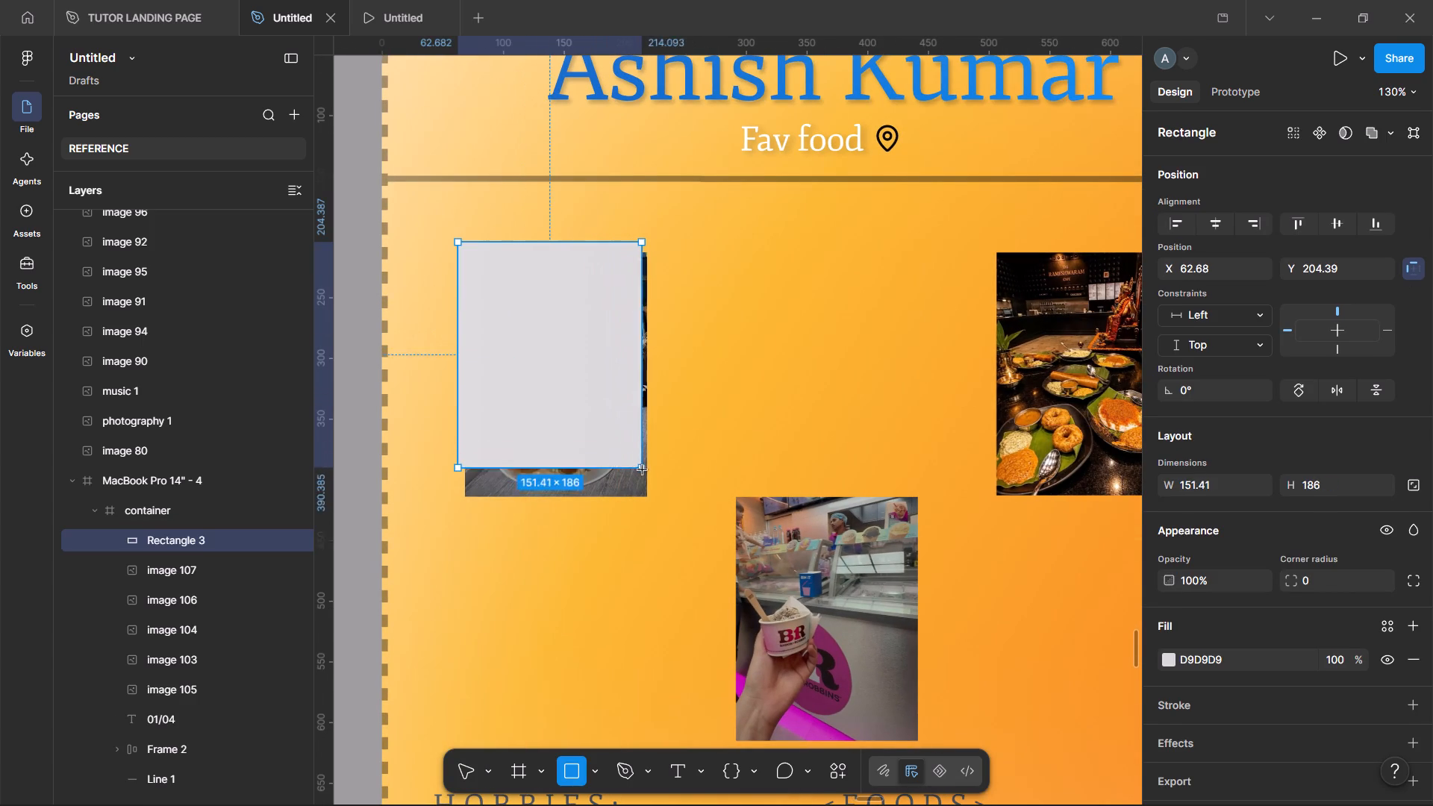
{"action": "left_click_drag", "start_coordinate": [643, 470], "coordinate": [655, 501]}
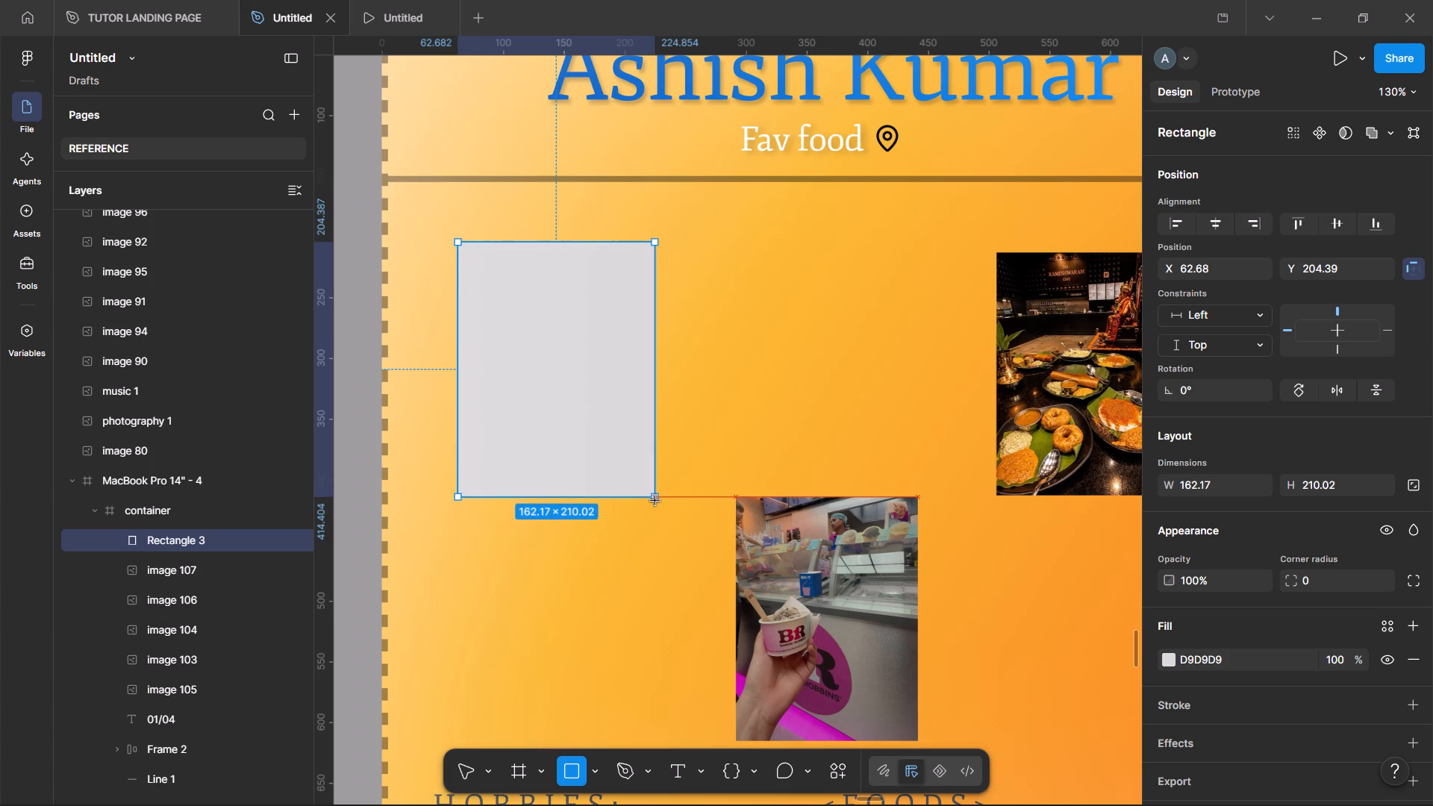
{"action": "left_click_drag", "start_coordinate": [655, 501], "coordinate": [655, 505]}
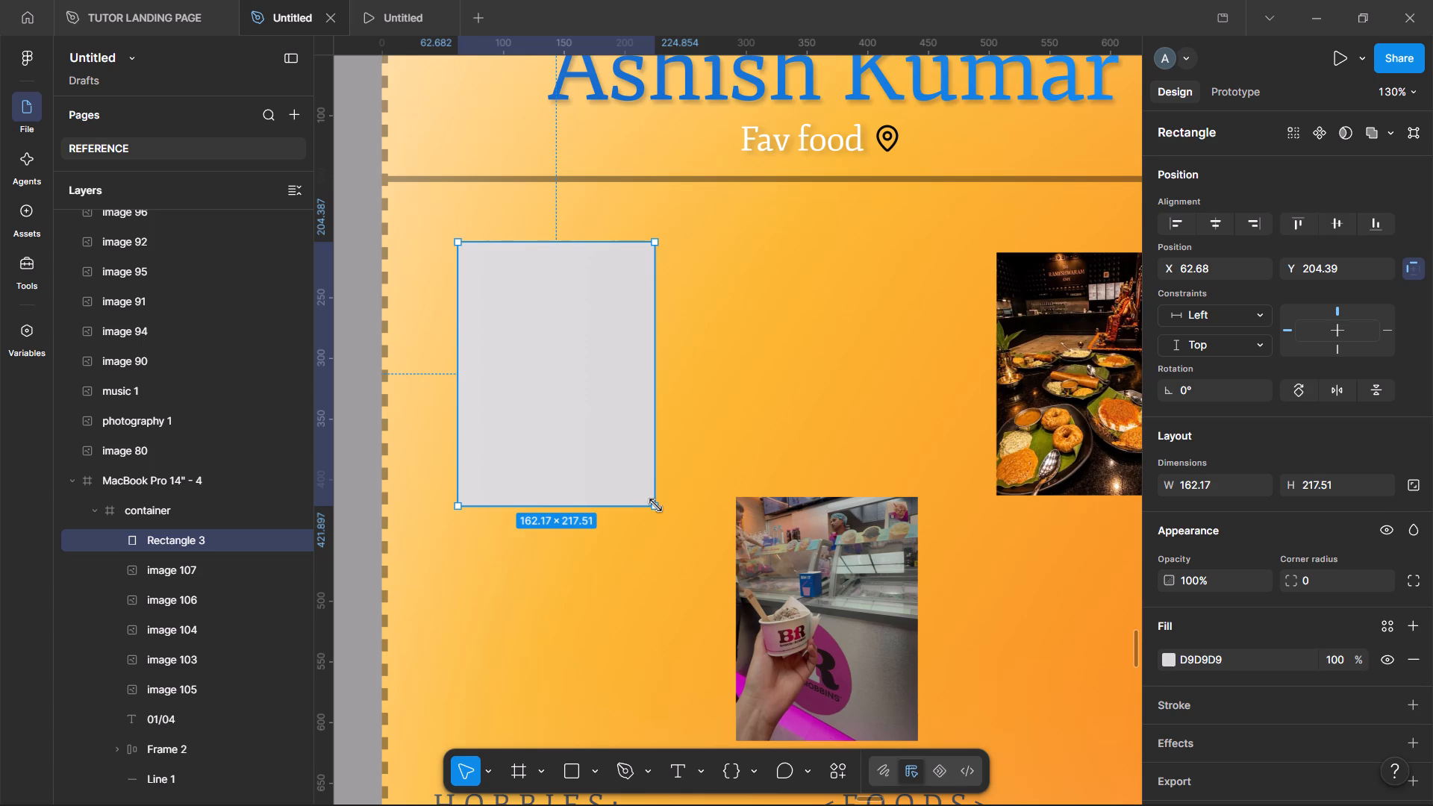
Add a 000000 stroke to the rectangle over the burger photo and remove its fill.
{"action": "scroll", "coordinate": [1284, 640], "scroll_direction": "down", "scroll_amount": 4}
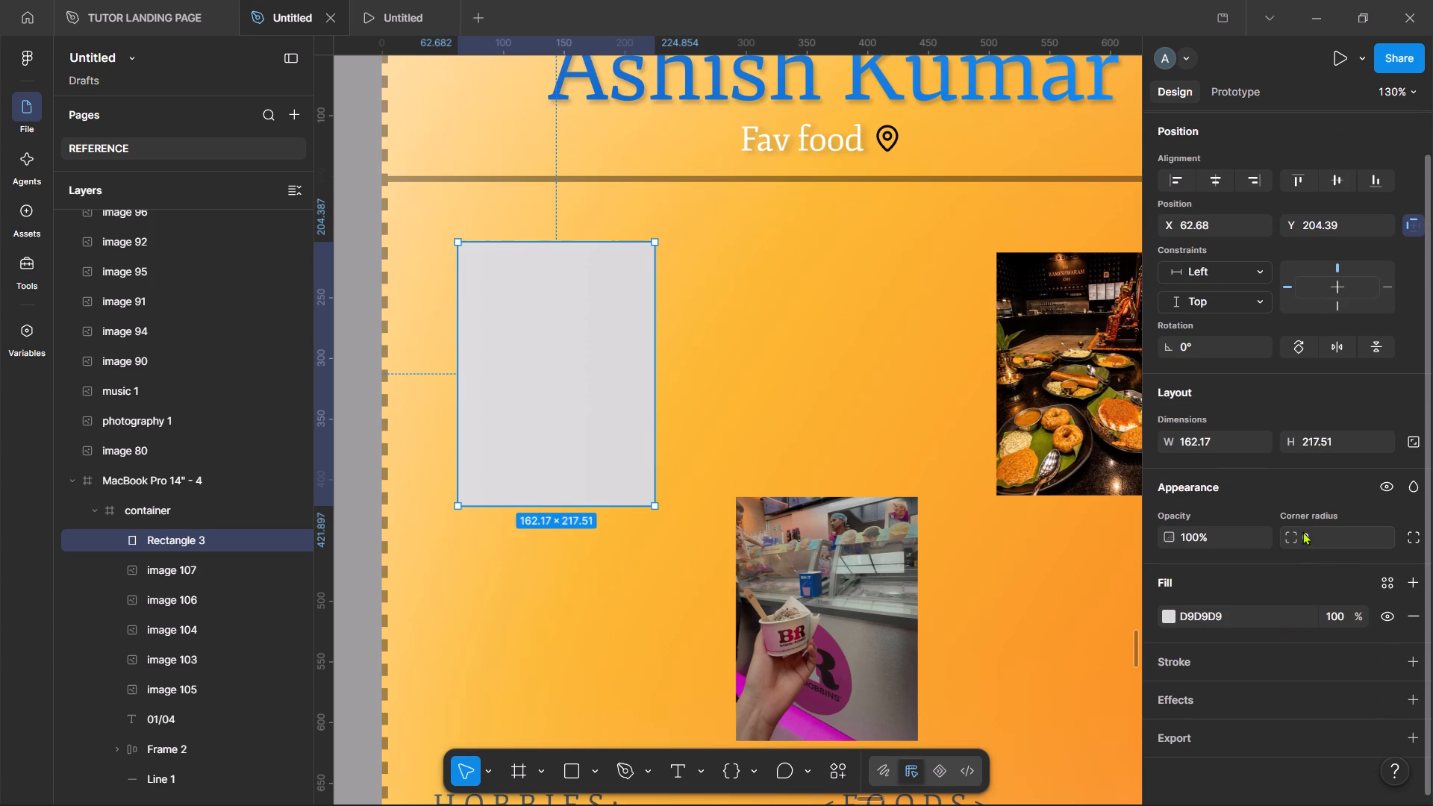
{"action": "scroll", "coordinate": [1335, 476], "scroll_direction": "down", "scroll_amount": 7}
{"action": "left_click", "coordinate": [1184, 649]}
{"action": "scroll", "coordinate": [1255, 526], "scroll_direction": "down", "scroll_amount": 3}
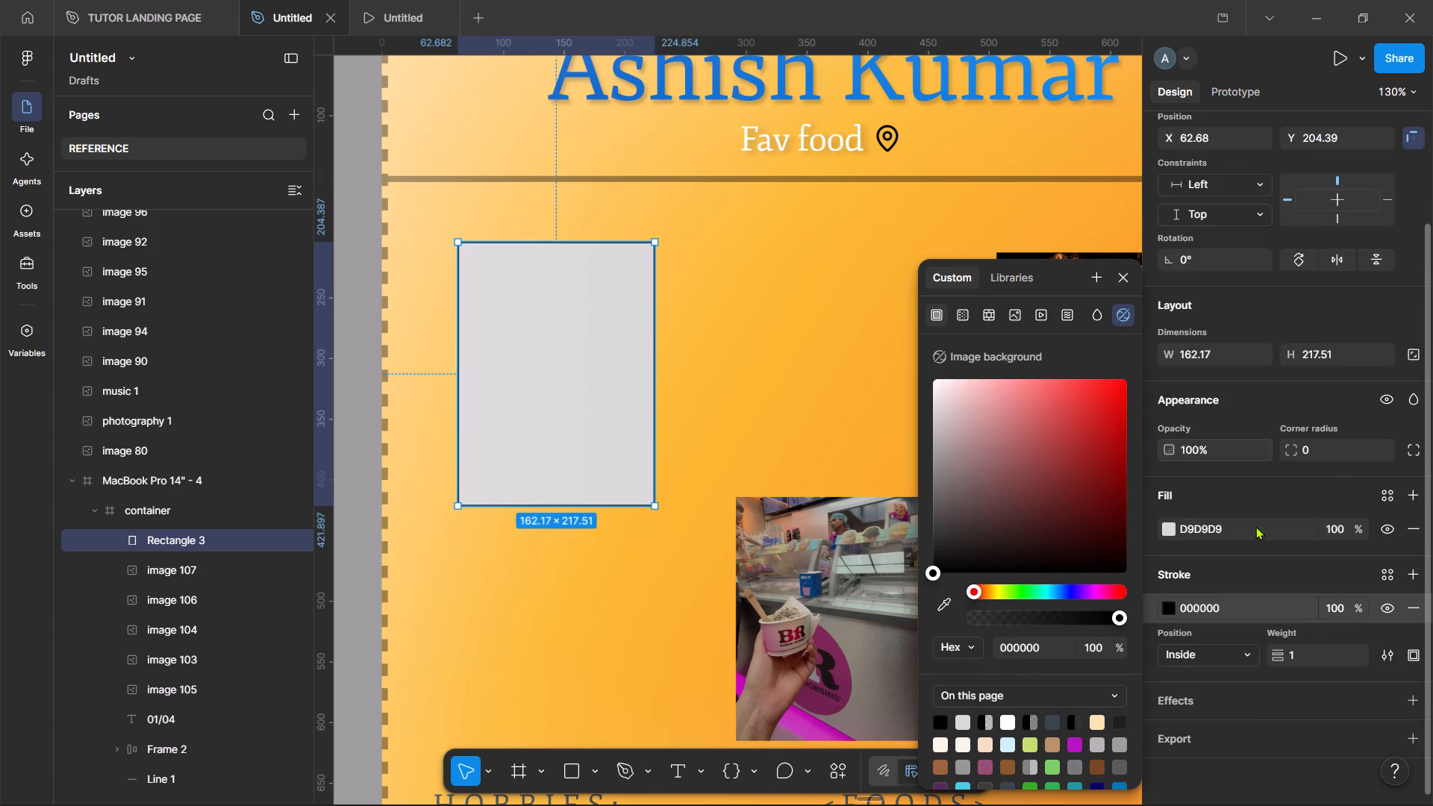
{"action": "left_click", "coordinate": [1411, 522]}
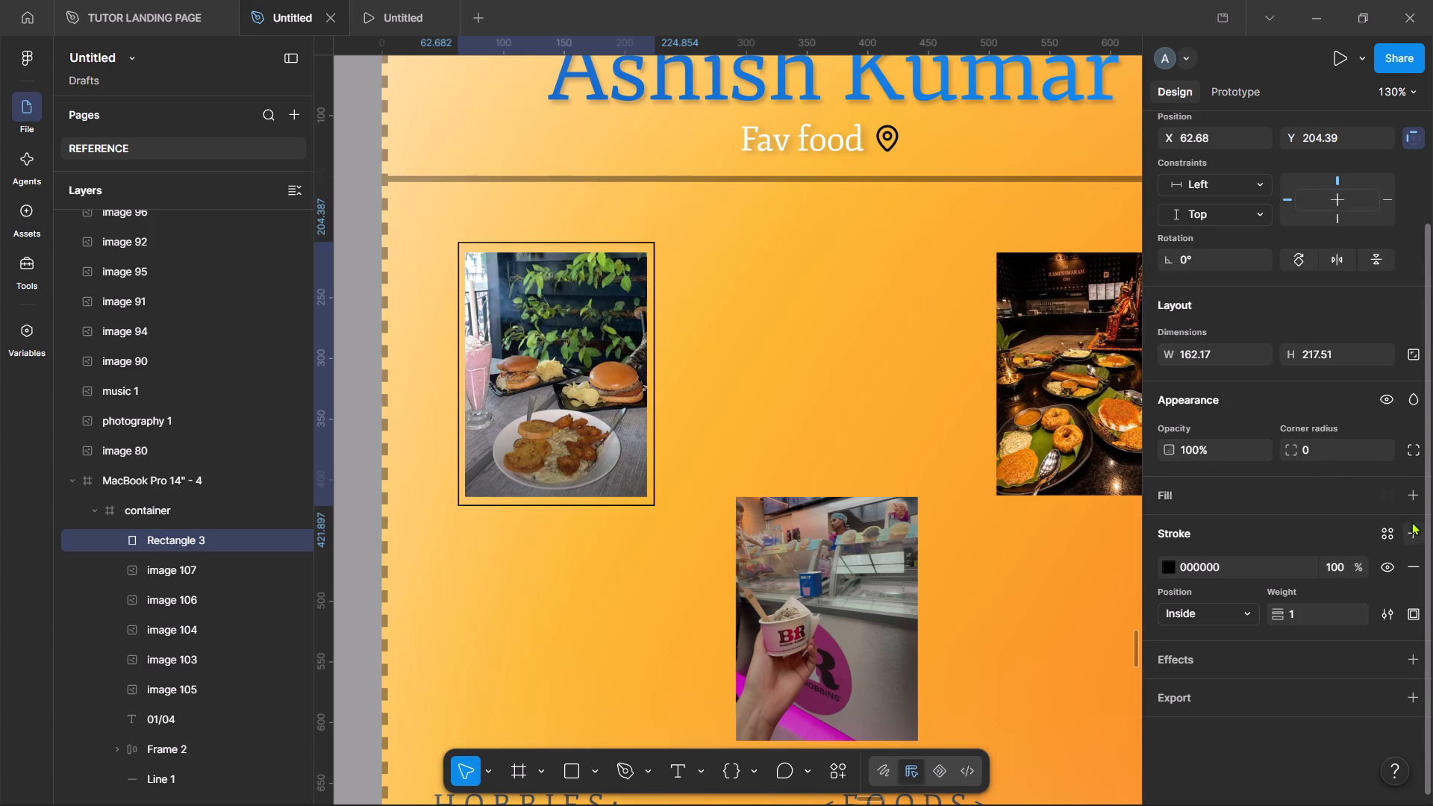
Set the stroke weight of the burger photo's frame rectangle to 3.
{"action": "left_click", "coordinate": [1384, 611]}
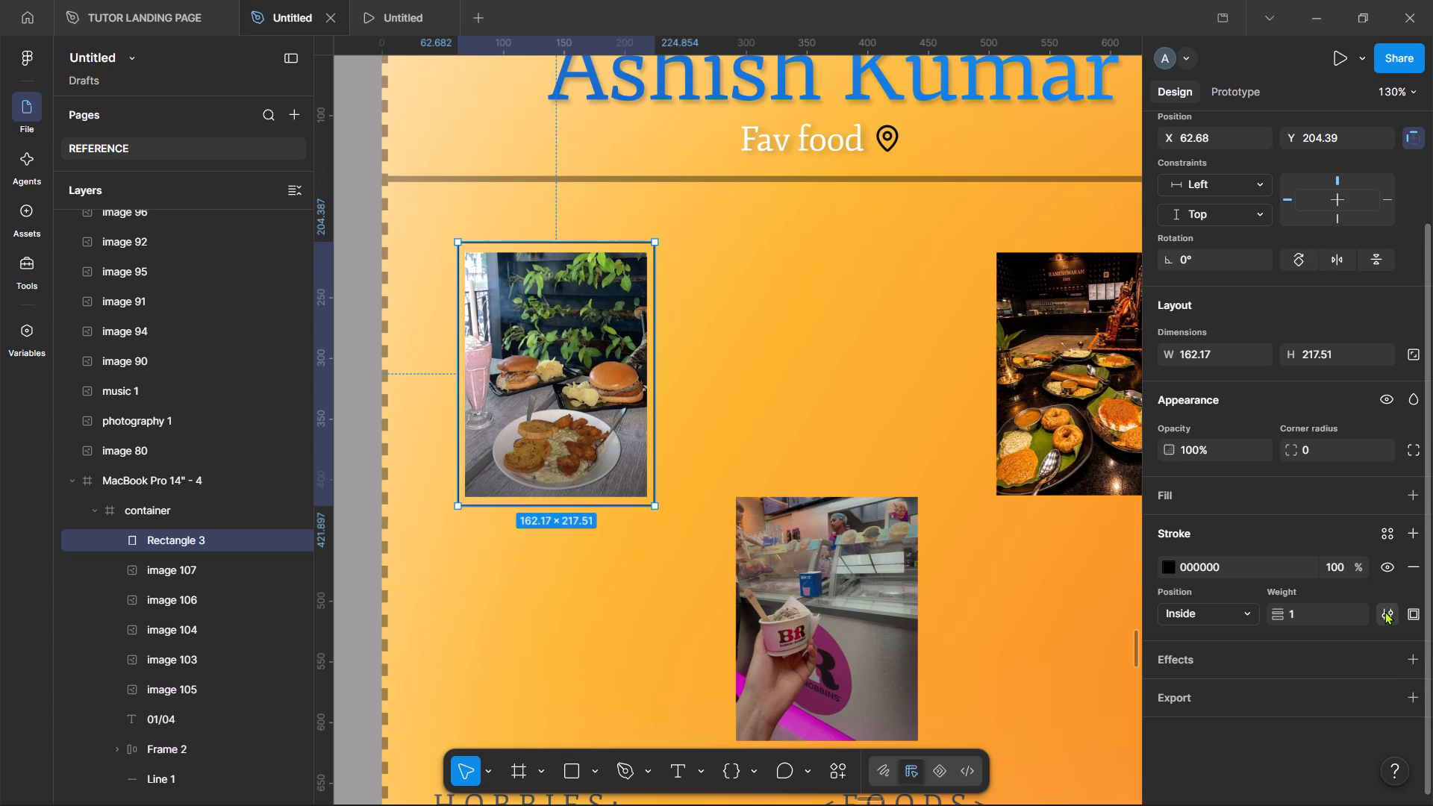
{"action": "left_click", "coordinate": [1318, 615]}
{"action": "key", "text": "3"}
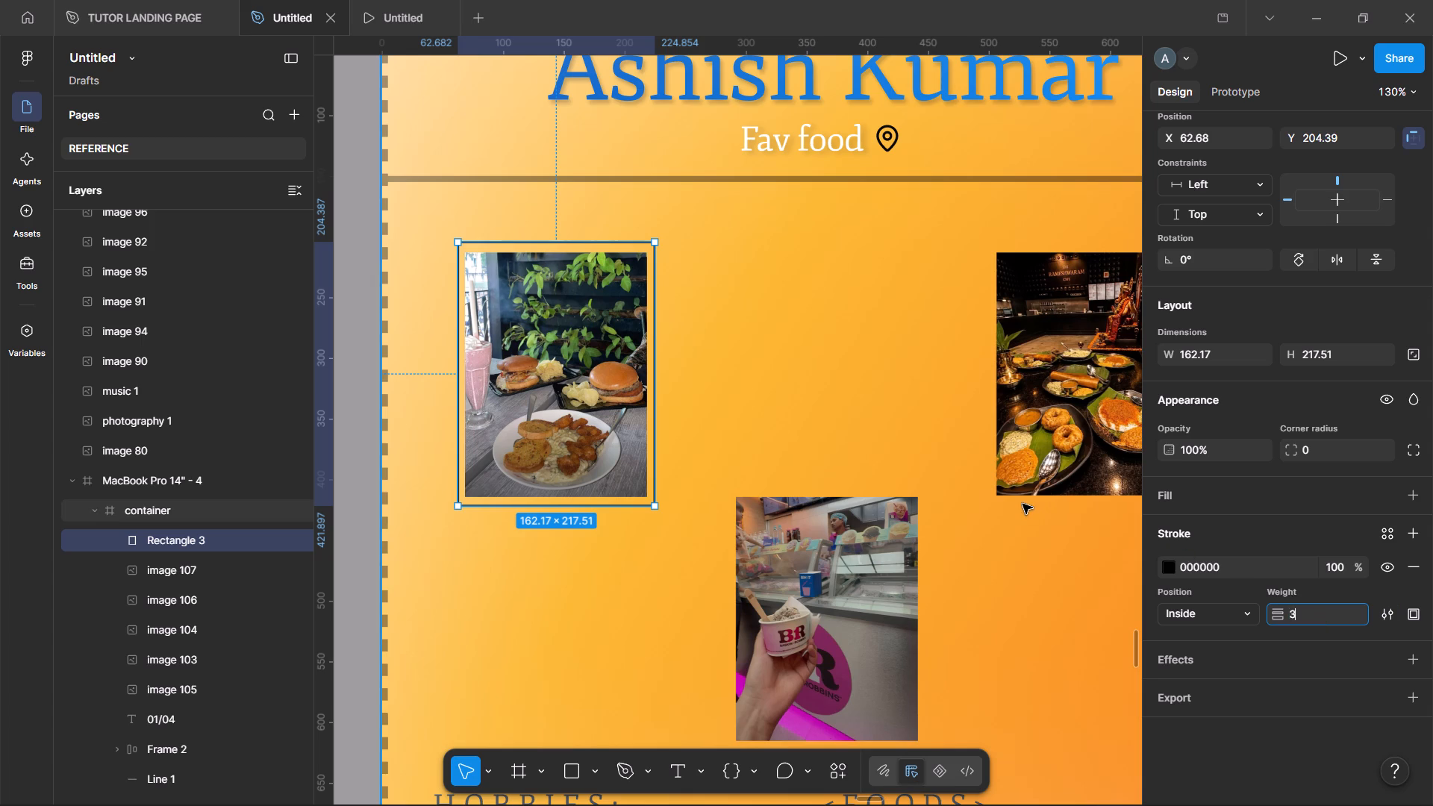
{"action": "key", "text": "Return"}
Check the first portrait circle's outline on MacBook Pro 14" - 3 and set the burger frame's stroke weight to 2 to match.
{"action": "scroll", "coordinate": [667, 247], "scroll_direction": "up", "scroll_amount": 4}
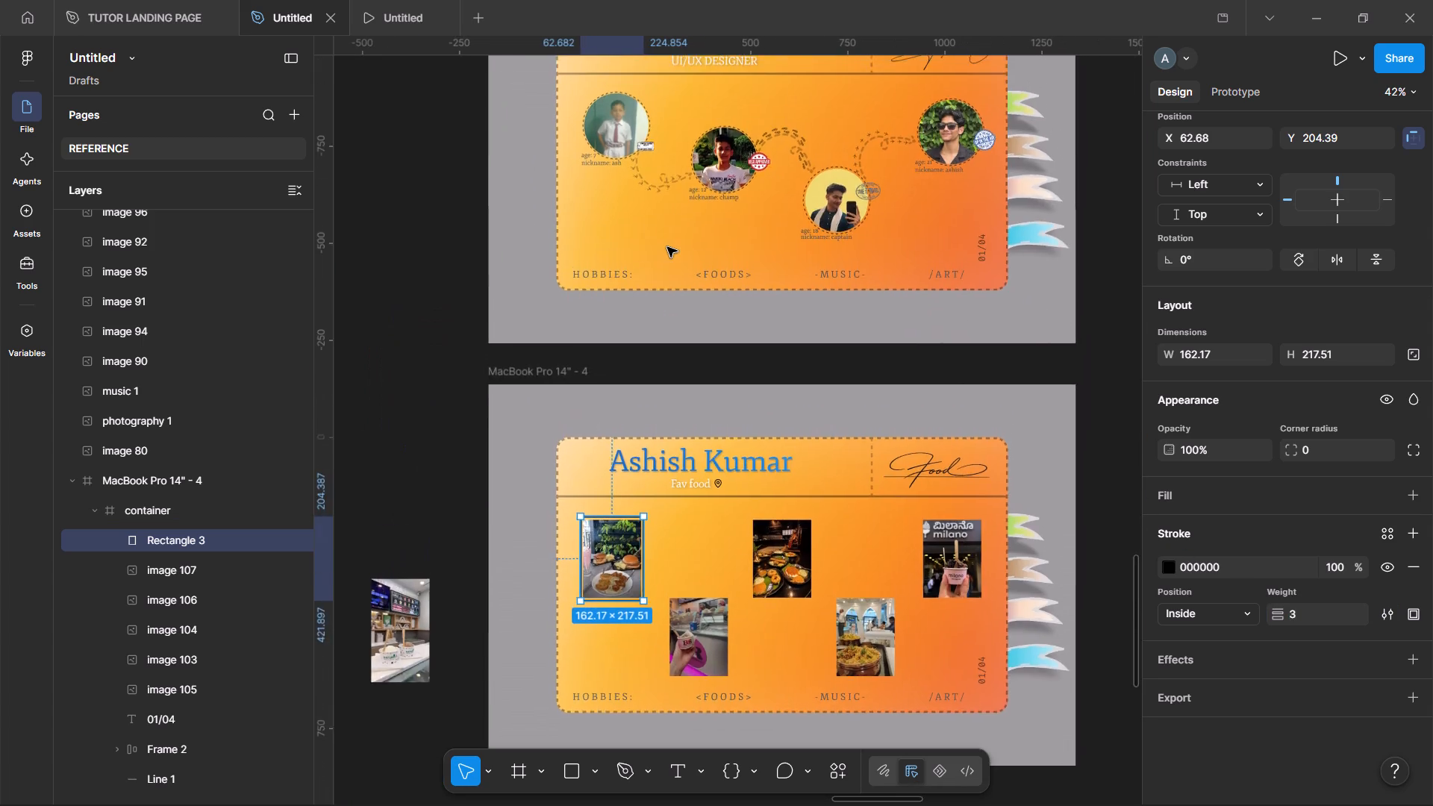
{"action": "scroll", "coordinate": [667, 247], "scroll_direction": "up", "scroll_amount": 4}
{"action": "double_click", "coordinate": [524, 242]}
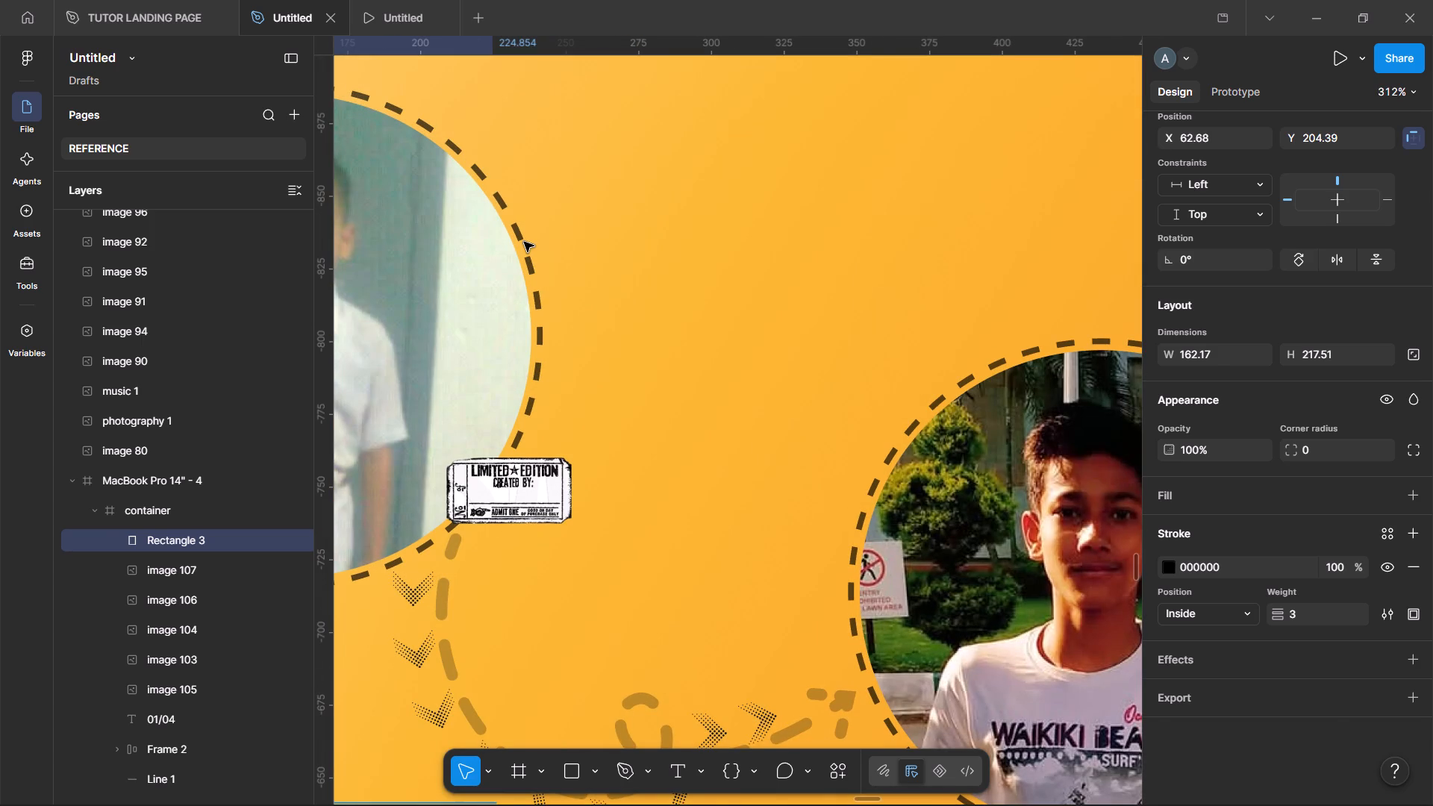
{"action": "double_click", "coordinate": [524, 242]}
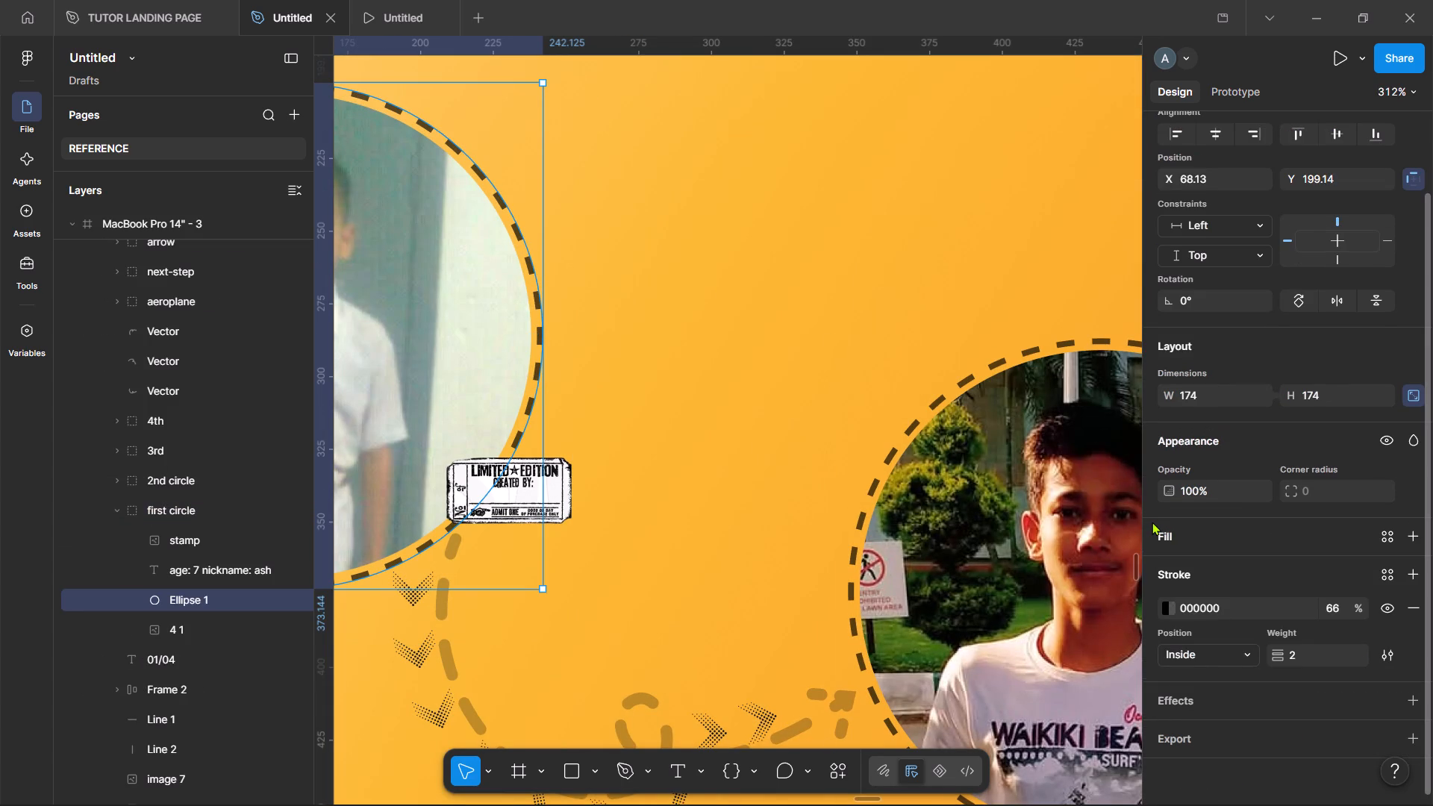
{"action": "scroll", "coordinate": [1232, 547], "scroll_direction": "down", "scroll_amount": 3}
{"action": "scroll", "coordinate": [837, 514], "scroll_direction": "down", "scroll_amount": 8}
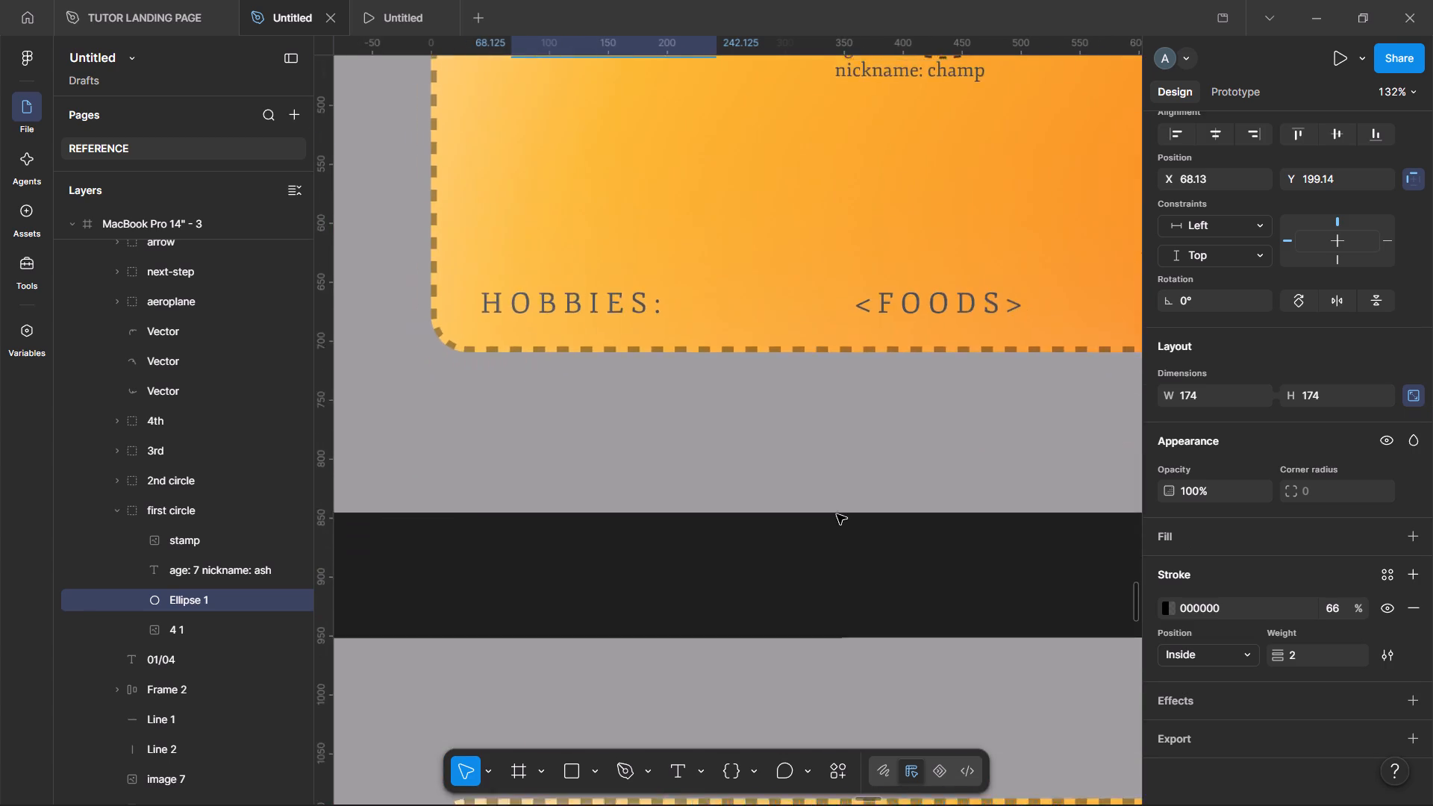
{"action": "scroll", "coordinate": [837, 514], "scroll_direction": "down", "scroll_amount": 5}
{"action": "scroll", "coordinate": [837, 514], "scroll_direction": "up", "scroll_amount": 4}
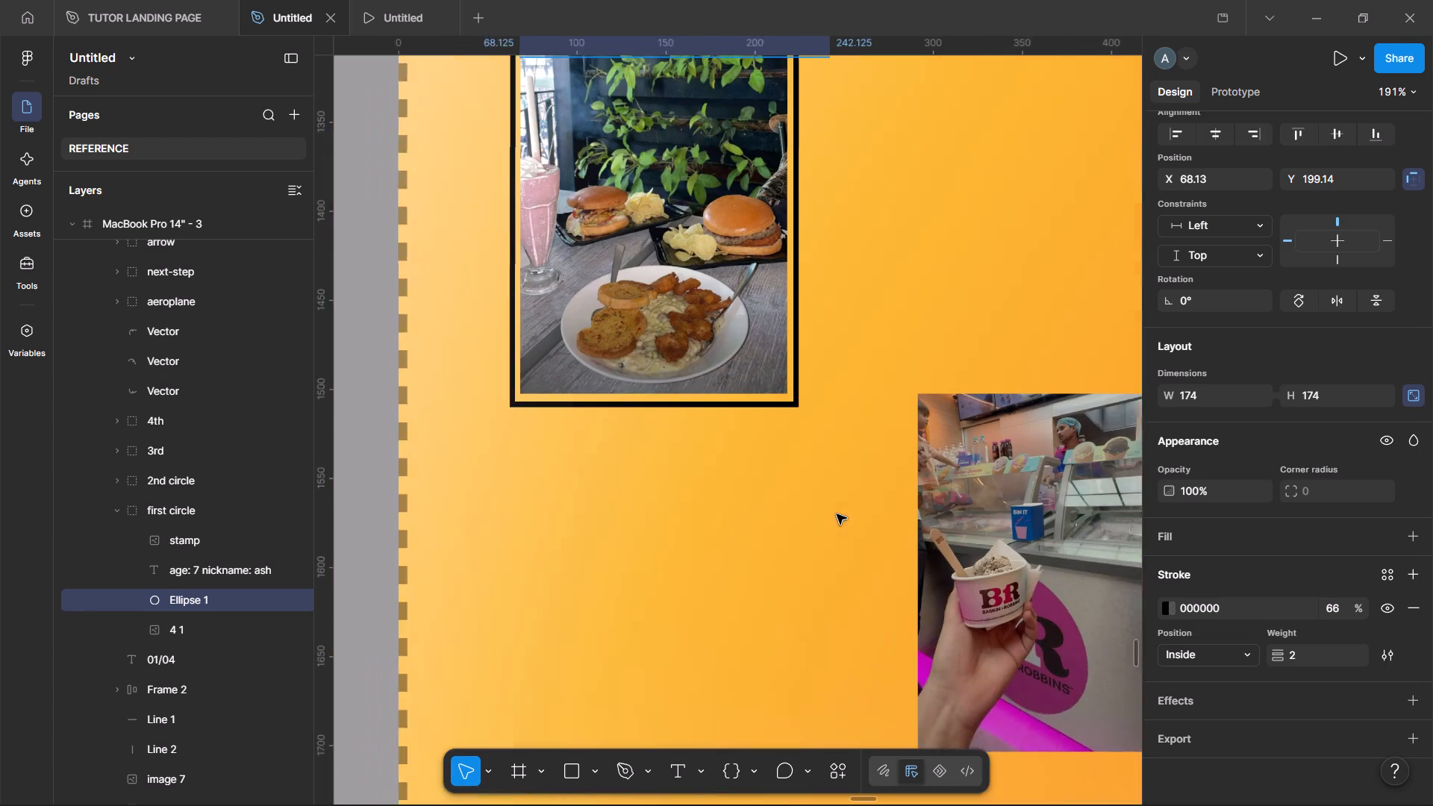
{"action": "double_click", "coordinate": [831, 390]}
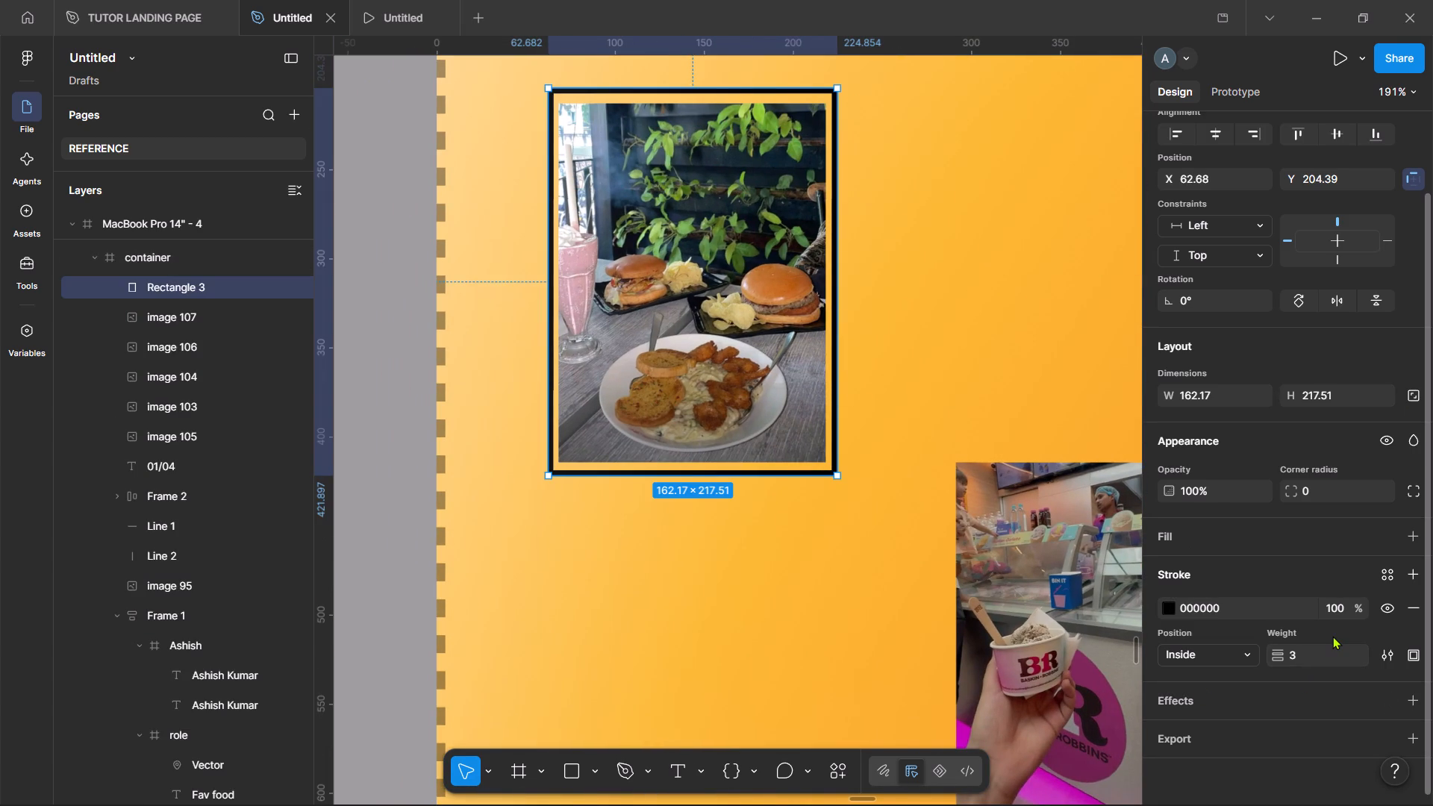
{"action": "left_click", "coordinate": [1314, 654]}
{"action": "key", "text": "2"}
{"action": "key", "text": "Return"}
Recheck the portrait circle's outline and set the burger frame's stroke opacity to 66% to match it.
{"action": "scroll", "coordinate": [675, 474], "scroll_direction": "up", "scroll_amount": 3}
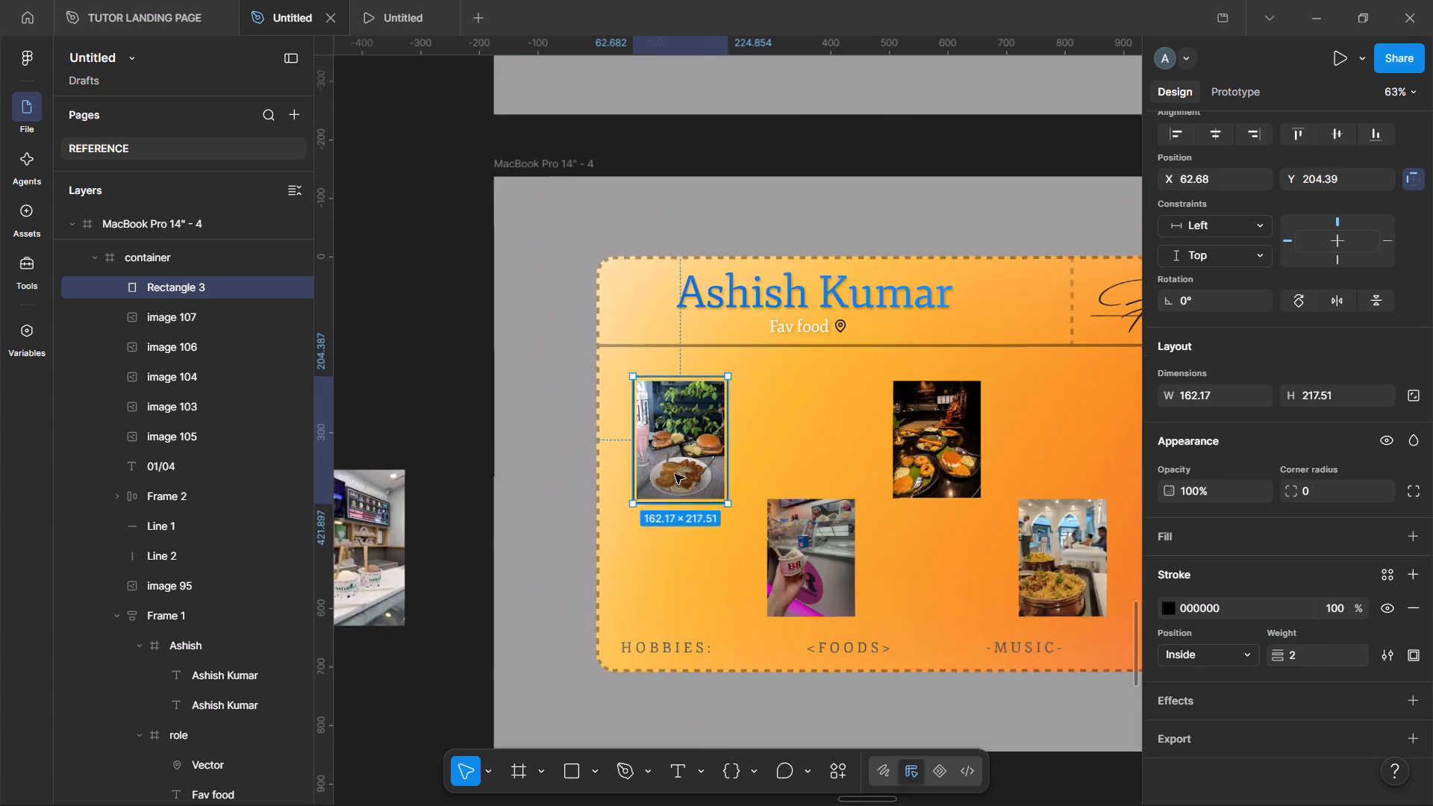
{"action": "scroll", "coordinate": [675, 474], "scroll_direction": "up", "scroll_amount": 7}
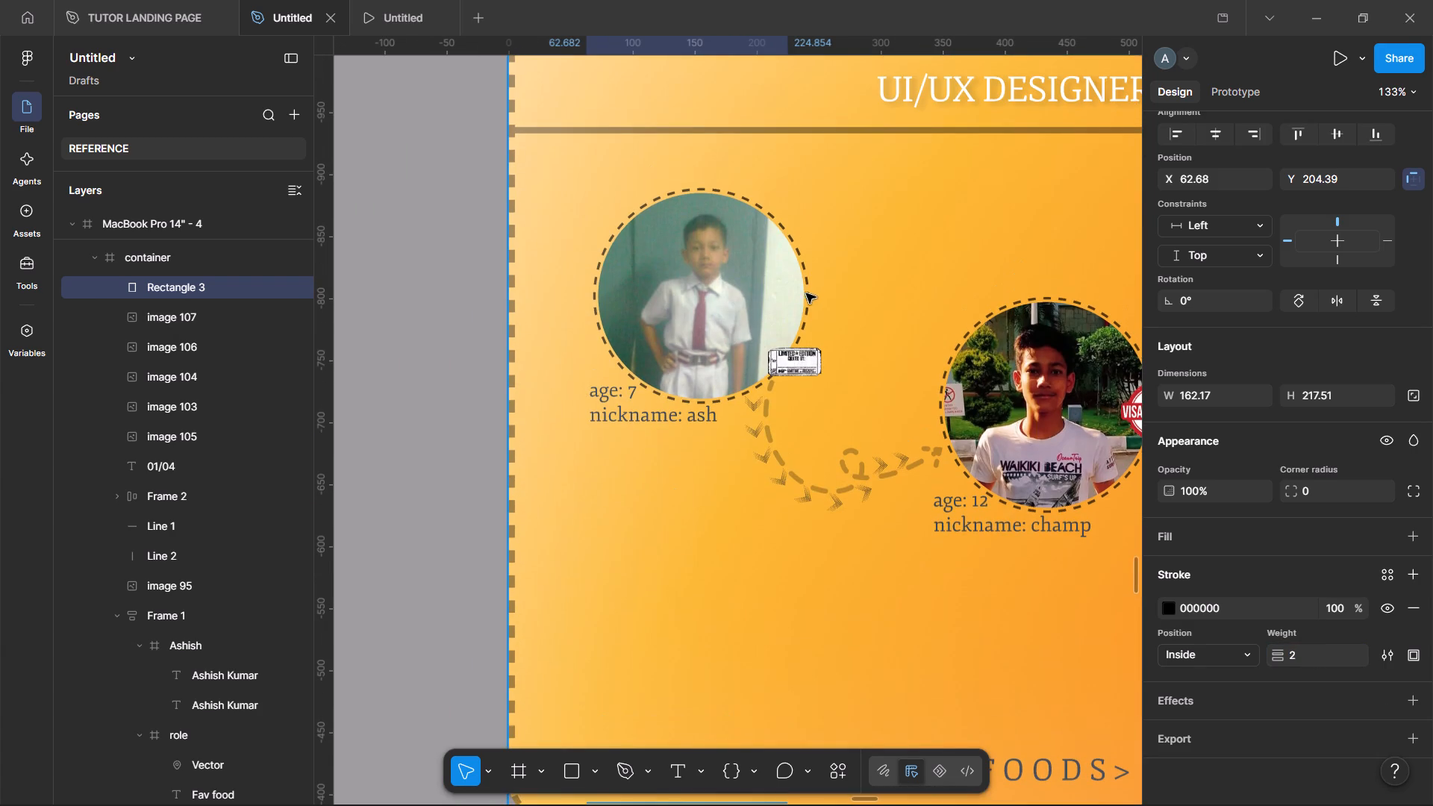
{"action": "double_click", "coordinate": [808, 293]}
{"action": "double_click", "coordinate": [808, 293]}
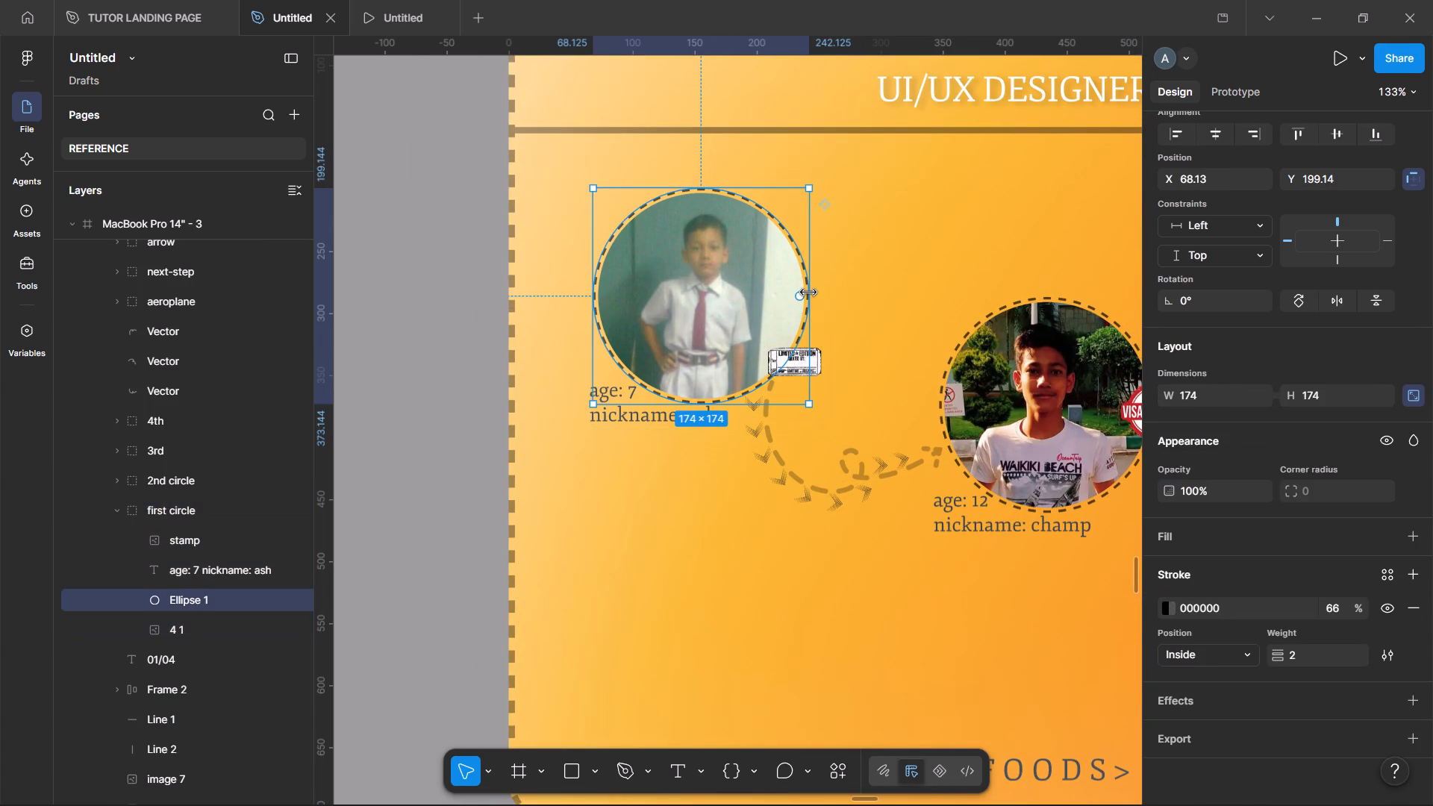
{"action": "scroll", "coordinate": [1270, 607], "scroll_direction": "down", "scroll_amount": 3}
{"action": "scroll", "coordinate": [951, 566], "scroll_direction": "down", "scroll_amount": 2}
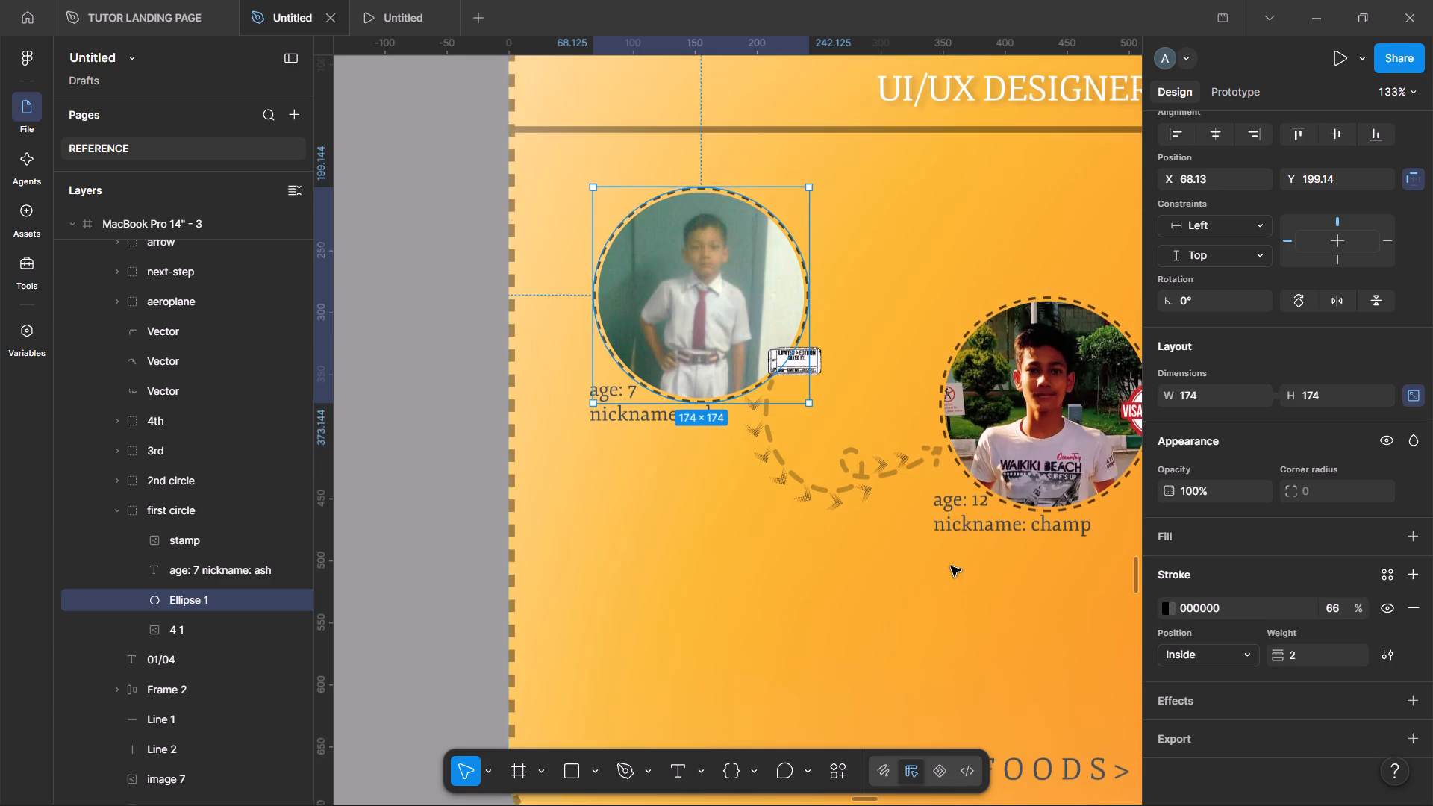
{"action": "scroll", "coordinate": [951, 566], "scroll_direction": "down", "scroll_amount": 5}
{"action": "double_click", "coordinate": [787, 513]}
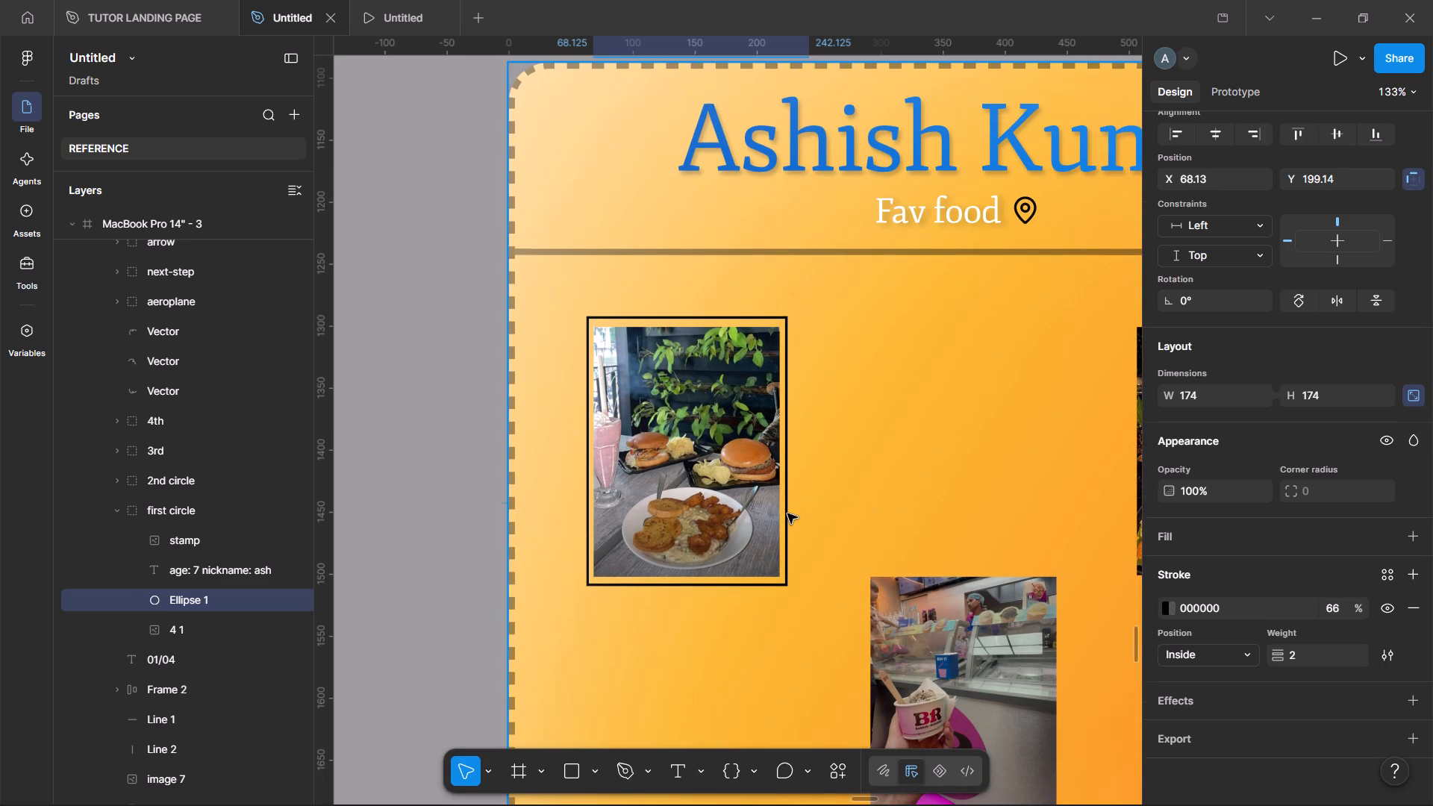
{"action": "left_click", "coordinate": [1333, 604]}
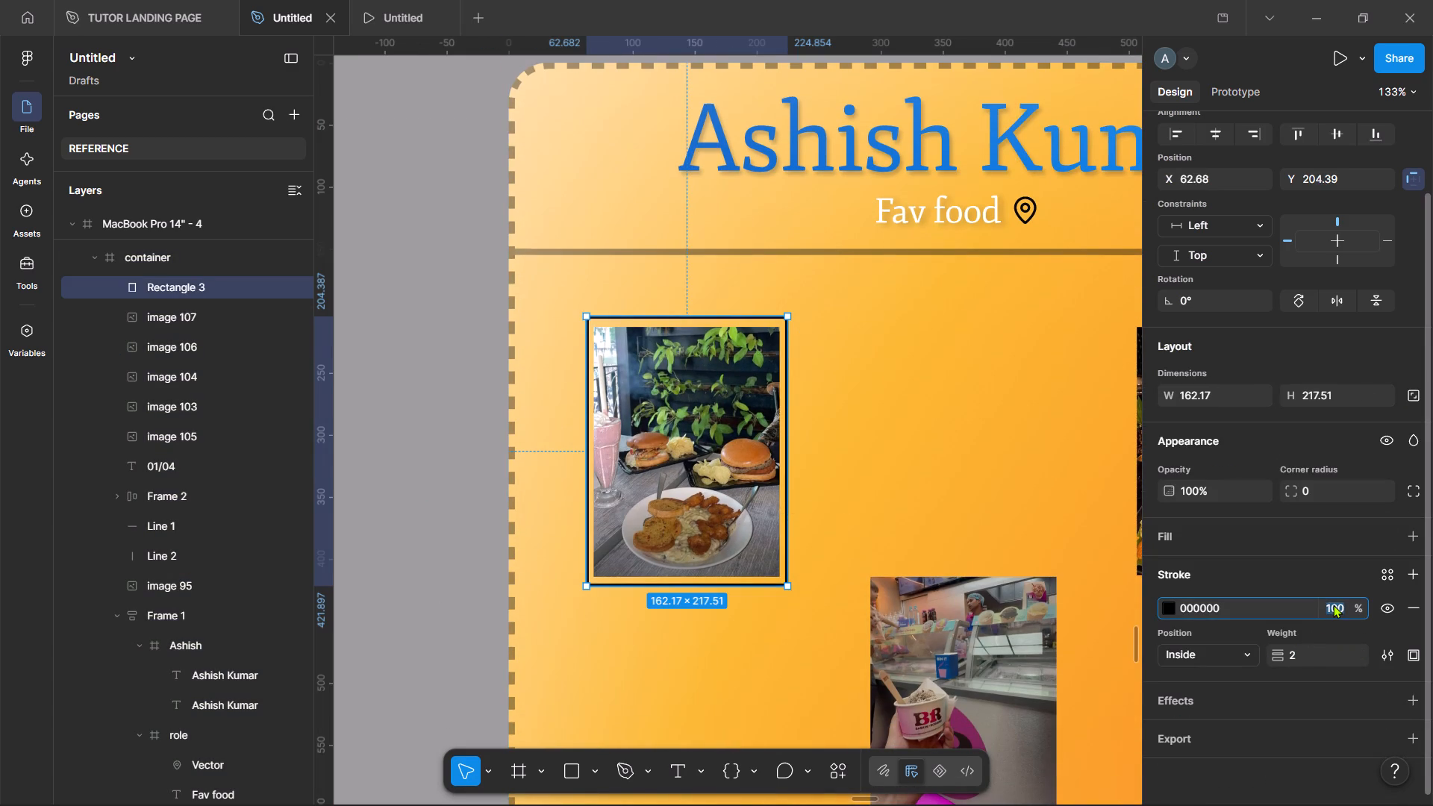
{"action": "type", "text": "66"}
{"action": "key", "text": "Return"}
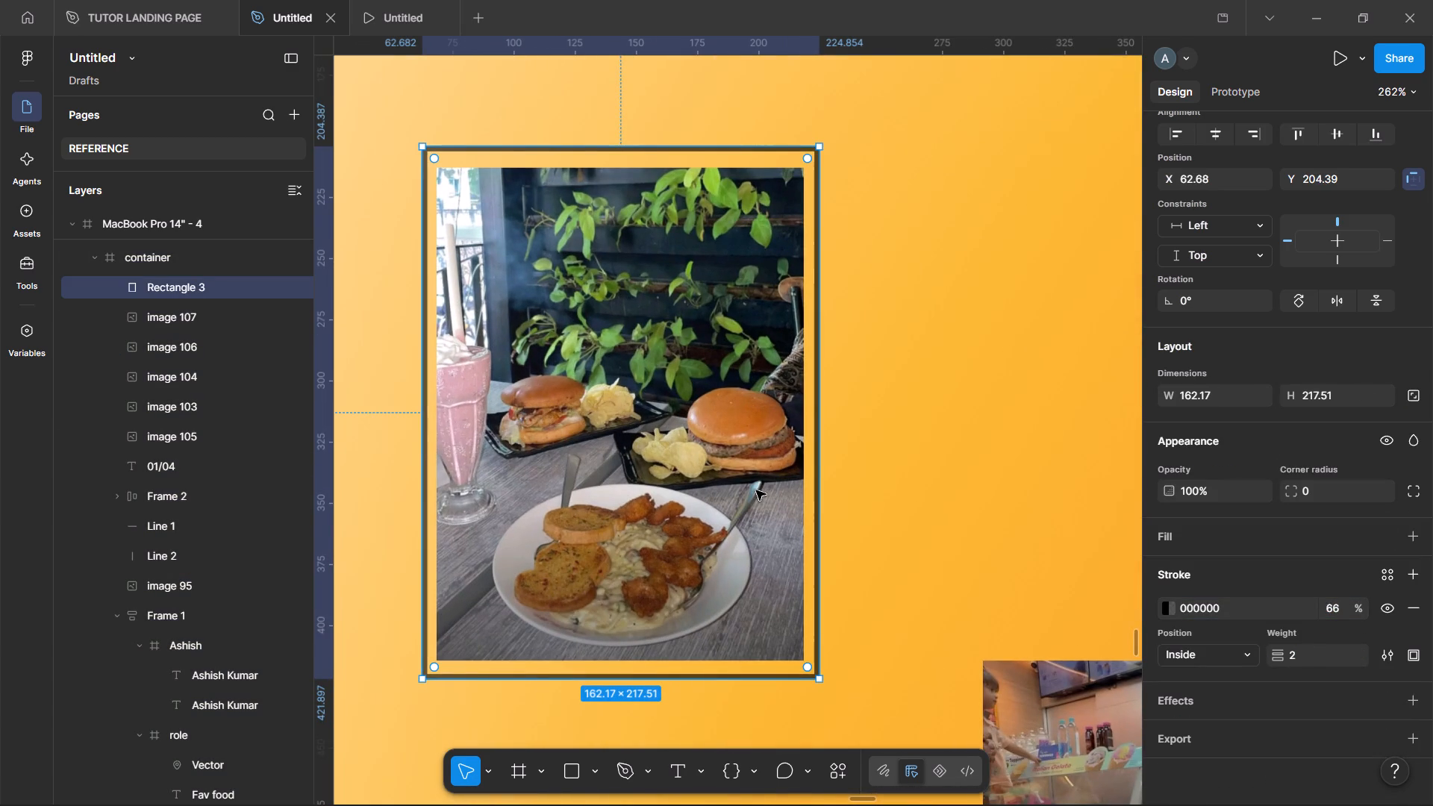
Check the first portrait circle's stroke settings on MacBook Pro 14" - 3 and give the burger frame a dashed stroke with dash 6.
{"action": "scroll", "coordinate": [755, 245], "scroll_direction": "up", "scroll_amount": 4}
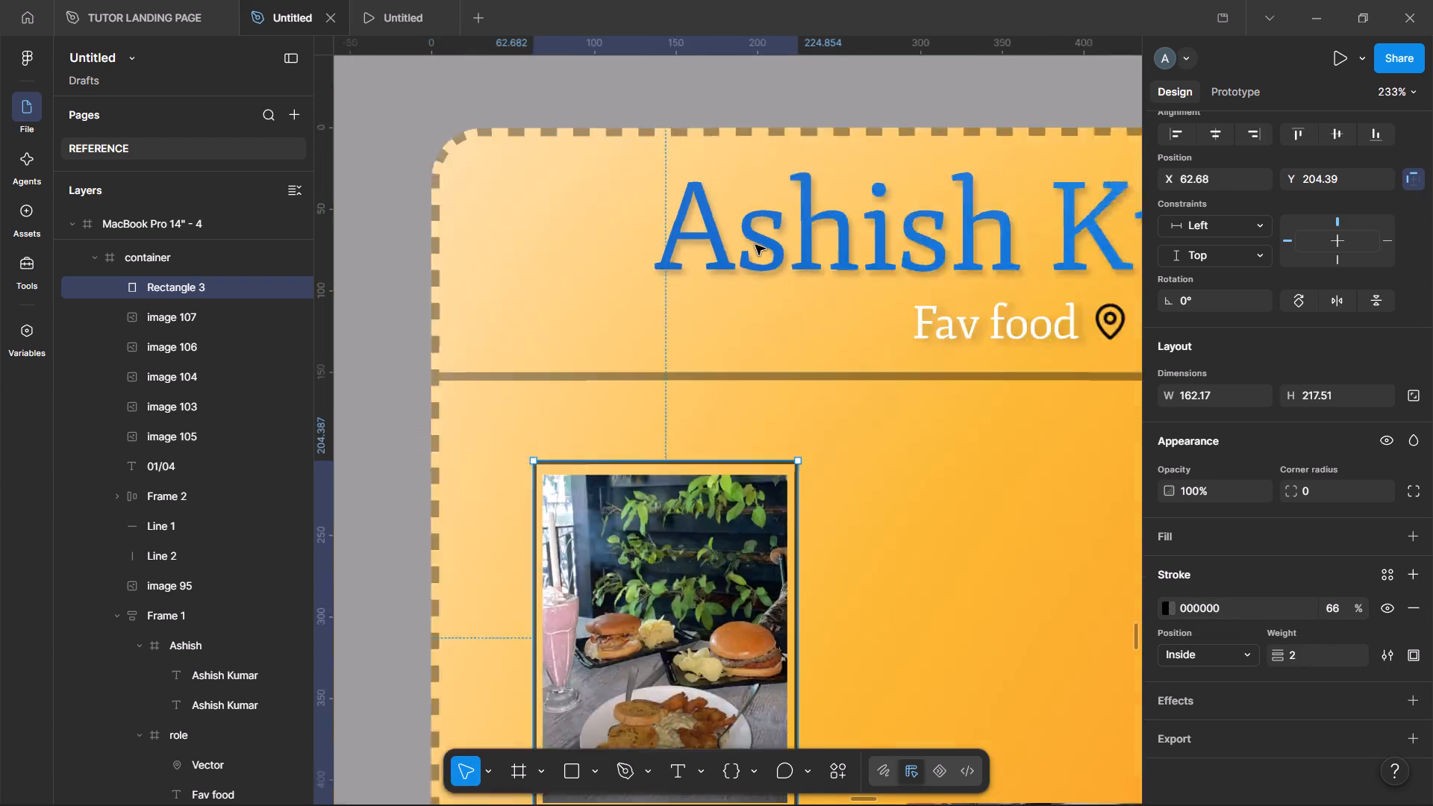
{"action": "scroll", "coordinate": [755, 245], "scroll_direction": "up", "scroll_amount": 3}
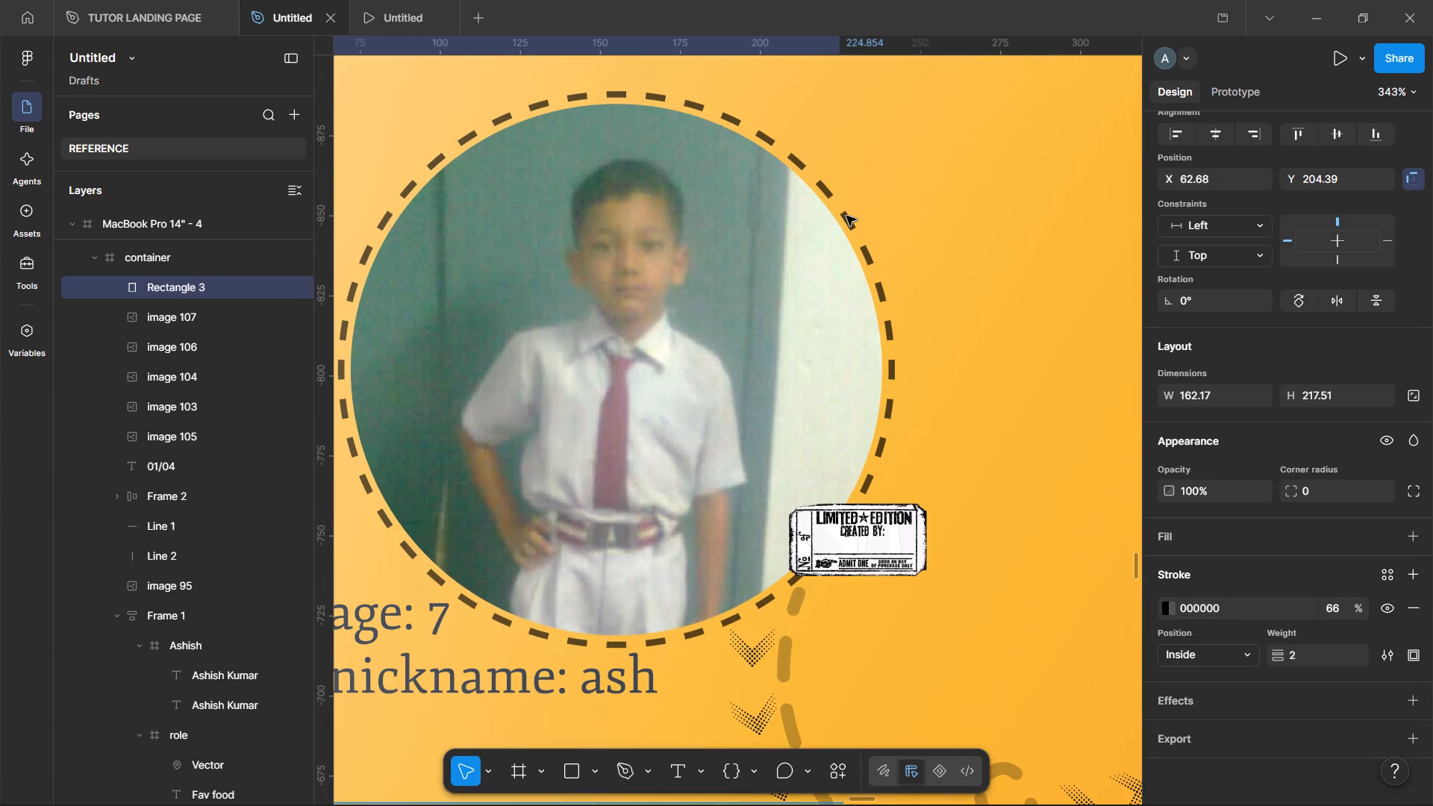
{"action": "double_click", "coordinate": [847, 215]}
{"action": "double_click", "coordinate": [847, 215]}
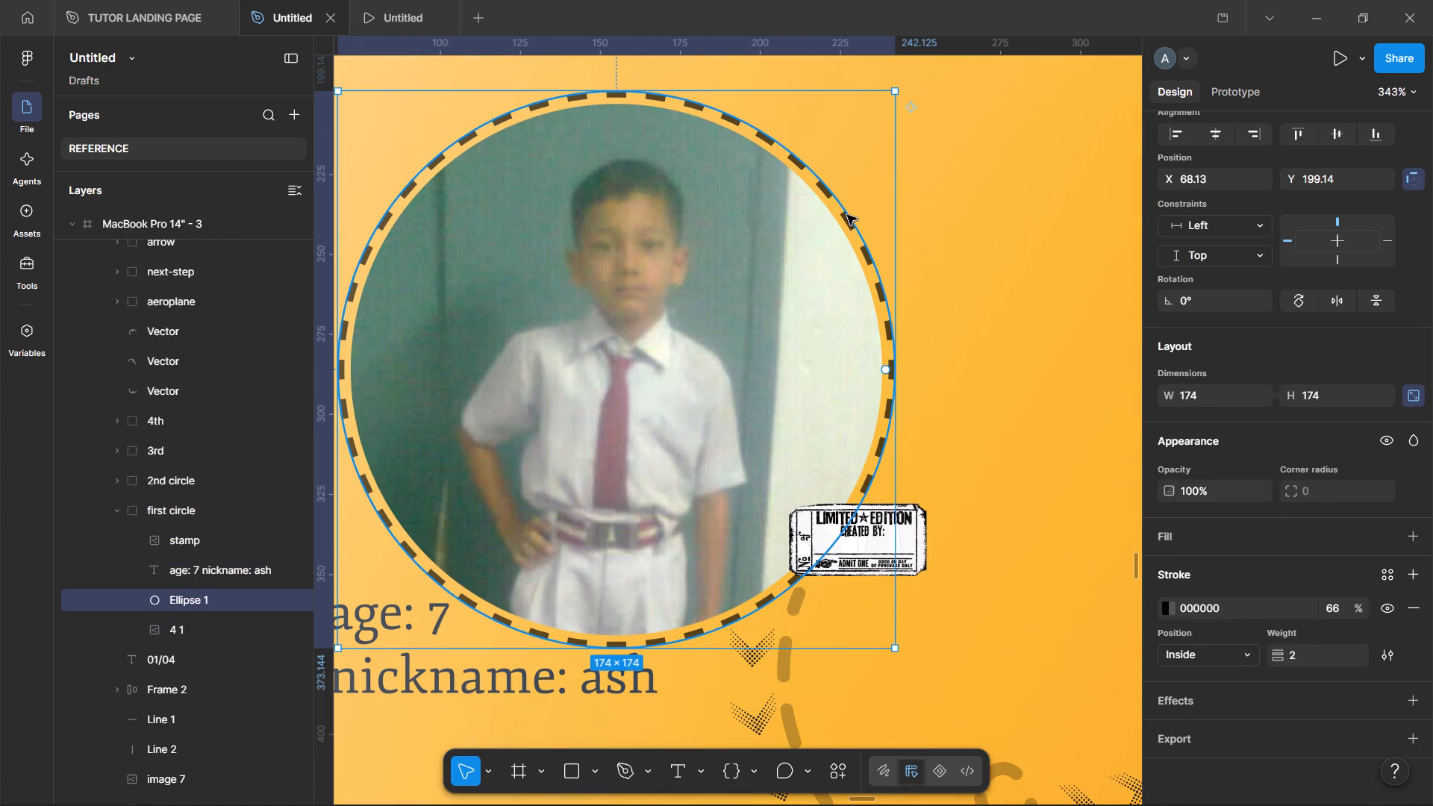
{"action": "scroll", "coordinate": [1322, 540], "scroll_direction": "down", "scroll_amount": 2}
{"action": "left_click", "coordinate": [1396, 654]}
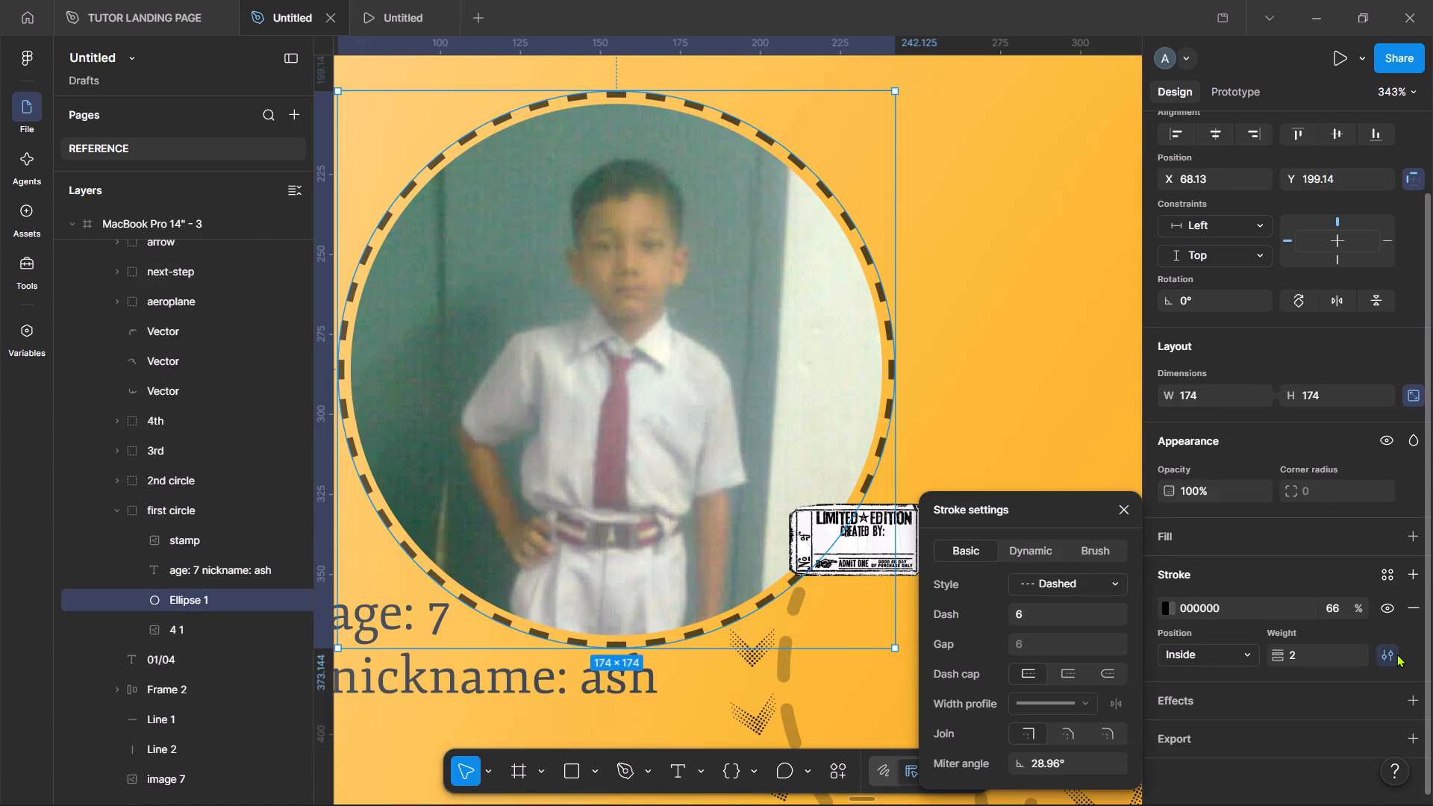
{"action": "scroll", "coordinate": [907, 422], "scroll_direction": "down", "scroll_amount": 5}
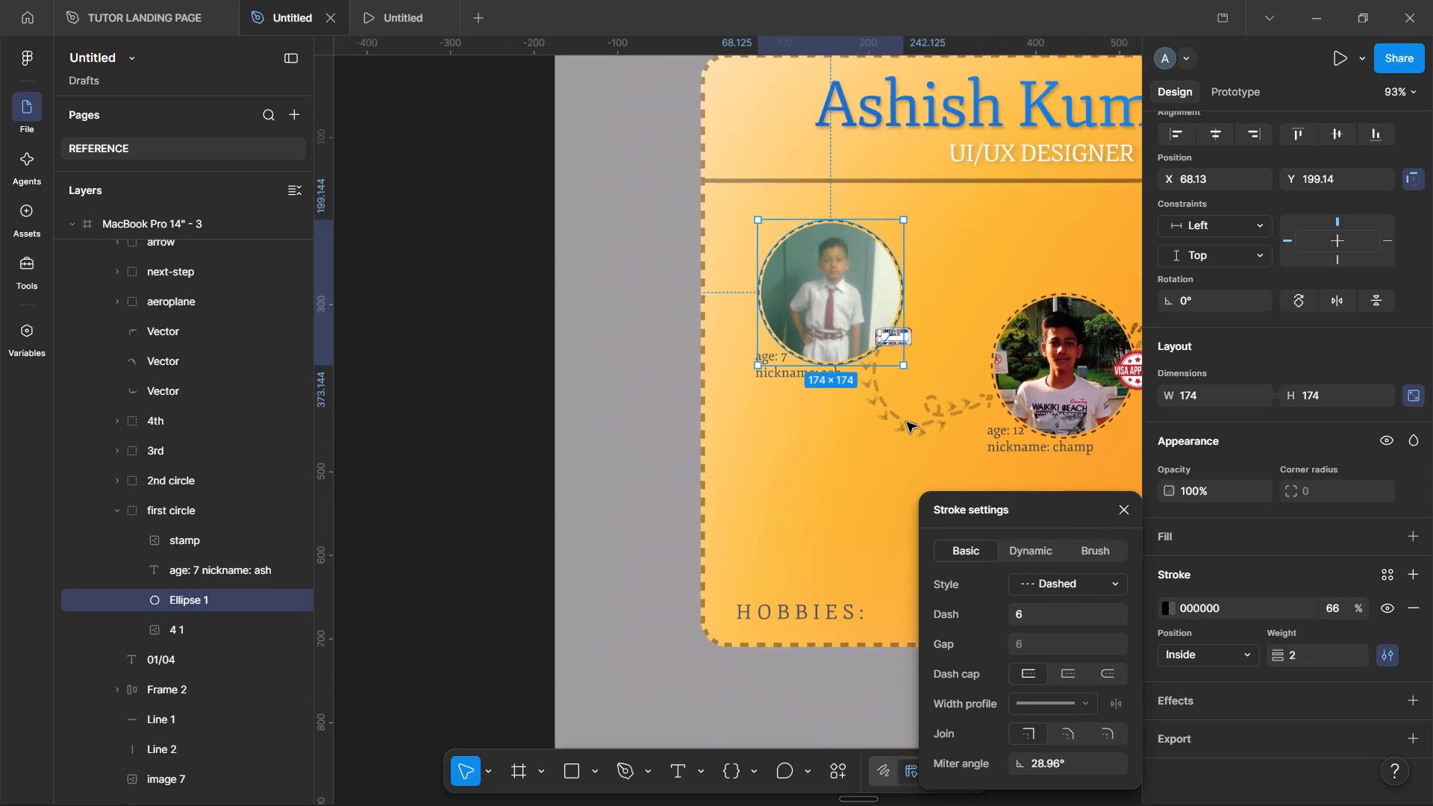
{"action": "scroll", "coordinate": [907, 422], "scroll_direction": "down", "scroll_amount": 6}
{"action": "scroll", "coordinate": [907, 422], "scroll_direction": "right", "scroll_amount": 4}
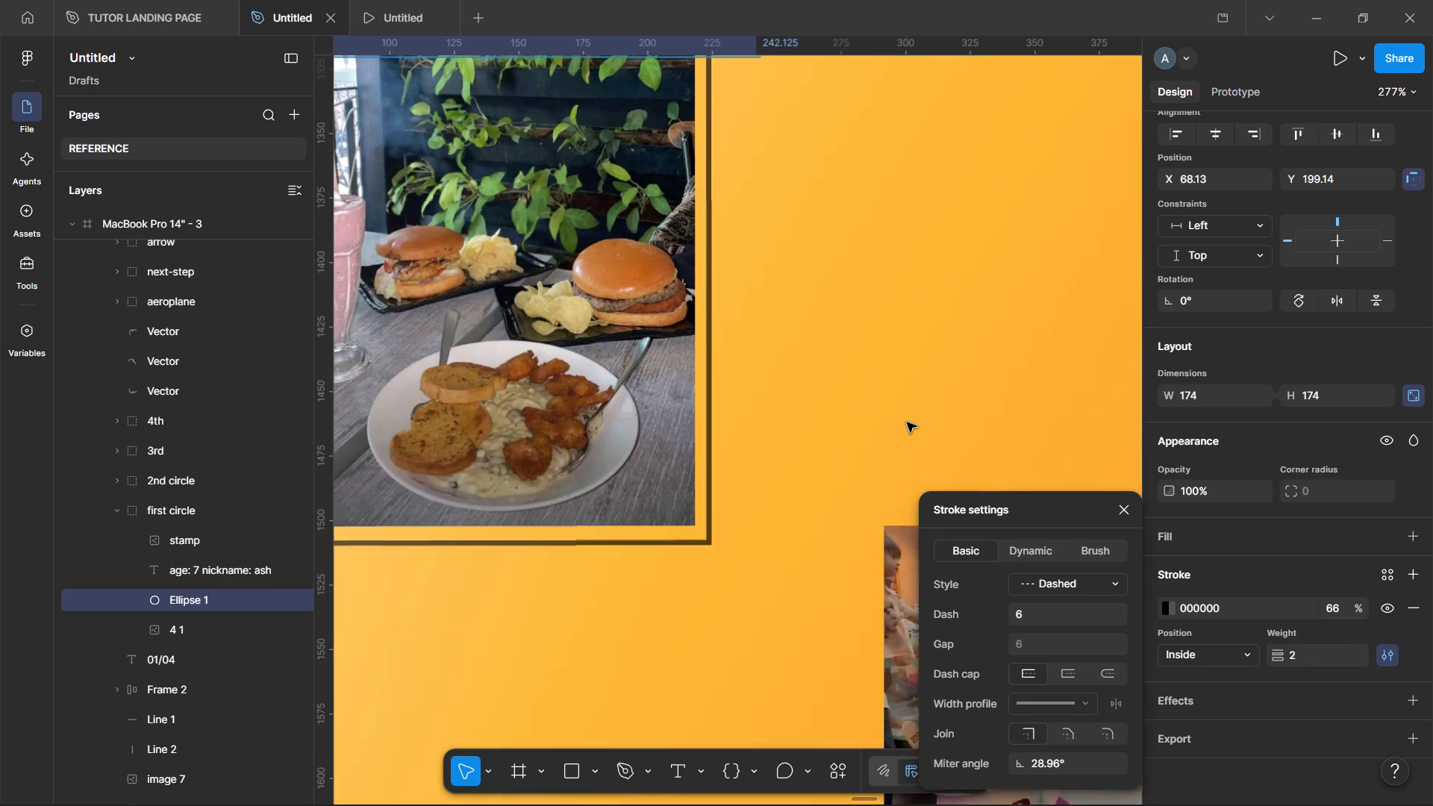
{"action": "double_click", "coordinate": [836, 347]}
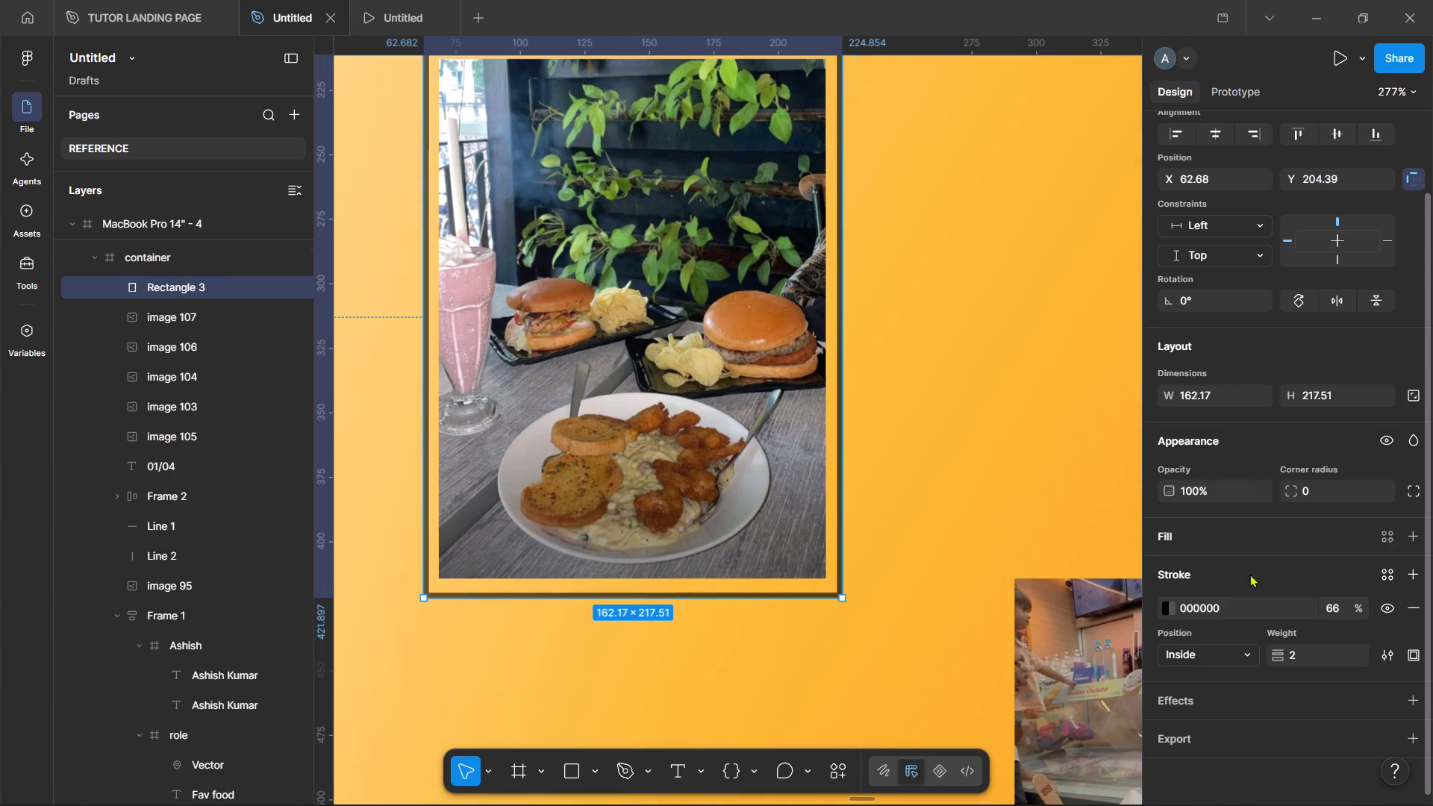
{"action": "left_click", "coordinate": [1388, 658]}
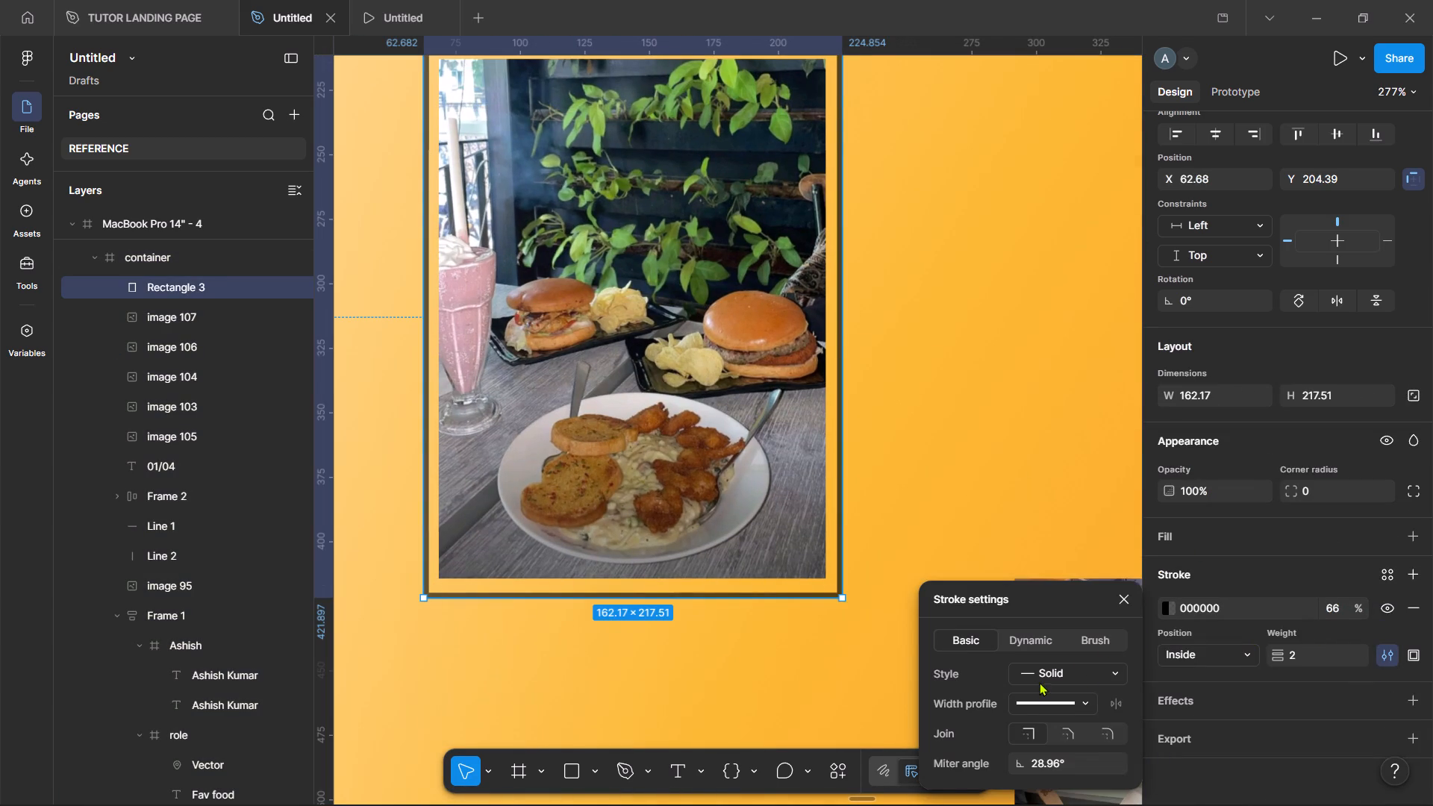
{"action": "left_click", "coordinate": [1107, 669]}
{"action": "left_click", "coordinate": [1064, 686]}
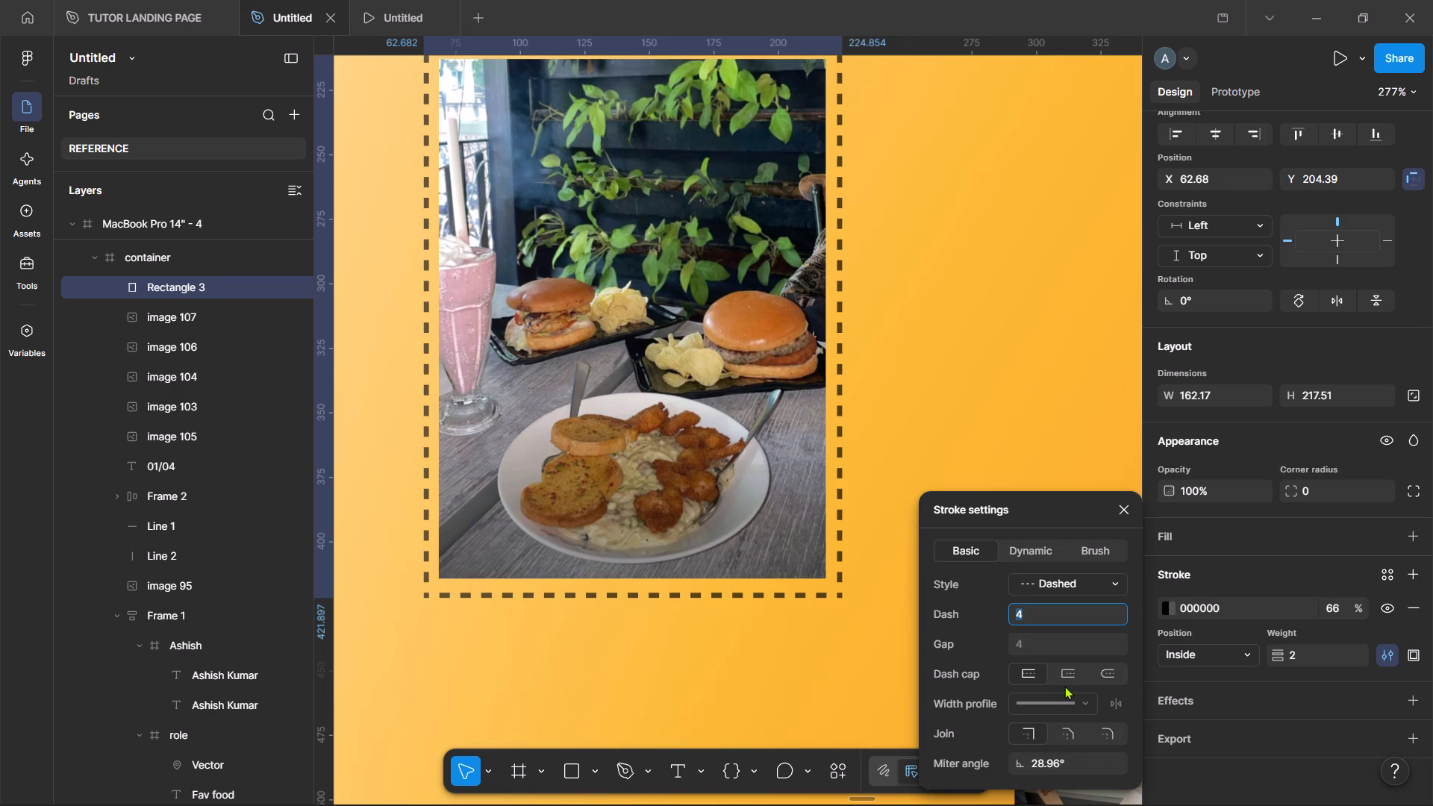
{"action": "key", "text": "6"}
{"action": "key", "text": "Return"}
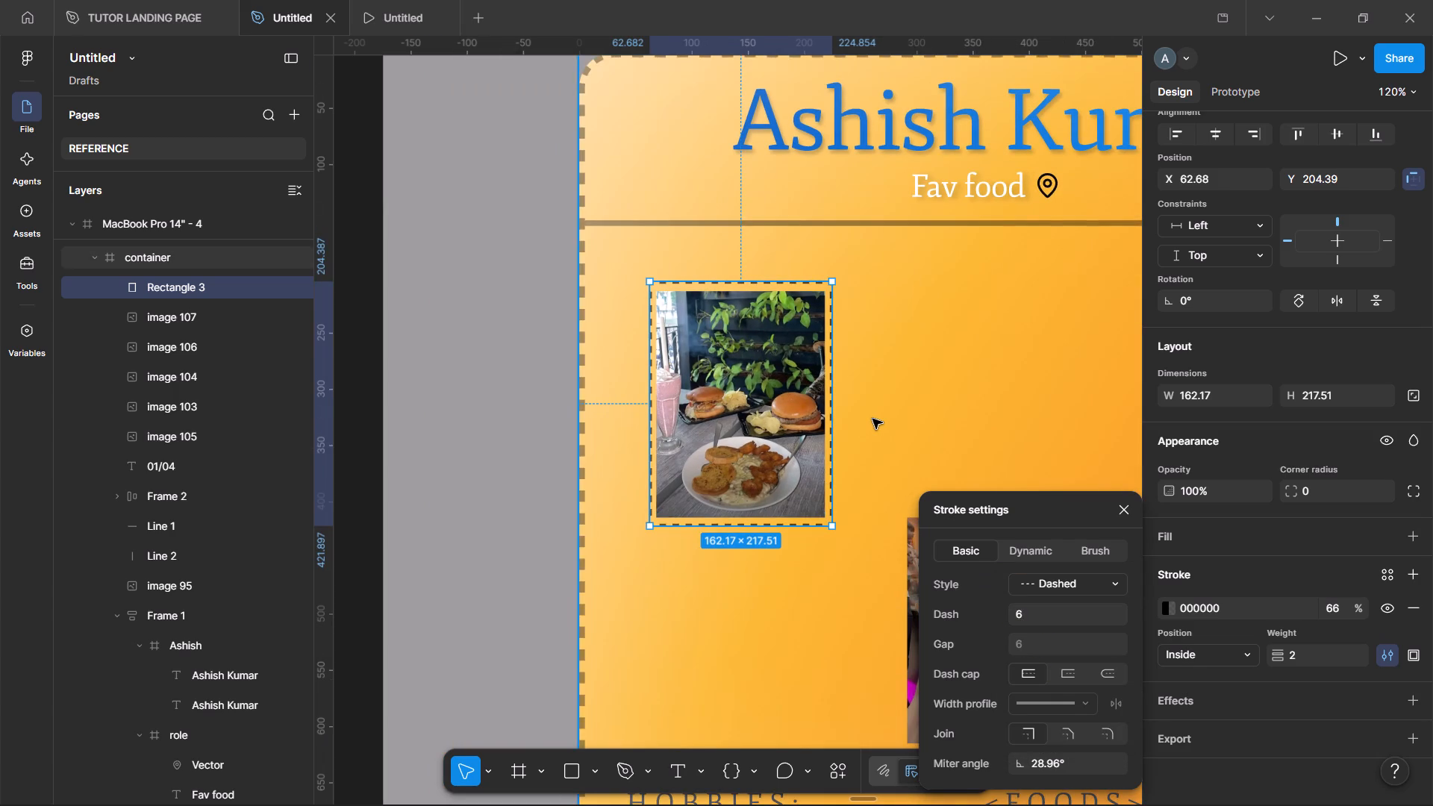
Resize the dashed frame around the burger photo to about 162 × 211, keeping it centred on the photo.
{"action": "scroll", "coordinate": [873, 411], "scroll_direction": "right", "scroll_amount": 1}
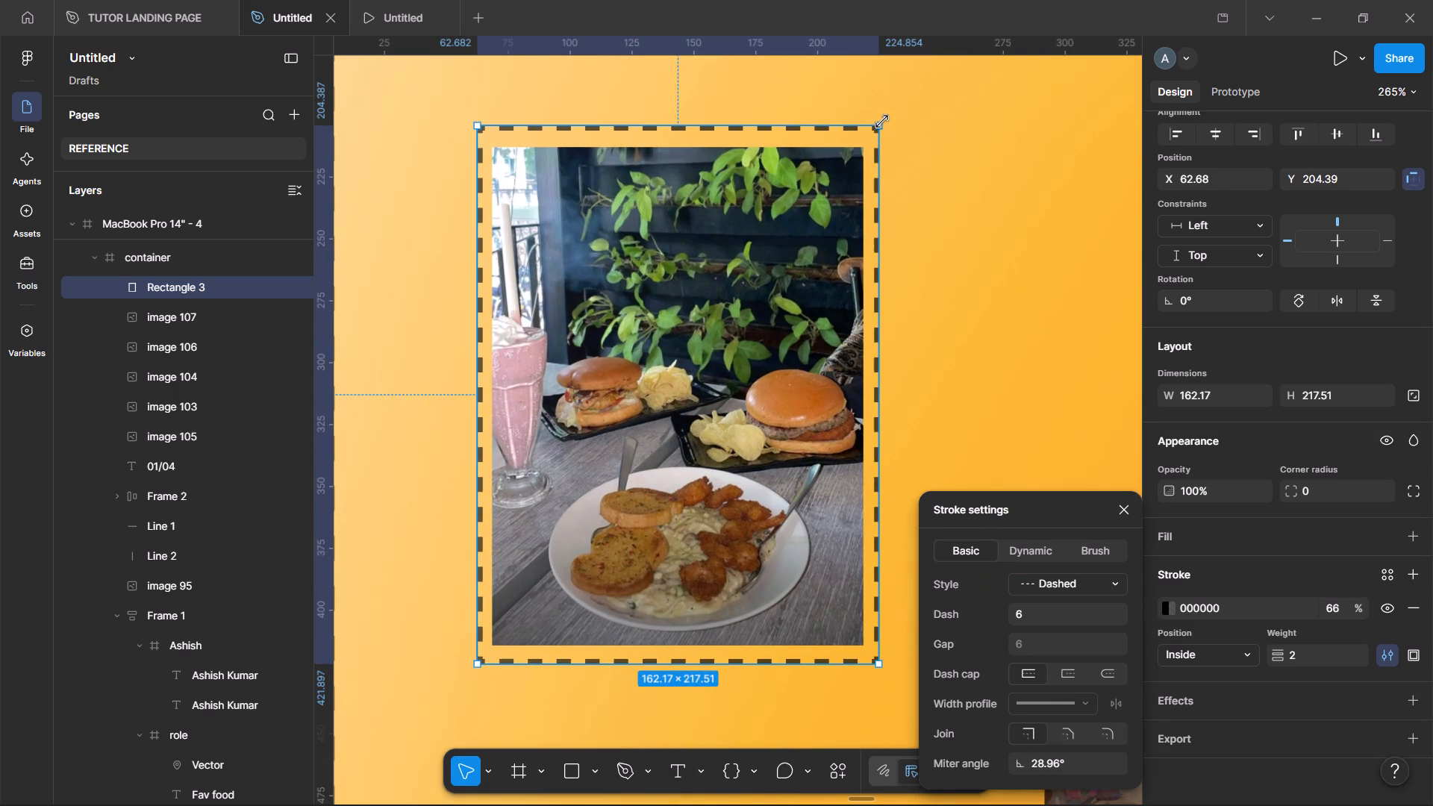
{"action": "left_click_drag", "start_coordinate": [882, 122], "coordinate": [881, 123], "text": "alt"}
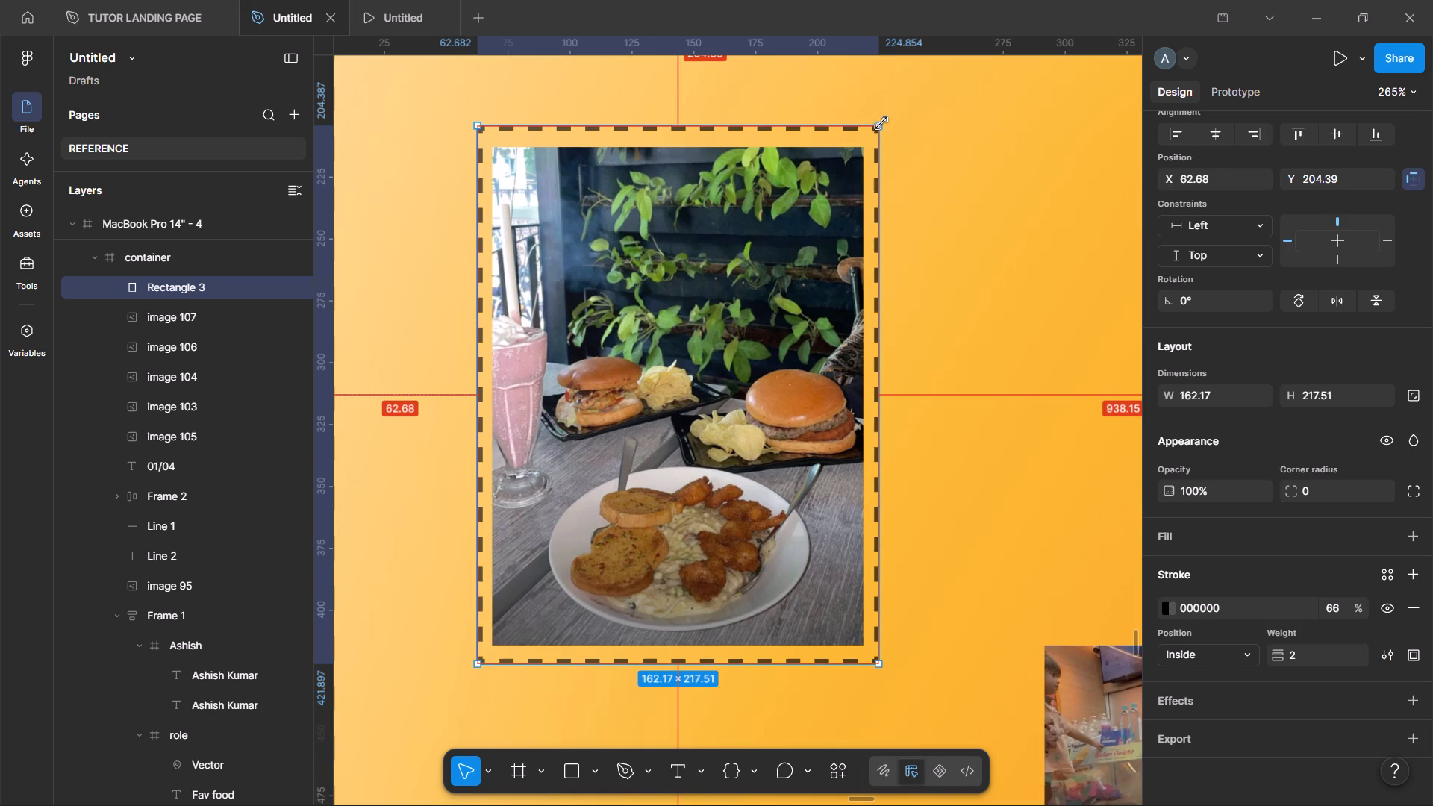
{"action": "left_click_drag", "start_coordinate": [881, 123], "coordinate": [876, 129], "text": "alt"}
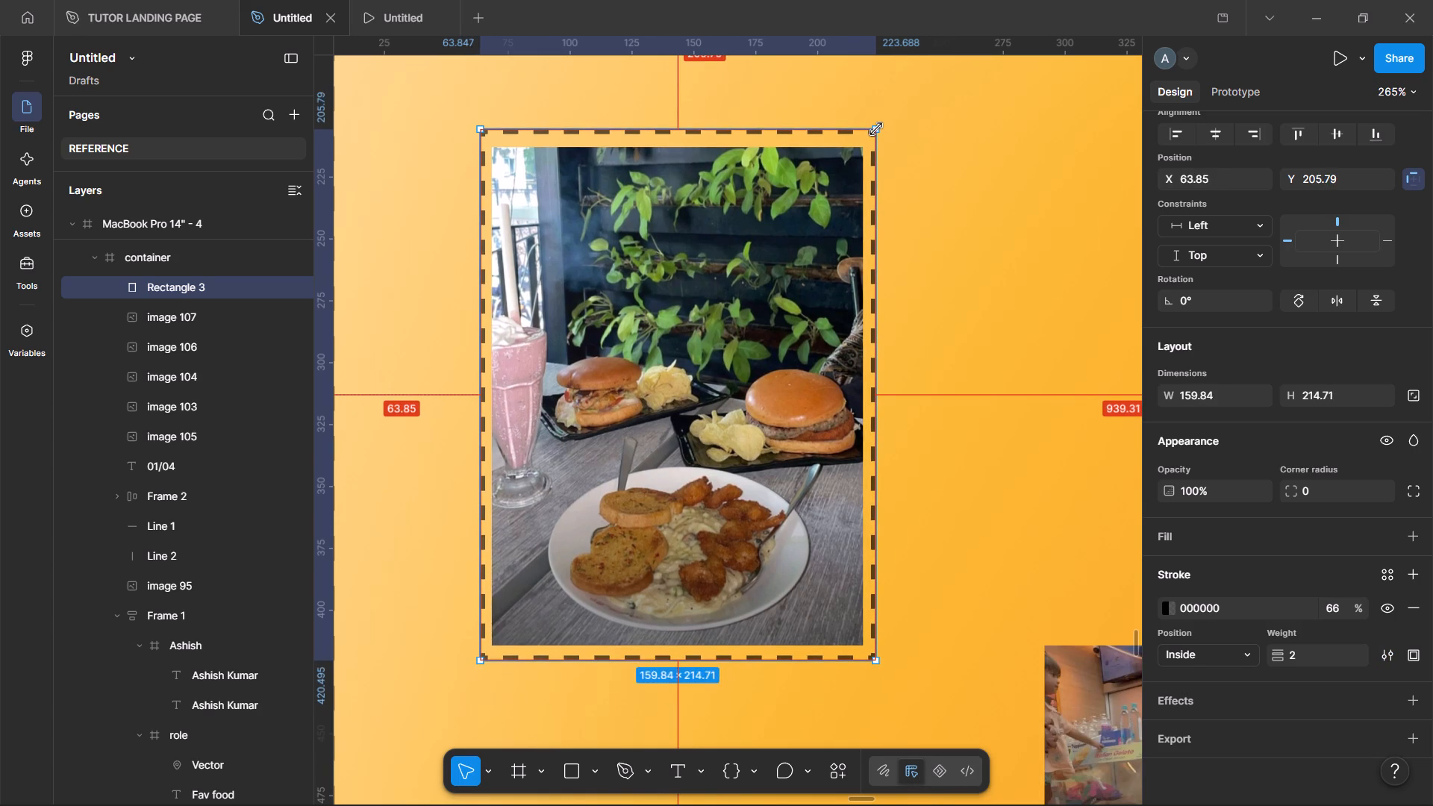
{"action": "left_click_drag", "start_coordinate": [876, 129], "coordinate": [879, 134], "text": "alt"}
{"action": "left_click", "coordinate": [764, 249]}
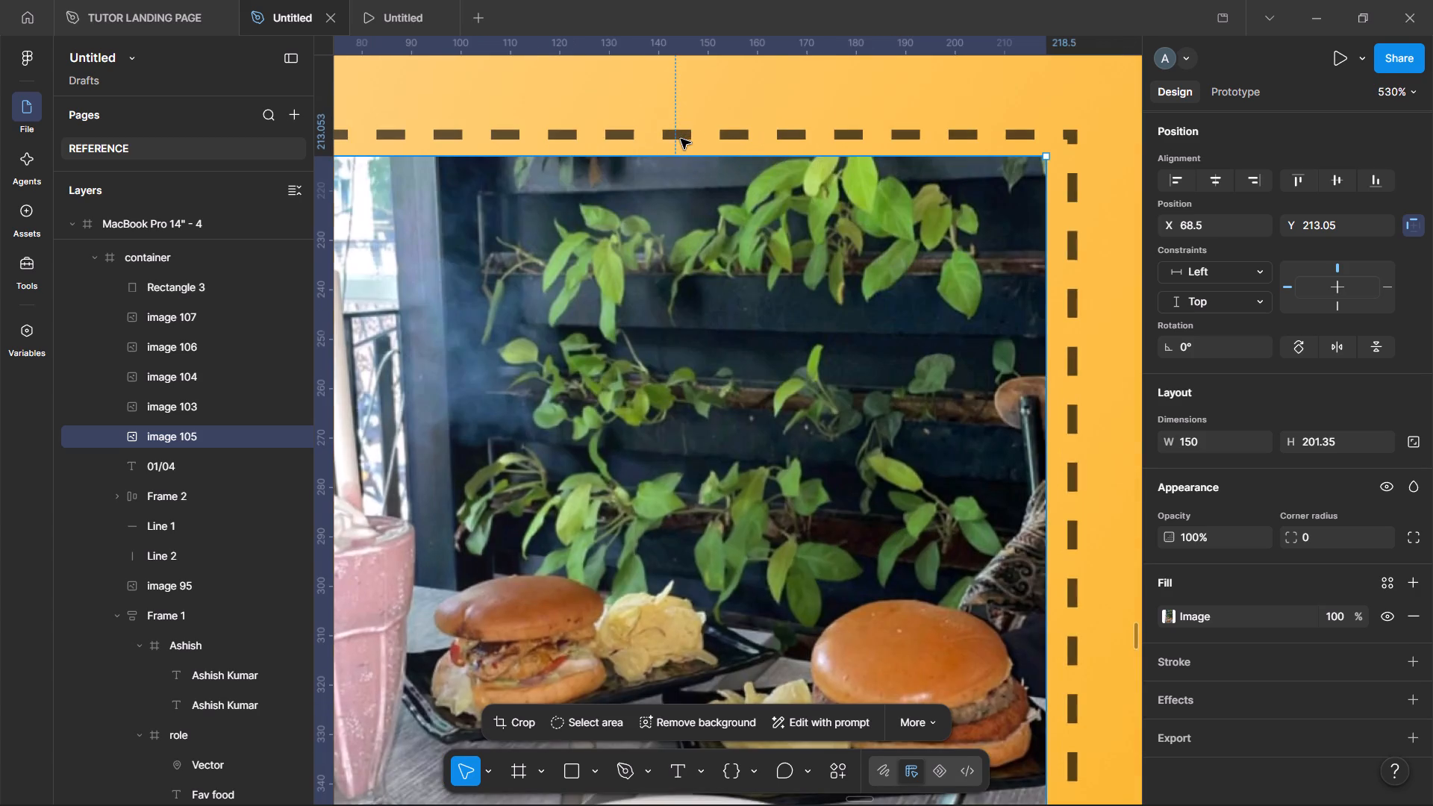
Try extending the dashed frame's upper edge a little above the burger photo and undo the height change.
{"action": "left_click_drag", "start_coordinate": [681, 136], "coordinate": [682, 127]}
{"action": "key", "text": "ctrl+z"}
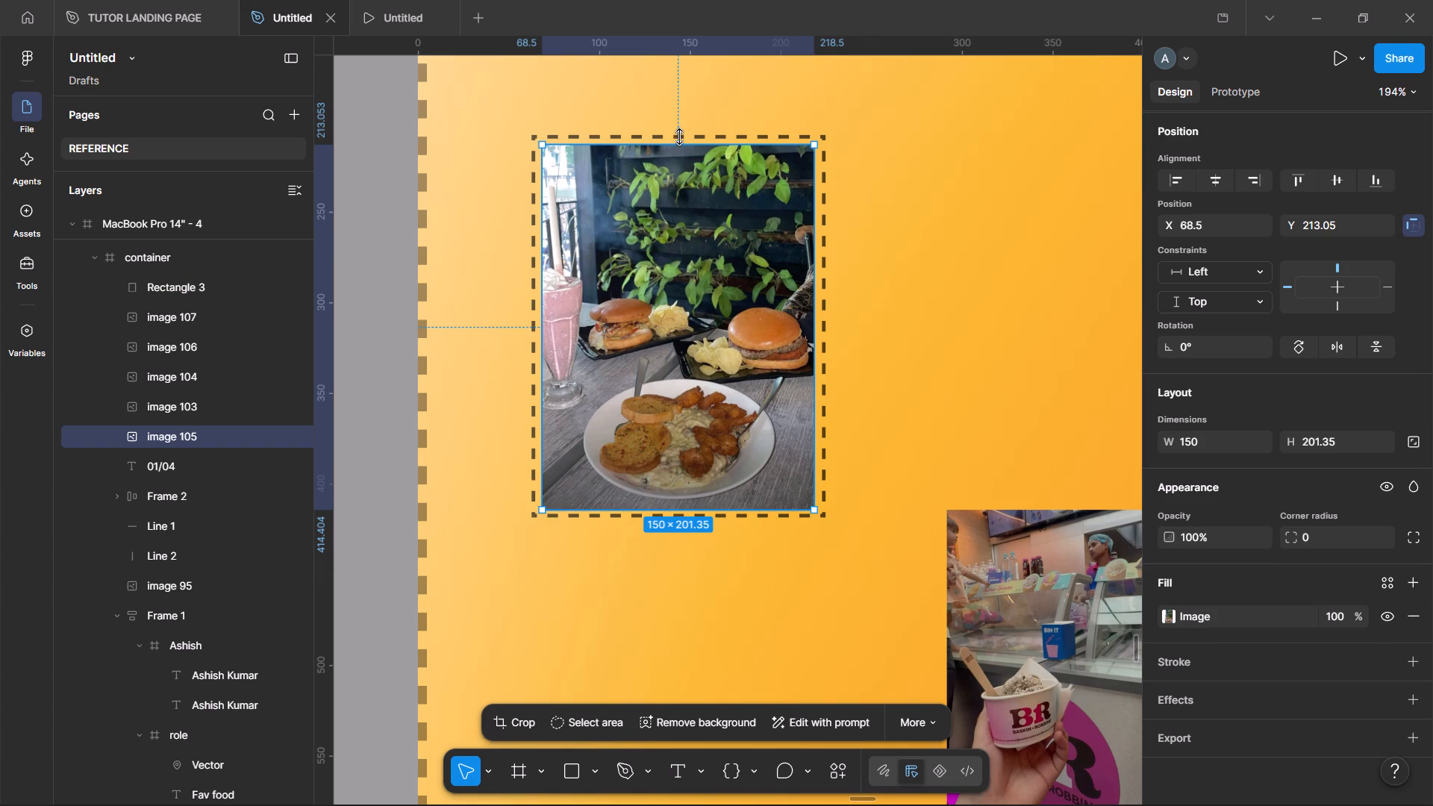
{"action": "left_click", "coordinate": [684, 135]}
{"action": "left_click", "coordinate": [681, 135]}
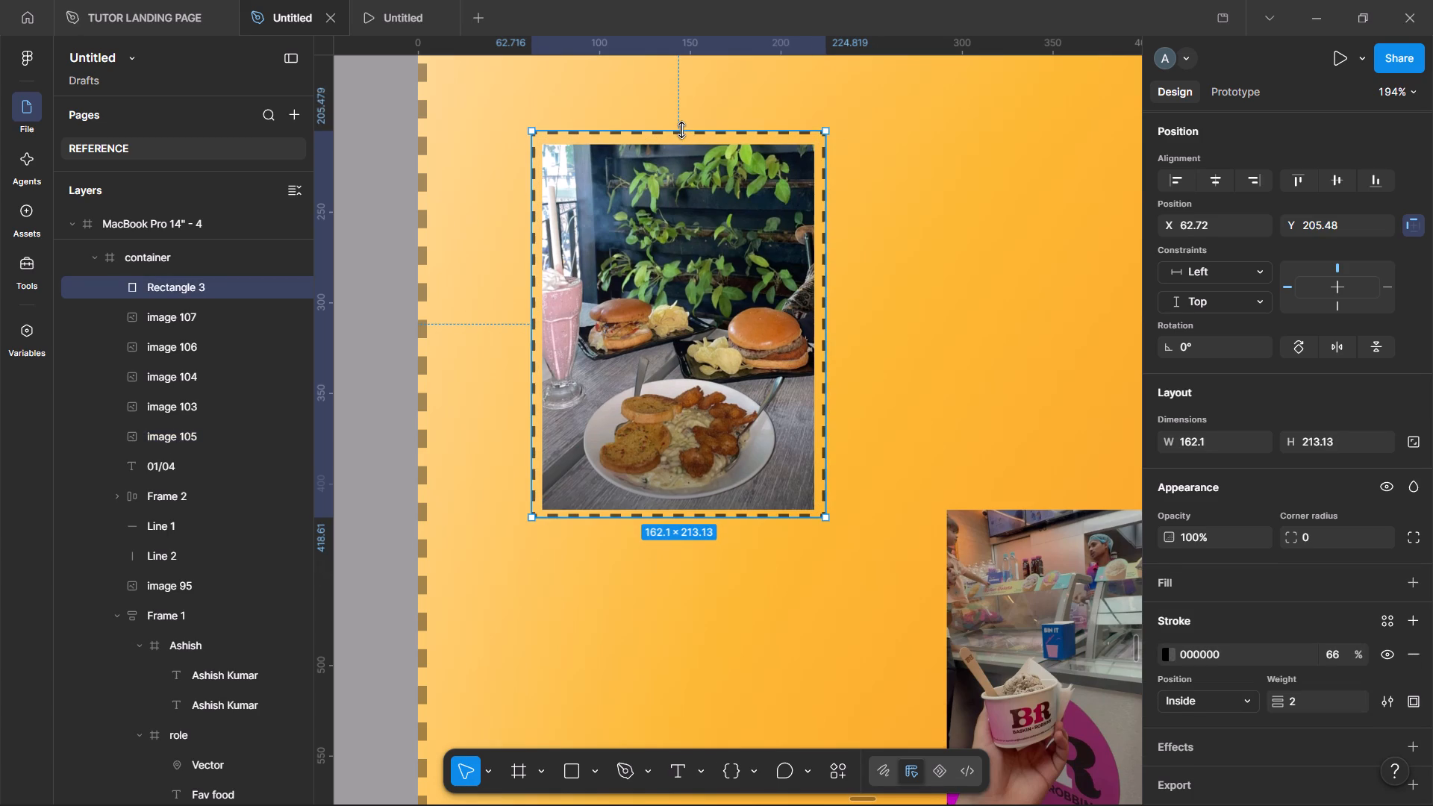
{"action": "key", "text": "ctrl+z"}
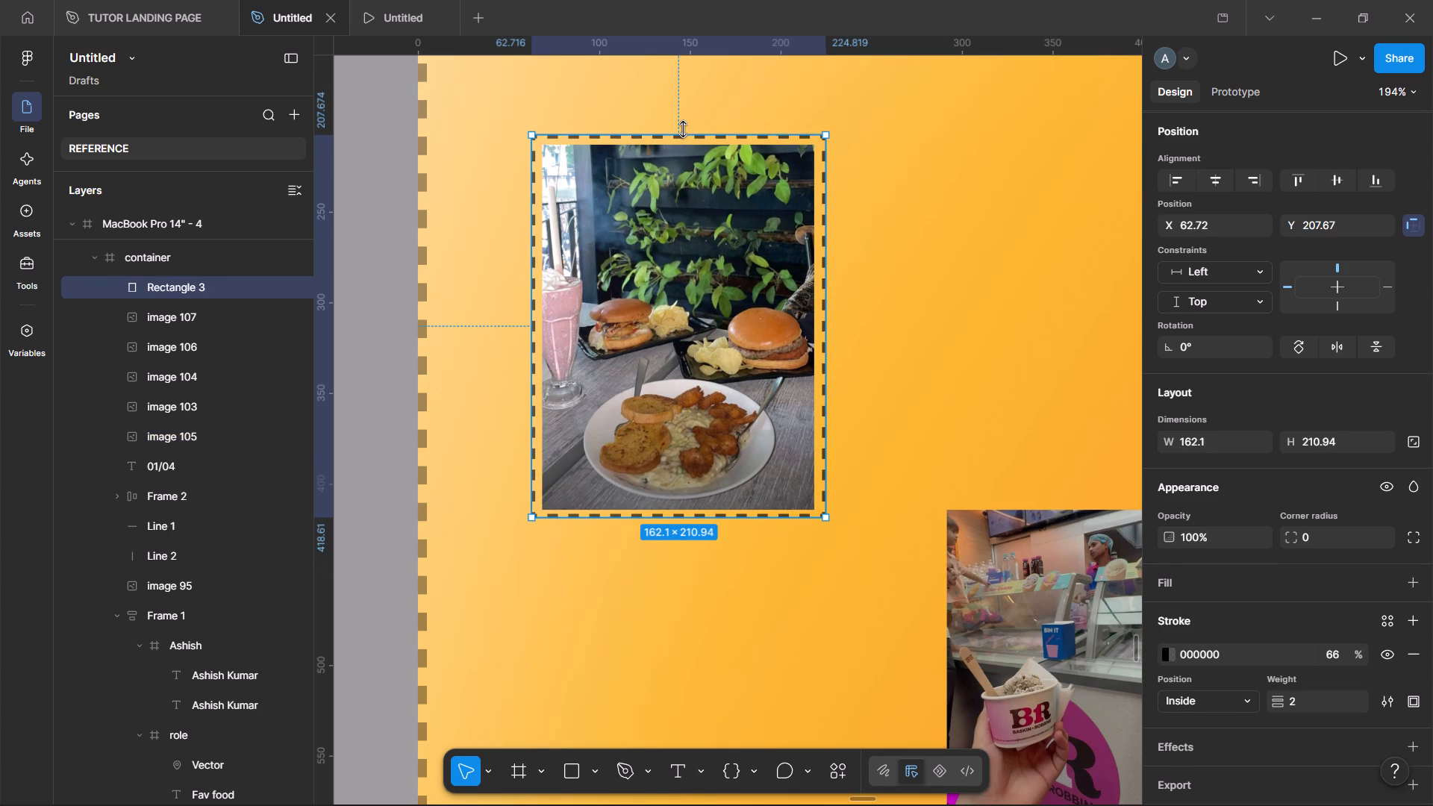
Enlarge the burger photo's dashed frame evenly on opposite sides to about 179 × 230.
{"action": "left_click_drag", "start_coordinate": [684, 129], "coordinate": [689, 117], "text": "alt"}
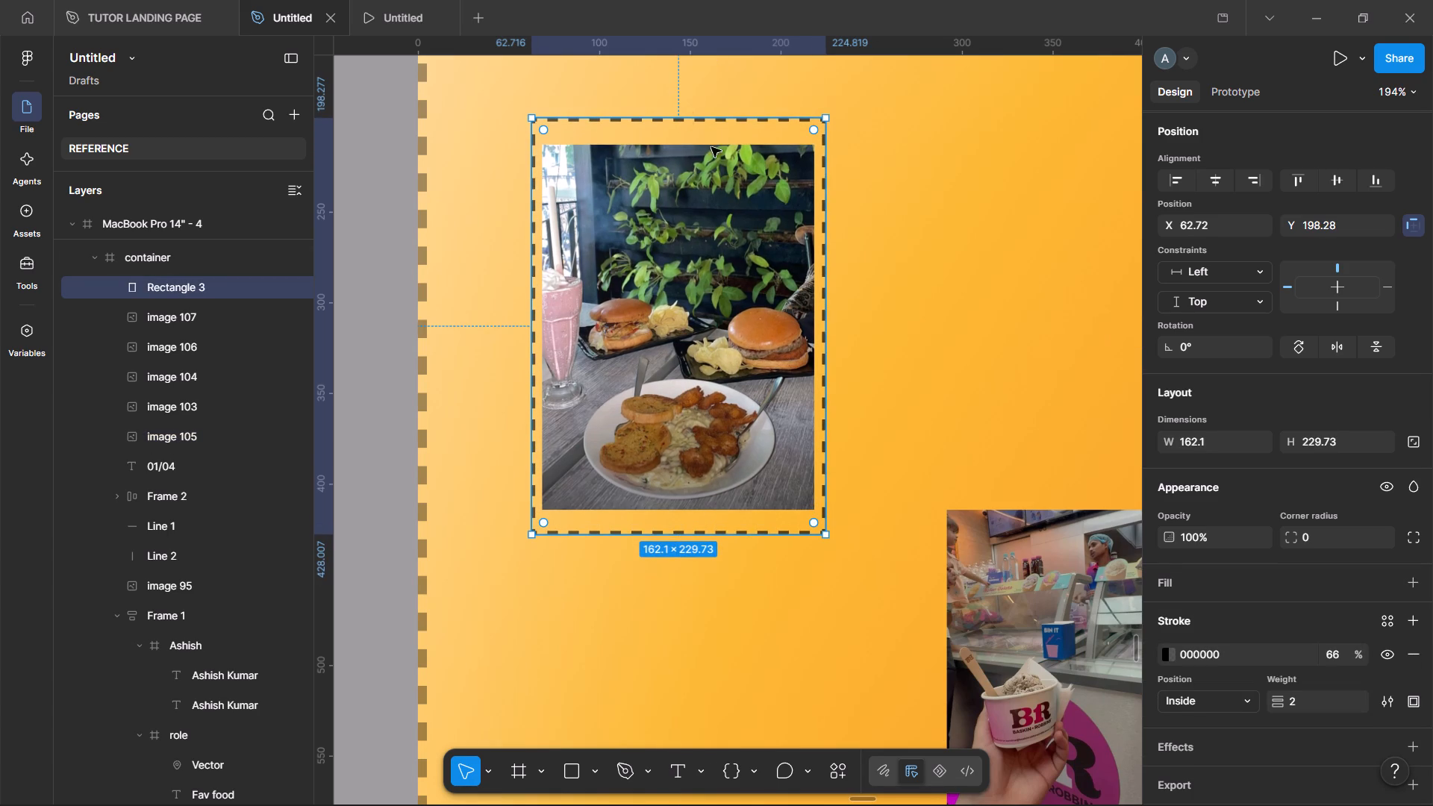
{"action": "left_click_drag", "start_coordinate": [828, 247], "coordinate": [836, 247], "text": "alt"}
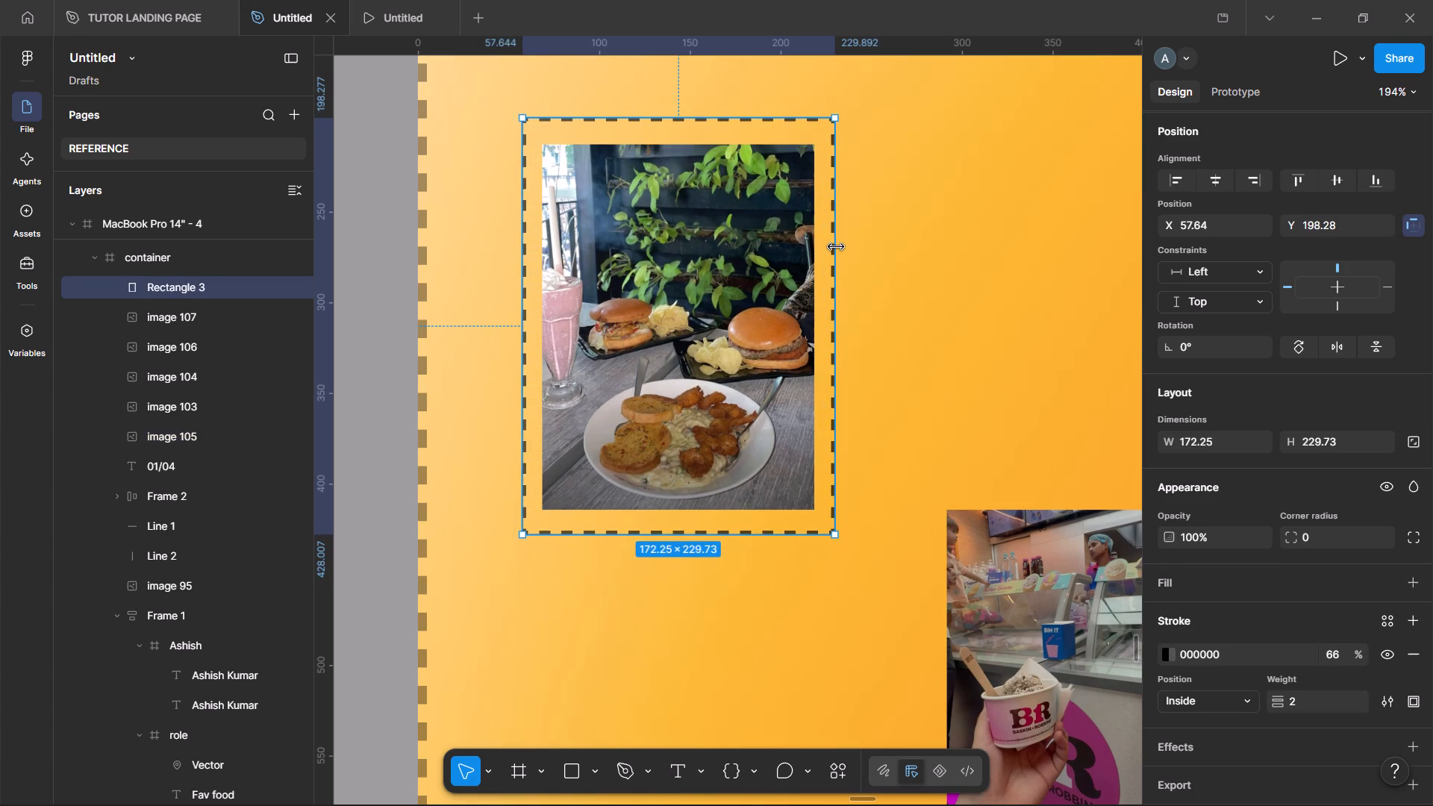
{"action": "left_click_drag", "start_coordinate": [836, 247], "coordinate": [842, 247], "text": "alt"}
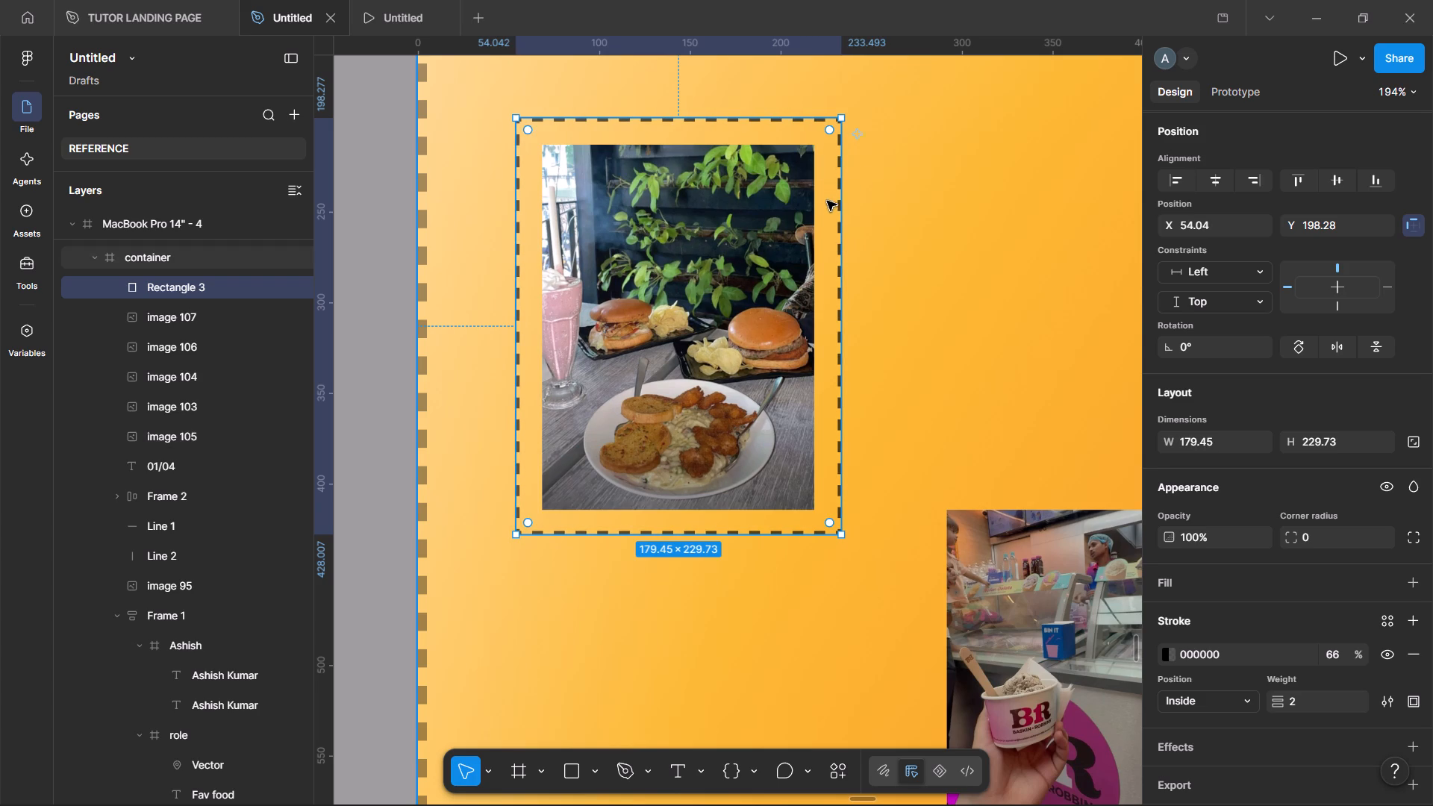
Resize the dashed frame to about 164 × 214, leaving a narrow even margin around the burger photo.
{"action": "left_click", "coordinate": [736, 240]}
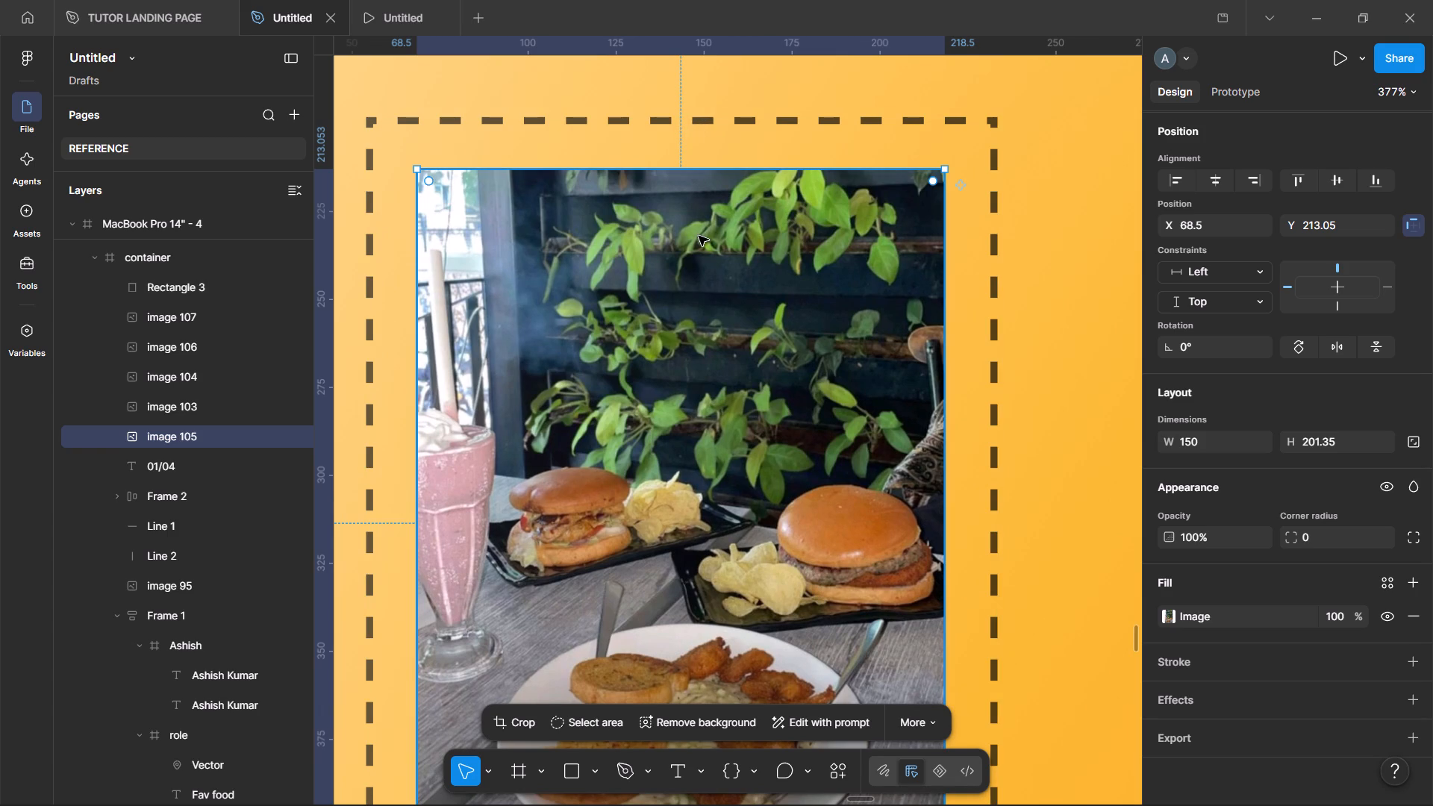
{"action": "left_click", "coordinate": [654, 119]}
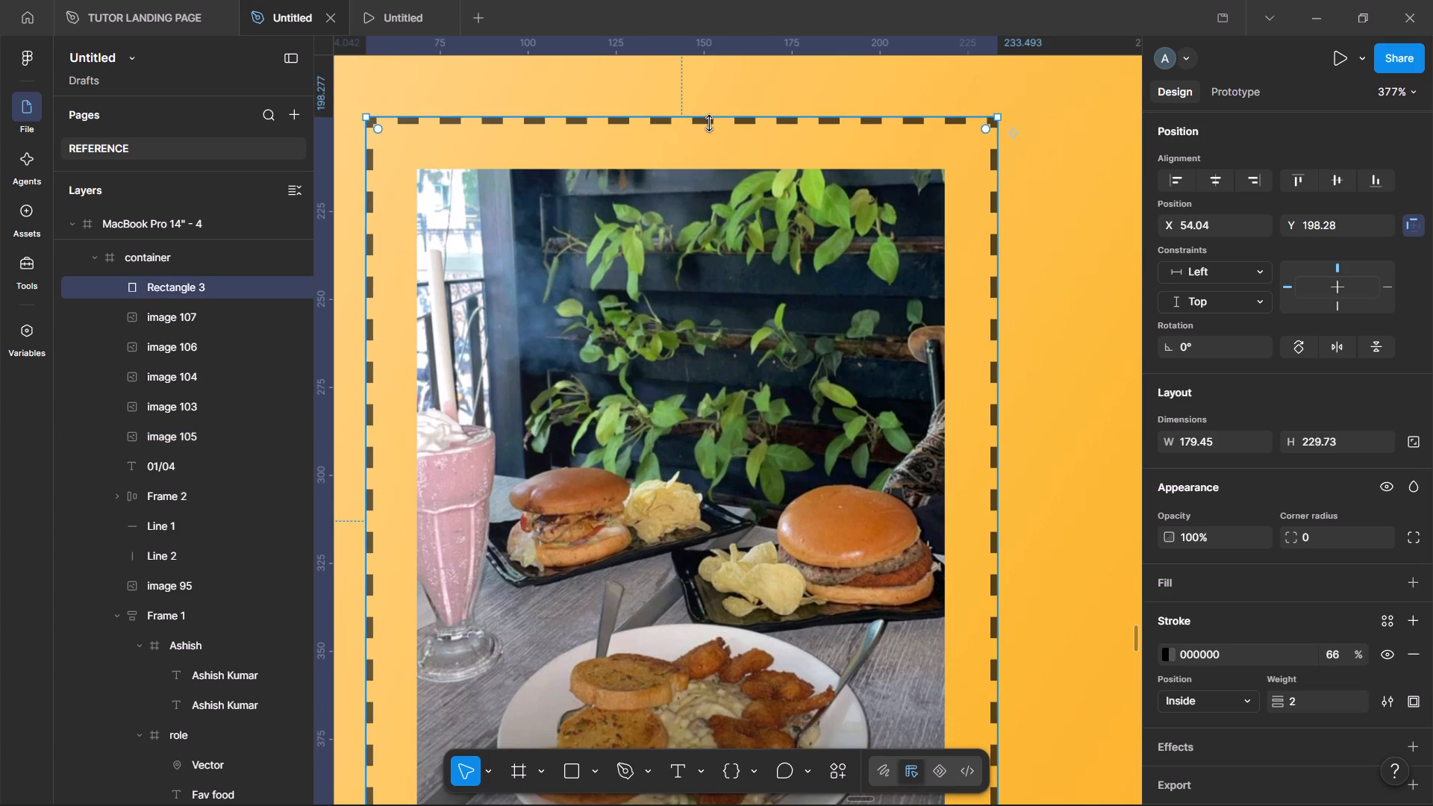
{"action": "left_click_drag", "start_coordinate": [710, 123], "coordinate": [706, 136], "text": "alt"}
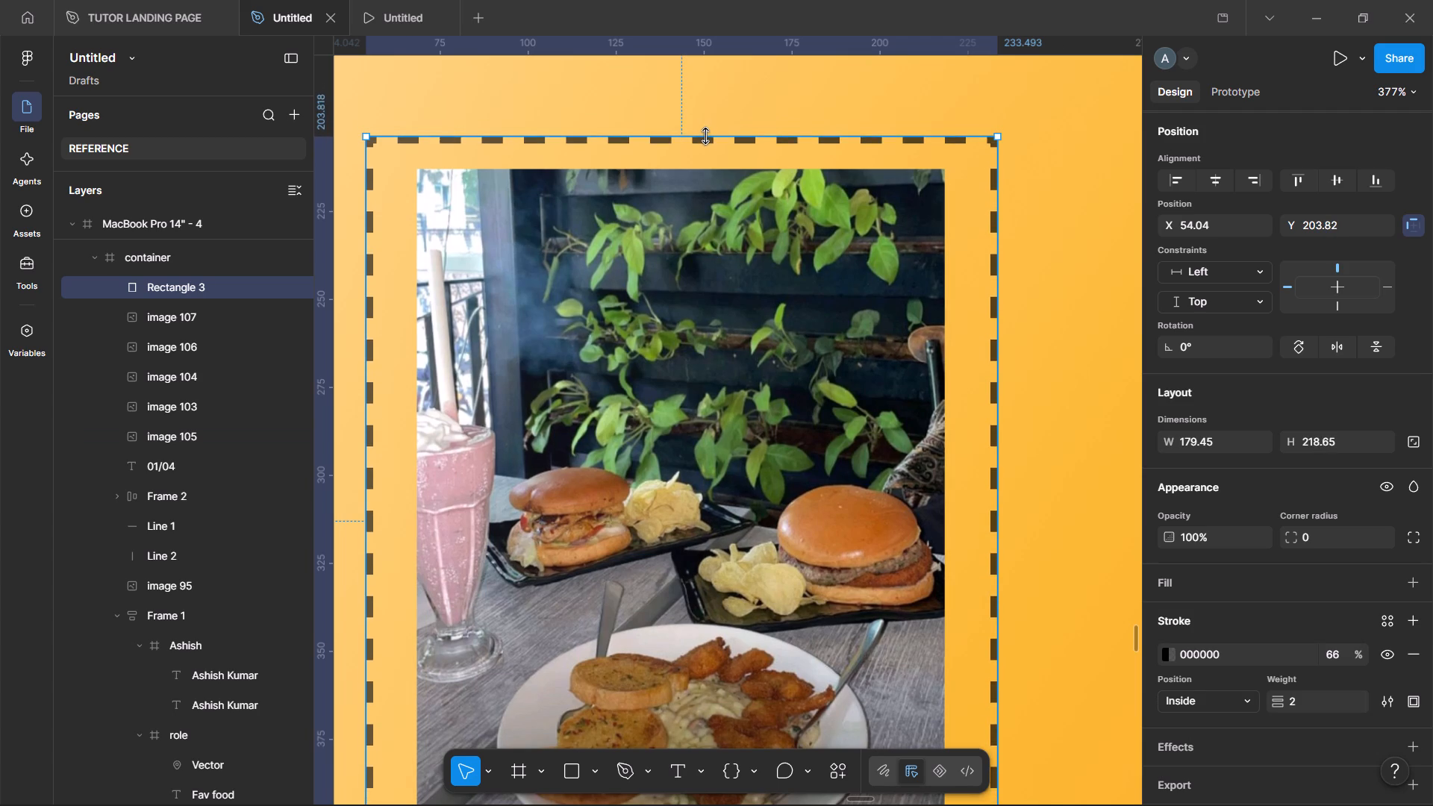
{"action": "left_click_drag", "start_coordinate": [706, 136], "coordinate": [705, 144], "text": "alt"}
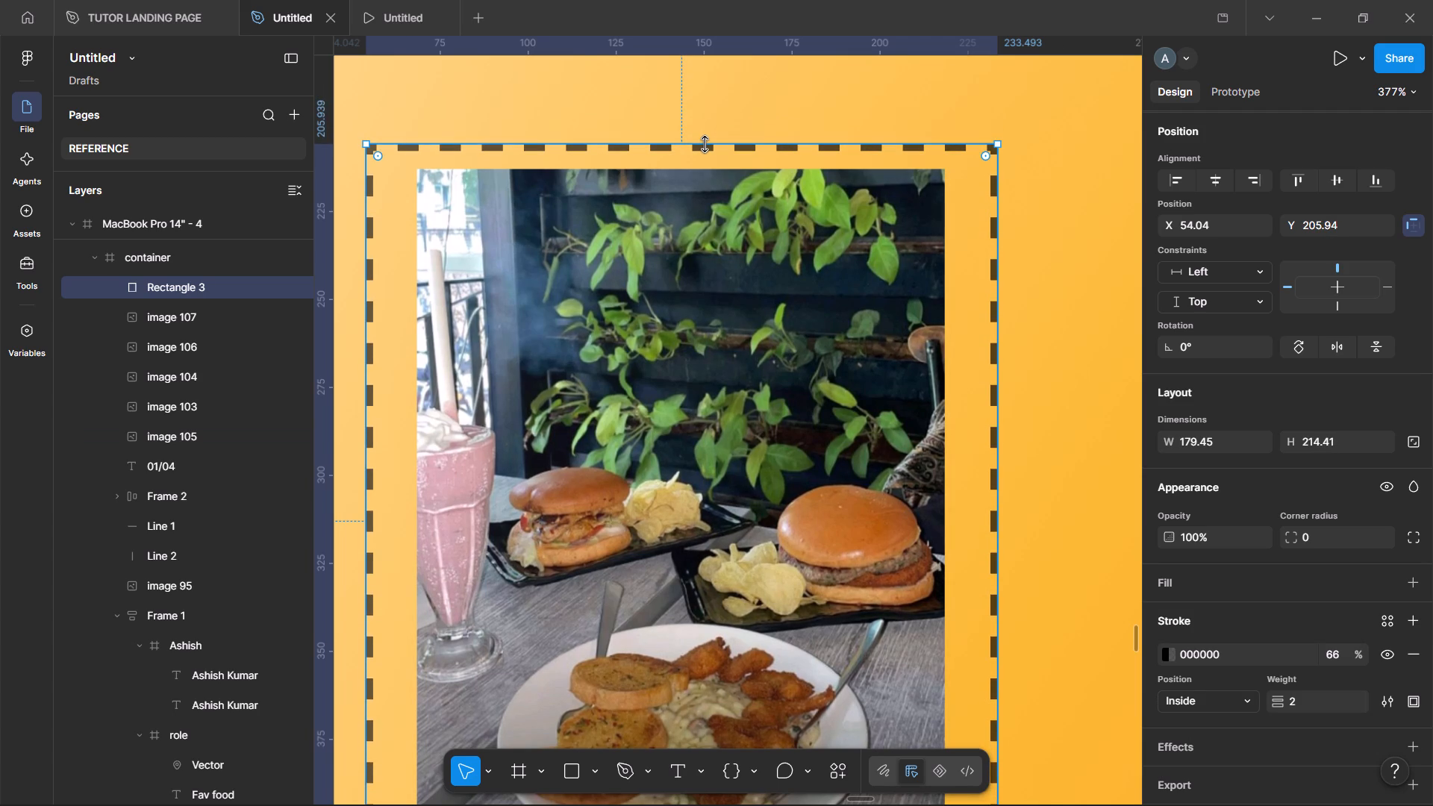
{"action": "scroll", "coordinate": [705, 144], "scroll_direction": "down", "scroll_amount": 2}
{"action": "left_click_drag", "start_coordinate": [1002, 213], "coordinate": [978, 216], "text": "alt"}
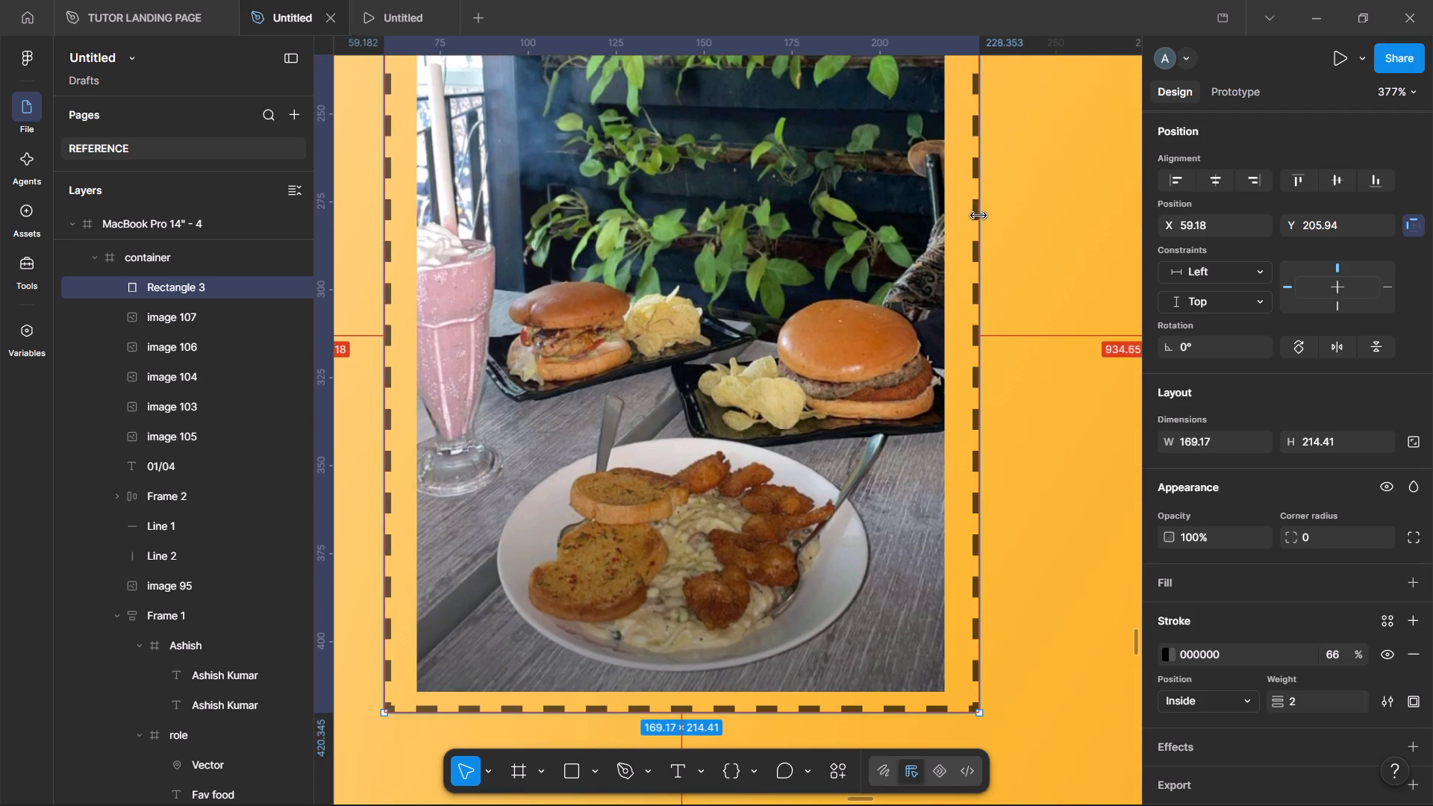
{"action": "left_click_drag", "start_coordinate": [978, 216], "coordinate": [970, 218], "text": "alt"}
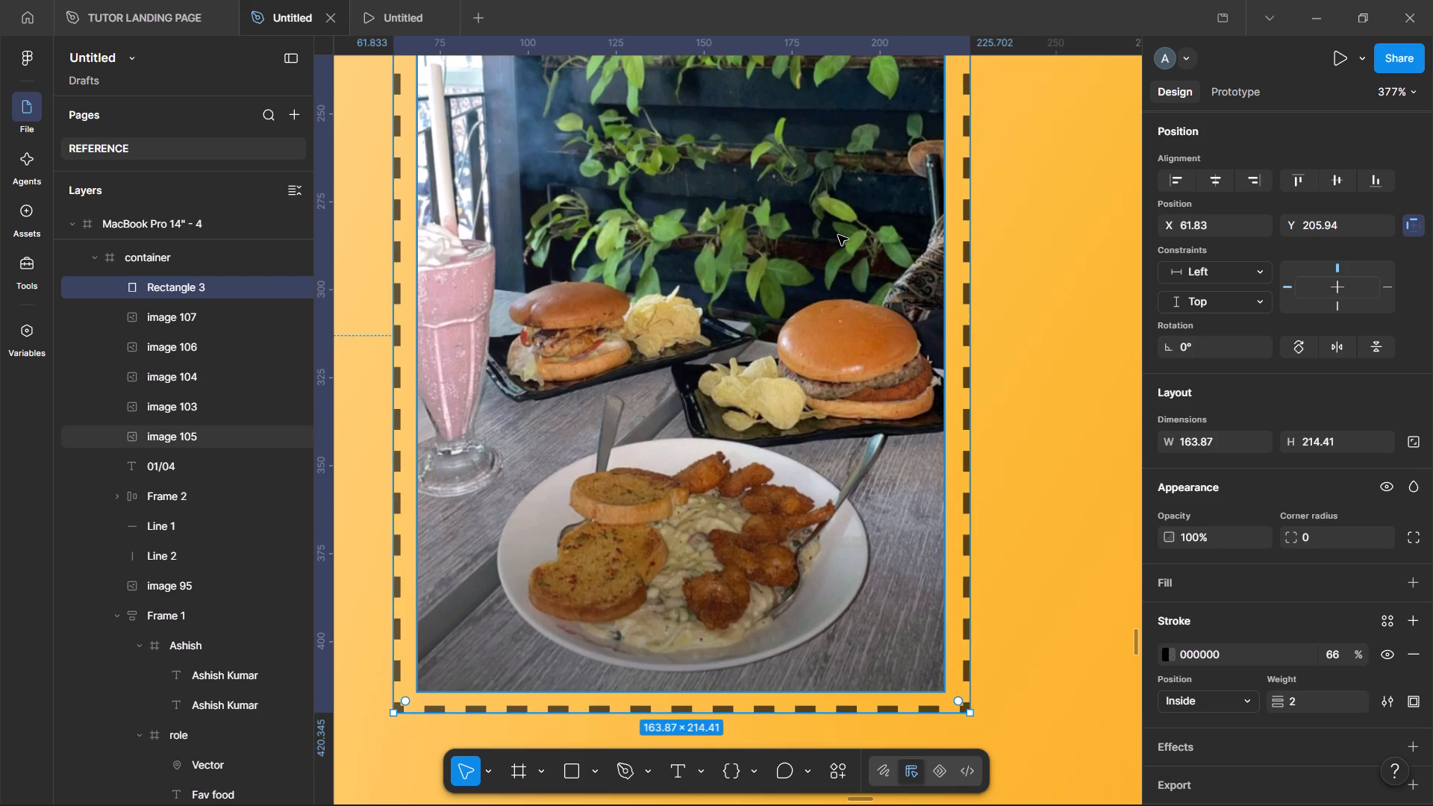
Set the corner radius of the burger photo's dashed frame to 3.
{"action": "scroll", "coordinate": [838, 235], "scroll_direction": "left", "scroll_amount": 1}
{"action": "left_click_drag", "start_coordinate": [1290, 533], "coordinate": [781, 409]}
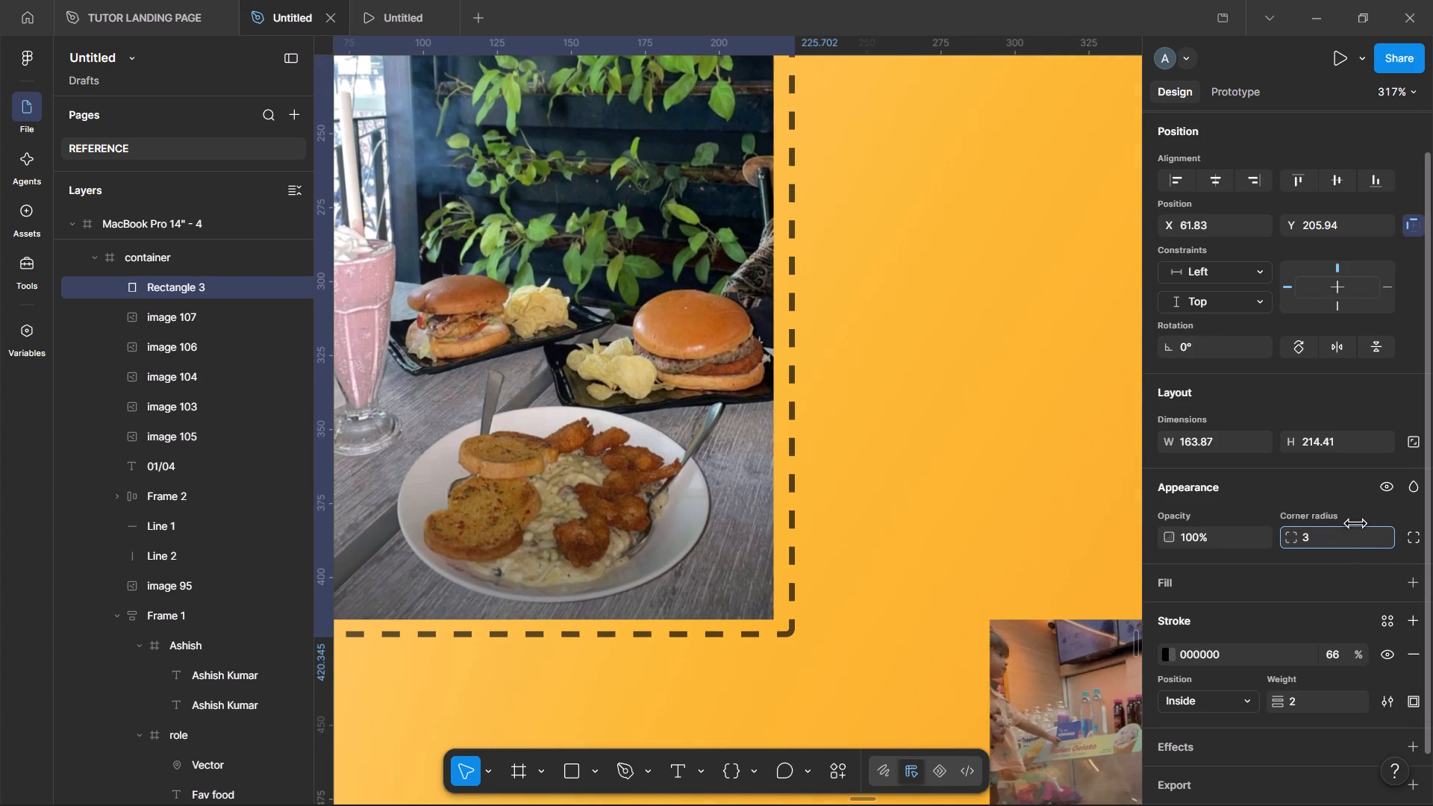
{"action": "left_click_drag", "start_coordinate": [781, 409], "coordinate": [778, 416]}
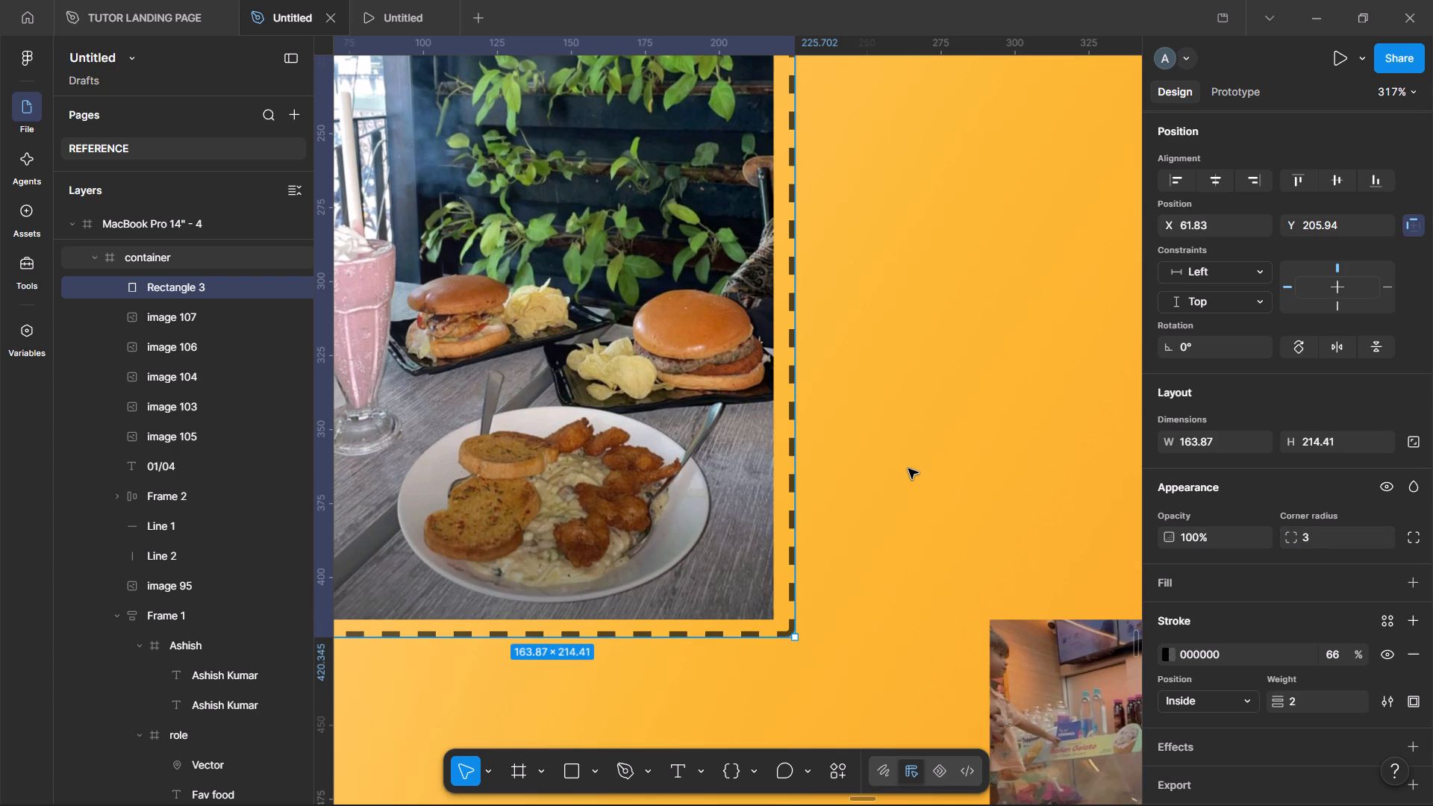
{"action": "scroll", "coordinate": [908, 469], "scroll_direction": "right", "scroll_amount": 1}
{"action": "left_click", "coordinate": [507, 346]}
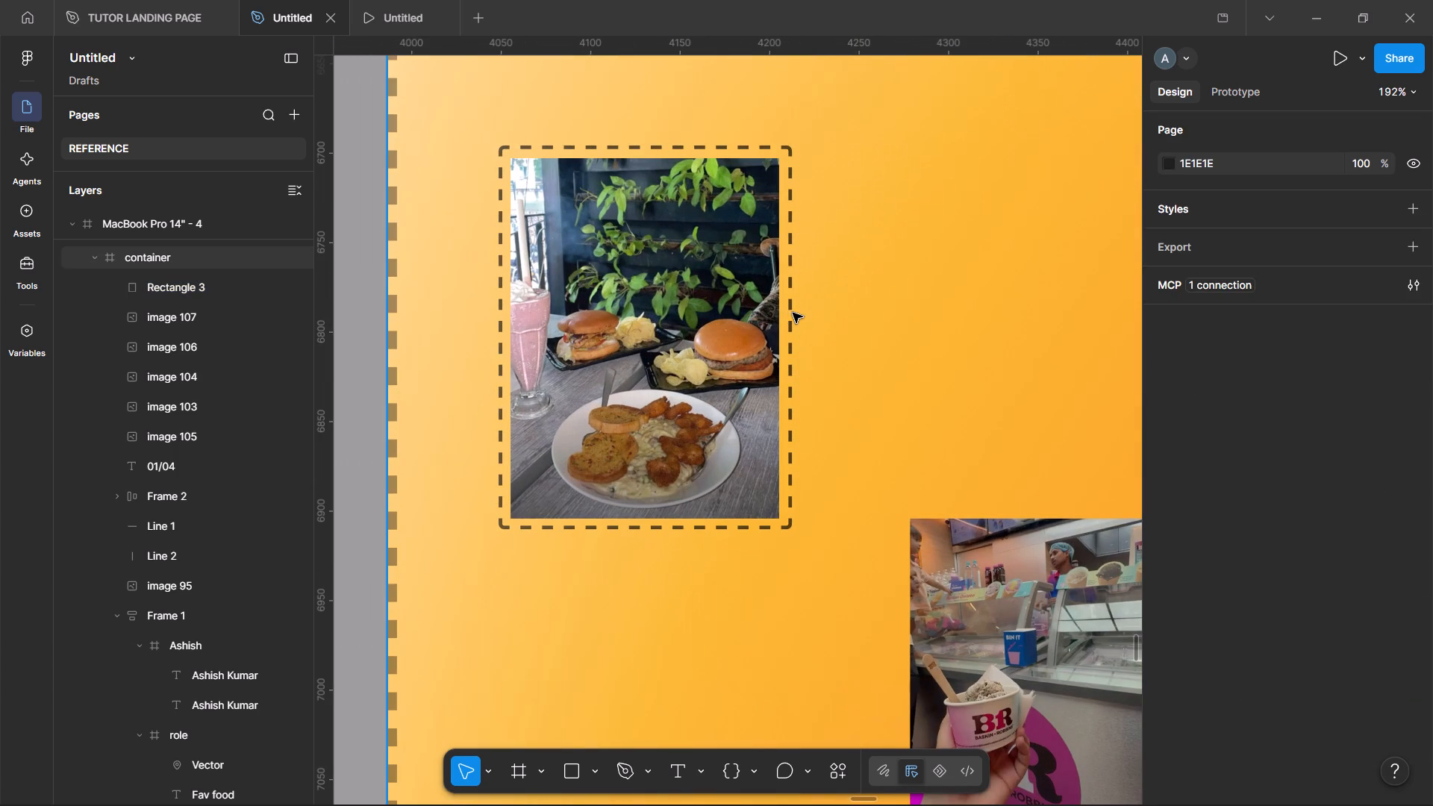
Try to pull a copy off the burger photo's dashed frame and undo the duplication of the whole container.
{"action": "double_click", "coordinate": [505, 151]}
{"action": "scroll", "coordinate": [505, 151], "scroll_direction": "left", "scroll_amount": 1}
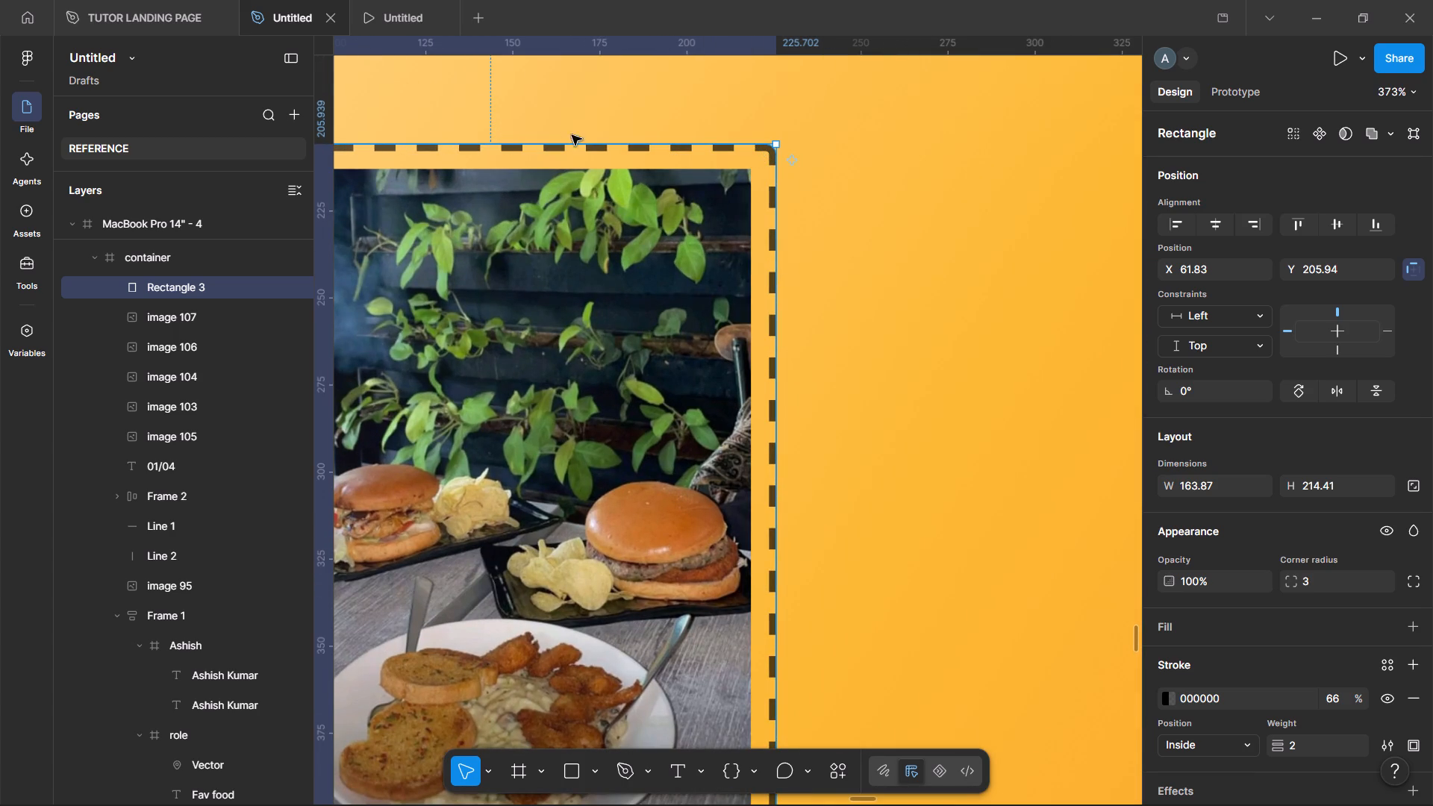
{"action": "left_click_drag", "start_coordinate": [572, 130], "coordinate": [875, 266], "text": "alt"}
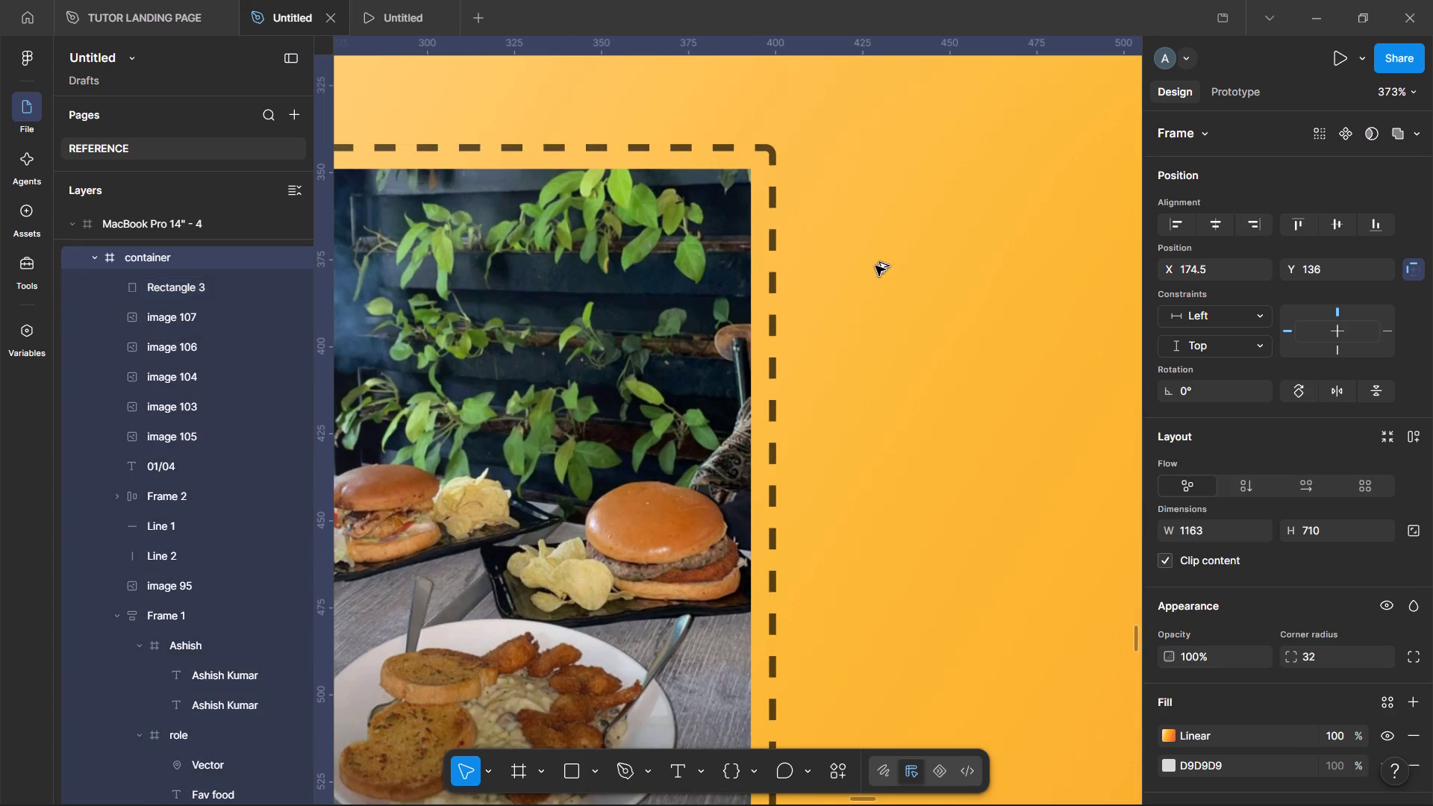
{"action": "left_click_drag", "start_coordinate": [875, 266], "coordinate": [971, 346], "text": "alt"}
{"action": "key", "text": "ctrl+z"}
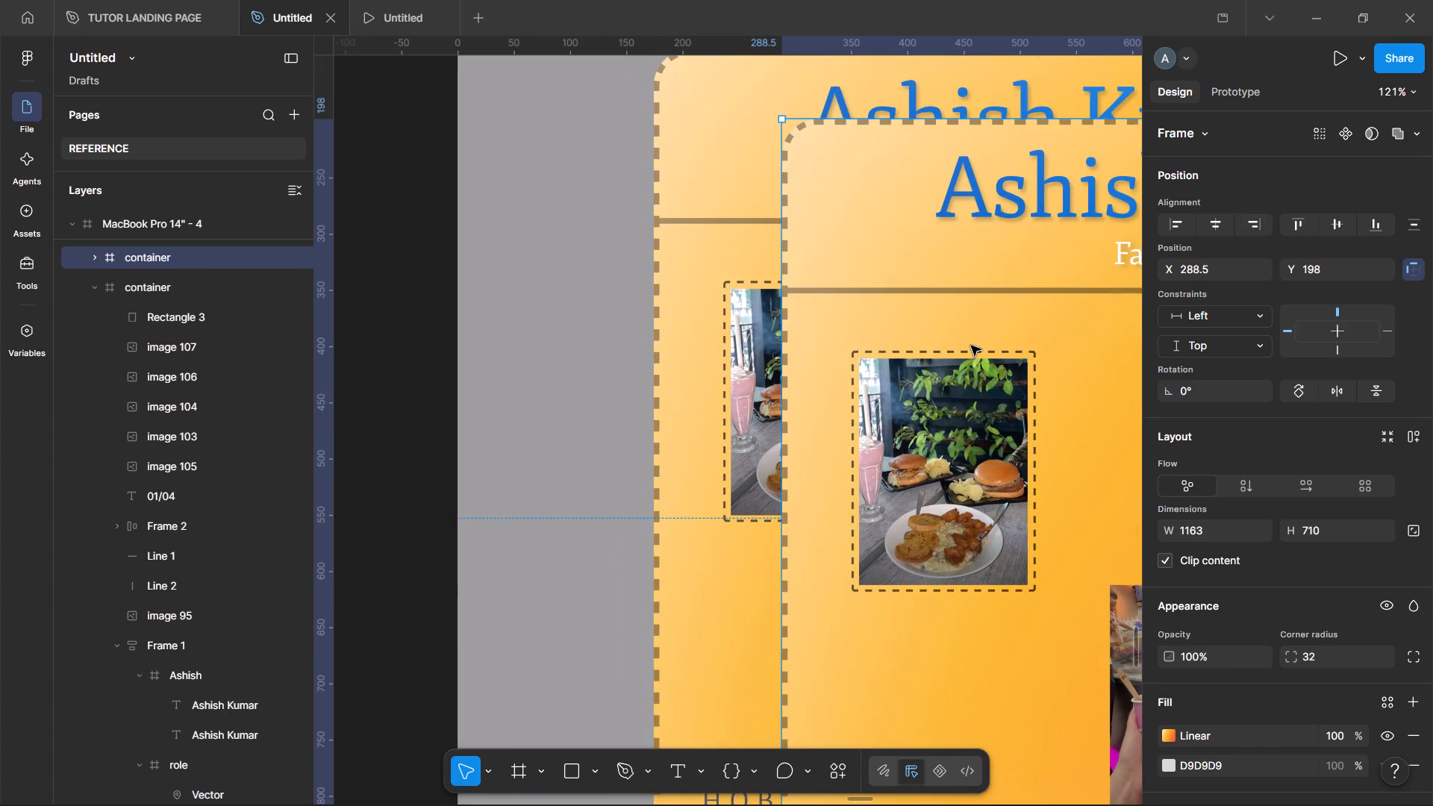
Duplicate the dashed frame rectangle around the burger photo in place.
{"action": "scroll", "coordinate": [881, 307], "scroll_direction": "left", "scroll_amount": 1}
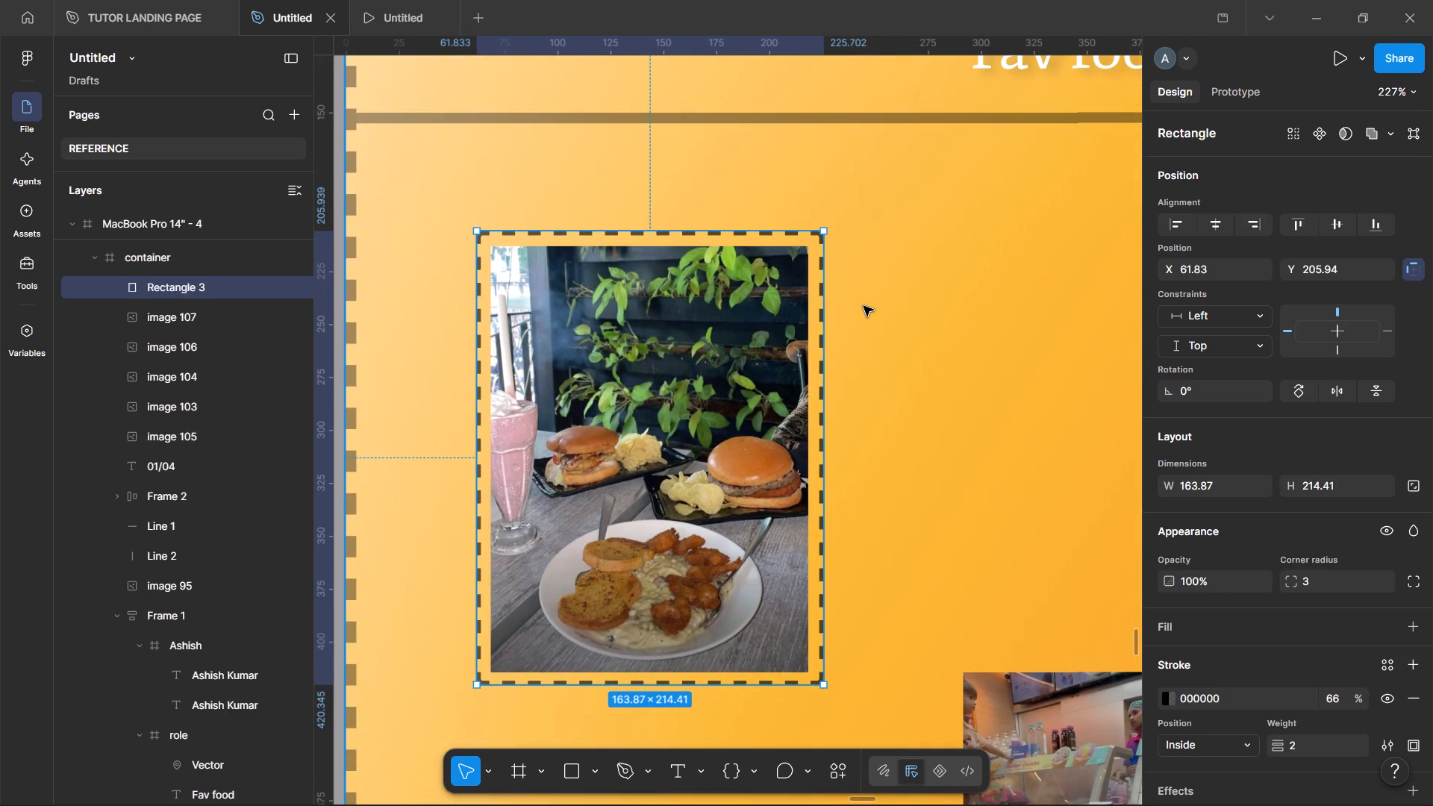
{"action": "key", "text": "ctrl+d"}
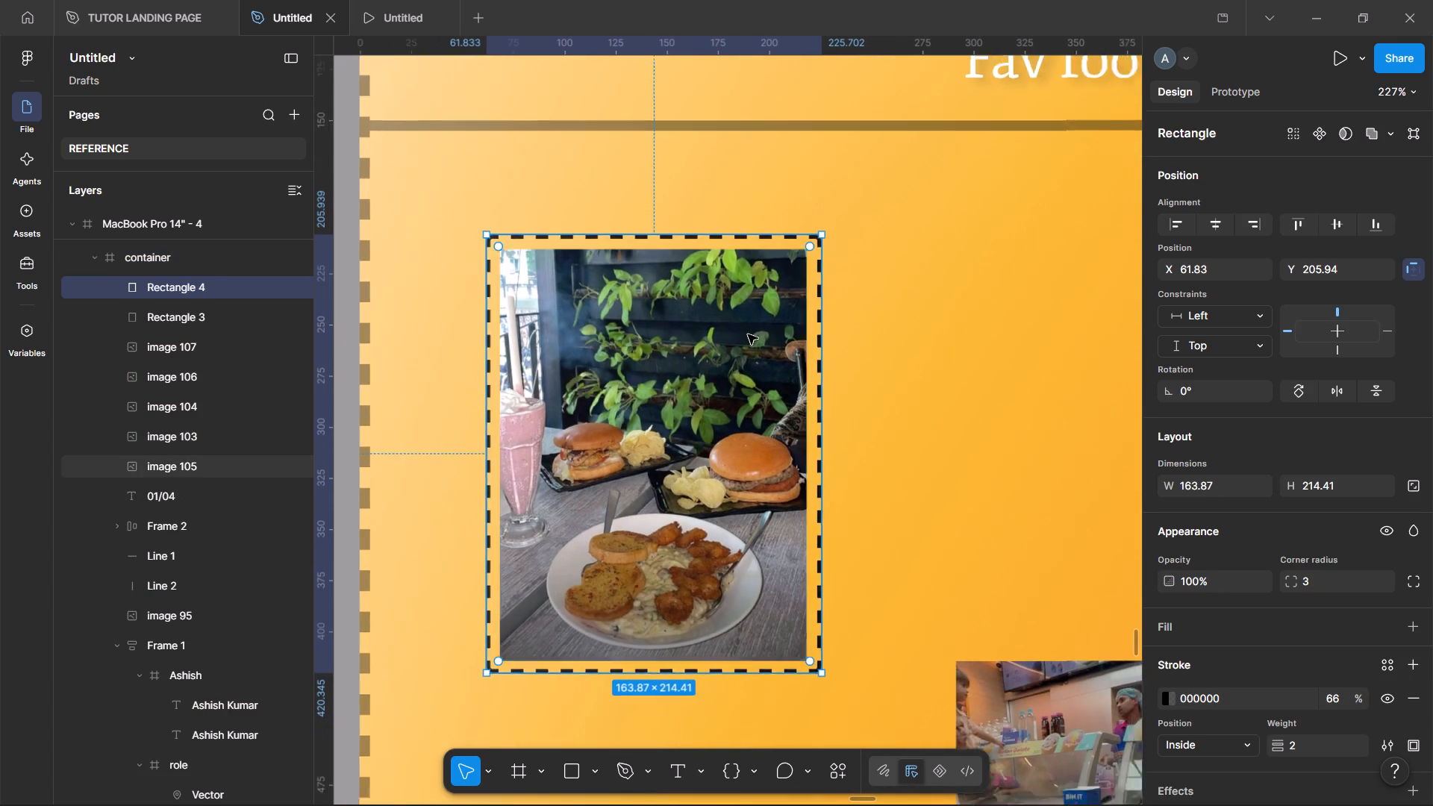
Move the duplicated dashed frame from the burger photo onto the Baskin Robbins ice-cream photo, at about X 286, Y 406.
{"action": "key", "text": "shift+Down"}
{"action": "key", "text": "shift+Down"}
{"action": "key", "text": "shift+Down"}
{"action": "key", "text": "shift+Down"}
{"action": "key", "text": "shift+Down"}
{"action": "key", "text": "shift+Down"}
{"action": "key", "text": "shift+Down"}
{"action": "key", "text": "shift+Down"}
{"action": "key", "text": "shift+Down"}
{"action": "key", "text": "shift+Down"}
{"action": "key", "text": "shift+Down"}
{"action": "key", "text": "shift+Down"}
{"action": "key", "text": "shift+Down"}
{"action": "key", "text": "shift+Down"}
{"action": "key", "text": "shift+Down"}
{"action": "key", "text": "shift+Down"}
{"action": "key", "text": "shift+Down"}
{"action": "key", "text": "shift+Down"}
{"action": "key", "text": "shift+Down"}
{"action": "key", "text": "shift+Down"}
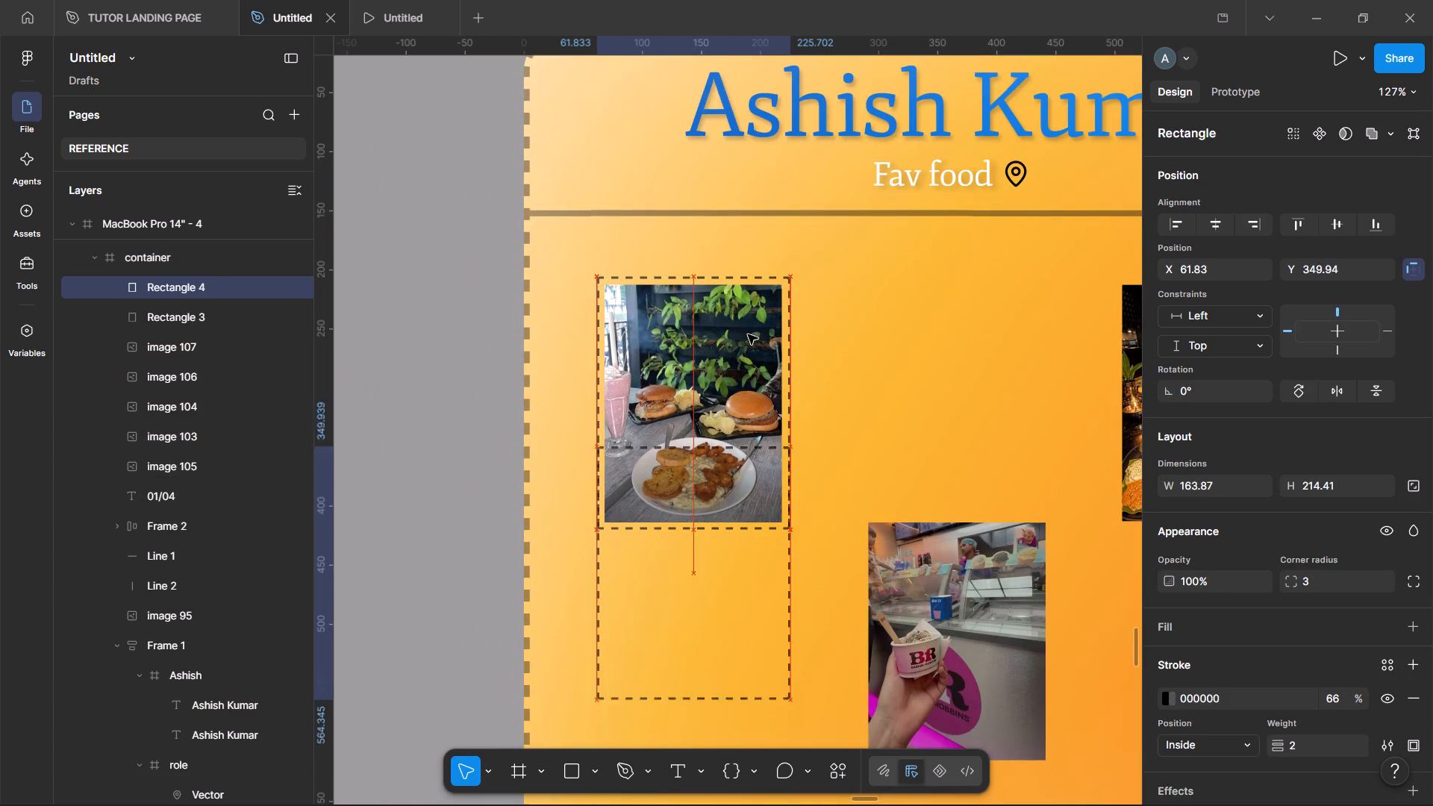
{"action": "key", "text": "shift+Down"}
{"action": "key", "text": "shift+Down"}
{"action": "key", "text": "shift+Right"}
{"action": "key", "text": "shift+Right"}
{"action": "key", "text": "shift+Right"}
{"action": "key", "text": "shift+Right"}
{"action": "key", "text": "shift+Right"}
{"action": "key", "text": "shift+Right"}
{"action": "key", "text": "shift+Right"}
{"action": "key", "text": "shift+Right"}
{"action": "key", "text": "shift+Right"}
{"action": "key", "text": "shift+Right"}
{"action": "key", "text": "shift+Right"}
{"action": "key", "text": "shift+Right"}
{"action": "key", "text": "shift+Right"}
{"action": "key", "text": "shift+Right"}
{"action": "key", "text": "shift+Right"}
{"action": "key", "text": "shift+Right"}
{"action": "key", "text": "shift+Right"}
{"action": "key", "text": "shift+Right"}
{"action": "key", "text": "shift+Right"}
{"action": "key", "text": "shift+Right"}
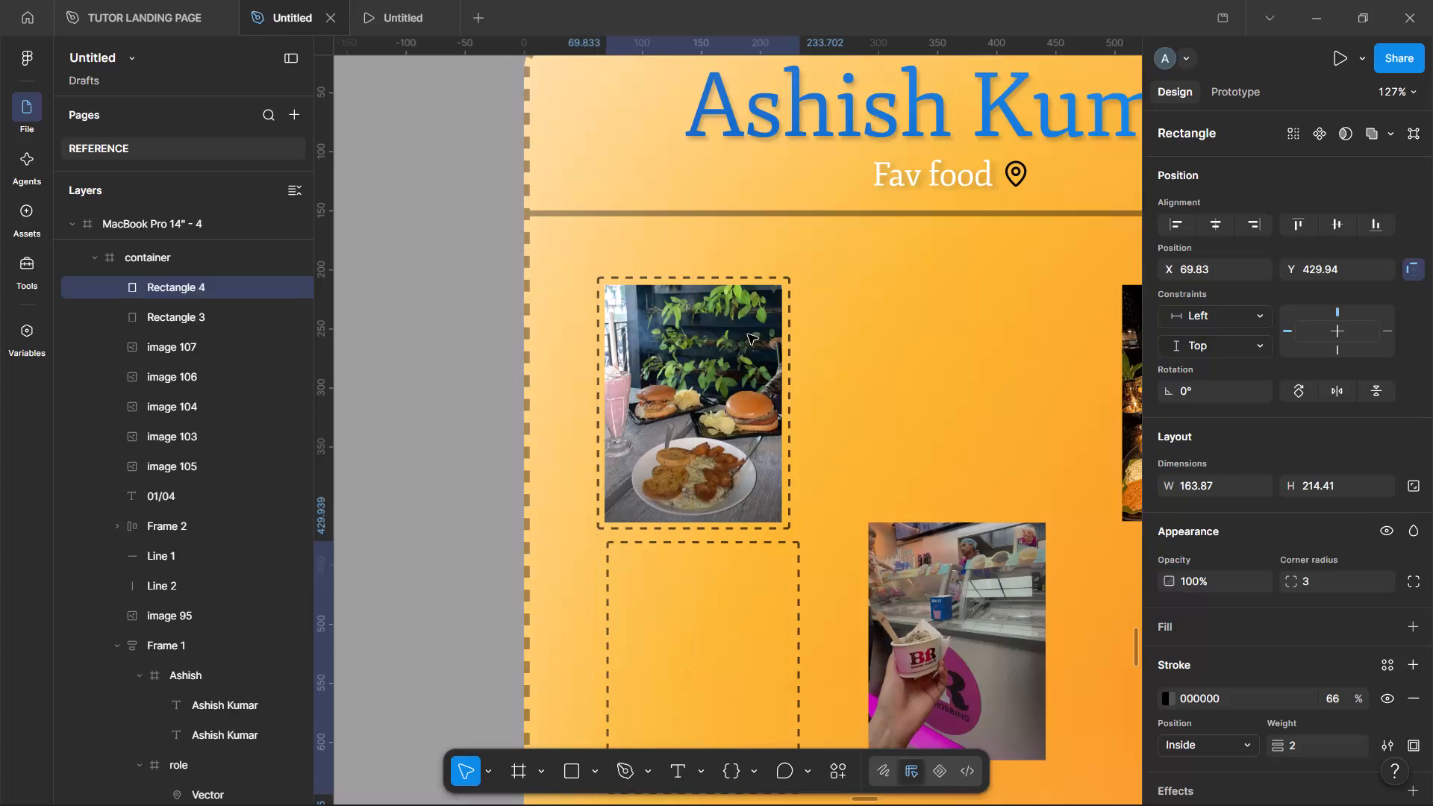
{"action": "key", "text": "shift+Right"}
{"action": "key", "text": "shift+Right"}
{"action": "key", "text": "shift+Right"}
{"action": "key", "text": "shift+Right"}
{"action": "key", "text": "shift+Right"}
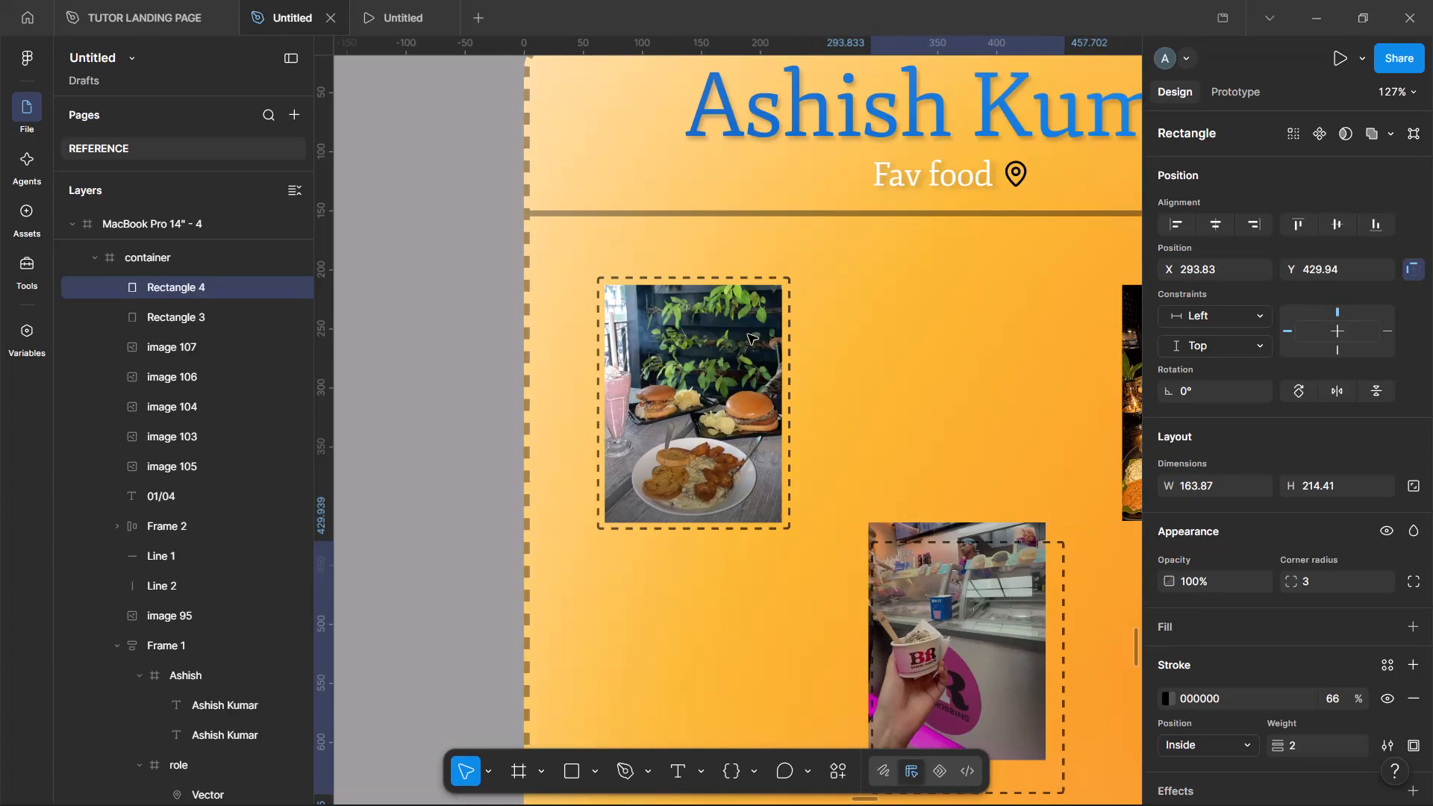
{"action": "key", "text": "shift+Left"}
{"action": "key", "text": "shift+Up"}
{"action": "key", "text": "shift+Up"}
{"action": "key", "text": "shift+Up"}
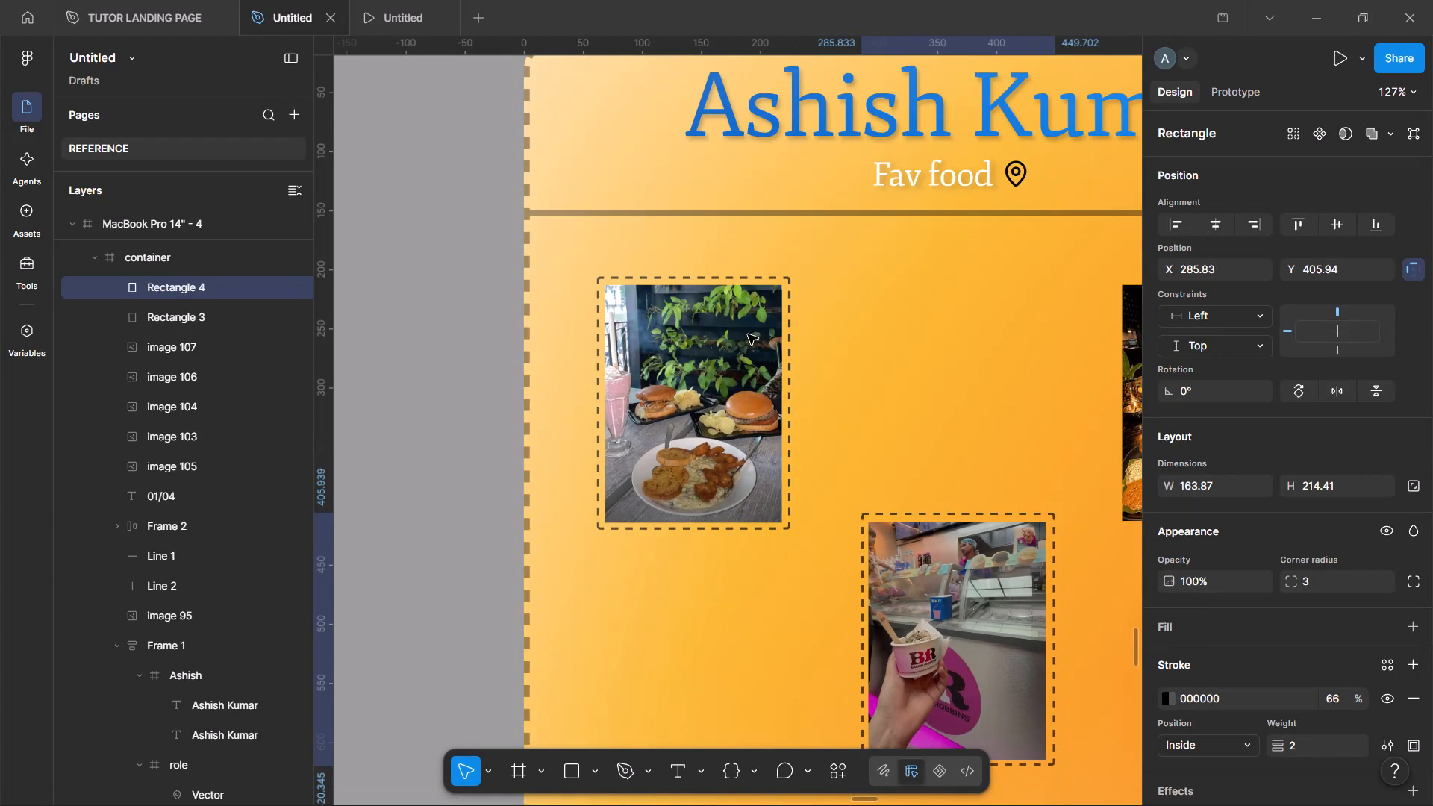
Nudge the dashed frame to X 283.83, Y 406.94 so it sits evenly around the Baskin Robbins photo.
{"action": "scroll", "coordinate": [1016, 563], "scroll_direction": "down", "scroll_amount": 2}
{"action": "scroll", "coordinate": [1016, 563], "scroll_direction": "up", "scroll_amount": 2}
{"action": "key", "text": "Left"}
{"action": "key", "text": "Left"}
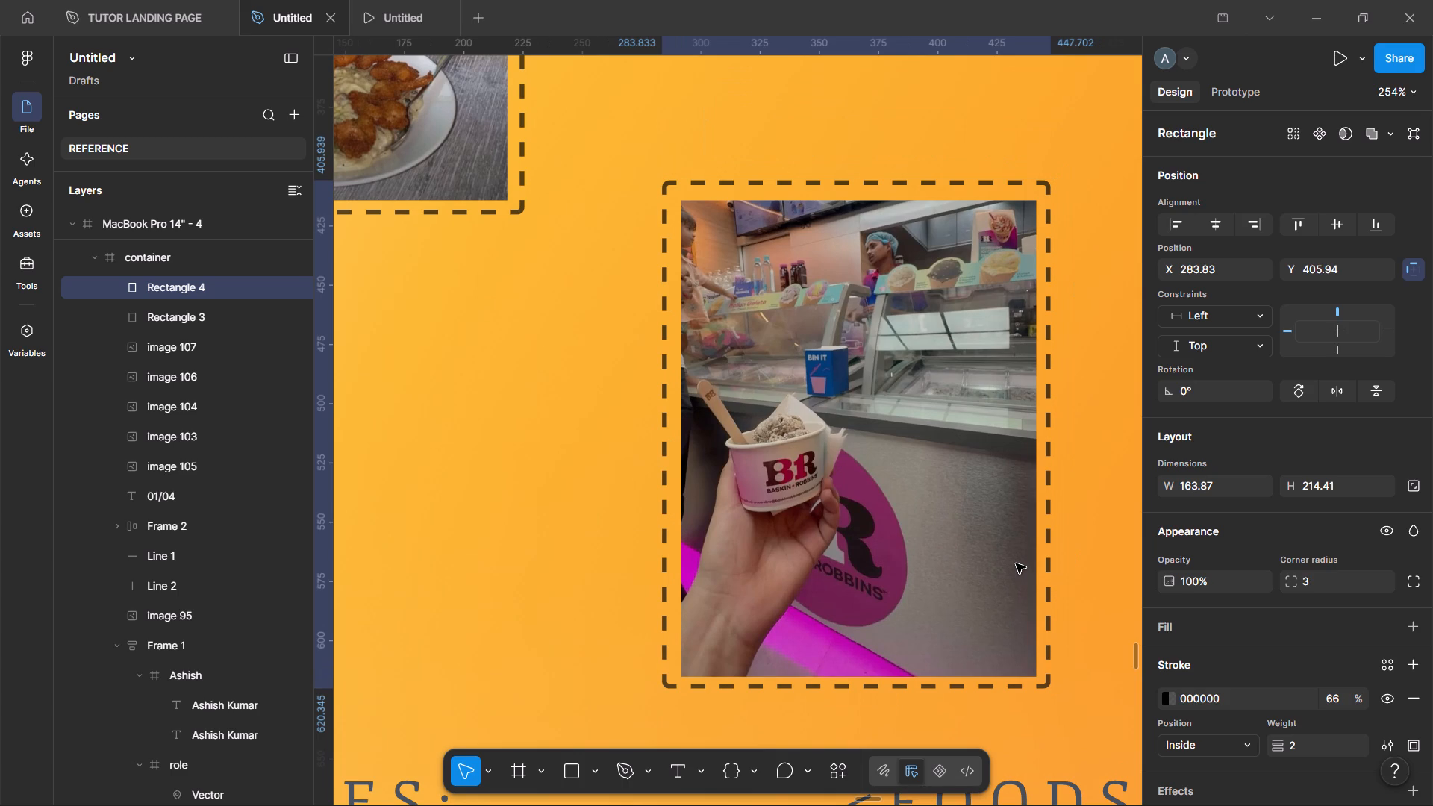
{"action": "key", "text": "Down"}
{"action": "key", "text": "Right"}
{"action": "key", "text": "Left"}
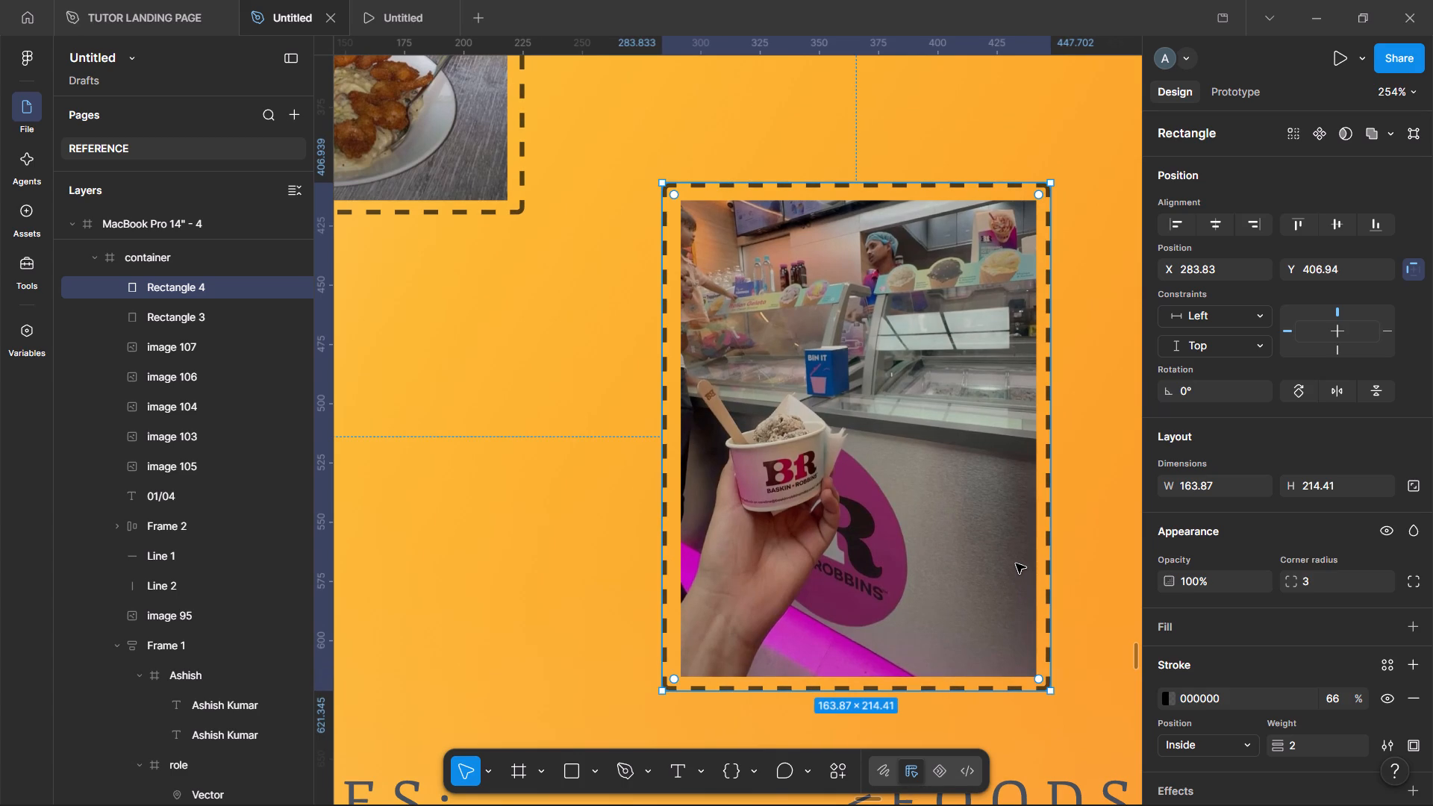
Duplicate the Baskin Robbins photo's dashed frame and move the copy up over the Rameshwaram Cafe photo, to about Y 192.
{"action": "scroll", "coordinate": [1016, 563], "scroll_direction": "left", "scroll_amount": 1}
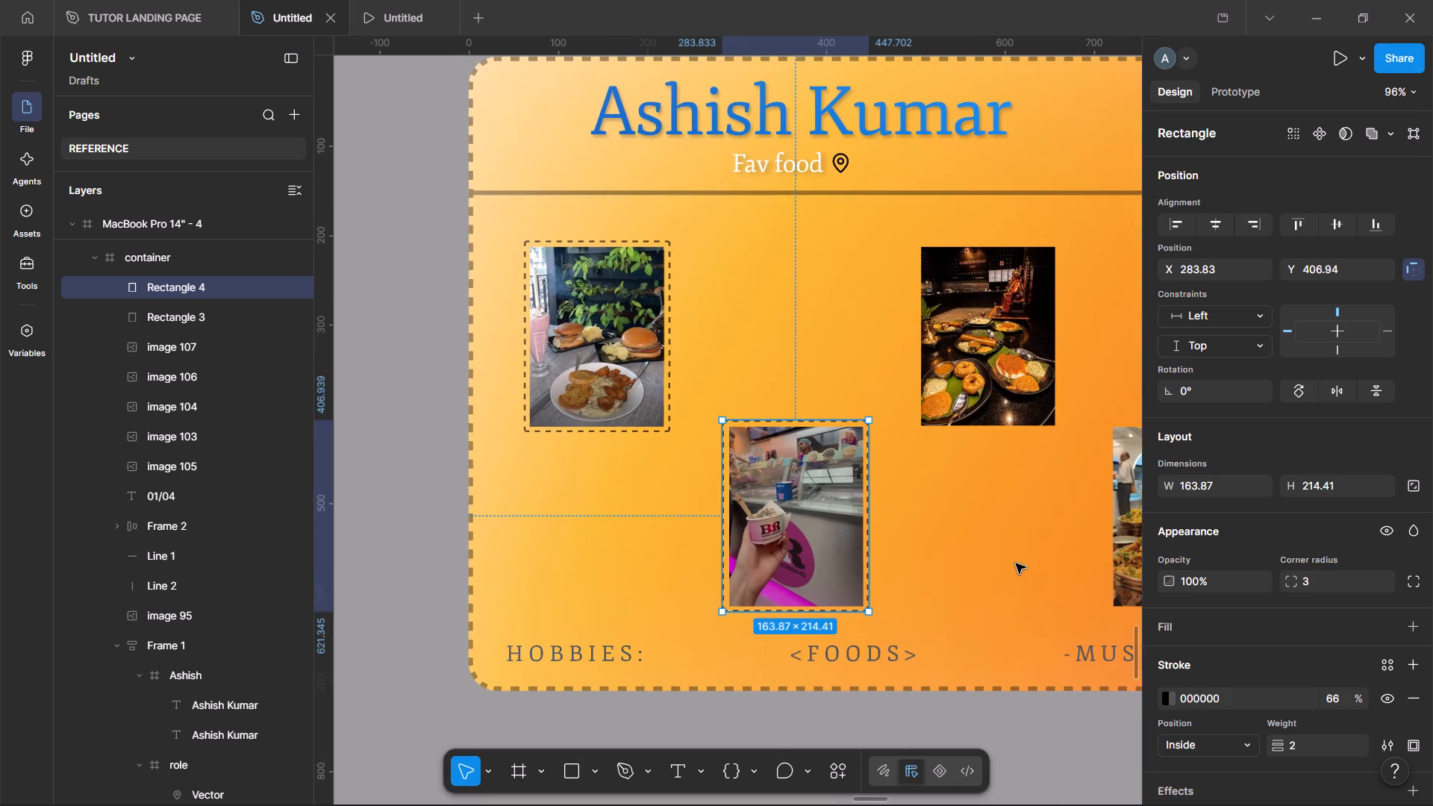
{"action": "key", "text": "ctrl+d"}
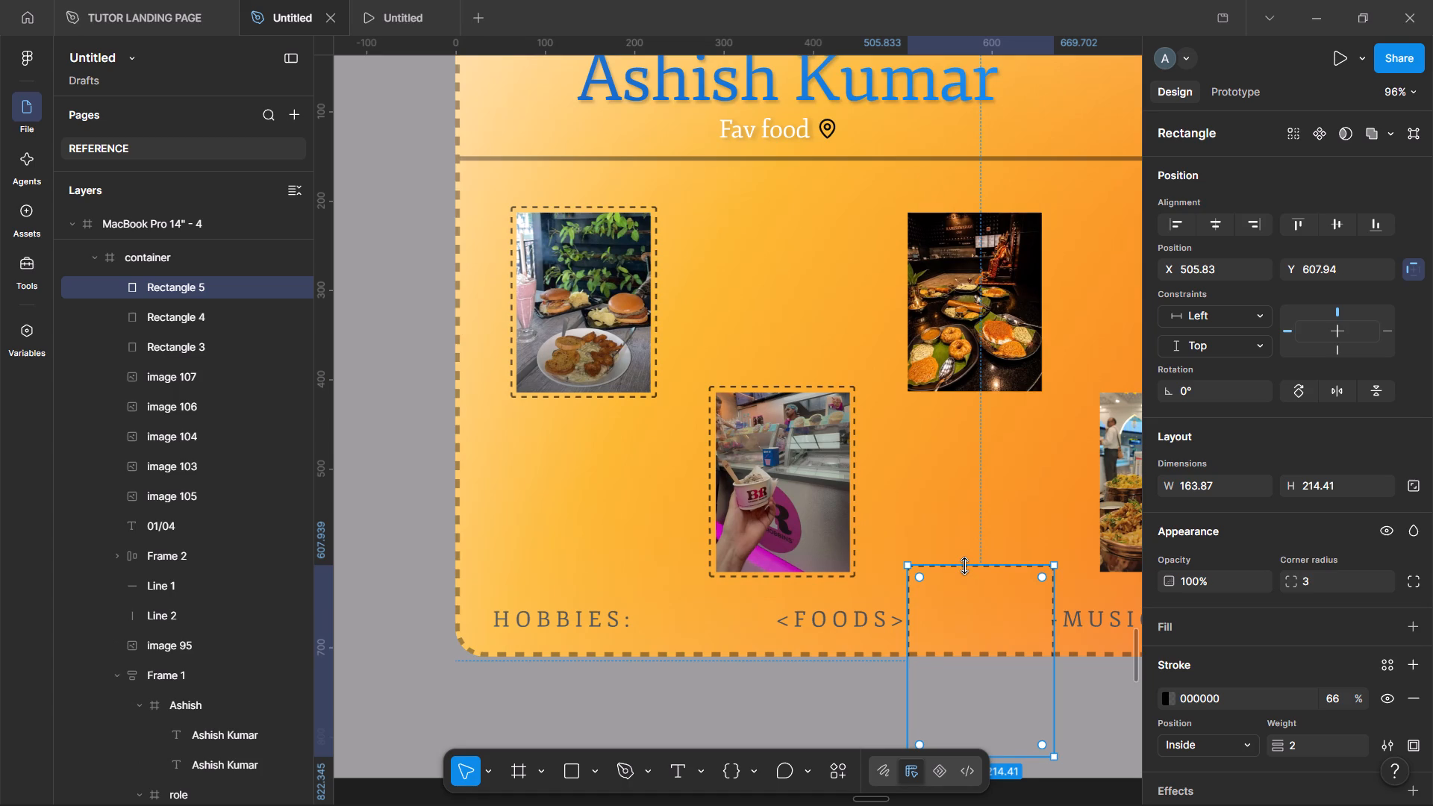
{"action": "key", "text": "shift+Up"}
{"action": "key", "text": "shift+Up"}
{"action": "key", "text": "shift+Up"}
{"action": "key", "text": "shift+Up"}
{"action": "key", "text": "shift+Up"}
{"action": "key", "text": "shift+Up"}
{"action": "key", "text": "shift+Up"}
{"action": "key", "text": "shift+Up"}
{"action": "key", "text": "shift+Up"}
{"action": "key", "text": "shift+Up"}
{"action": "key", "text": "shift+Up"}
{"action": "key", "text": "shift+Up"}
{"action": "key", "text": "shift+Up"}
{"action": "key", "text": "shift+Up"}
{"action": "key", "text": "shift+Up"}
{"action": "key", "text": "shift+Up"}
{"action": "key", "text": "shift+Up"}
{"action": "key", "text": "shift+Up"}
{"action": "key", "text": "shift+Up"}
{"action": "key", "text": "shift+Up"}
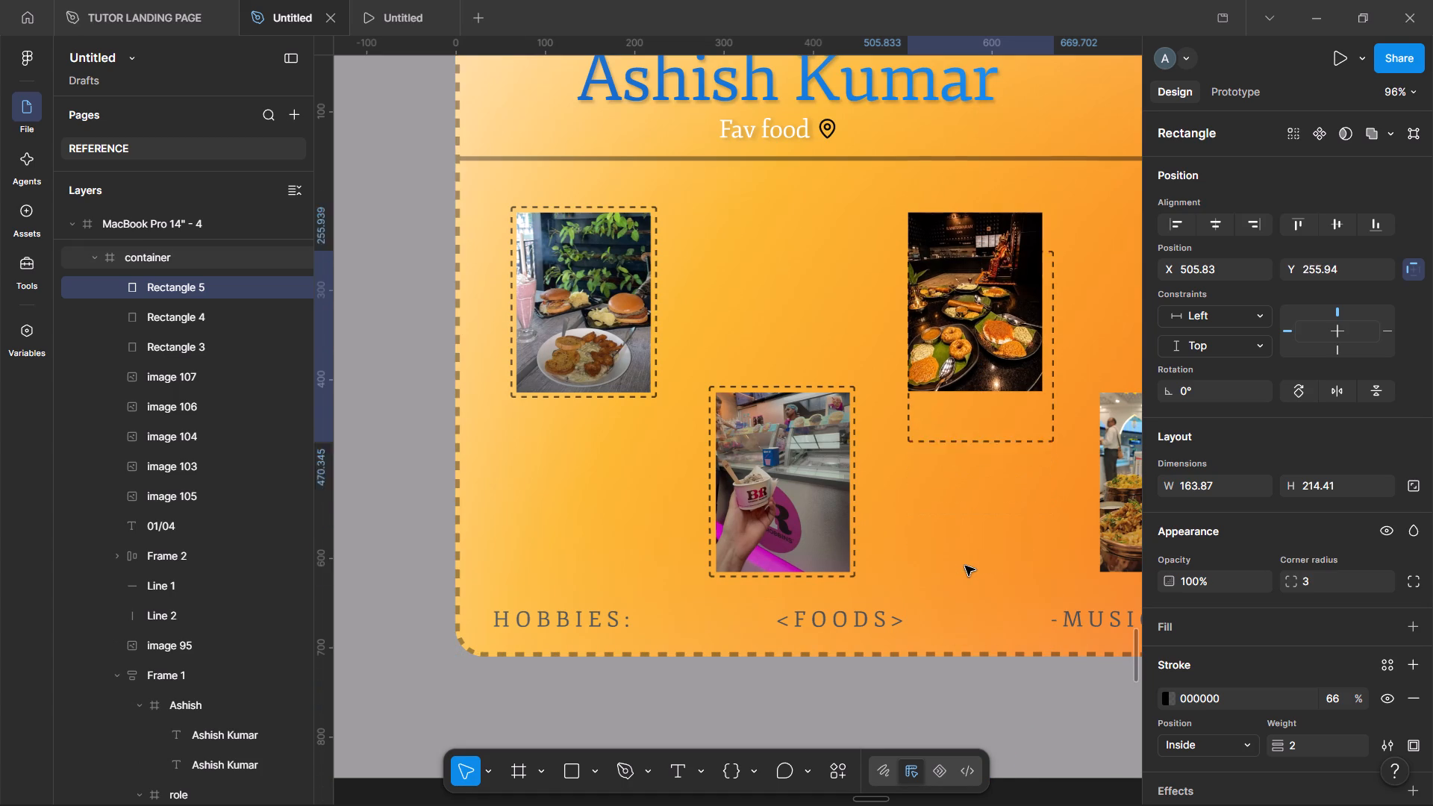
Align the dashed frame evenly around the Rameshwaram Cafe photo at X 499.83, Y 205.94.
{"action": "scroll", "coordinate": [965, 566], "scroll_direction": "left", "scroll_amount": 1}
{"action": "scroll", "coordinate": [965, 566], "scroll_direction": "up", "scroll_amount": 3}
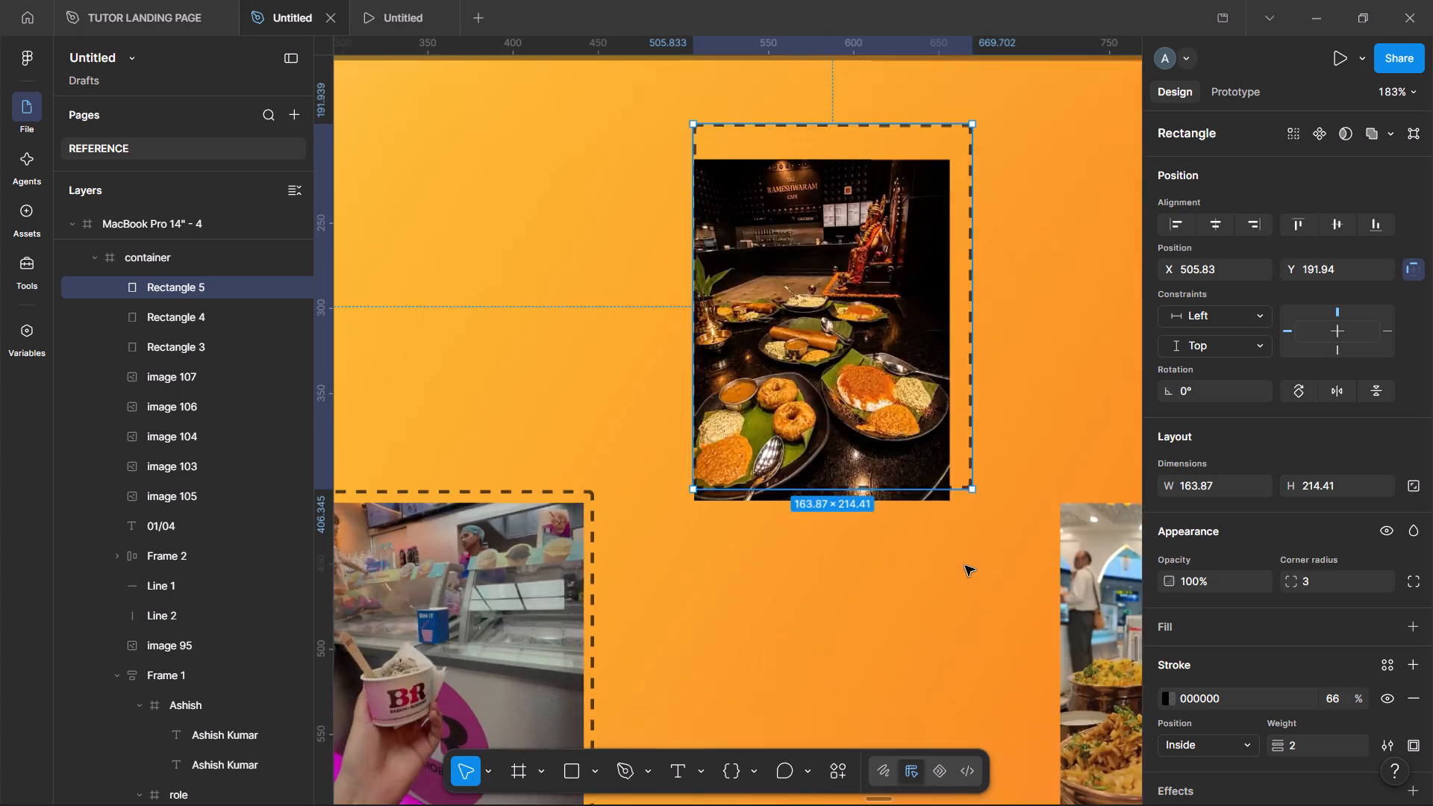
{"action": "key", "text": "shift+Down"}
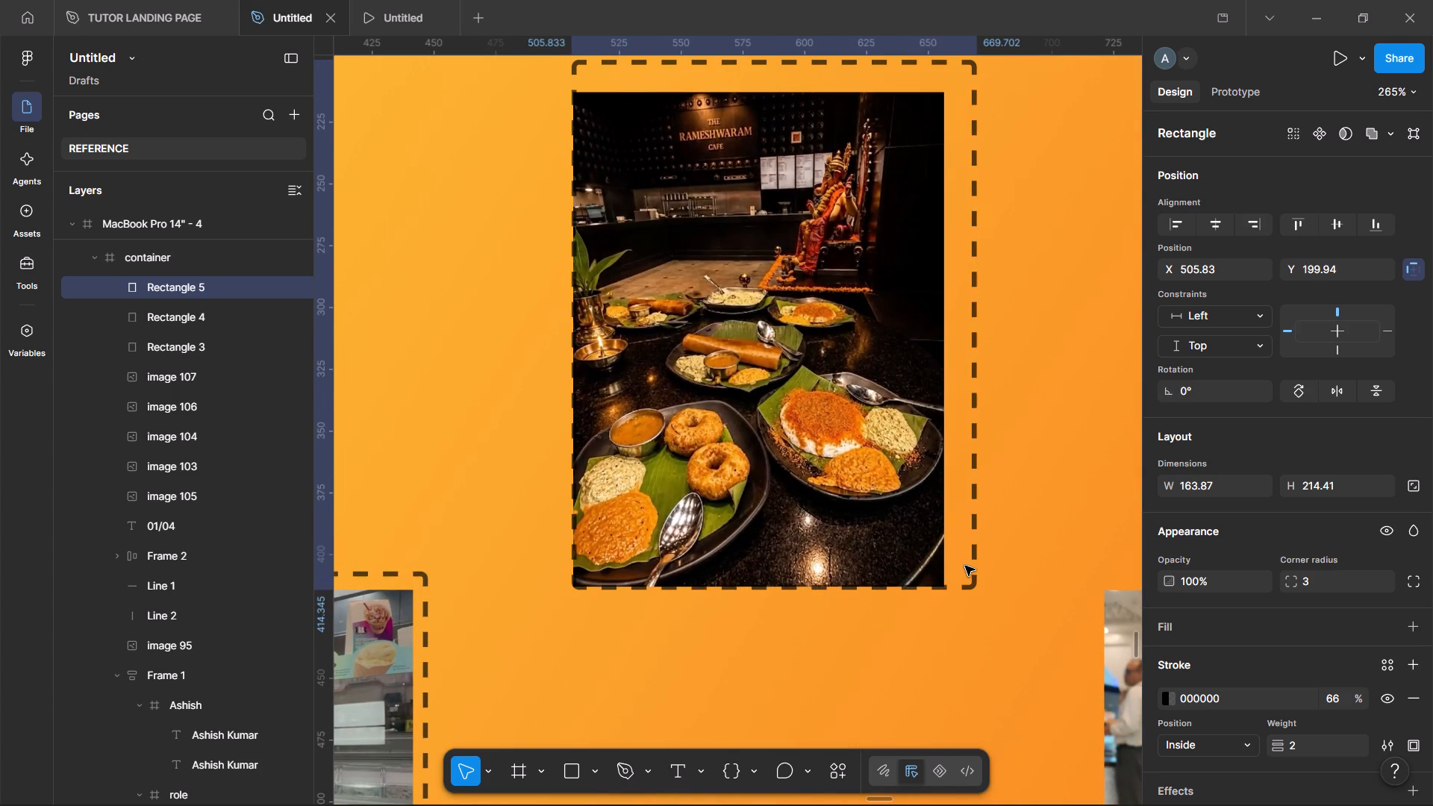
{"action": "key", "text": "shift+Down"}
{"action": "key", "text": "Left"}
{"action": "key", "text": "Left"}
{"action": "key", "text": "Left"}
{"action": "key", "text": "Left"}
{"action": "key", "text": "Left"}
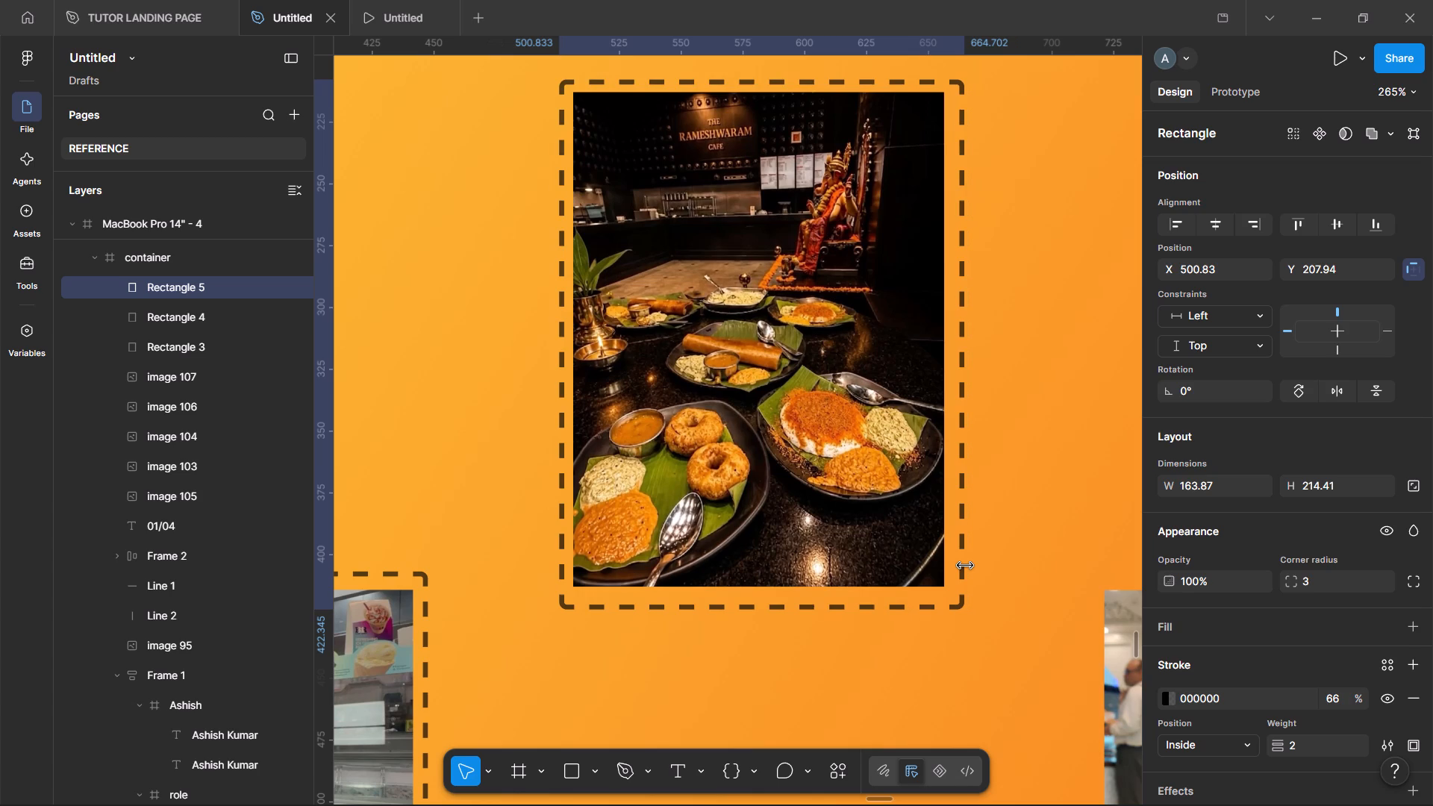
{"action": "key", "text": "Left"}
{"action": "key", "text": "Up"}
{"action": "key", "text": "Up"}
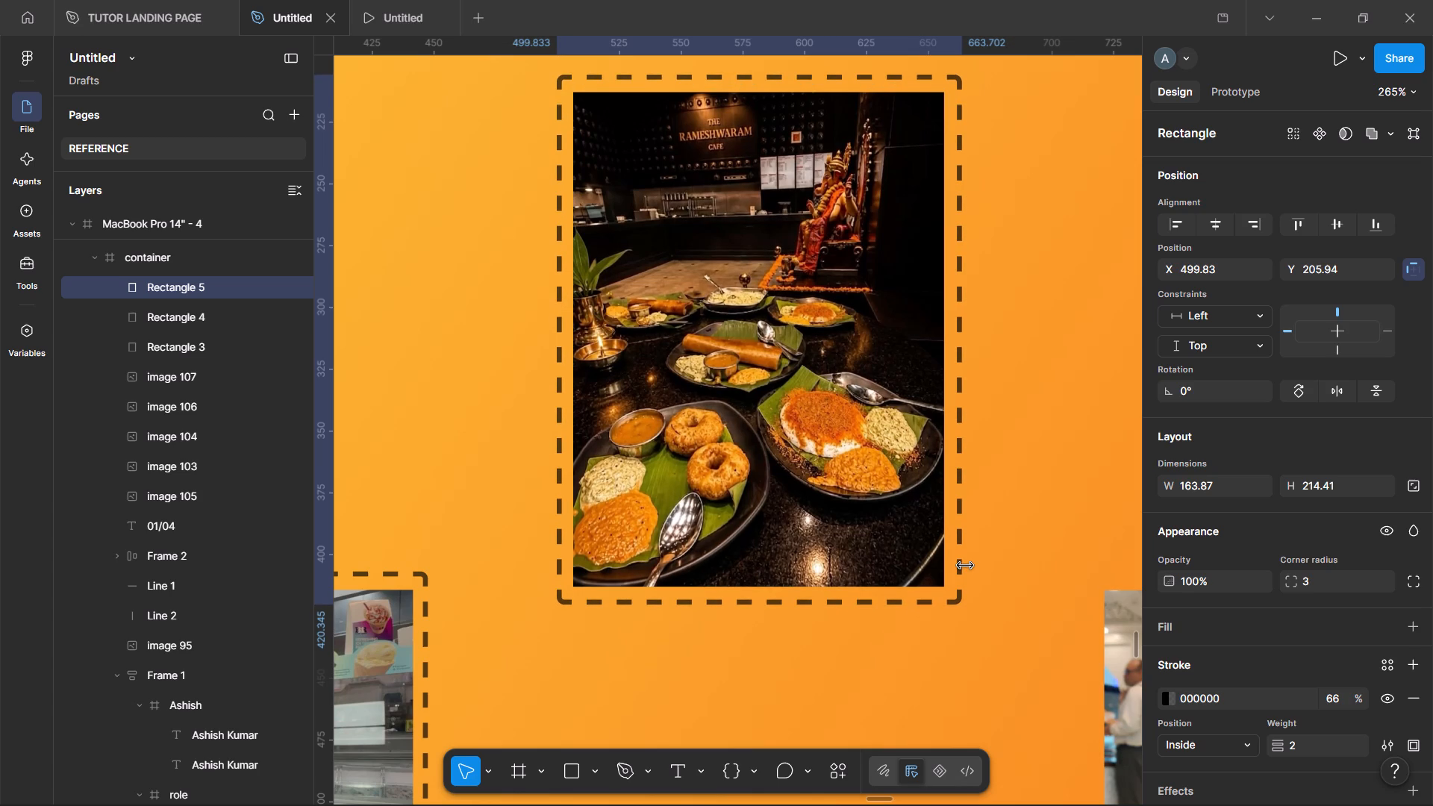
Duplicate the Rameshwaram Cafe photo's dashed frame and move the copy down over the biryani photo, to about Y 413.
{"action": "scroll", "coordinate": [965, 566], "scroll_direction": "left", "scroll_amount": 1}
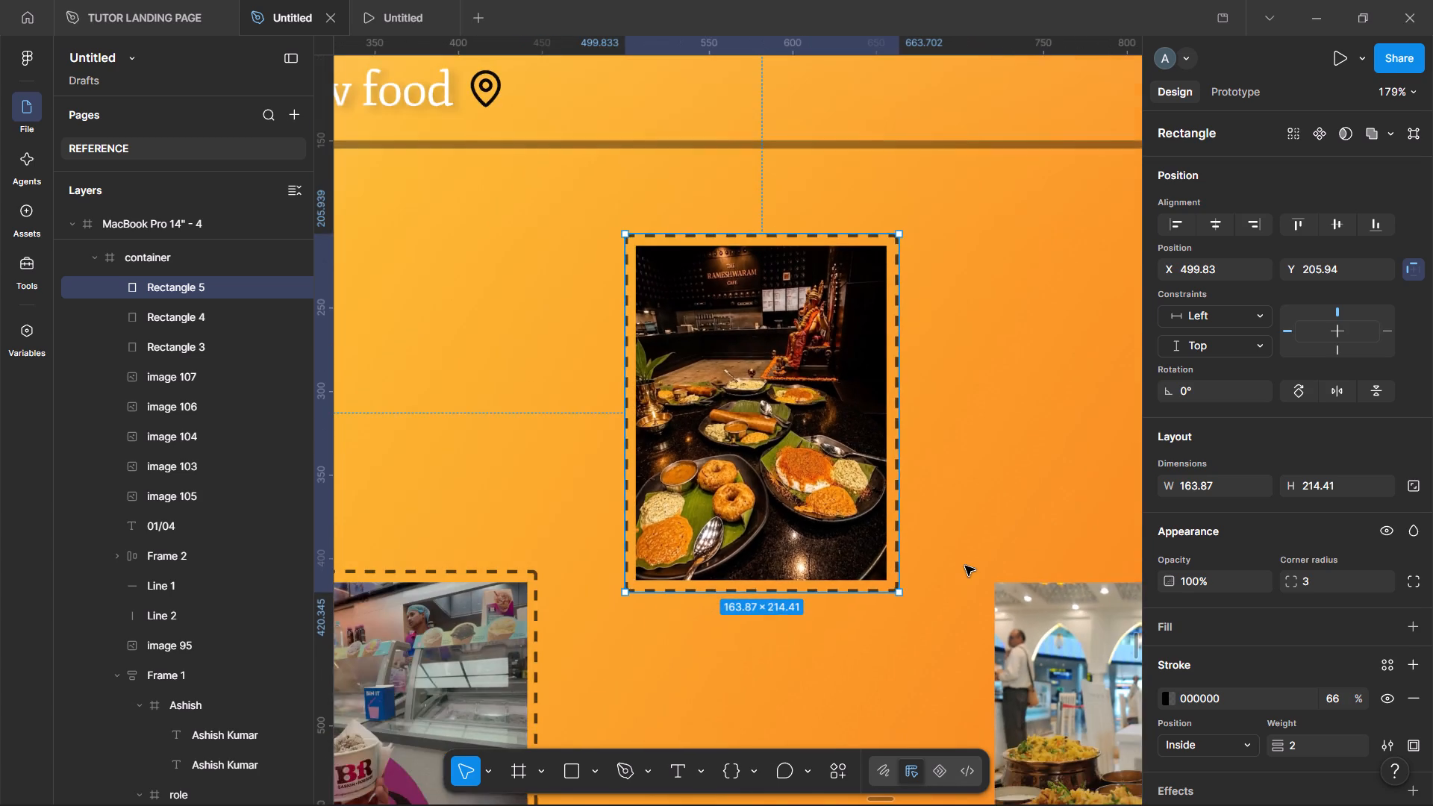
{"action": "scroll", "coordinate": [965, 566], "scroll_direction": "left", "scroll_amount": 1}
{"action": "key", "text": "ctrl+d"}
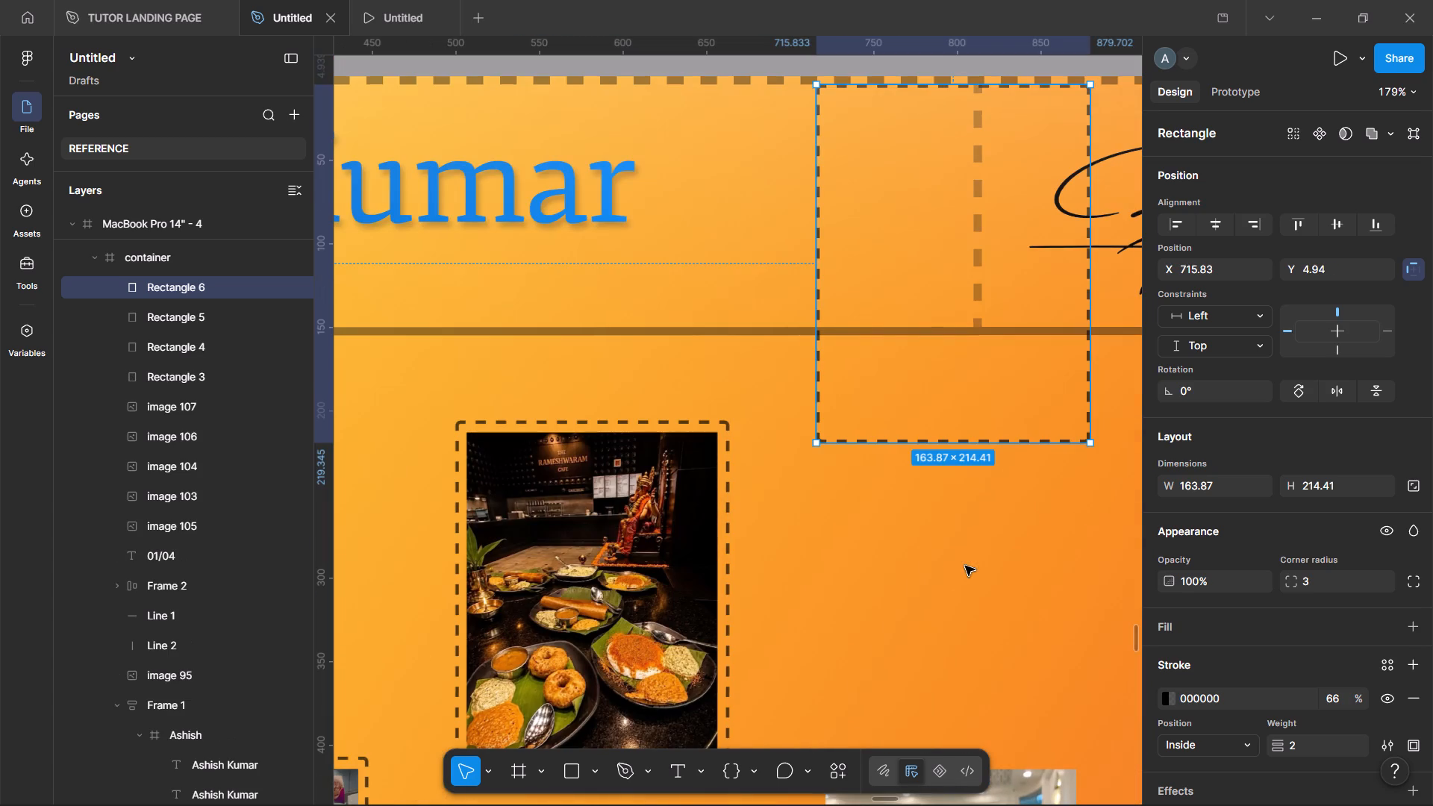
{"action": "scroll", "coordinate": [893, 376], "scroll_direction": "down", "scroll_amount": 1}
{"action": "key", "text": "shift+Down"}
{"action": "key", "text": "shift+Down"}
{"action": "key", "text": "shift+Down"}
{"action": "key", "text": "shift+Down"}
{"action": "key", "text": "shift+Down"}
{"action": "key", "text": "shift+Down"}
{"action": "key", "text": "shift+Down"}
{"action": "key", "text": "shift+Down"}
{"action": "key", "text": "shift+Down"}
{"action": "key", "text": "shift+Down"}
{"action": "key", "text": "shift+Down"}
{"action": "key", "text": "shift+Down"}
{"action": "key", "text": "shift+Down"}
{"action": "key", "text": "shift+Down"}
{"action": "key", "text": "shift+Down"}
{"action": "key", "text": "shift+Down"}
{"action": "key", "text": "shift+Down"}
{"action": "key", "text": "shift+Down"}
{"action": "key", "text": "shift+Down"}
{"action": "key", "text": "shift+Down"}
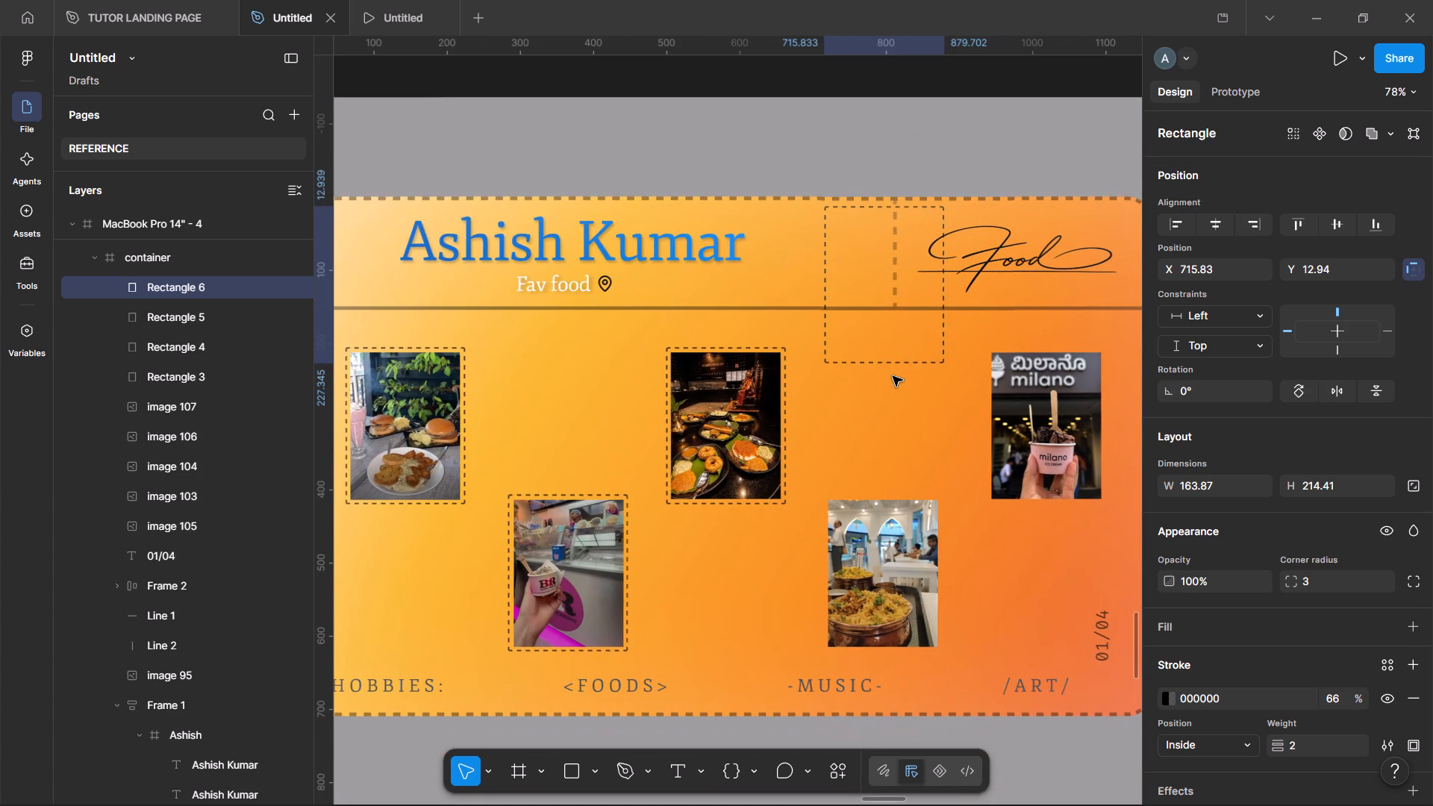
{"action": "key", "text": "shift+Down"}
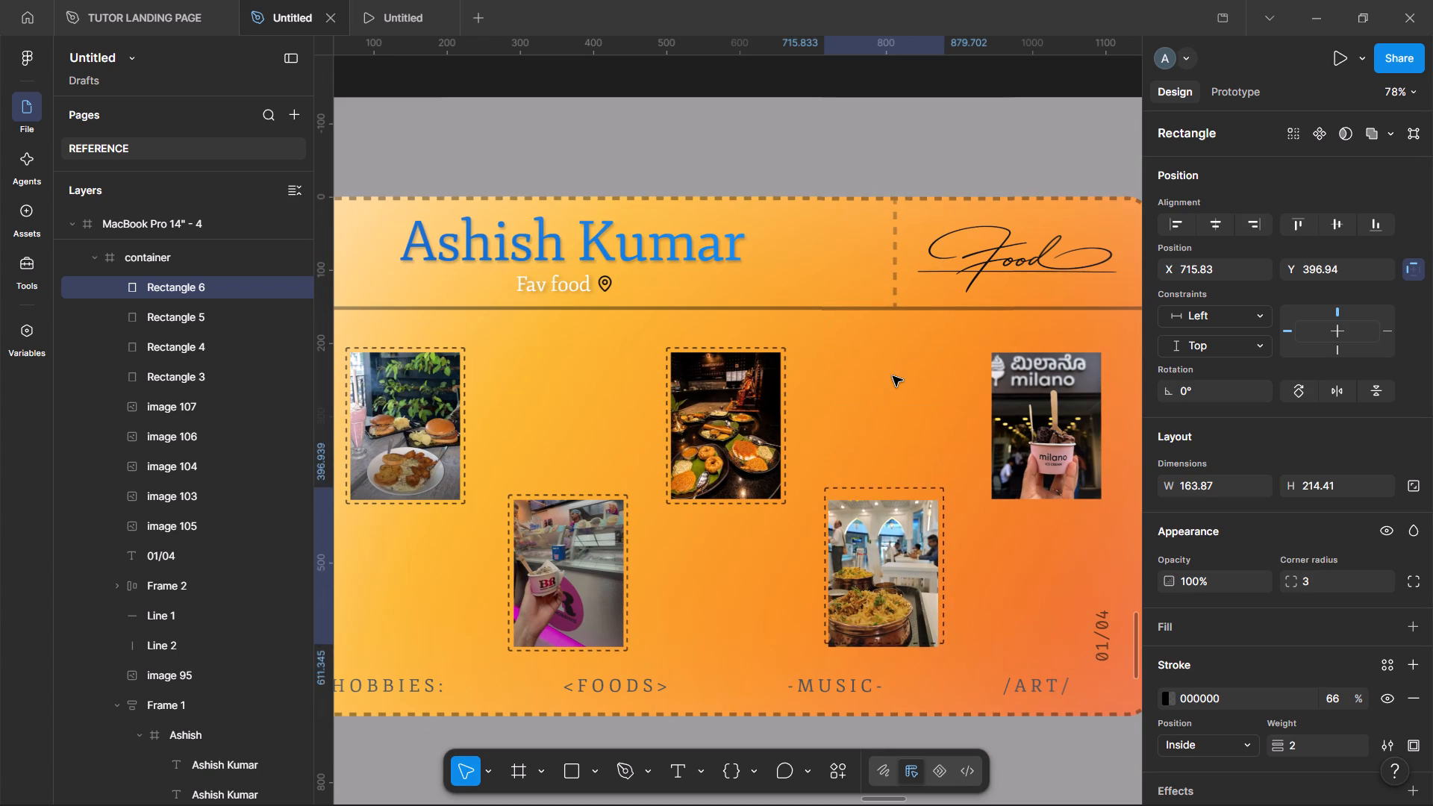
{"action": "key", "text": "shift+Down"}
{"action": "key", "text": "shift+Down"}
Align the dashed frame evenly around the biryani photo at X 713.83, Y 407.94.
{"action": "scroll", "coordinate": [893, 376], "scroll_direction": "down", "scroll_amount": 3}
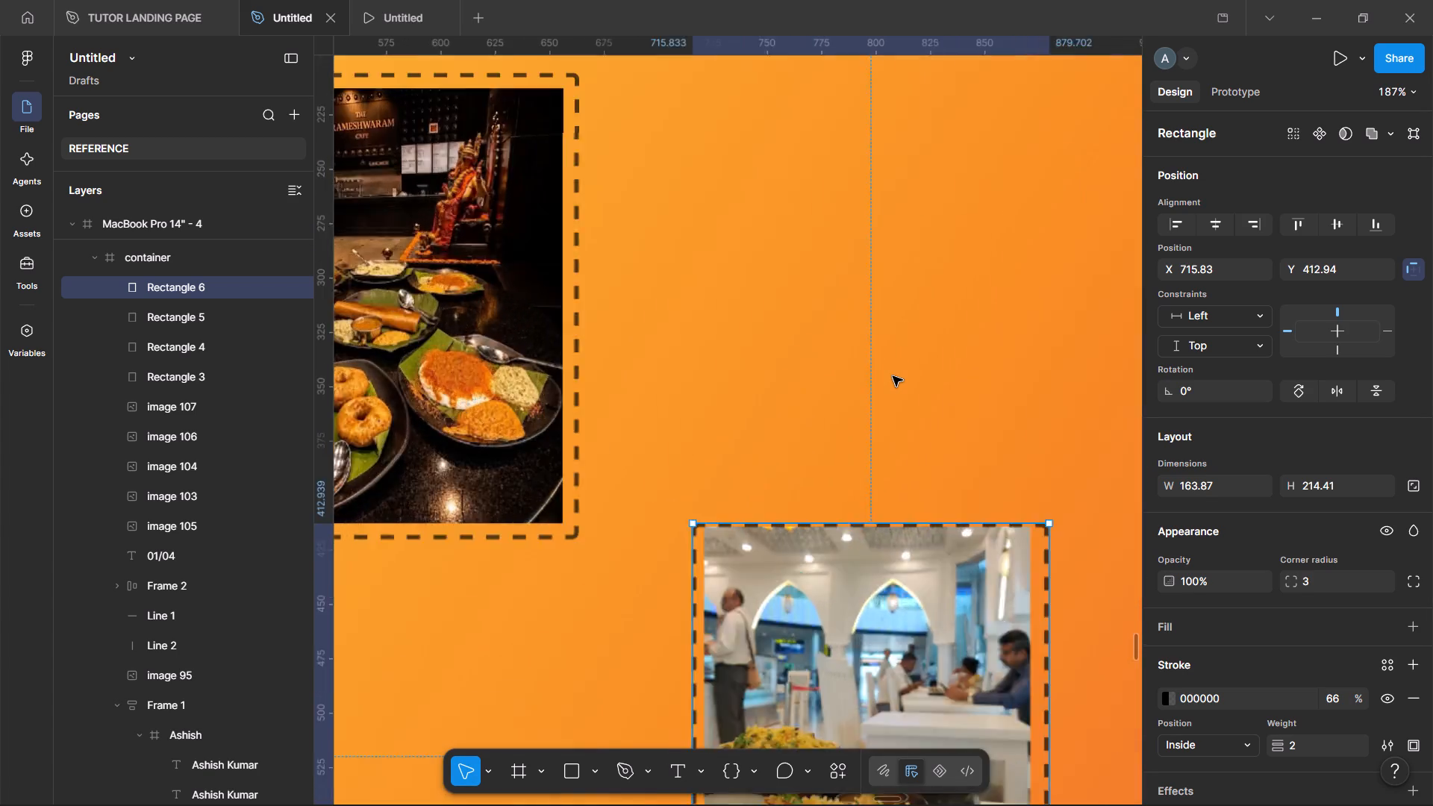
{"action": "scroll", "coordinate": [893, 376], "scroll_direction": "down", "scroll_amount": 8}
{"action": "scroll", "coordinate": [893, 376], "scroll_direction": "up", "scroll_amount": 2}
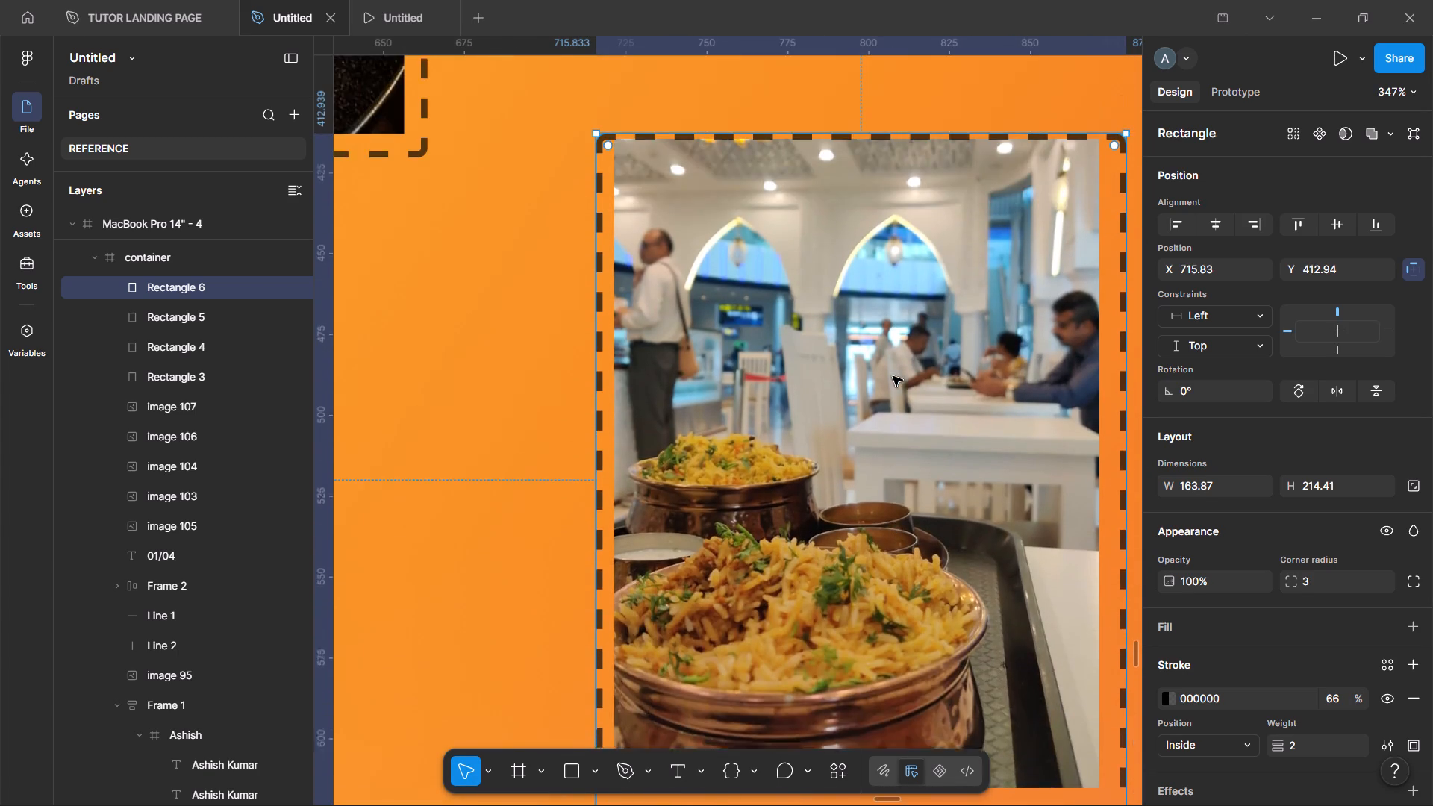
{"action": "key", "text": "shift+Up"}
{"action": "key", "text": "Down"}
{"action": "key", "text": "Down"}
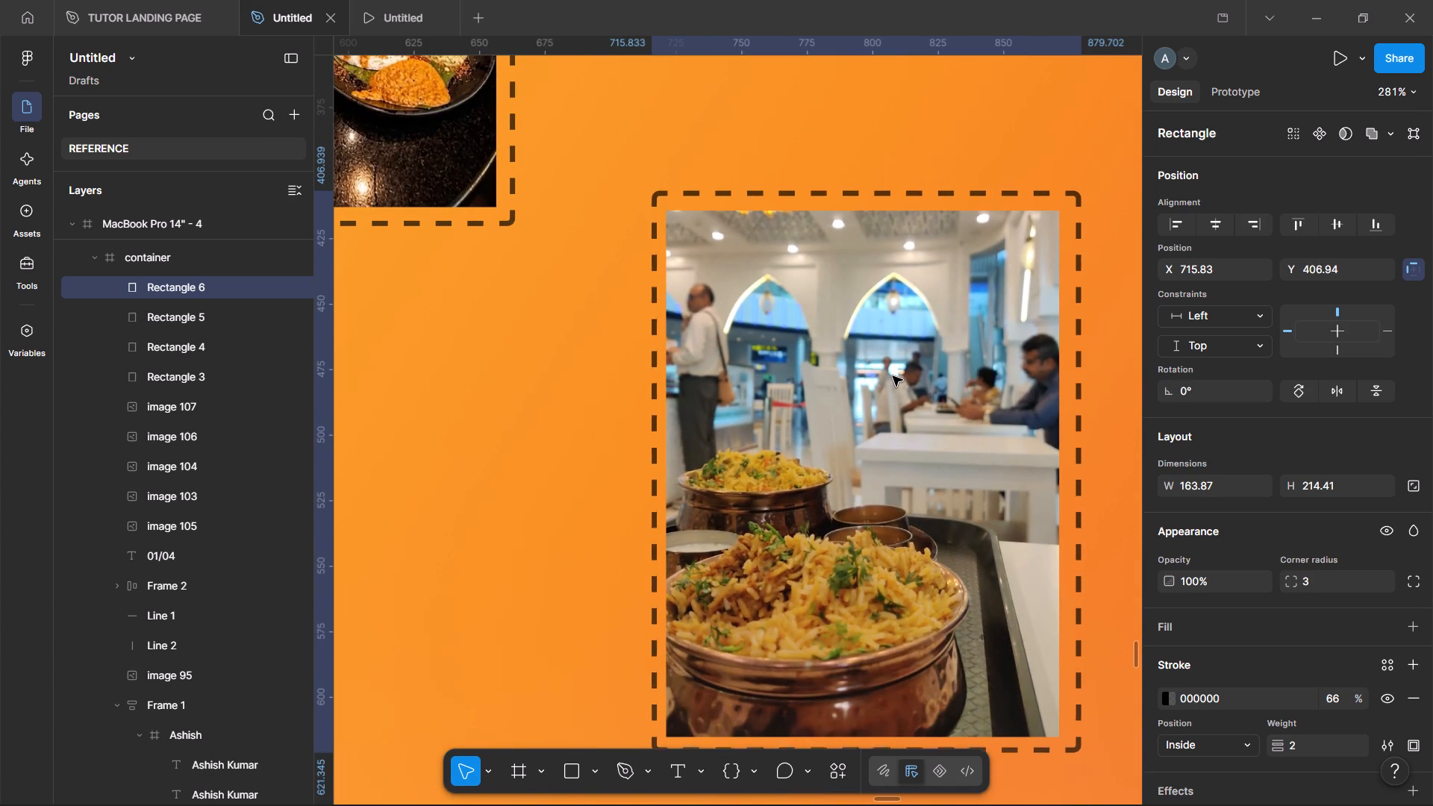
{"action": "key", "text": "Down"}
{"action": "key", "text": "Up"}
{"action": "key", "text": "Down"}
{"action": "key", "text": "Left"}
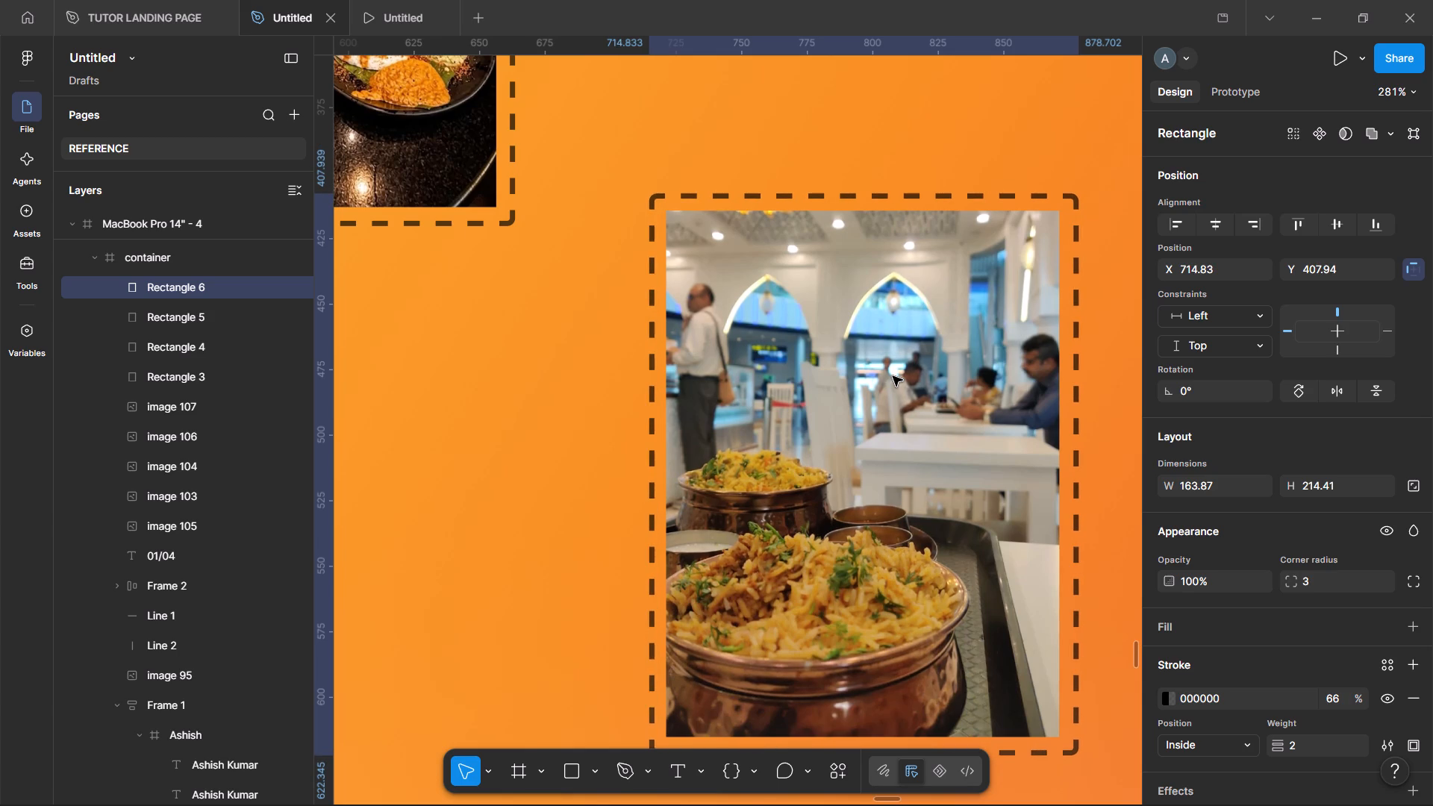
{"action": "key", "text": "Left"}
Duplicate the biryani photo's dashed frame and move the copy up over the Milano ice-cream photo, to about Y 234.
{"action": "scroll", "coordinate": [893, 376], "scroll_direction": "left", "scroll_amount": 2}
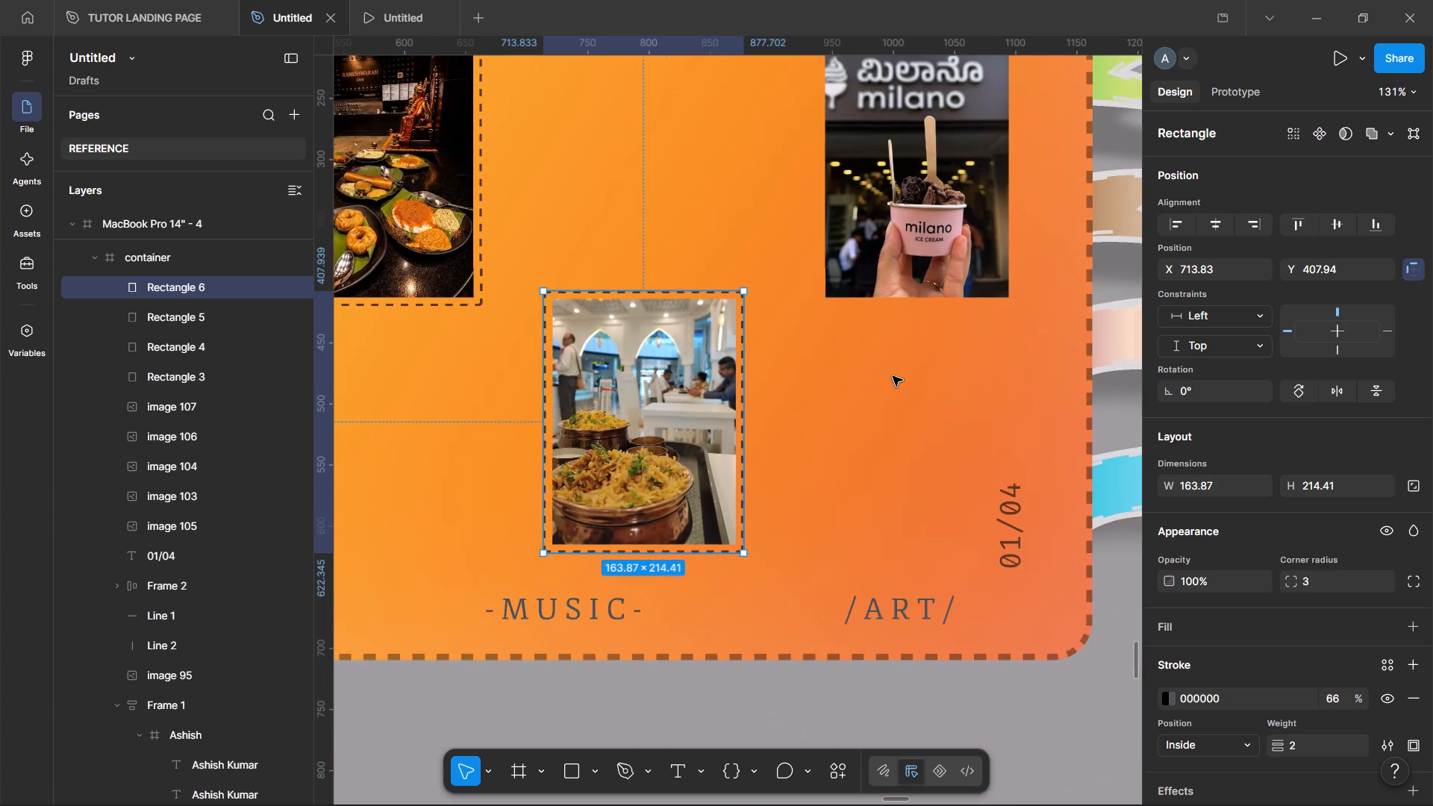
{"action": "key", "text": "ctrl+d"}
{"action": "scroll", "coordinate": [893, 376], "scroll_direction": "left", "scroll_amount": 1}
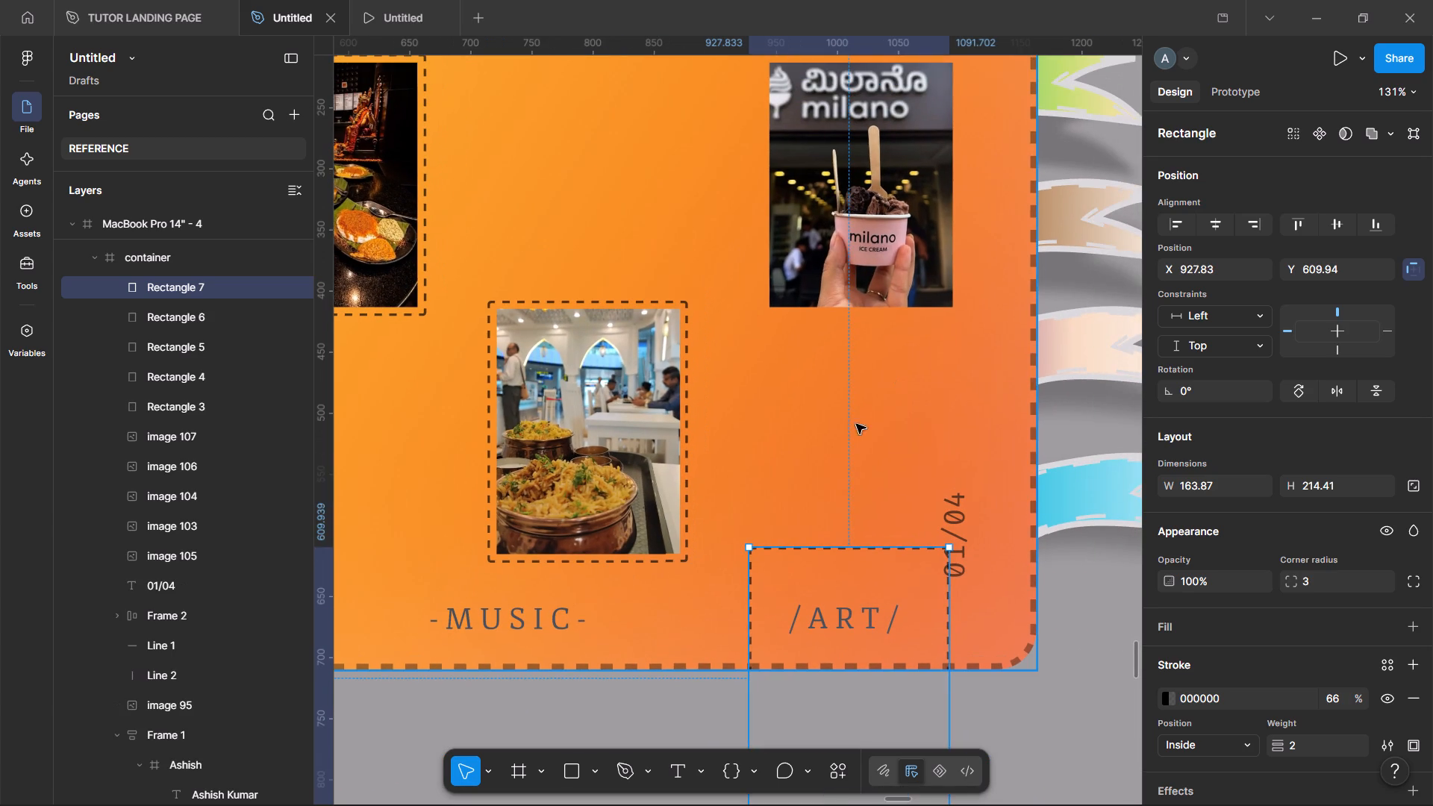
{"action": "key", "text": "shift+Up"}
{"action": "key", "text": "shift+Up"}
{"action": "key", "text": "shift+Up"}
{"action": "key", "text": "shift+Up"}
{"action": "key", "text": "shift+Up"}
{"action": "key", "text": "shift+Up"}
{"action": "key", "text": "shift+Up"}
{"action": "key", "text": "shift+Up"}
{"action": "key", "text": "shift+Up"}
{"action": "key", "text": "shift+Up"}
{"action": "key", "text": "shift+Up"}
{"action": "key", "text": "shift+Up"}
{"action": "key", "text": "shift+Up"}
{"action": "key", "text": "shift+Up"}
{"action": "key", "text": "shift+Up"}
{"action": "key", "text": "shift+Up"}
{"action": "key", "text": "shift+Up"}
{"action": "key", "text": "shift+Up"}
{"action": "key", "text": "shift+Up"}
{"action": "key", "text": "shift+Up"}
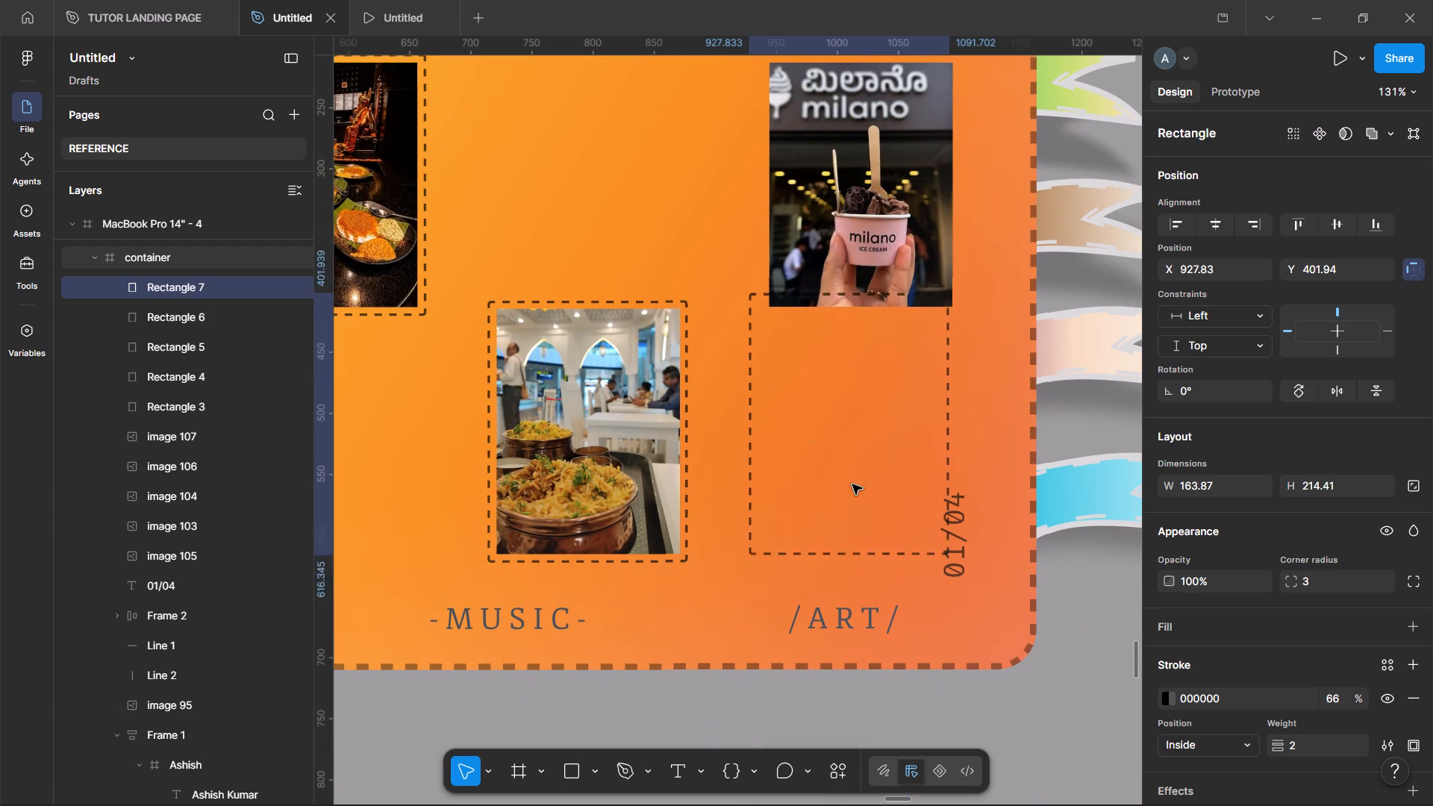
Align the dashed frame evenly around the Milano ice-cream photo at X 936.83, Y 205.94.
{"action": "scroll", "coordinate": [852, 484], "scroll_direction": "up", "scroll_amount": 1}
{"action": "scroll", "coordinate": [808, 326], "scroll_direction": "up", "scroll_amount": 1}
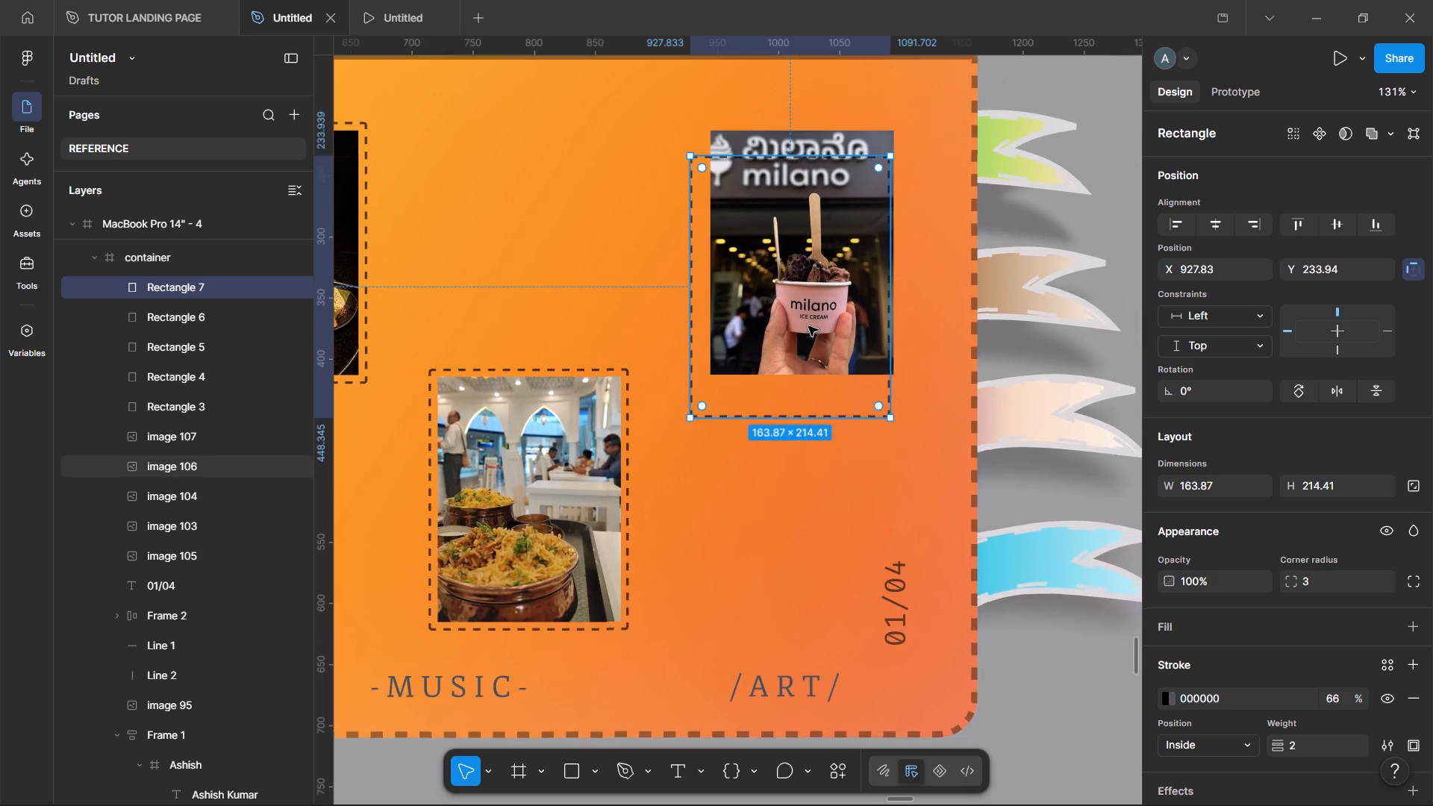
{"action": "scroll", "coordinate": [808, 326], "scroll_direction": "up", "scroll_amount": 1}
{"action": "scroll", "coordinate": [808, 326], "scroll_direction": "left", "scroll_amount": 1}
{"action": "key", "text": "shift+Up"}
{"action": "key", "text": "shift+Up"}
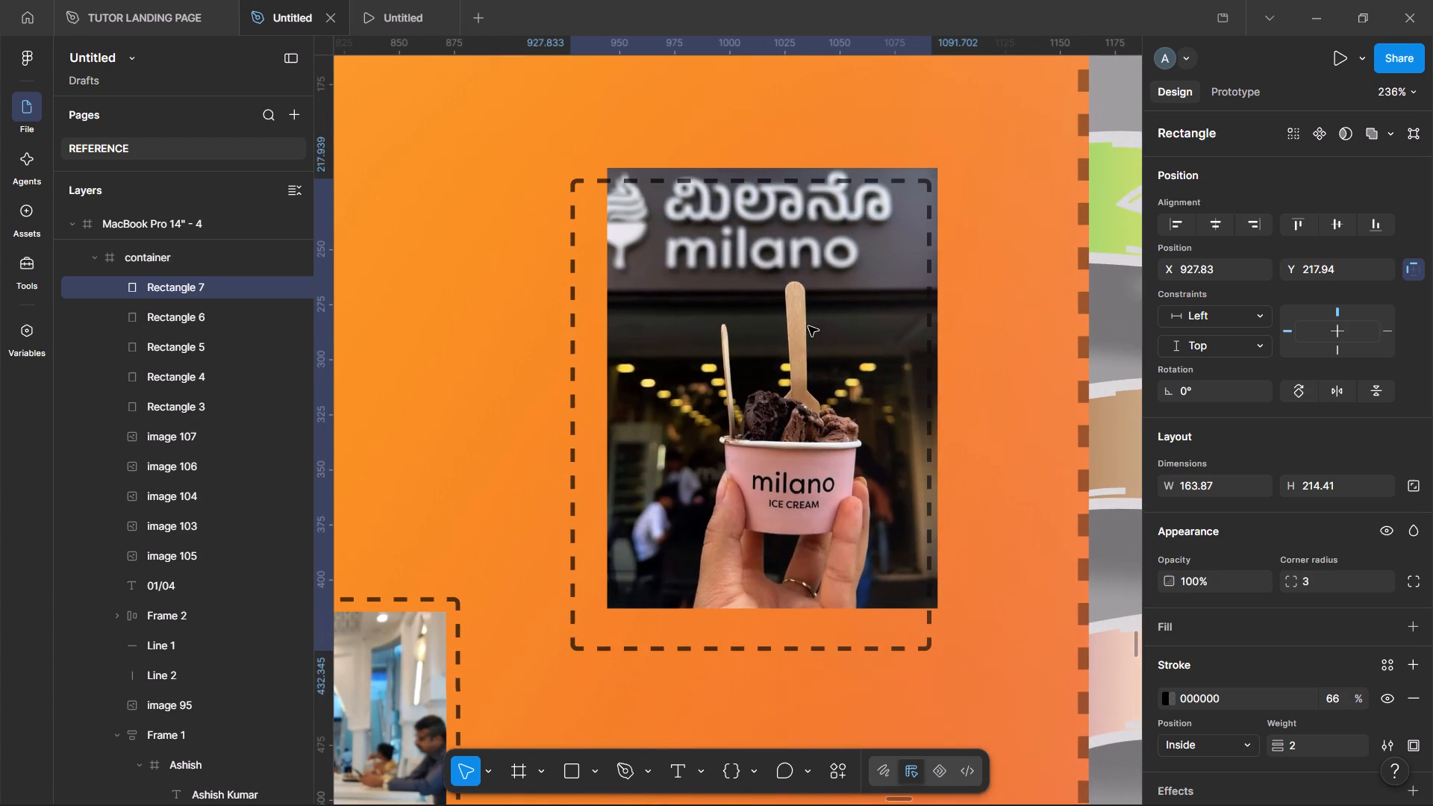
{"action": "key", "text": "shift+Up"}
{"action": "key", "text": "Up"}
{"action": "key", "text": "Up"}
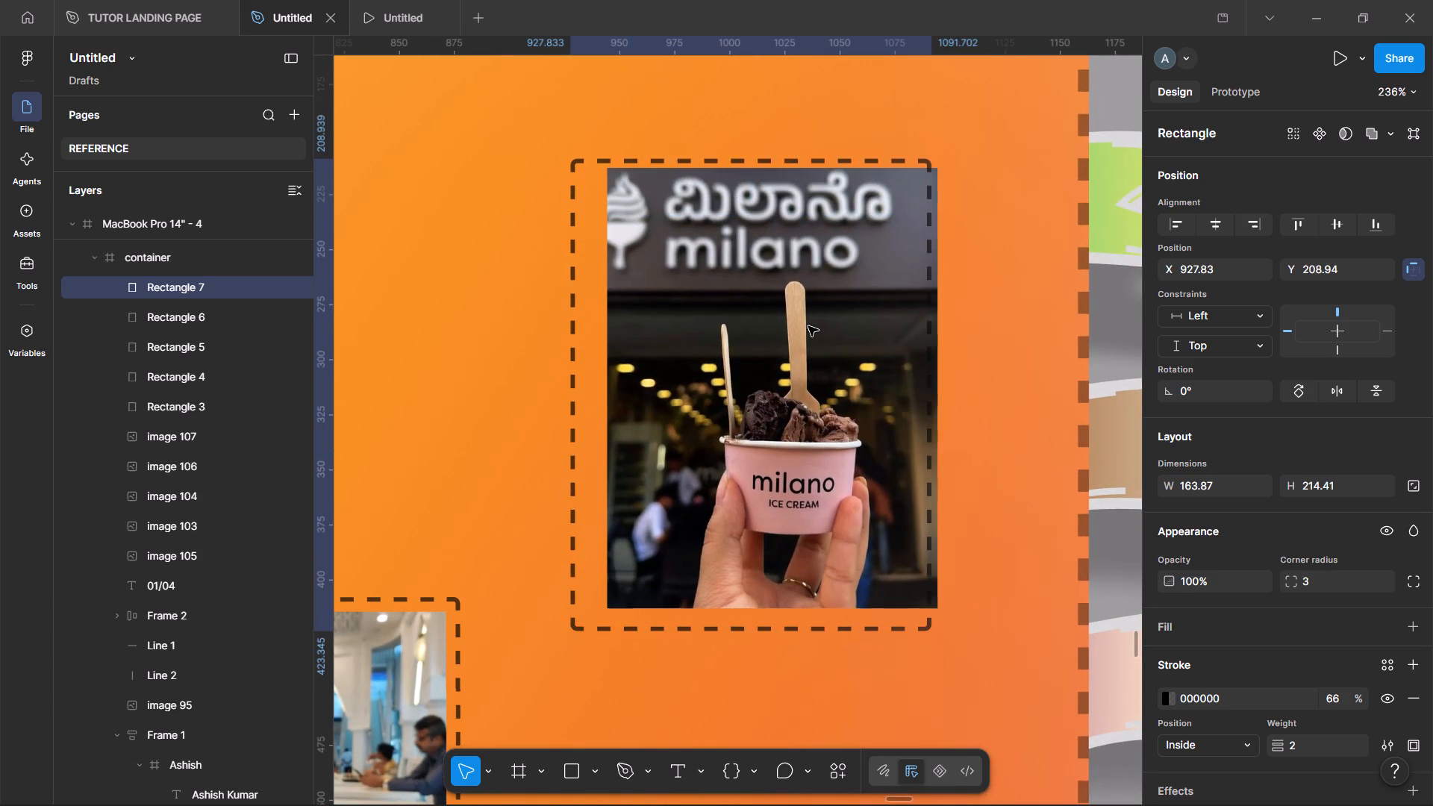
{"action": "key", "text": "Up"}
{"action": "key", "text": "Right"}
{"action": "key", "text": "Right"}
{"action": "key", "text": "Right"}
{"action": "key", "text": "Right"}
{"action": "key", "text": "Right"}
{"action": "key", "text": "Right"}
{"action": "key", "text": "Right"}
{"action": "key", "text": "Right"}
{"action": "key", "text": "Right"}
{"action": "key", "text": "Right"}
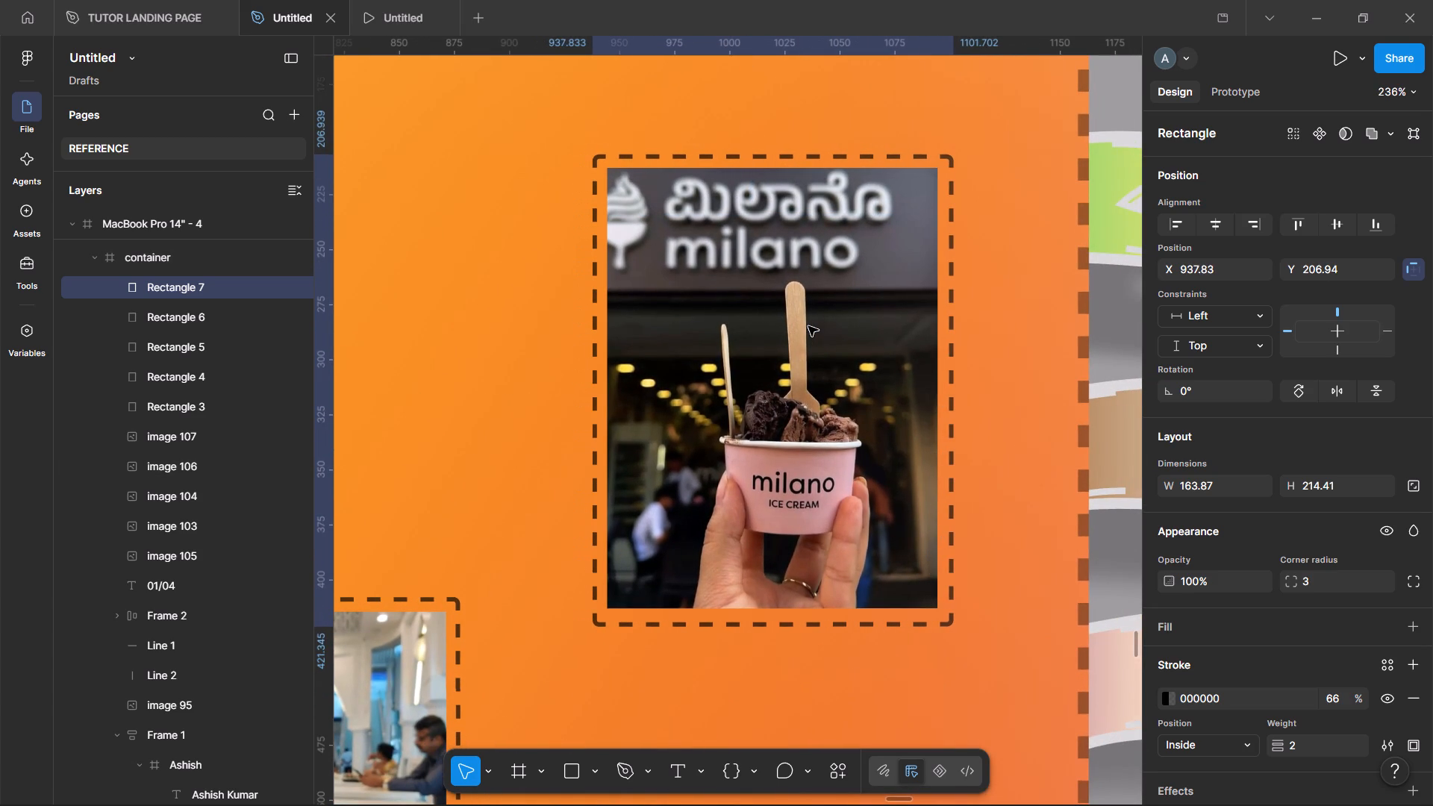
{"action": "key", "text": "Left"}
{"action": "key", "text": "Up"}
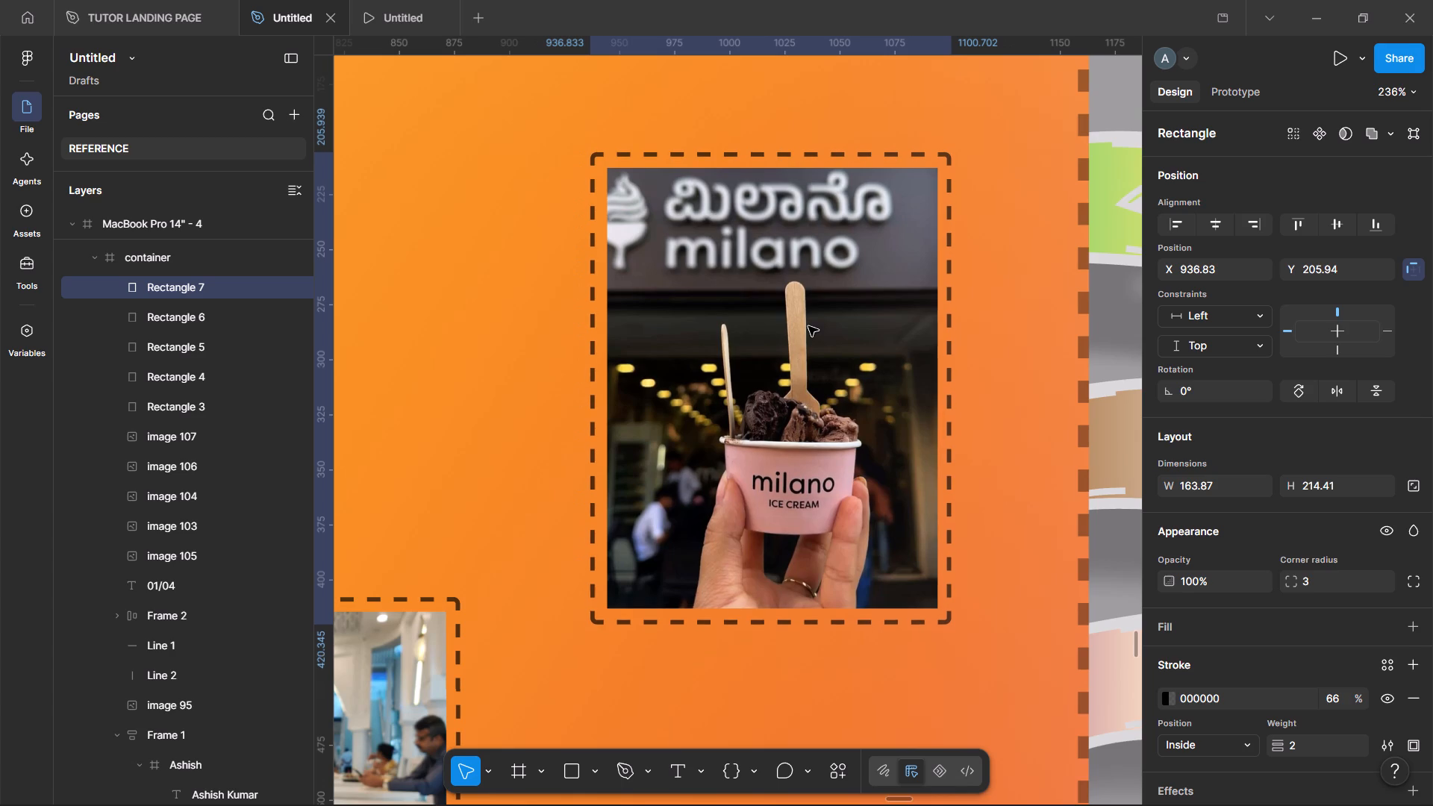
{"action": "left_click", "coordinate": [1040, 370]}
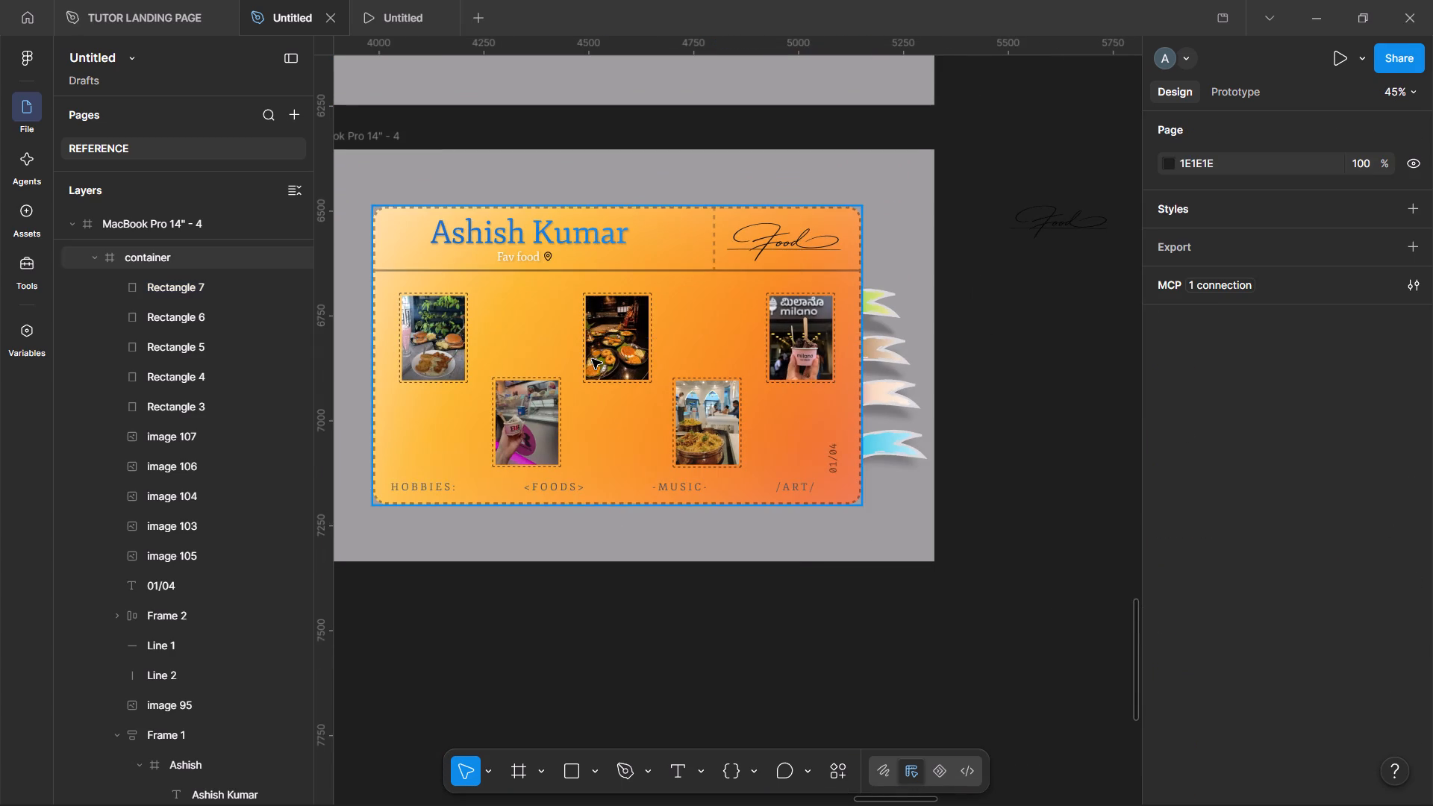
Remove the leading spaces from the "Fav food" subtitle and set its text box to auto width.
{"action": "scroll", "coordinate": [592, 359], "scroll_direction": "right", "scroll_amount": 3}
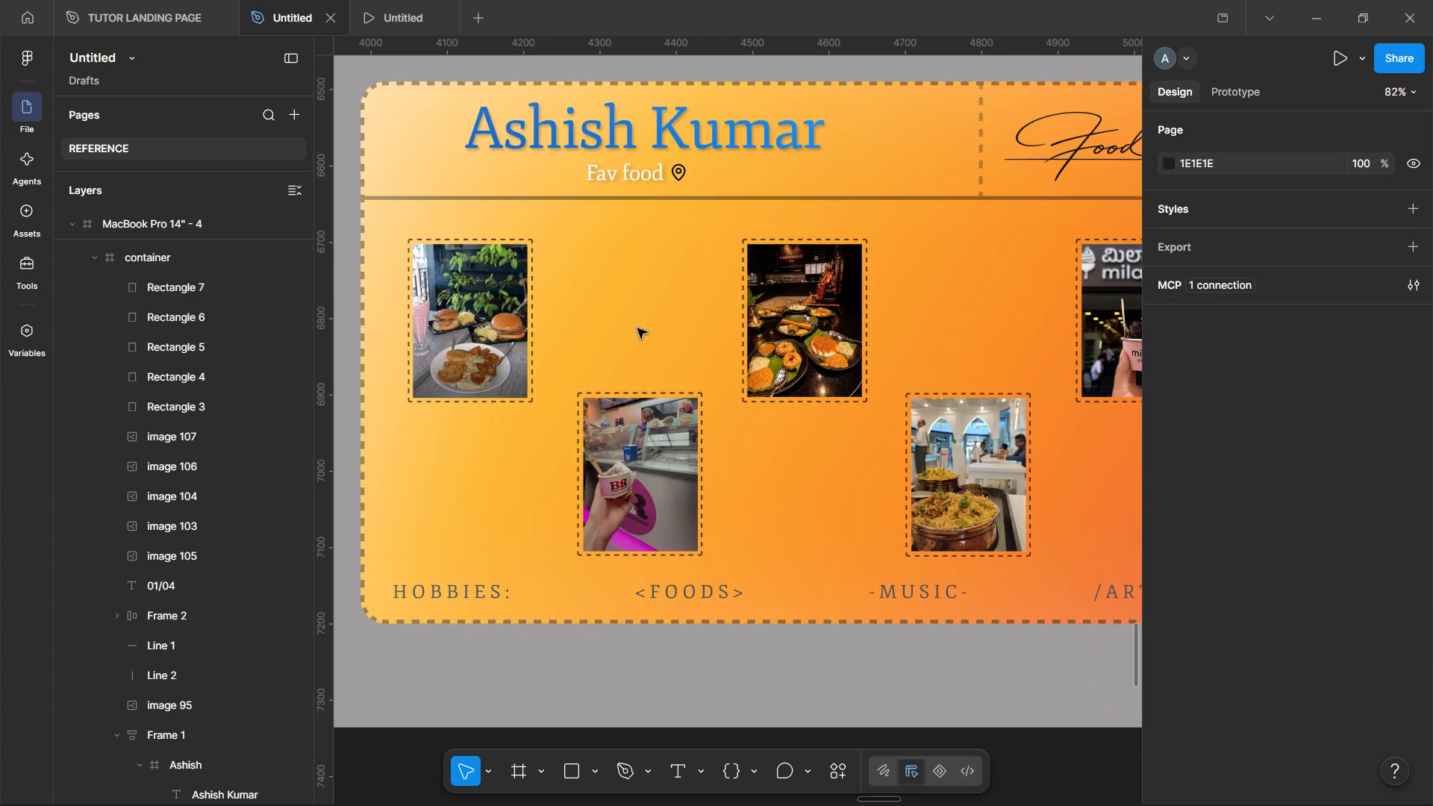
{"action": "double_click", "coordinate": [667, 179]}
{"action": "double_click", "coordinate": [667, 179]}
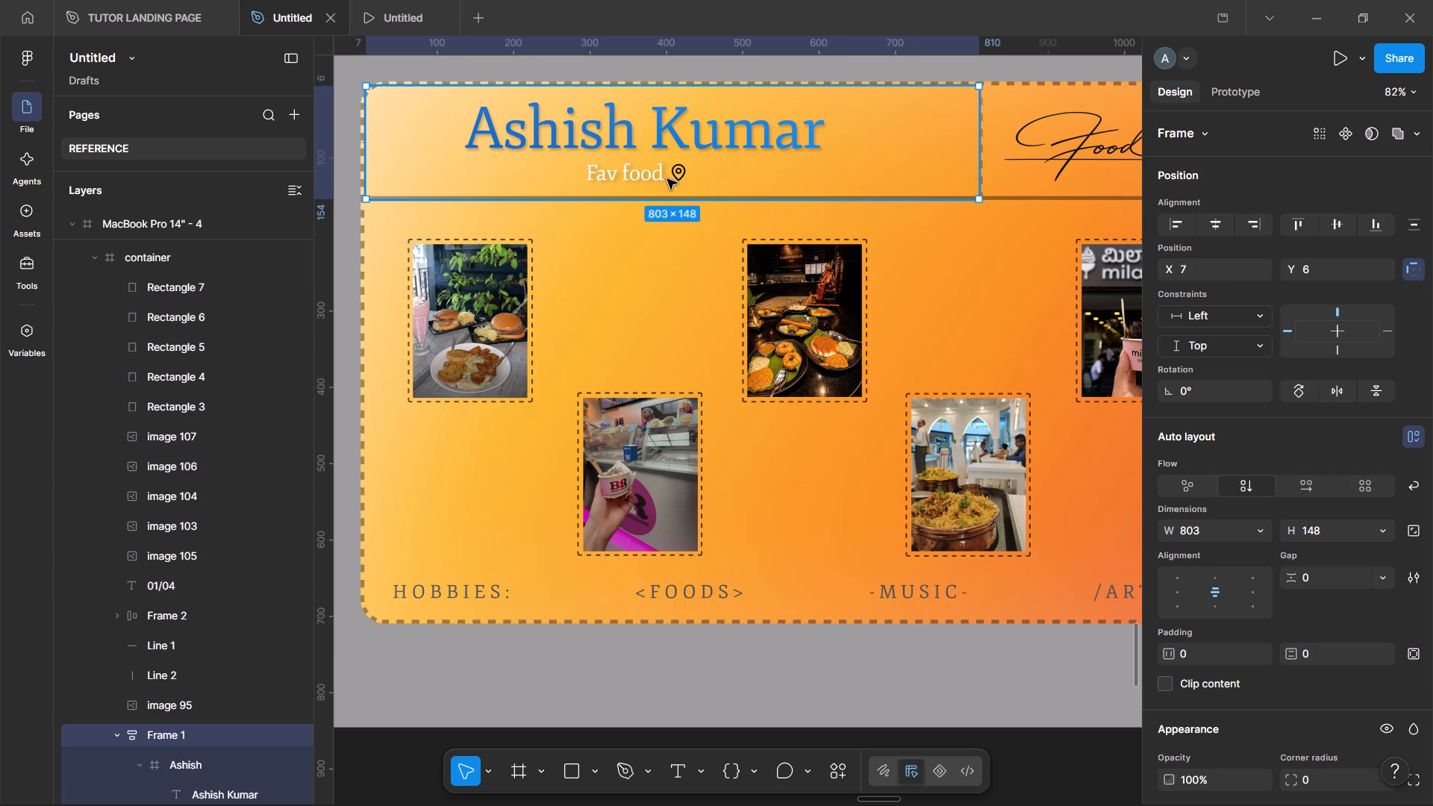
{"action": "double_click", "coordinate": [666, 175]}
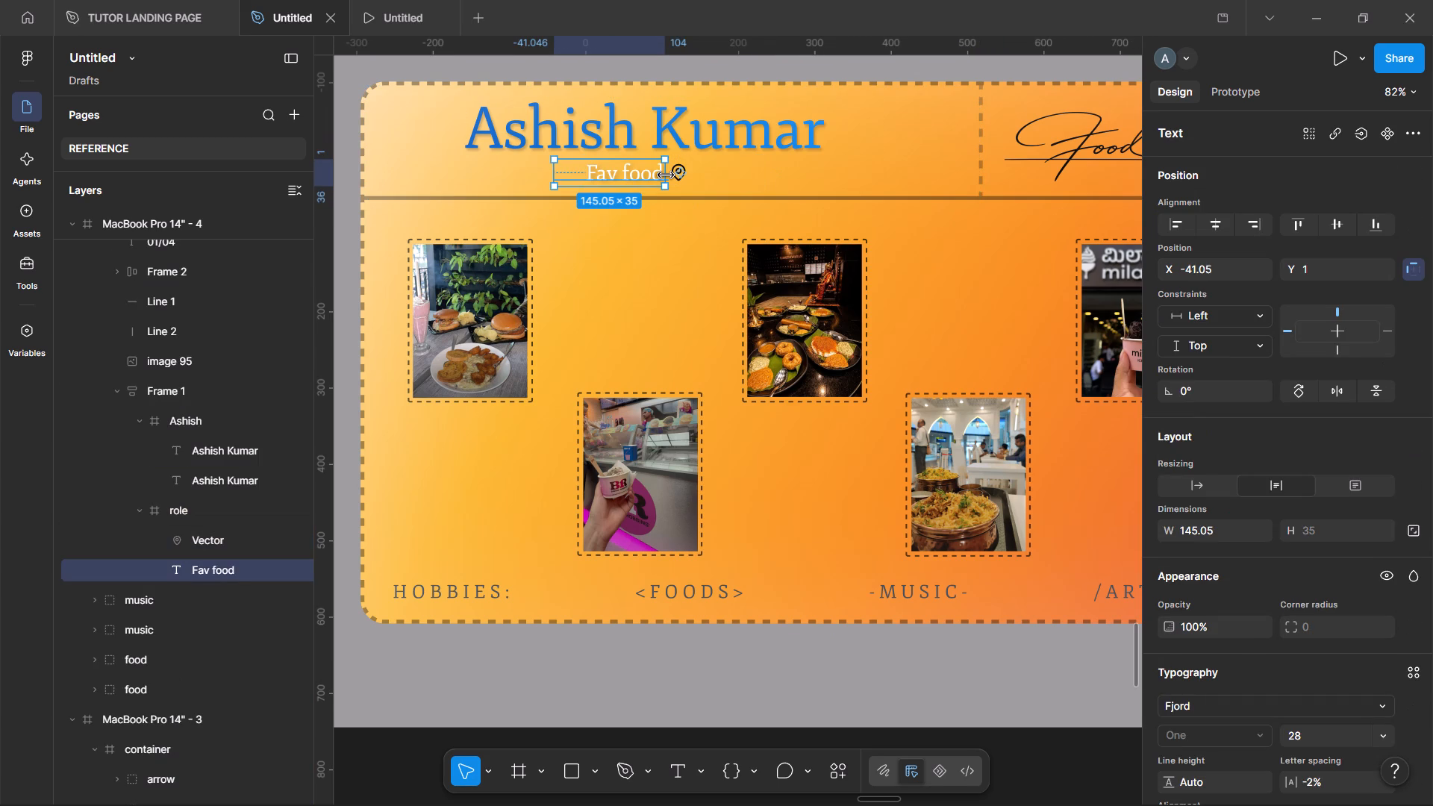
{"action": "double_click", "coordinate": [649, 175]}
{"action": "key", "text": "ctrl+c"}
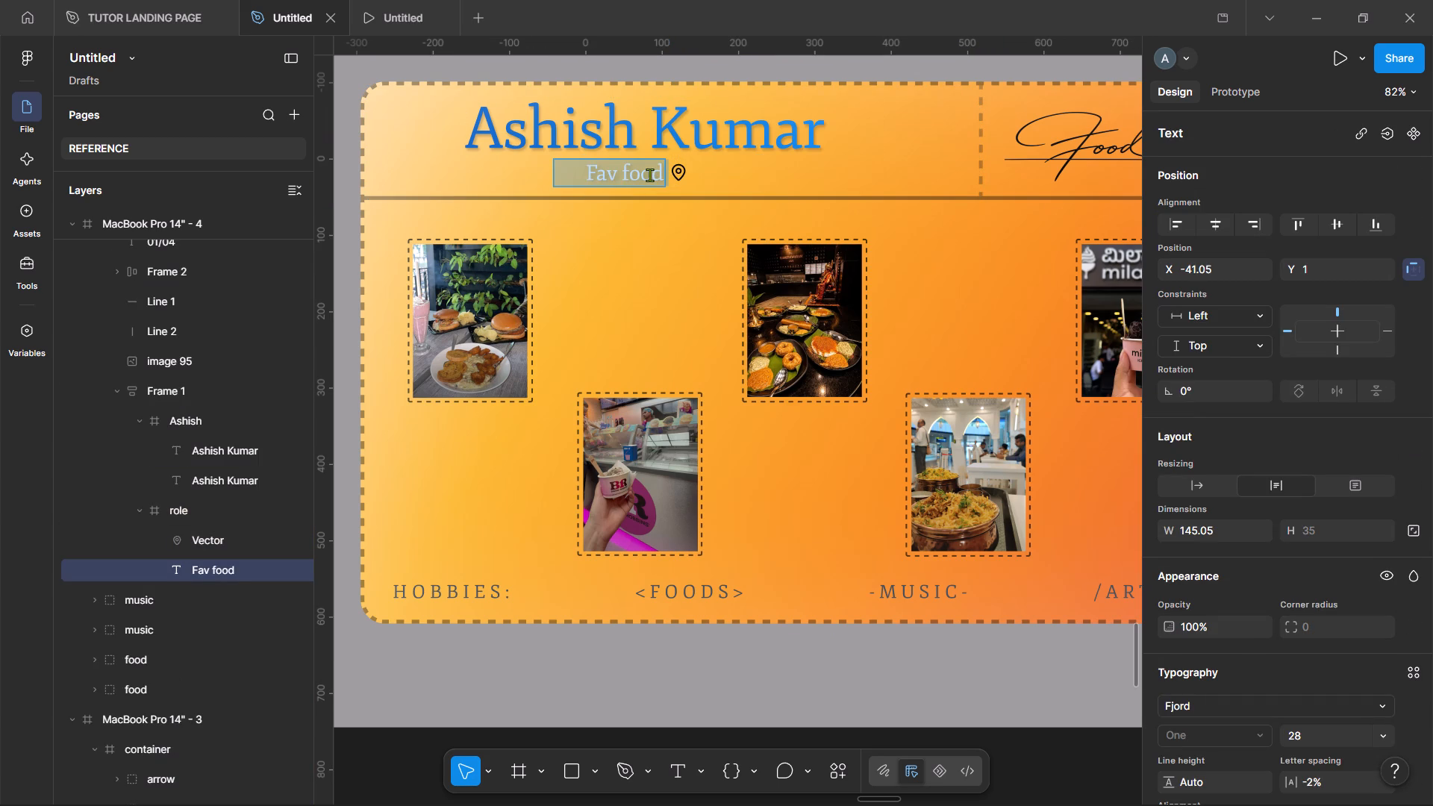
{"action": "key", "text": "BackSpace"}
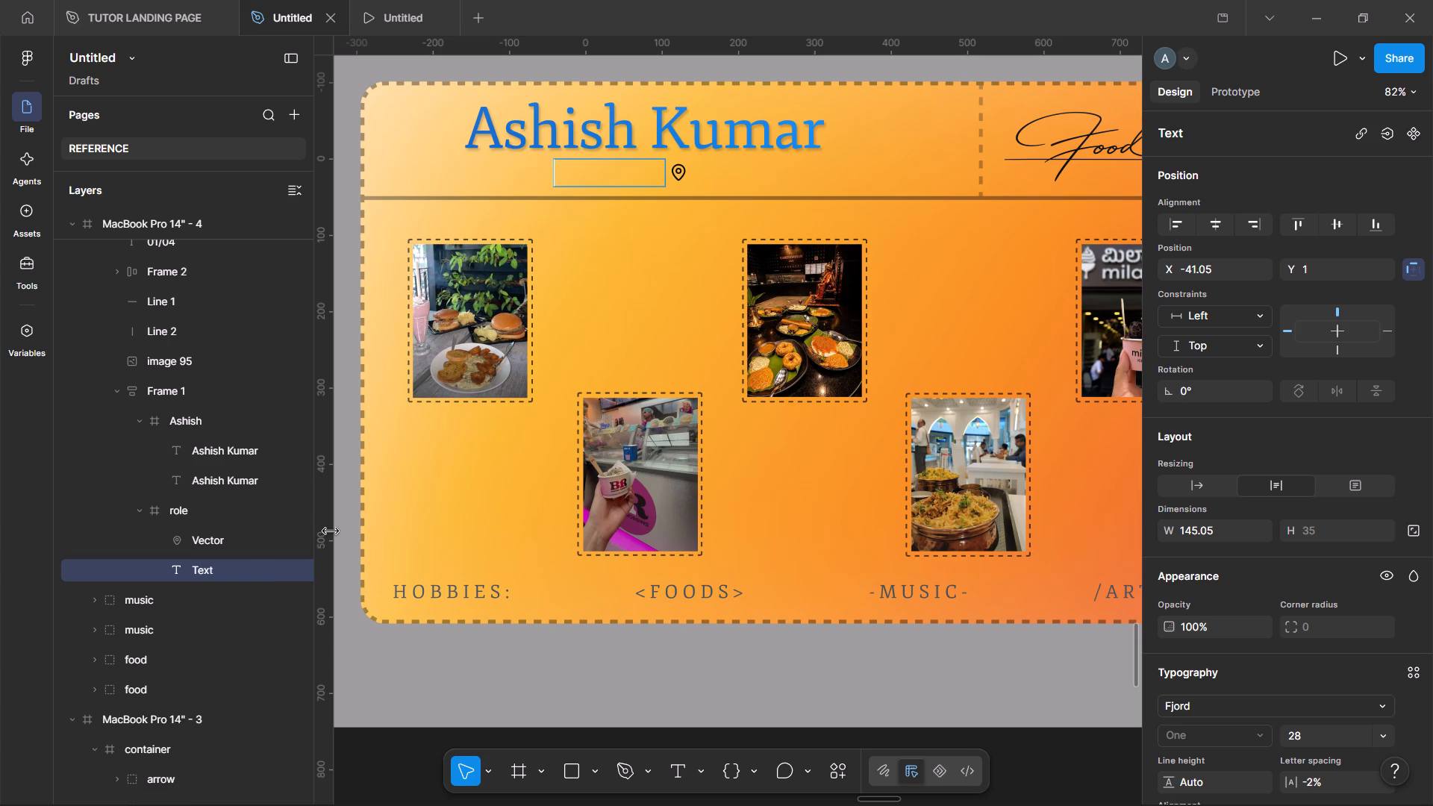
{"action": "key", "text": "ctrl+v"}
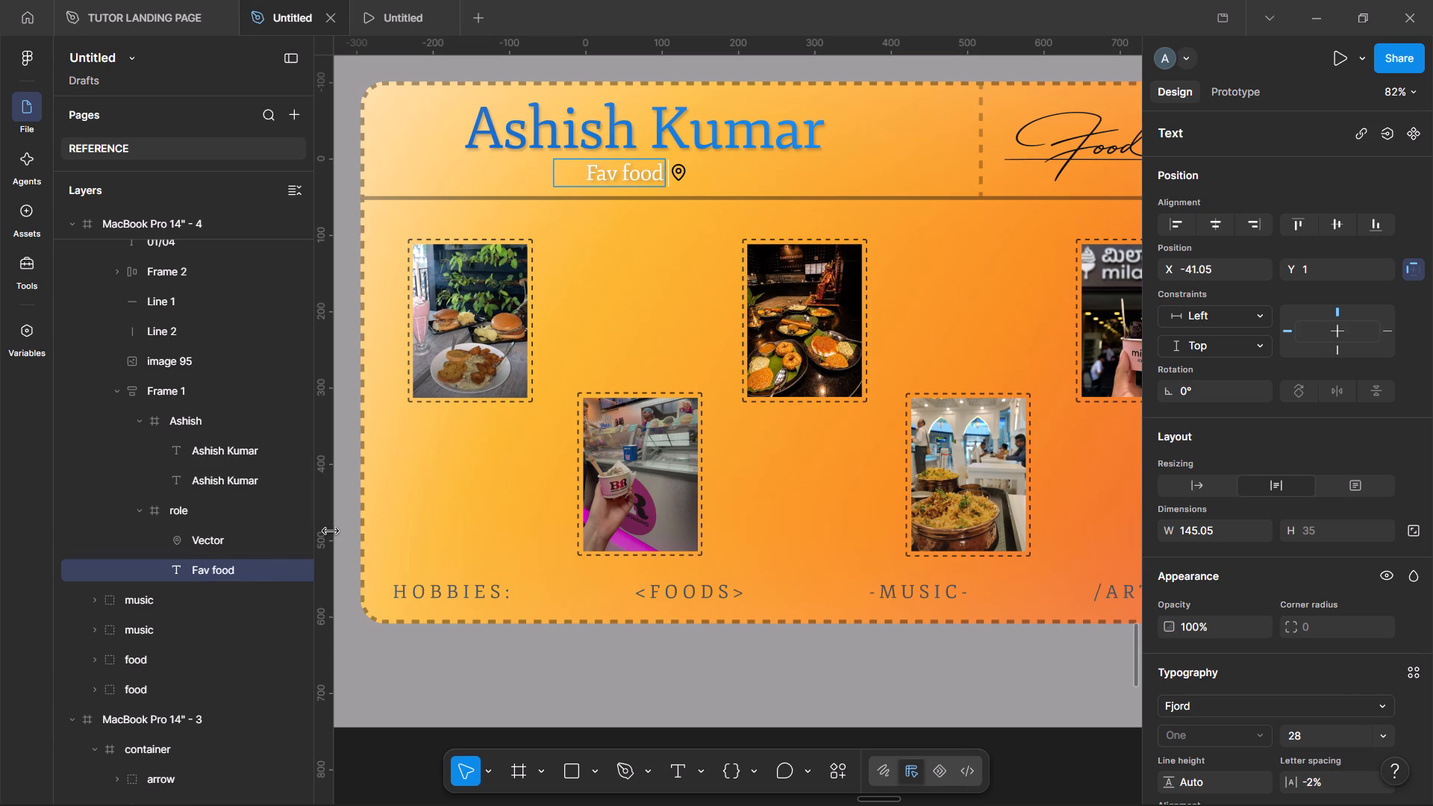
{"action": "double_click", "coordinate": [593, 172]}
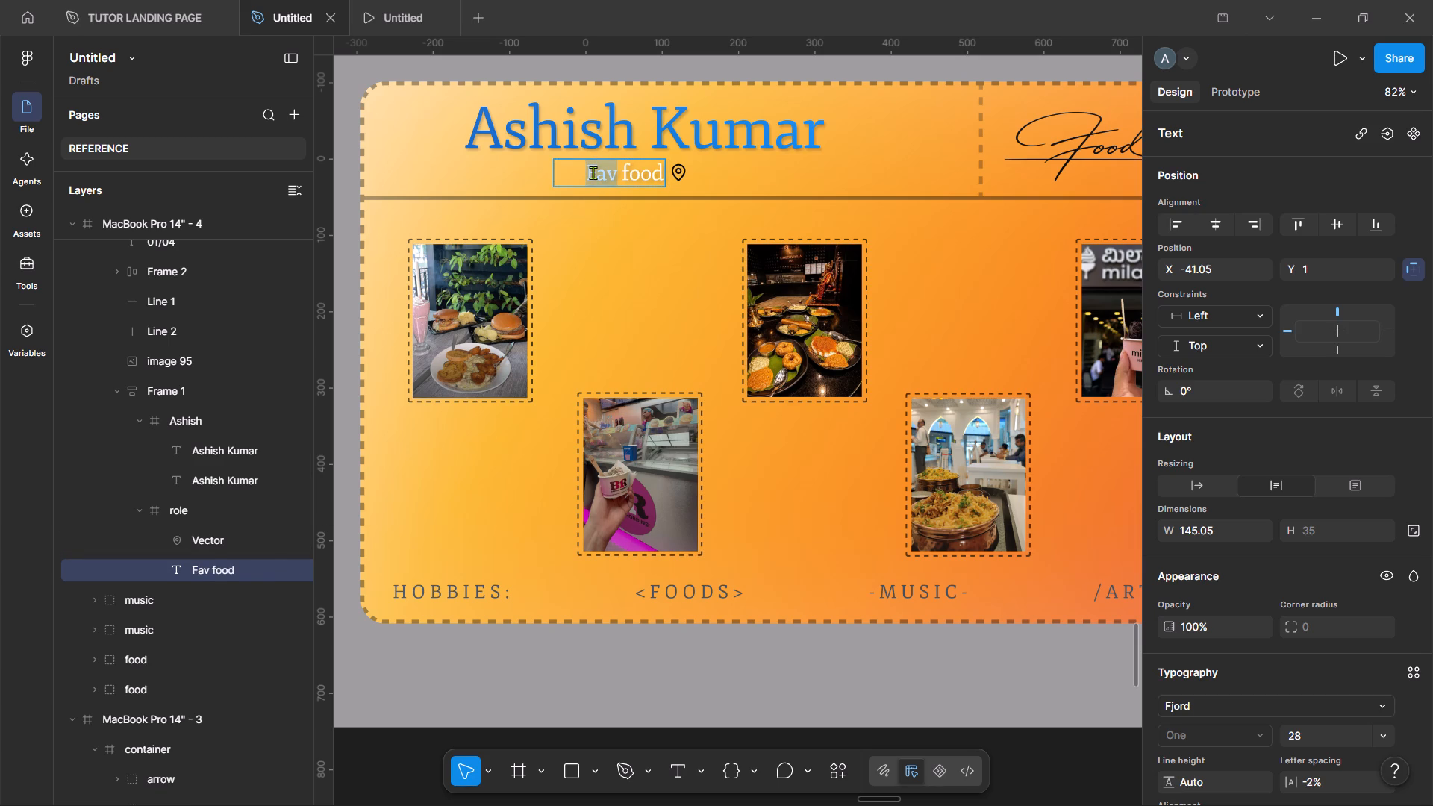
{"action": "left_click", "coordinate": [593, 172]}
{"action": "key", "text": "Left"}
{"action": "key", "text": "BackSpace"}
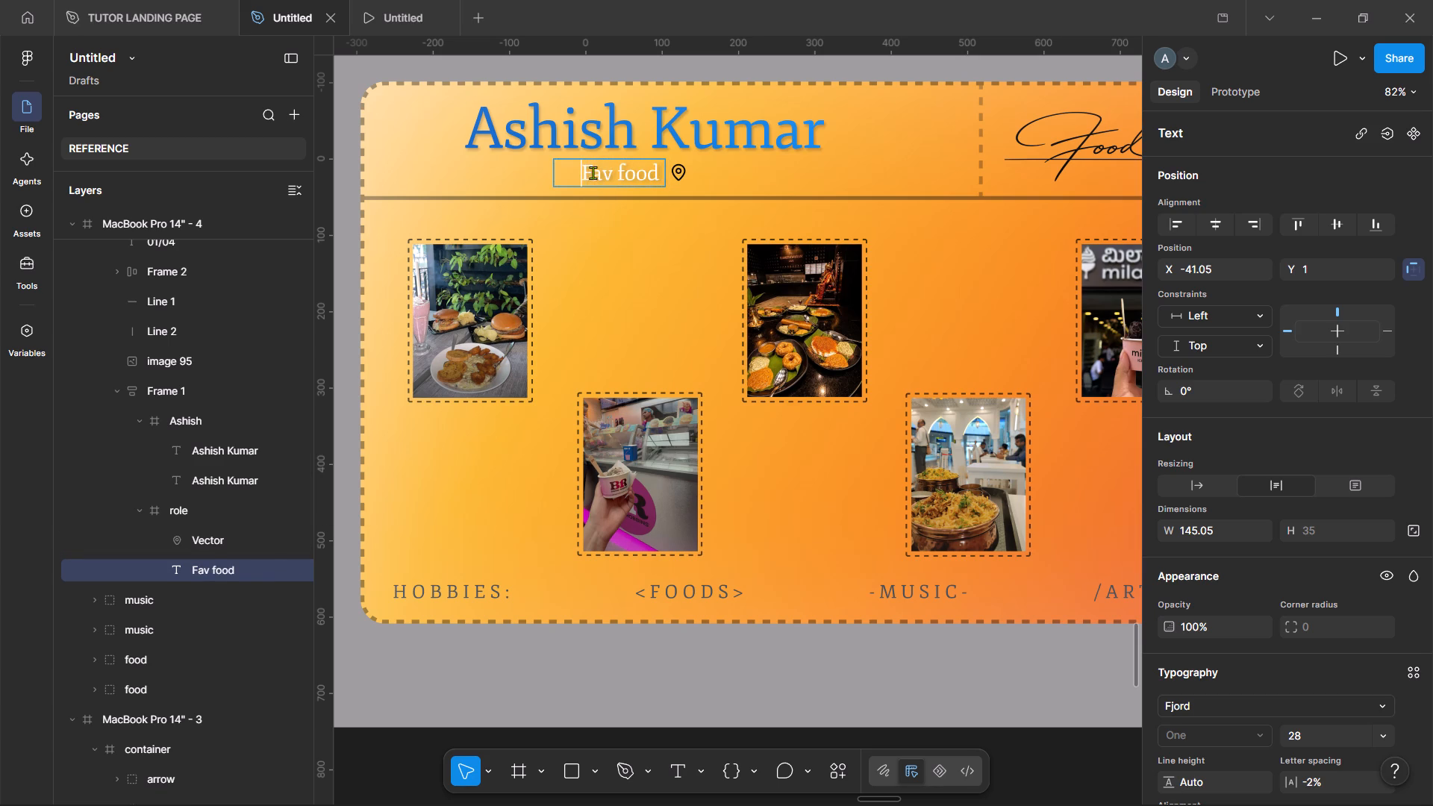
{"action": "key", "text": "BackSpace"}
{"action": "key", "text": "BackSpace"}
{"action": "key", "text": "BackSpace"}
{"action": "key", "text": "BackSpace"}
{"action": "key", "text": "BackSpace"}
{"action": "key", "text": "BackSpace"}
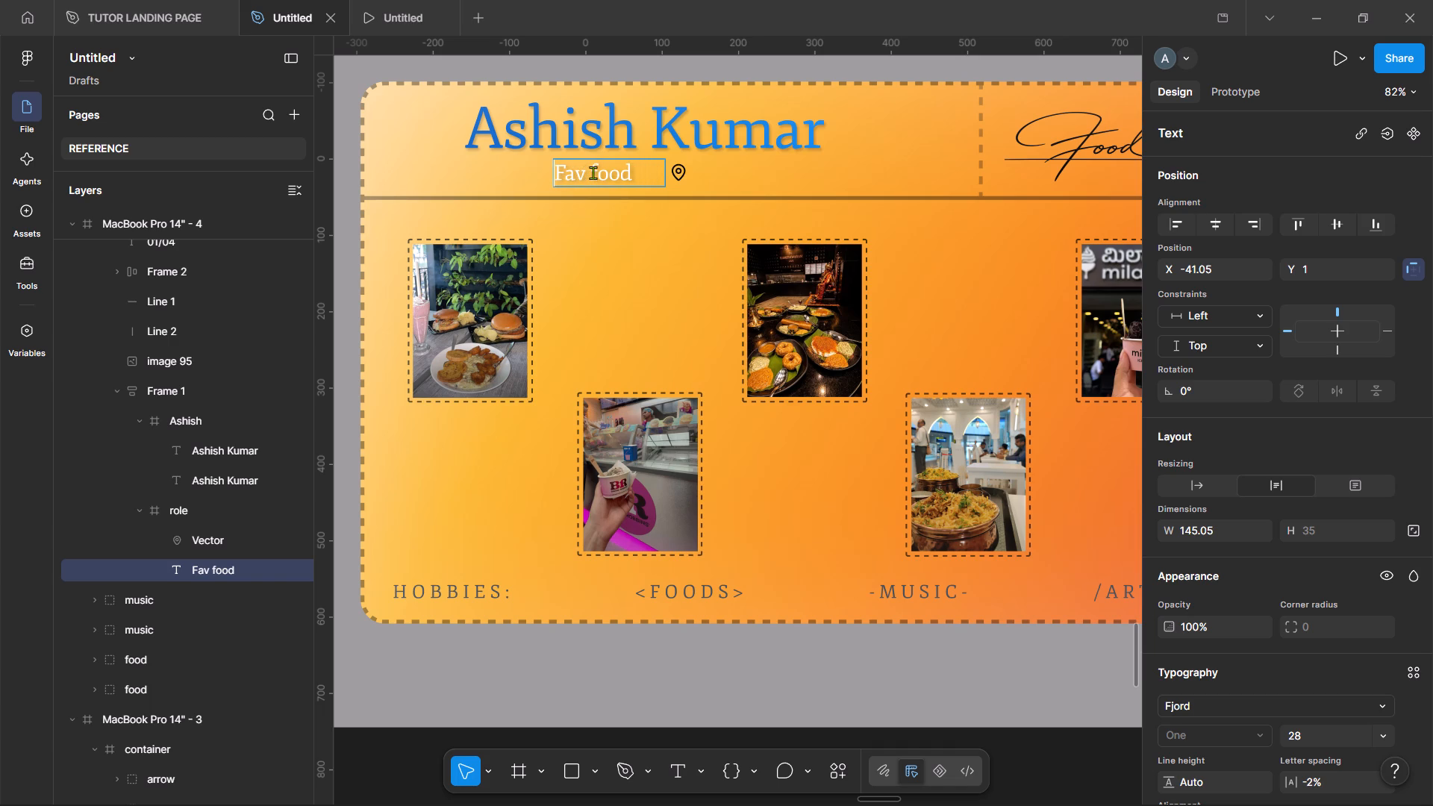
{"action": "left_click", "coordinate": [1196, 487]}
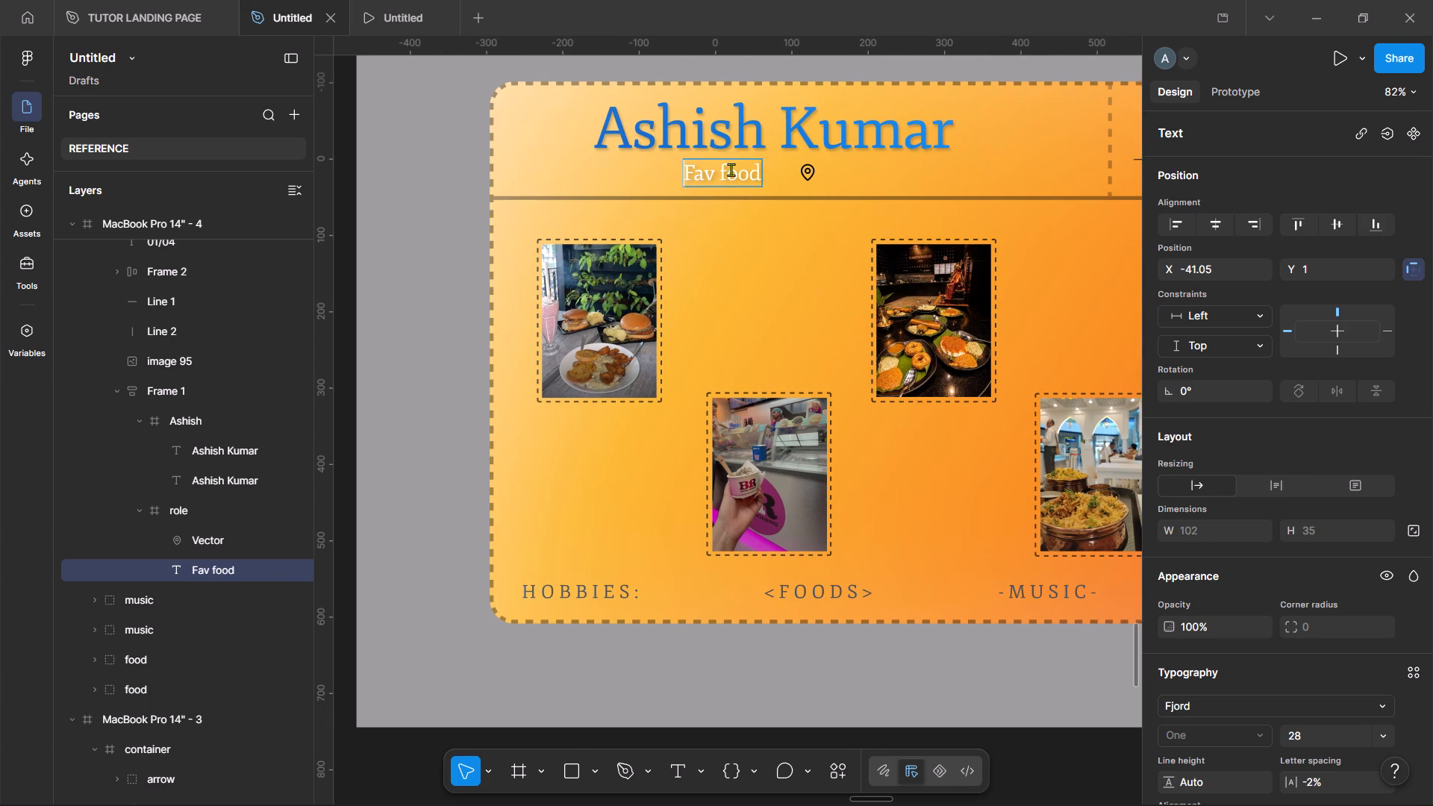
Extend the subtitle under the heading to read "Fav food spot".
{"action": "double_click", "coordinate": [724, 171]}
{"action": "left_click", "coordinate": [761, 175]}
{"action": "key", "text": "space"}
{"action": "type", "text": "spot"}
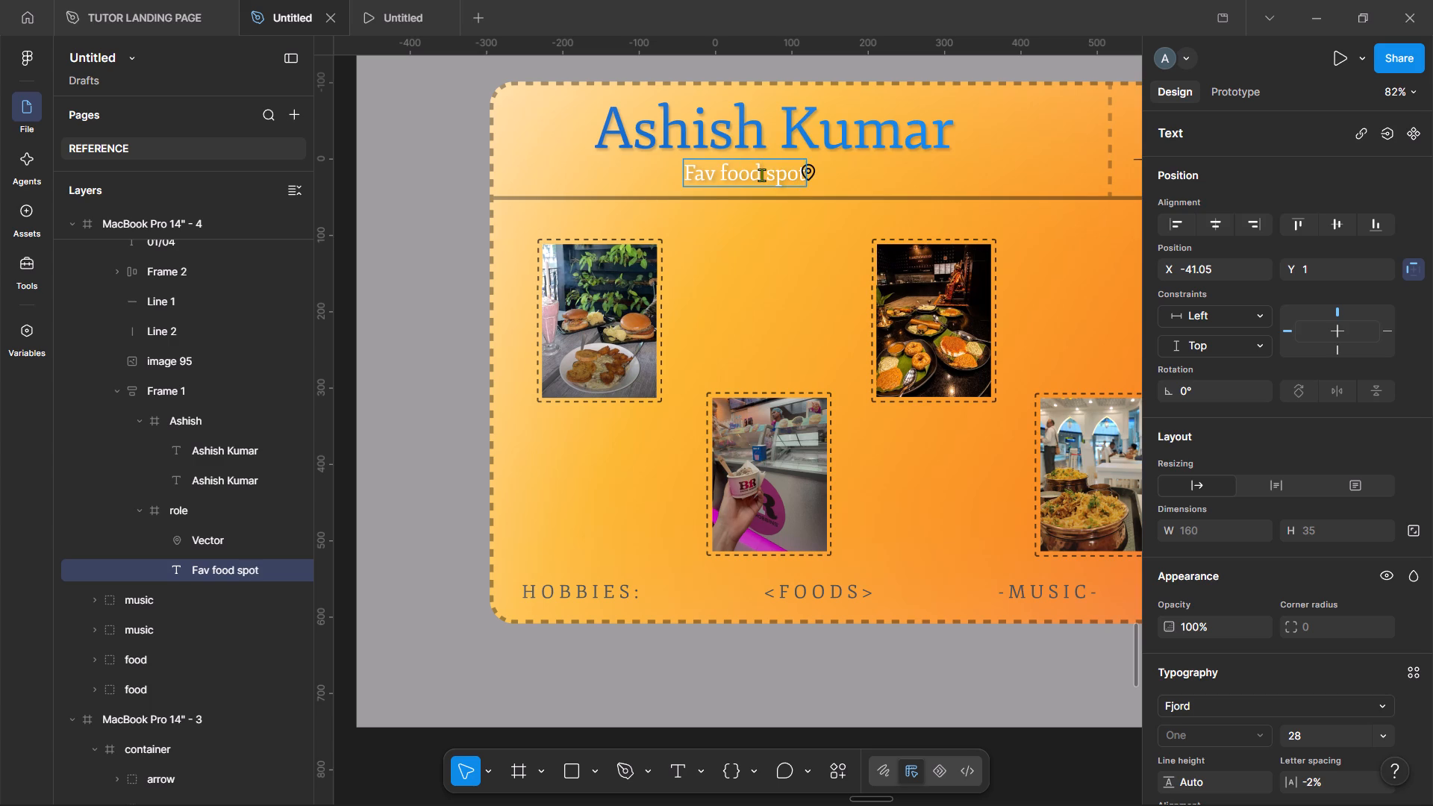
{"action": "scroll", "coordinate": [622, 223], "scroll_direction": "right", "scroll_amount": 2}
{"action": "left_click", "coordinate": [503, 240]}
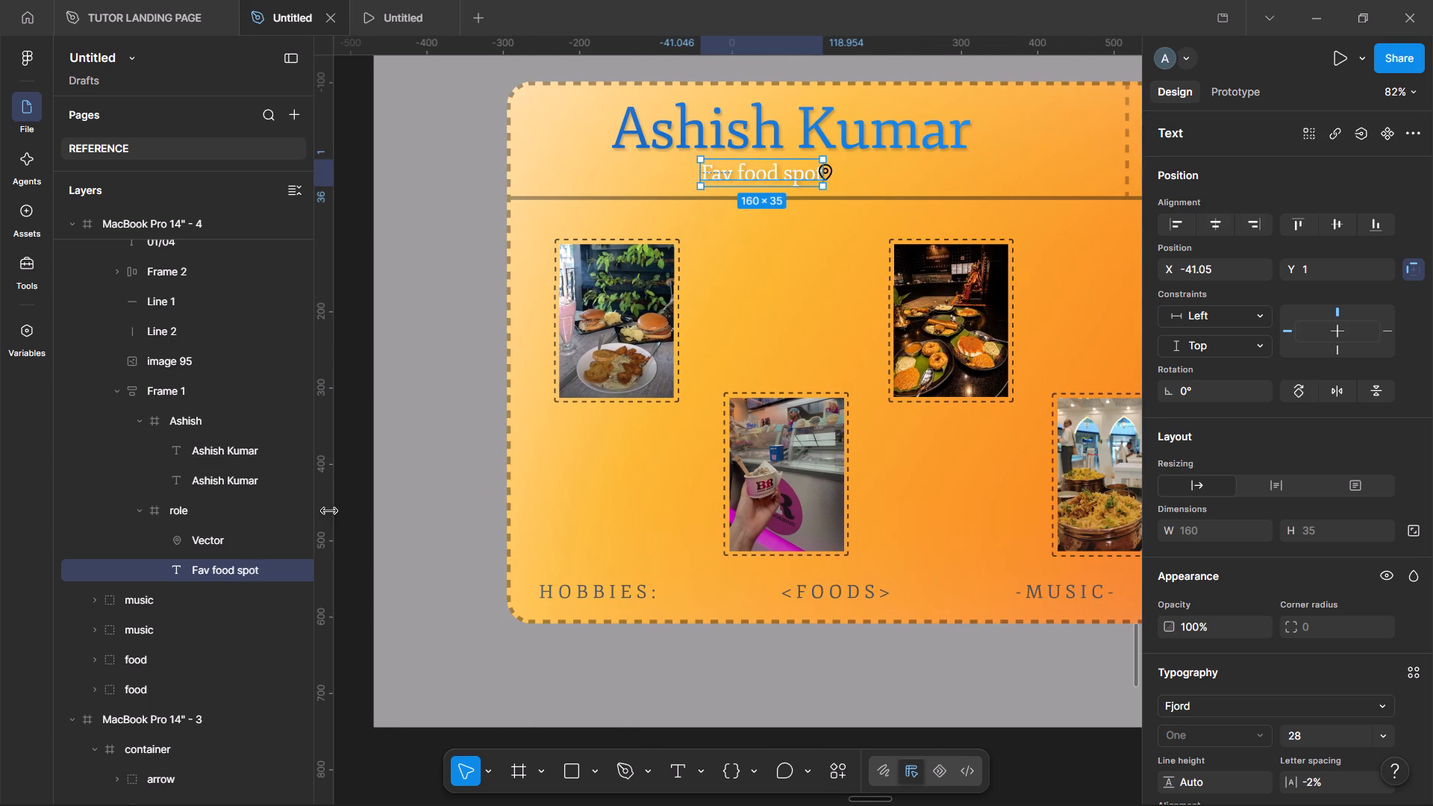
Move the location pin icon just below the end of the subtitle, keeping its layer inside the role frame at X 106, Y 38.
{"action": "left_click", "coordinate": [237, 539]}
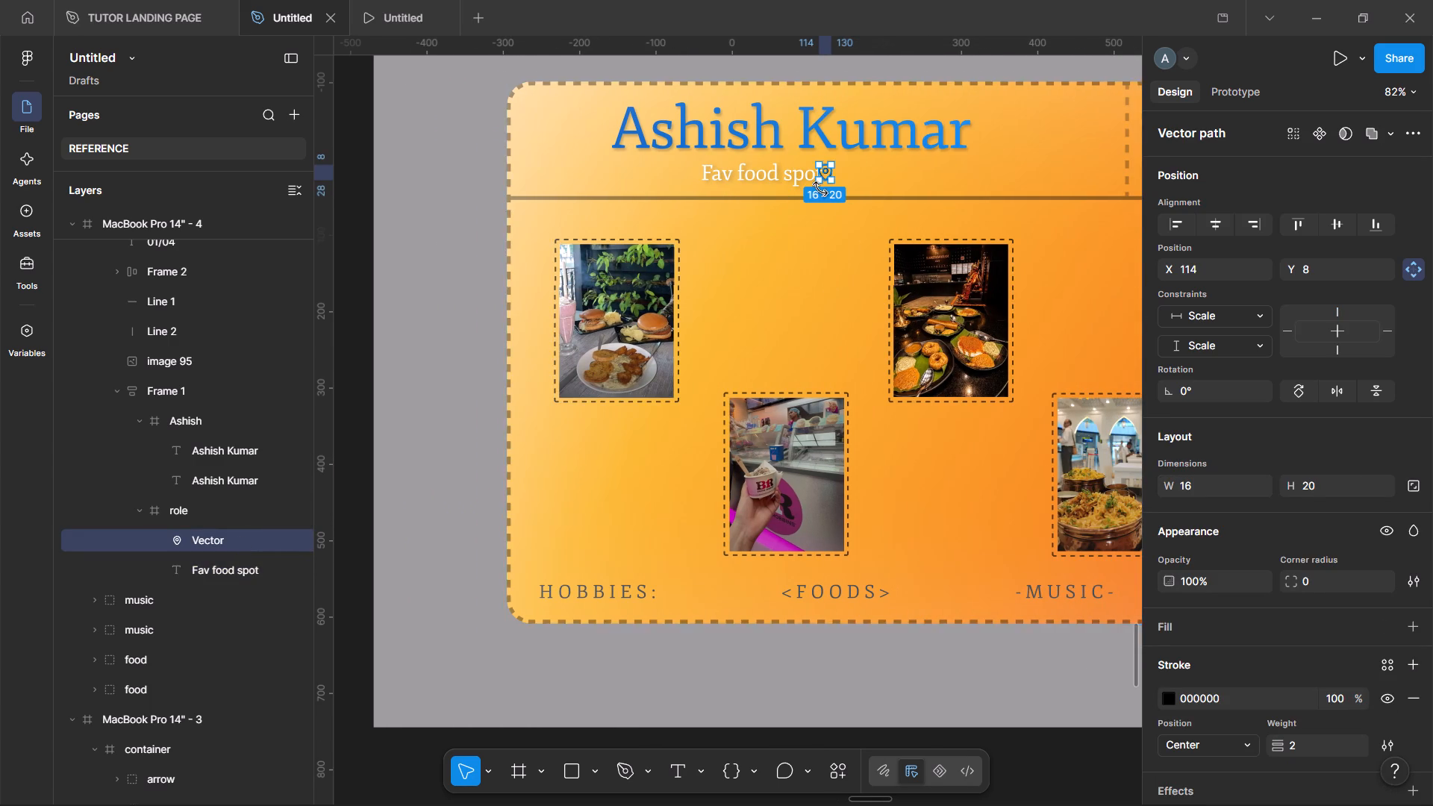
{"action": "left_click_drag", "start_coordinate": [842, 154], "coordinate": [550, 166]}
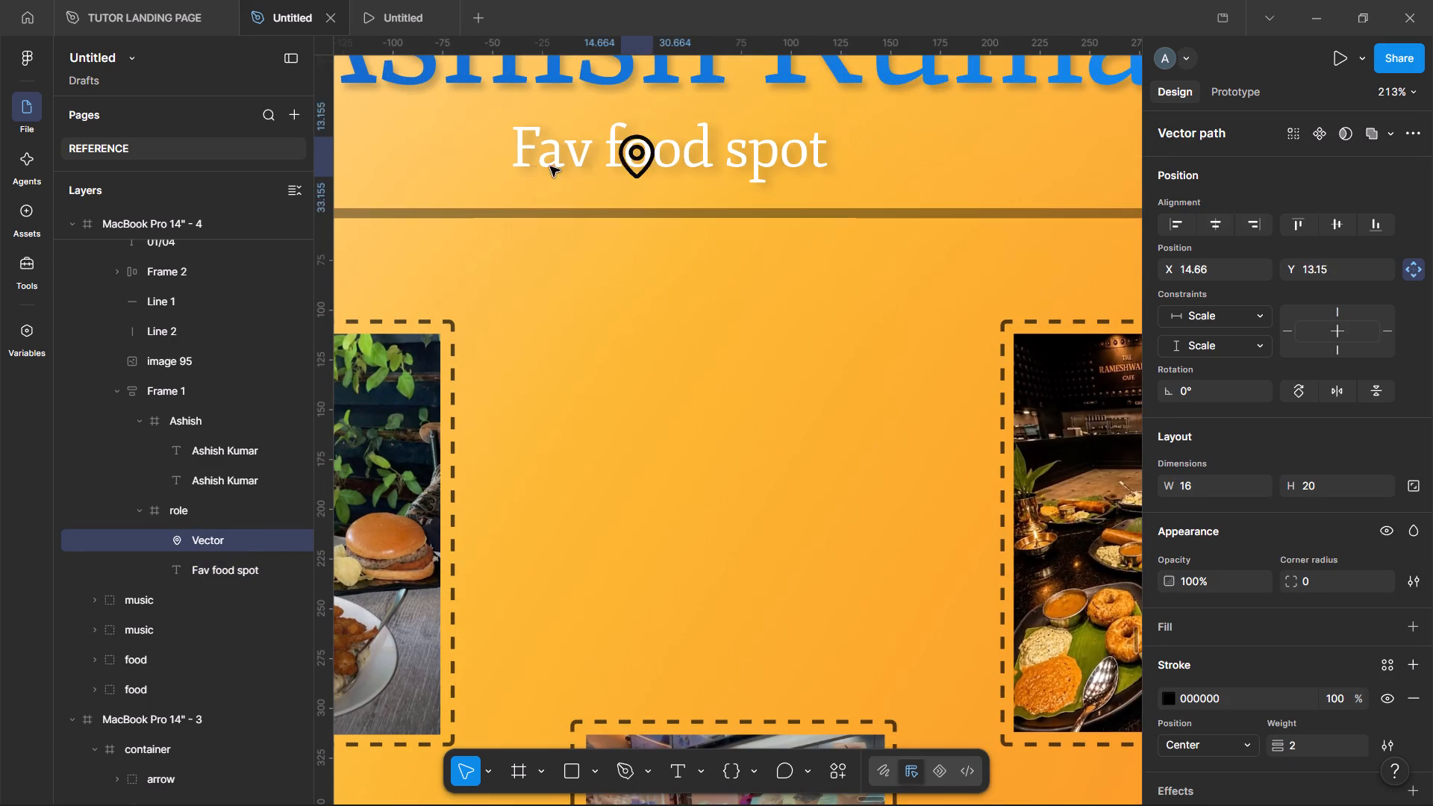
{"action": "left_click_drag", "start_coordinate": [550, 166], "coordinate": [499, 159]}
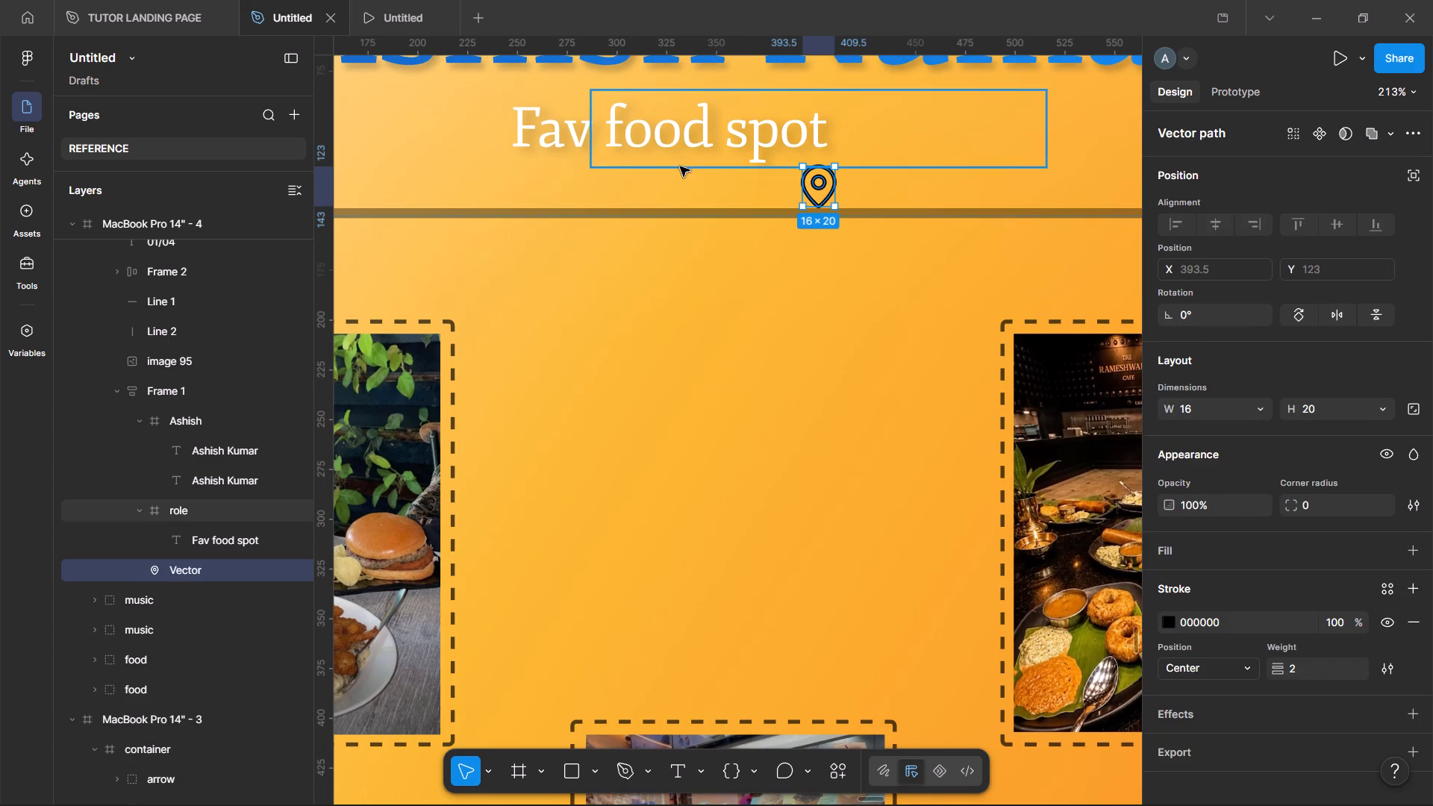
{"action": "left_click_drag", "start_coordinate": [190, 561], "coordinate": [219, 528]}
Widen the role frame around the subtitle to 271.
{"action": "left_click", "coordinate": [197, 522]}
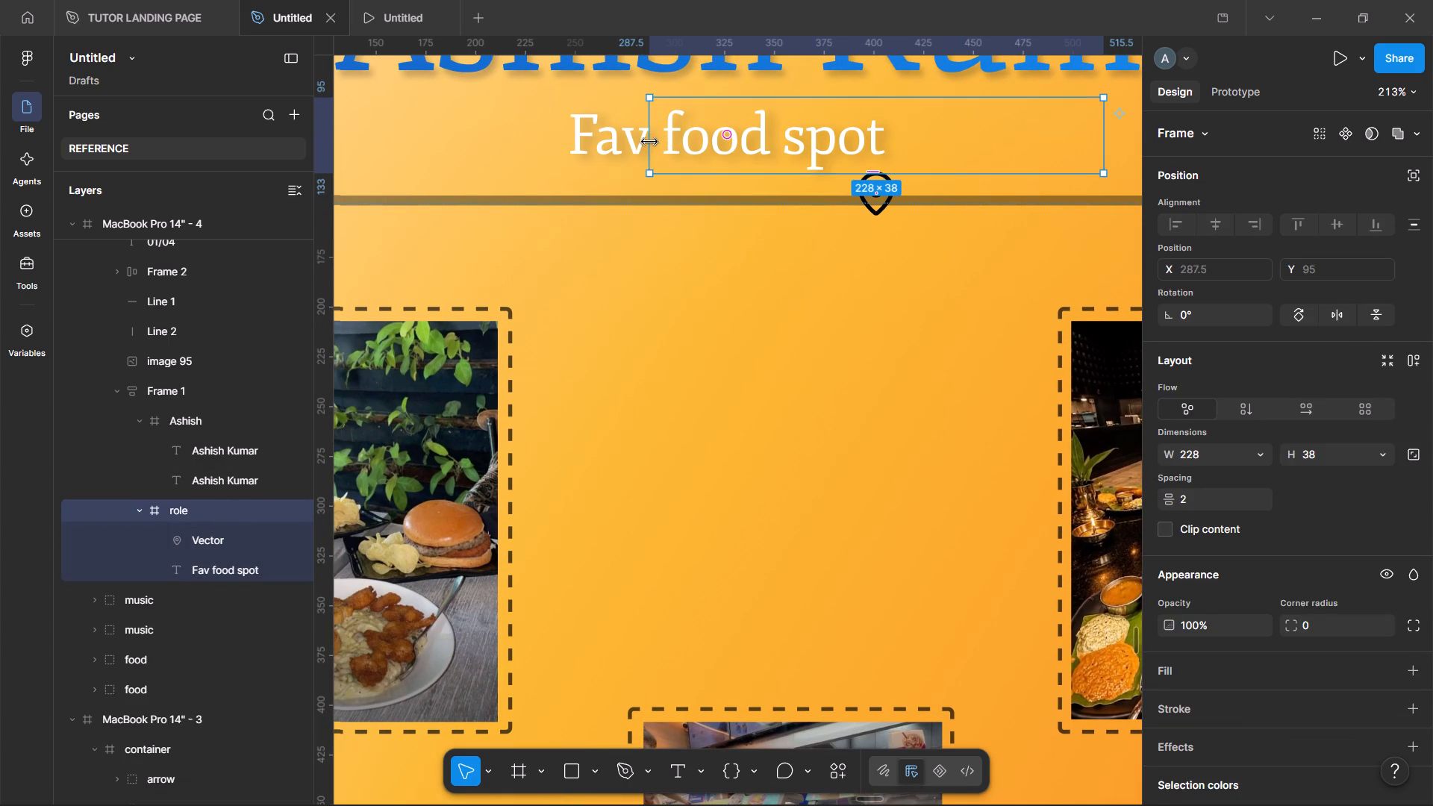
{"action": "left_click_drag", "start_coordinate": [649, 141], "coordinate": [606, 147]}
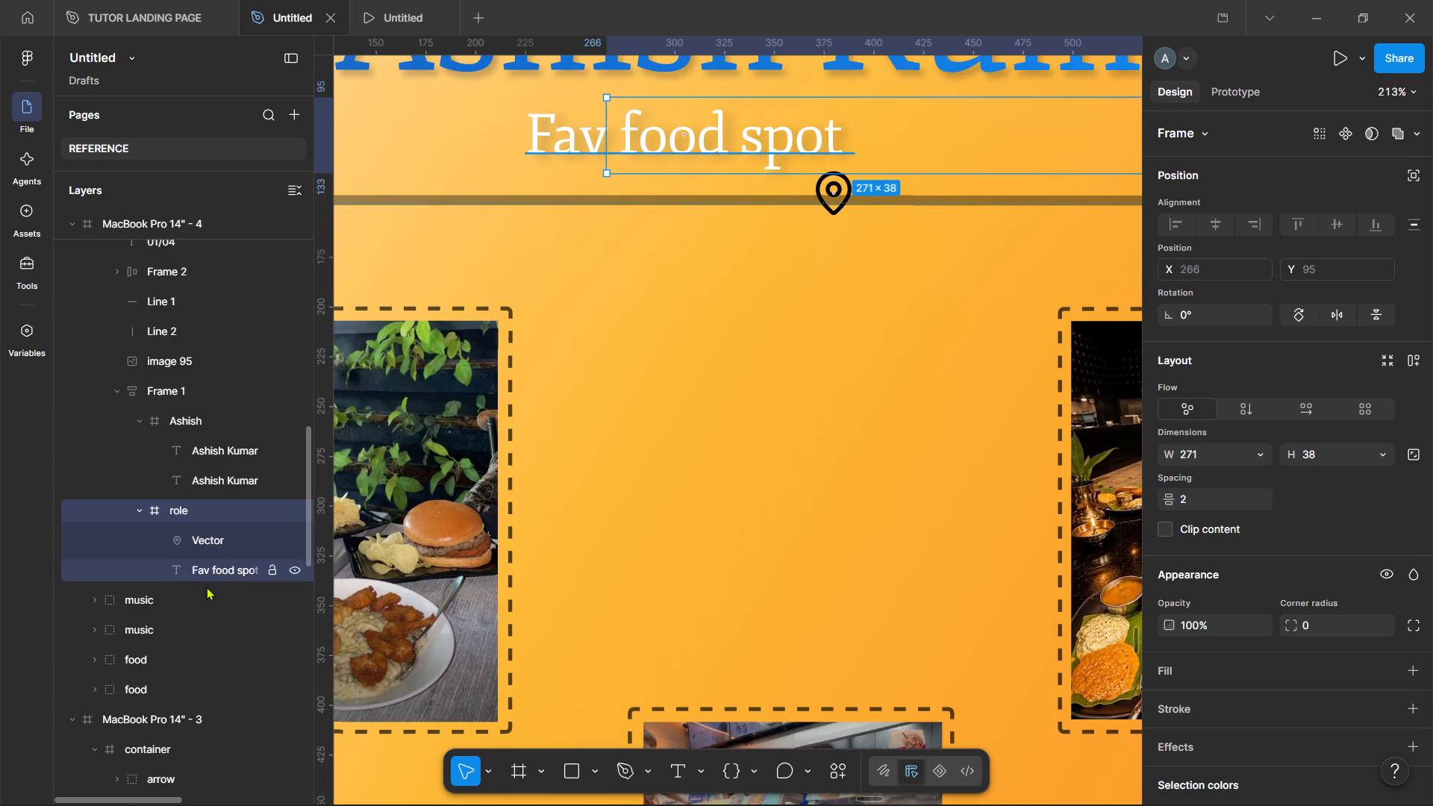
Set the "Fav food spot" subtitle's text alignment to right.
{"action": "left_click", "coordinate": [203, 570]}
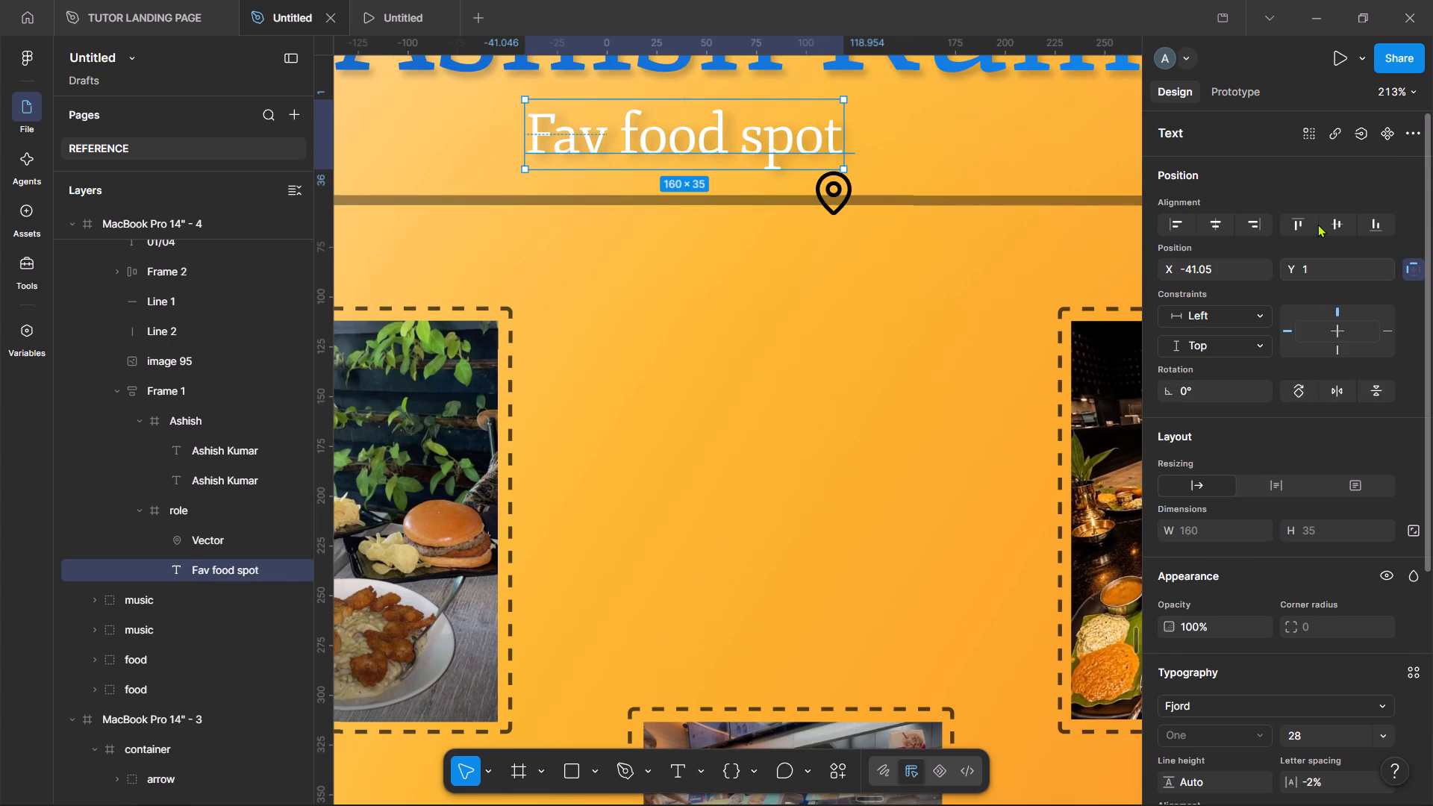
{"action": "left_click", "coordinate": [1256, 578]}
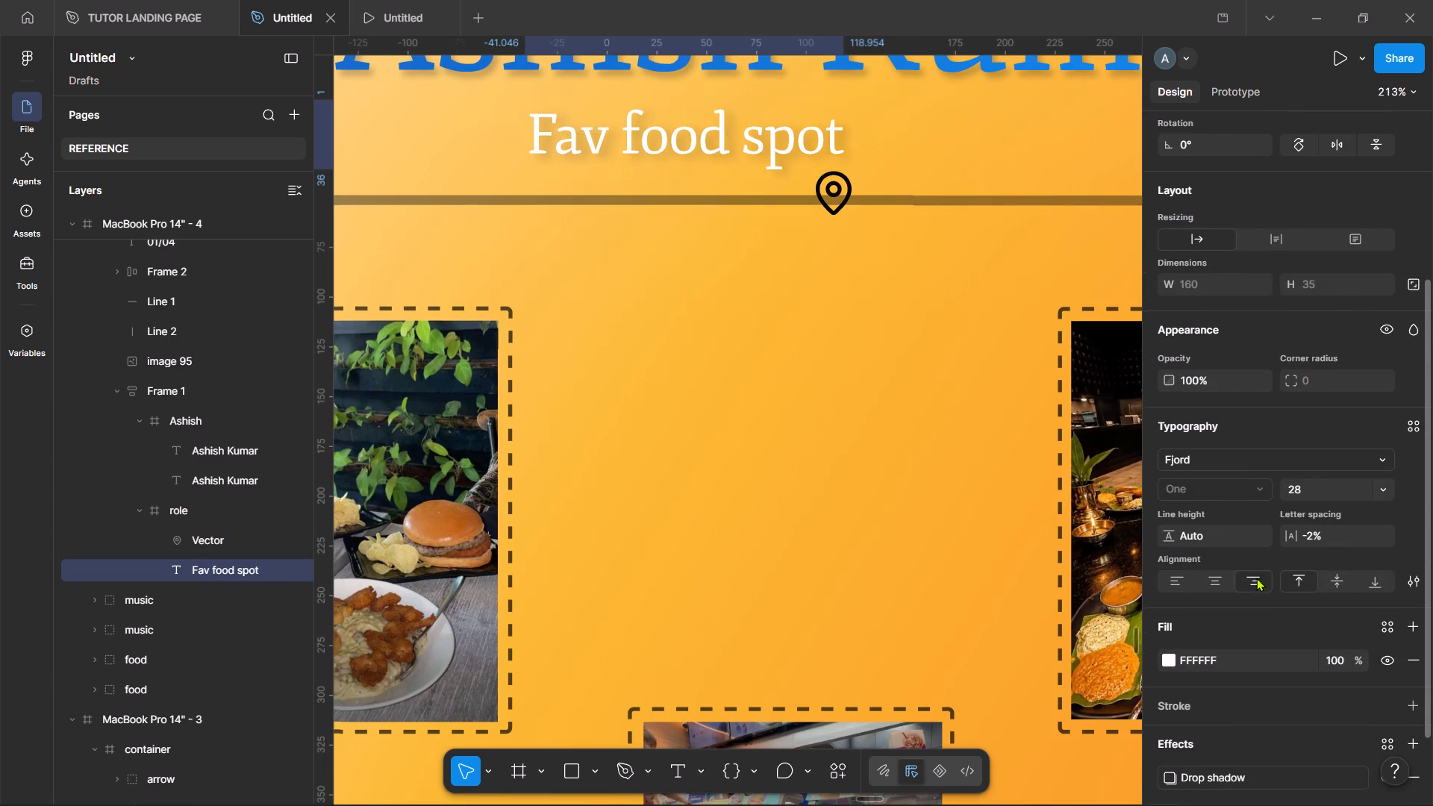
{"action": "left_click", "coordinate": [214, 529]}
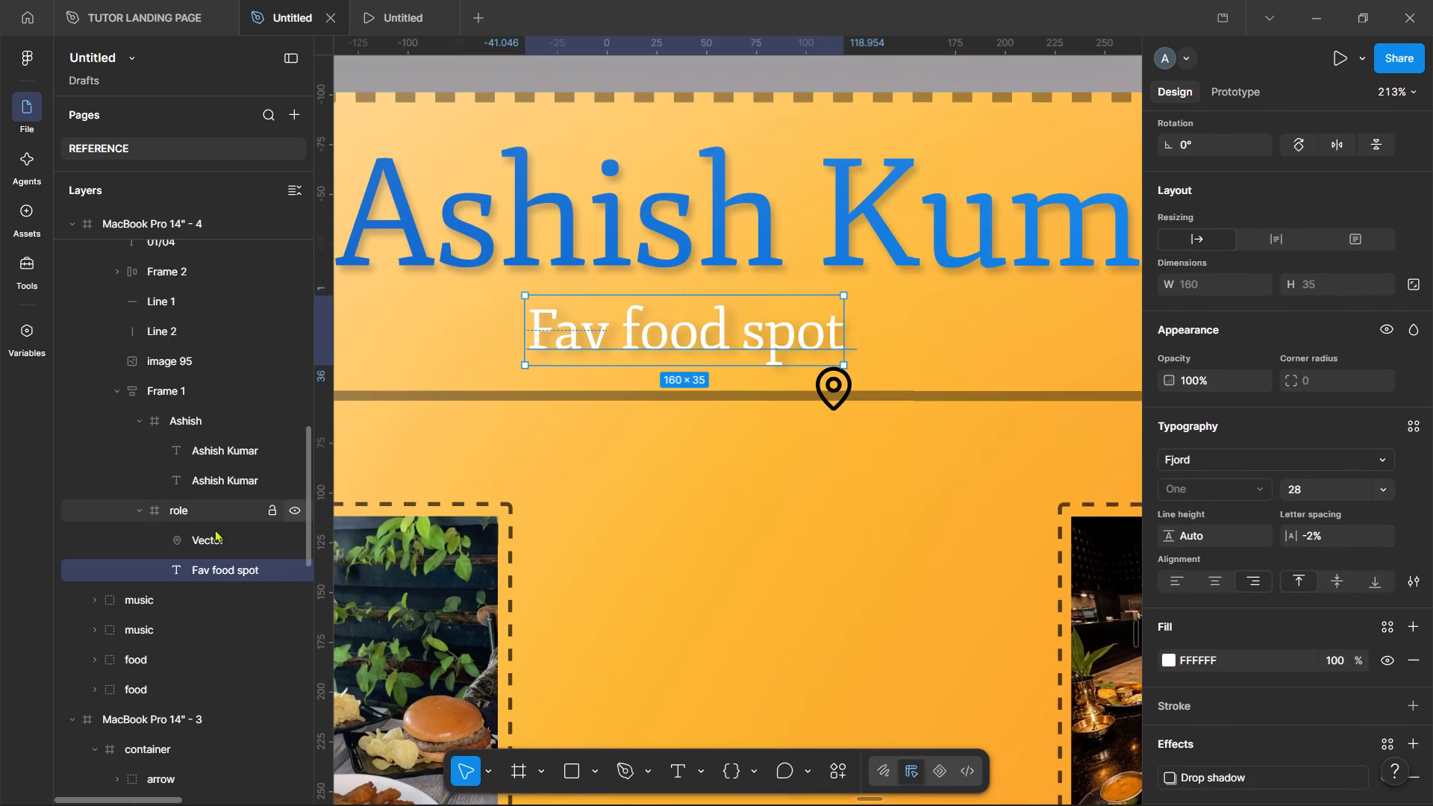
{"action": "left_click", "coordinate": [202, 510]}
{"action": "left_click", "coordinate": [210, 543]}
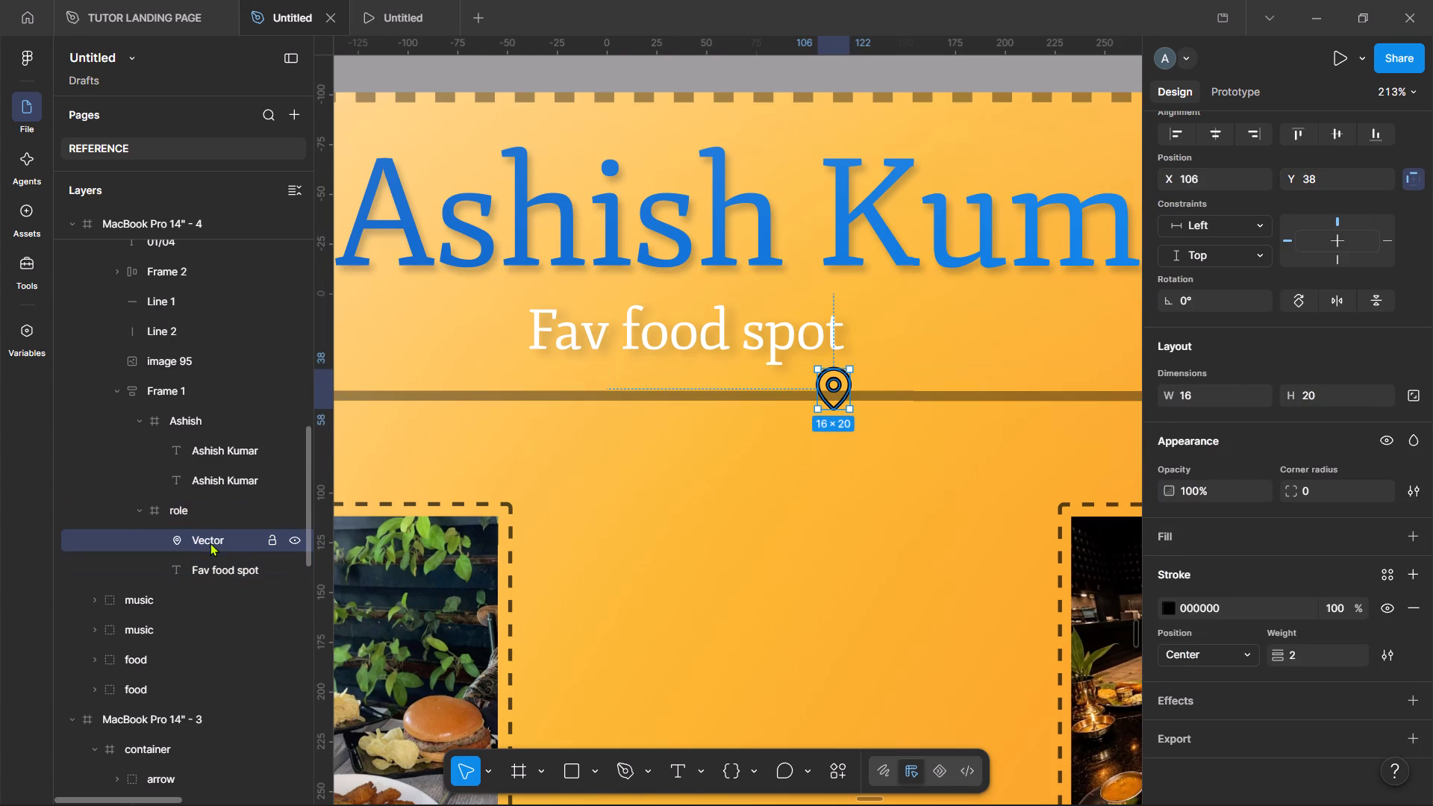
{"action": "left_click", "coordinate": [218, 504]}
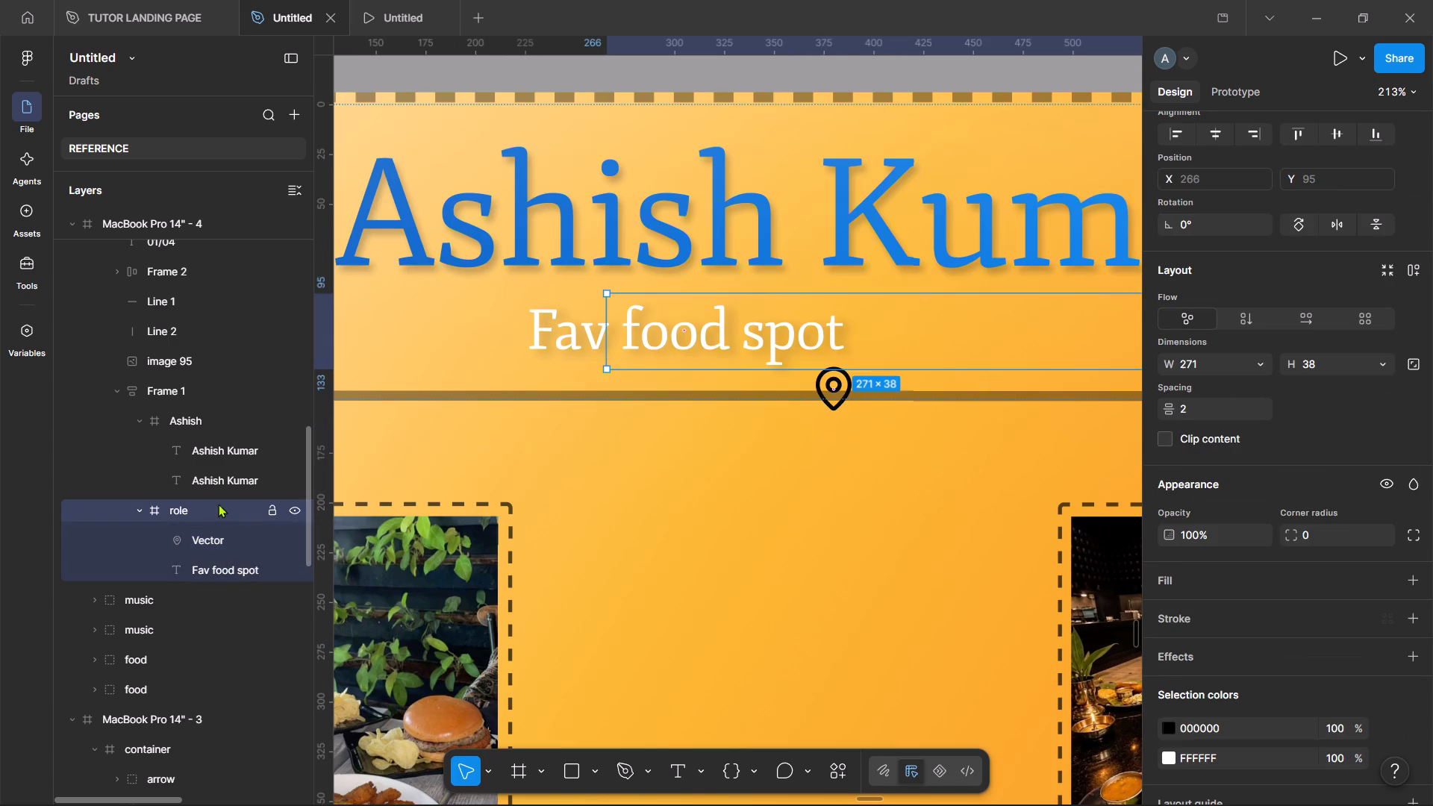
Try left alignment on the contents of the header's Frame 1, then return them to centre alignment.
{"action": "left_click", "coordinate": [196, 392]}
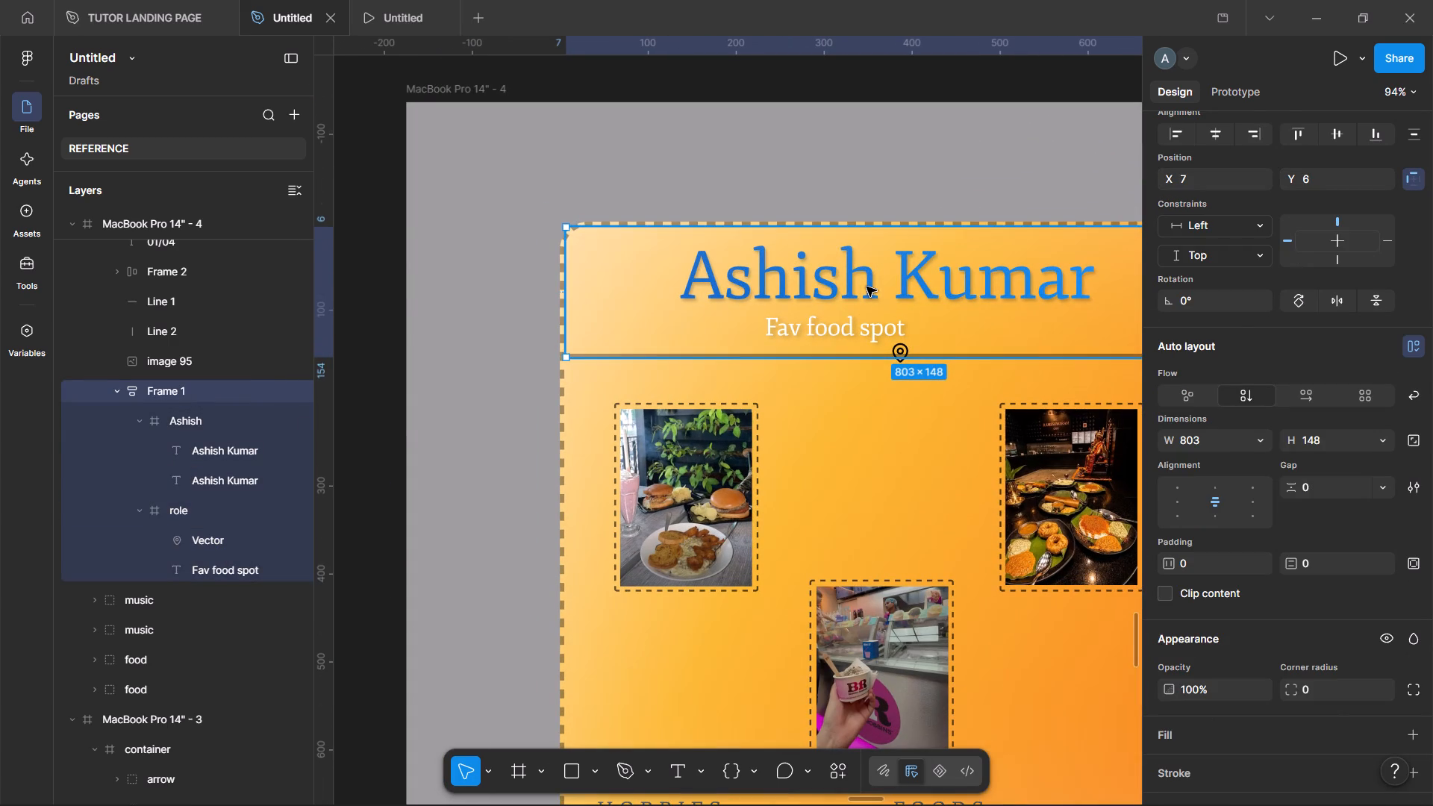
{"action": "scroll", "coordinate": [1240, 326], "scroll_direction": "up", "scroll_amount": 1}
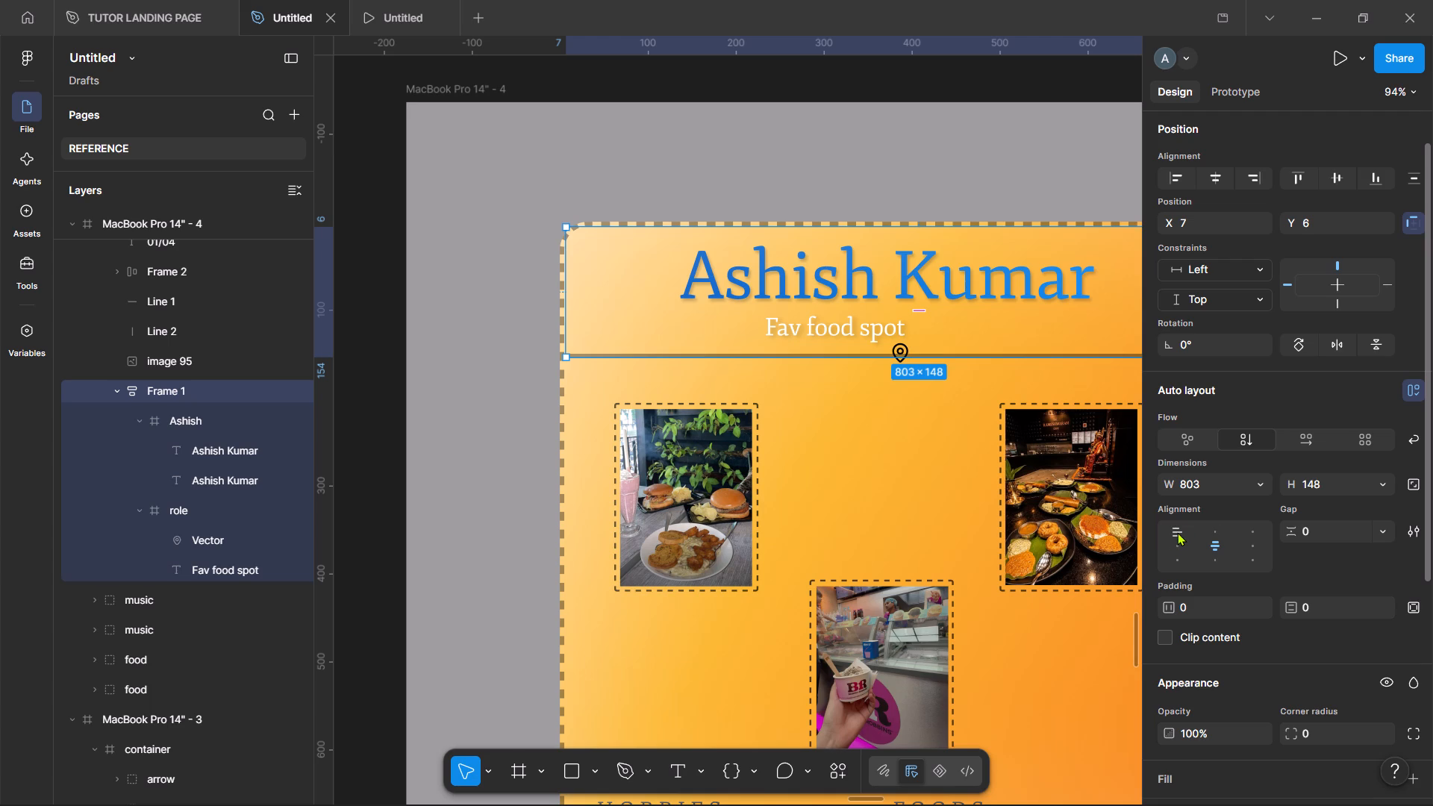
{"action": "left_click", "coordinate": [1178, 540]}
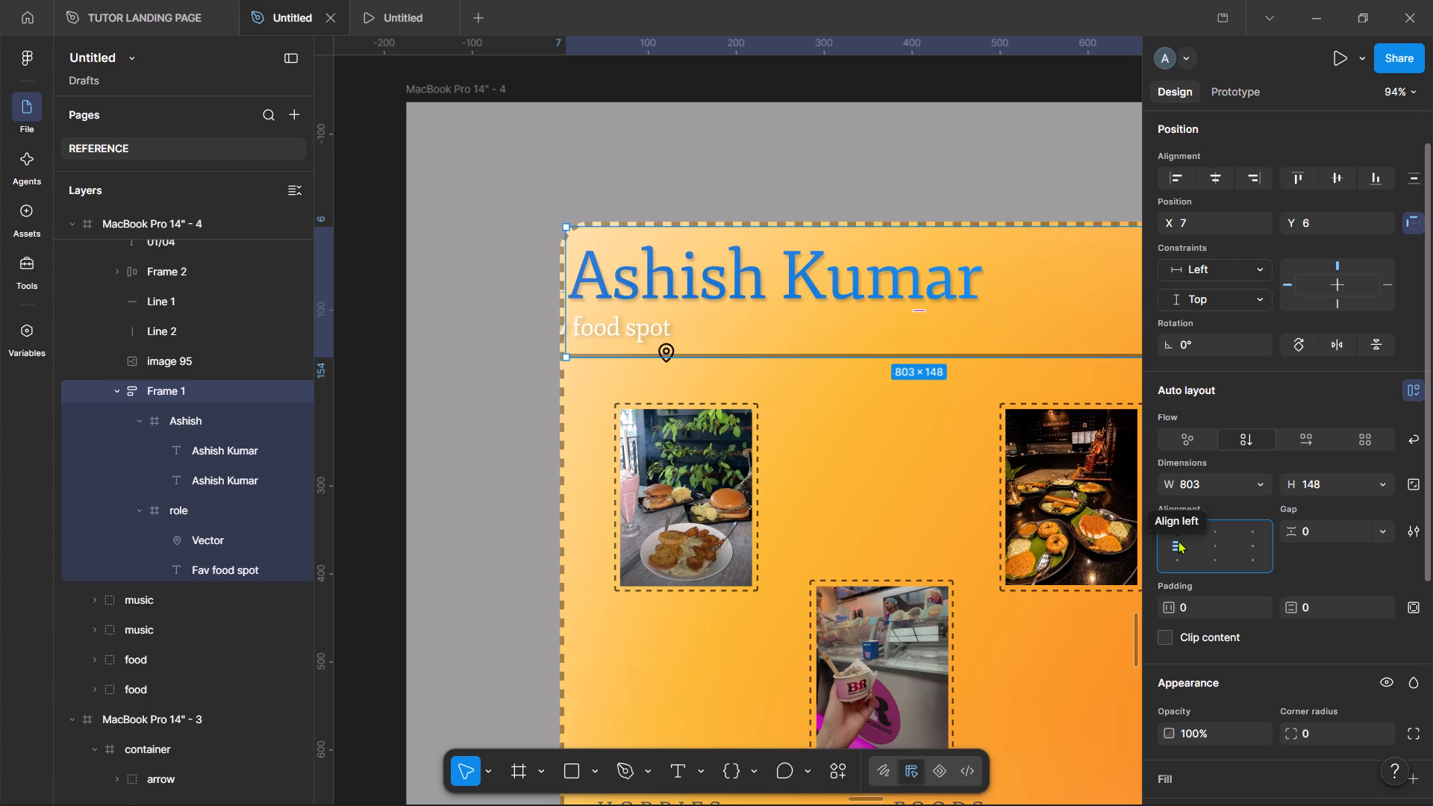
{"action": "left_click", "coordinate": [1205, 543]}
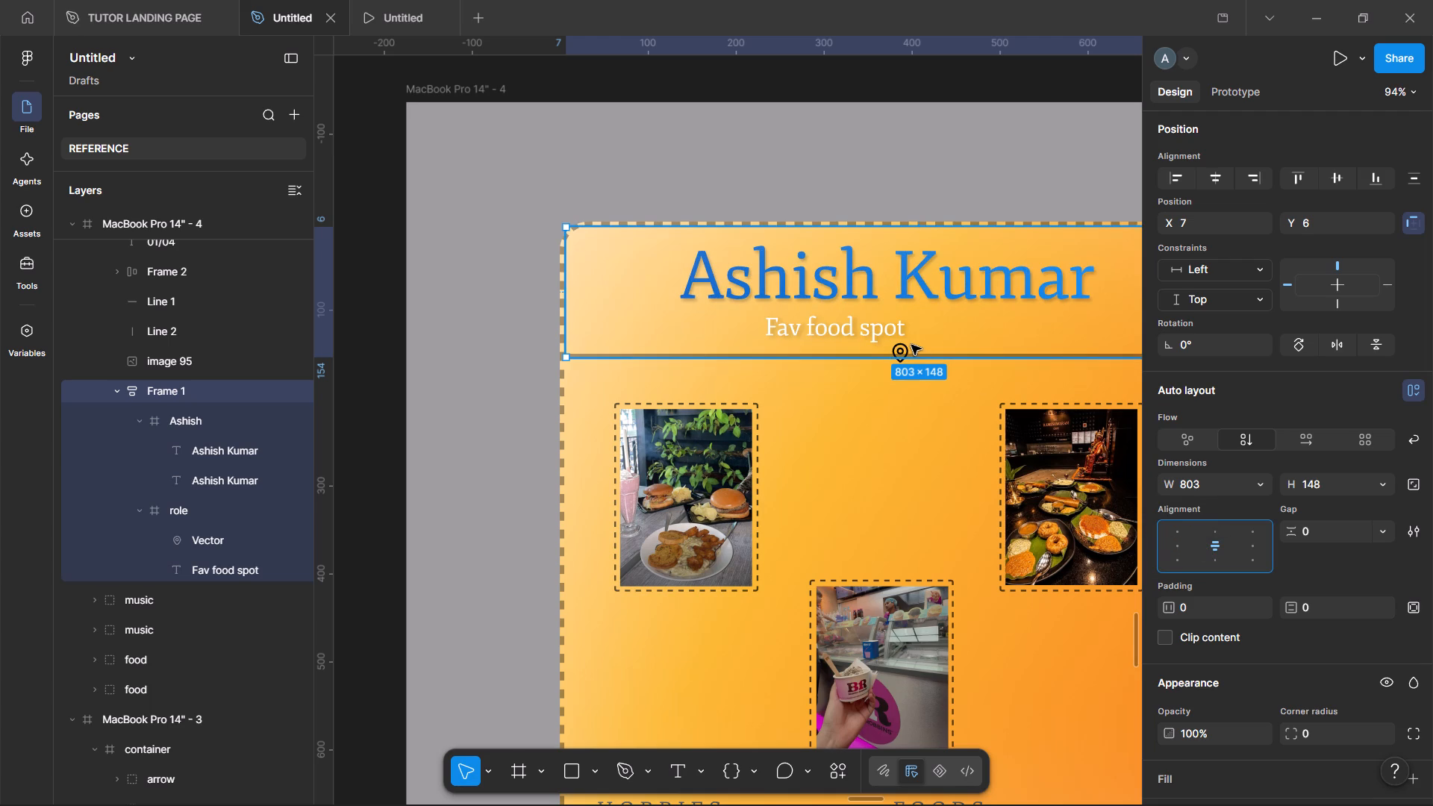
Move the location pin icon up beside the end of the "Fav food spot" subtitle, at X 127.5, Y 8 in the role frame.
{"action": "left_click", "coordinate": [210, 539]}
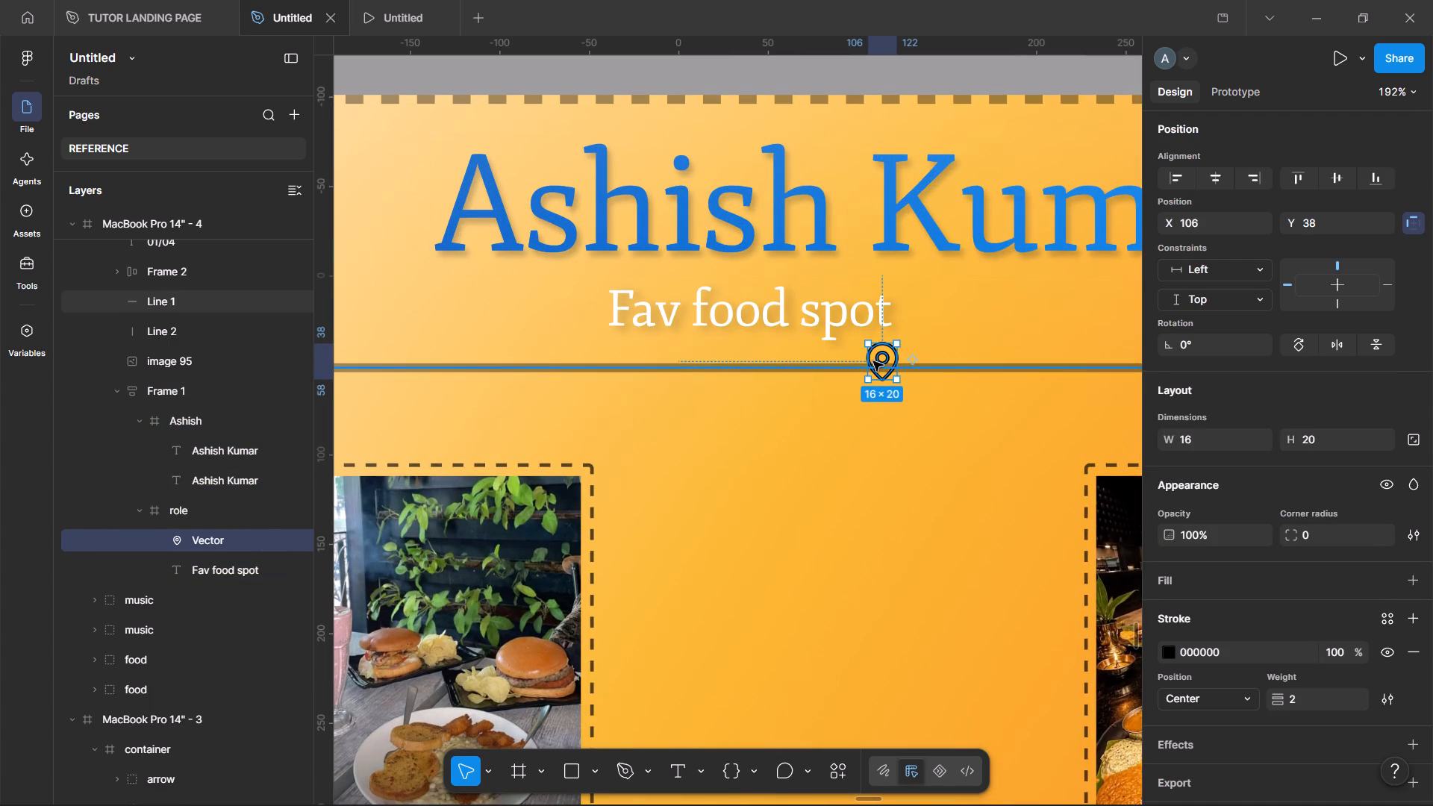
{"action": "left_click_drag", "start_coordinate": [888, 358], "coordinate": [928, 304]}
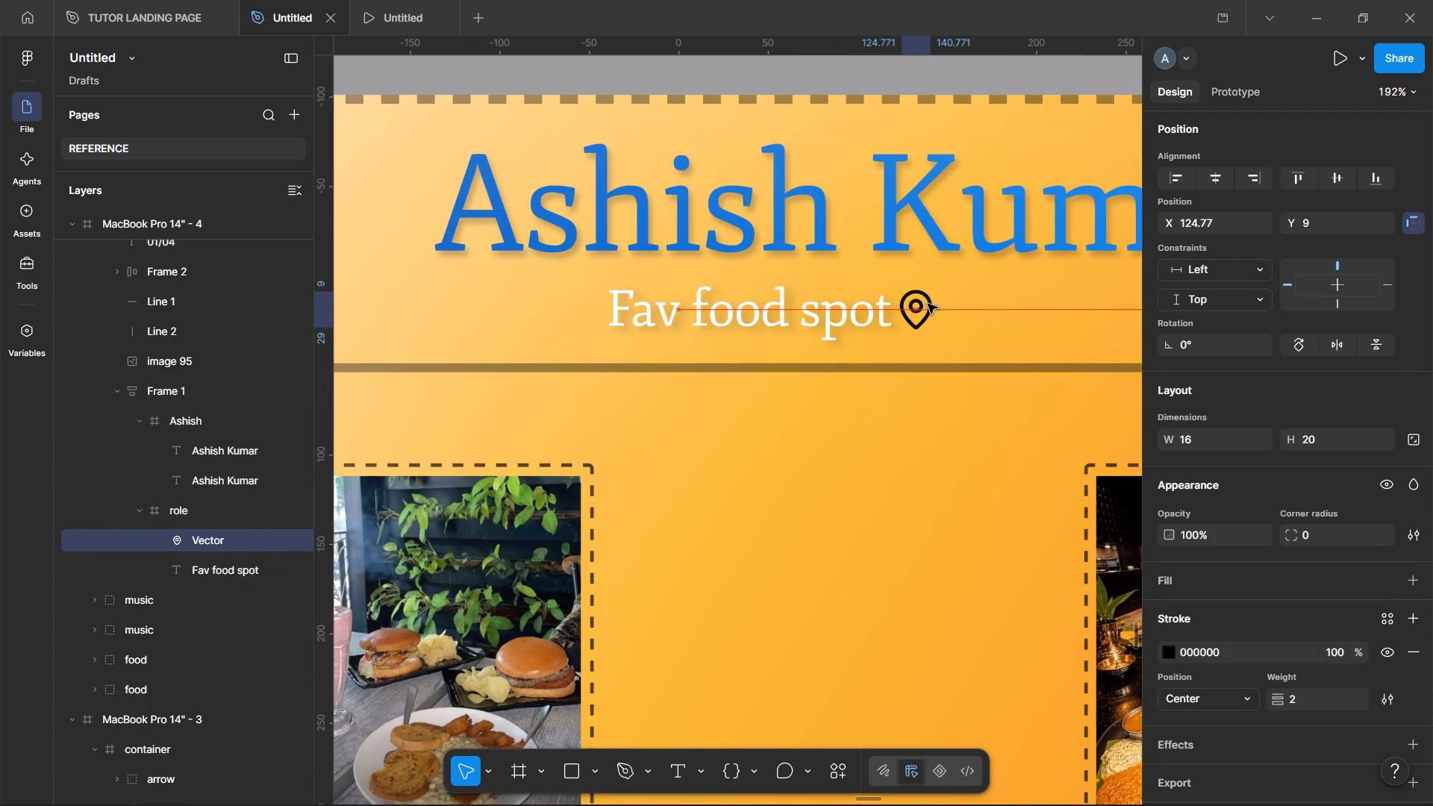
{"action": "left_click_drag", "start_coordinate": [928, 304], "coordinate": [931, 302]}
Move the "Fav food spot" text horizontally inside the role frame to about X 92.95, Y 0.
{"action": "left_click", "coordinate": [196, 508]}
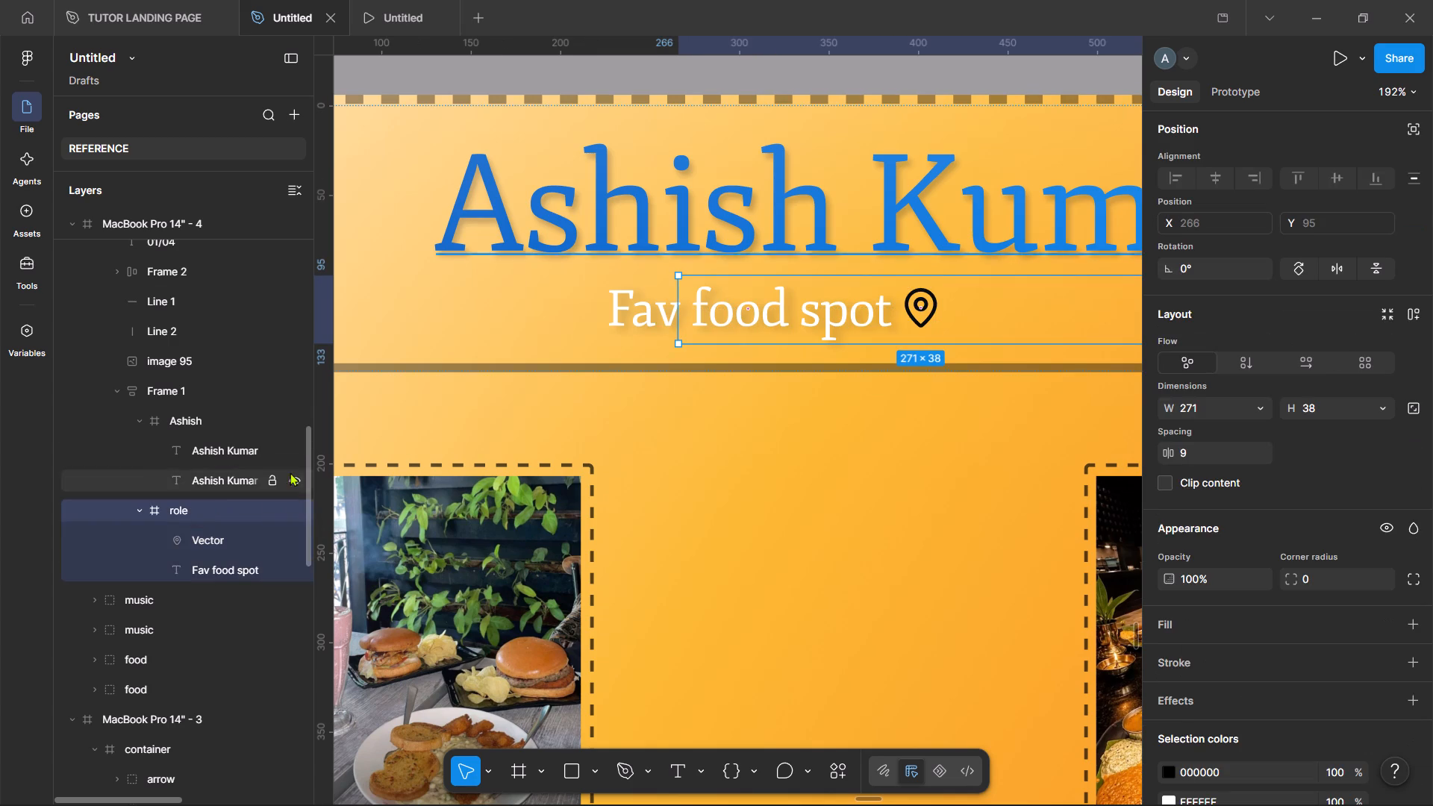
{"action": "left_click", "coordinate": [727, 308]}
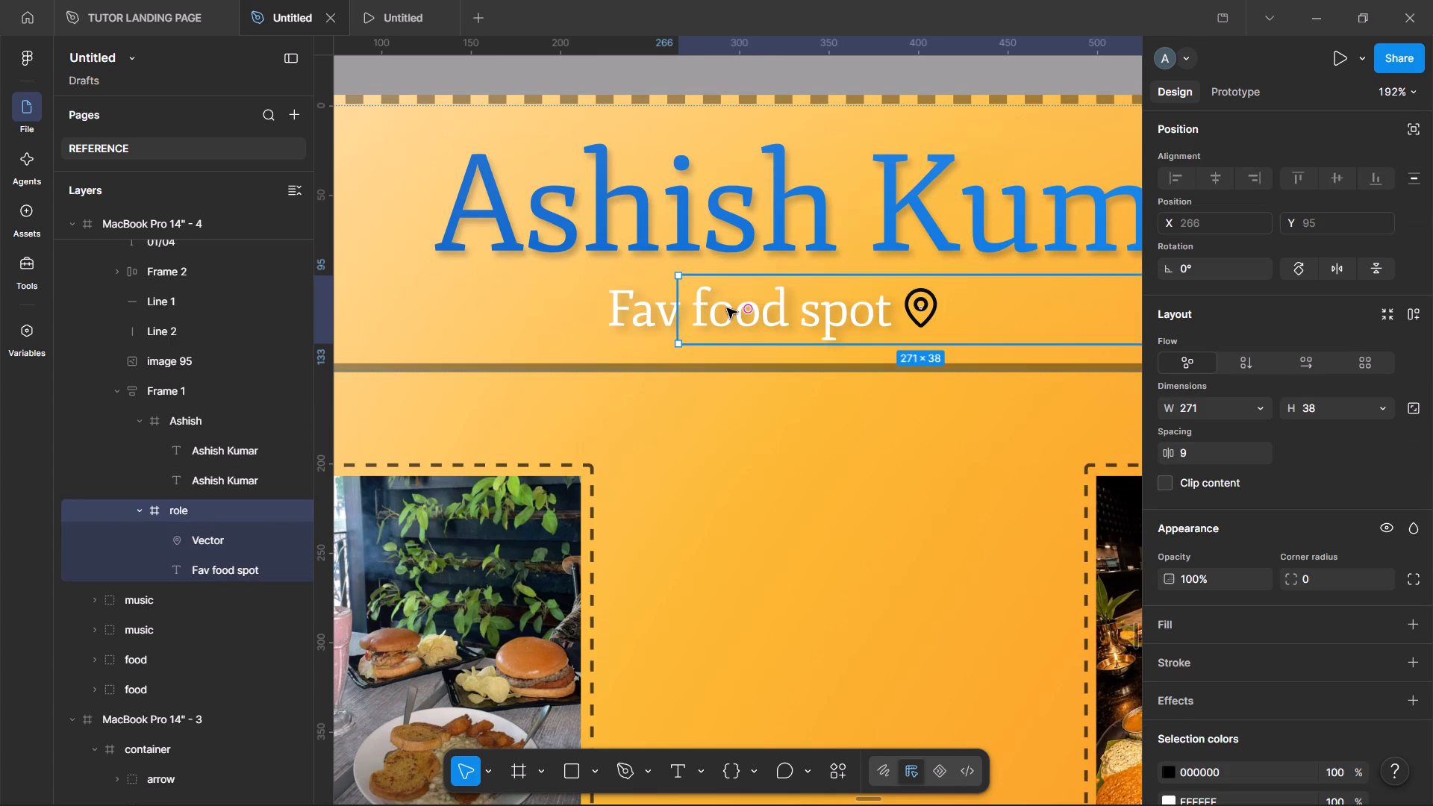
{"action": "left_click", "coordinate": [593, 308]}
{"action": "left_click", "coordinate": [641, 311]}
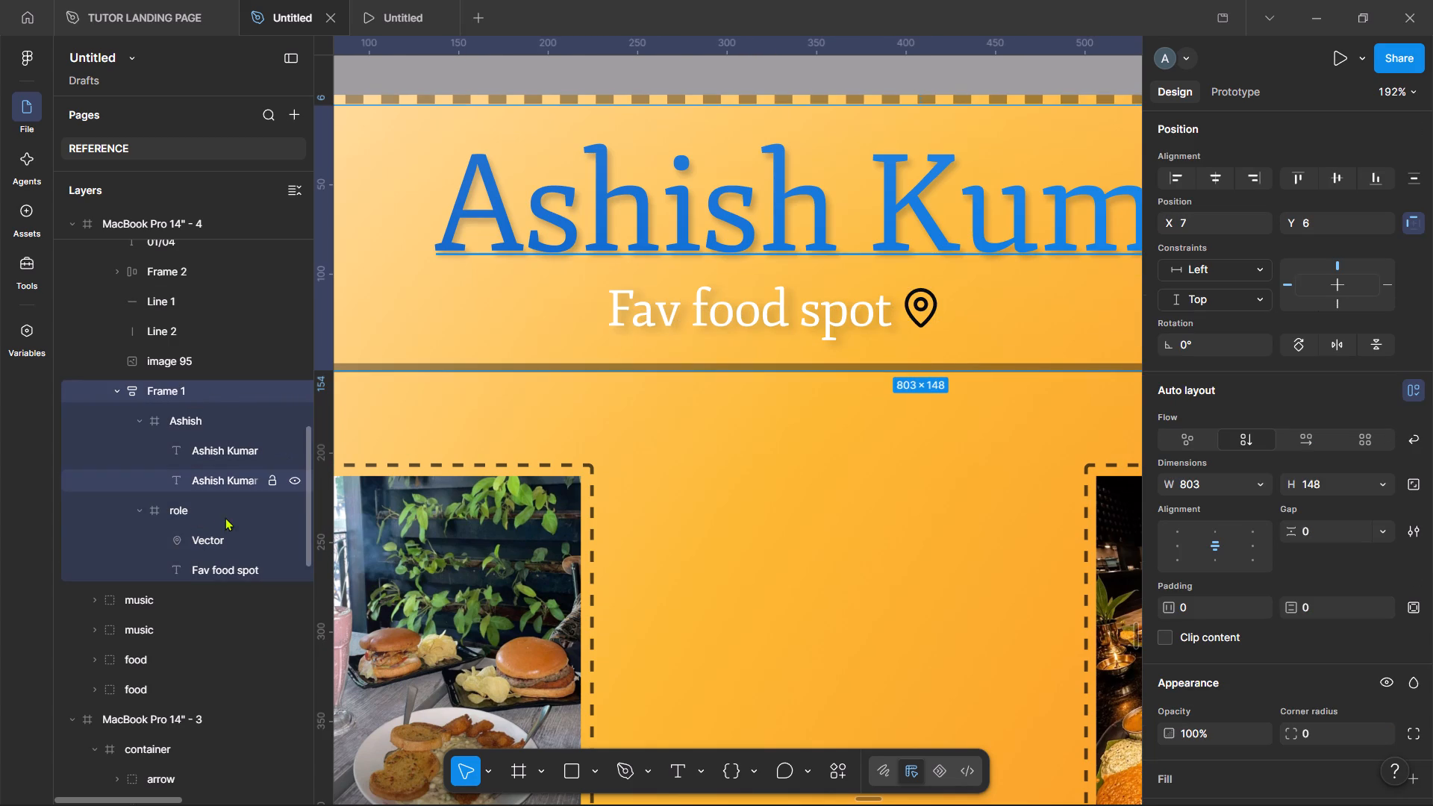
{"action": "left_click", "coordinate": [217, 519]}
{"action": "left_click", "coordinate": [653, 321]}
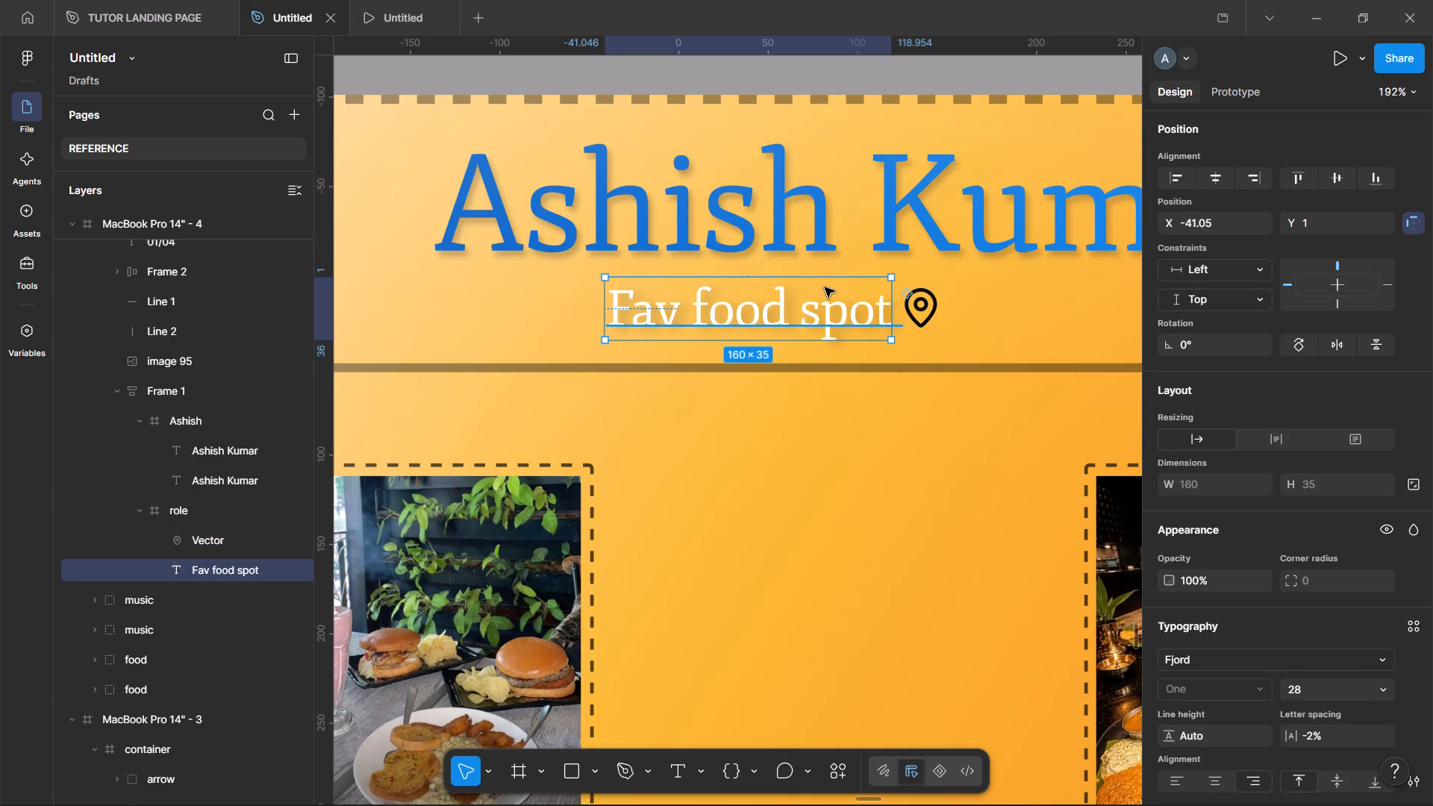
{"action": "left_click_drag", "start_coordinate": [828, 297], "coordinate": [1011, 291]}
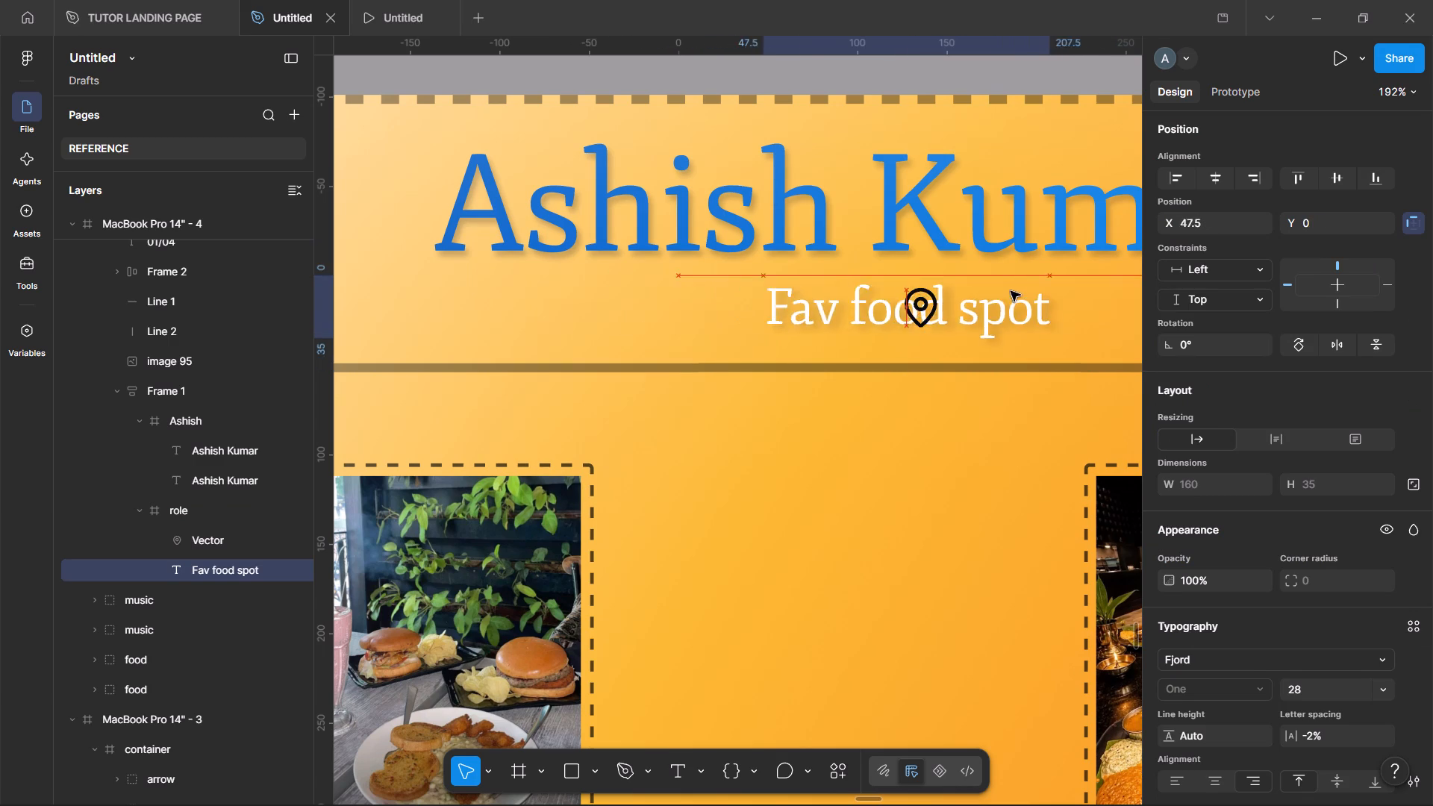
{"action": "left_click_drag", "start_coordinate": [1011, 291], "coordinate": [761, 304]}
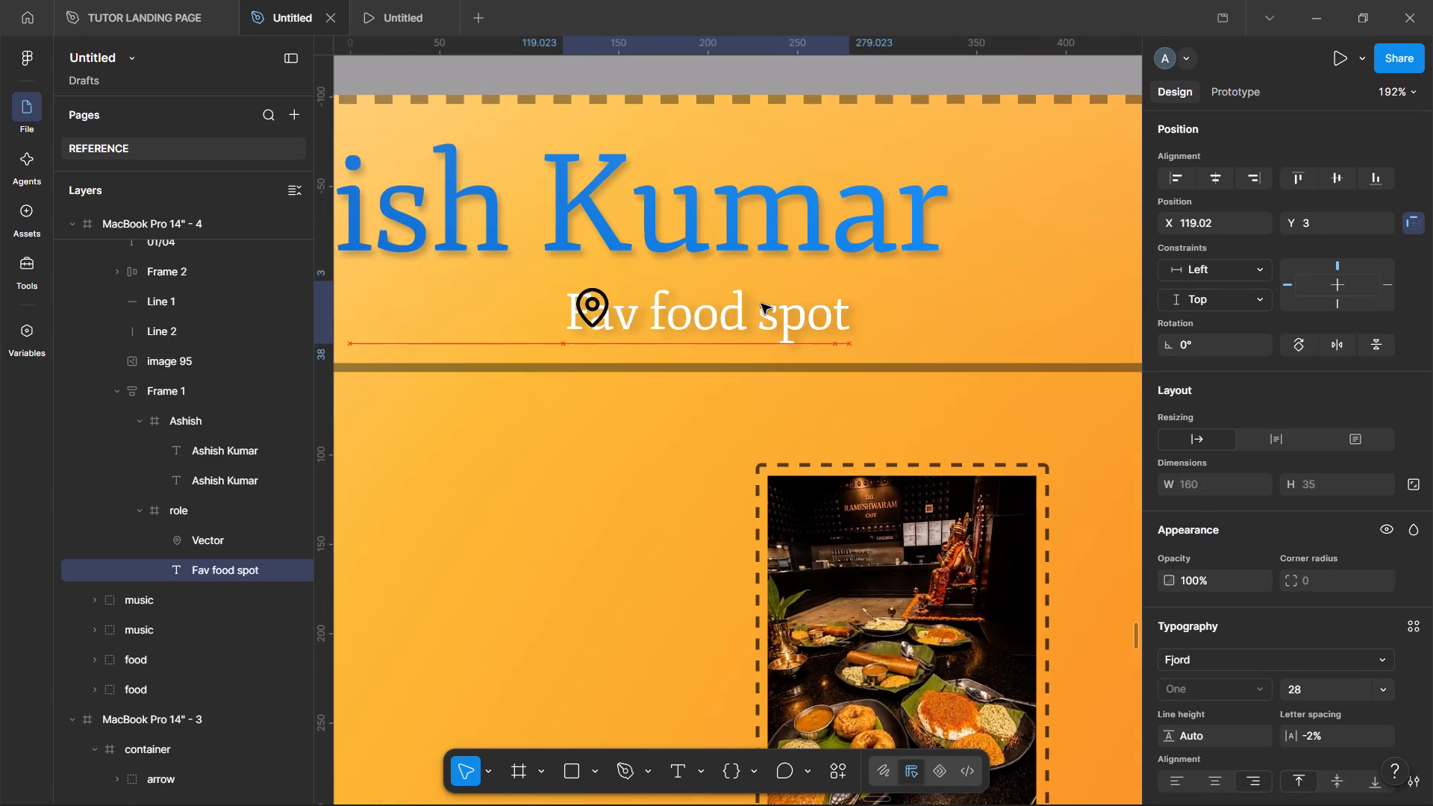
{"action": "left_click_drag", "start_coordinate": [761, 304], "coordinate": [739, 291]}
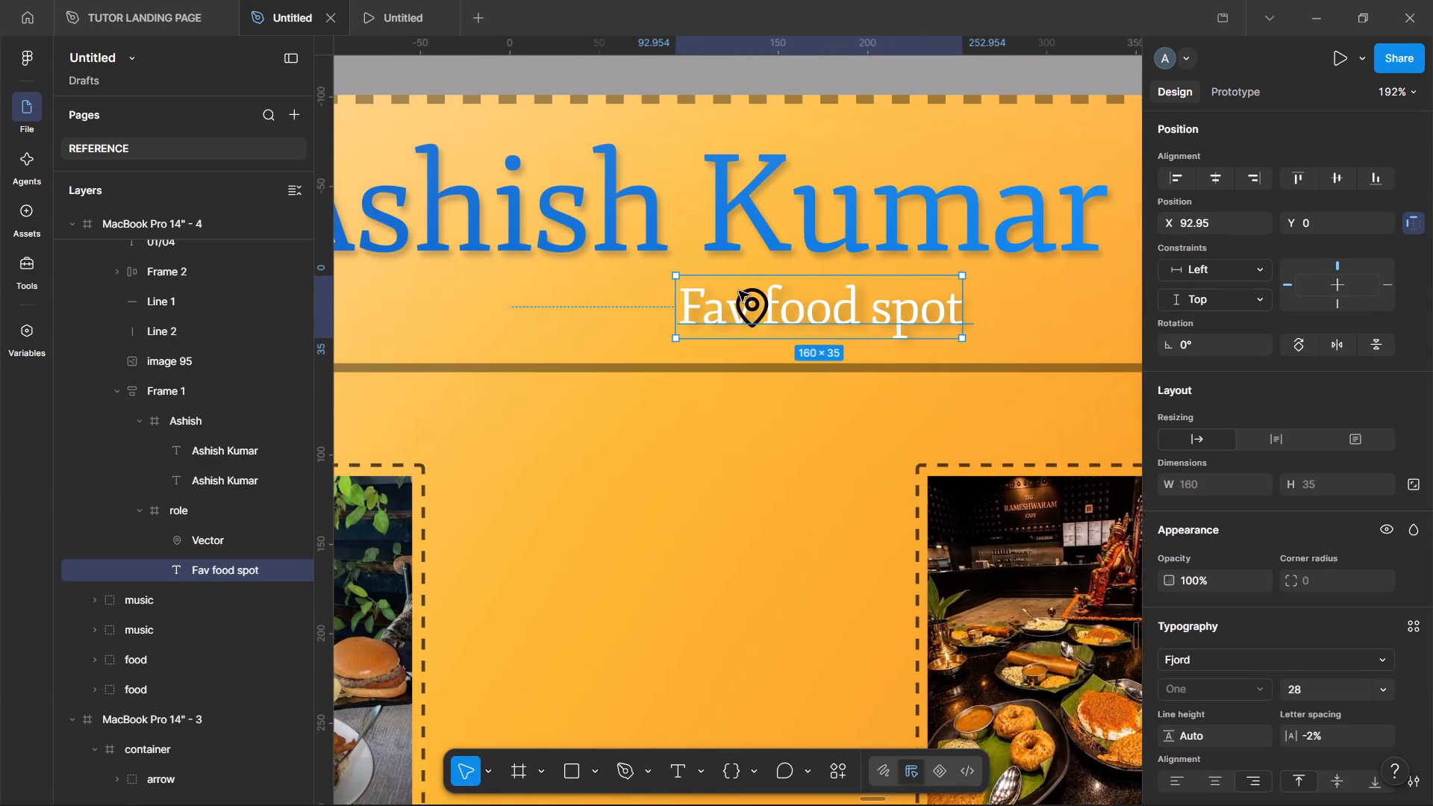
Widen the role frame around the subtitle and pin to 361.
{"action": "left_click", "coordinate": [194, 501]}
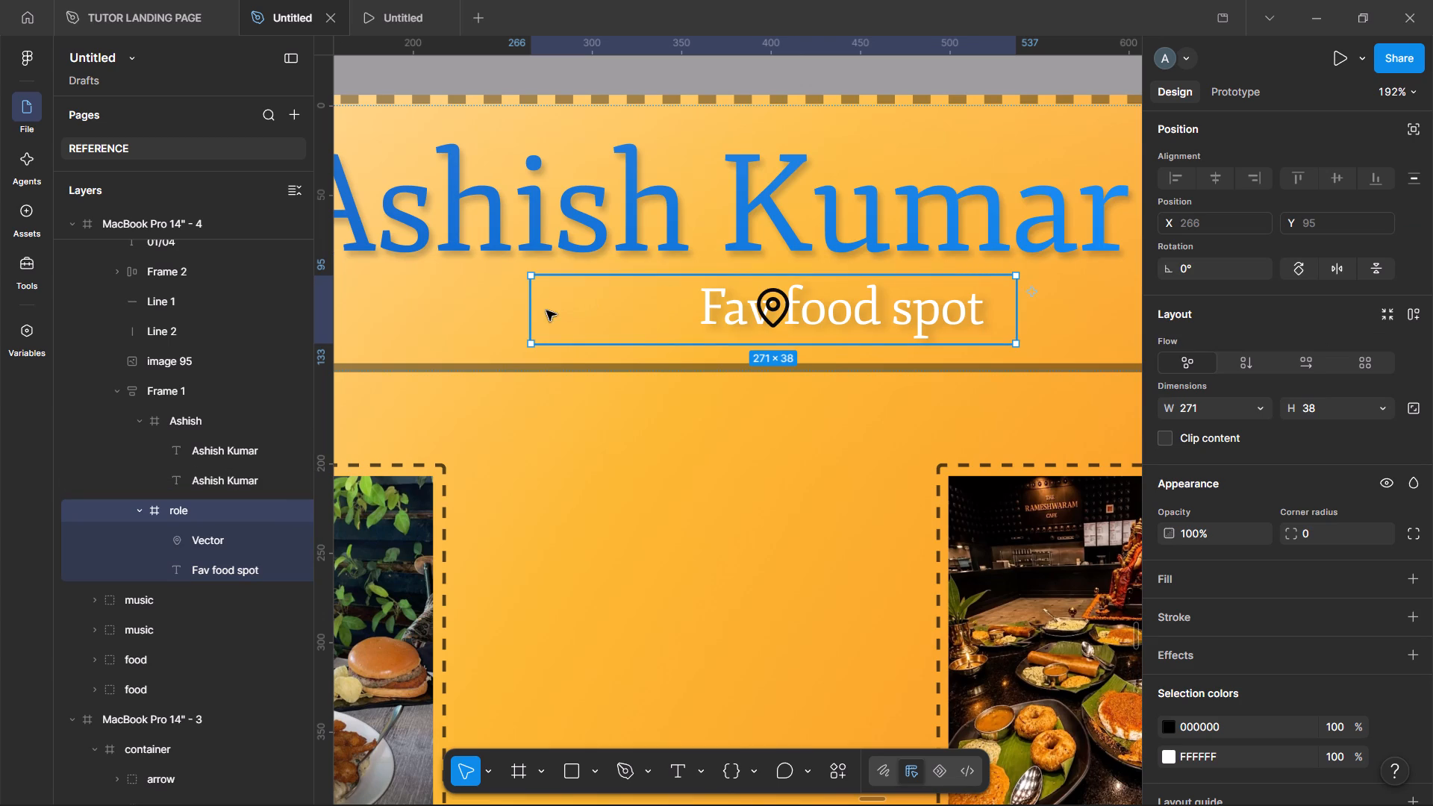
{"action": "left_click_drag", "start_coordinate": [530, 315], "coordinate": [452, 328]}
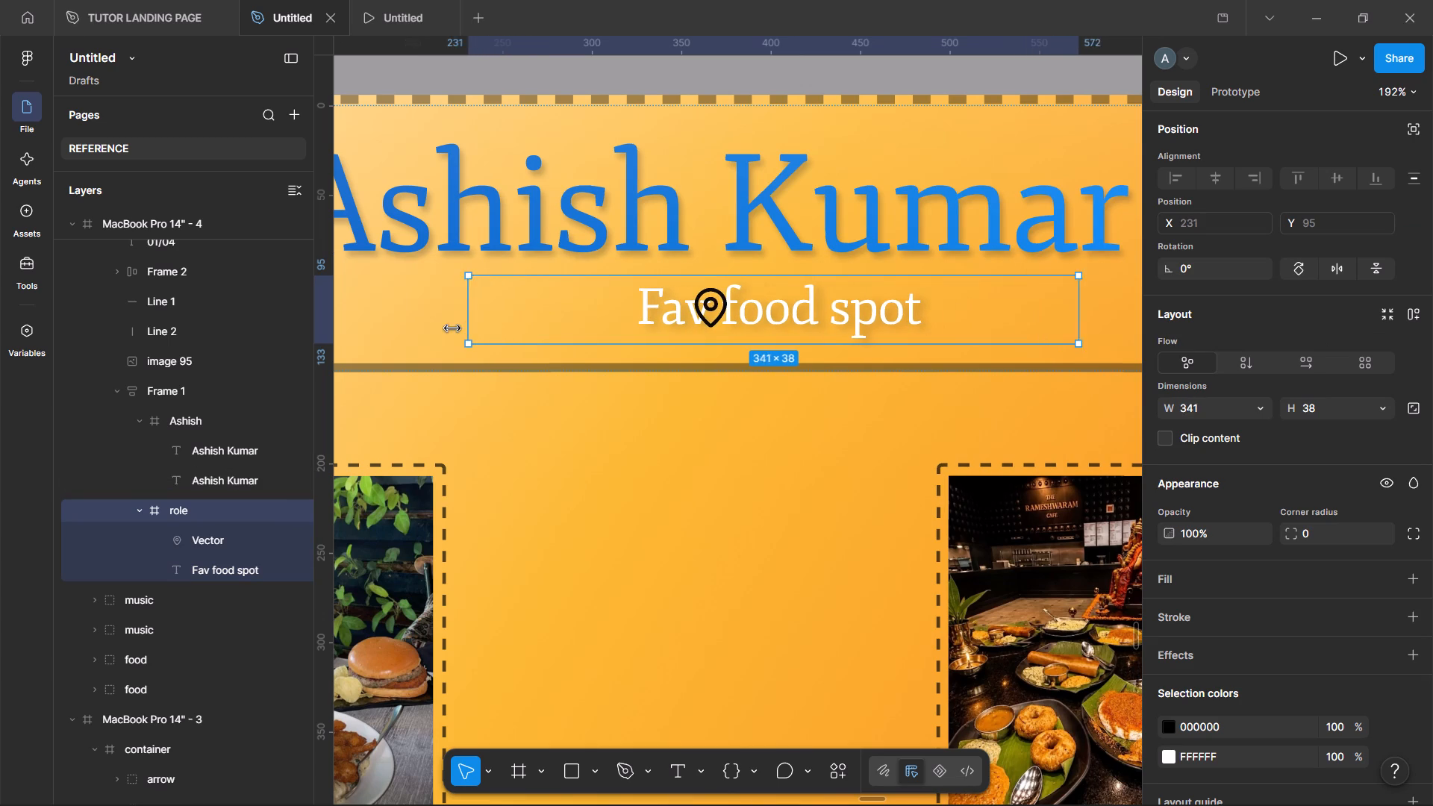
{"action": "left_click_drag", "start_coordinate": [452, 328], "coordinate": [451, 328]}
Shift the location pin icon to just before the "Fav food spot" text, at X 71.5.
{"action": "left_click", "coordinate": [223, 533]}
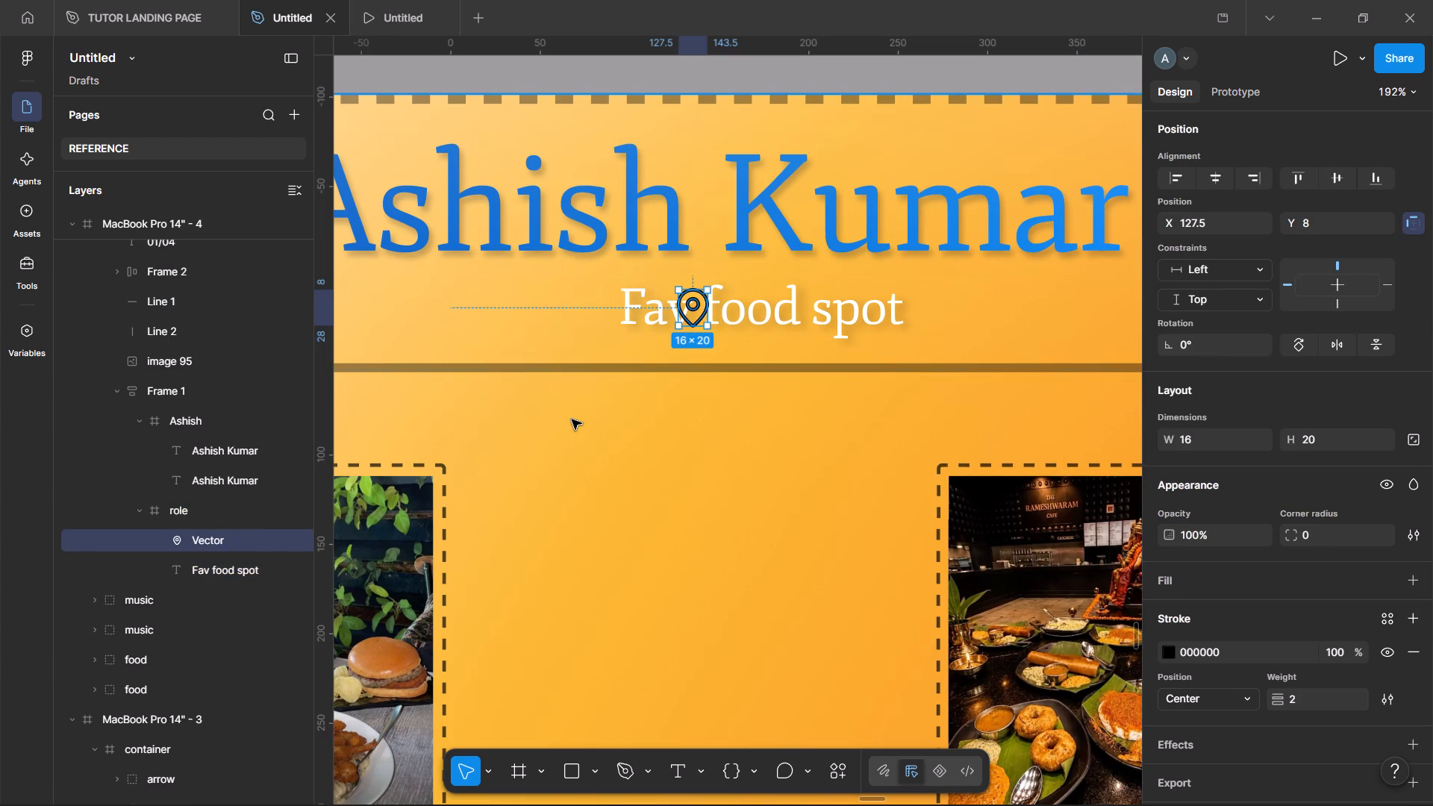
{"action": "key", "text": "shift+Left"}
{"action": "key", "text": "shift+Left"}
{"action": "key", "text": "shift+Left"}
{"action": "key", "text": "shift+Left"}
{"action": "key", "text": "shift+Left"}
{"action": "key", "text": "shift+Left"}
{"action": "key", "text": "shift+Left"}
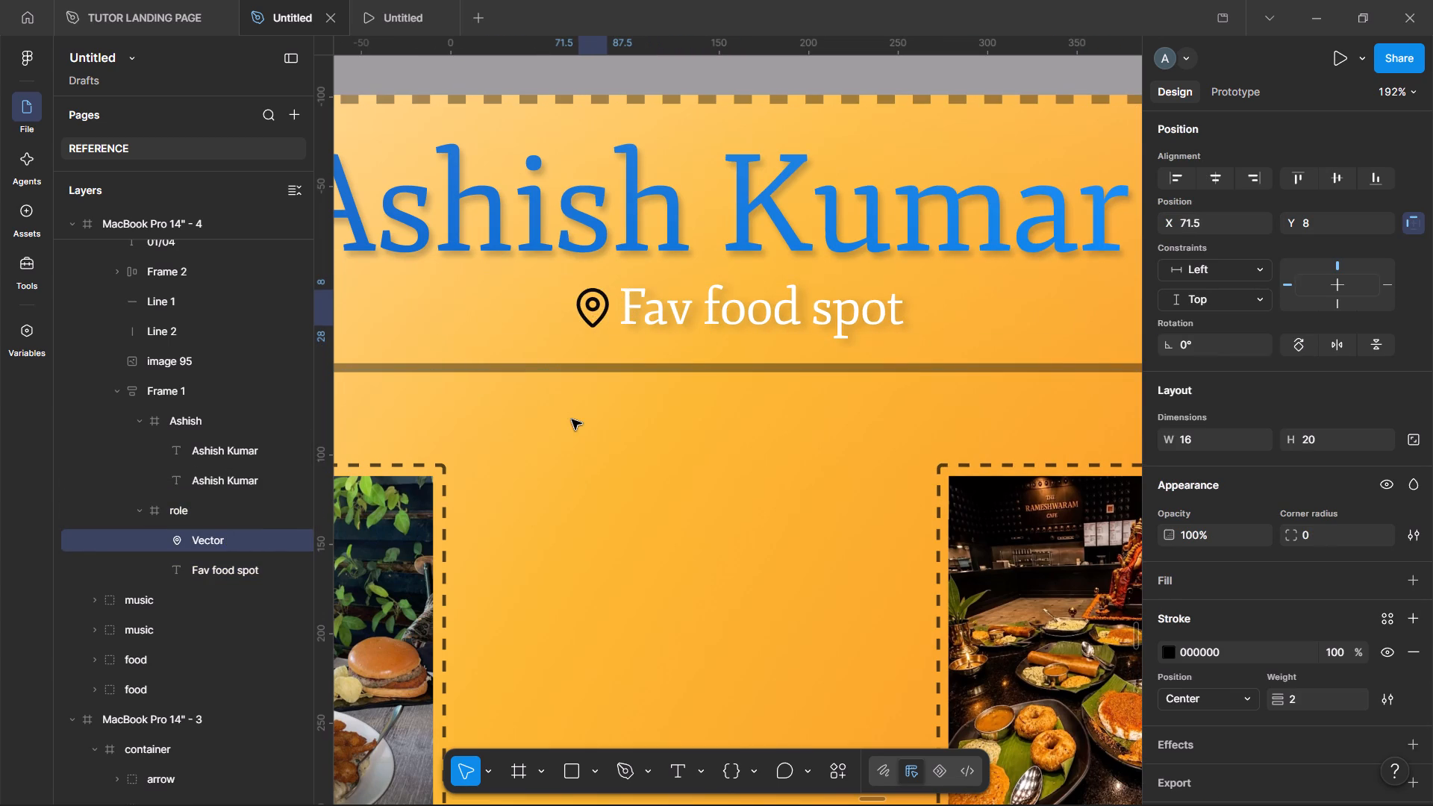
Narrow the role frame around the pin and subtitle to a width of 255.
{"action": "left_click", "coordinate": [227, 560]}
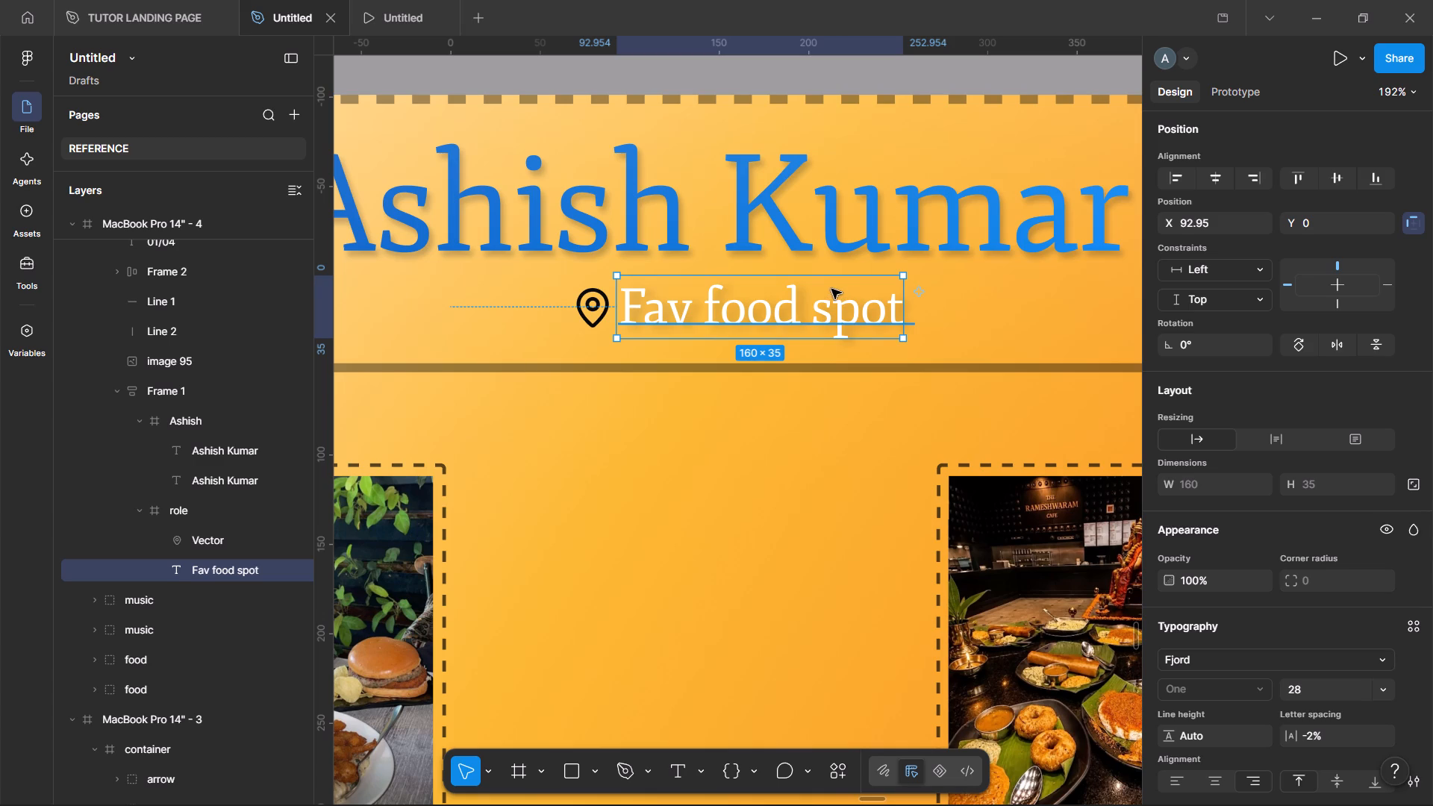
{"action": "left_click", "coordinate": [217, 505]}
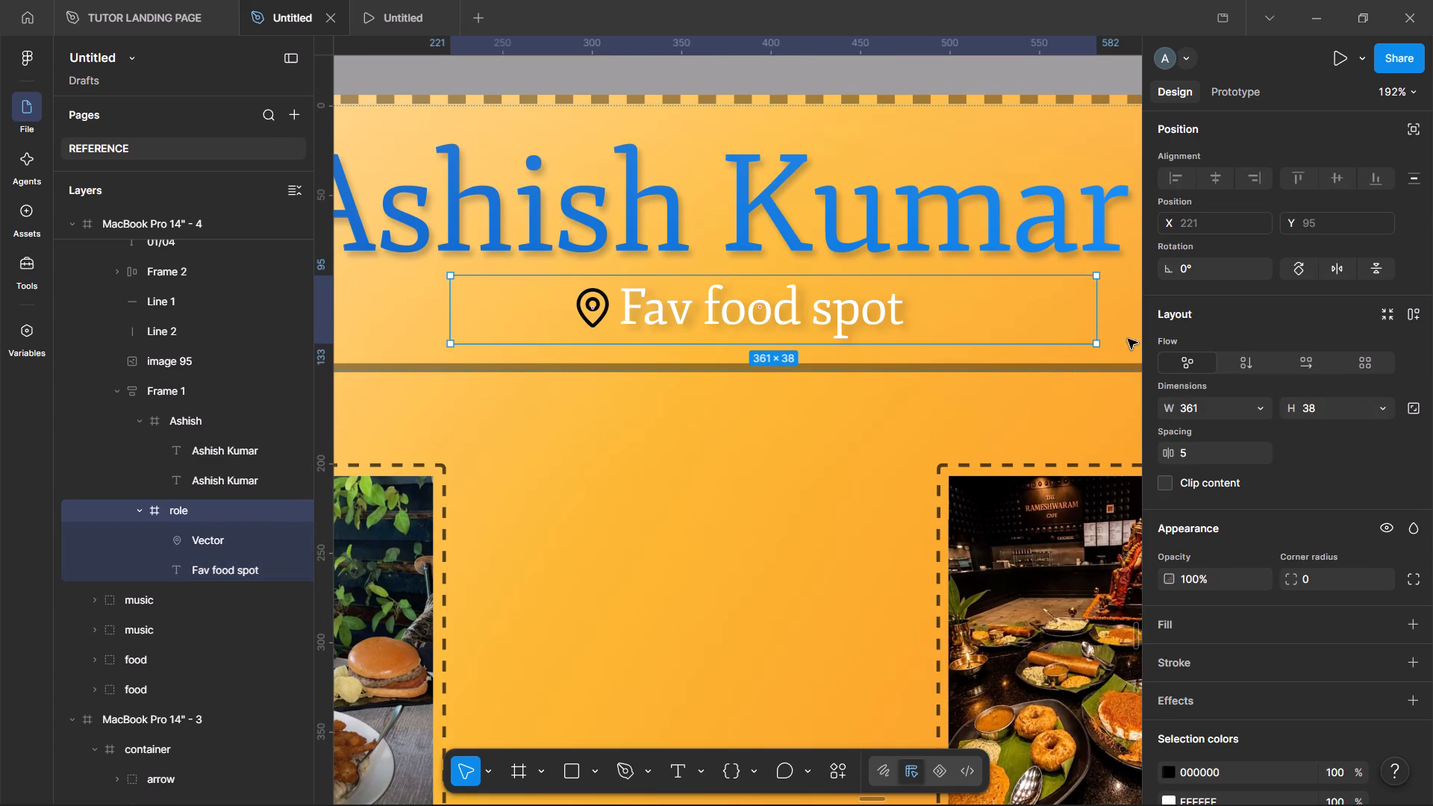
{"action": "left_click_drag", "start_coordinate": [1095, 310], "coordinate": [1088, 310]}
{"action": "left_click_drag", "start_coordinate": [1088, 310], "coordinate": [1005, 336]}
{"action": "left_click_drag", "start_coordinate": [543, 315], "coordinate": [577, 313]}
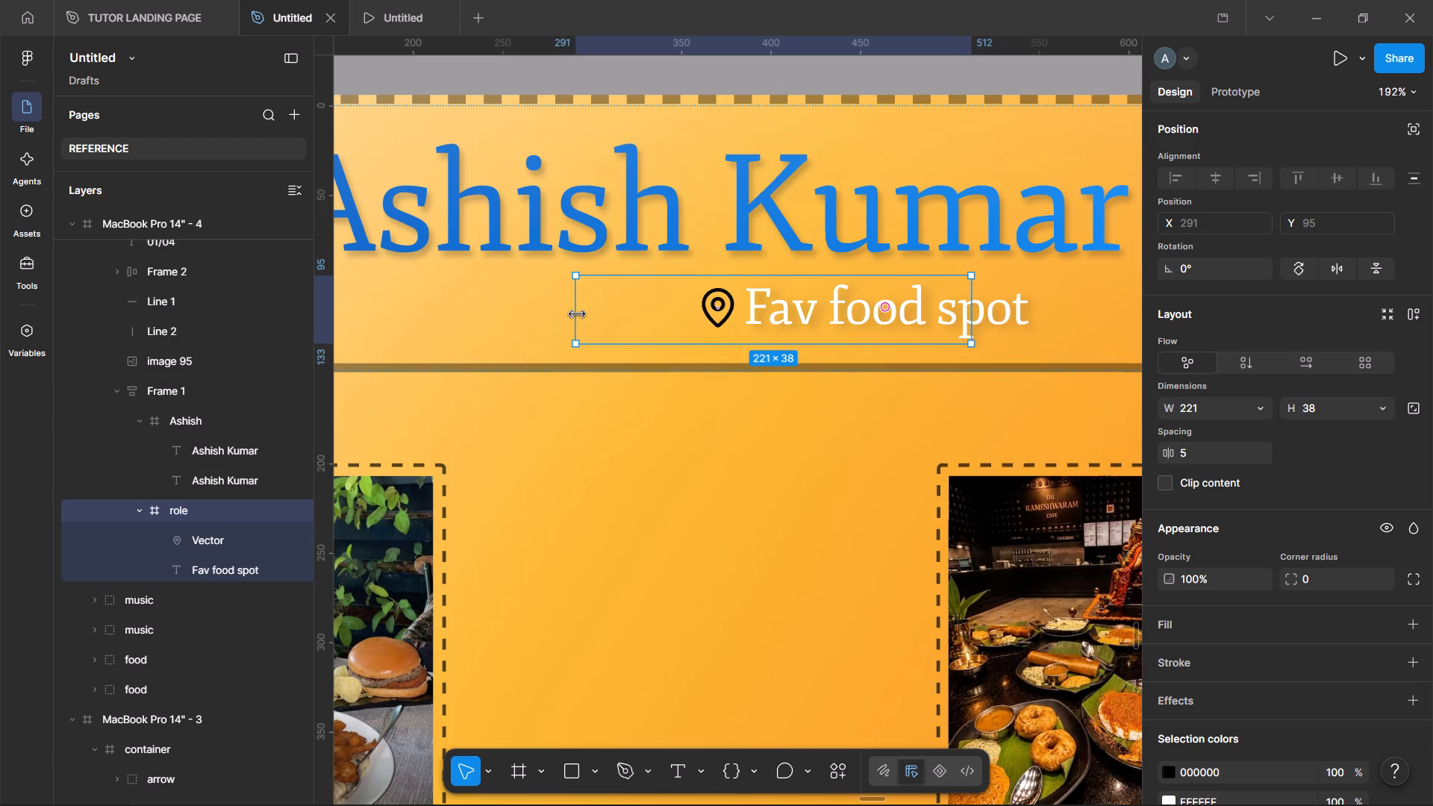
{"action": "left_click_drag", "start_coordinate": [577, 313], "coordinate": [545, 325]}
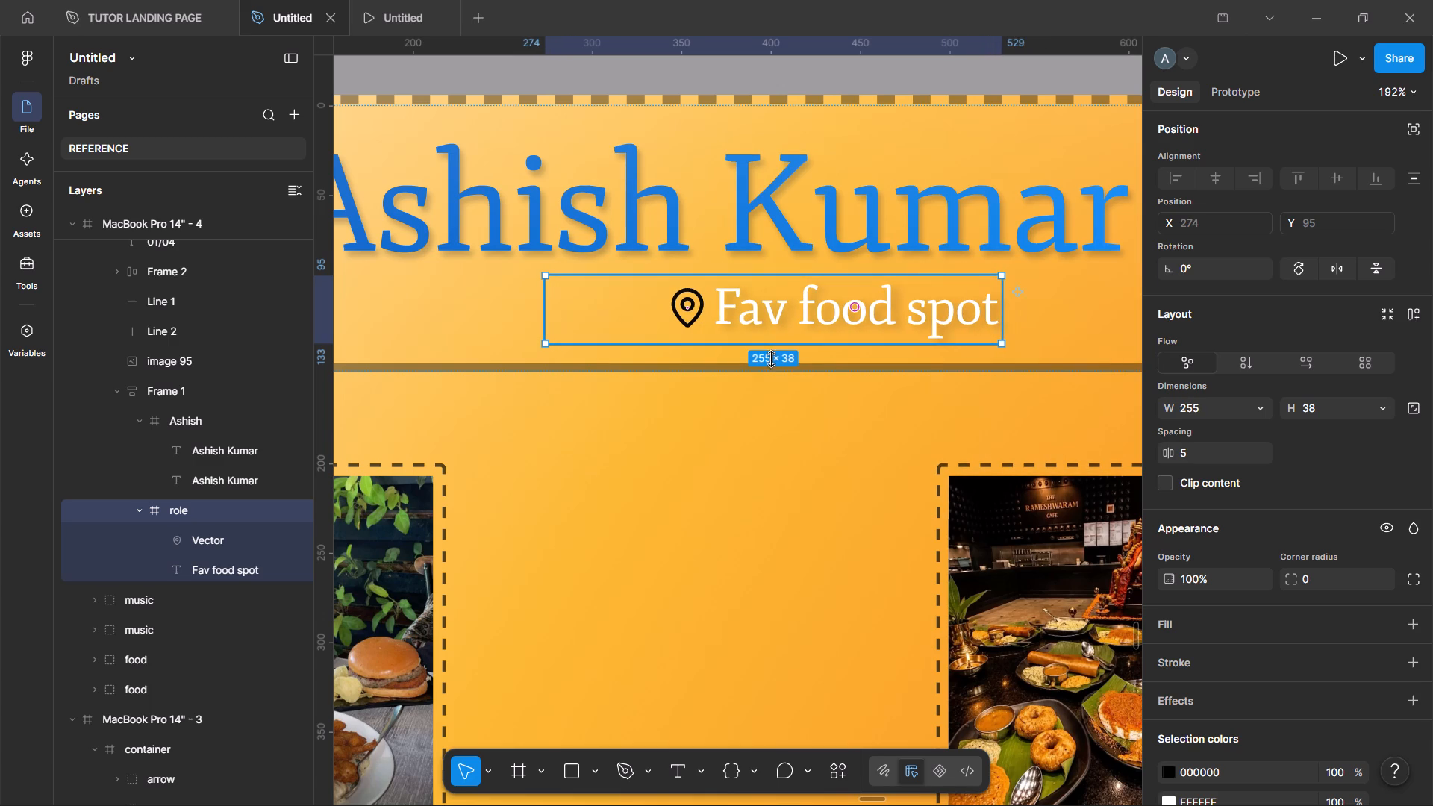
Set the "Fav food spot" subtitle's text alignment to left.
{"action": "left_click", "coordinate": [166, 553]}
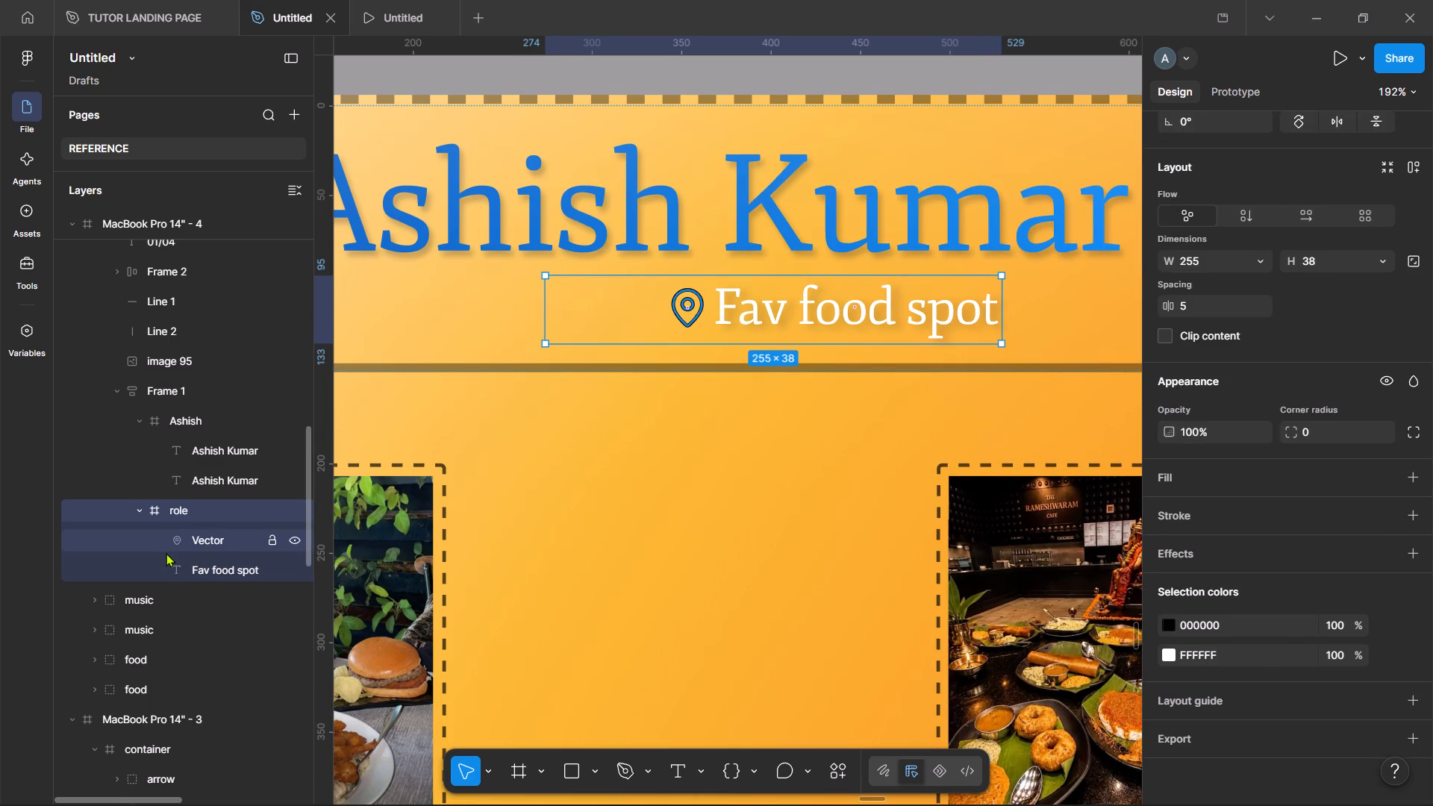
{"action": "left_click", "coordinate": [204, 569]}
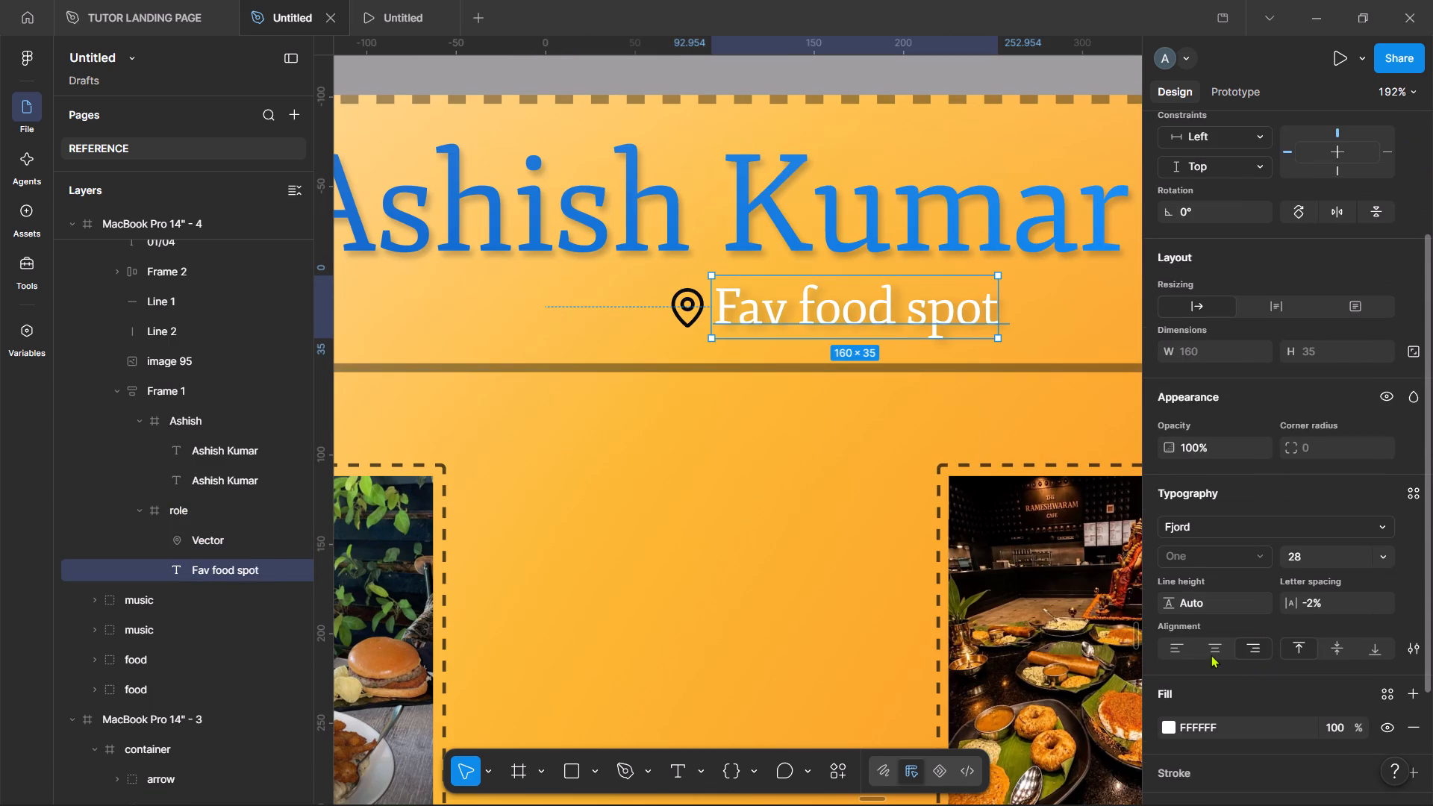
{"action": "left_click", "coordinate": [1184, 646]}
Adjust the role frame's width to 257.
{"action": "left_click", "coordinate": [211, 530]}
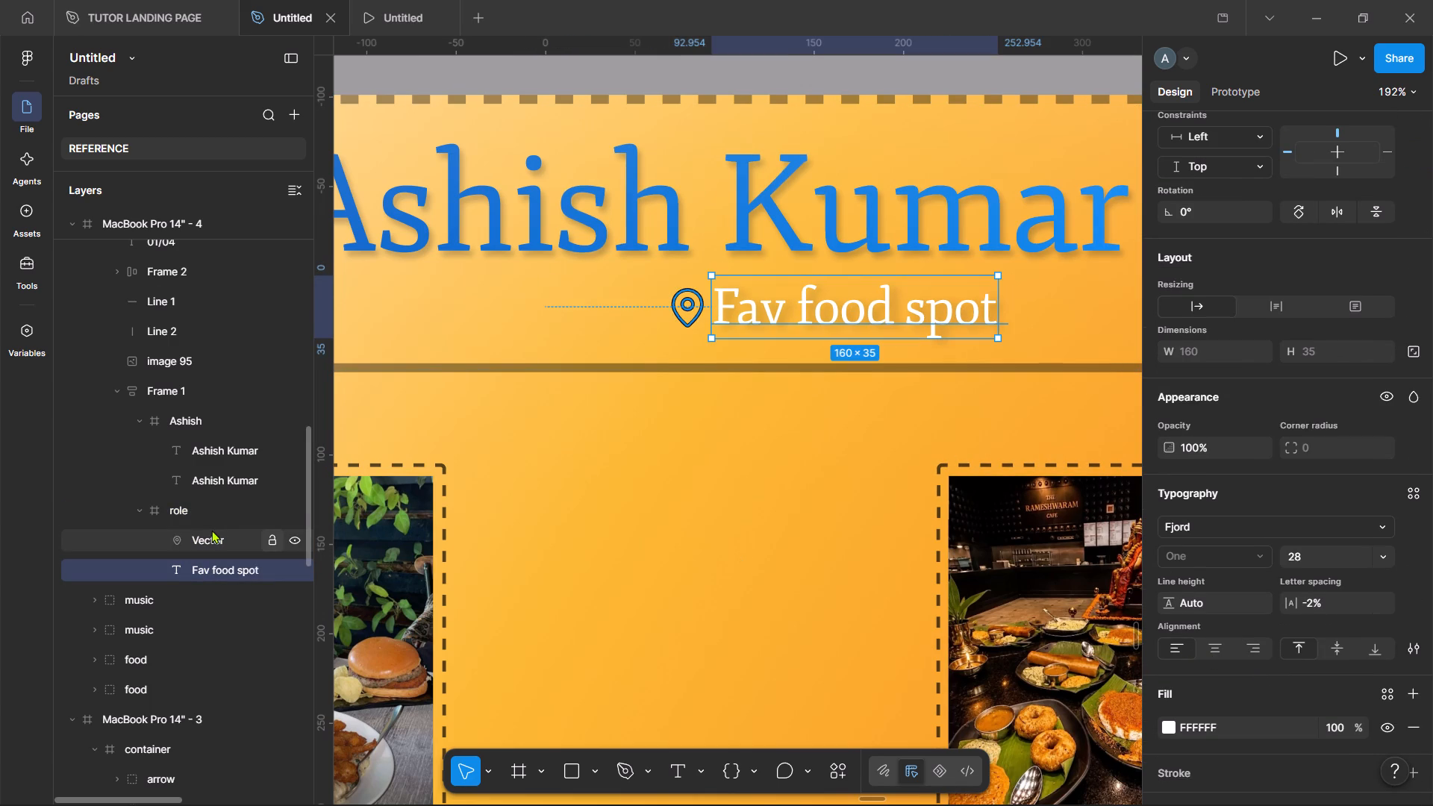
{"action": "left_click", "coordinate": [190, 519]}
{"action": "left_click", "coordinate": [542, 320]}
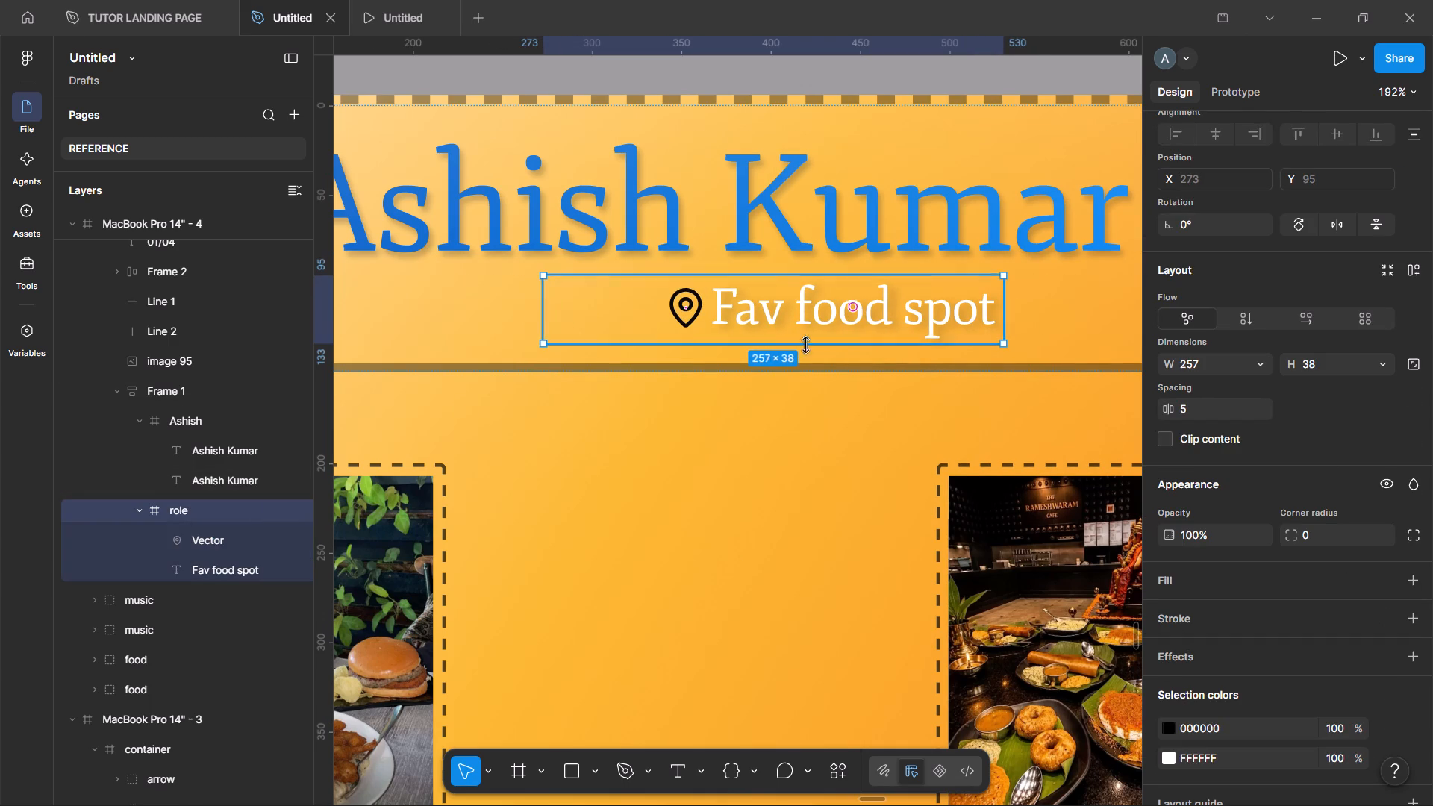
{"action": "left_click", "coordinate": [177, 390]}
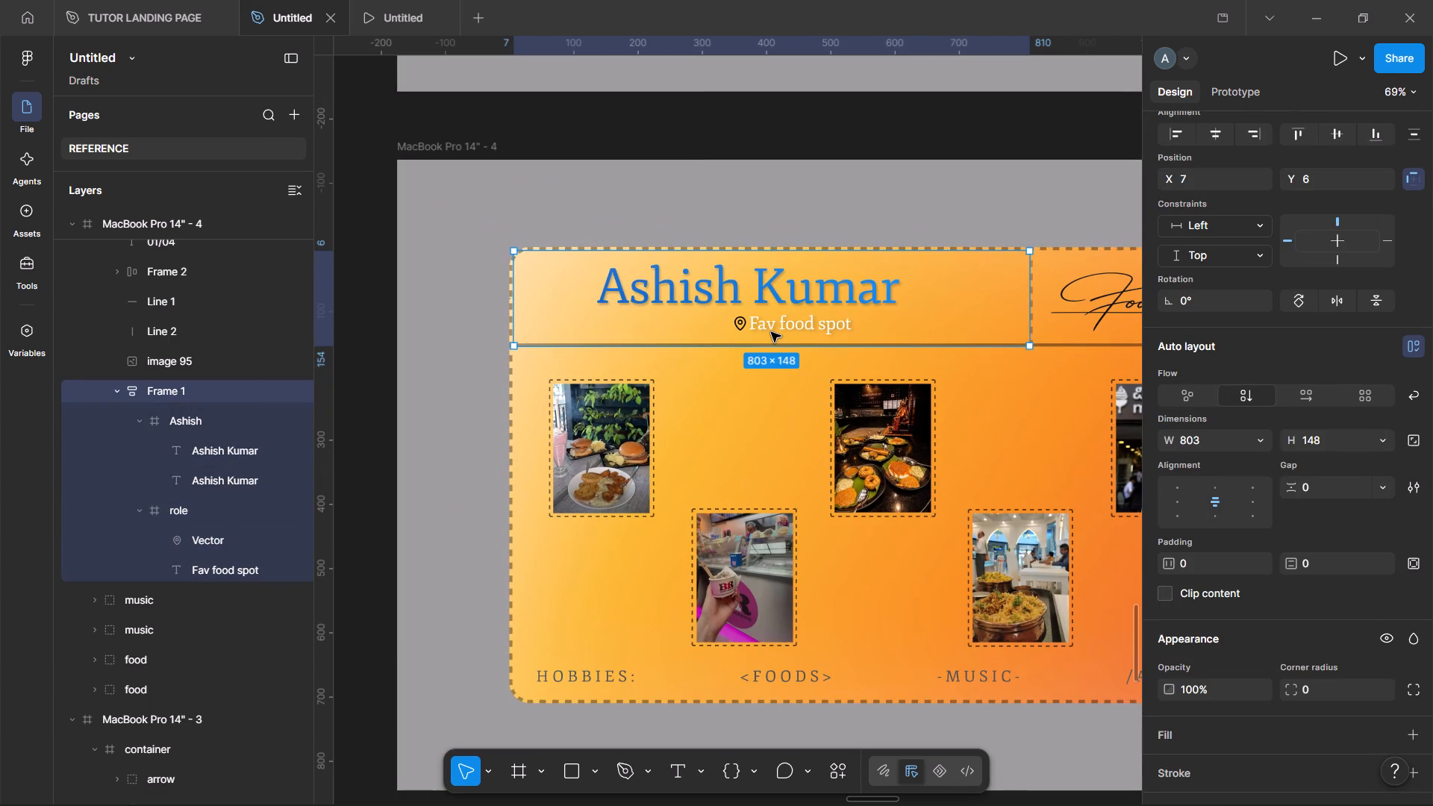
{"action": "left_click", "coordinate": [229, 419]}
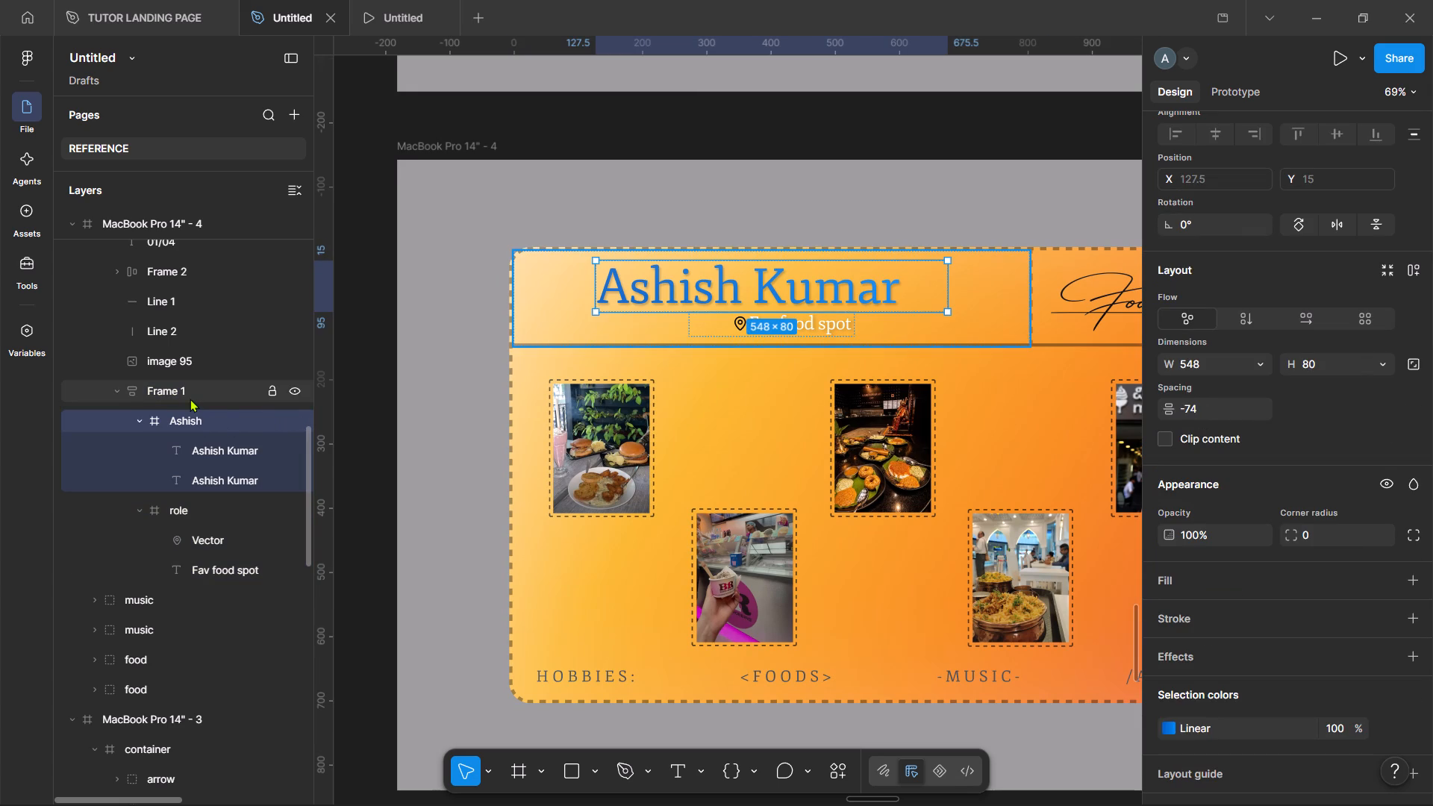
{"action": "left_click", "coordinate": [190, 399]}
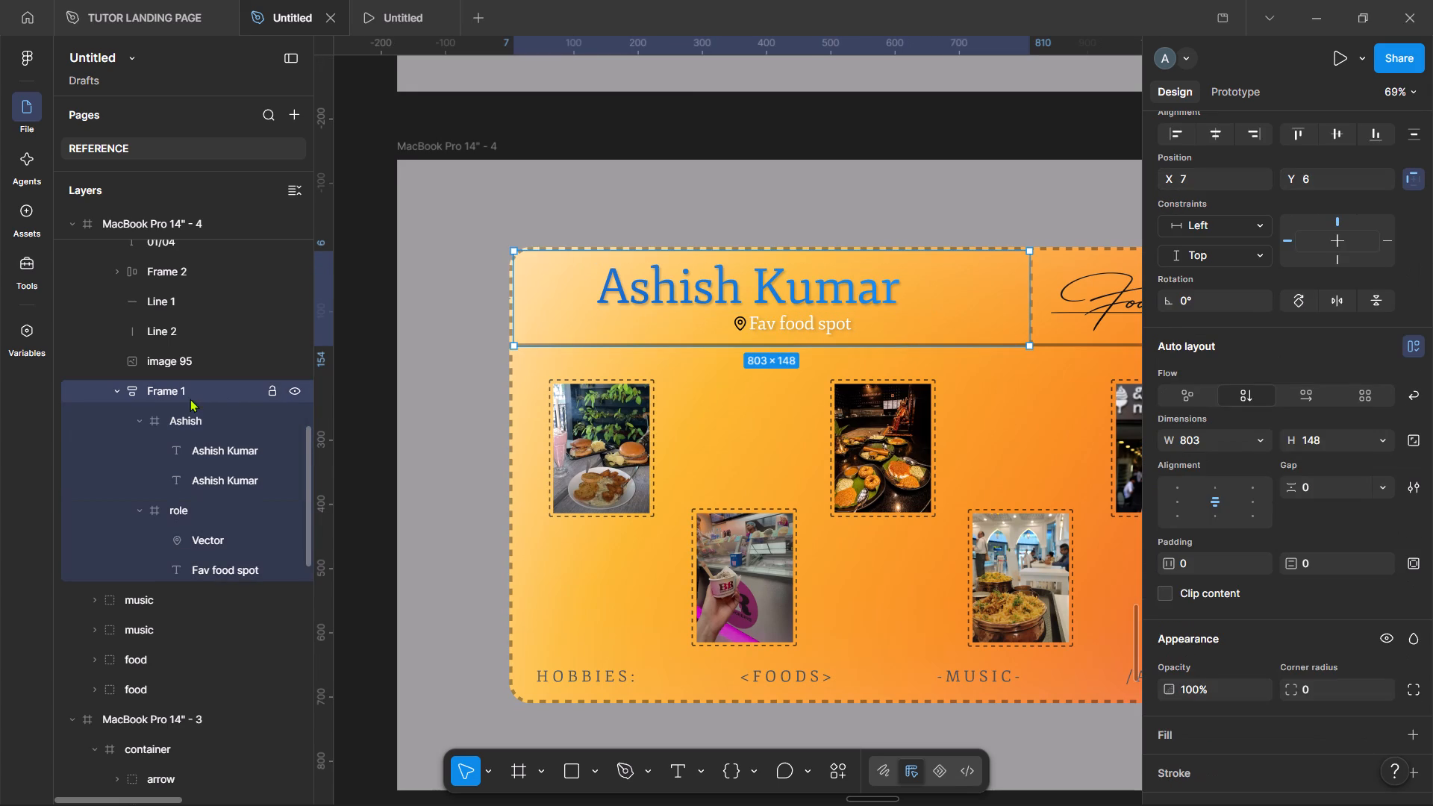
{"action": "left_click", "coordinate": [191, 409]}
Add auto layout to the role frame so it hugs the pin icon and the "Fav food spot" text.
{"action": "left_click", "coordinate": [199, 510]}
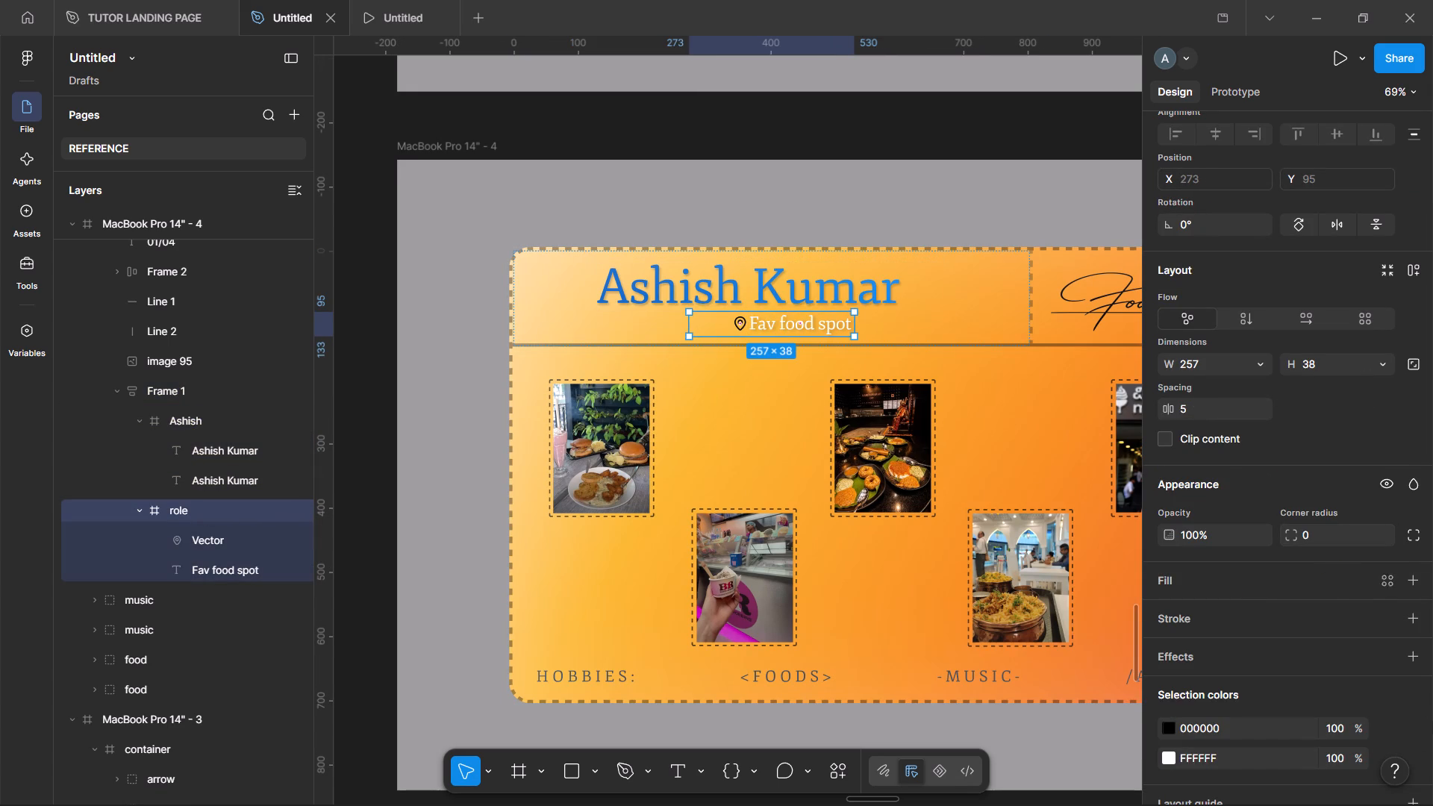
{"action": "scroll", "coordinate": [1312, 587], "scroll_direction": "down", "scroll_amount": 4}
{"action": "scroll", "coordinate": [1312, 587], "scroll_direction": "up", "scroll_amount": 5}
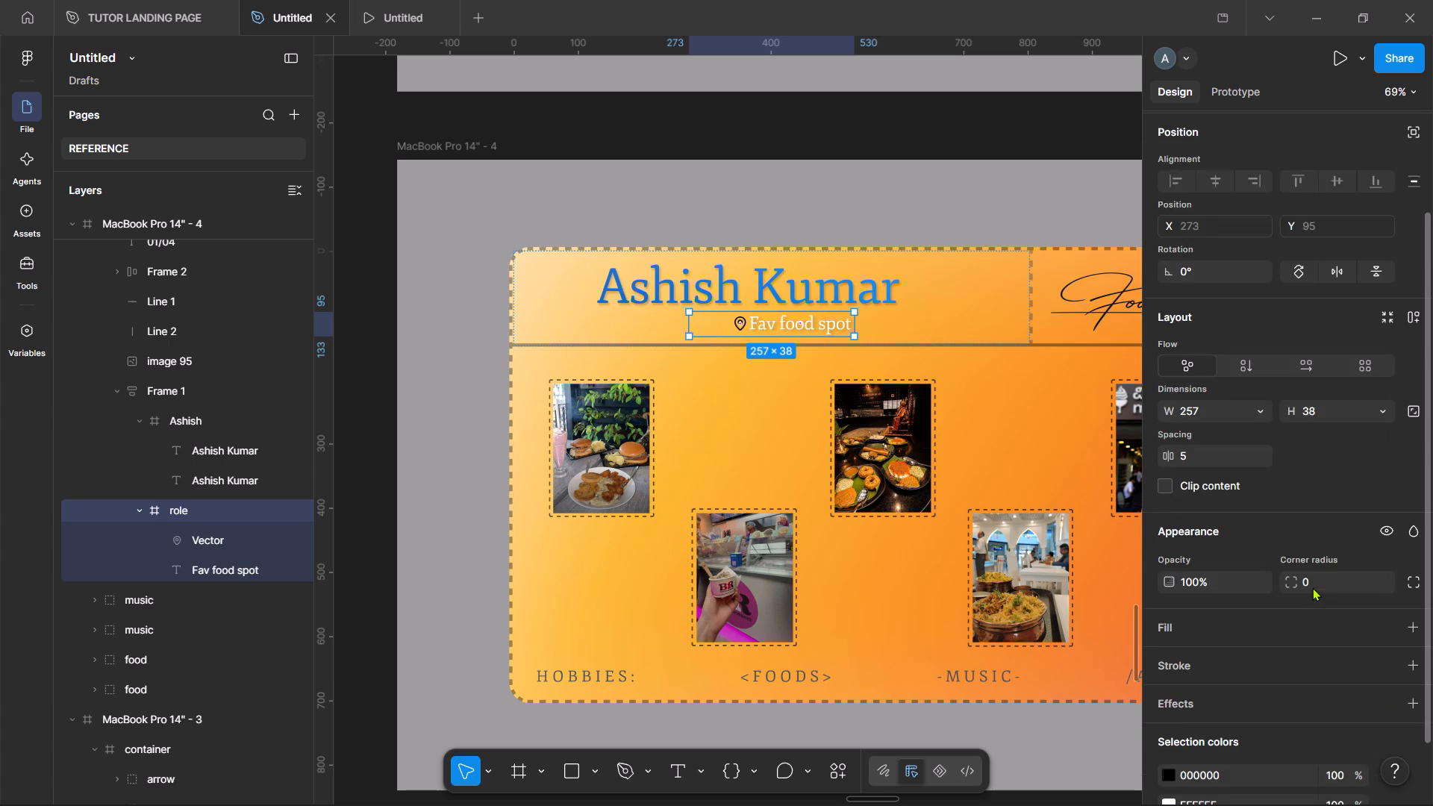
{"action": "scroll", "coordinate": [855, 448], "scroll_direction": "up", "scroll_amount": 3}
{"action": "scroll", "coordinate": [855, 448], "scroll_direction": "right", "scroll_amount": 1}
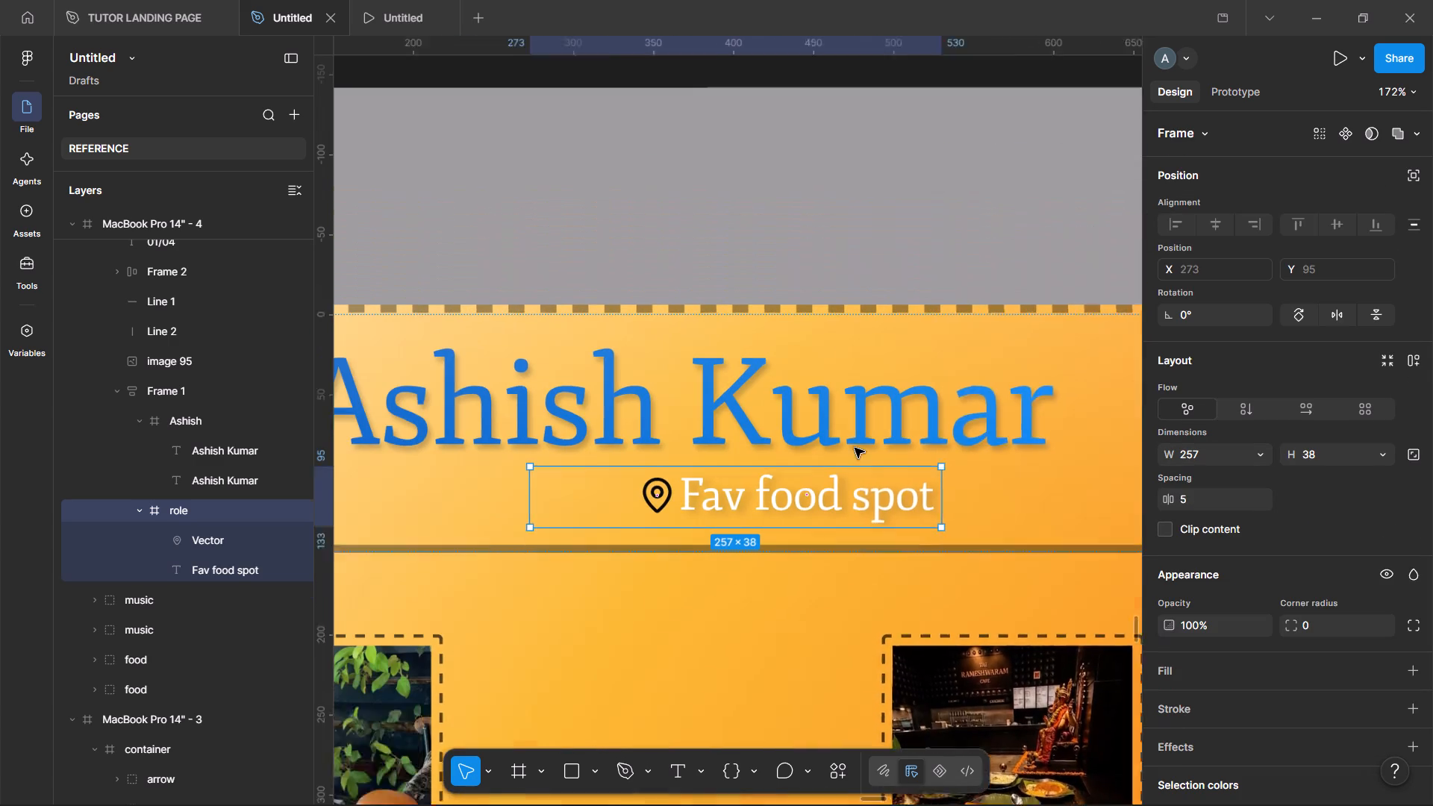
{"action": "scroll", "coordinate": [855, 448], "scroll_direction": "right", "scroll_amount": 1}
{"action": "scroll", "coordinate": [889, 557], "scroll_direction": "left", "scroll_amount": 1}
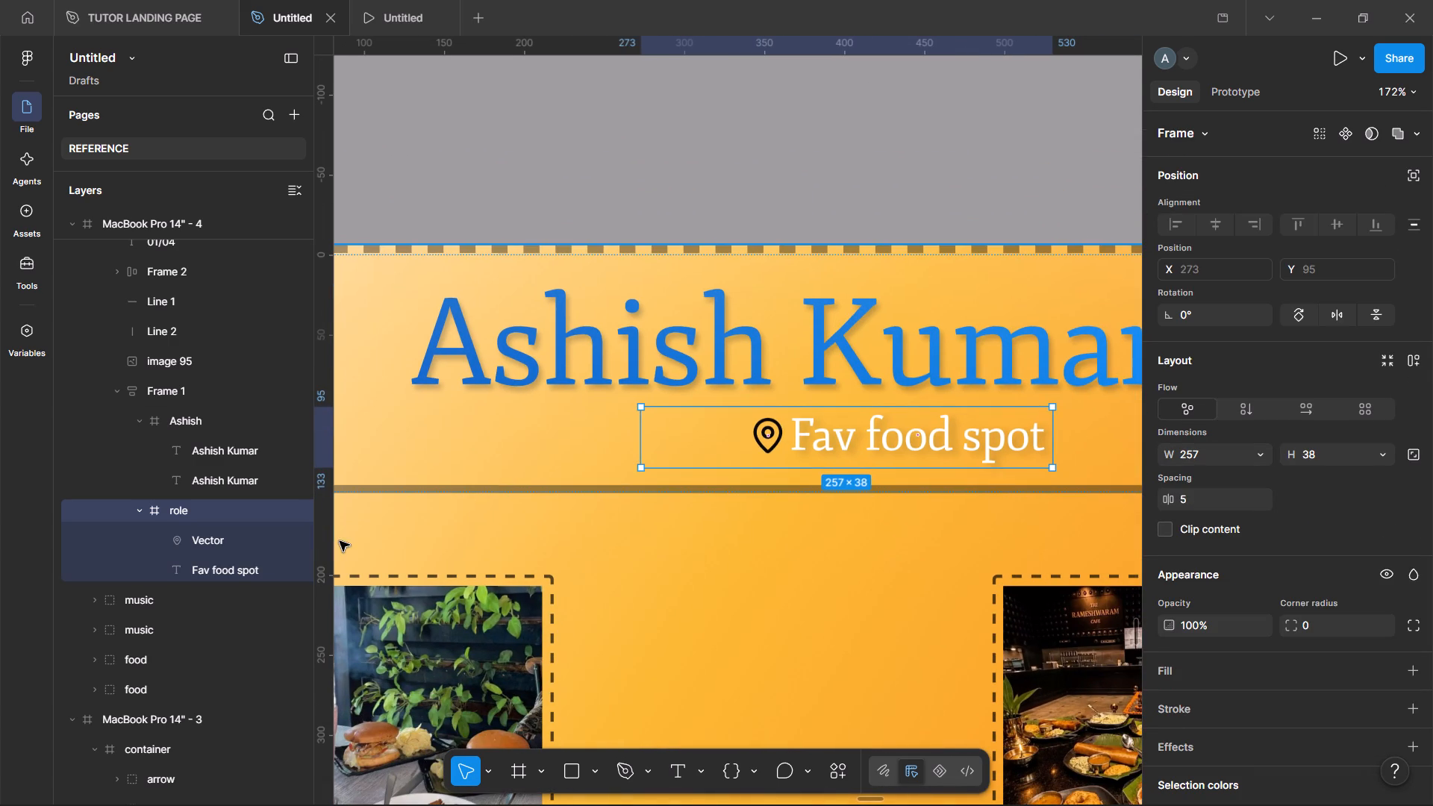
{"action": "right_click", "coordinate": [178, 506]}
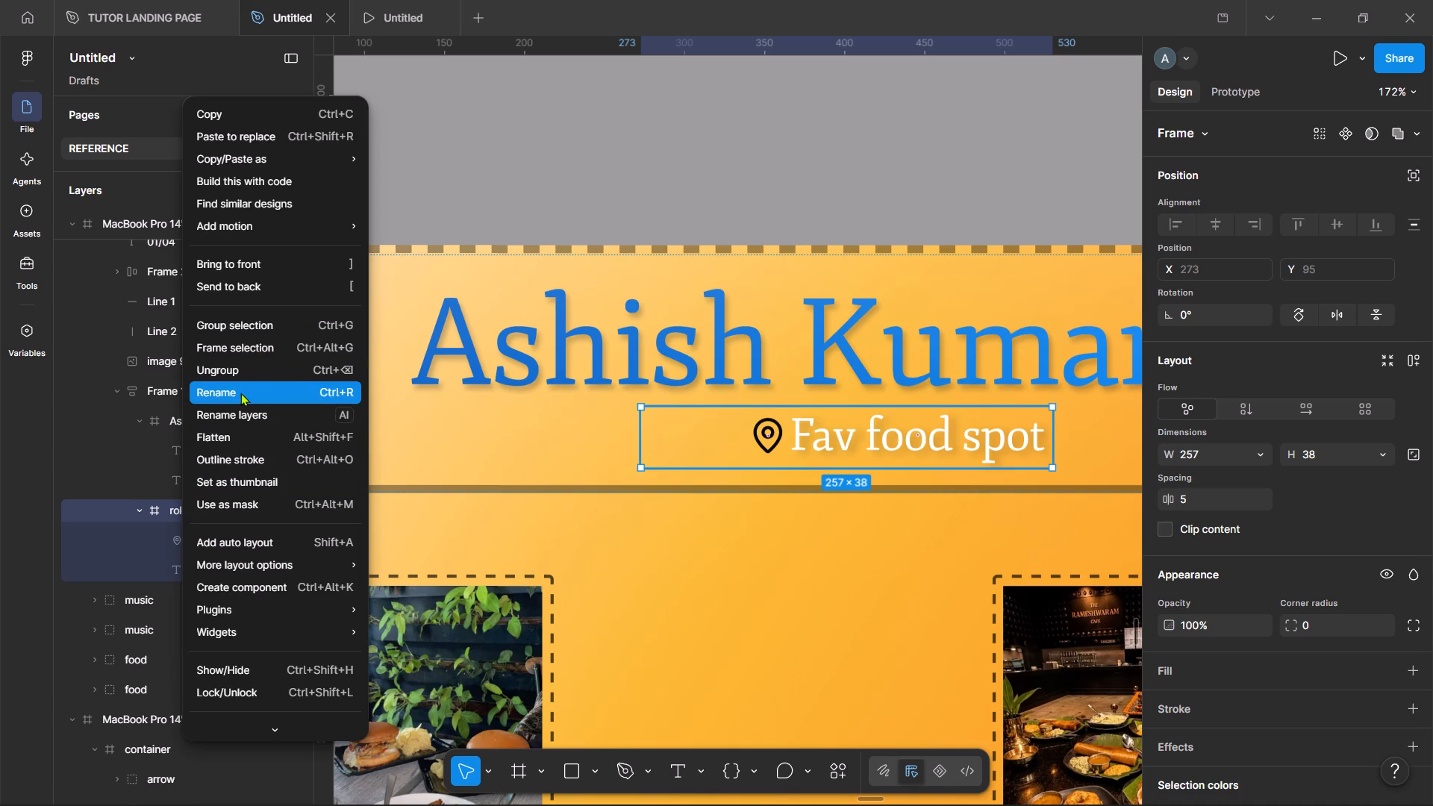
{"action": "left_click", "coordinate": [264, 534]}
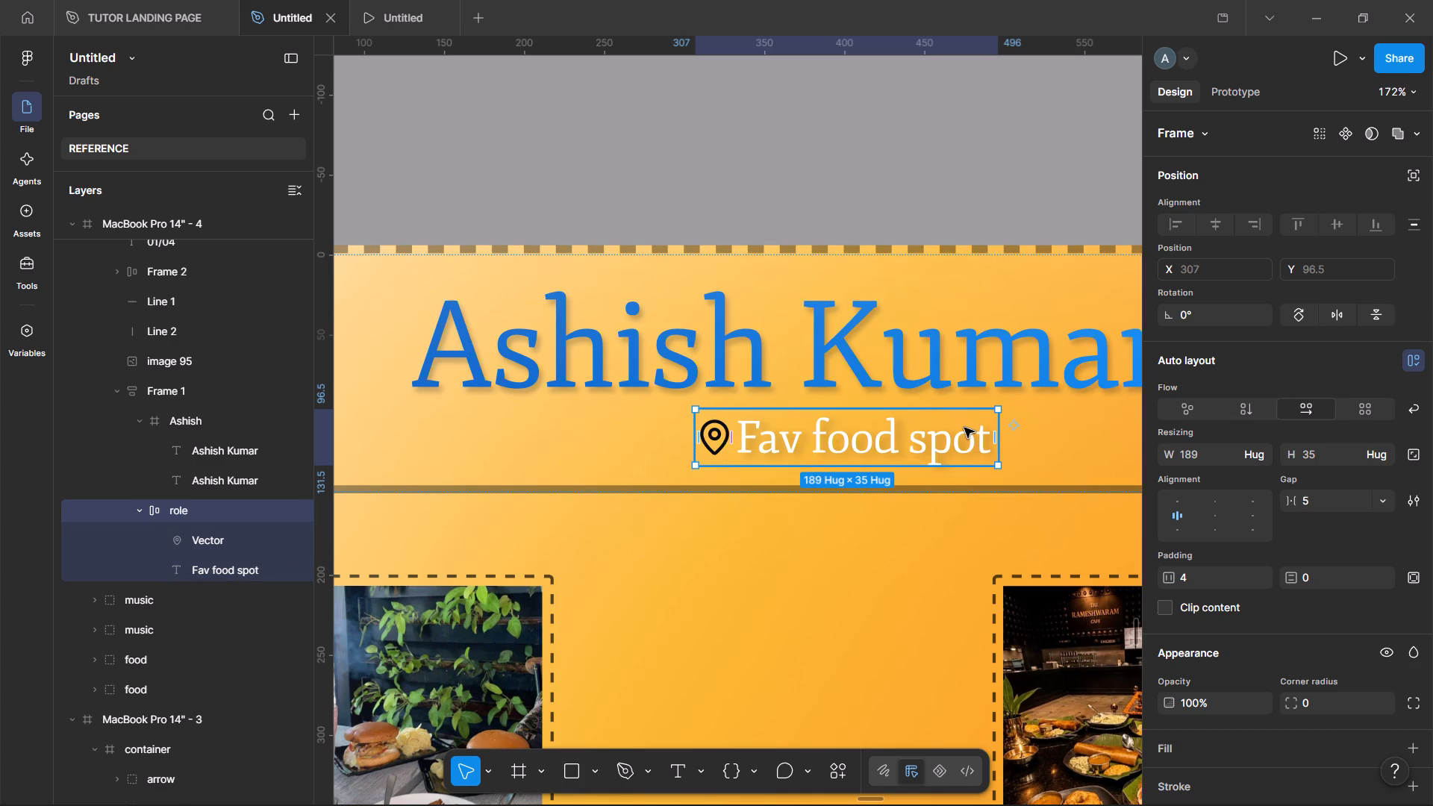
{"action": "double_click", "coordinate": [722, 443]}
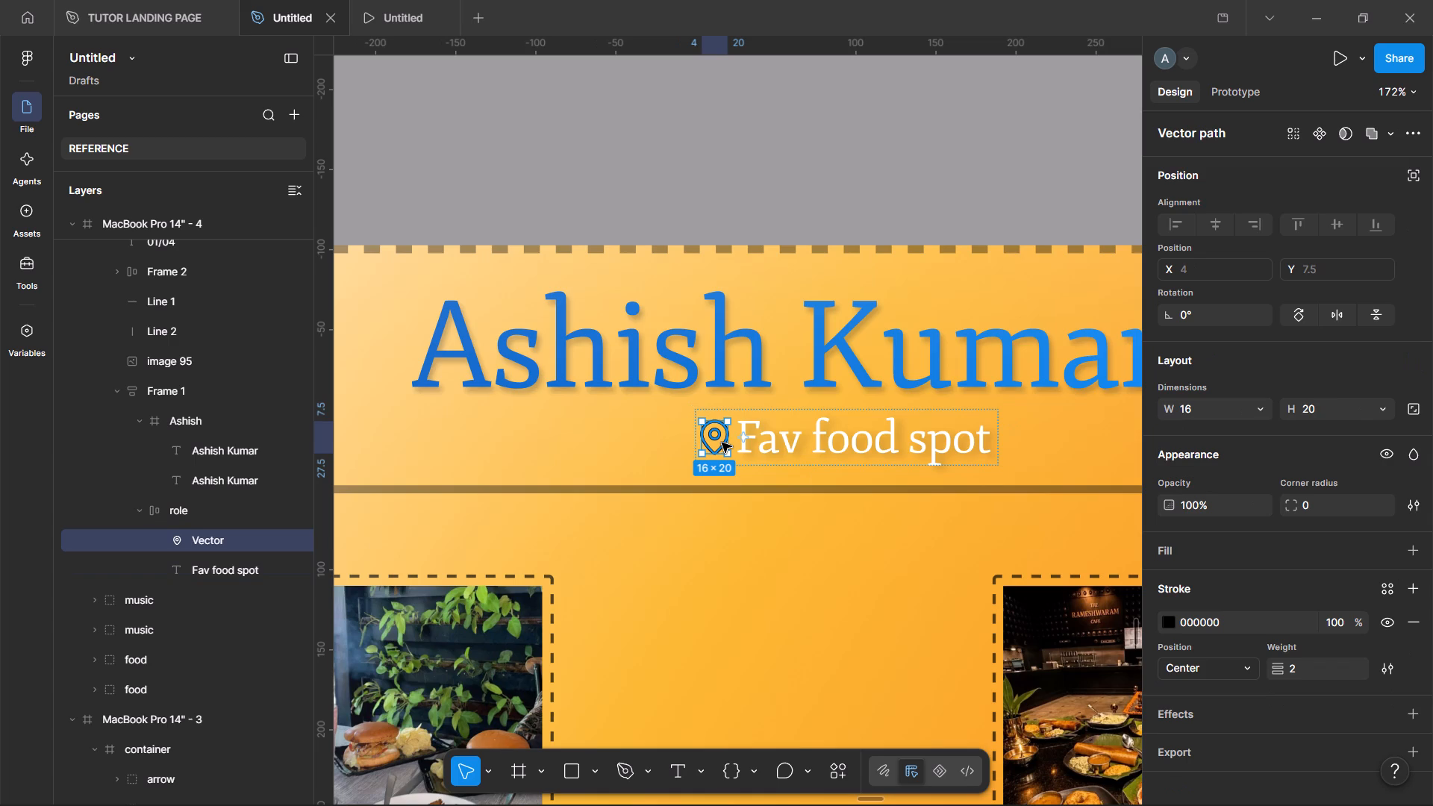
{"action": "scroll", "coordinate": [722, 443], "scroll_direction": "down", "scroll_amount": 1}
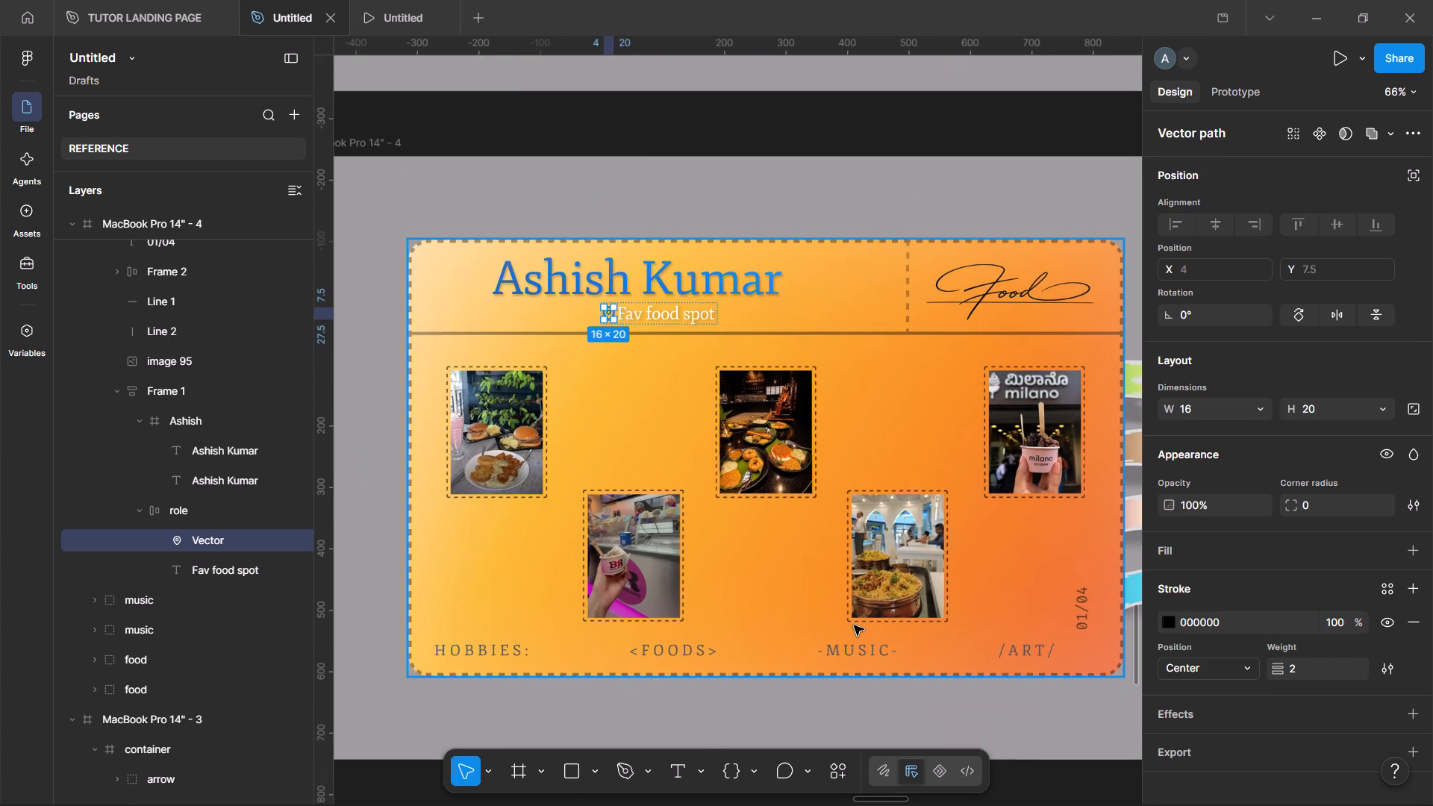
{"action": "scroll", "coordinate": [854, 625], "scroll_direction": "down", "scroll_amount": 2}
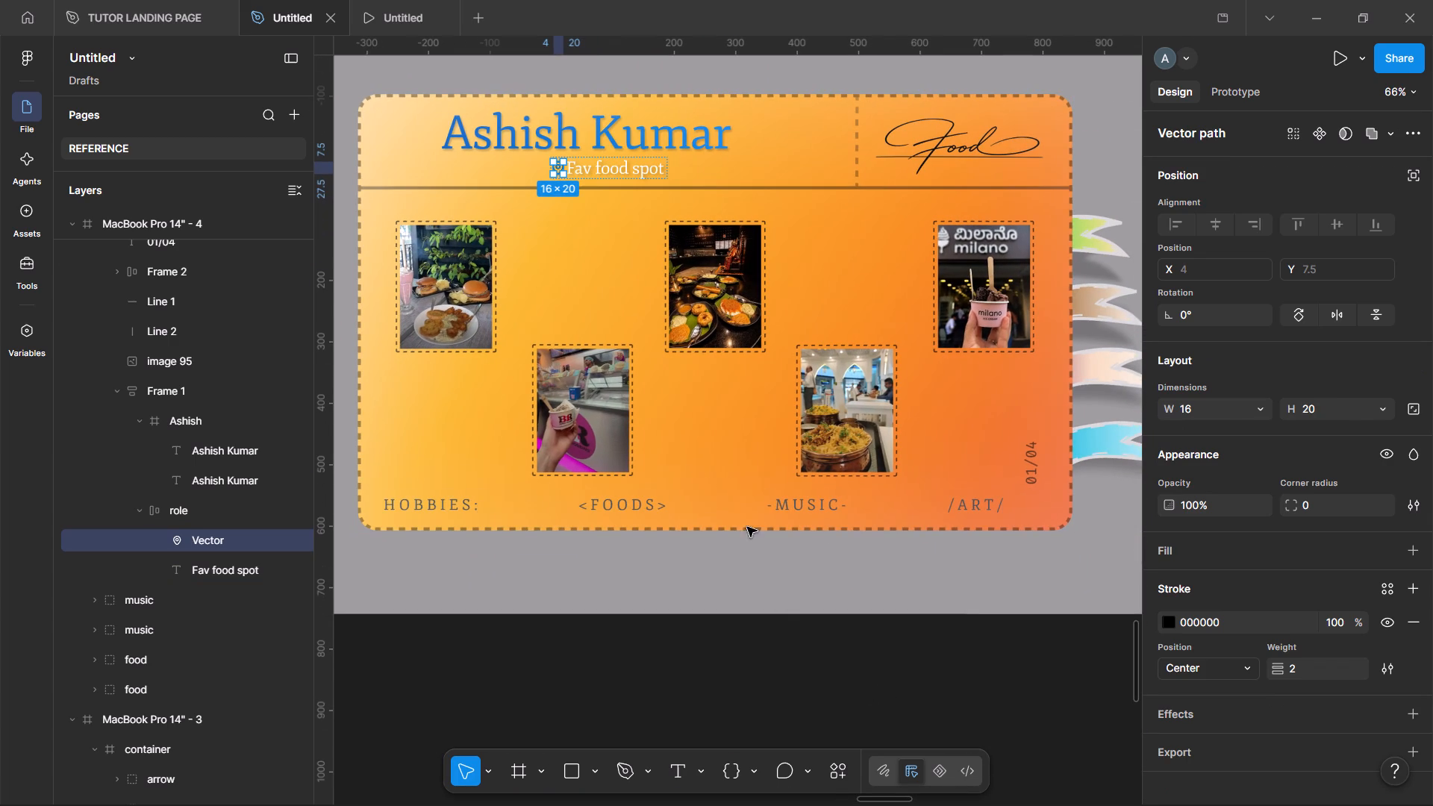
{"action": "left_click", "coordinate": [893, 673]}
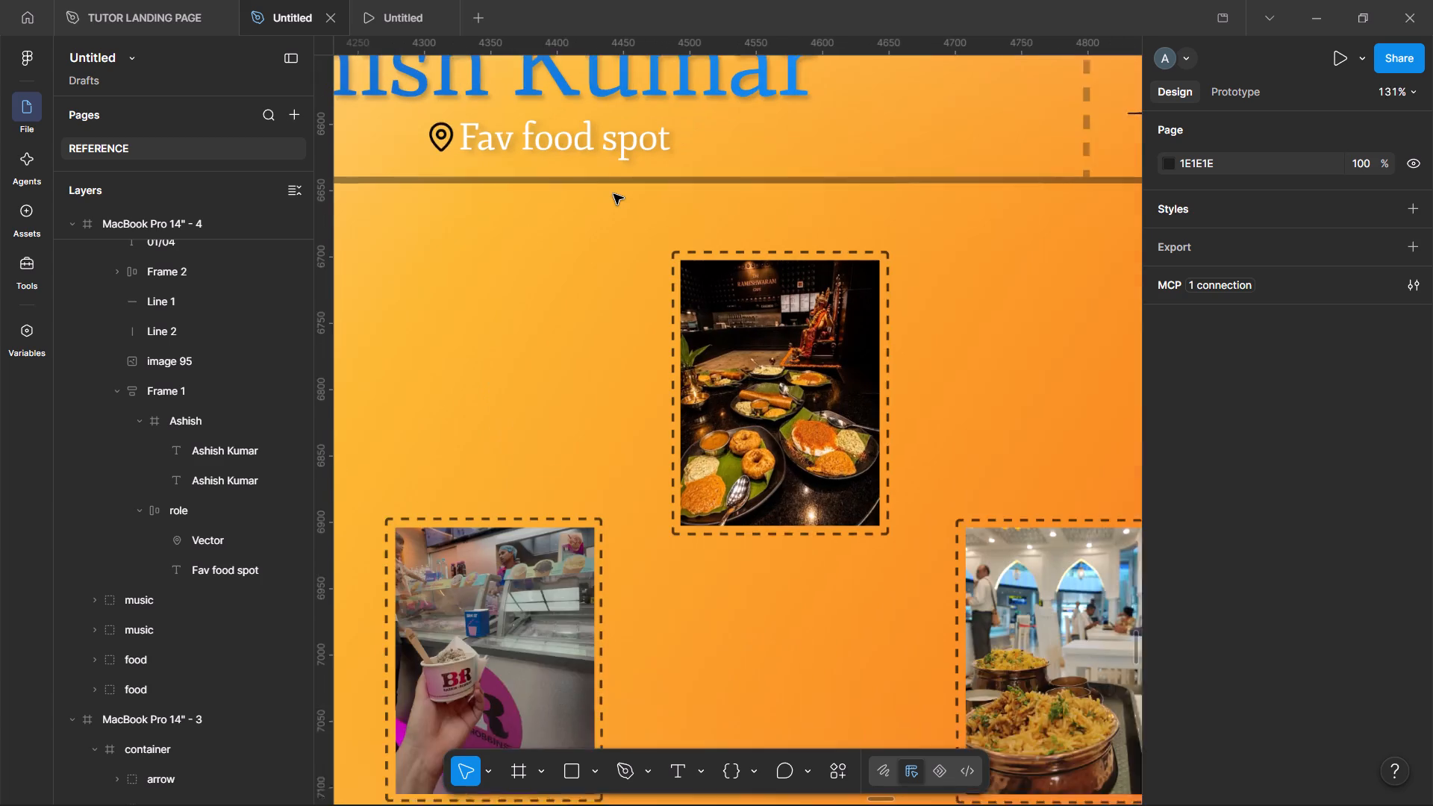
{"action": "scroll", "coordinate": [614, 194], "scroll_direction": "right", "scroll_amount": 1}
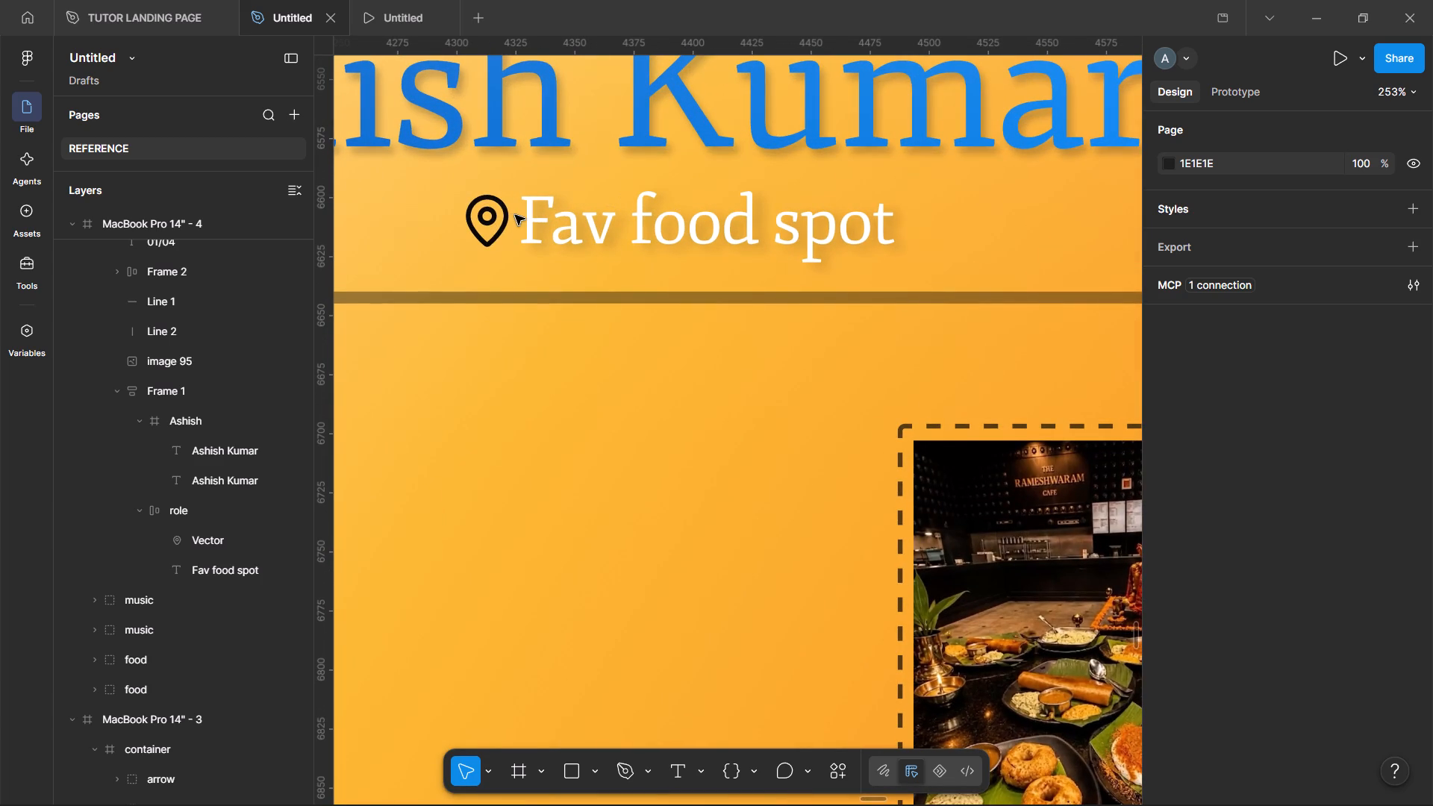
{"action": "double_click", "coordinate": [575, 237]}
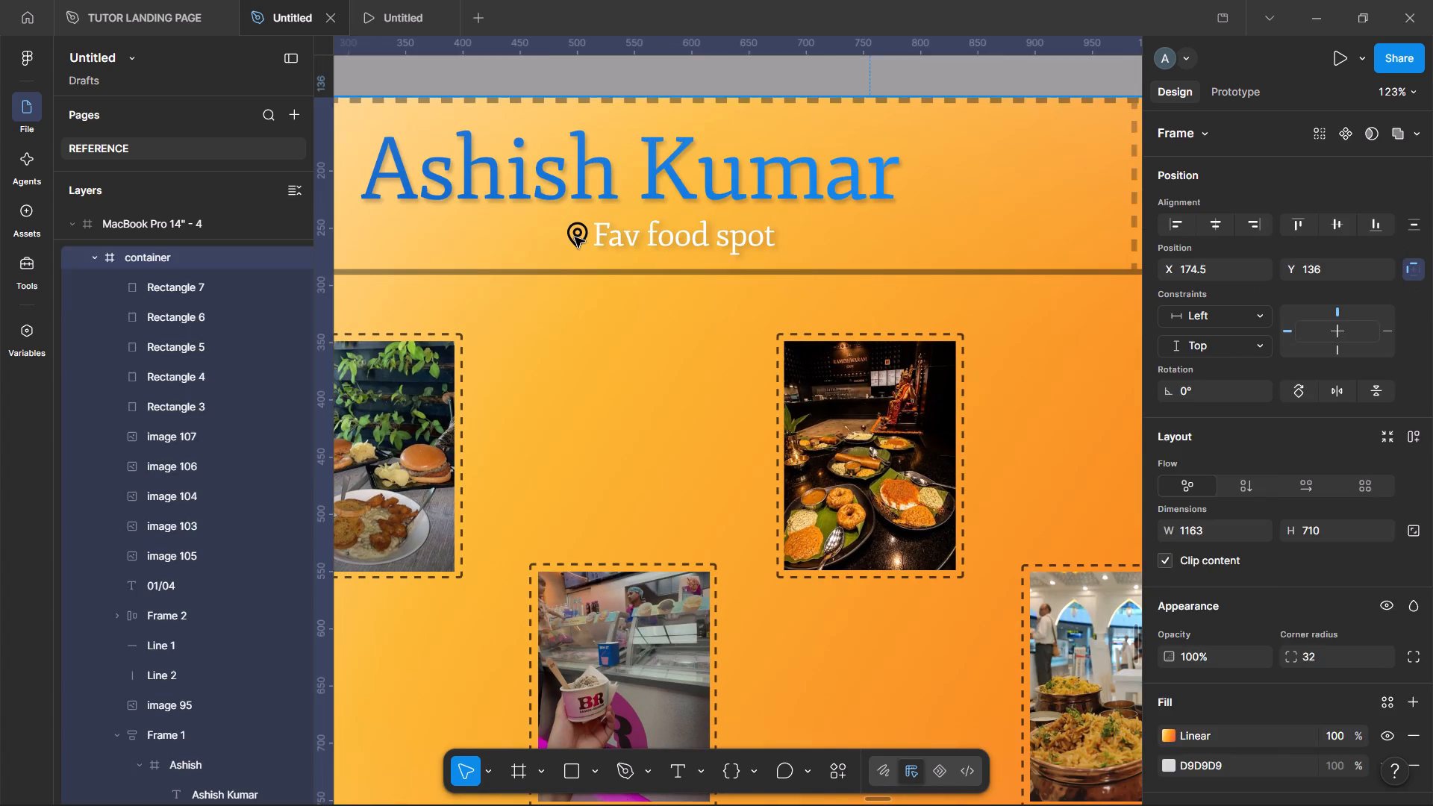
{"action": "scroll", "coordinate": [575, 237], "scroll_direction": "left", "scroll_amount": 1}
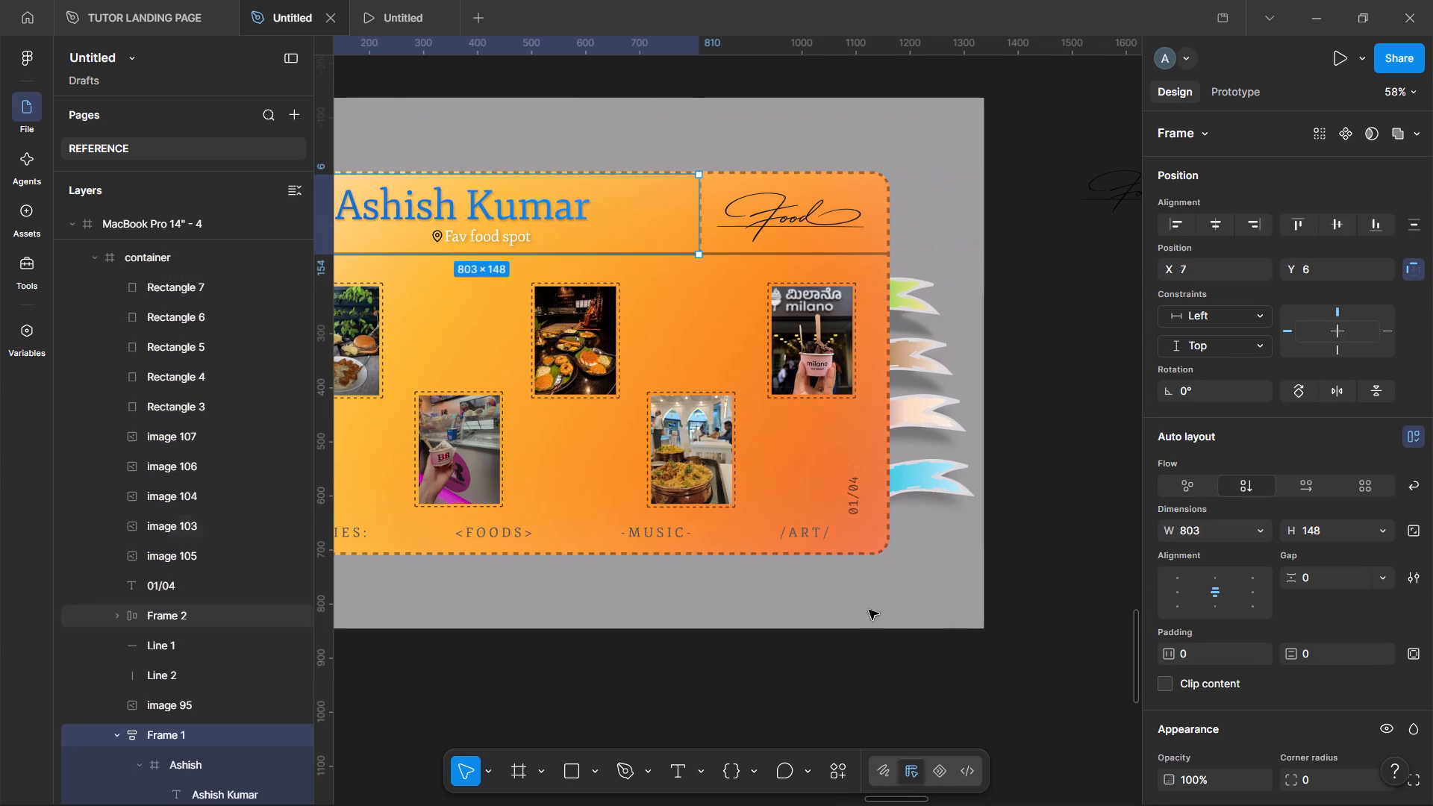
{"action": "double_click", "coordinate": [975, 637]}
Run the Lucide Icons plugin and search its icon library for "heart".
{"action": "key", "text": "ctrl+slash"}
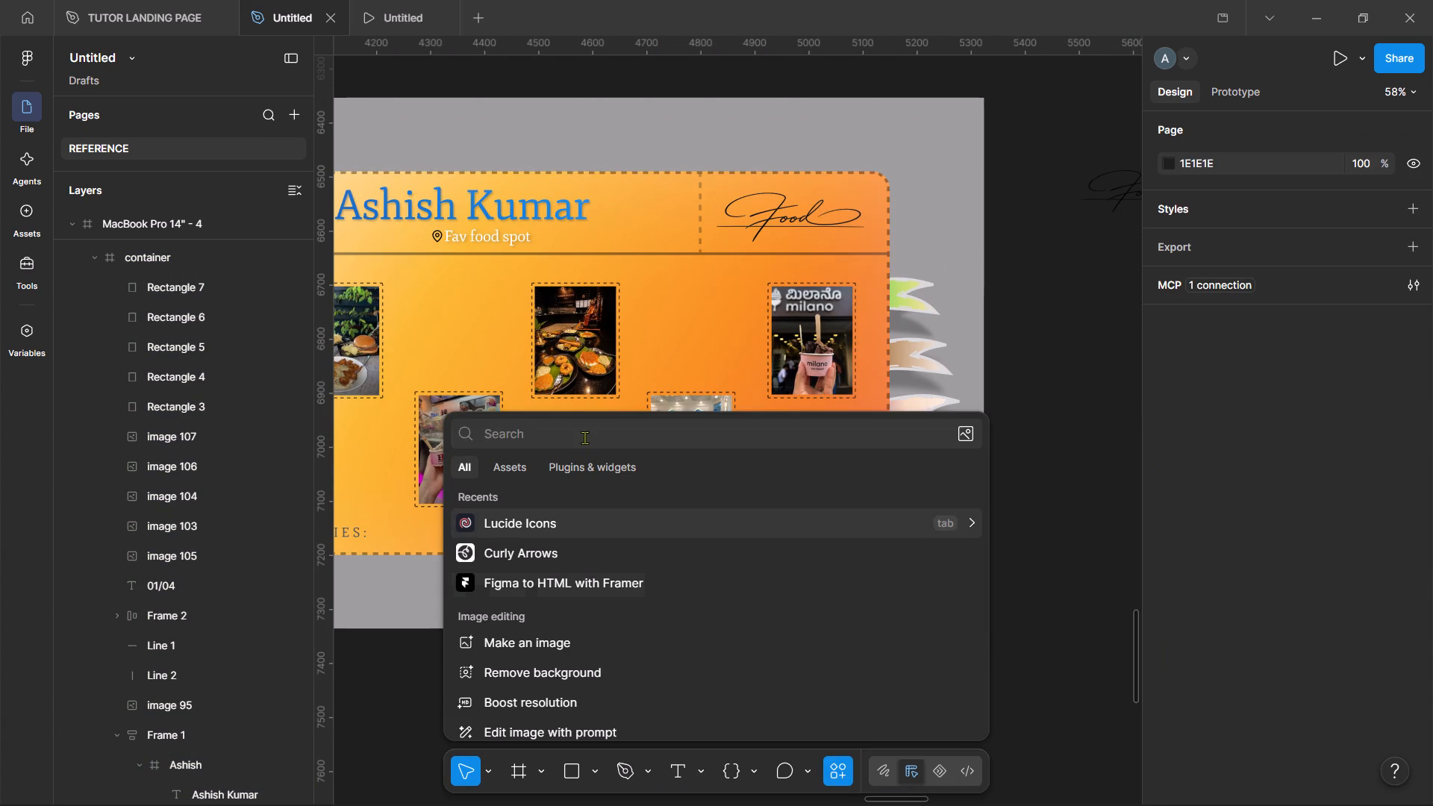
{"action": "left_click", "coordinate": [591, 518]}
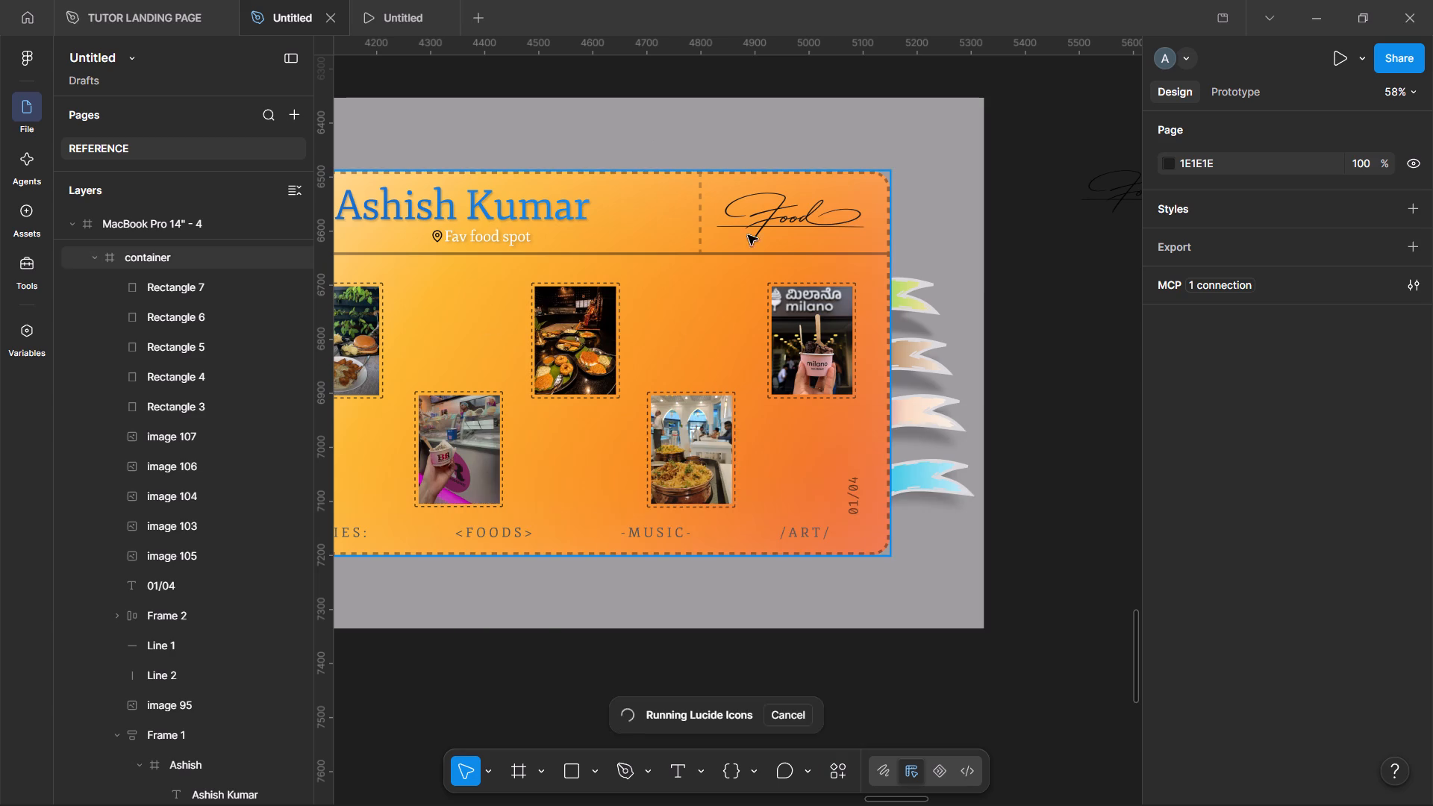
{"action": "left_click", "coordinate": [337, 282]}
{"action": "type", "text": "heart"}
{"action": "key", "text": "Return"}
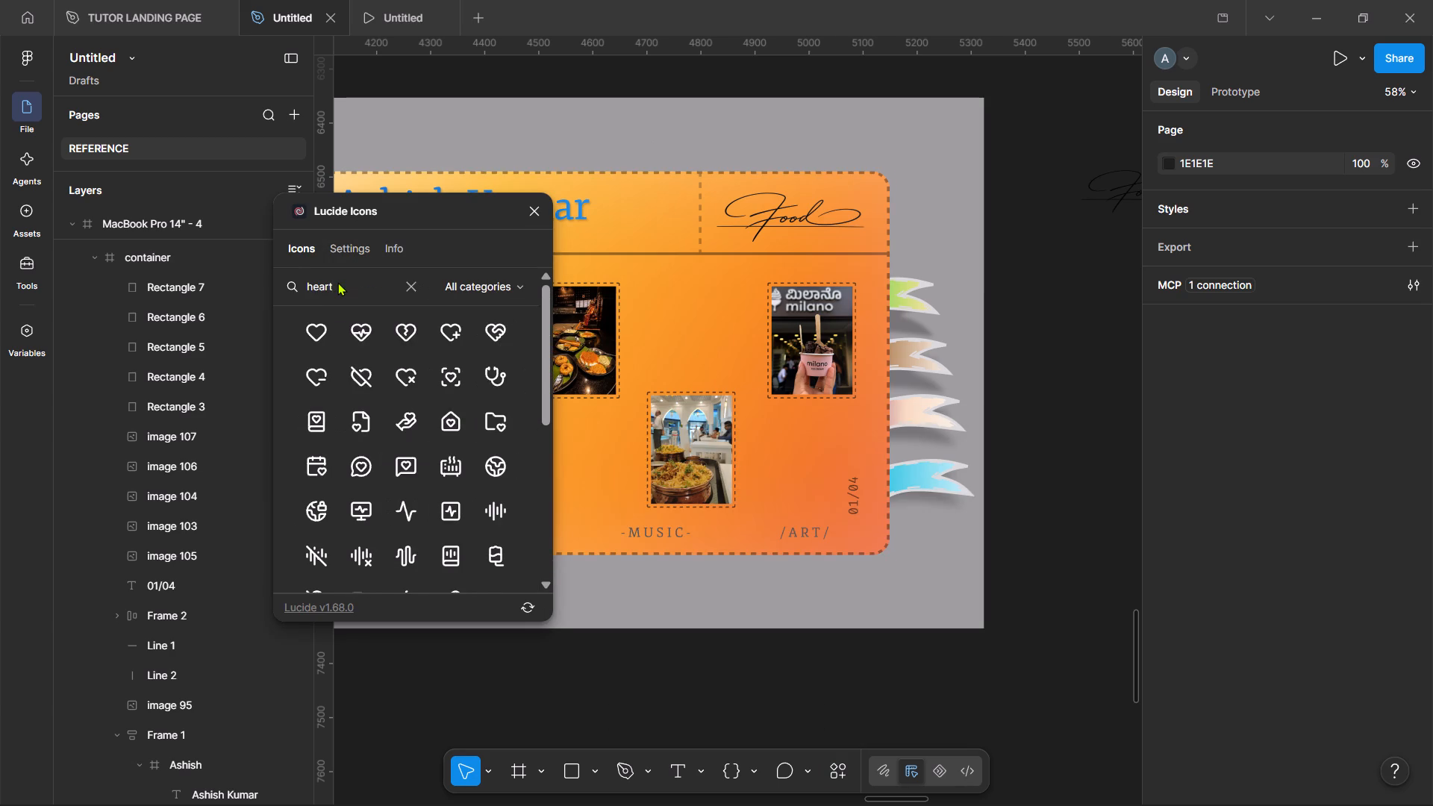
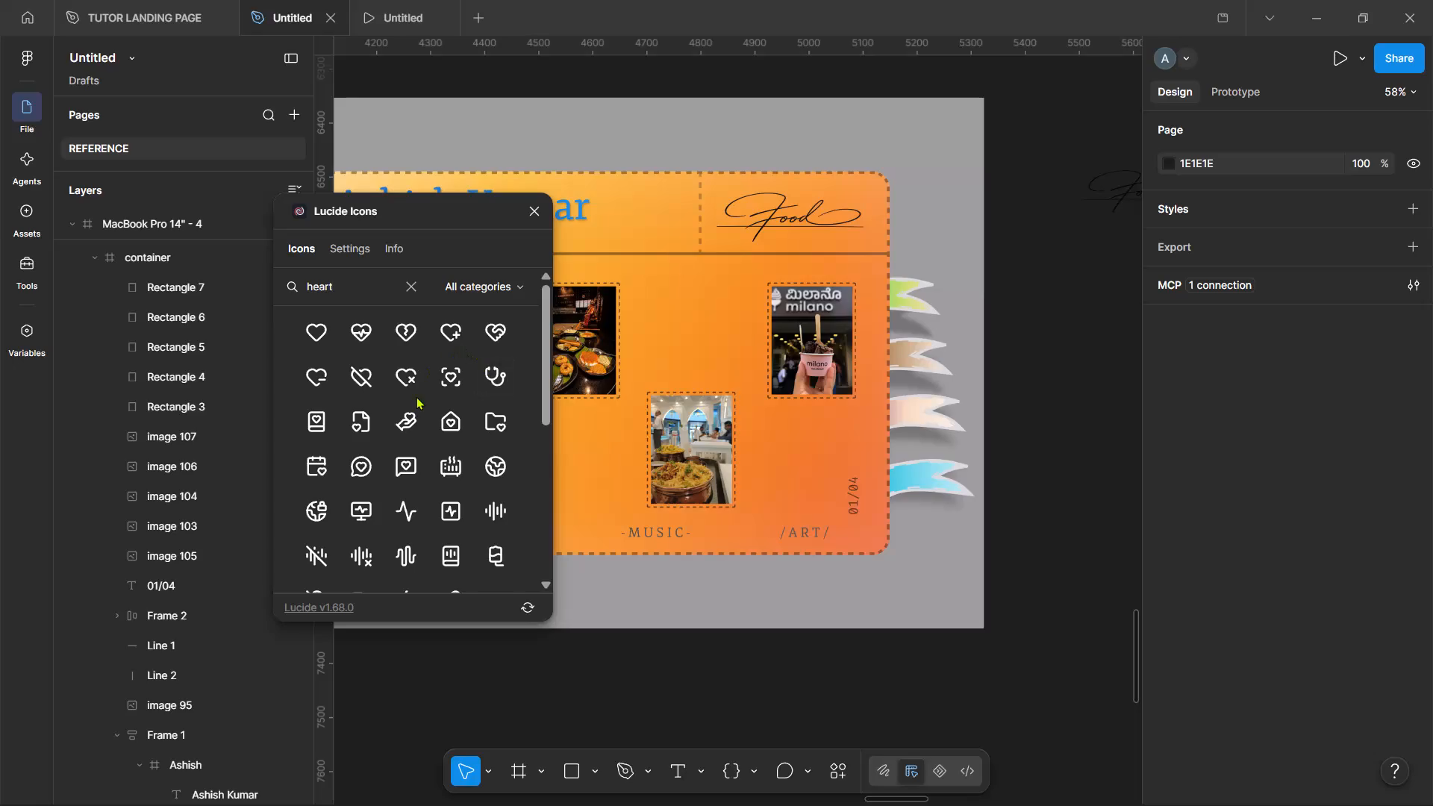
Insert the message-circle-heart icon from the "heart" results and close the Lucide Icons plugin.
{"action": "scroll", "coordinate": [416, 396], "scroll_direction": "down", "scroll_amount": 1}
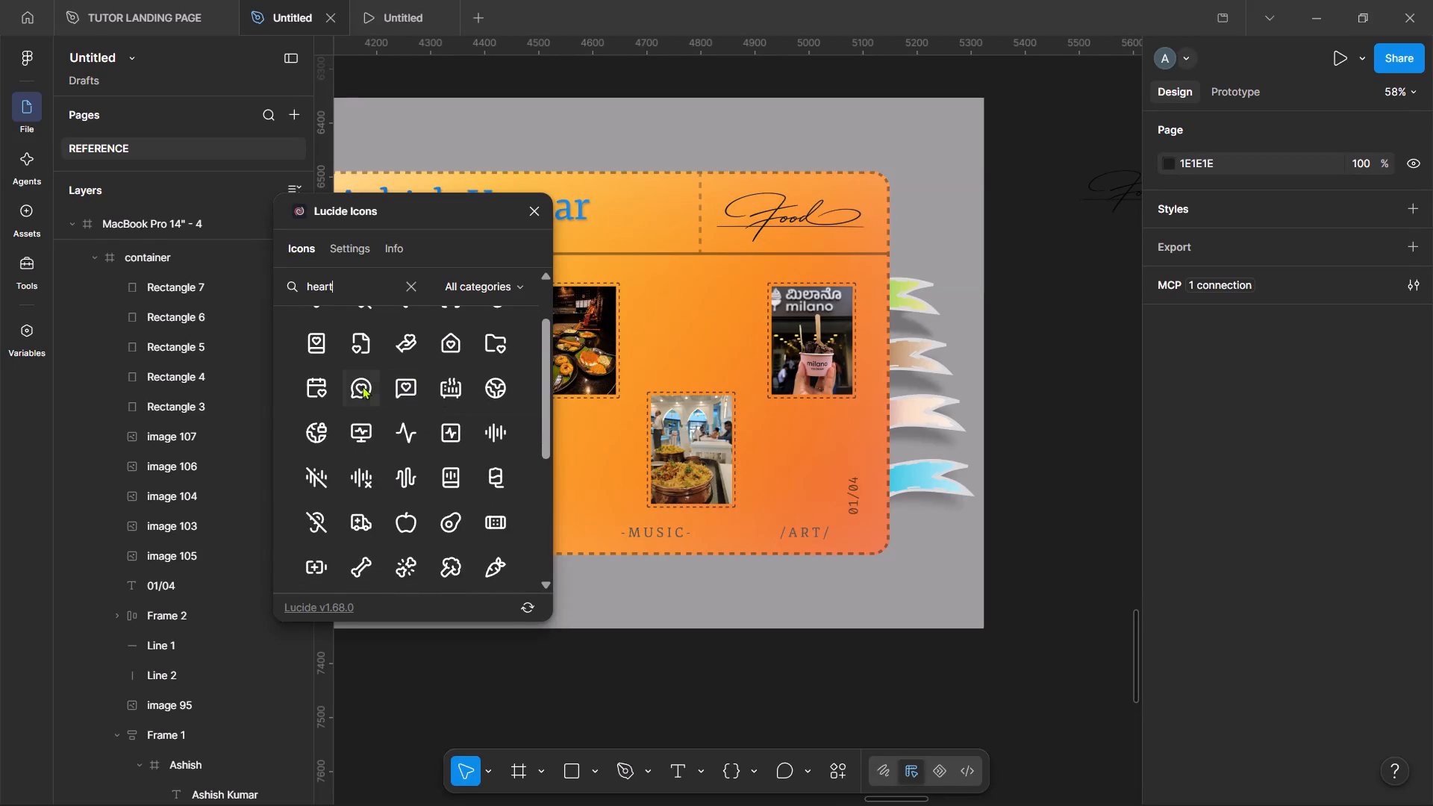
{"action": "scroll", "coordinate": [416, 431], "scroll_direction": "up", "scroll_amount": 1}
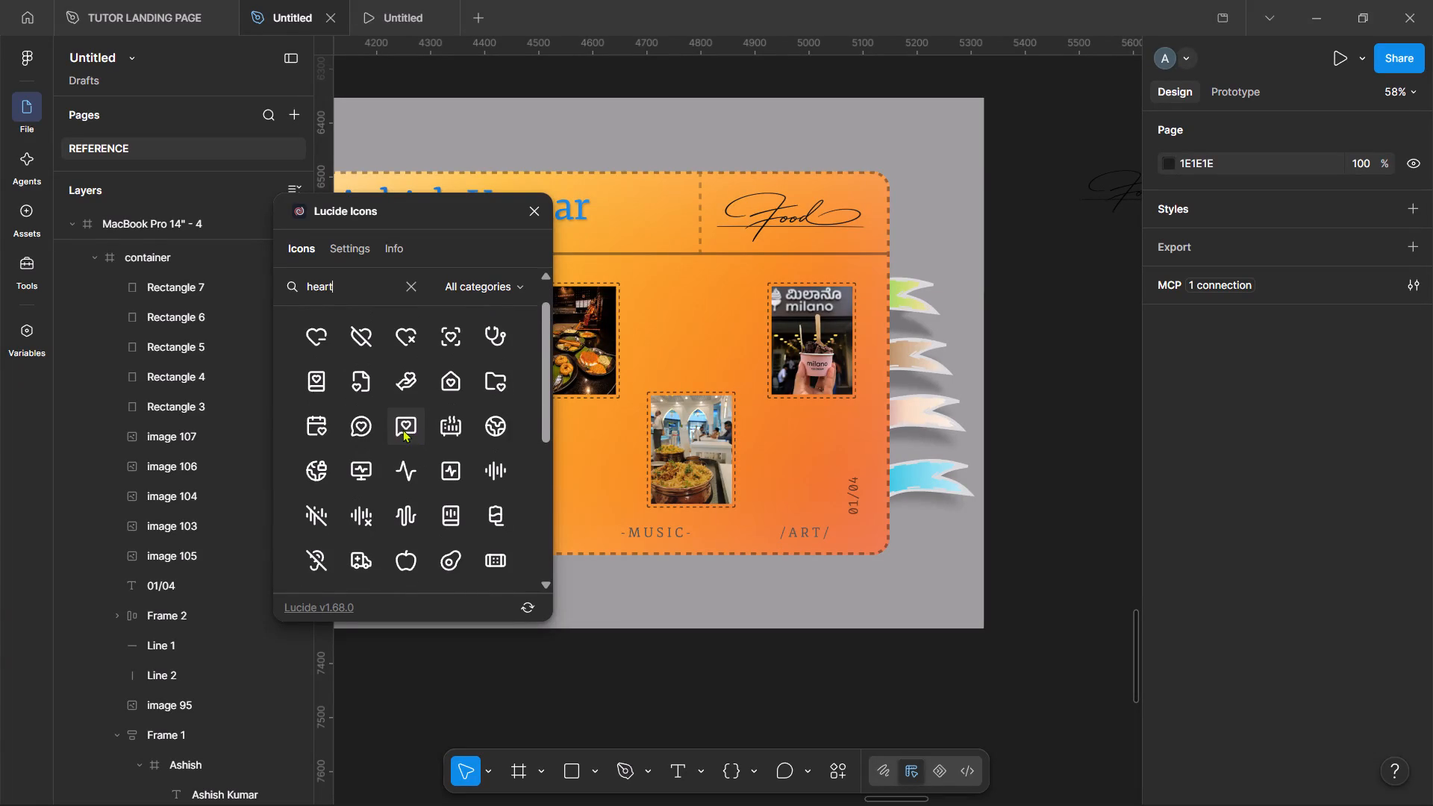
{"action": "left_click", "coordinate": [363, 419]}
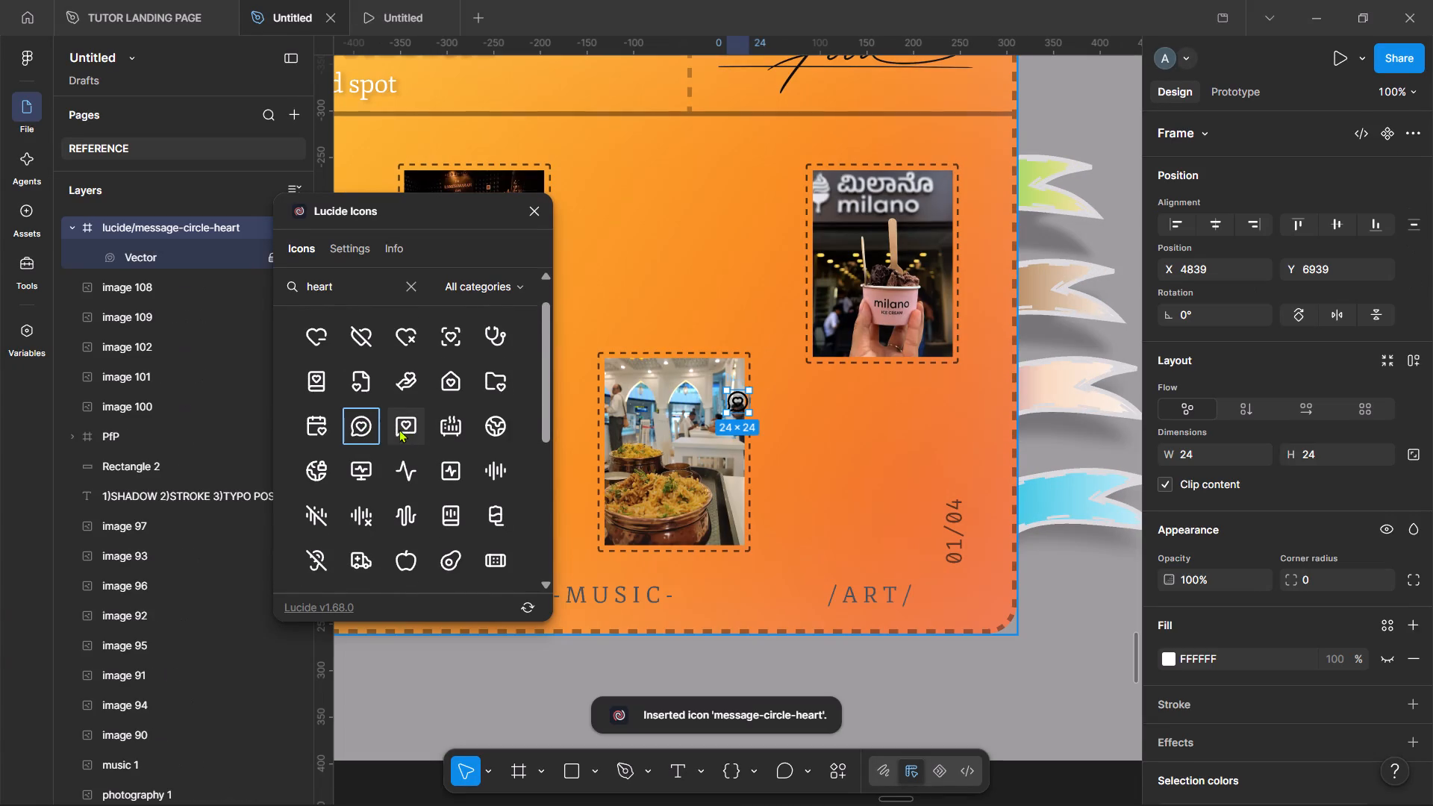
{"action": "left_click", "coordinate": [542, 213]}
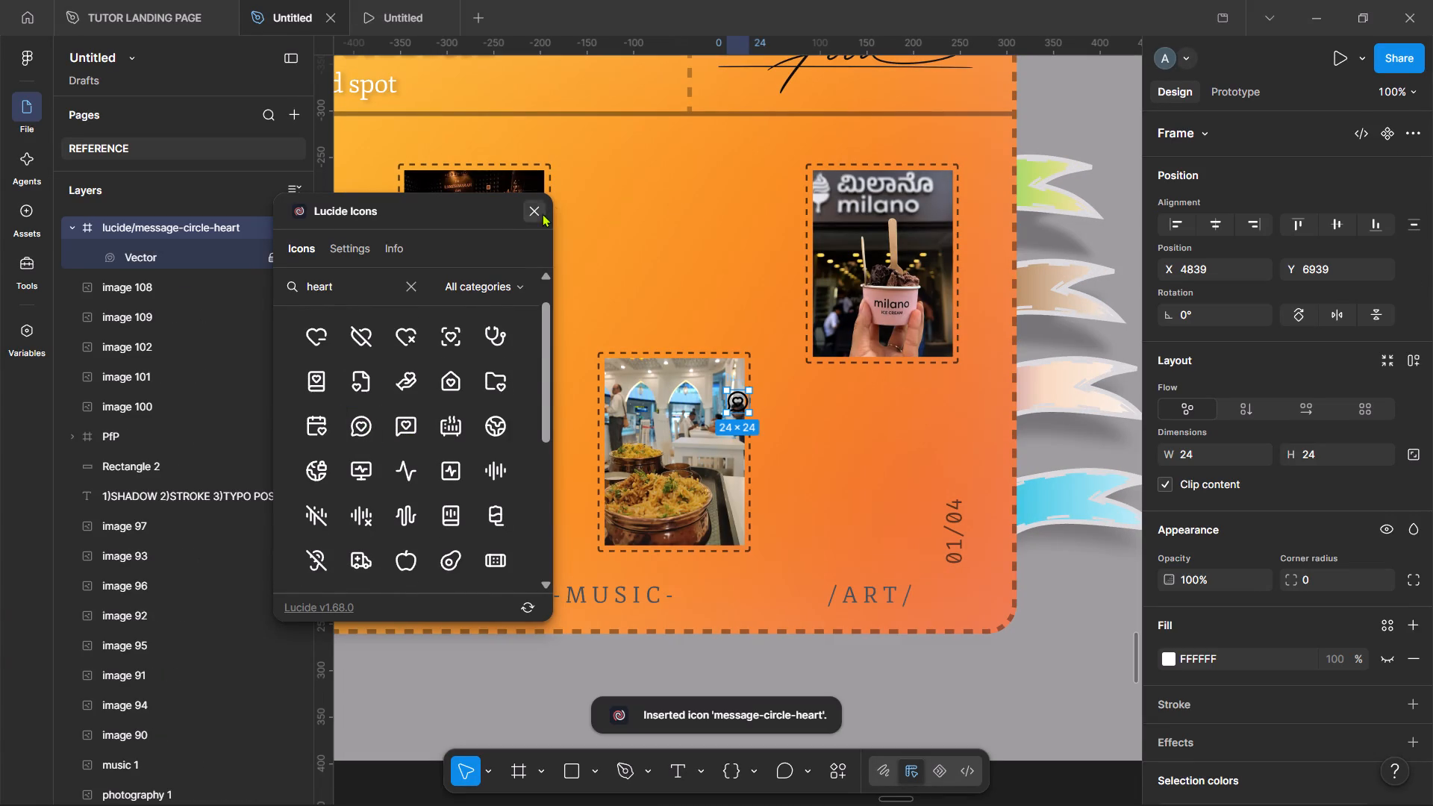
Unlock the message-circle-heart vector, move it out of its frame onto the orange background, and delete the empty frame.
{"action": "left_click", "coordinate": [271, 257]}
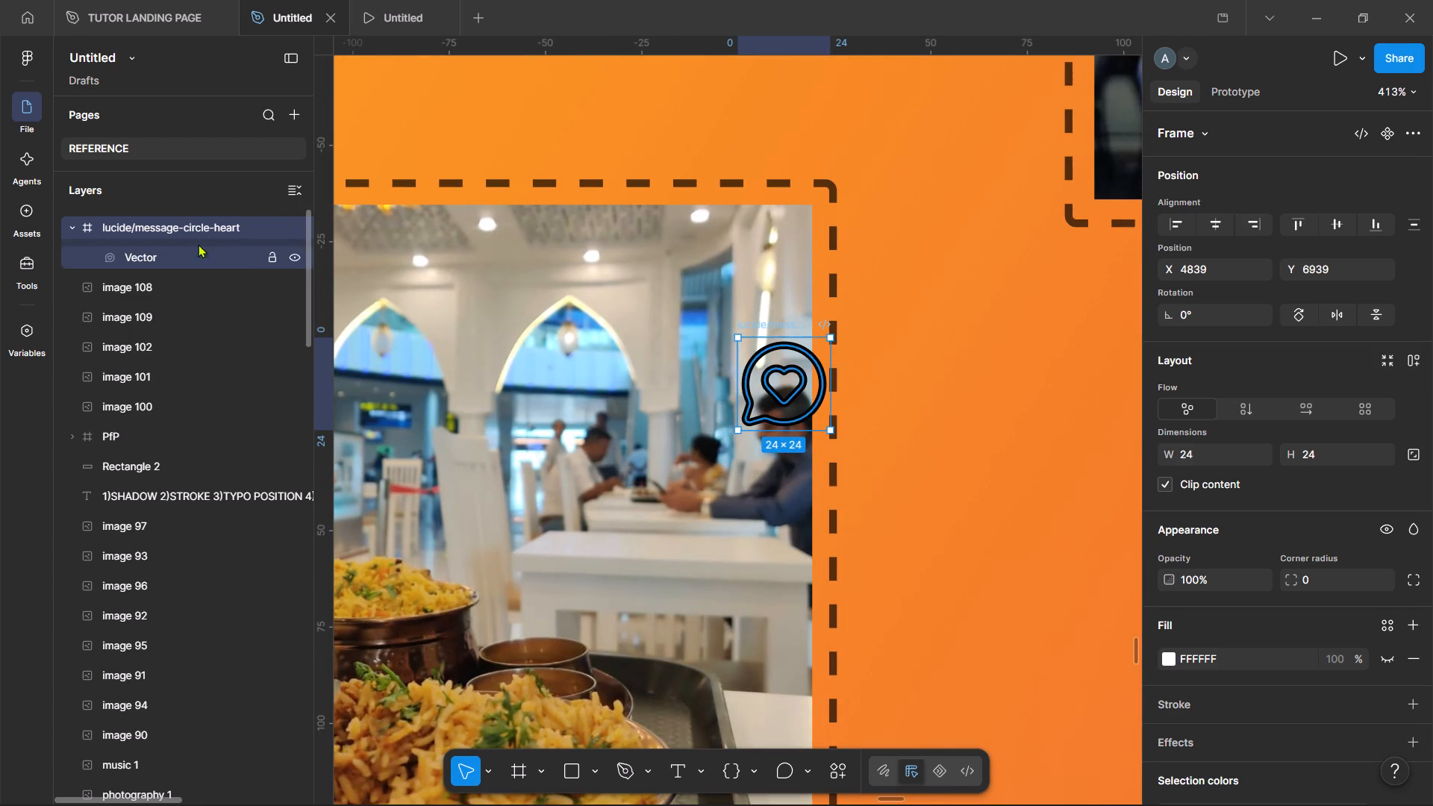
{"action": "left_click", "coordinate": [771, 378]}
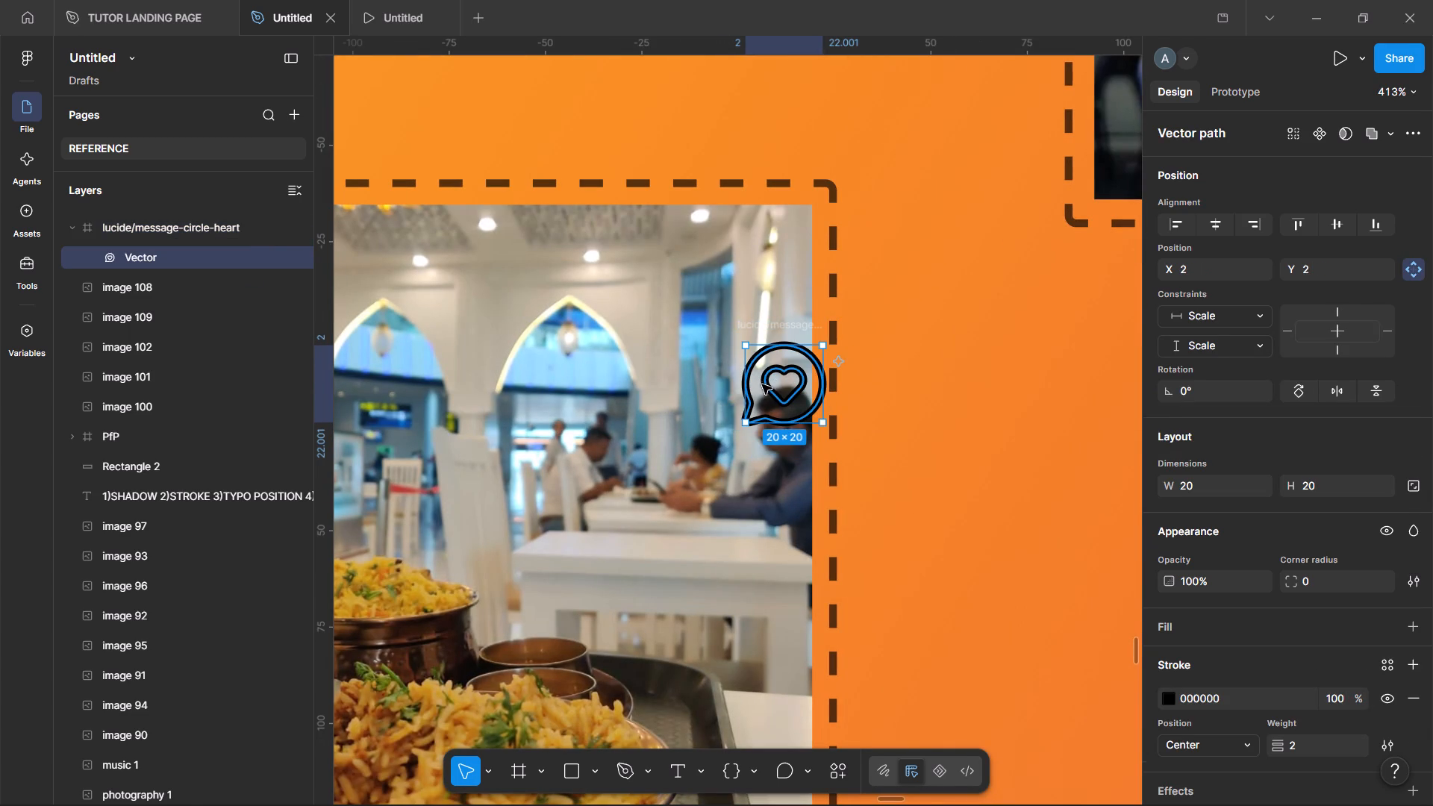
{"action": "left_click_drag", "start_coordinate": [767, 381], "coordinate": [1011, 413]}
{"action": "left_click", "coordinate": [755, 334]}
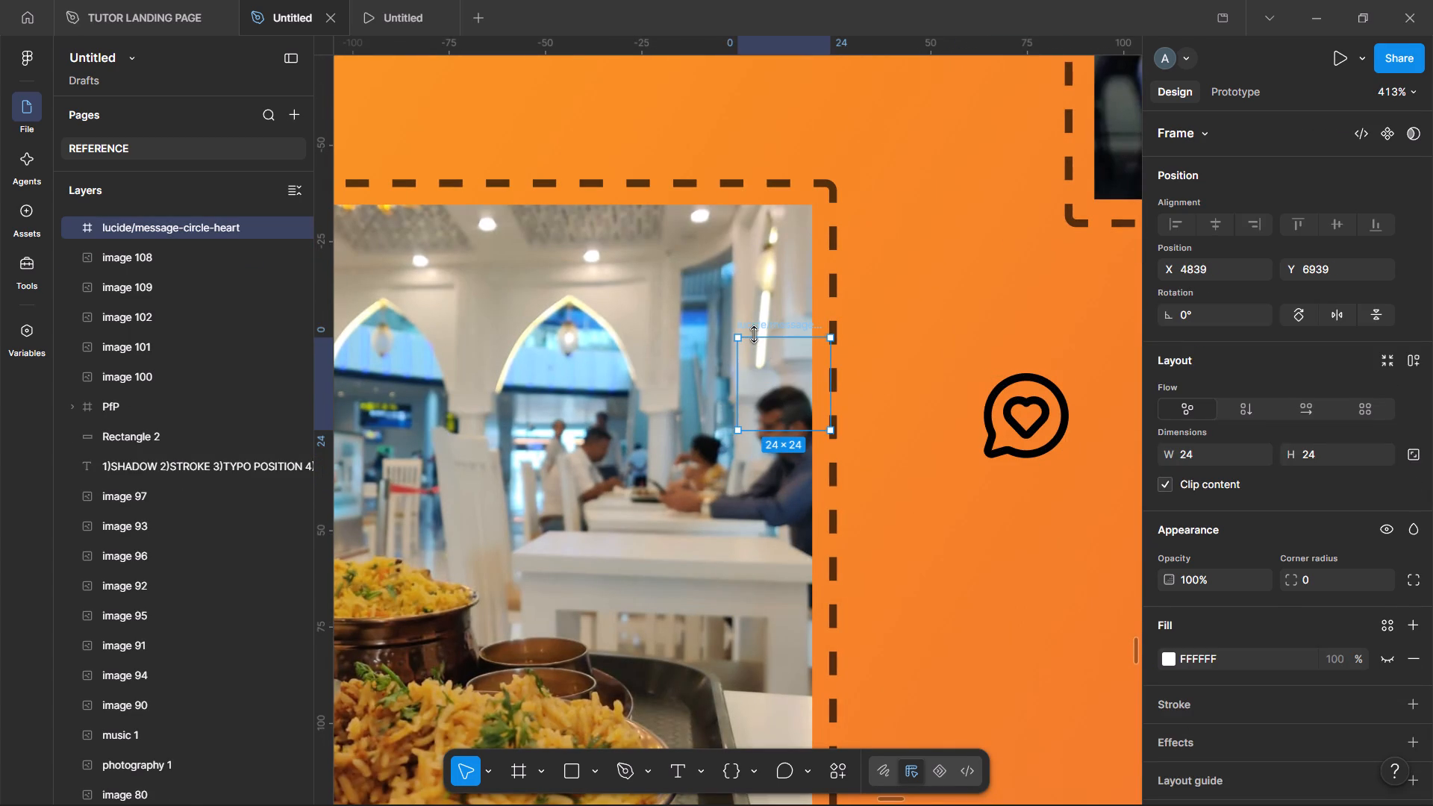
{"action": "key", "text": "Delete"}
Move the message-circle-heart vector into the role frame, between the pin icon and the "Fav food spot" text.
{"action": "scroll", "coordinate": [899, 393], "scroll_direction": "right", "scroll_amount": 1}
{"action": "left_click", "coordinate": [993, 400]}
{"action": "double_click", "coordinate": [993, 400]}
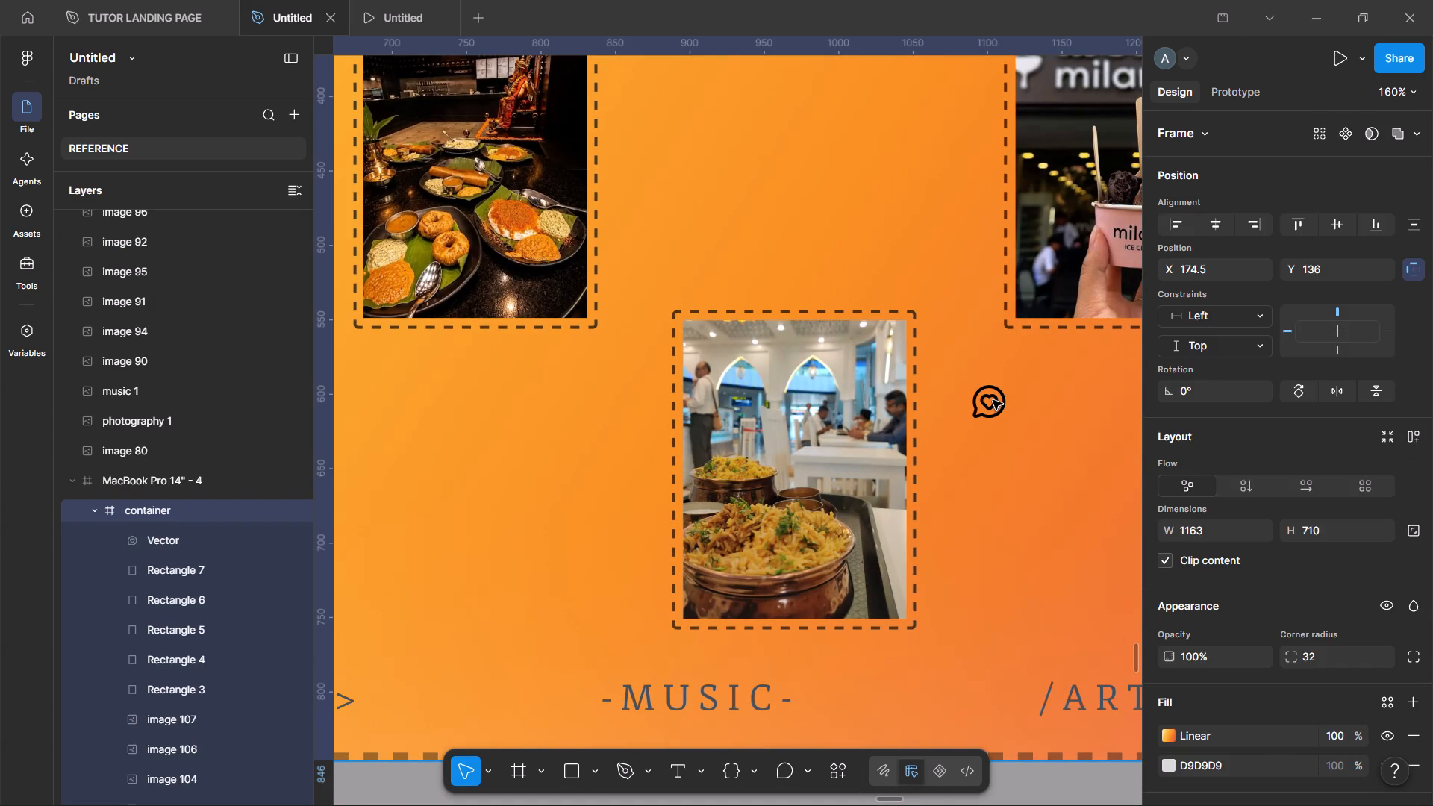
{"action": "left_click_drag", "start_coordinate": [993, 400], "coordinate": [438, 201]}
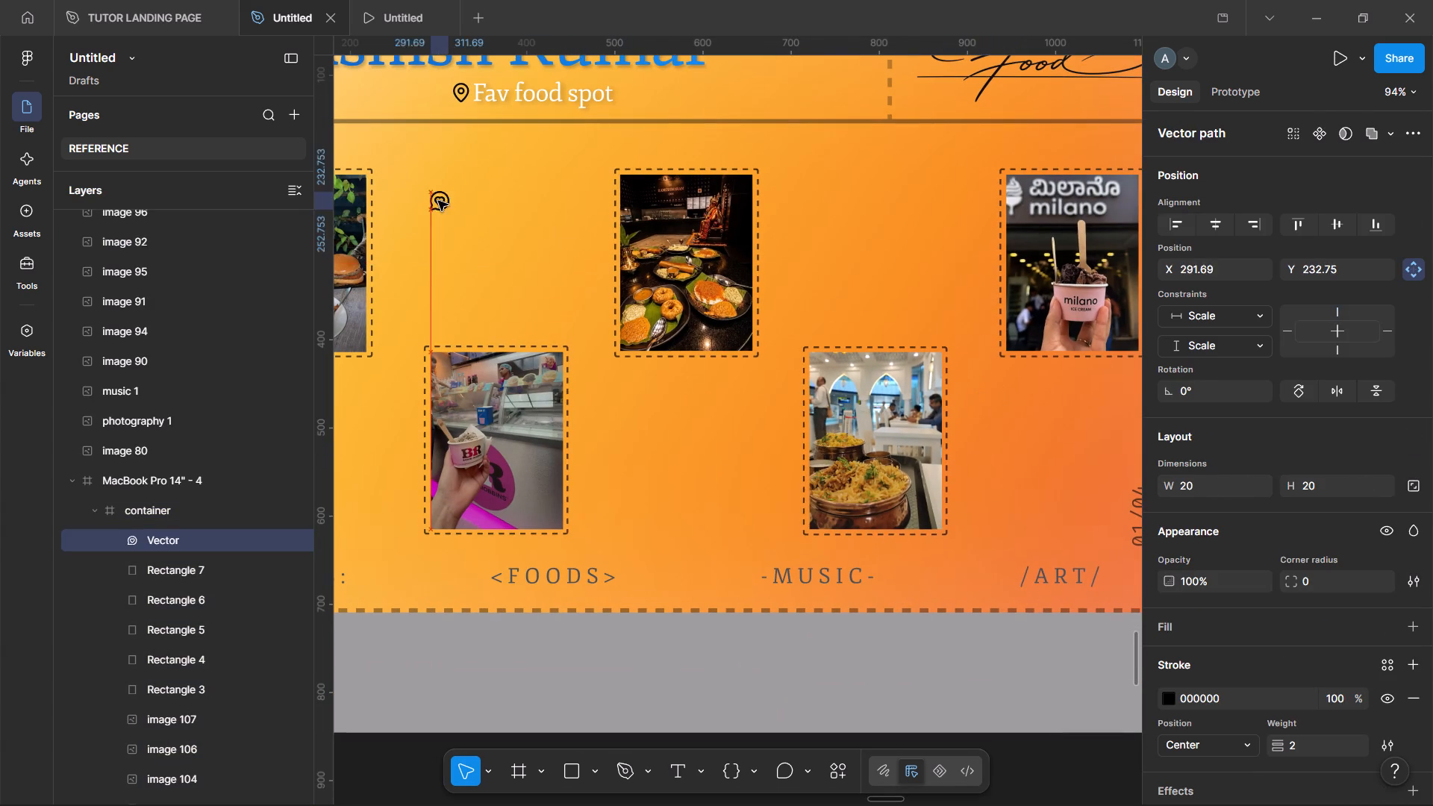
{"action": "left_click_drag", "start_coordinate": [438, 201], "coordinate": [490, 92]}
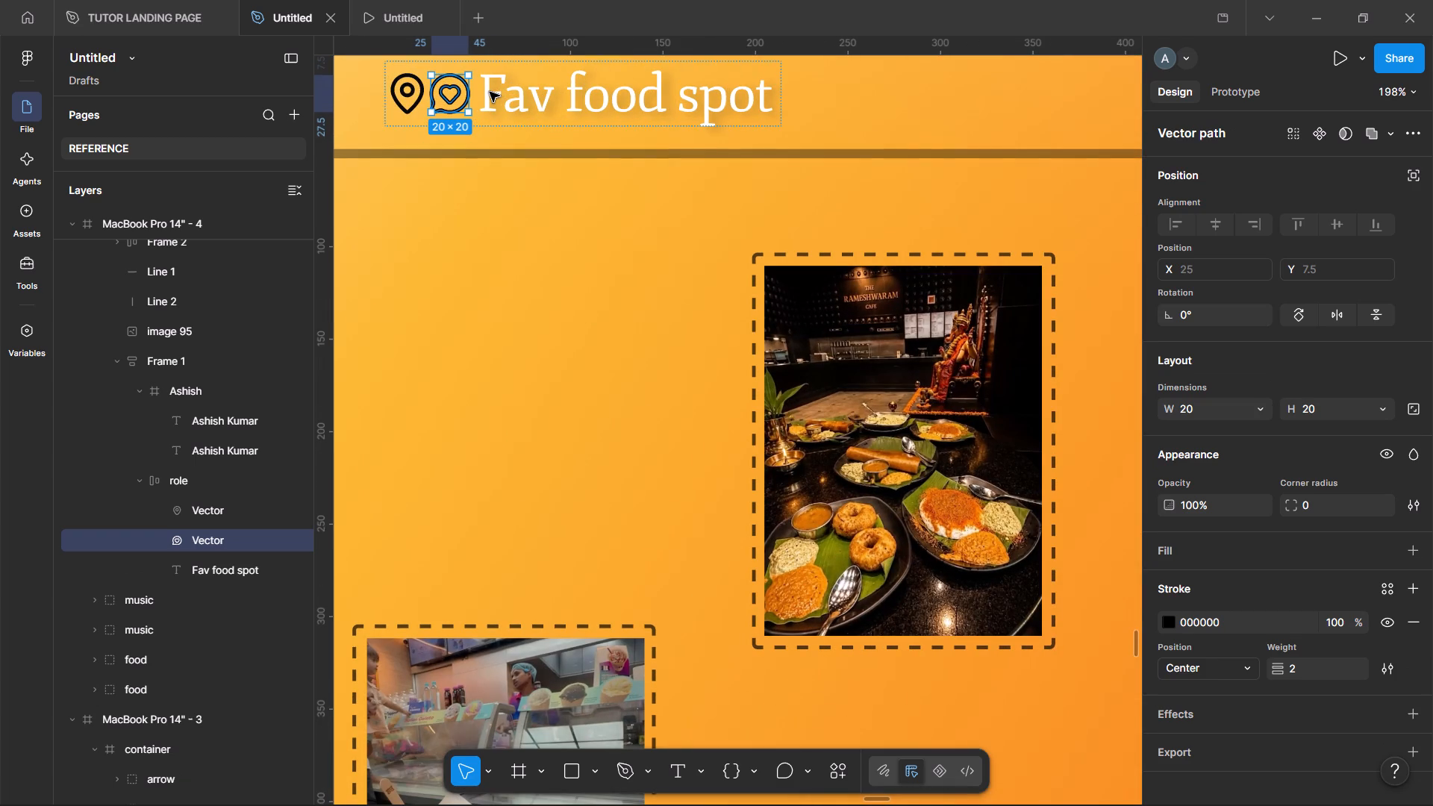
Flip the message-circle-heart icon in the role frame horizontally.
{"action": "scroll", "coordinate": [490, 92], "scroll_direction": "right", "scroll_amount": 2}
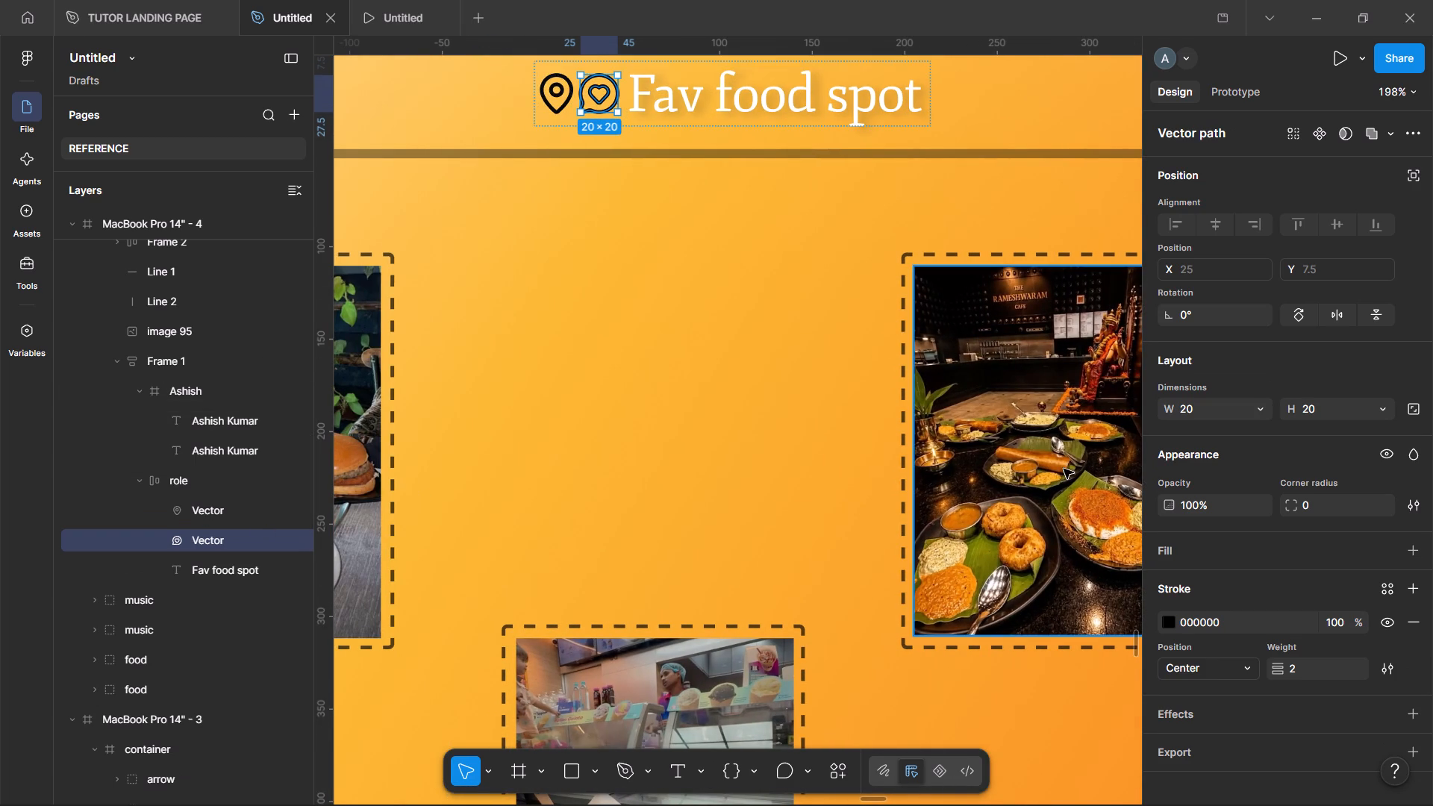
{"action": "left_click", "coordinate": [1338, 322]}
{"action": "left_click", "coordinate": [1338, 316]}
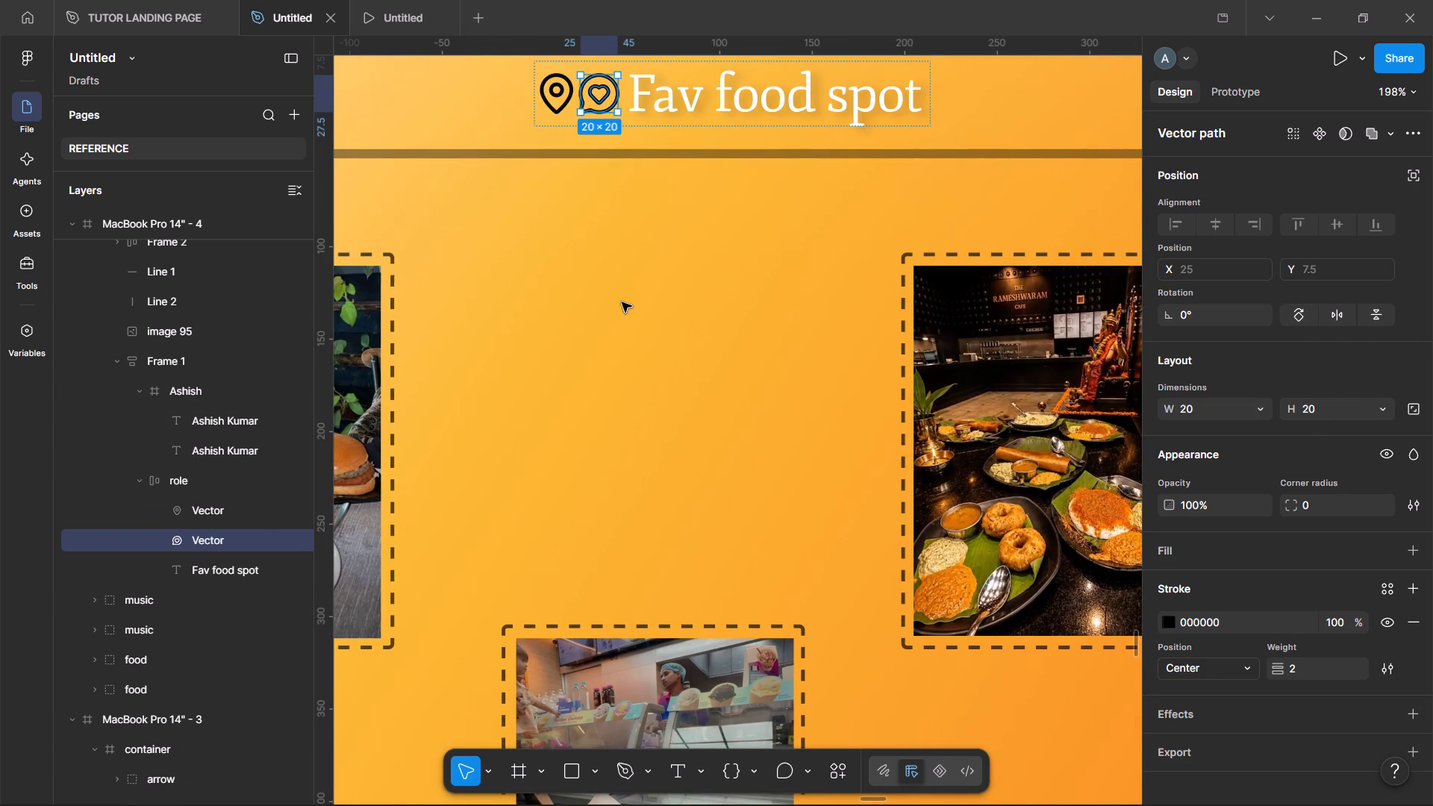
{"action": "left_click", "coordinate": [1343, 310]}
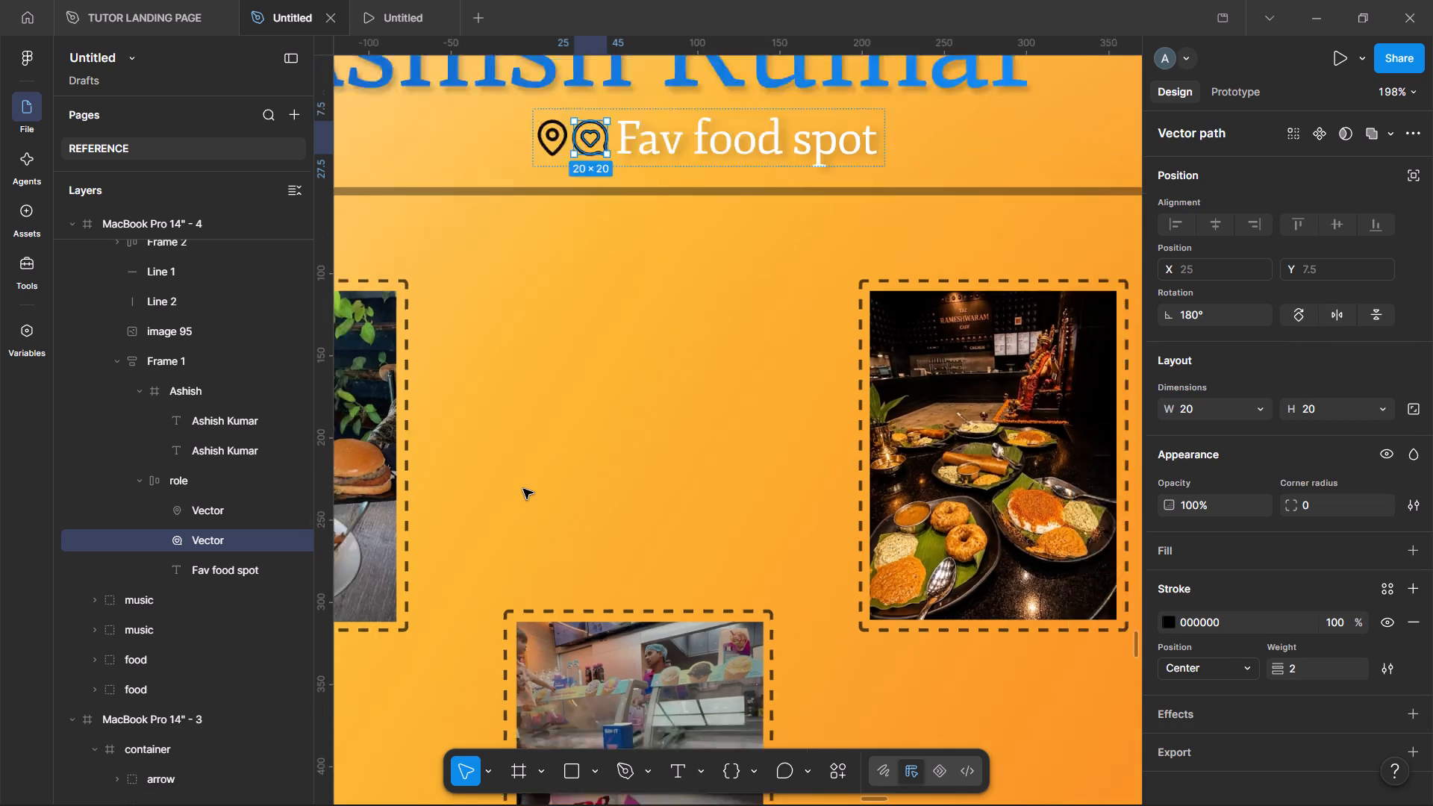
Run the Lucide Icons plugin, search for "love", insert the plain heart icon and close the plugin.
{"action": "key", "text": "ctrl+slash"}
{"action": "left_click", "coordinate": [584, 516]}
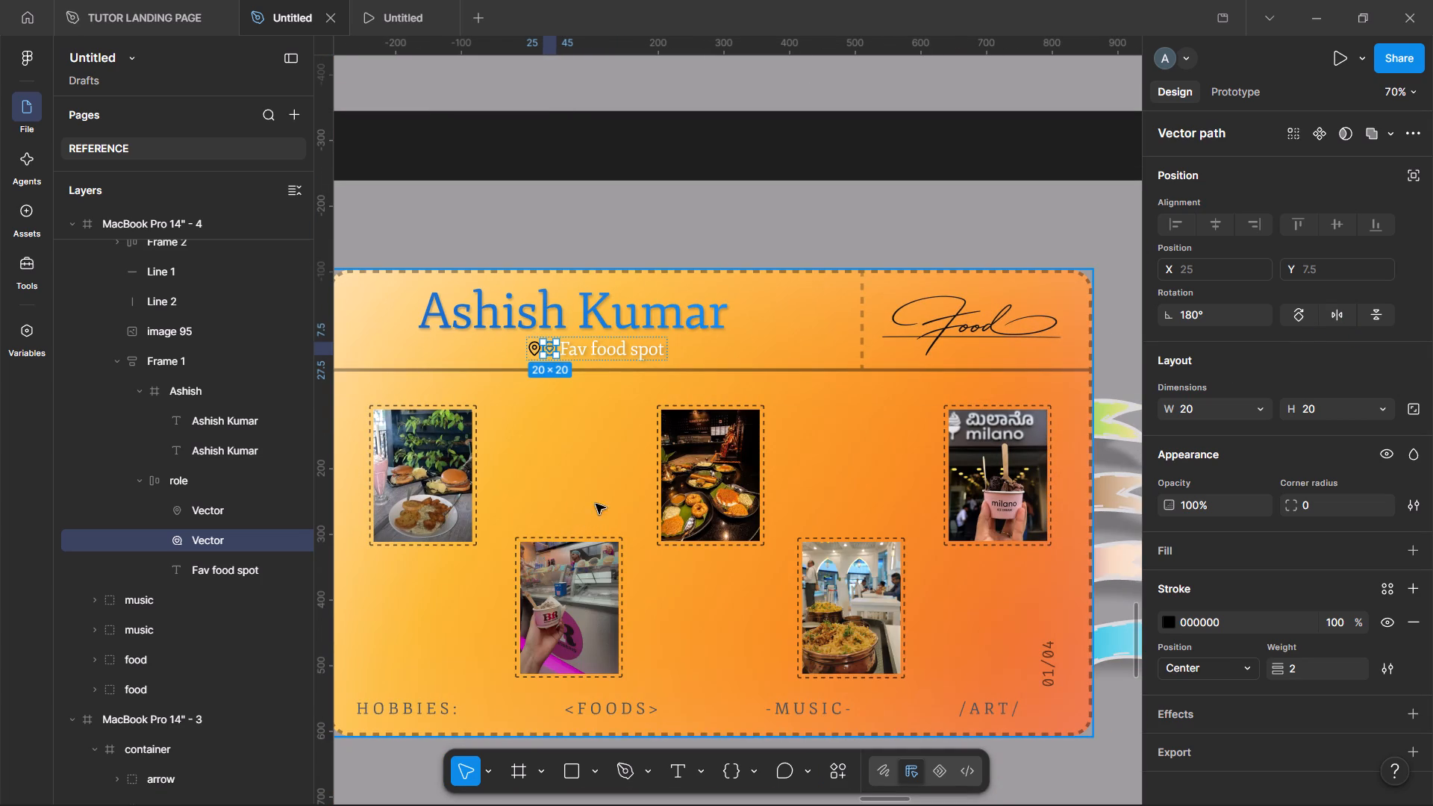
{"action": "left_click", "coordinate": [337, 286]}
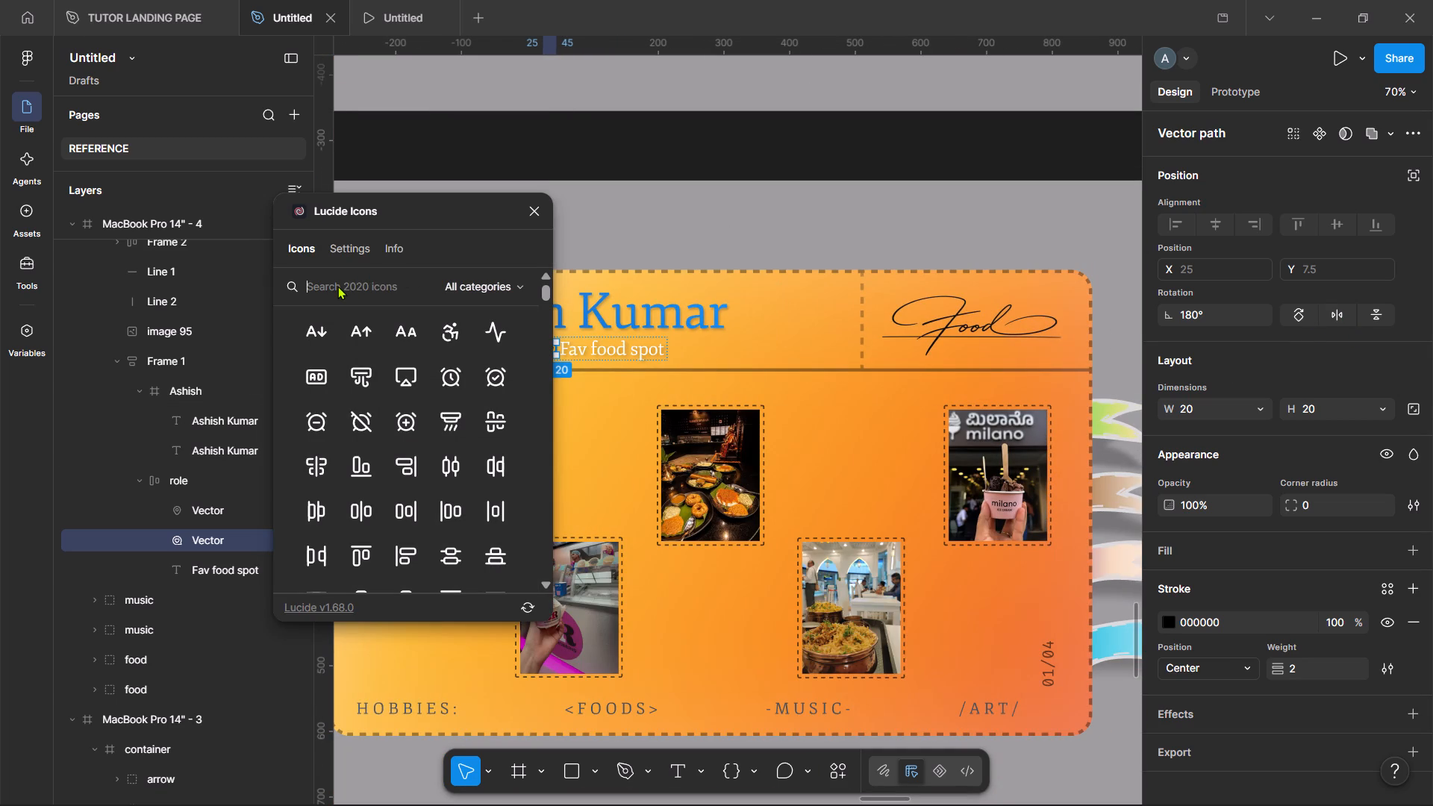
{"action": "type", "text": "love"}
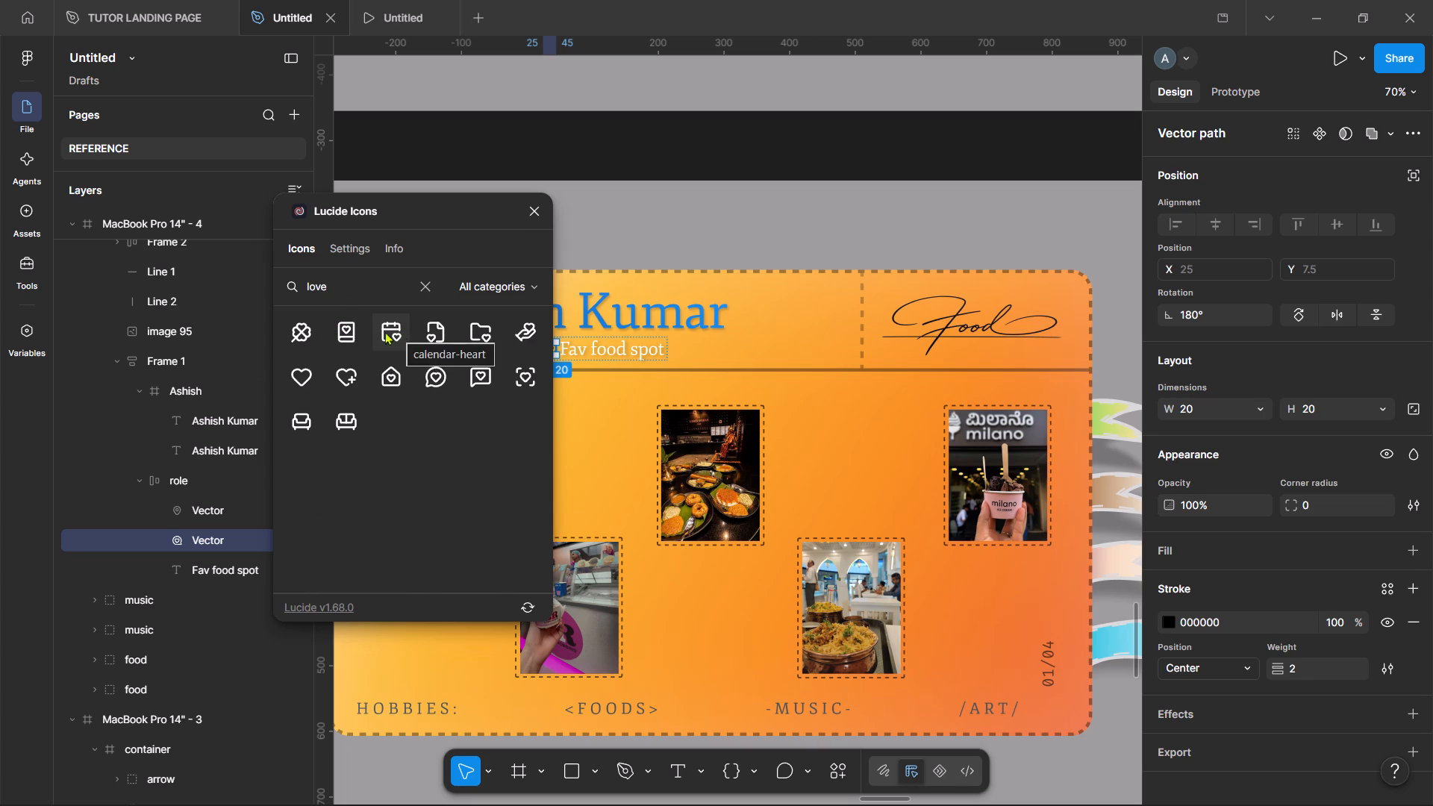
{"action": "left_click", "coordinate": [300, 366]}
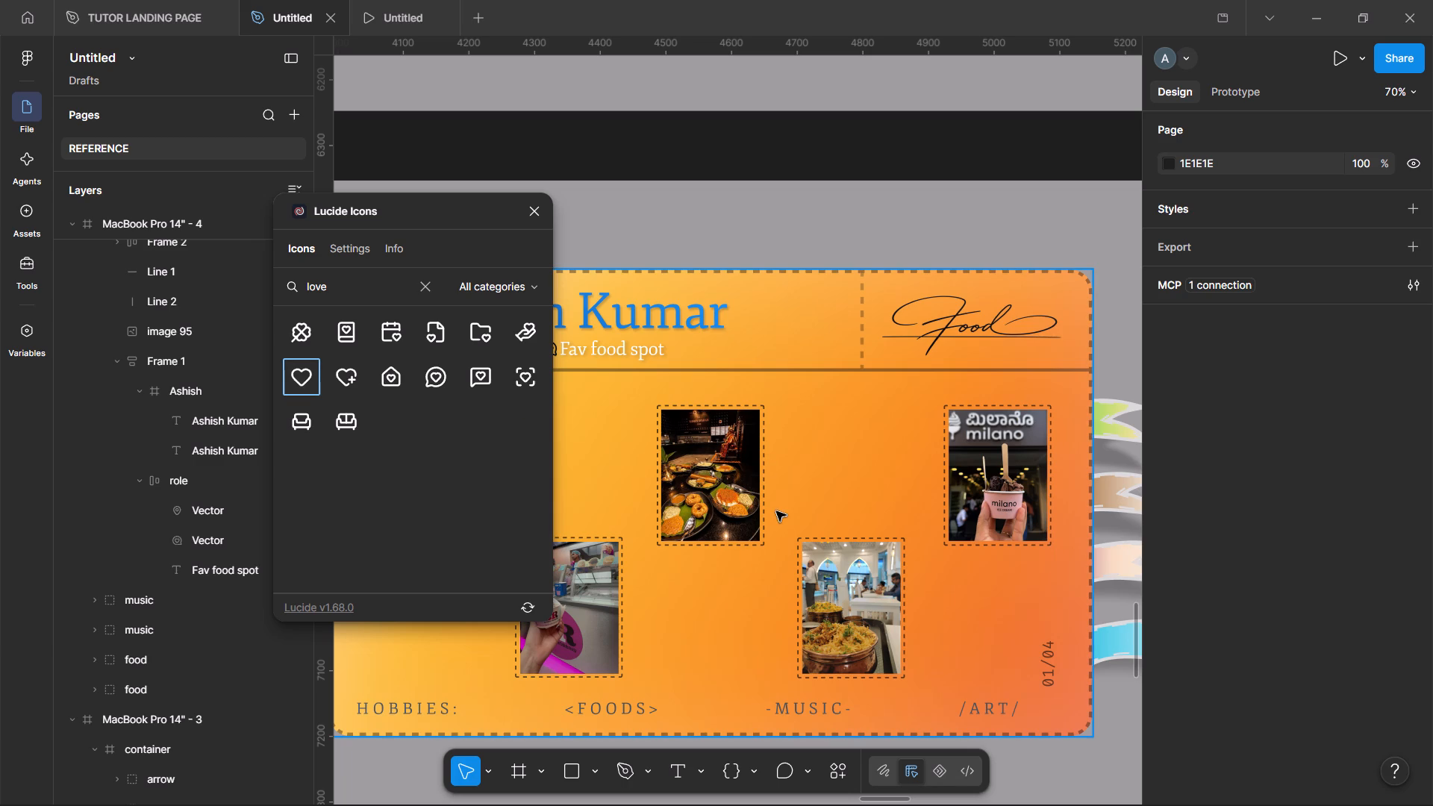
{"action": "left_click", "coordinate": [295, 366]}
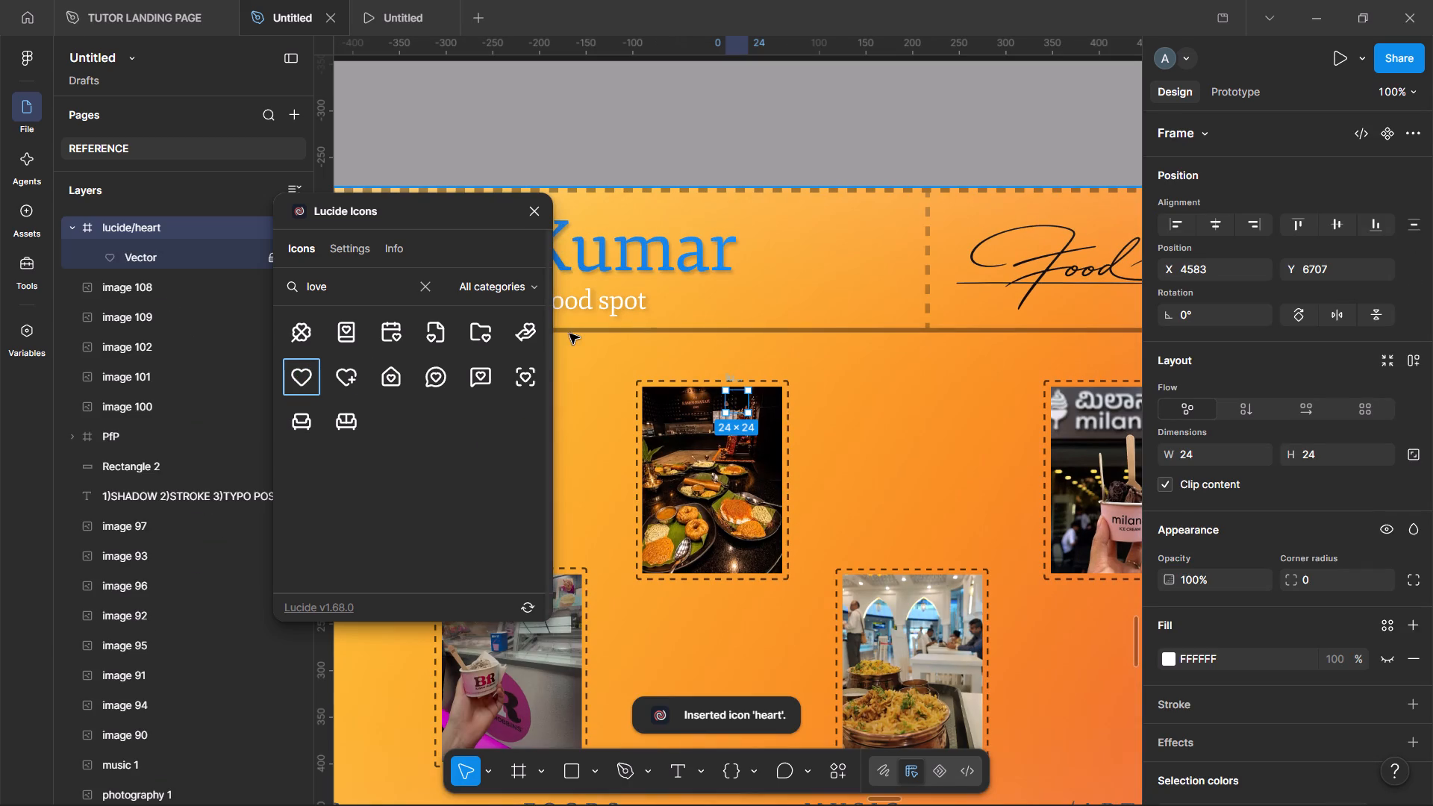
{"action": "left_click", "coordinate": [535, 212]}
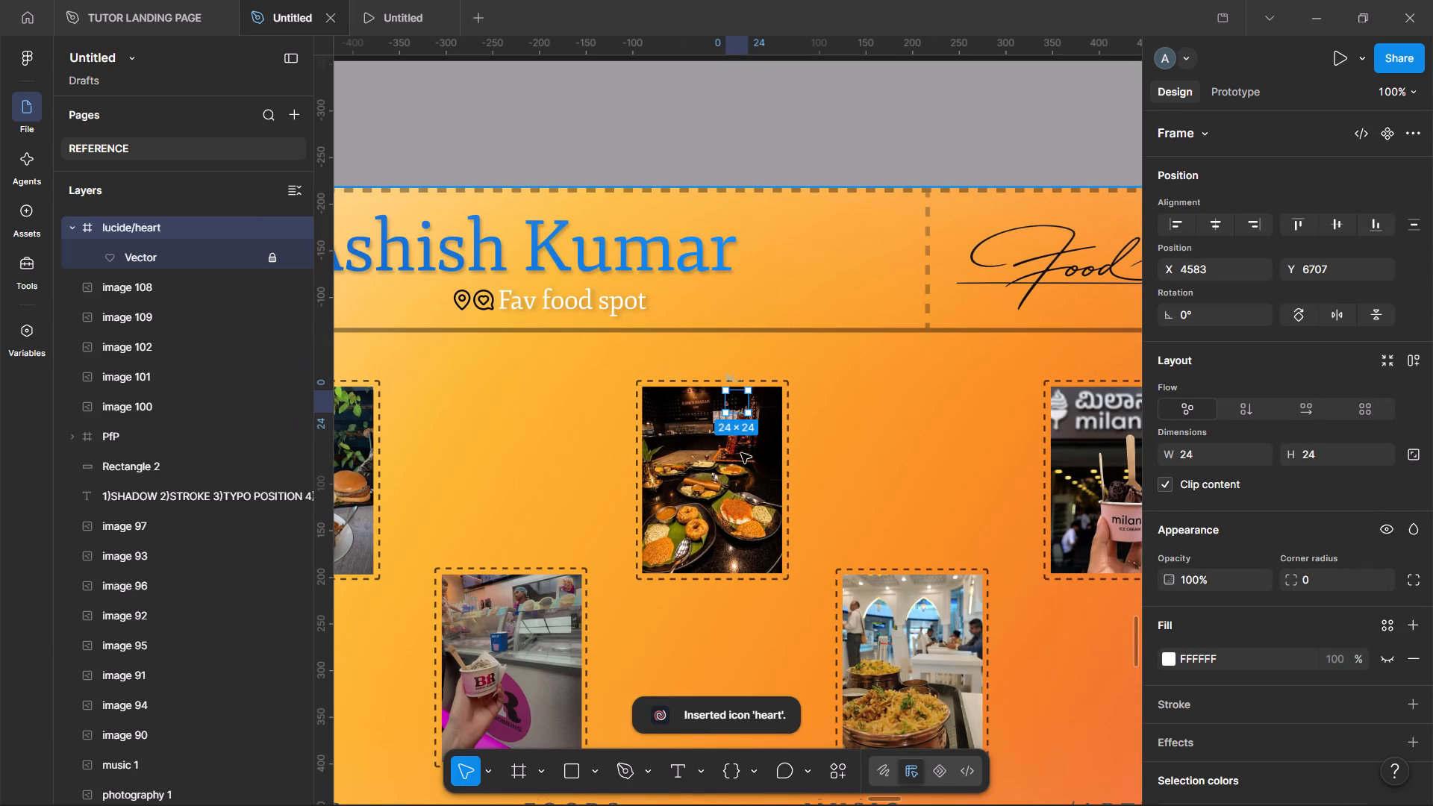
Run the Lucide Icons plugin again, search for "heart", insert the plain heart icon and close the plugin.
{"action": "scroll", "coordinate": [741, 453], "scroll_direction": "down", "scroll_amount": 1}
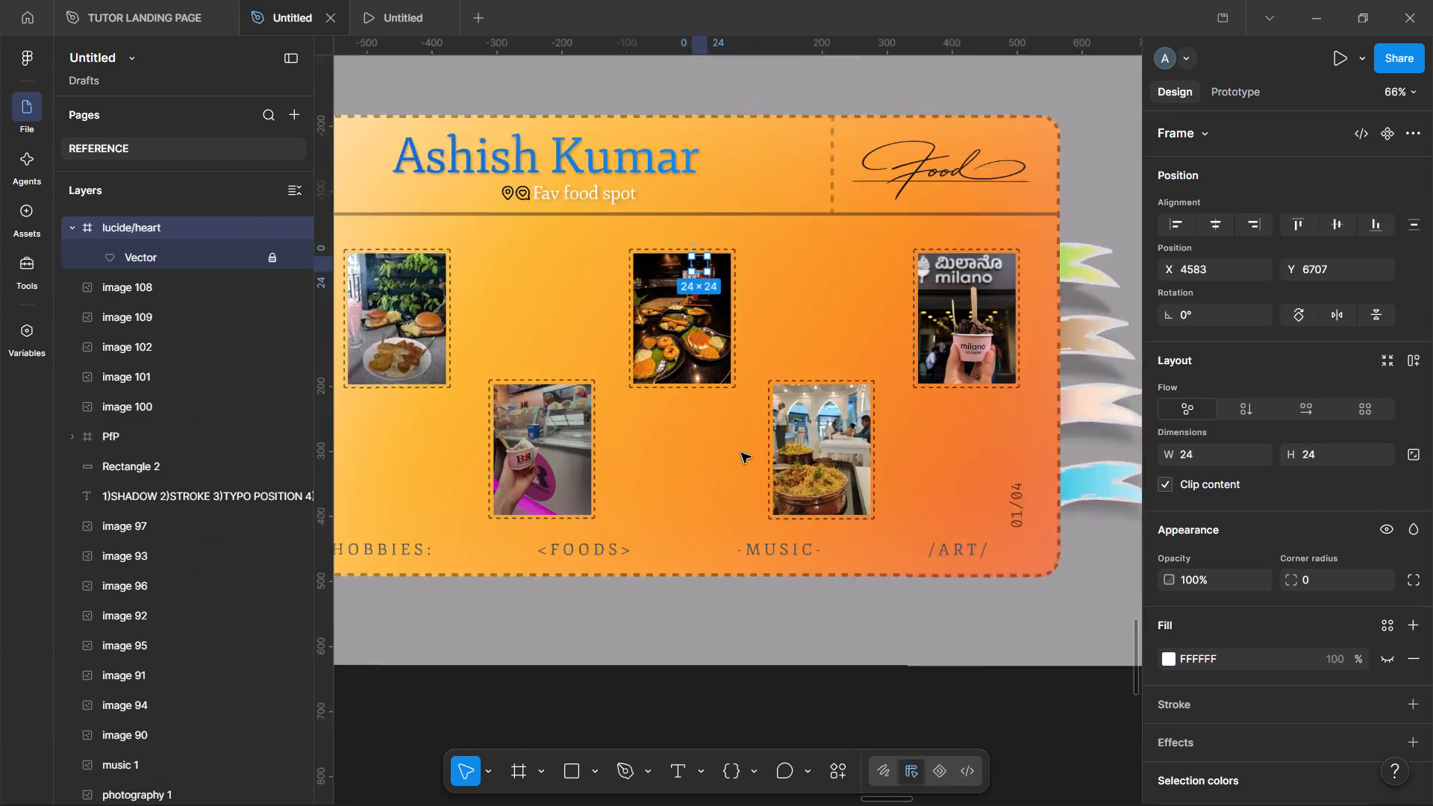
{"action": "scroll", "coordinate": [741, 453], "scroll_direction": "left", "scroll_amount": 2}
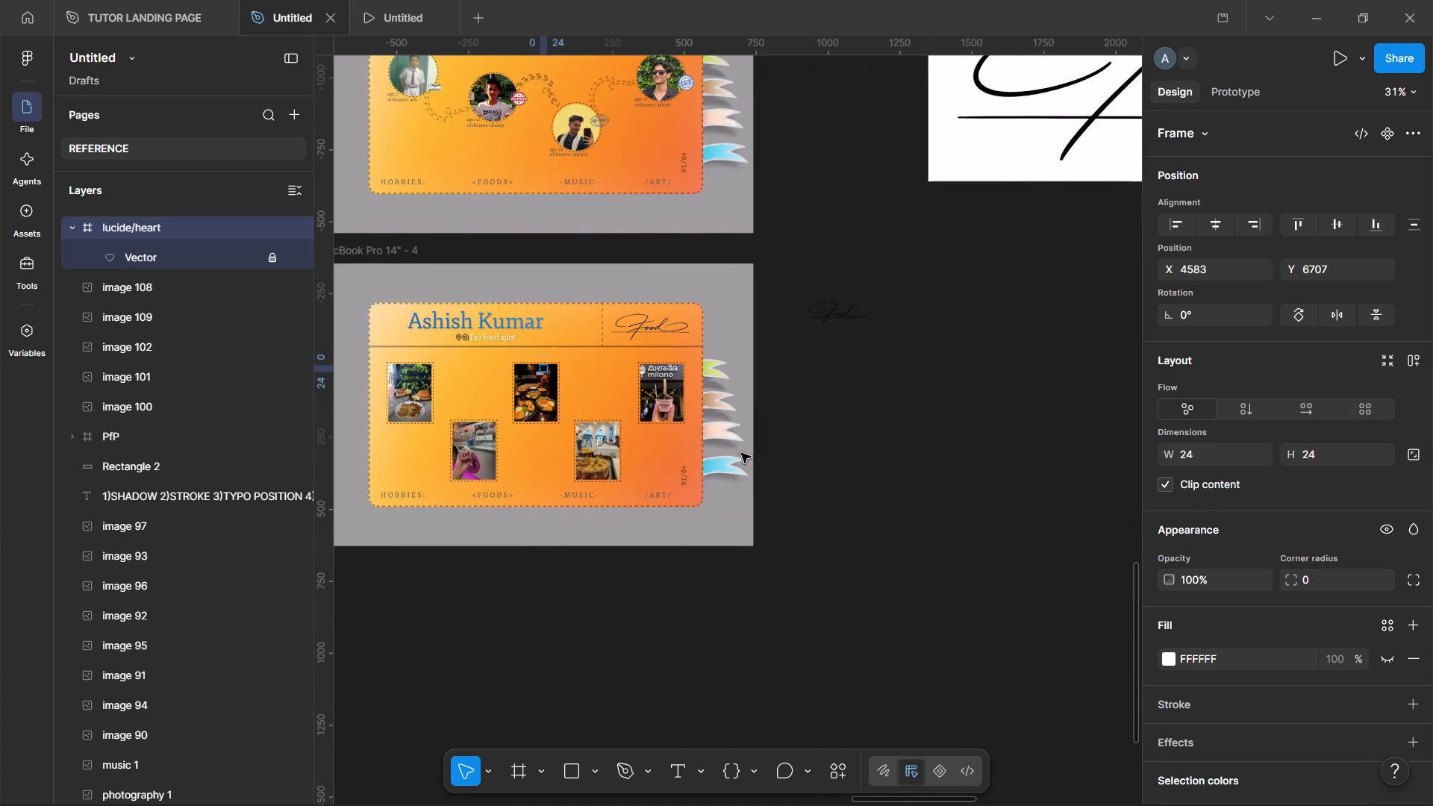
{"action": "scroll", "coordinate": [741, 453], "scroll_direction": "right", "scroll_amount": 2}
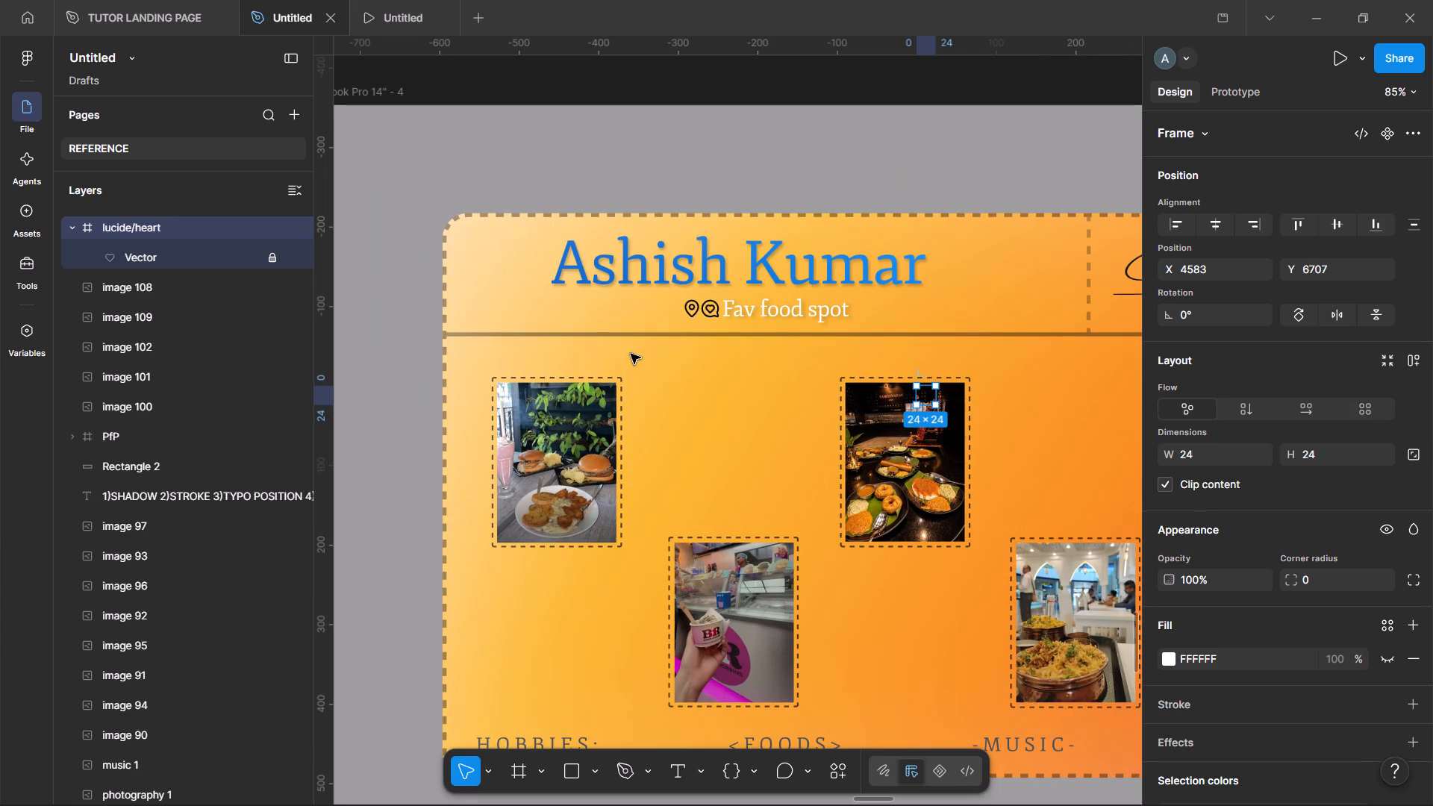
{"action": "key", "text": "ctrl+slash"}
{"action": "left_click", "coordinate": [551, 518]}
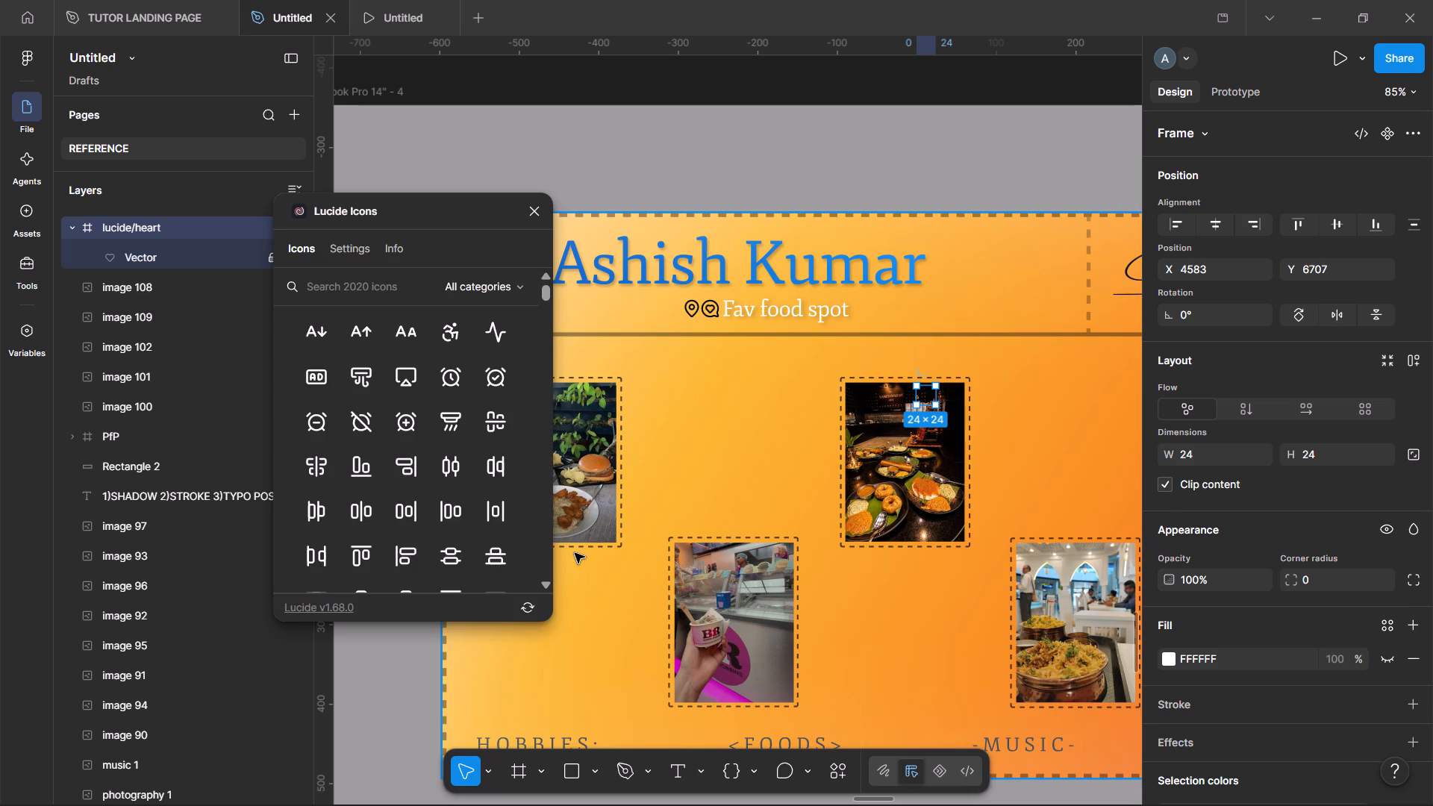
{"action": "left_click", "coordinate": [343, 290]}
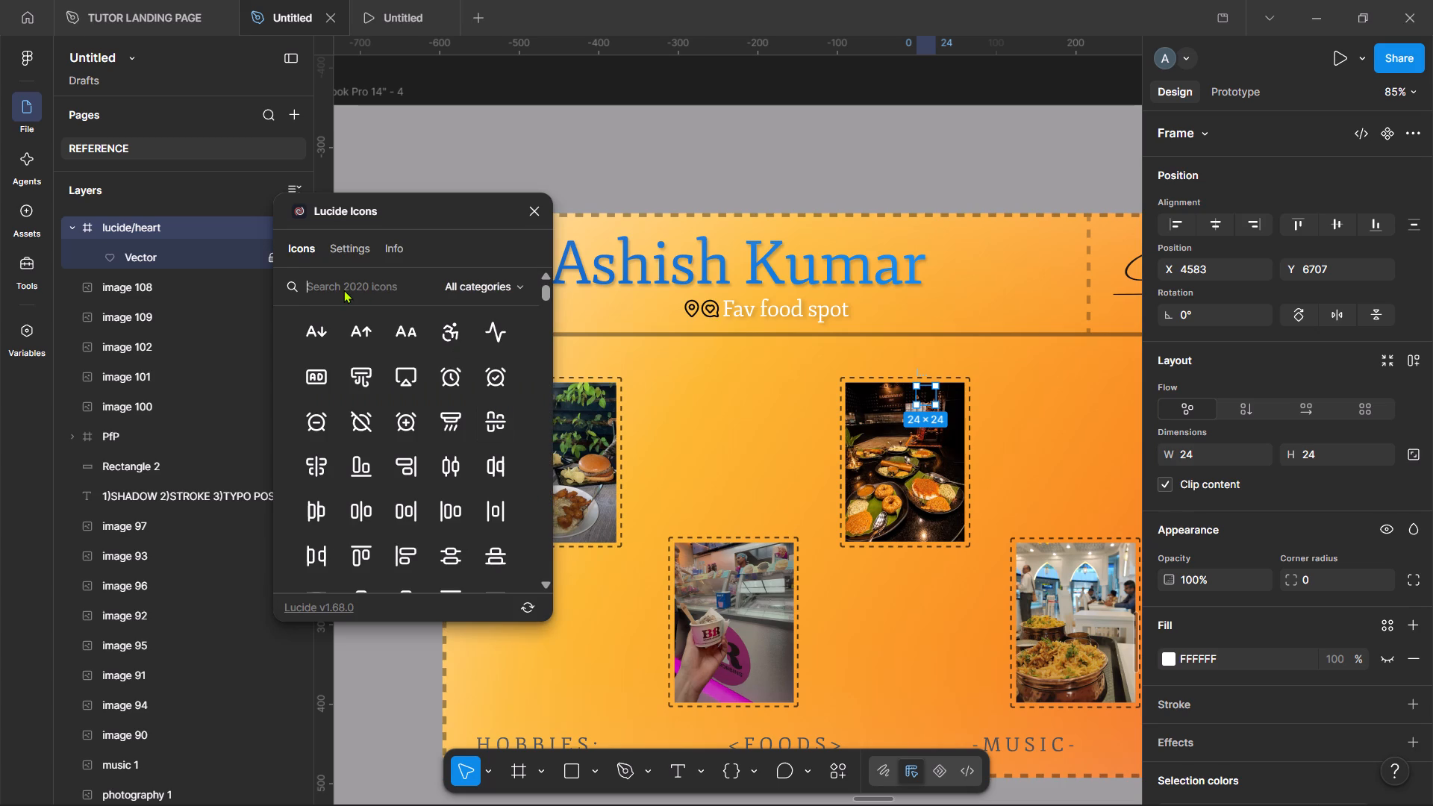
{"action": "type", "text": "heart"}
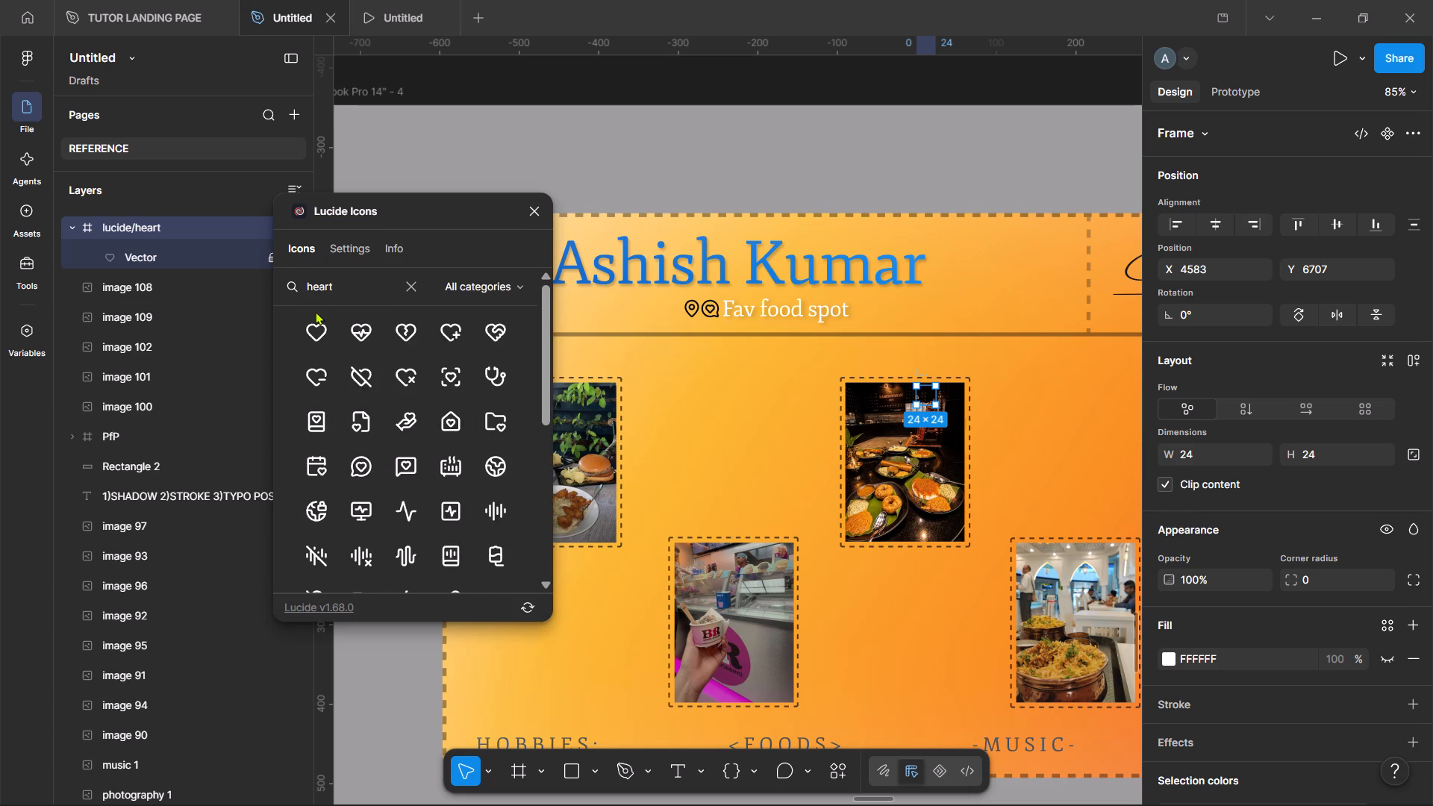
{"action": "left_click", "coordinate": [316, 325]}
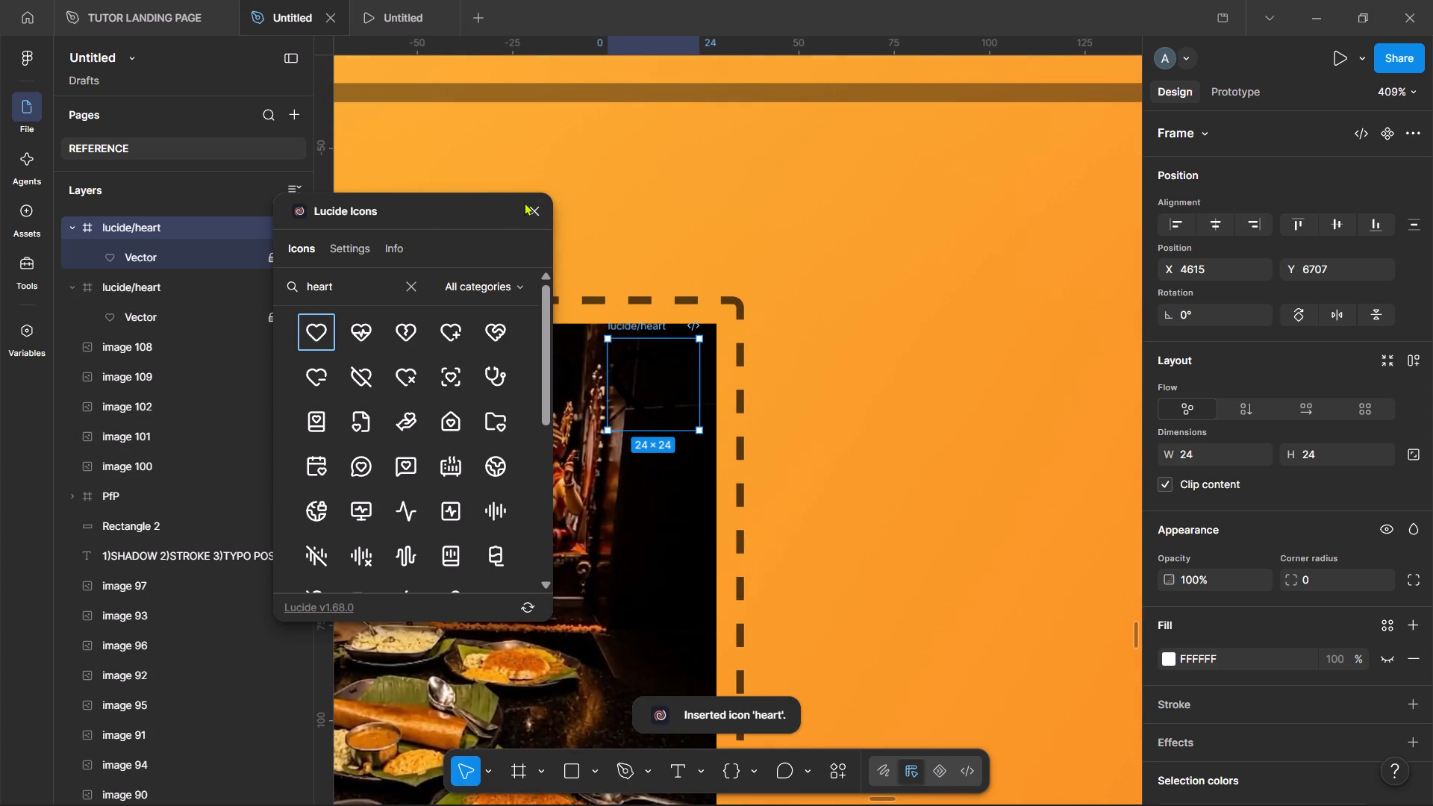
{"action": "left_click", "coordinate": [525, 204]}
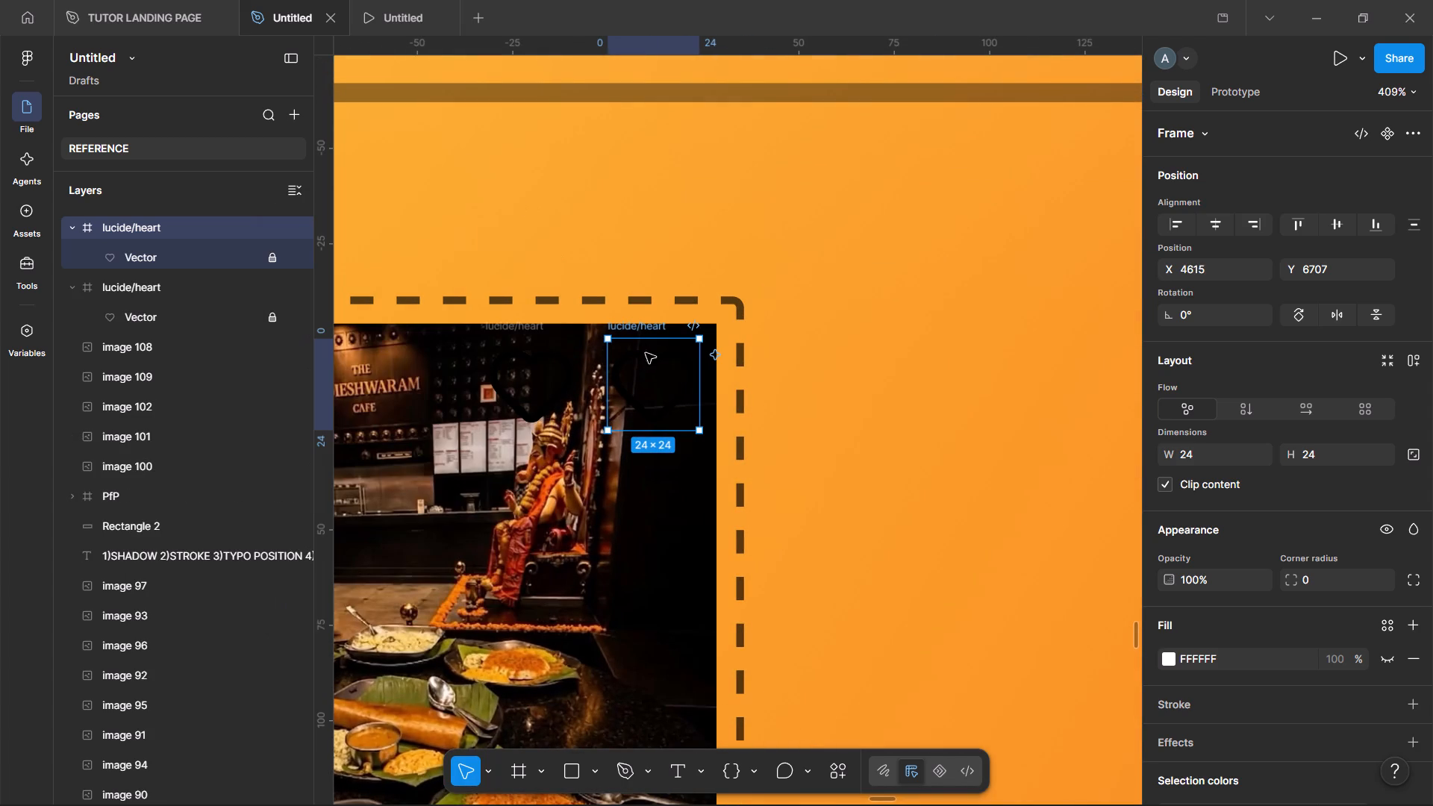
Move the newly inserted lucide/heart frame off the dark food photo onto the empty orange background.
{"action": "left_click_drag", "start_coordinate": [643, 328], "coordinate": [876, 260]}
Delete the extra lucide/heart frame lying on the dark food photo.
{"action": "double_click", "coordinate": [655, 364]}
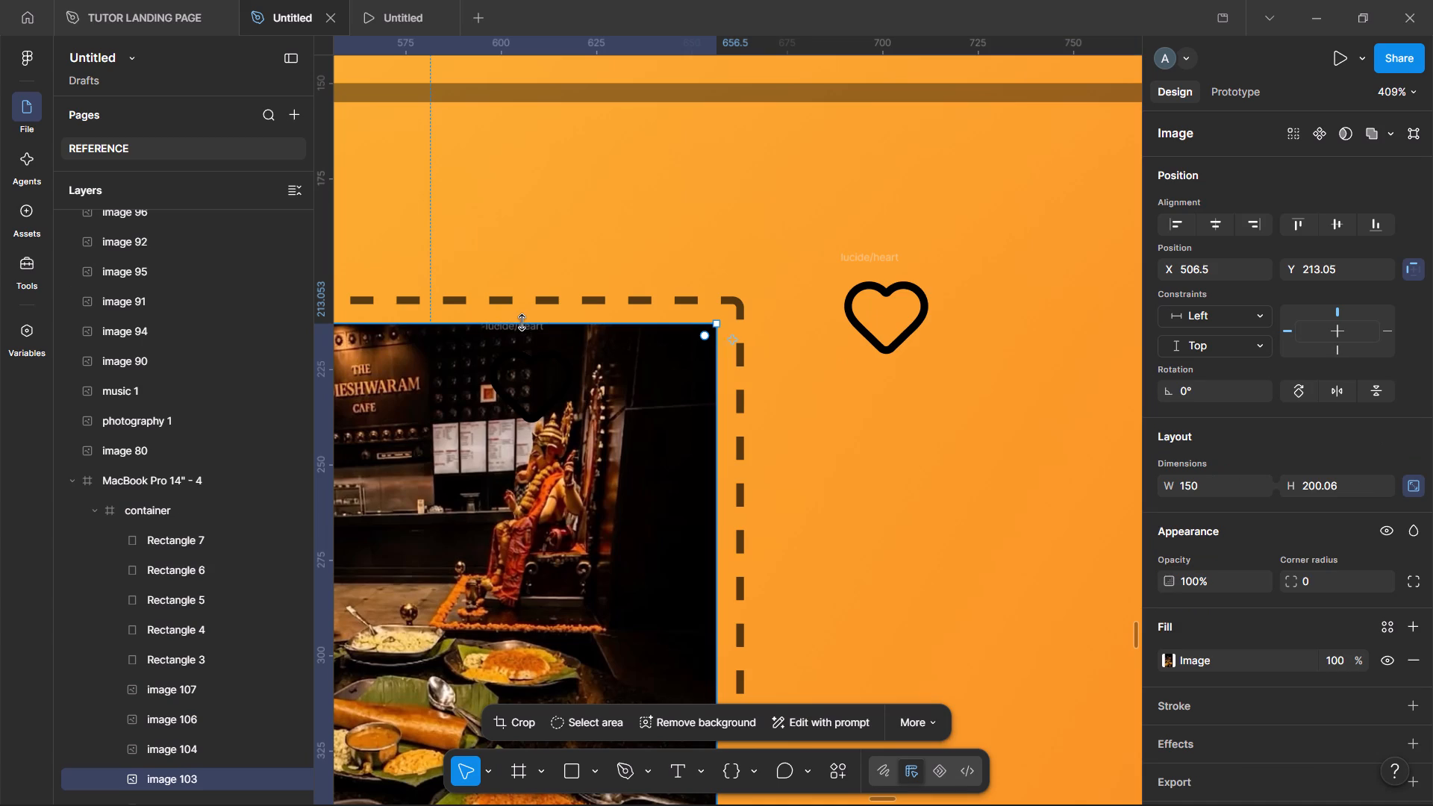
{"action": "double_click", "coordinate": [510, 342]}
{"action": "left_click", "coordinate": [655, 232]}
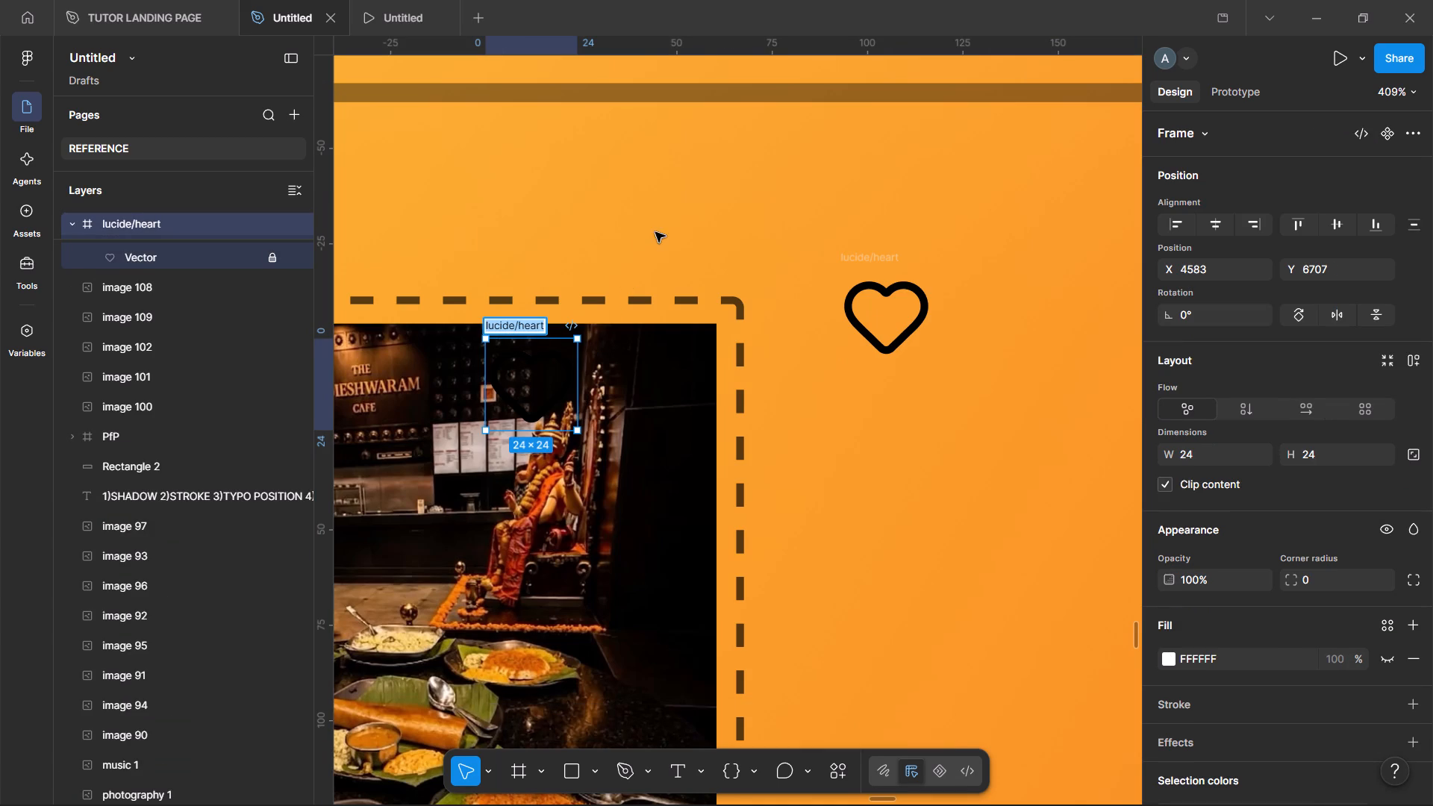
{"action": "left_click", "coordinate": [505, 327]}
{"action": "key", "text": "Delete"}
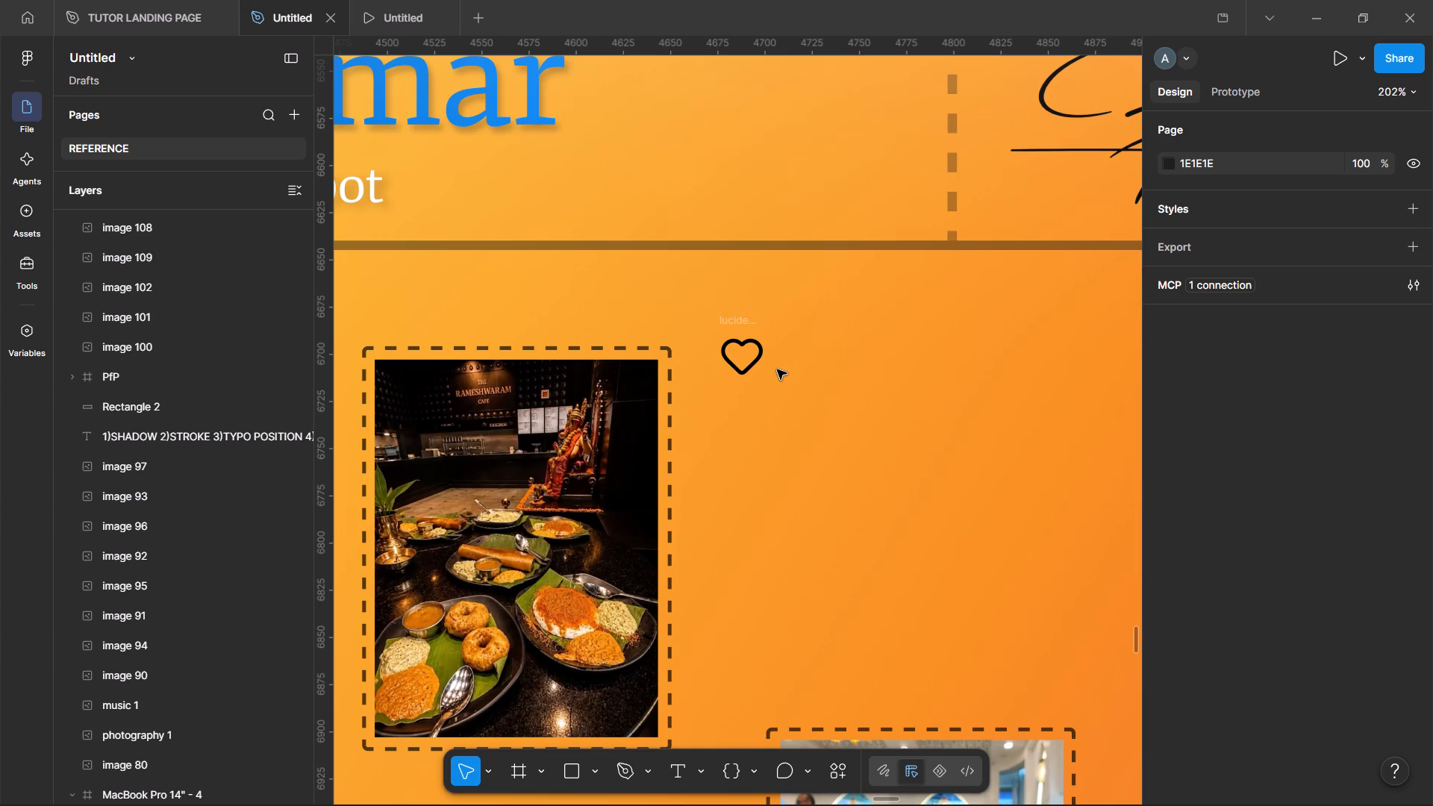
Move the heart vector out of its lucide/heart frame onto the orange background and delete the emptied frame.
{"action": "left_click", "coordinate": [731, 317]}
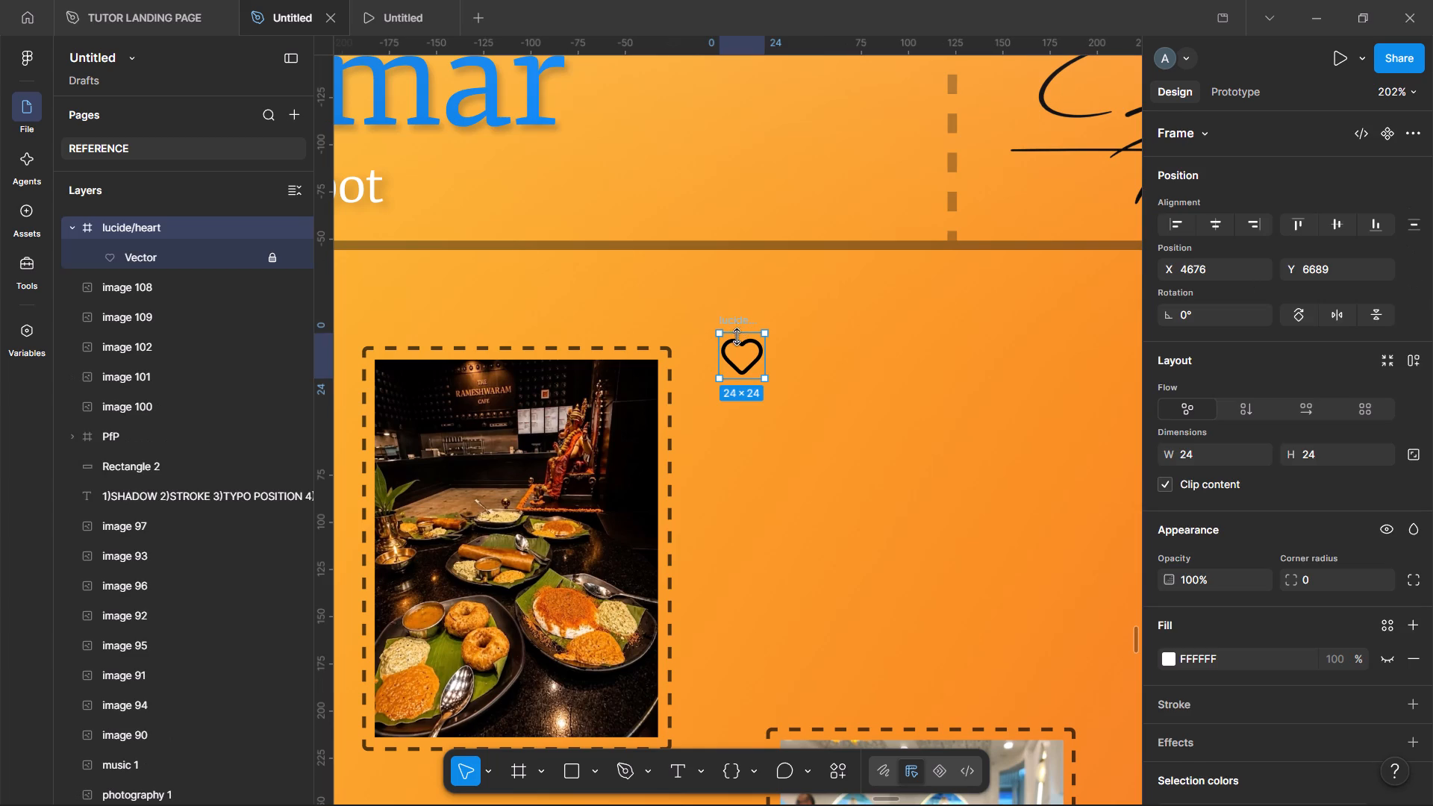
{"action": "left_click", "coordinate": [266, 254]}
{"action": "left_click", "coordinate": [722, 345]}
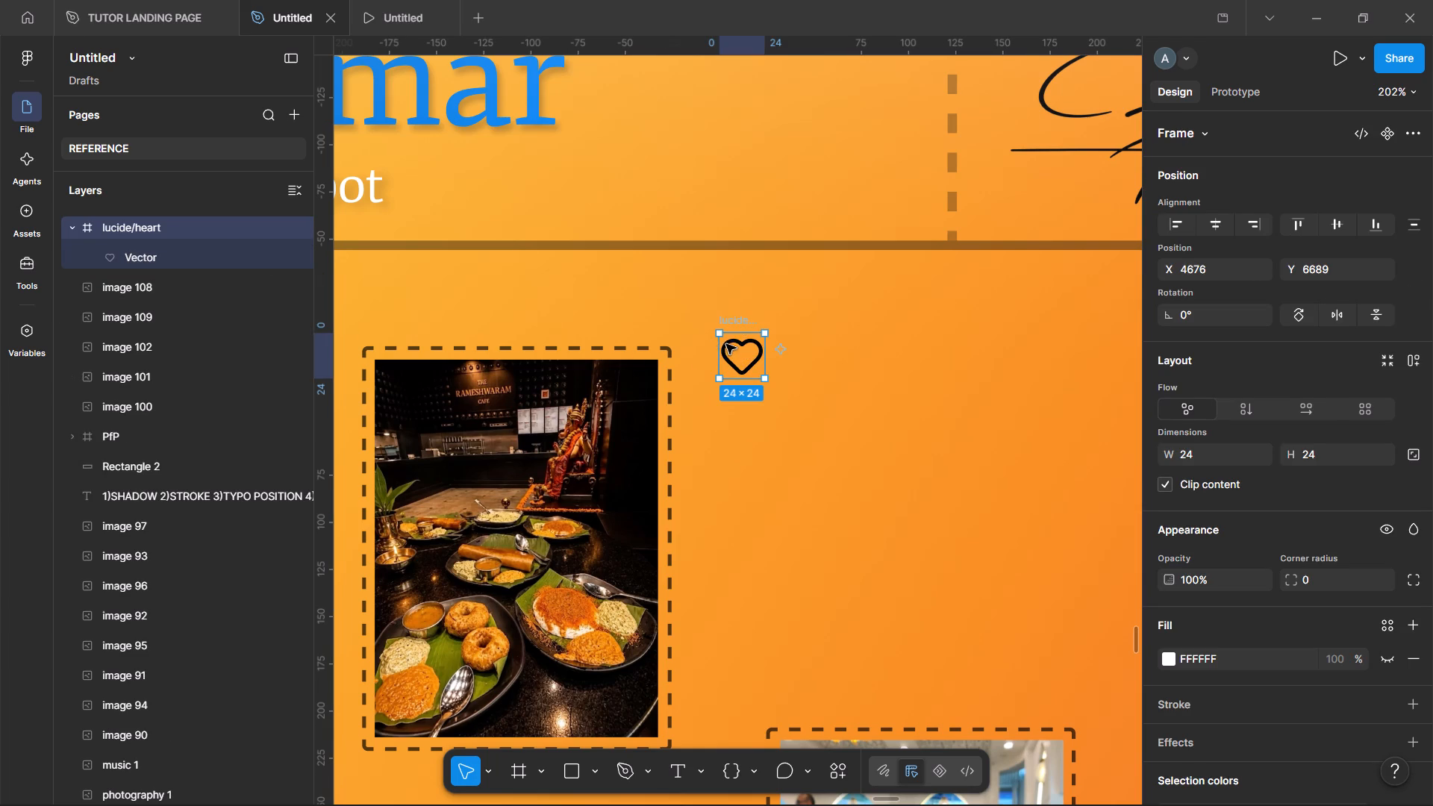
{"action": "left_click", "coordinate": [728, 343]}
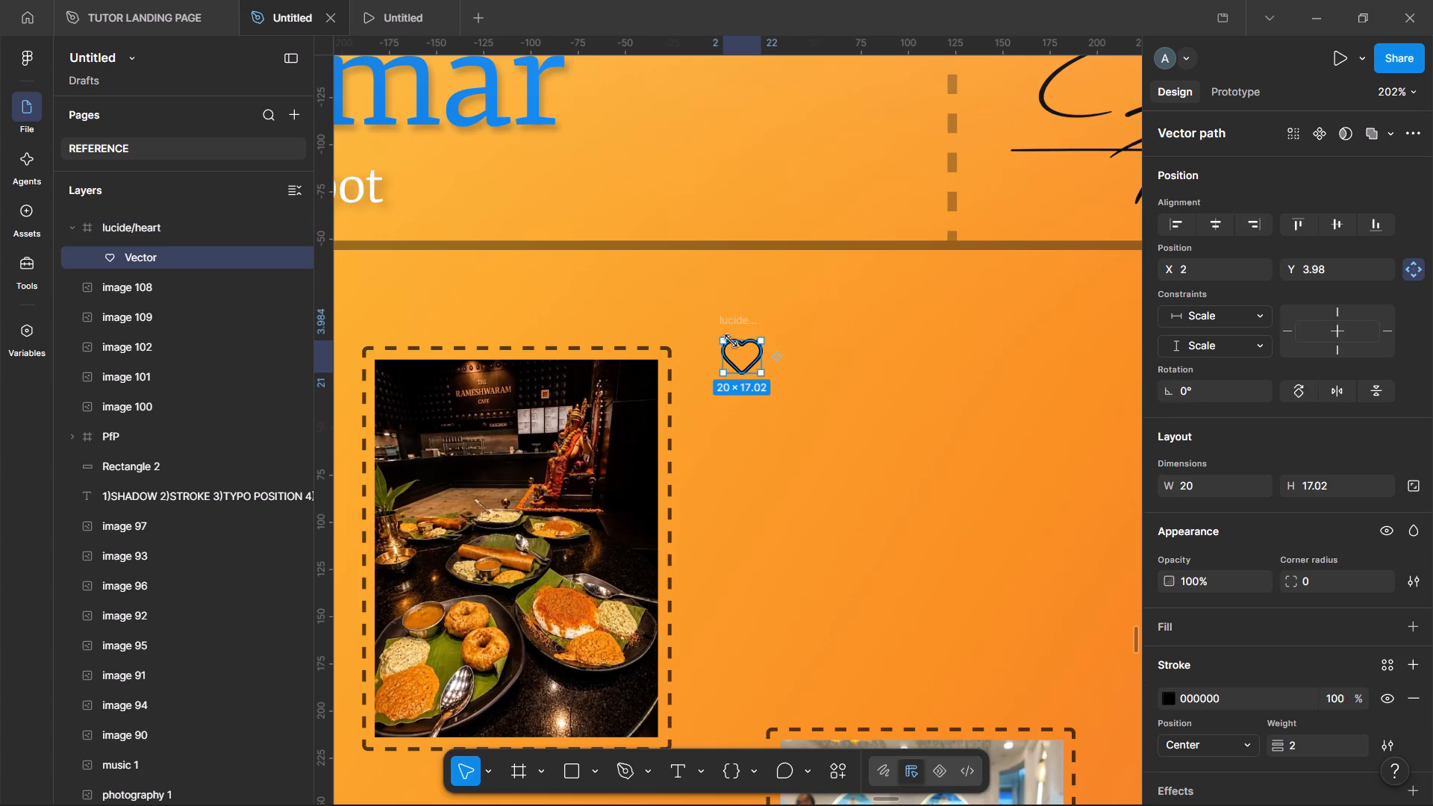
{"action": "left_click_drag", "start_coordinate": [746, 349], "coordinate": [902, 349]}
{"action": "left_click", "coordinate": [731, 309]}
{"action": "key", "text": "Delete"}
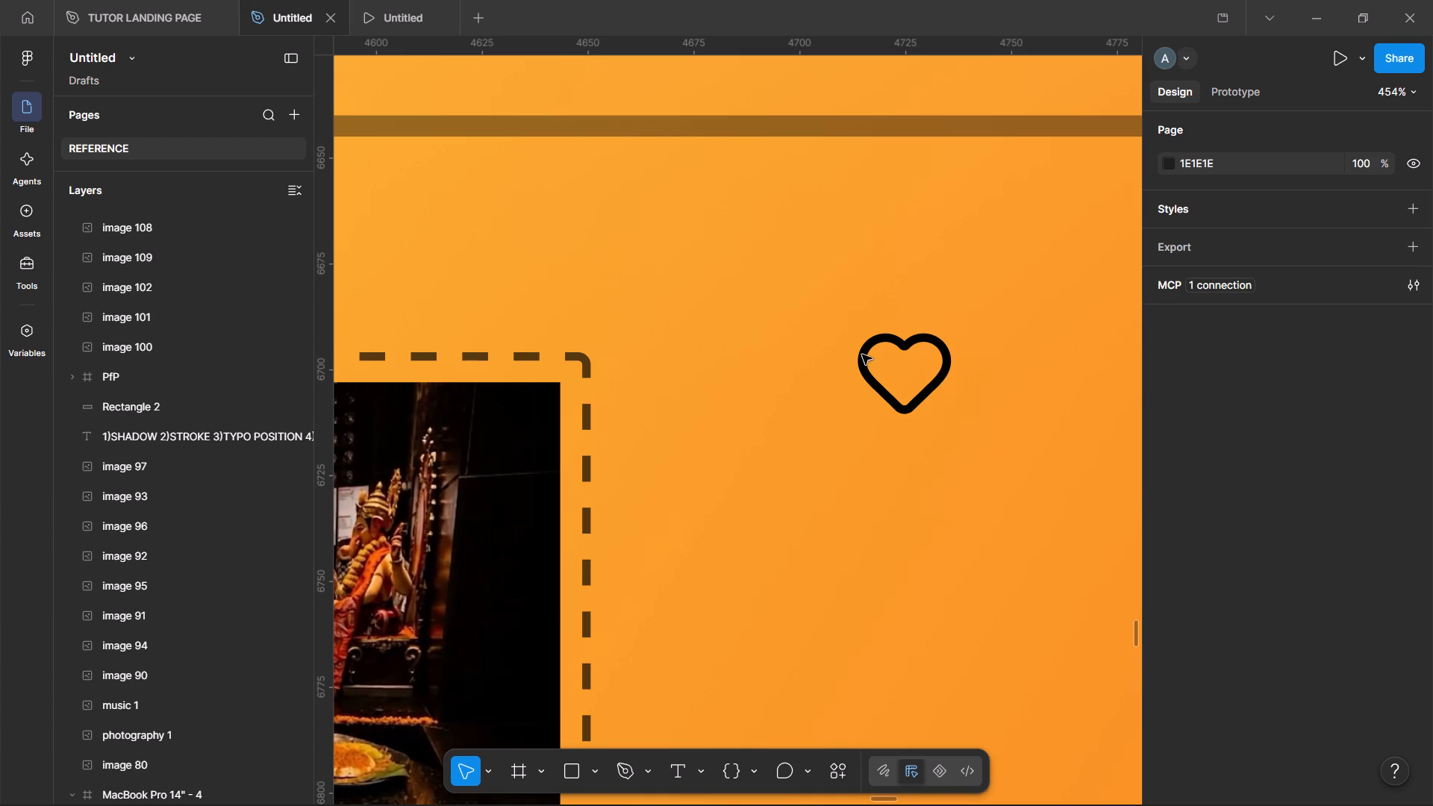
Move the loose heart vector into the role row, between the speech-bubble heart icon and the "Fav food spot" text.
{"action": "double_click", "coordinate": [914, 342]}
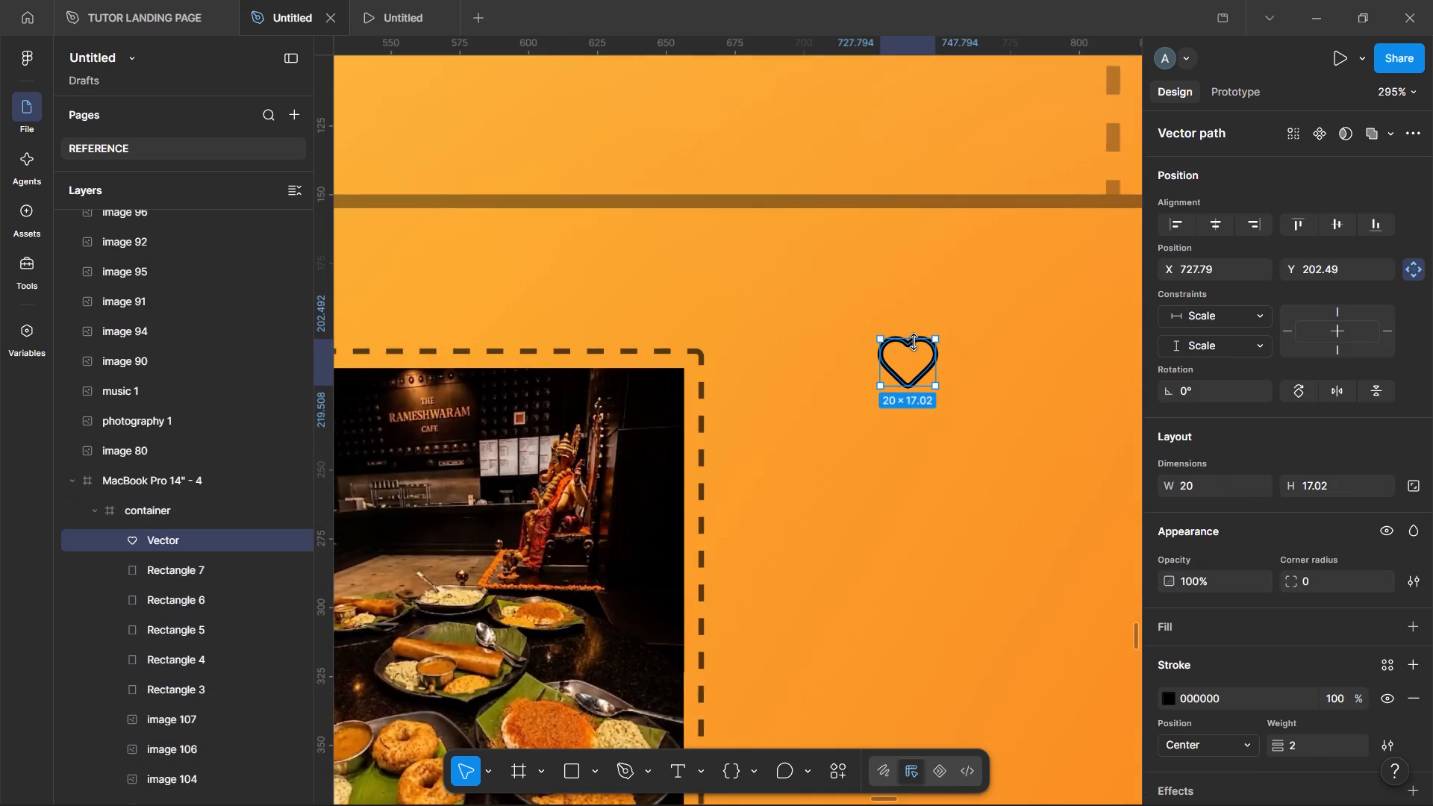
{"action": "scroll", "coordinate": [914, 342], "scroll_direction": "right", "scroll_amount": 1}
{"action": "left_click_drag", "start_coordinate": [950, 364], "coordinate": [673, 311]}
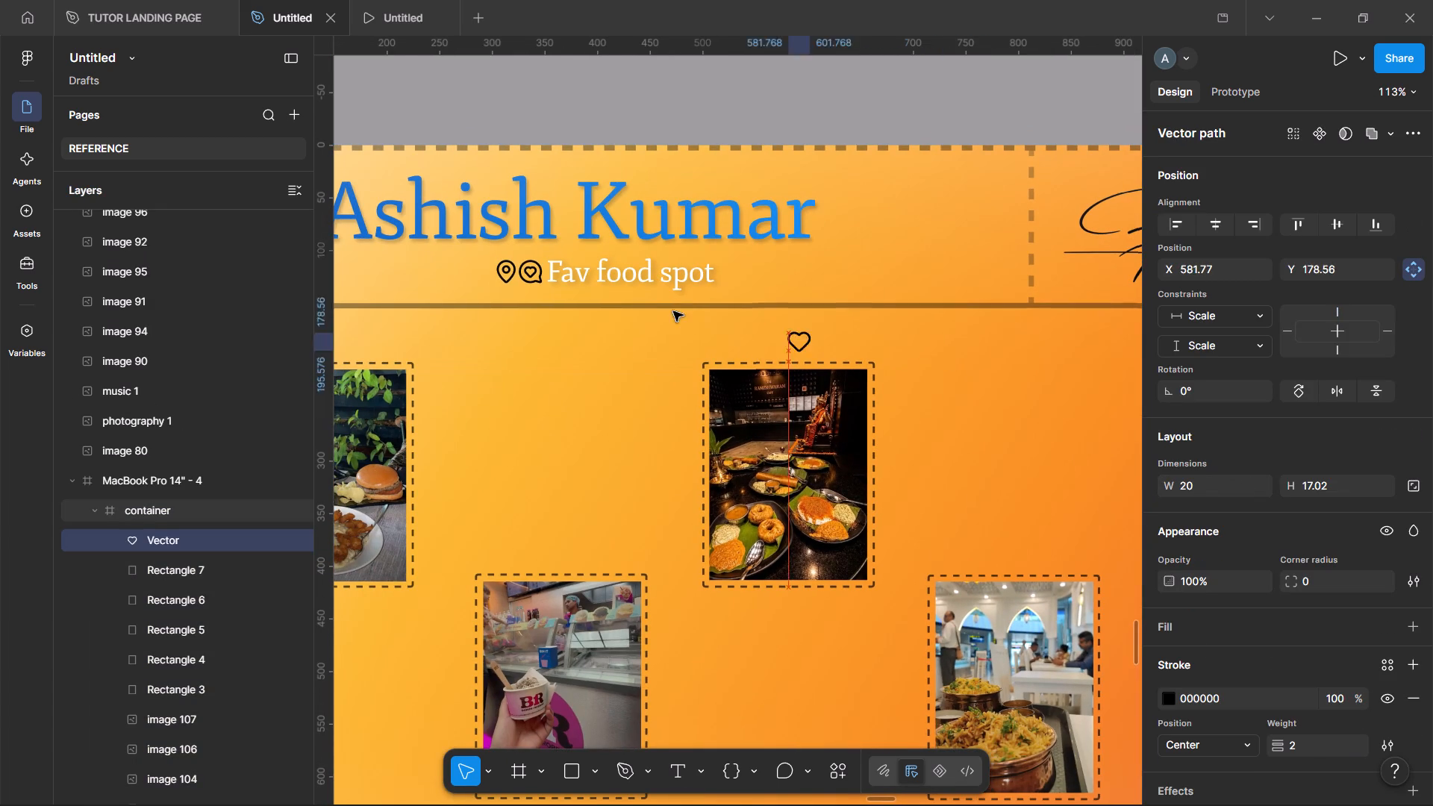
{"action": "left_click_drag", "start_coordinate": [673, 311], "coordinate": [539, 272]}
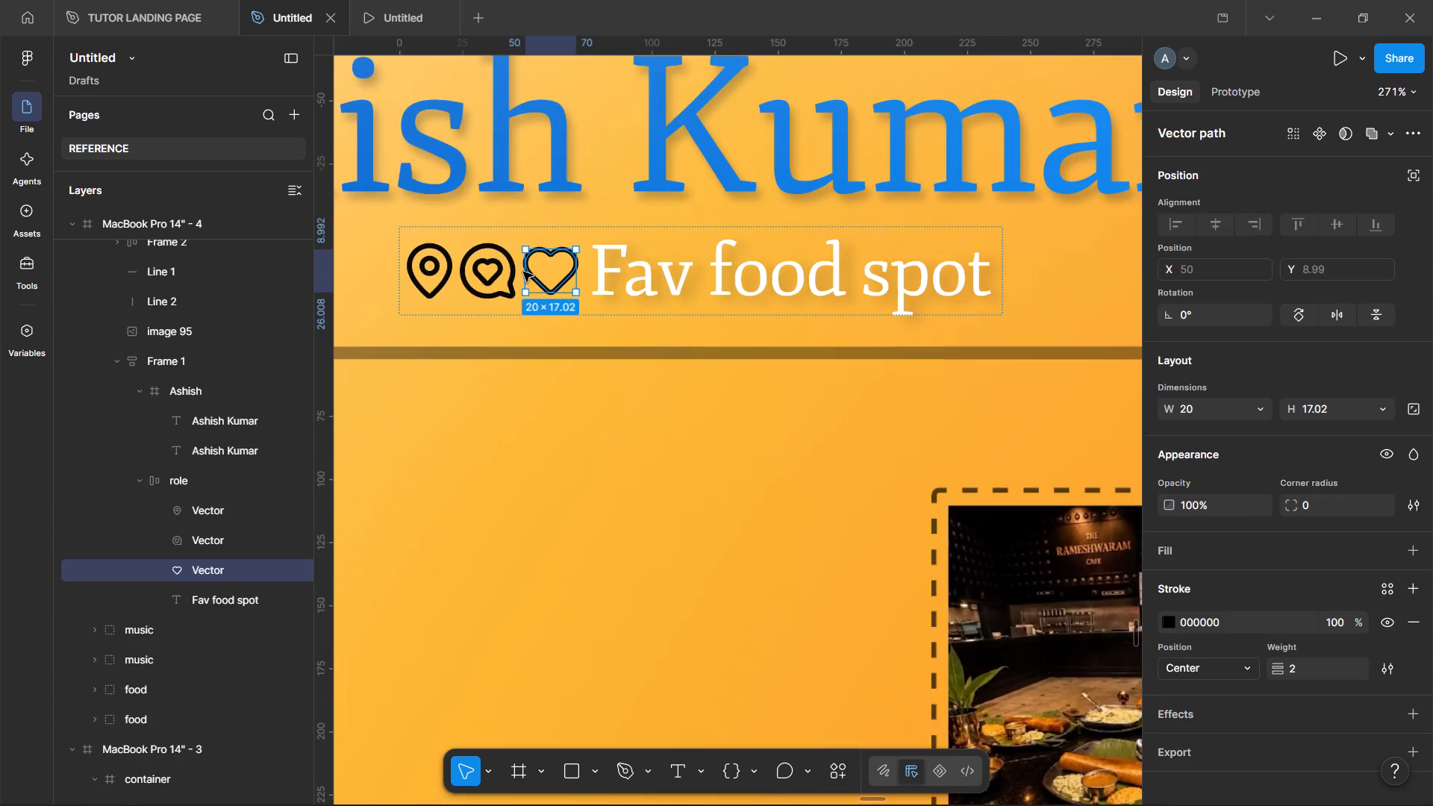
Delete the speech-bubble heart icon from the role row.
{"action": "left_click", "coordinate": [508, 272]}
{"action": "left_click", "coordinate": [212, 545]}
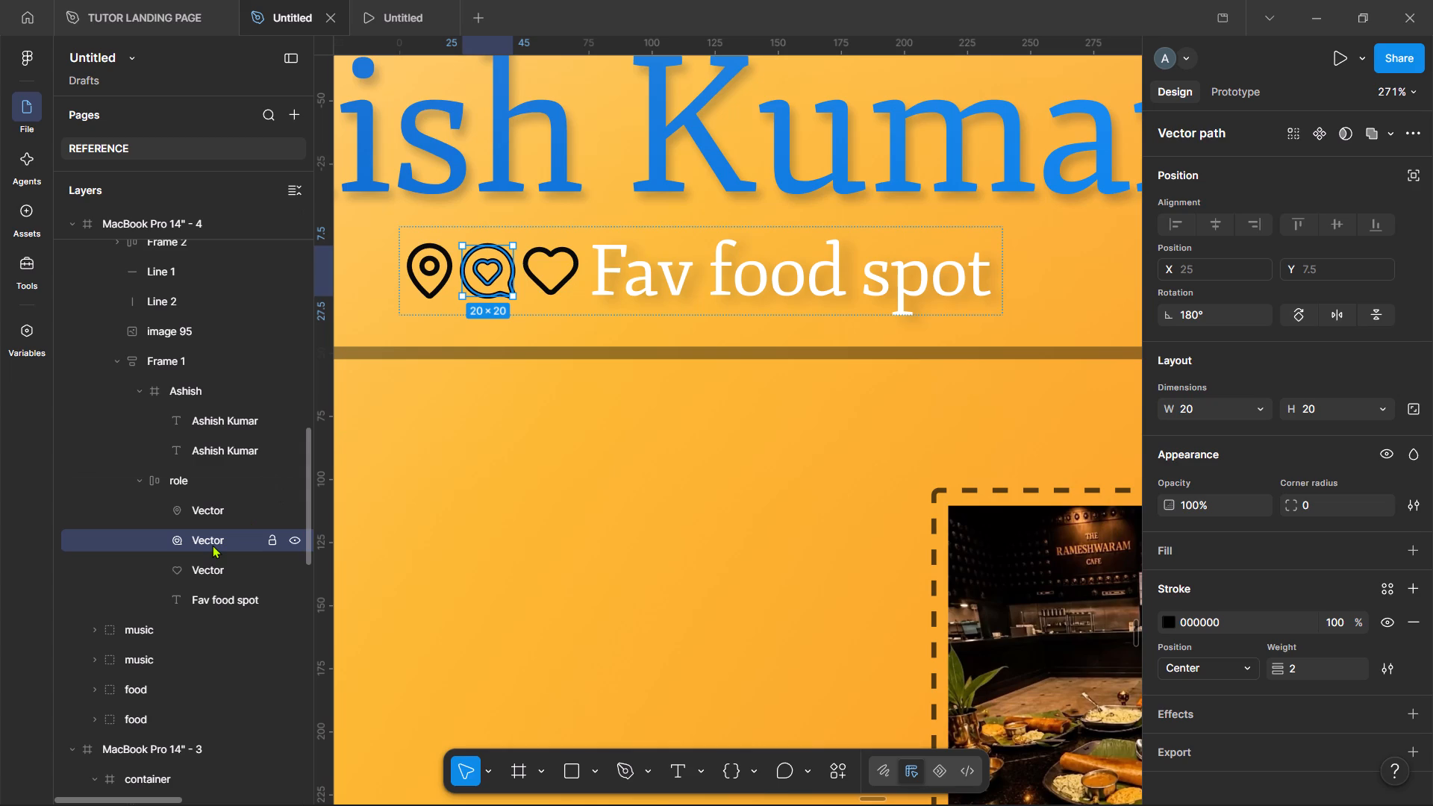
{"action": "key", "text": "Delete"}
Move the location pin icon to the end of the role row, after the "Fav food spot" text.
{"action": "left_click", "coordinate": [189, 508]}
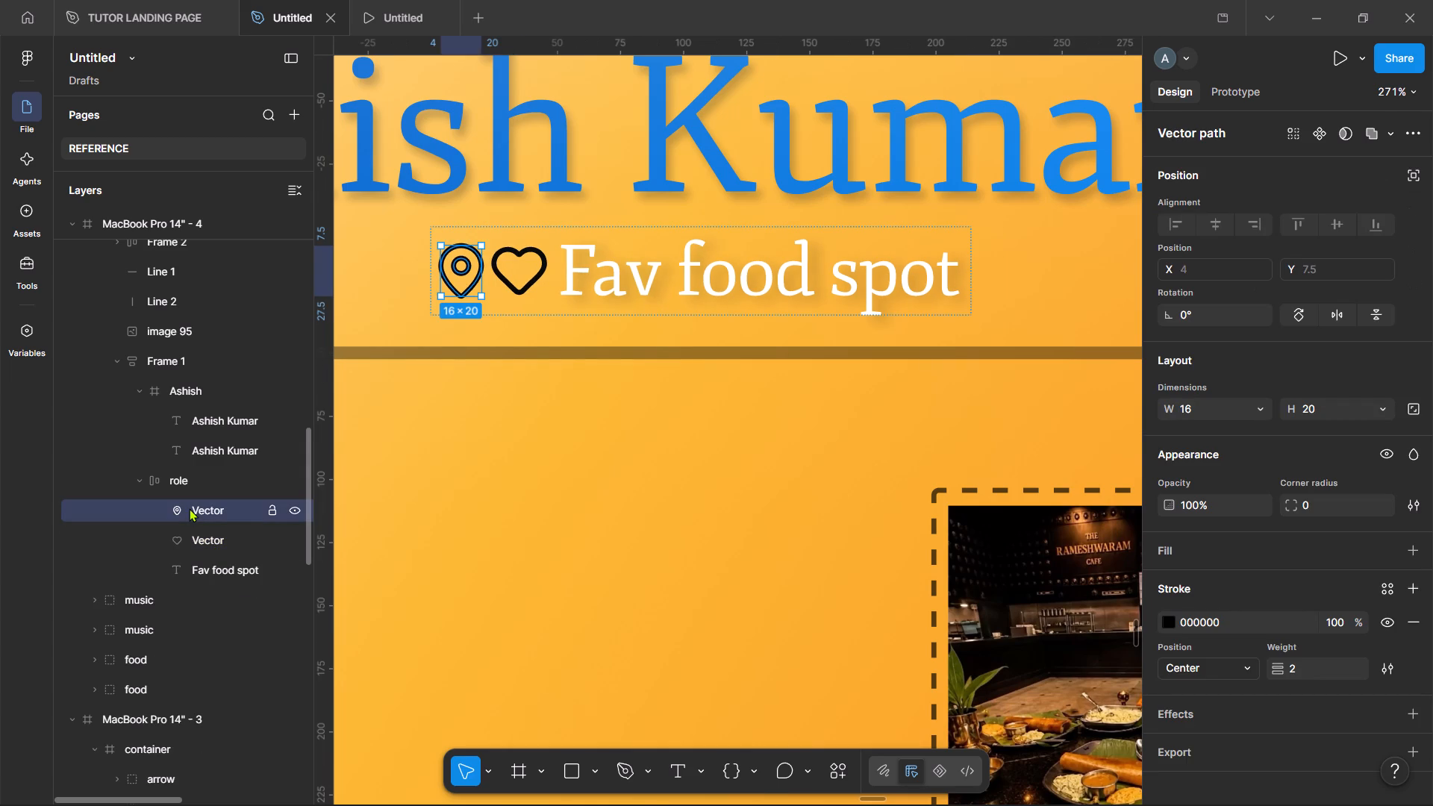
{"action": "left_click_drag", "start_coordinate": [471, 278], "coordinate": [853, 266]}
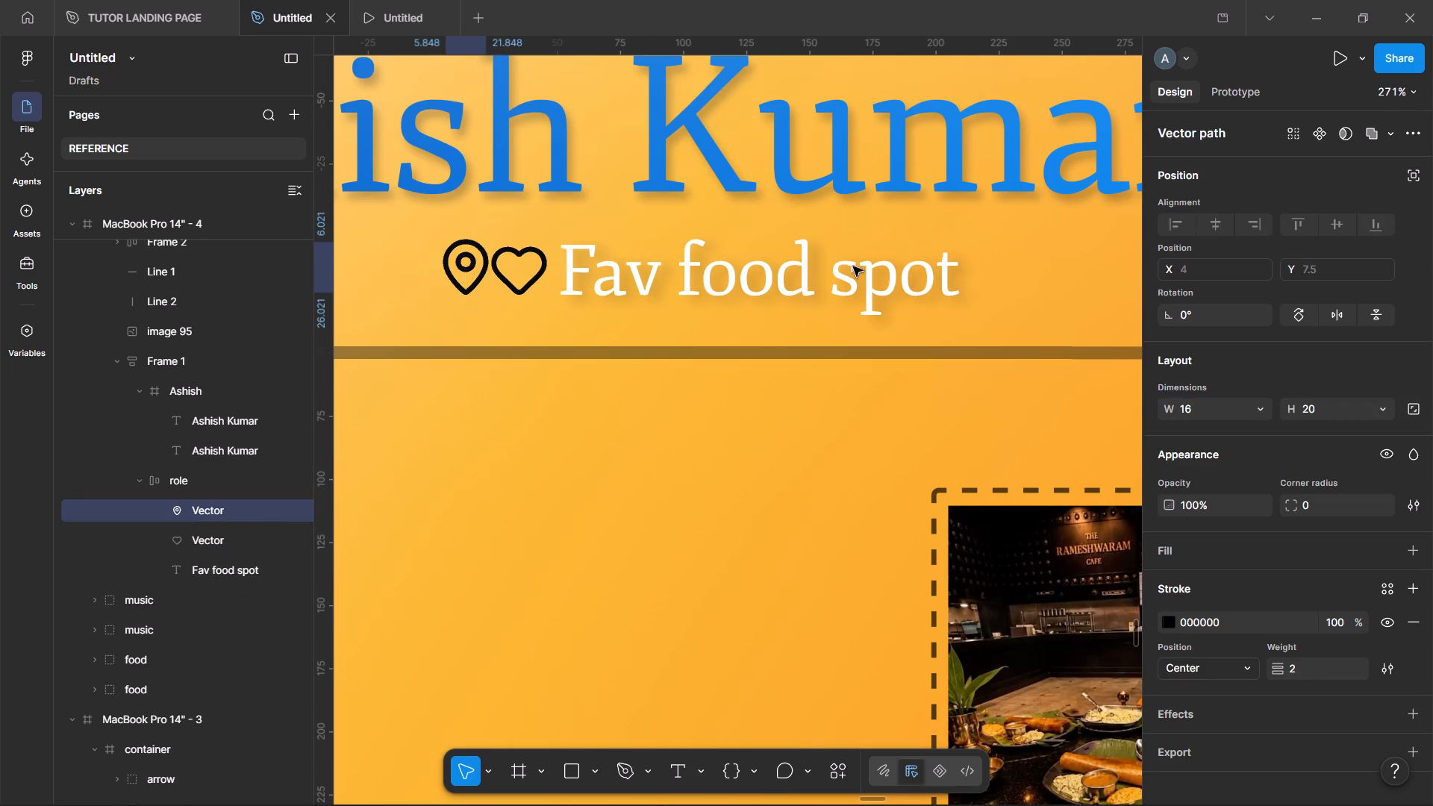
{"action": "left_click_drag", "start_coordinate": [853, 266], "coordinate": [953, 276]}
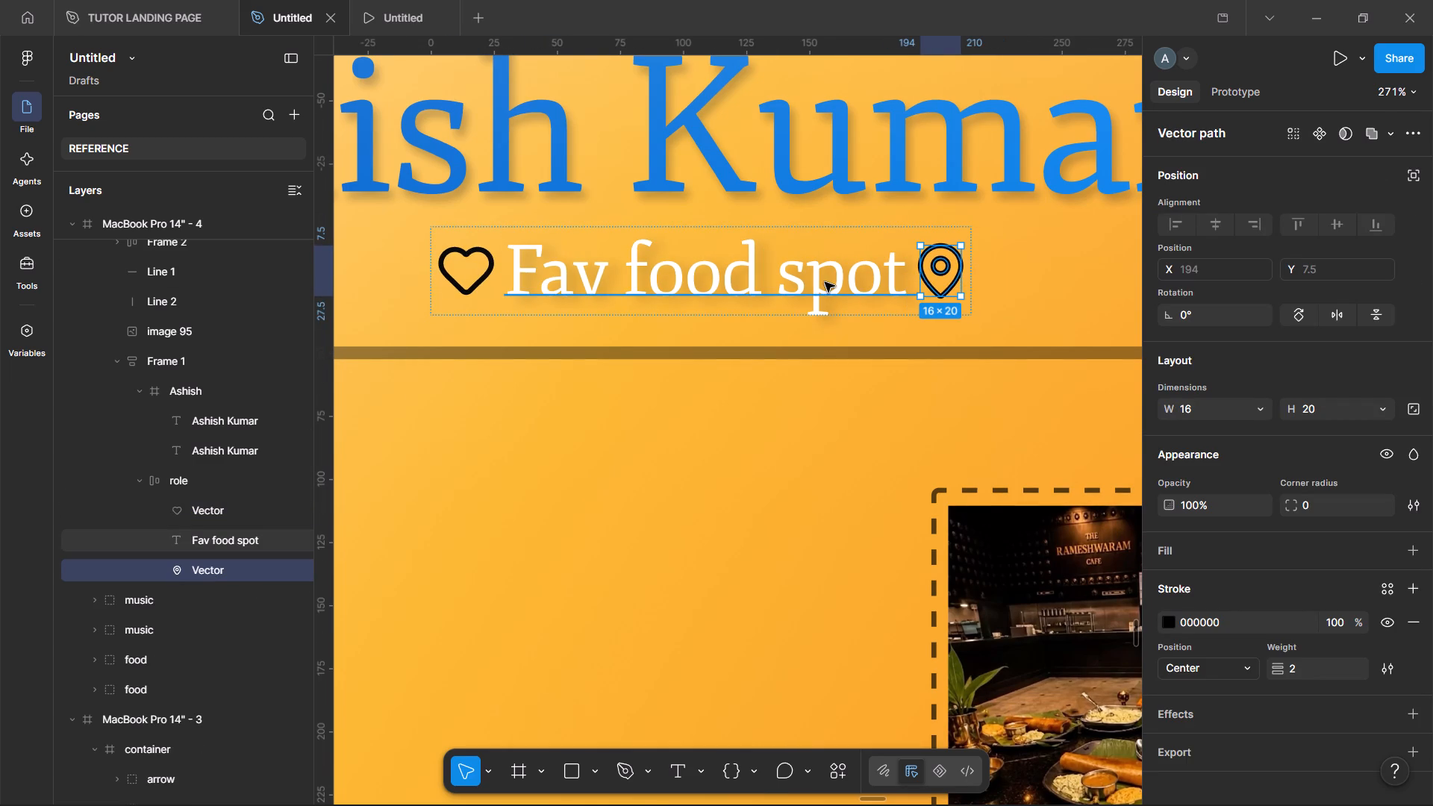
Set the stroke colour of the heart icon in the role row to white, FFFFFF.
{"action": "left_click", "coordinate": [486, 272]}
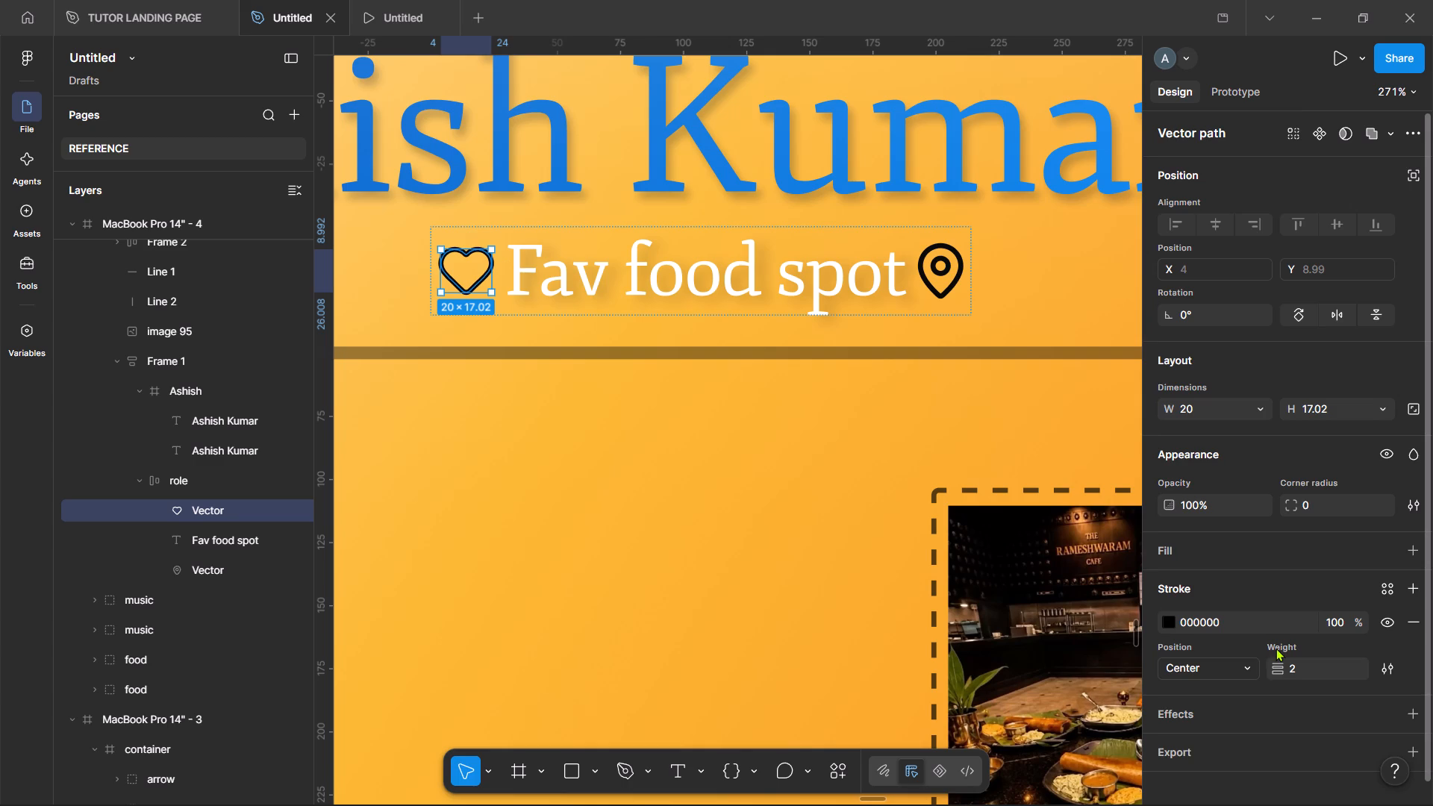
{"action": "left_click", "coordinate": [1199, 604]}
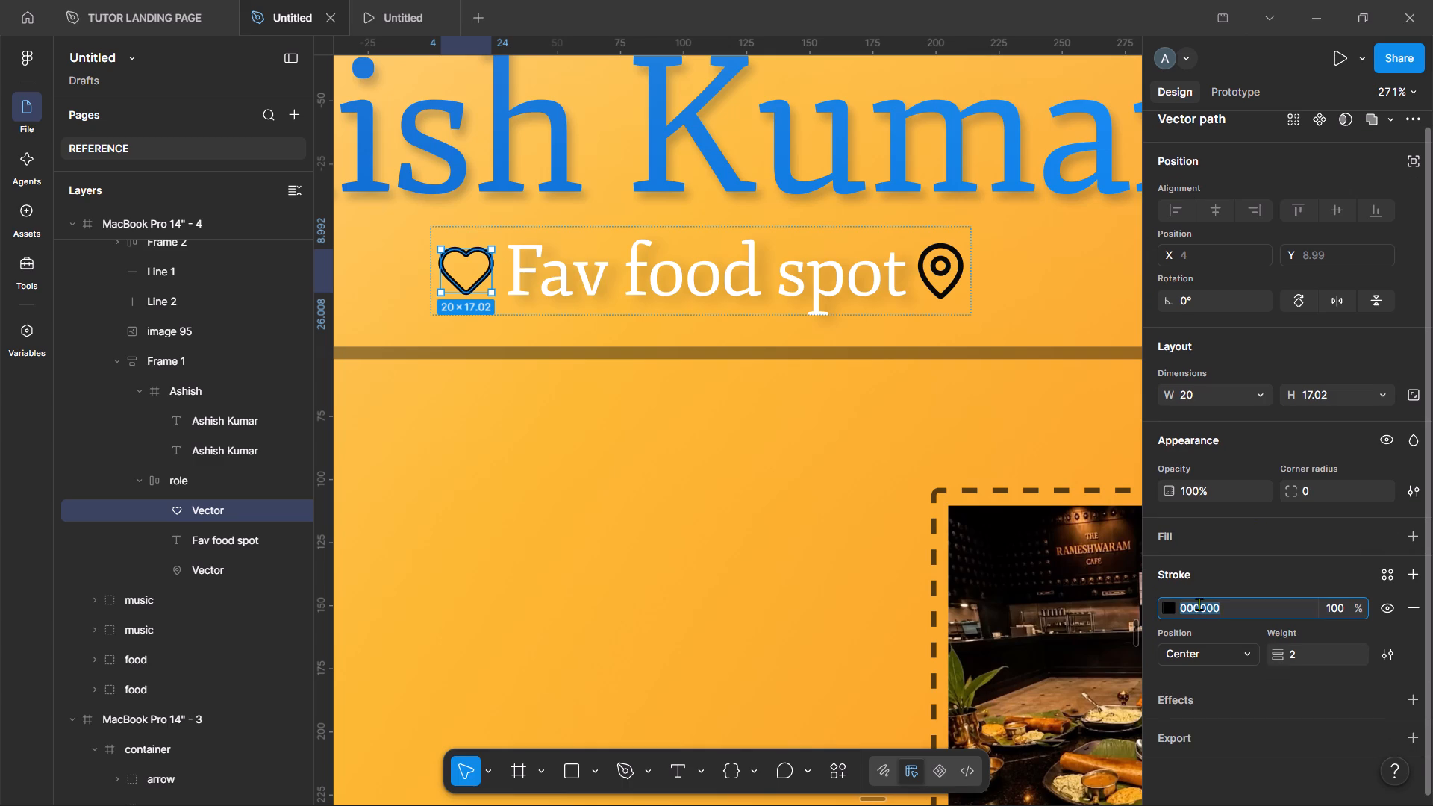
{"action": "key", "text": "f"}
{"action": "key", "text": "Return"}
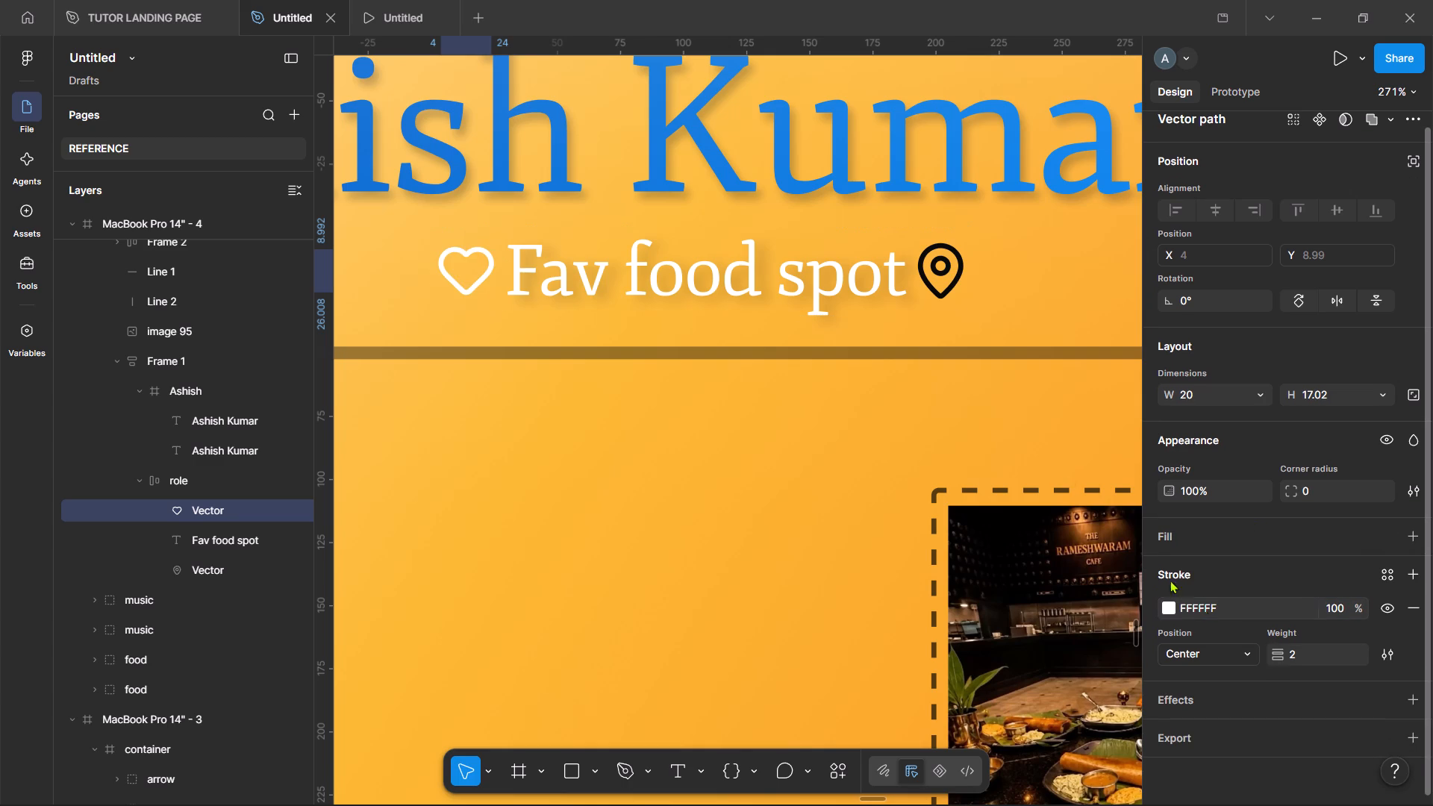
Add a hyphen at the end of the subtitle so it reads "Fav food spot-".
{"action": "double_click", "coordinate": [899, 277]}
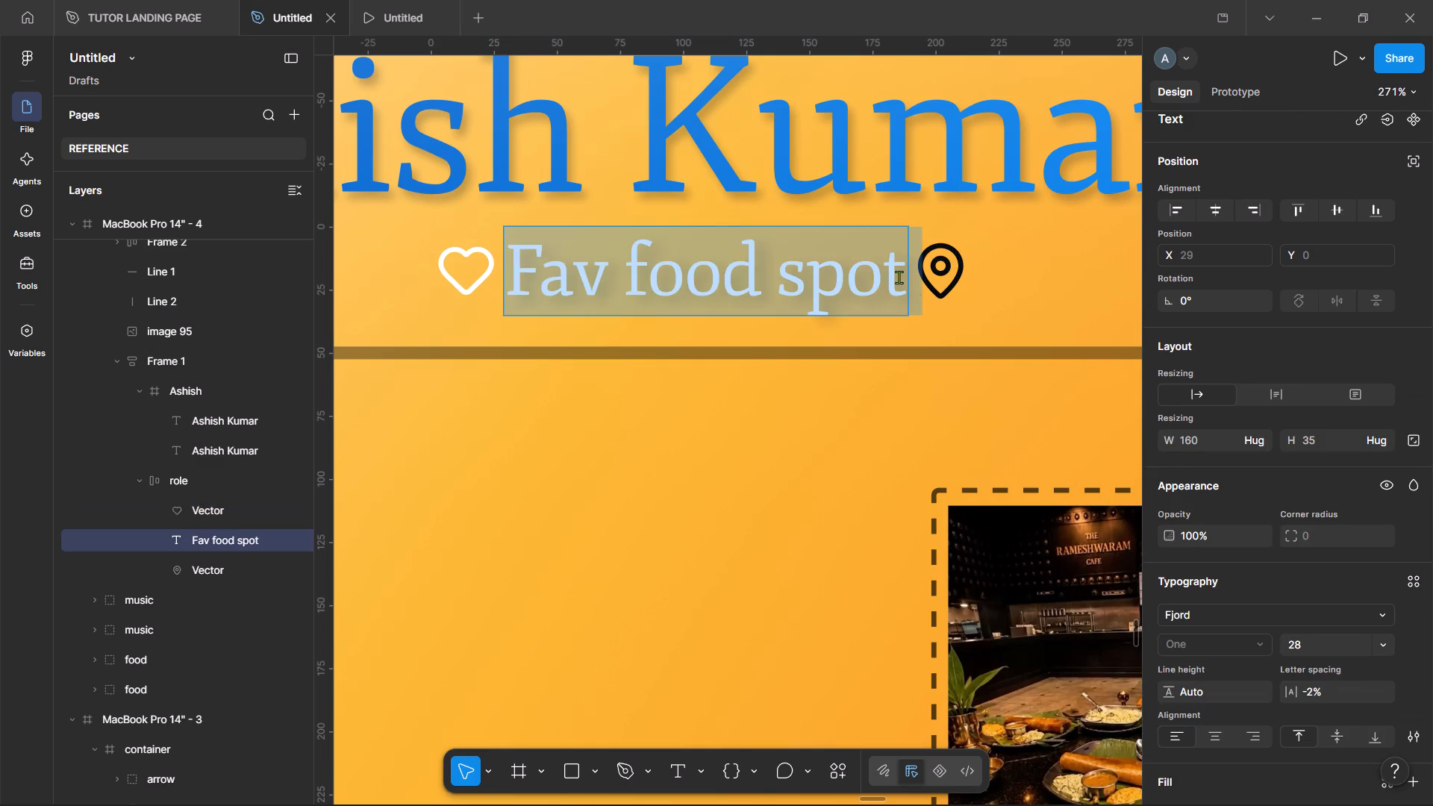
{"action": "left_click", "coordinate": [899, 277]}
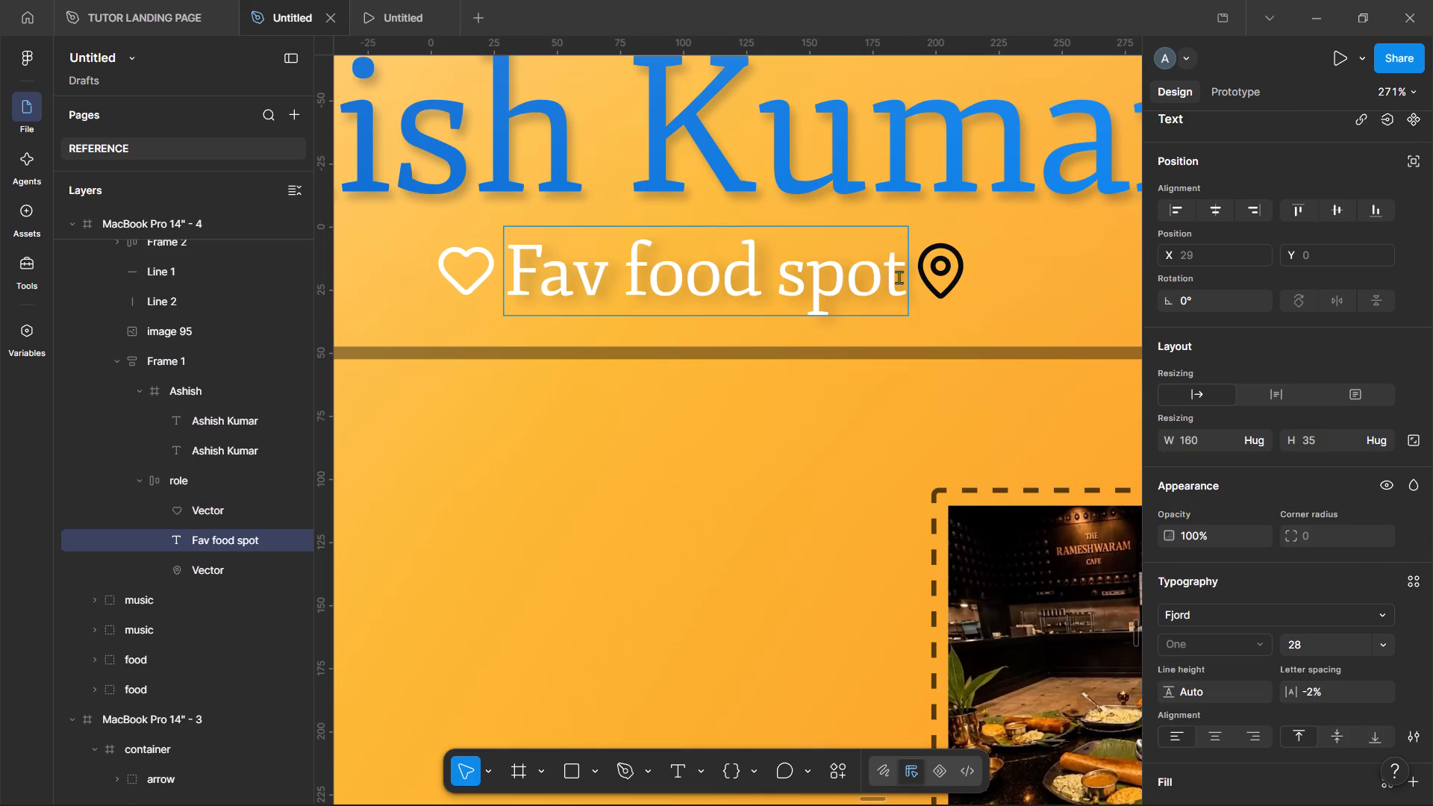
{"action": "key", "text": "shift+colon"}
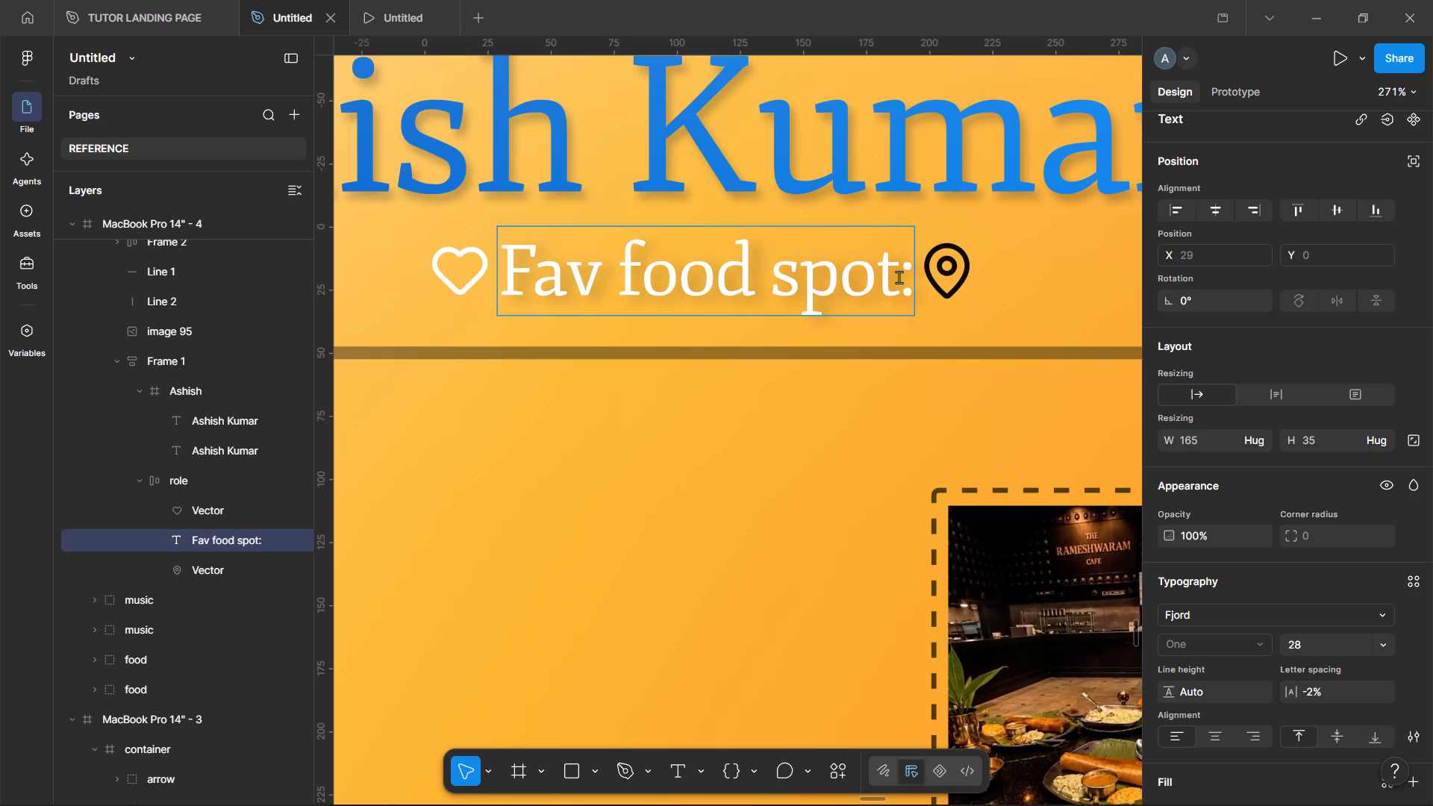
{"action": "key", "text": "BackSpace"}
{"action": "key", "text": "minus"}
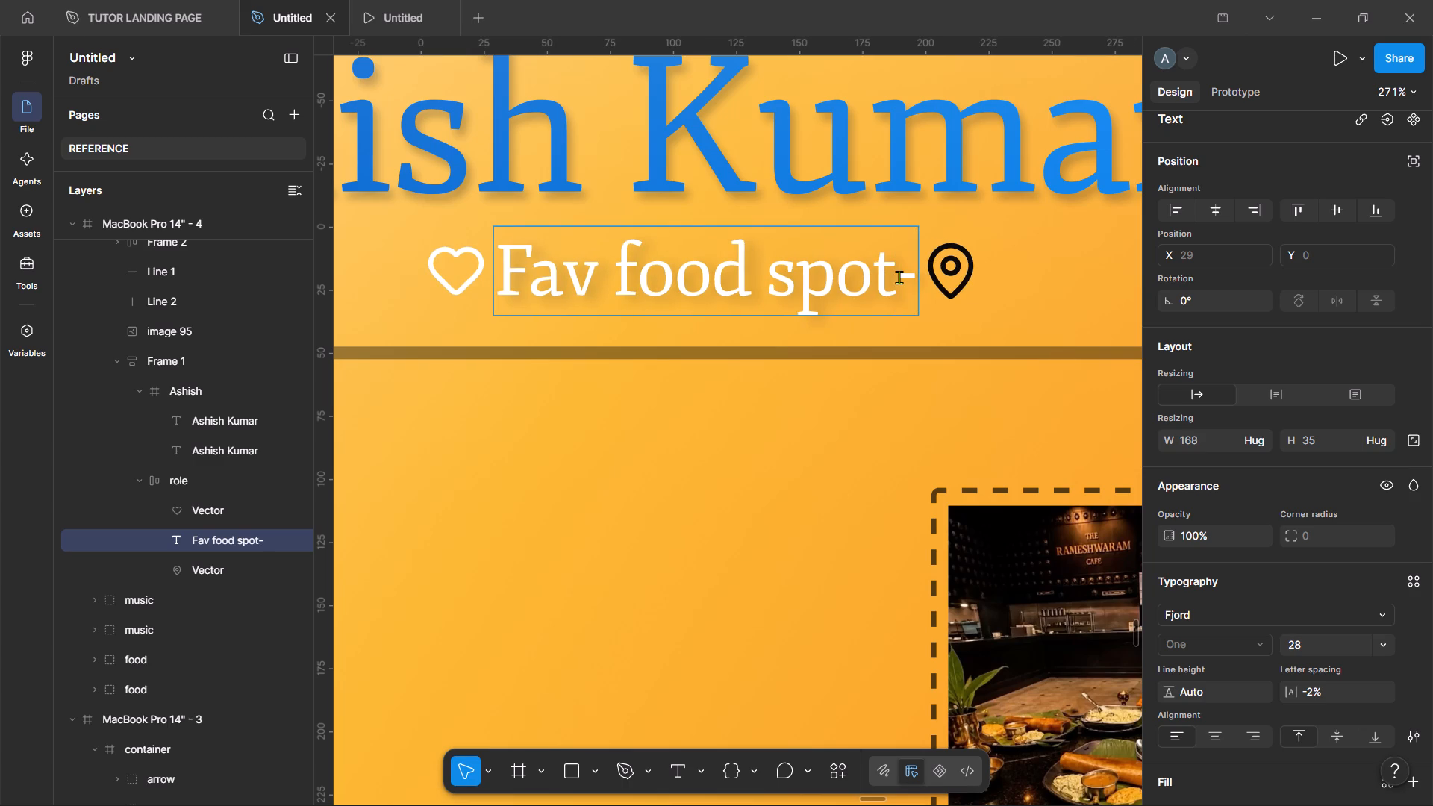
{"action": "left_click", "coordinate": [915, 391]}
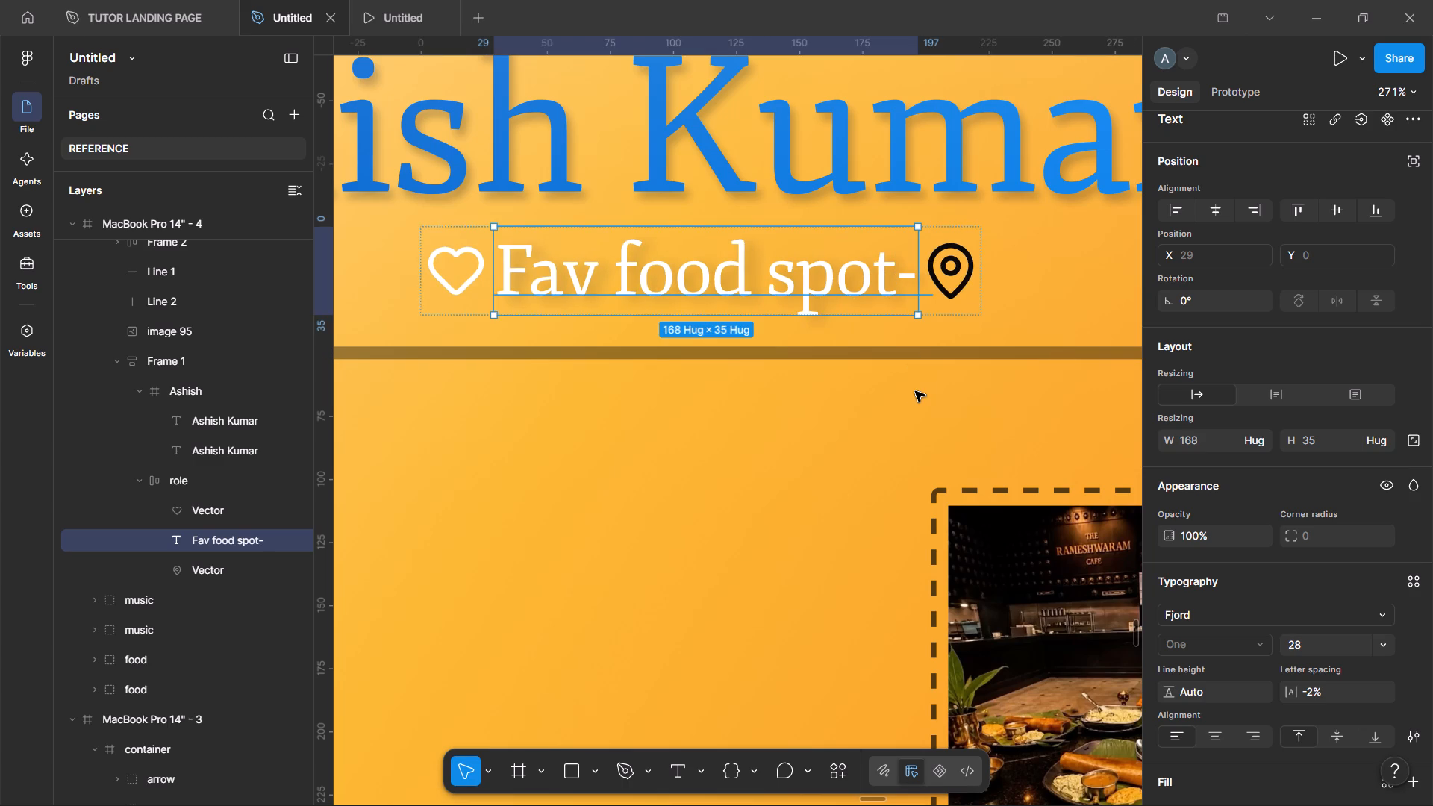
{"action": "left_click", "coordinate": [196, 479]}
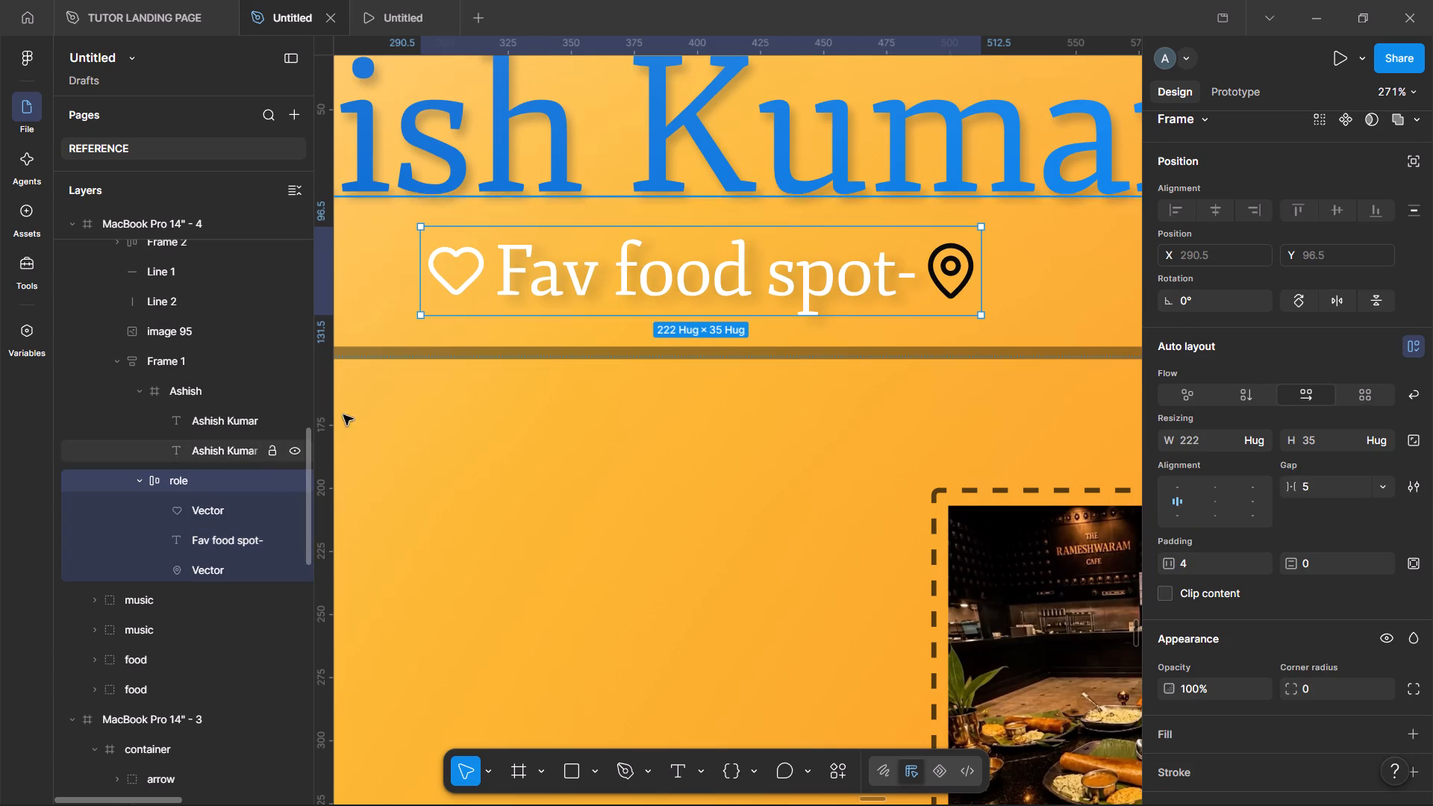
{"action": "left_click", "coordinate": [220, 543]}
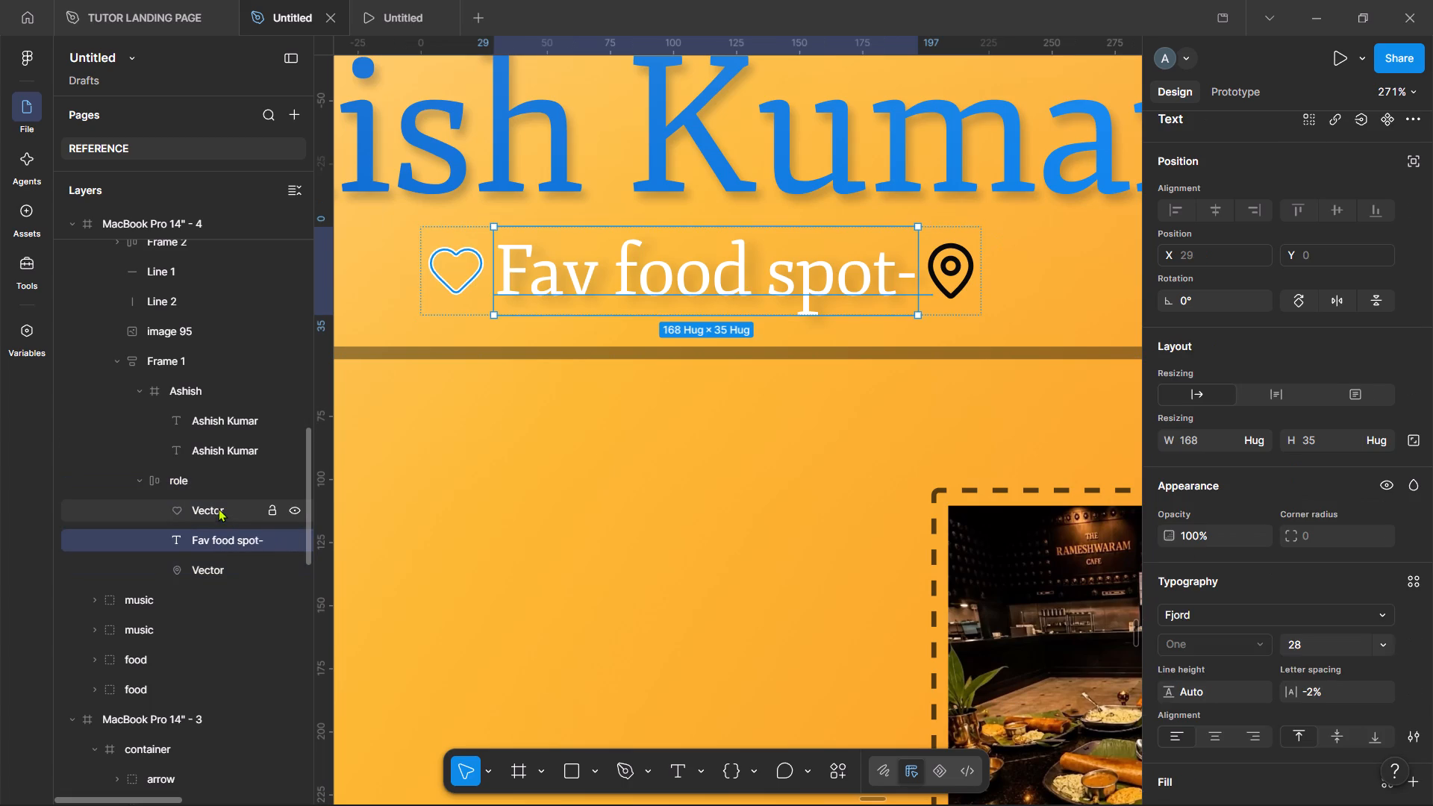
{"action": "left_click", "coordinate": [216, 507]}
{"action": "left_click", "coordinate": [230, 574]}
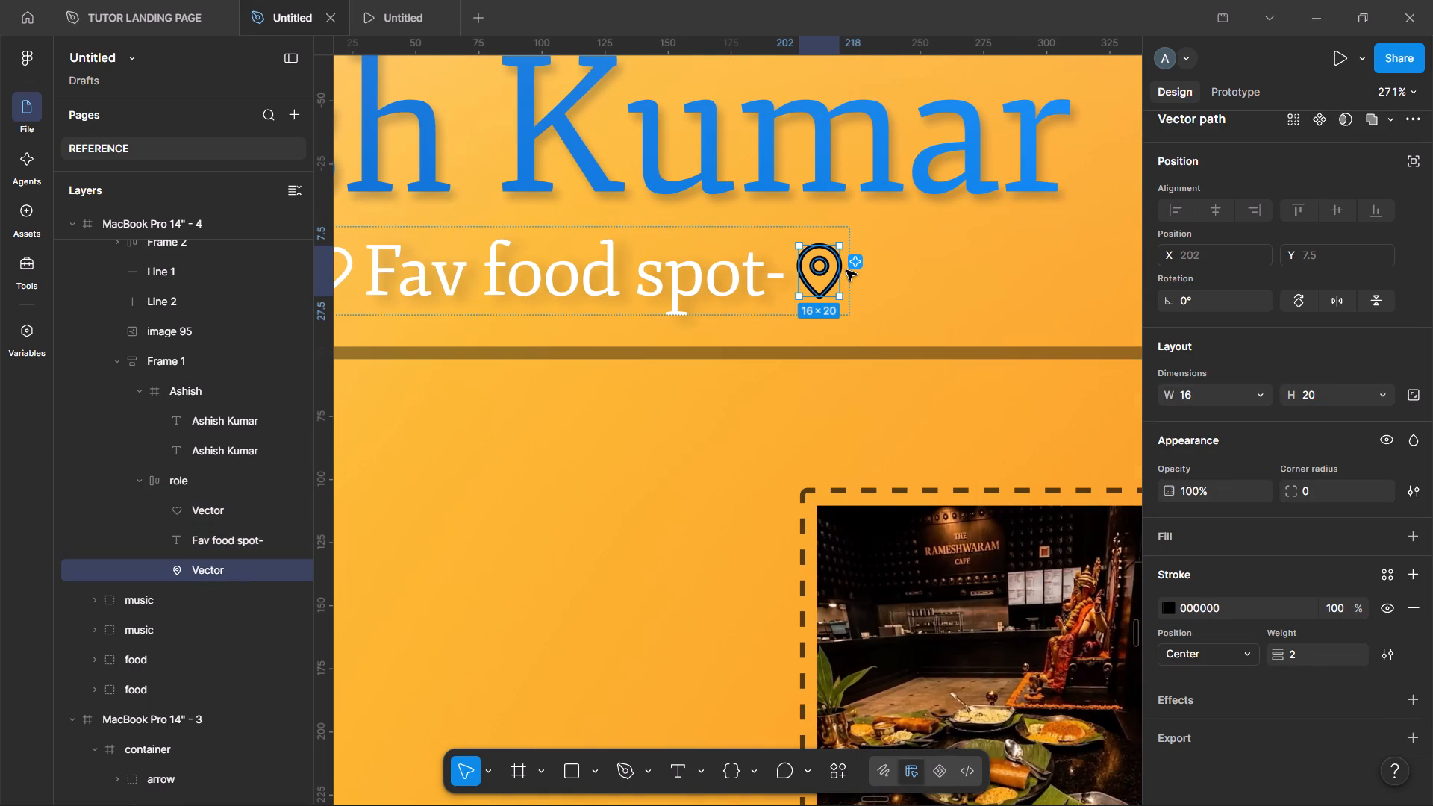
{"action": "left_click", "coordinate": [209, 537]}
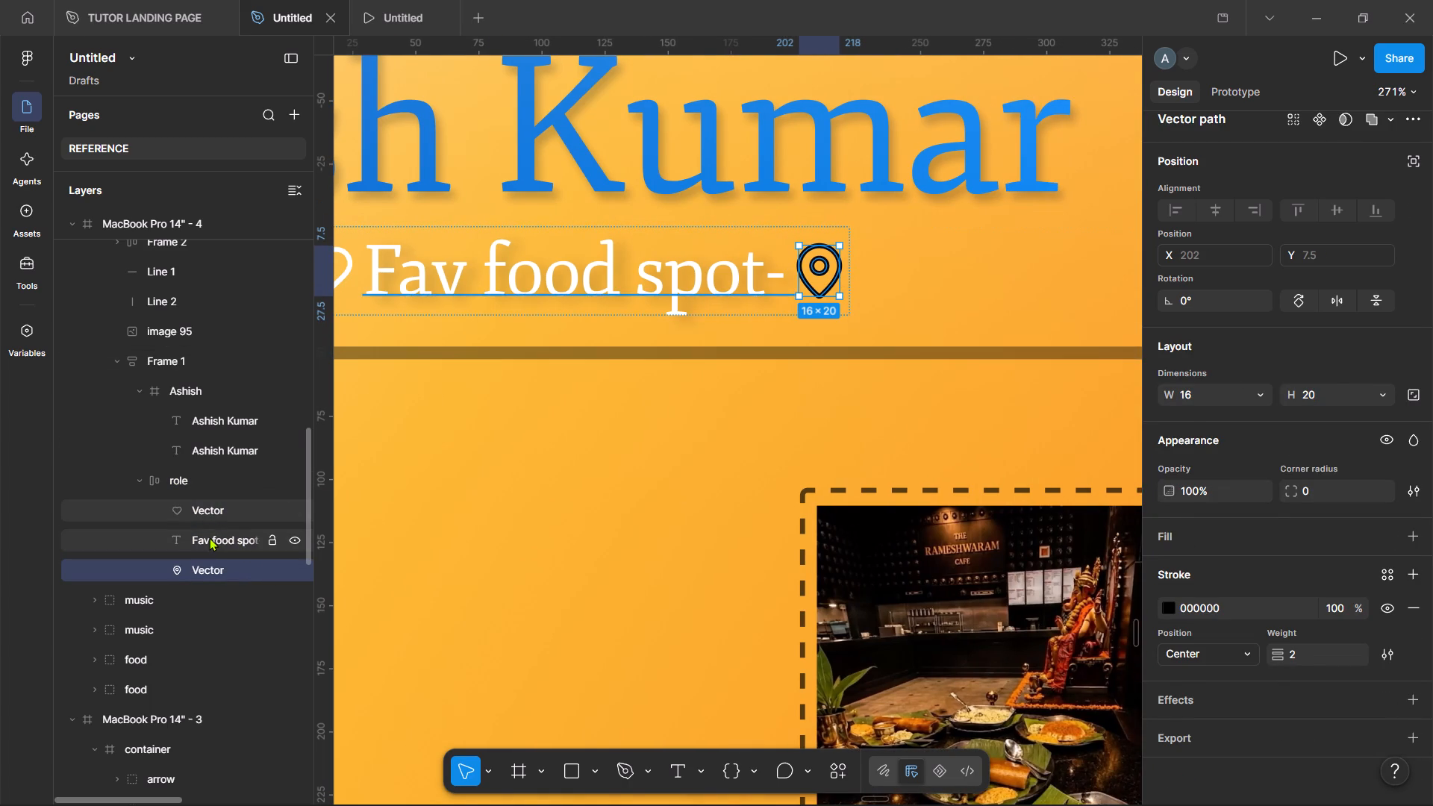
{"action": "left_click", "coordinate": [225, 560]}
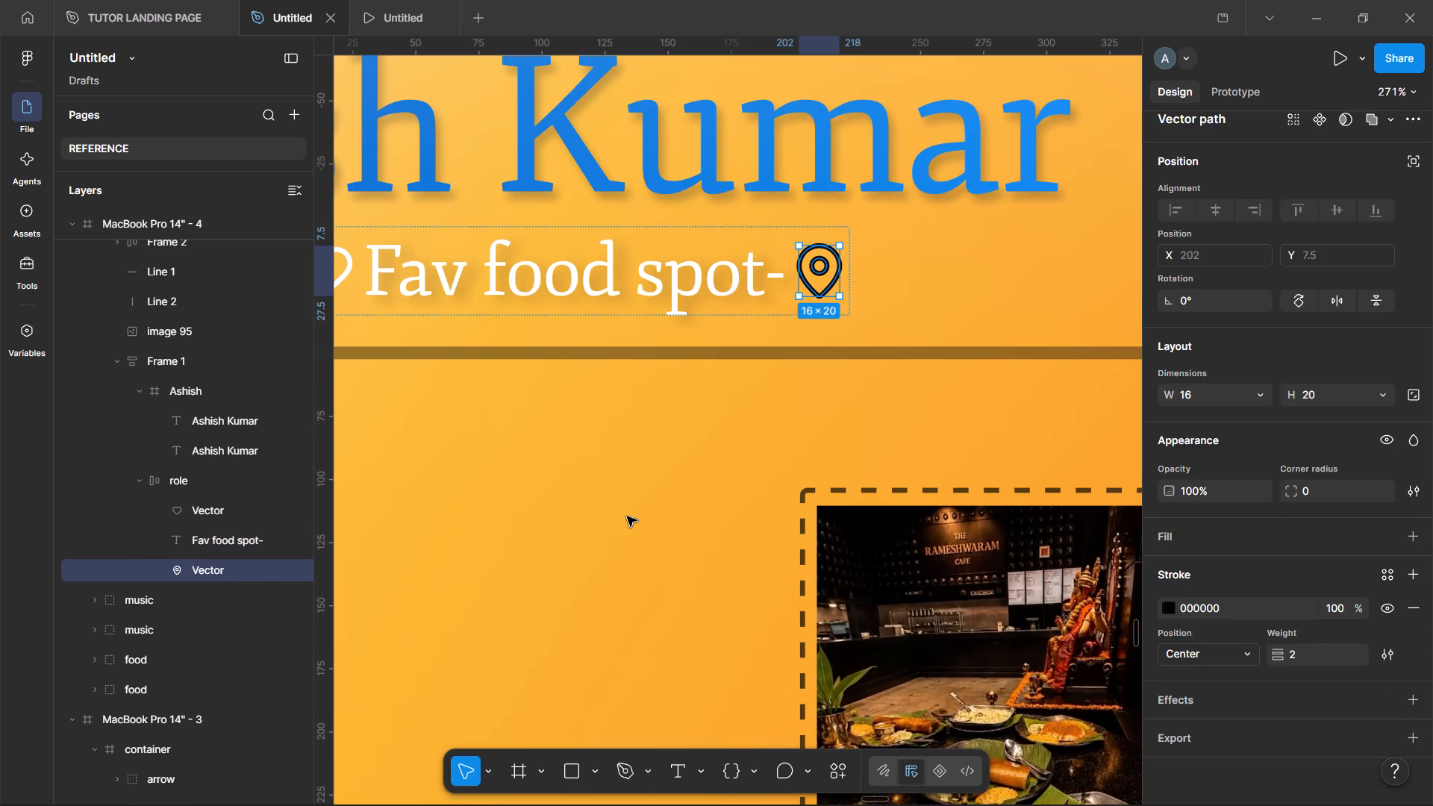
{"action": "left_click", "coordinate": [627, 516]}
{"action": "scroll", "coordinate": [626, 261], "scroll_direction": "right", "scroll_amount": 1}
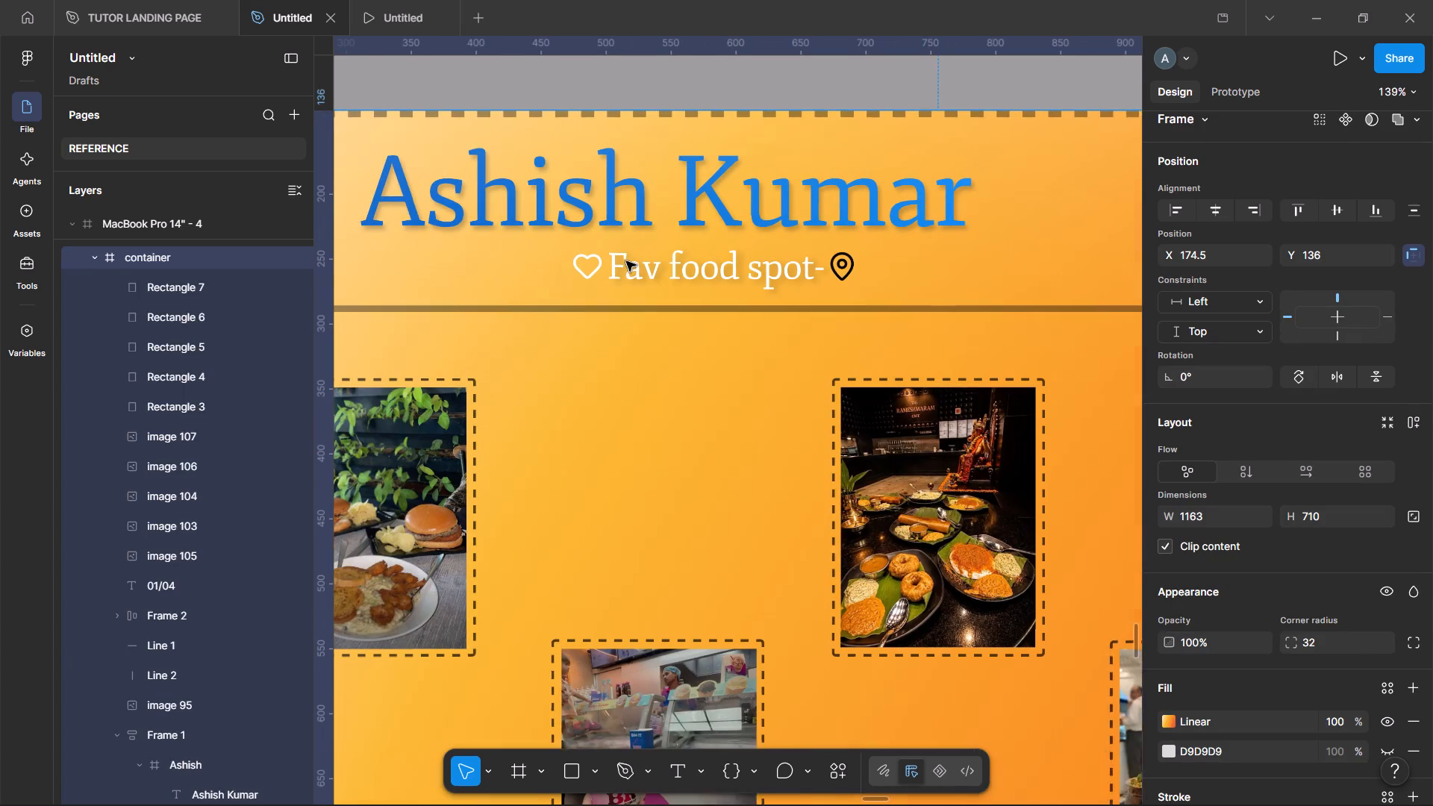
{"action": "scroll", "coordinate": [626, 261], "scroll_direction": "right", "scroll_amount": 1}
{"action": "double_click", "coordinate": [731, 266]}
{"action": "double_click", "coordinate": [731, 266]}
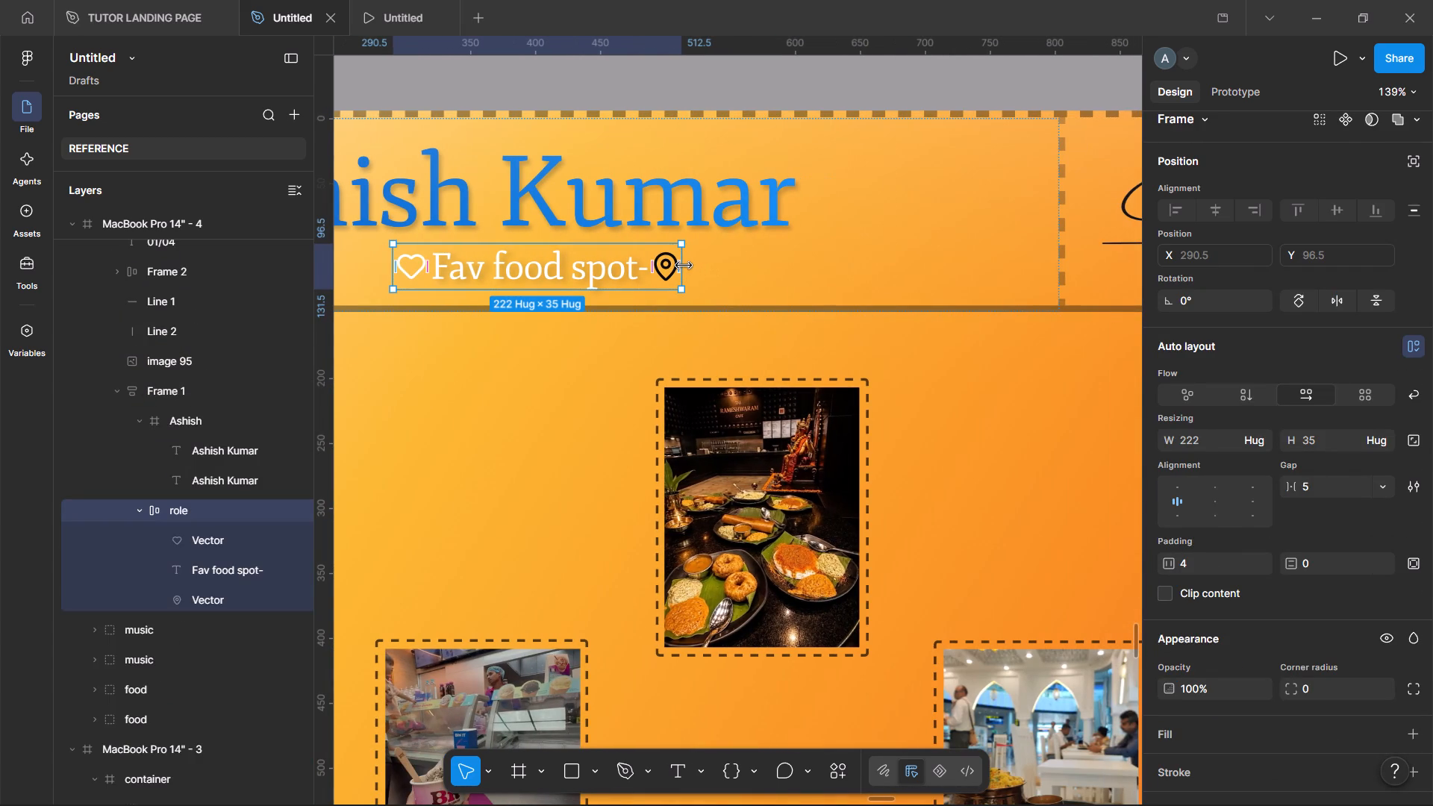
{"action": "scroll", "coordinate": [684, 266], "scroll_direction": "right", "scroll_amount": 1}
Duplicate the "Fav food spot-" text within the role row and place the copy after the pin icon.
{"action": "left_click", "coordinate": [674, 266]}
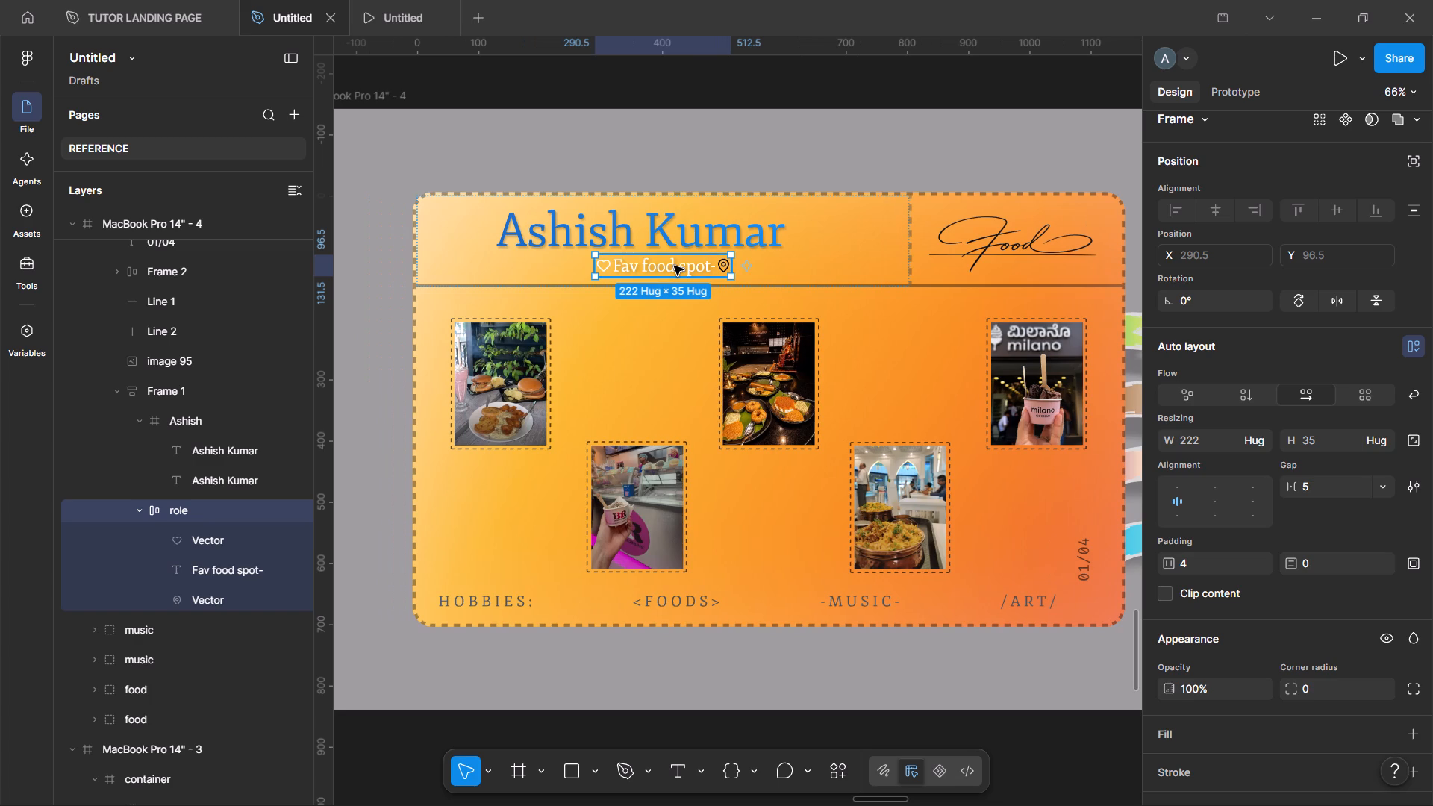
{"action": "double_click", "coordinate": [674, 266]}
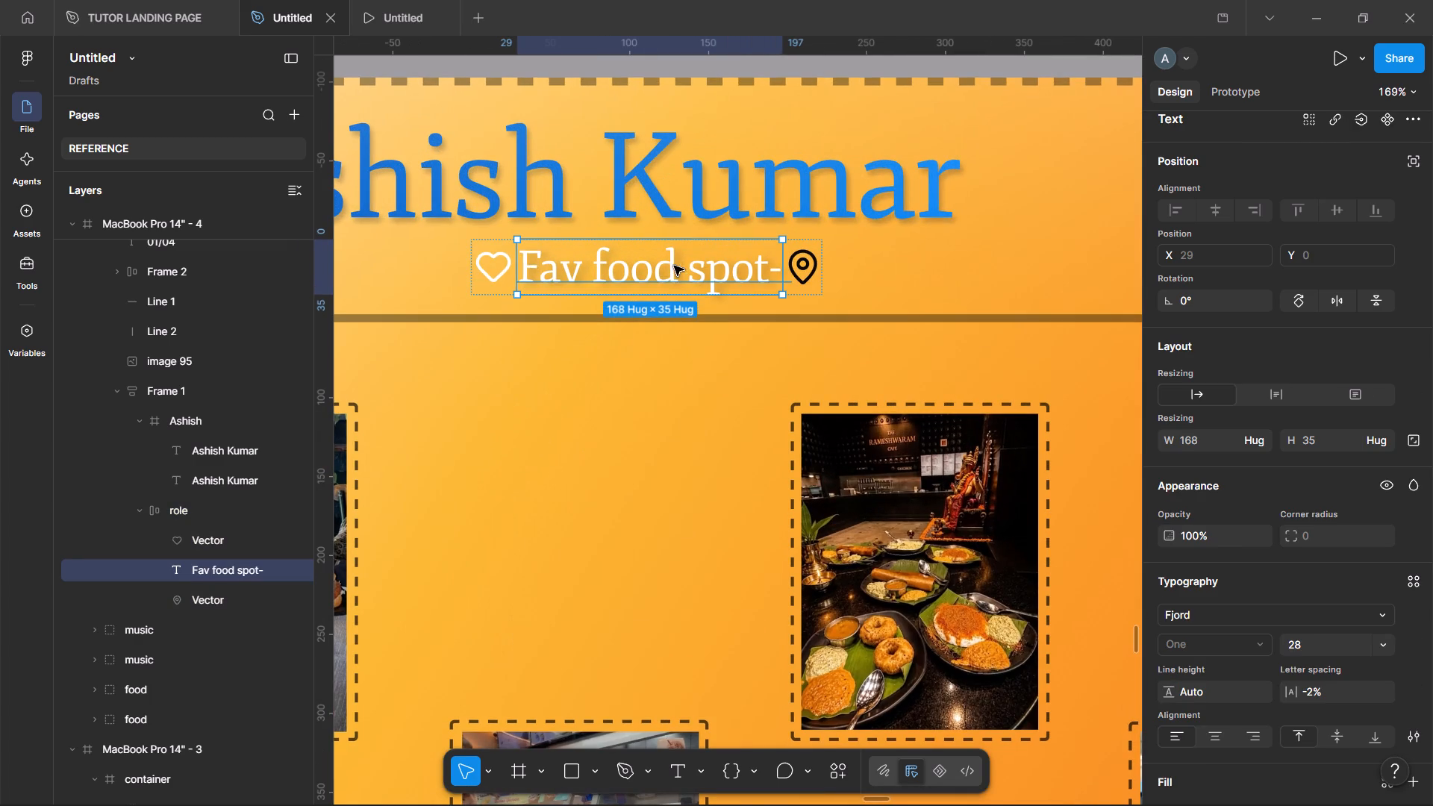
{"action": "left_click_drag", "start_coordinate": [233, 560], "coordinate": [233, 607], "text": "alt"}
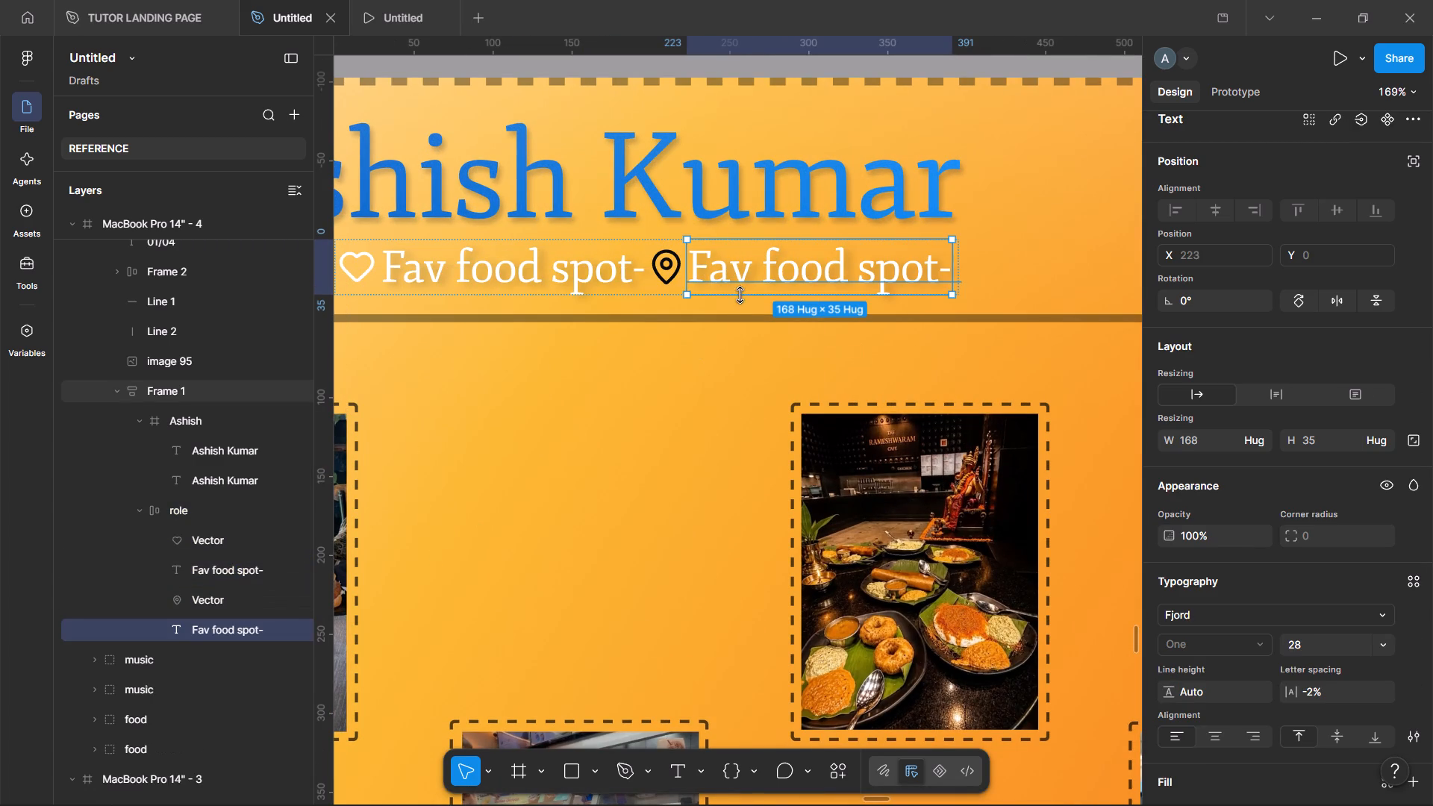
Replace the duplicated text after the pin icon with "Aaladin Shawarma".
{"action": "double_click", "coordinate": [775, 264]}
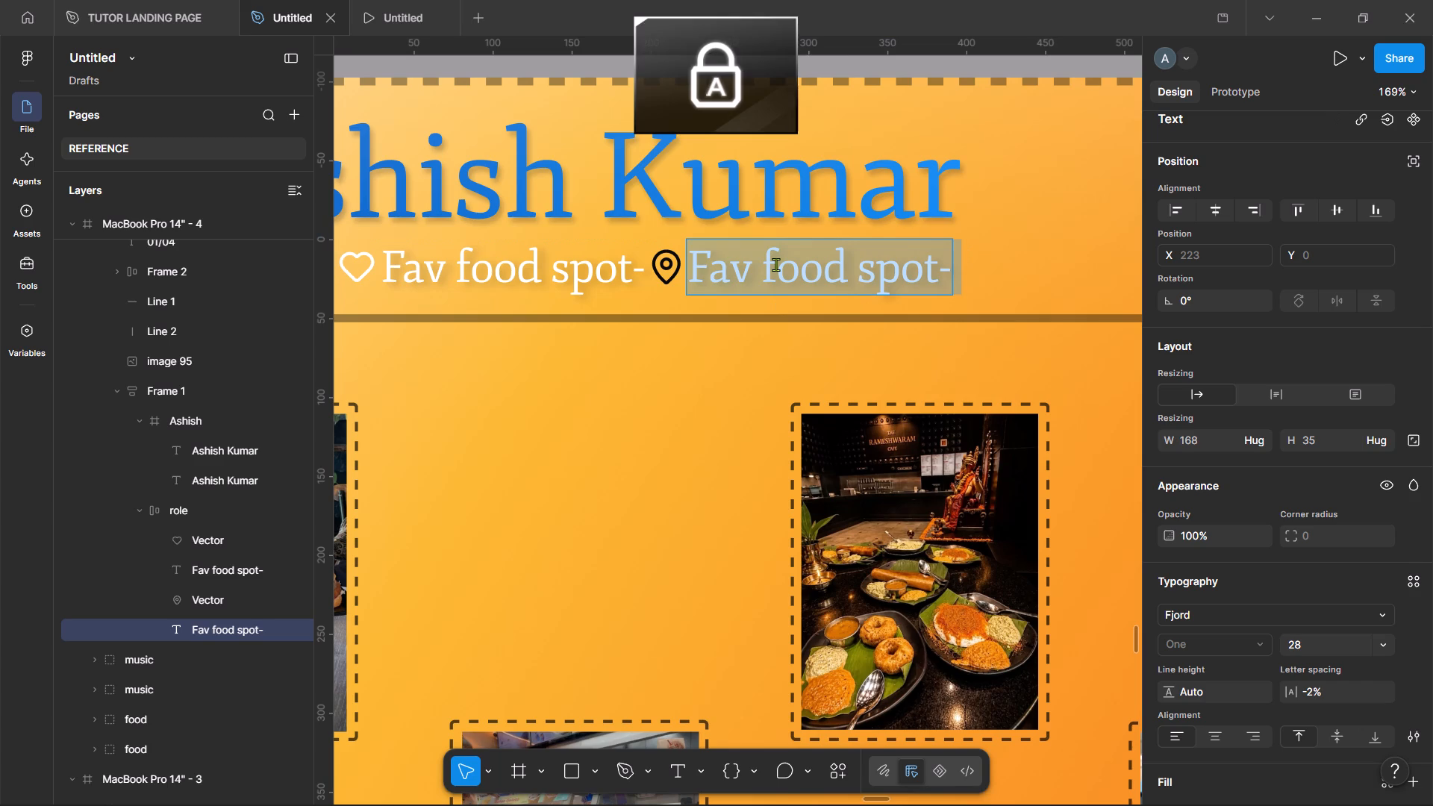
{"action": "key", "text": "a"}
{"action": "type", "text": "aladin"}
{"action": "key", "text": "space"}
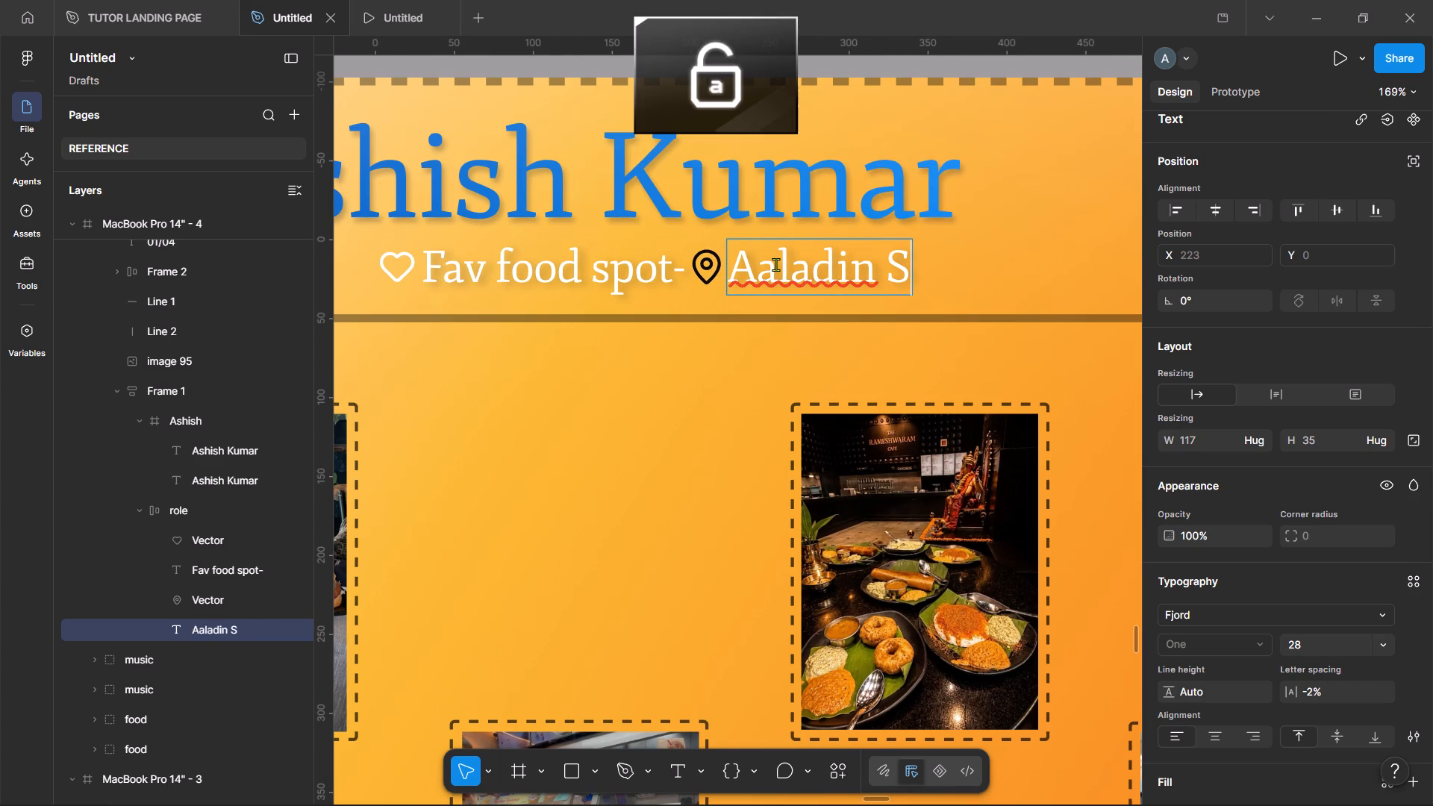
{"action": "type", "text": "hawarma"}
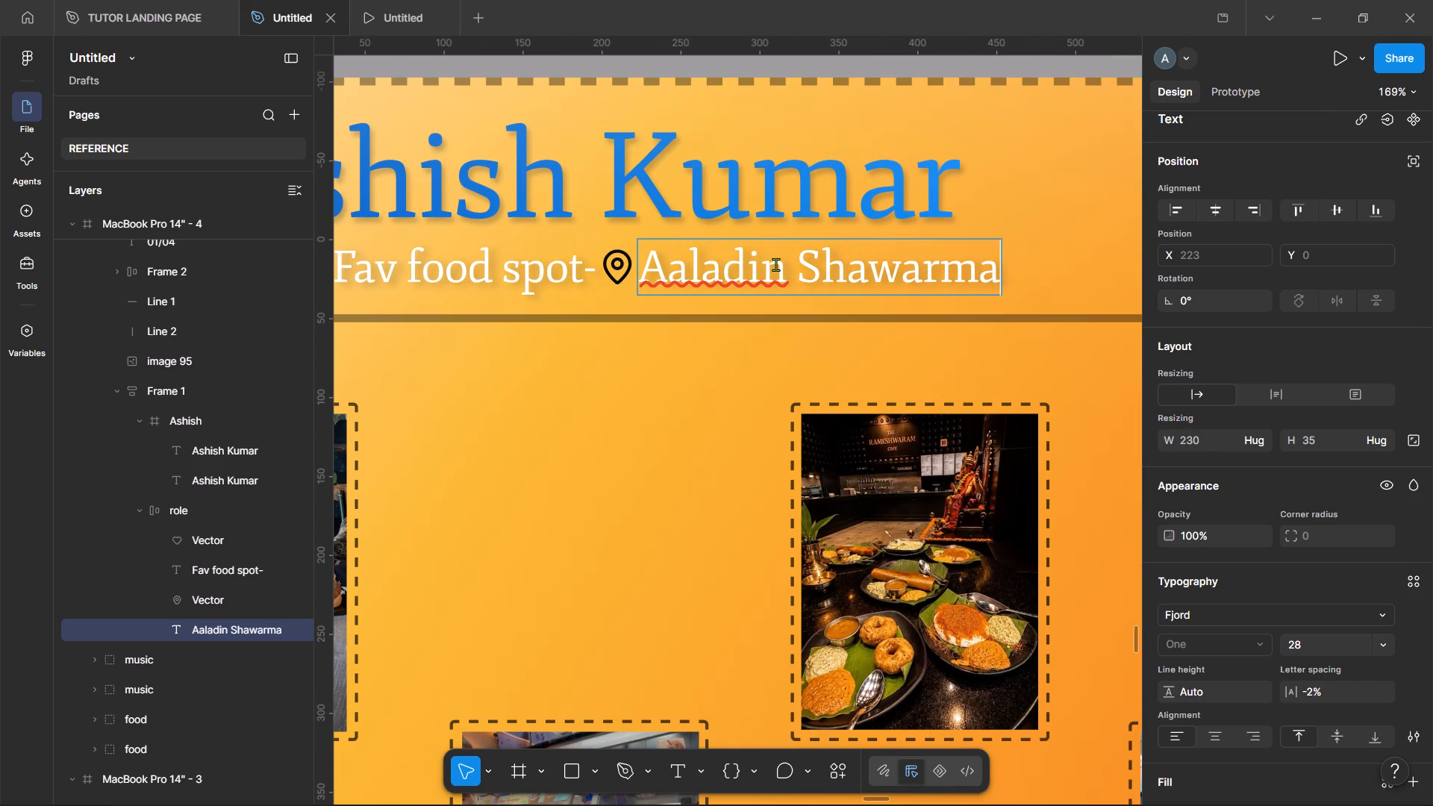
{"action": "left_click", "coordinate": [475, 319]}
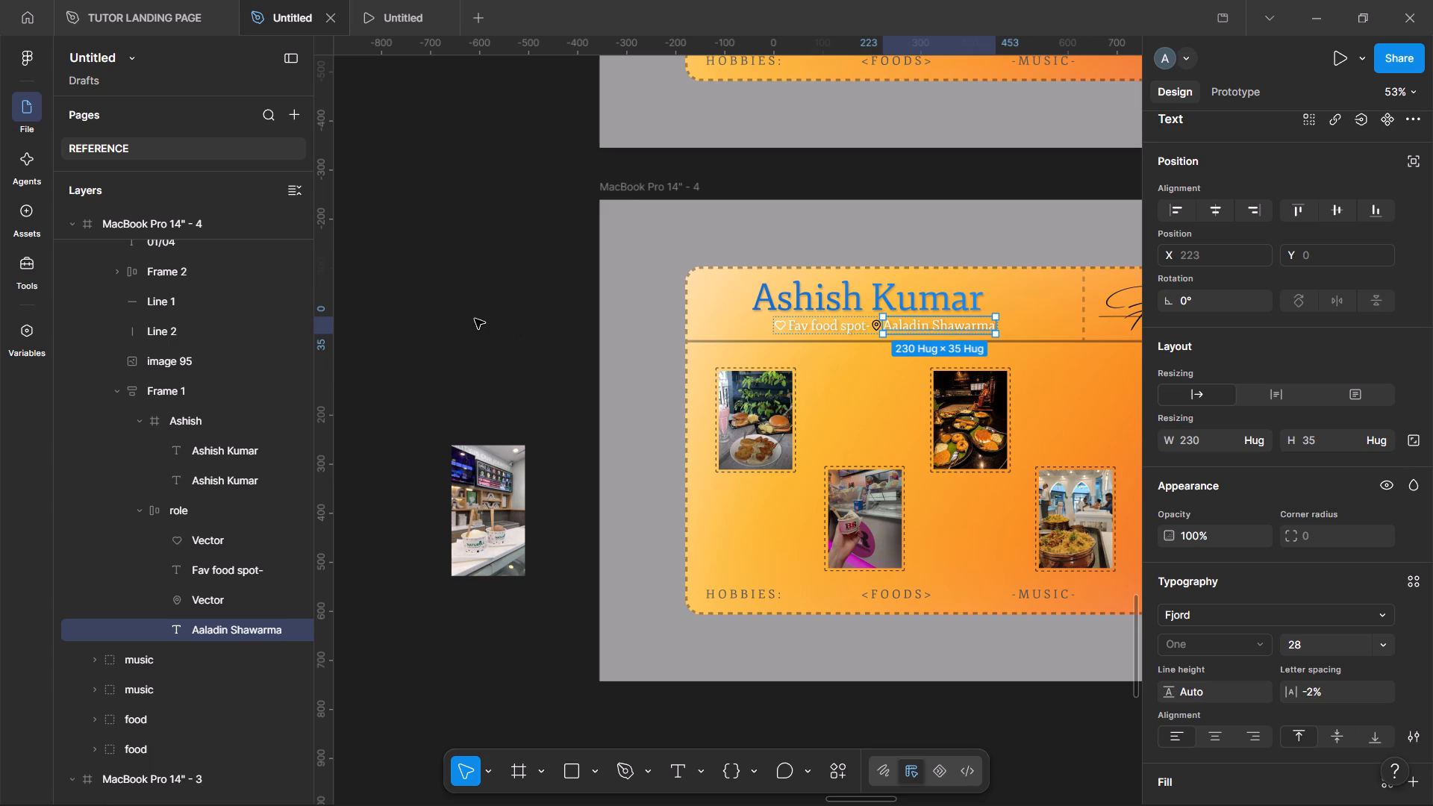
Switch to Pinterest in the browser, search for "aaladin shawarma bangalore", browse the photos, and return to Figma.
{"action": "key", "text": "alt+Tab"}
{"action": "key", "text": "alt+Tab"}
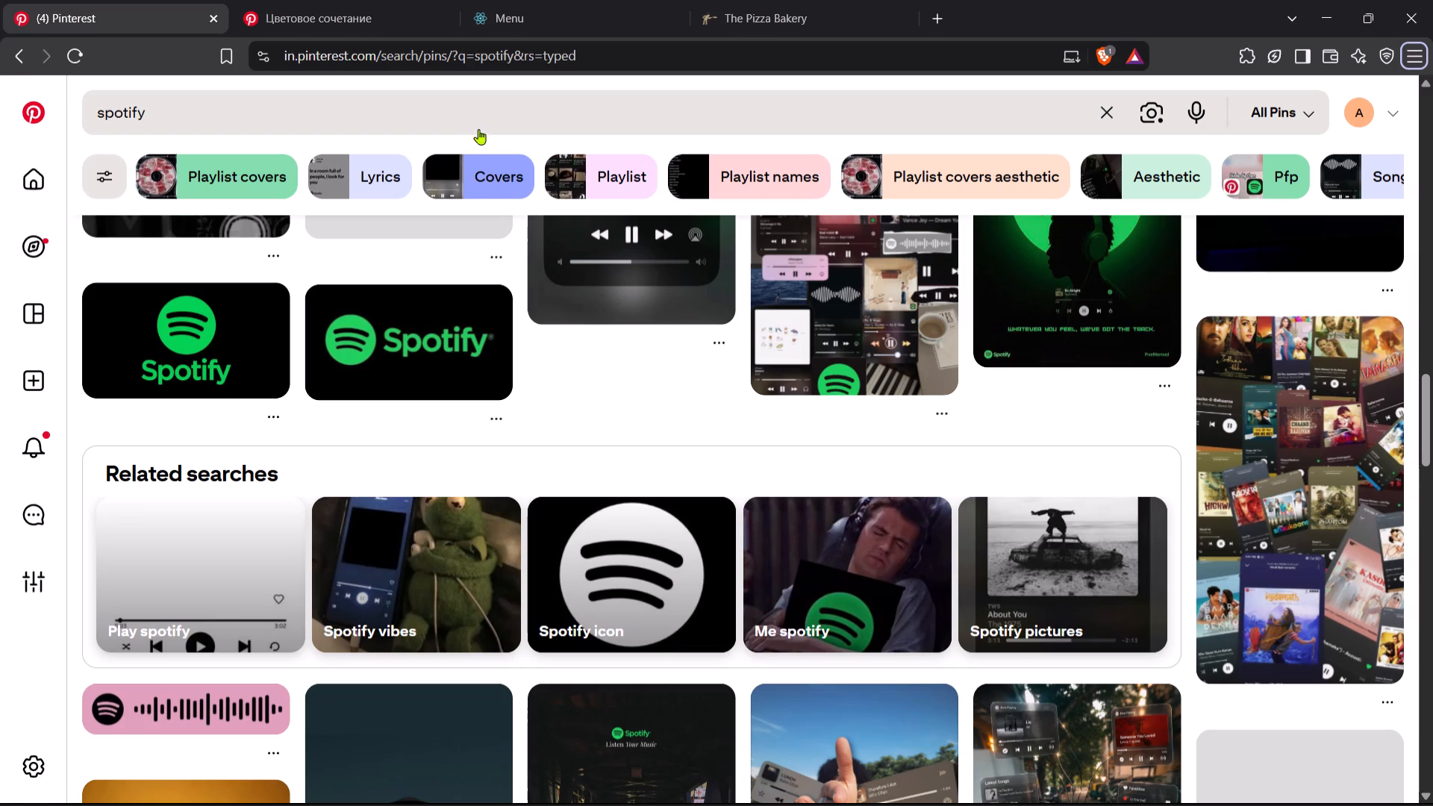
{"action": "left_click", "coordinate": [366, 0]}
{"action": "left_click", "coordinate": [115, 0]}
{"action": "left_click", "coordinate": [352, 117]}
{"action": "key", "text": "ctrl+a"}
{"action": "type", "text": "aa"}
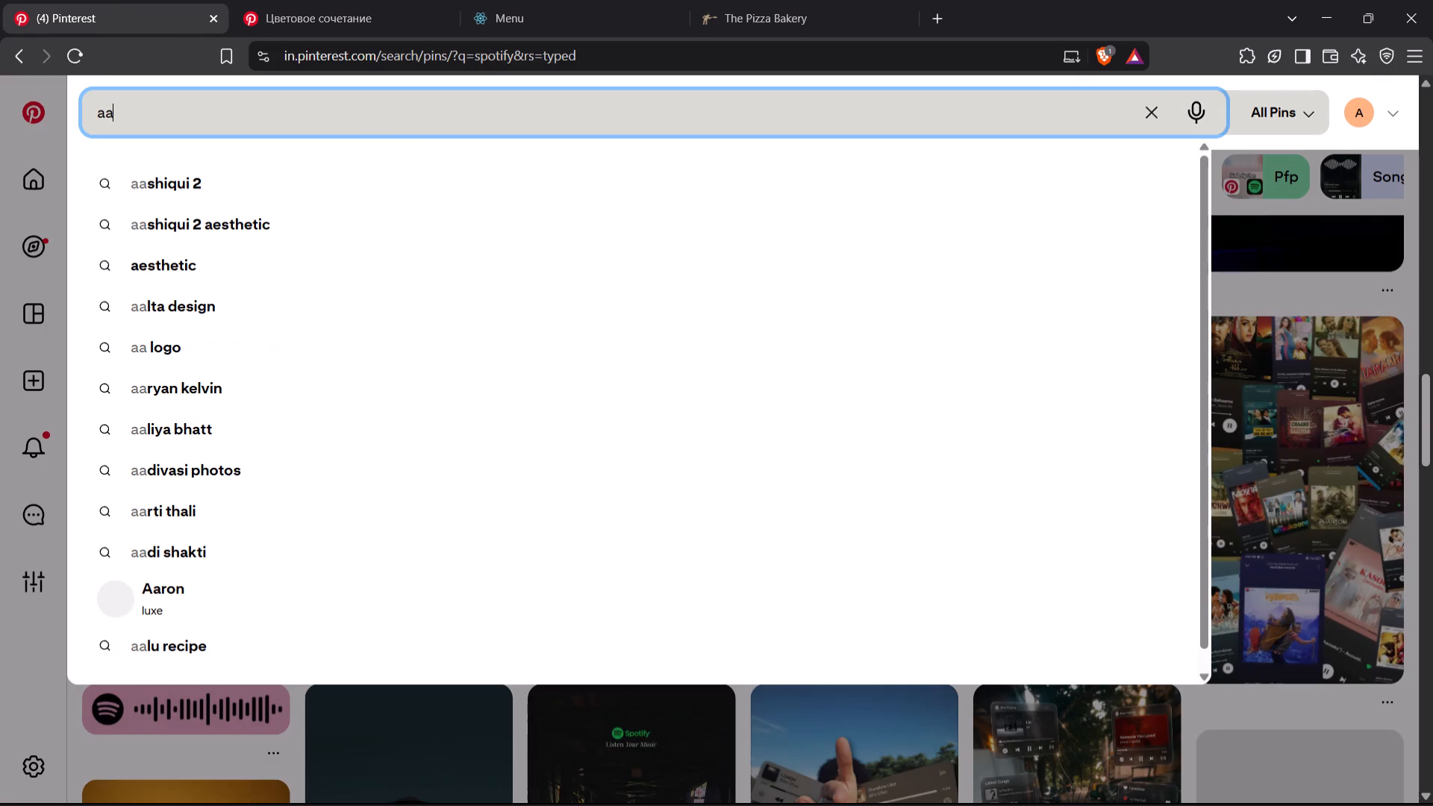
{"action": "type", "text": "ladin sha"}
{"action": "type", "text": "warma"}
{"action": "key", "text": "space"}
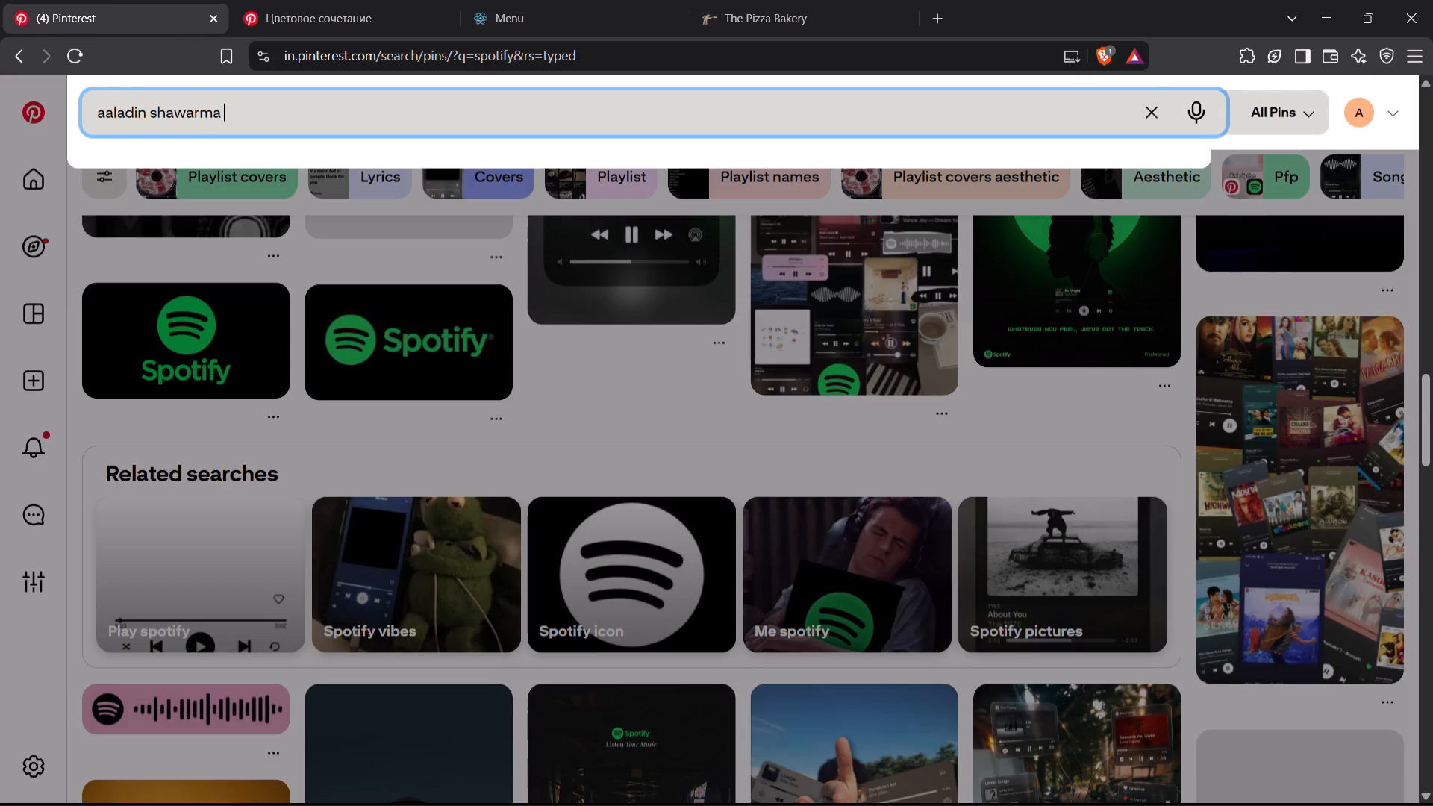
{"action": "type", "text": "bangalore"}
{"action": "key", "text": "Return"}
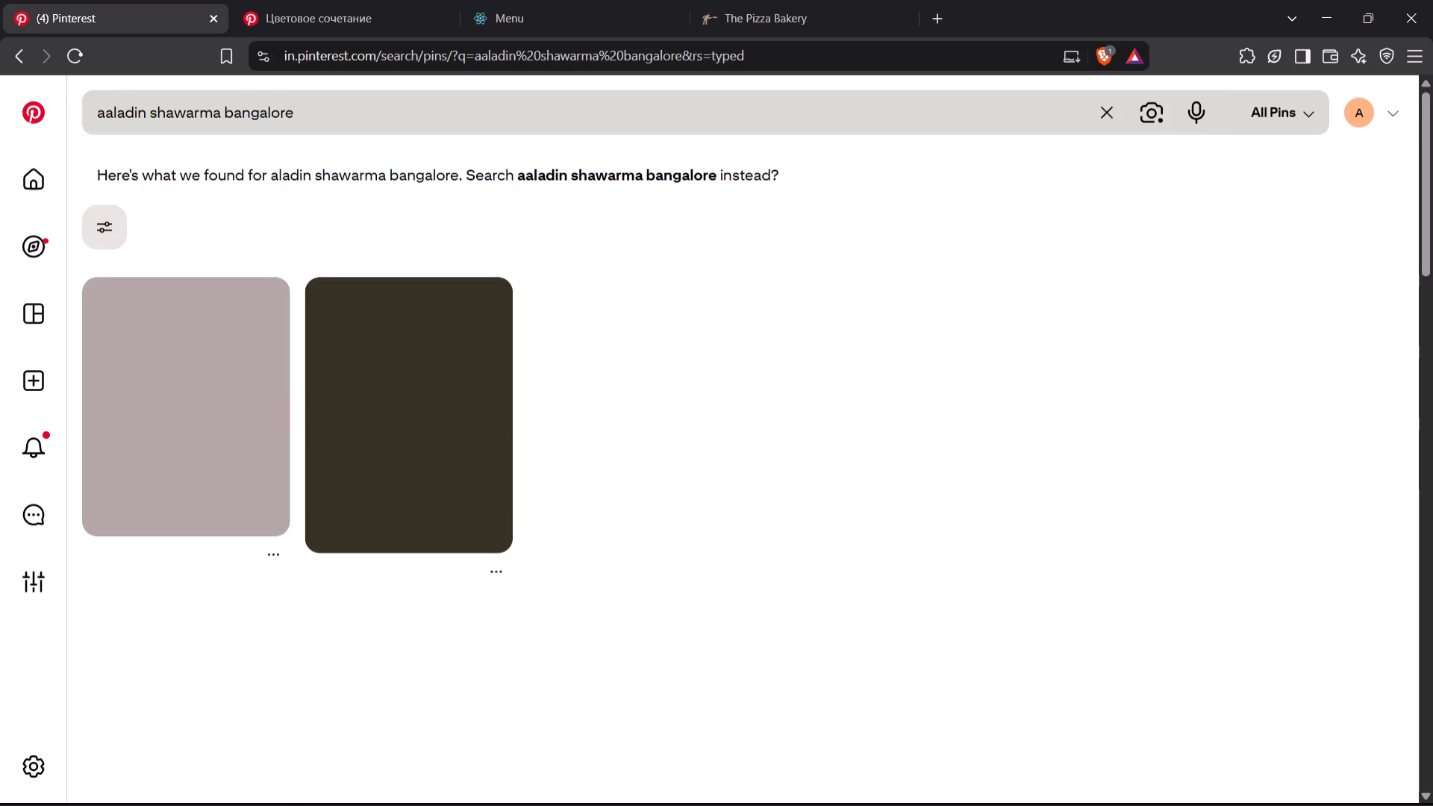
{"action": "scroll", "coordinate": [446, 472], "scroll_direction": "down", "scroll_amount": 3}
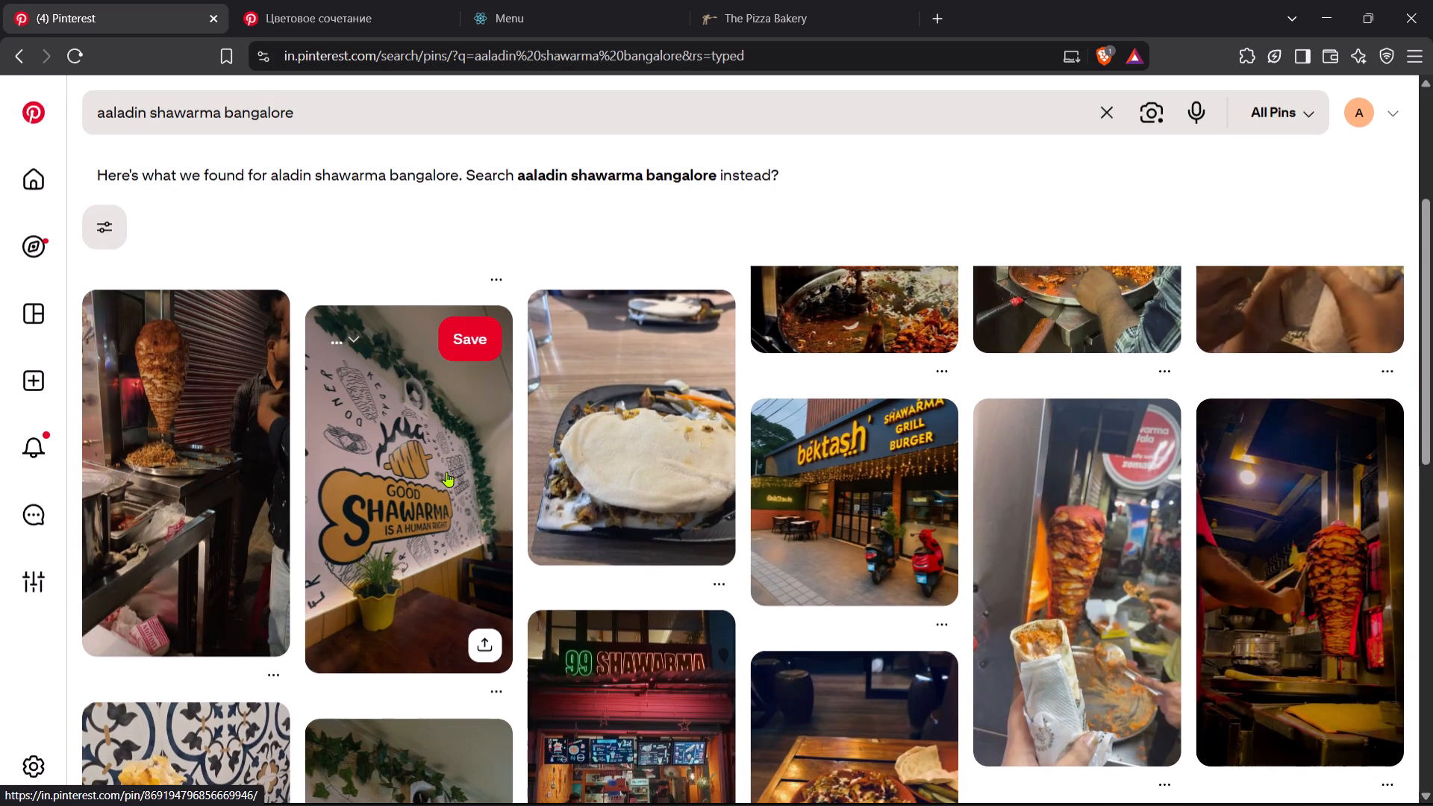
{"action": "scroll", "coordinate": [446, 472], "scroll_direction": "down", "scroll_amount": 3}
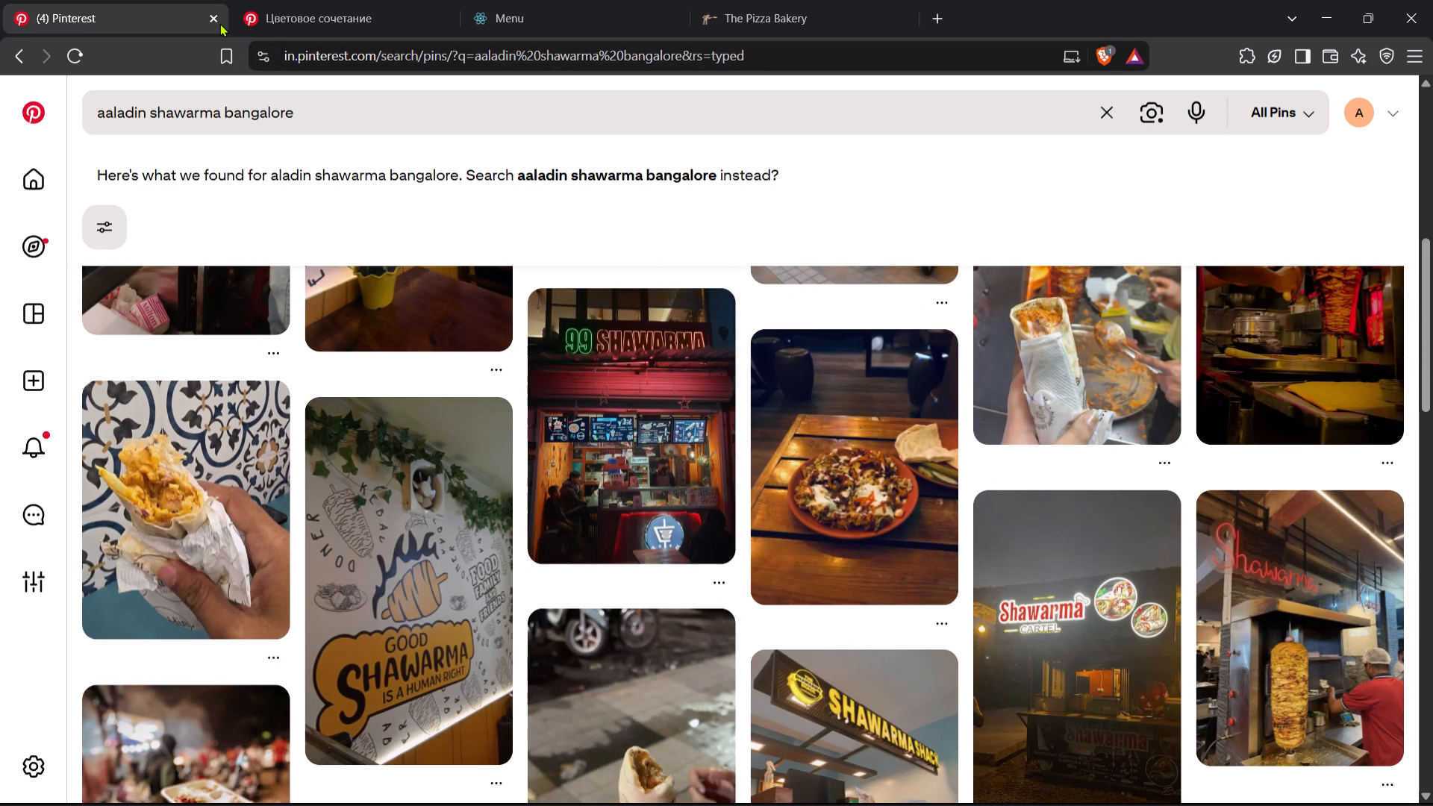
{"action": "left_click", "coordinate": [16, 48]}
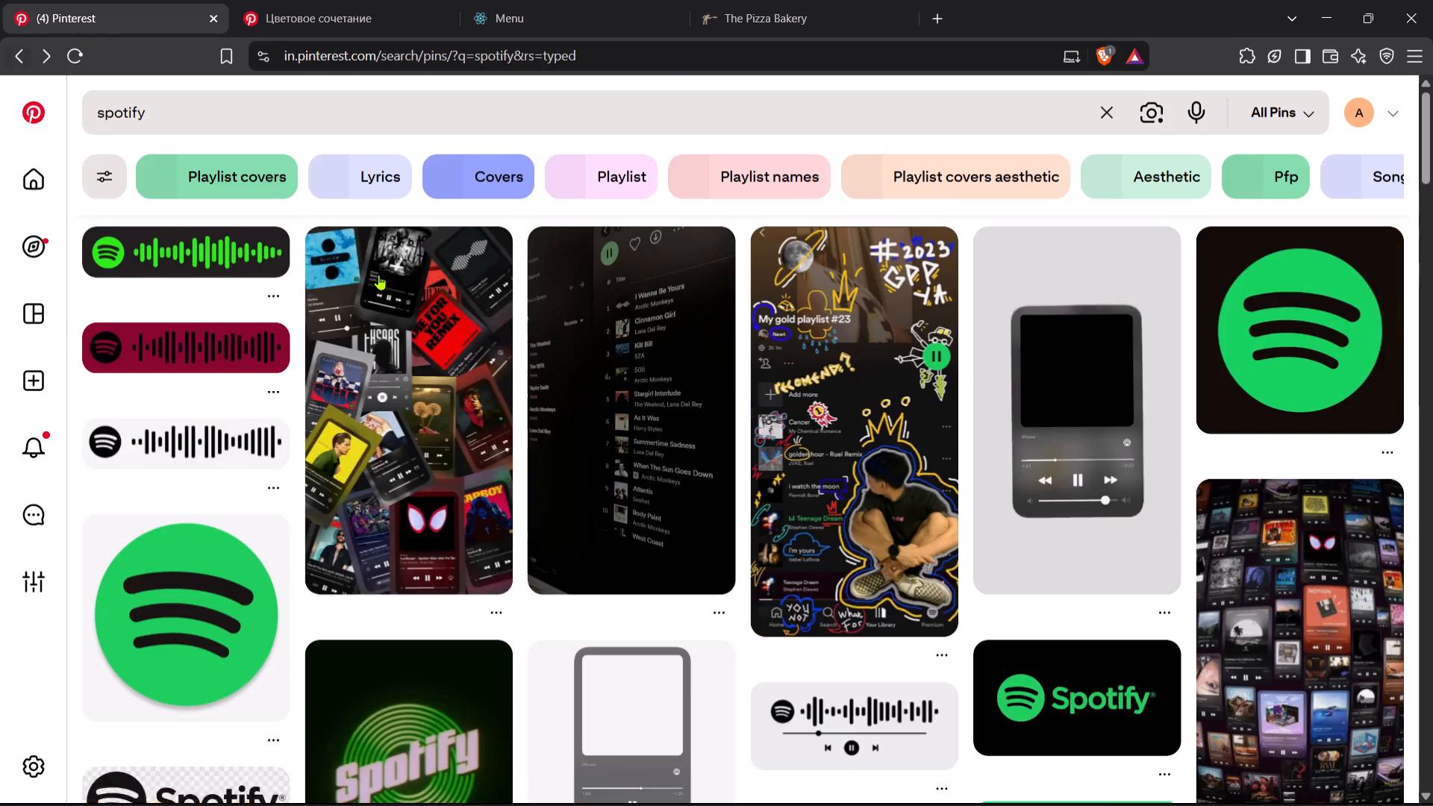
{"action": "scroll", "coordinate": [378, 275], "scroll_direction": "up", "scroll_amount": 4}
{"action": "key", "text": "alt+Tab"}
Set the fill colour of the "Aaladin Shawarma" text in the subtitle to black, 000000.
{"action": "scroll", "coordinate": [803, 388], "scroll_direction": "left", "scroll_amount": 1}
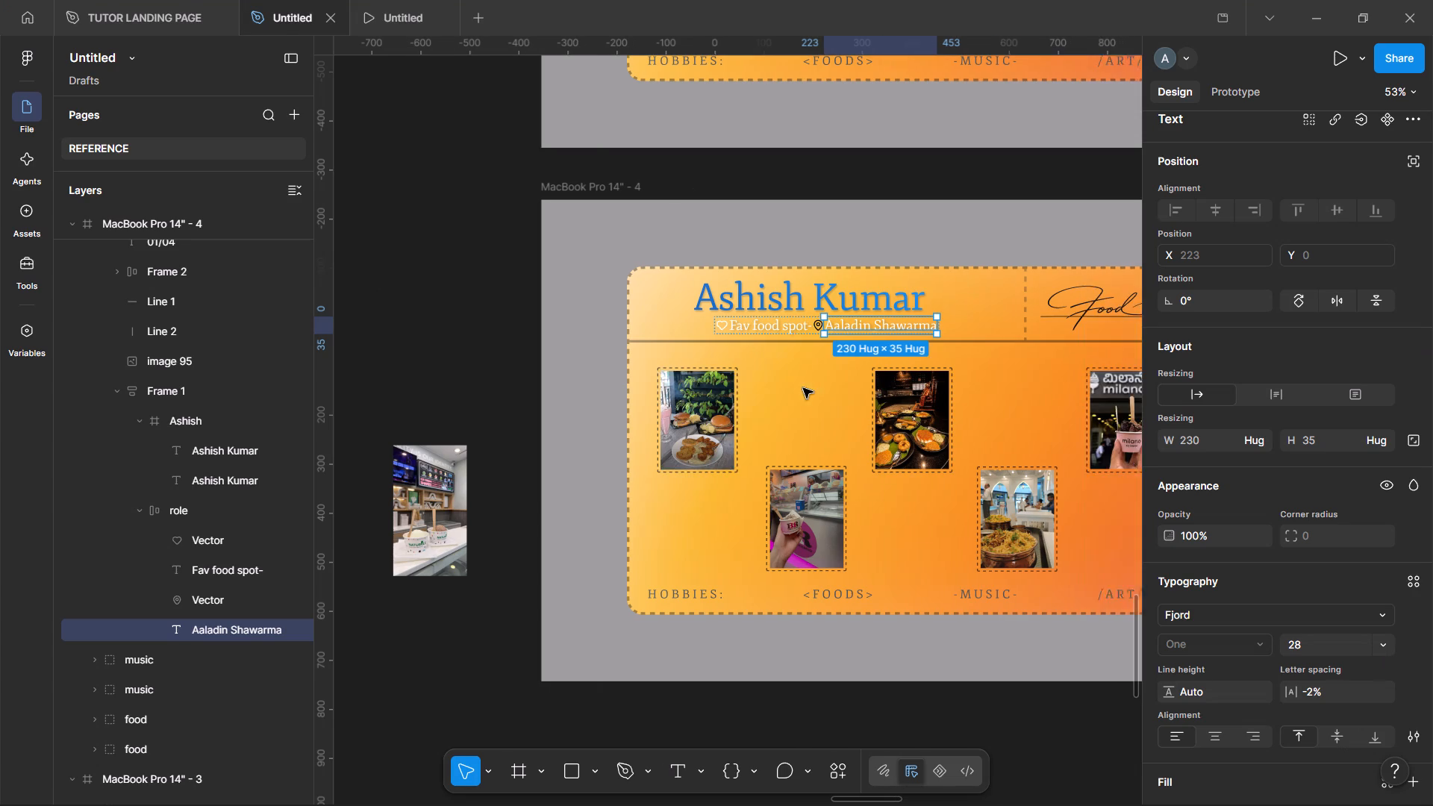
{"action": "scroll", "coordinate": [803, 388], "scroll_direction": "left", "scroll_amount": 1}
{"action": "scroll", "coordinate": [803, 388], "scroll_direction": "right", "scroll_amount": 2}
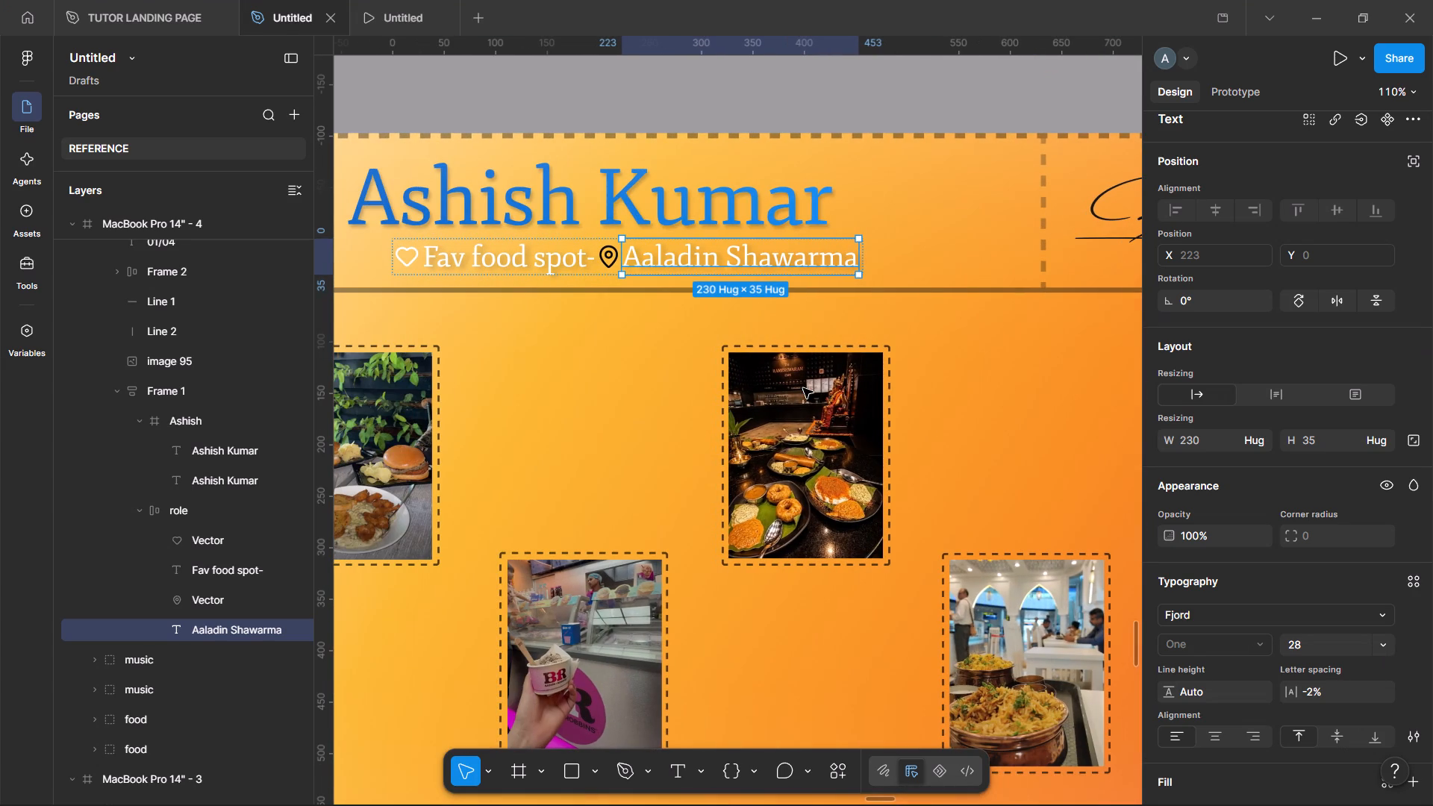
{"action": "left_click", "coordinate": [296, 51]}
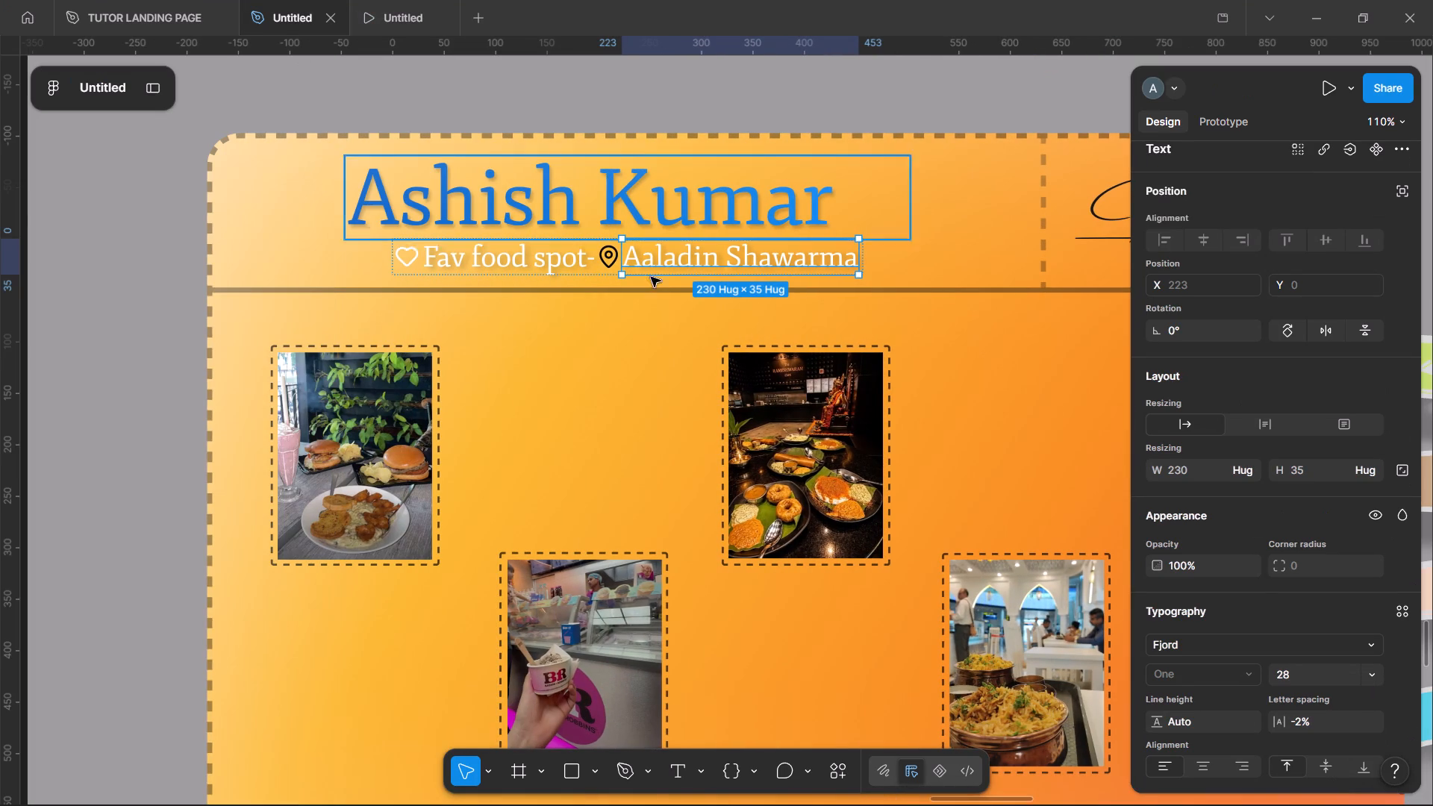
{"action": "scroll", "coordinate": [651, 277], "scroll_direction": "left", "scroll_amount": 1}
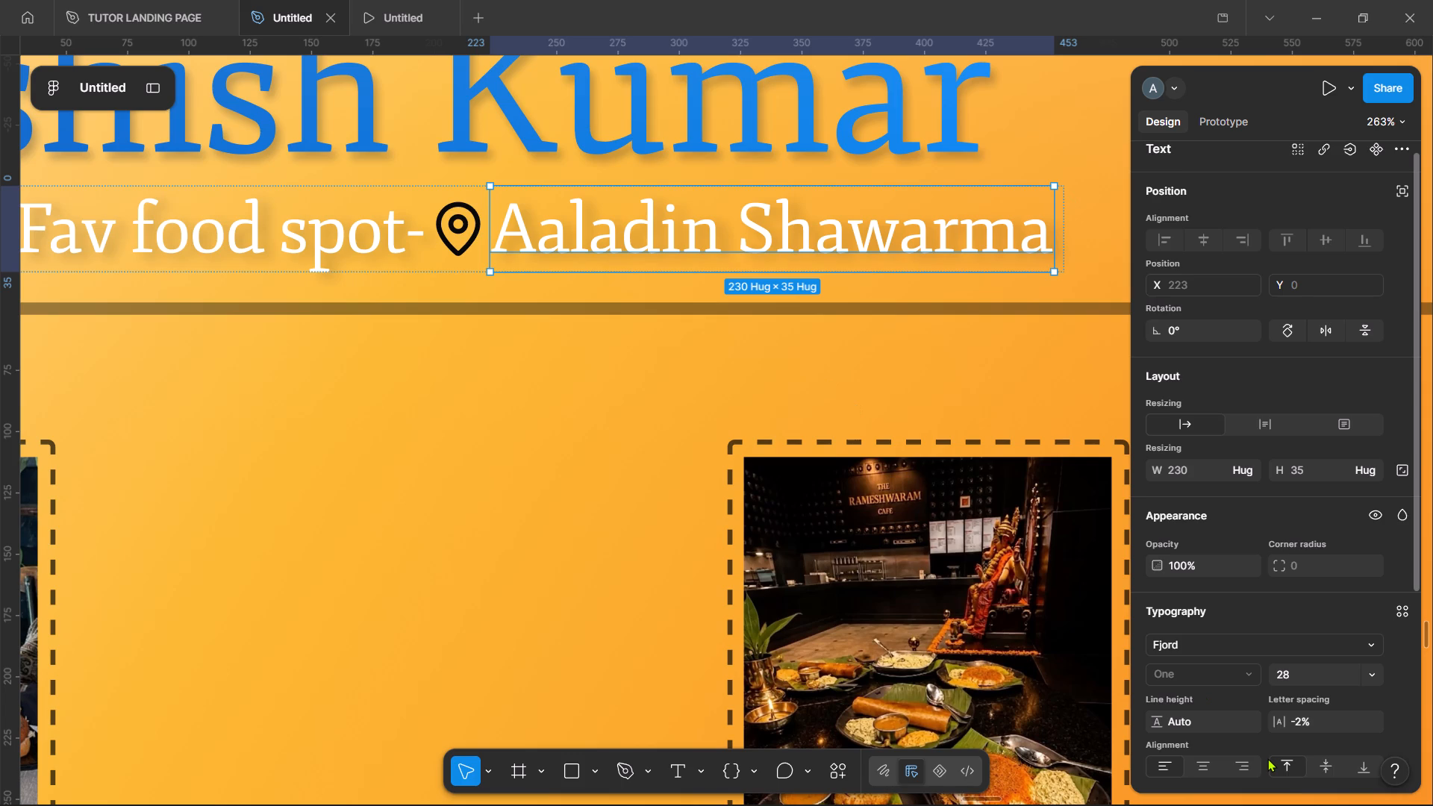
{"action": "scroll", "coordinate": [1267, 758], "scroll_direction": "down", "scroll_amount": 7}
{"action": "left_click", "coordinate": [1184, 566]}
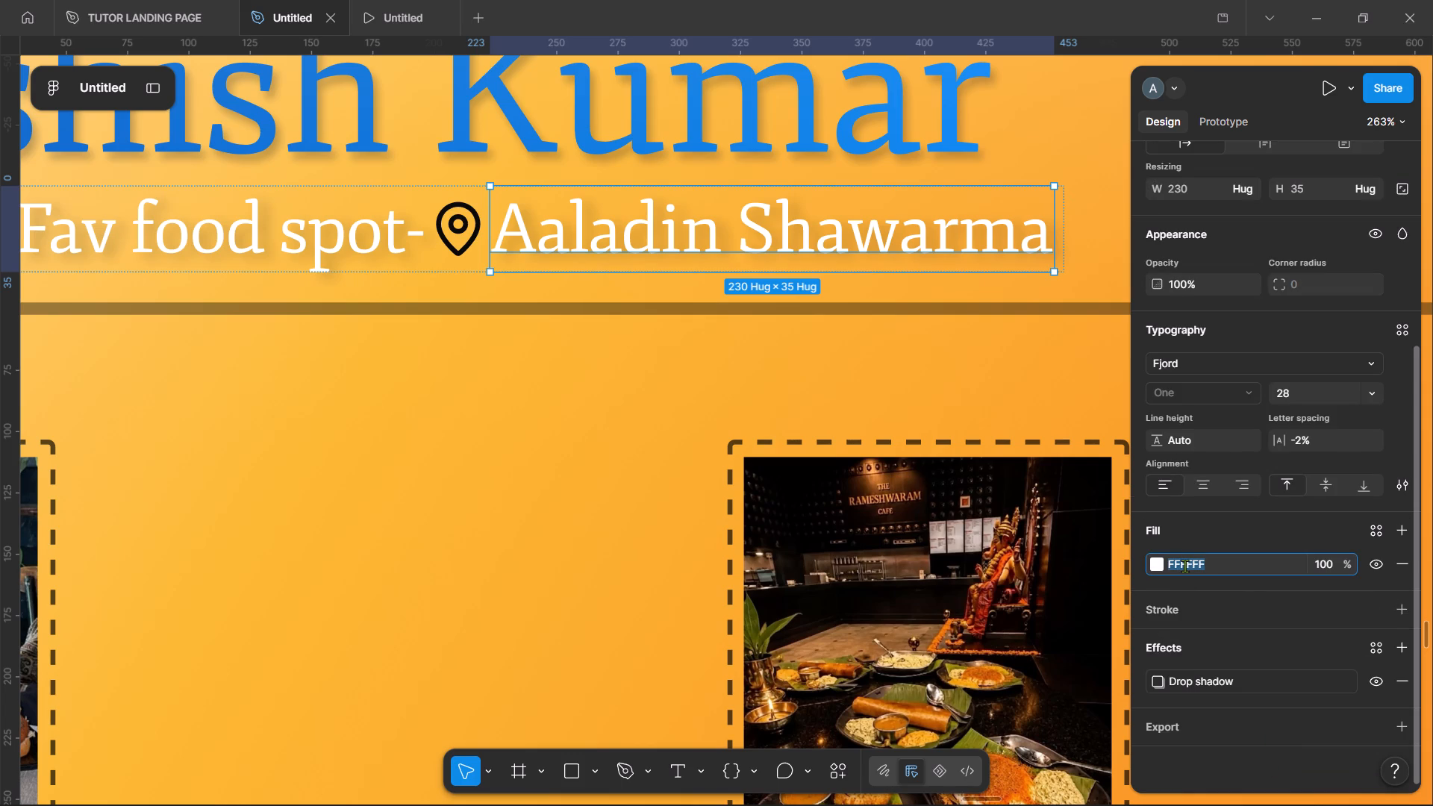
{"action": "key", "text": "0"}
{"action": "key", "text": "Return"}
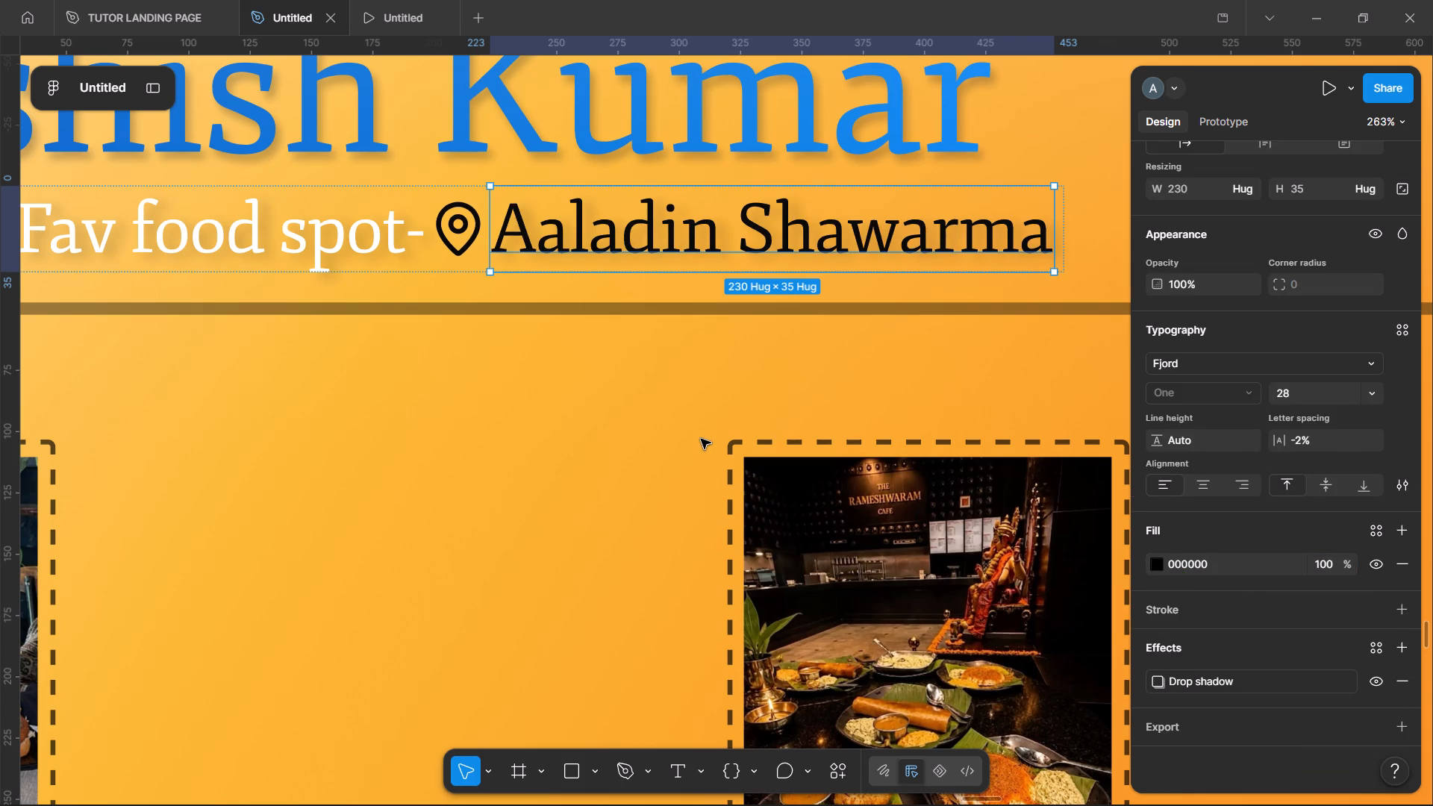
{"action": "left_click", "coordinate": [90, 354]}
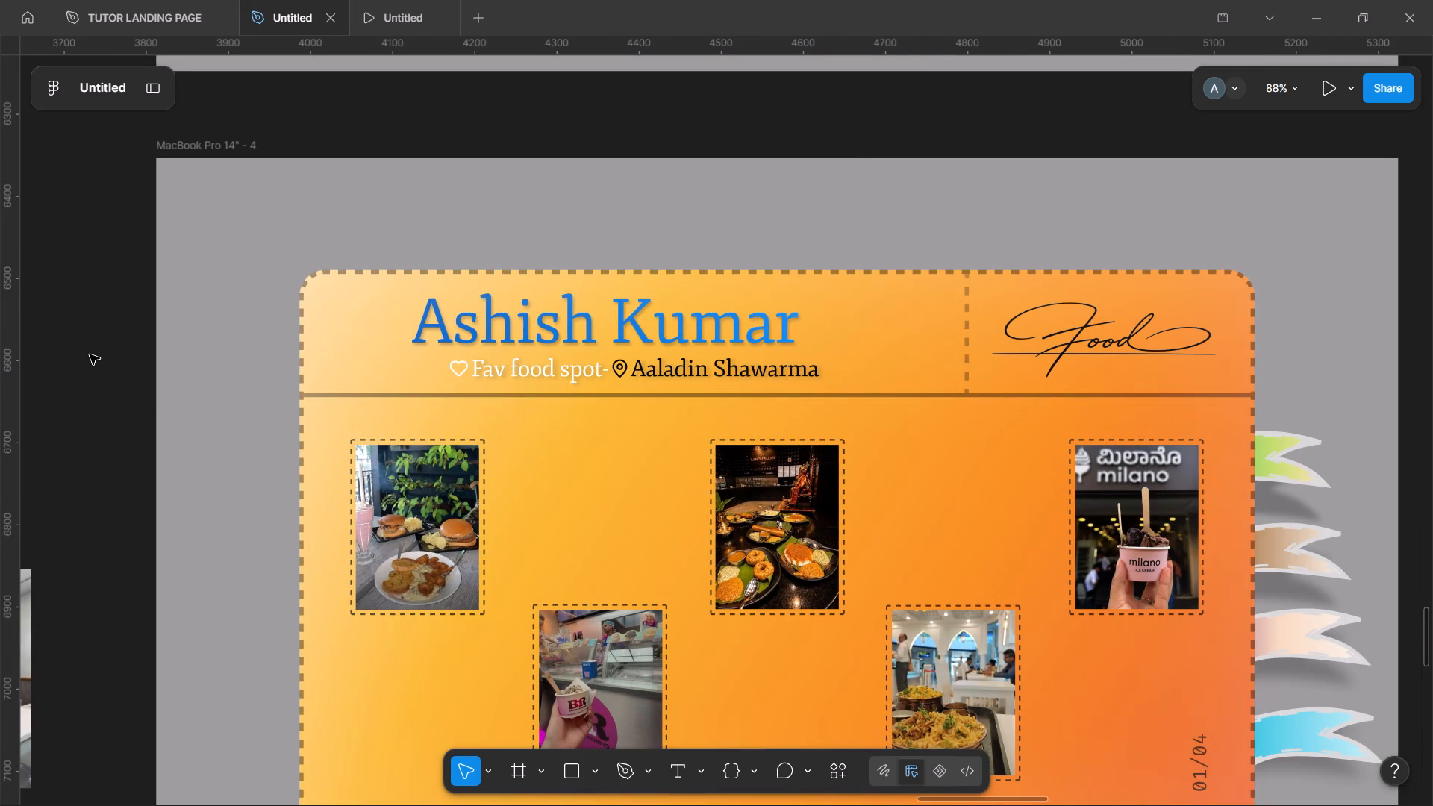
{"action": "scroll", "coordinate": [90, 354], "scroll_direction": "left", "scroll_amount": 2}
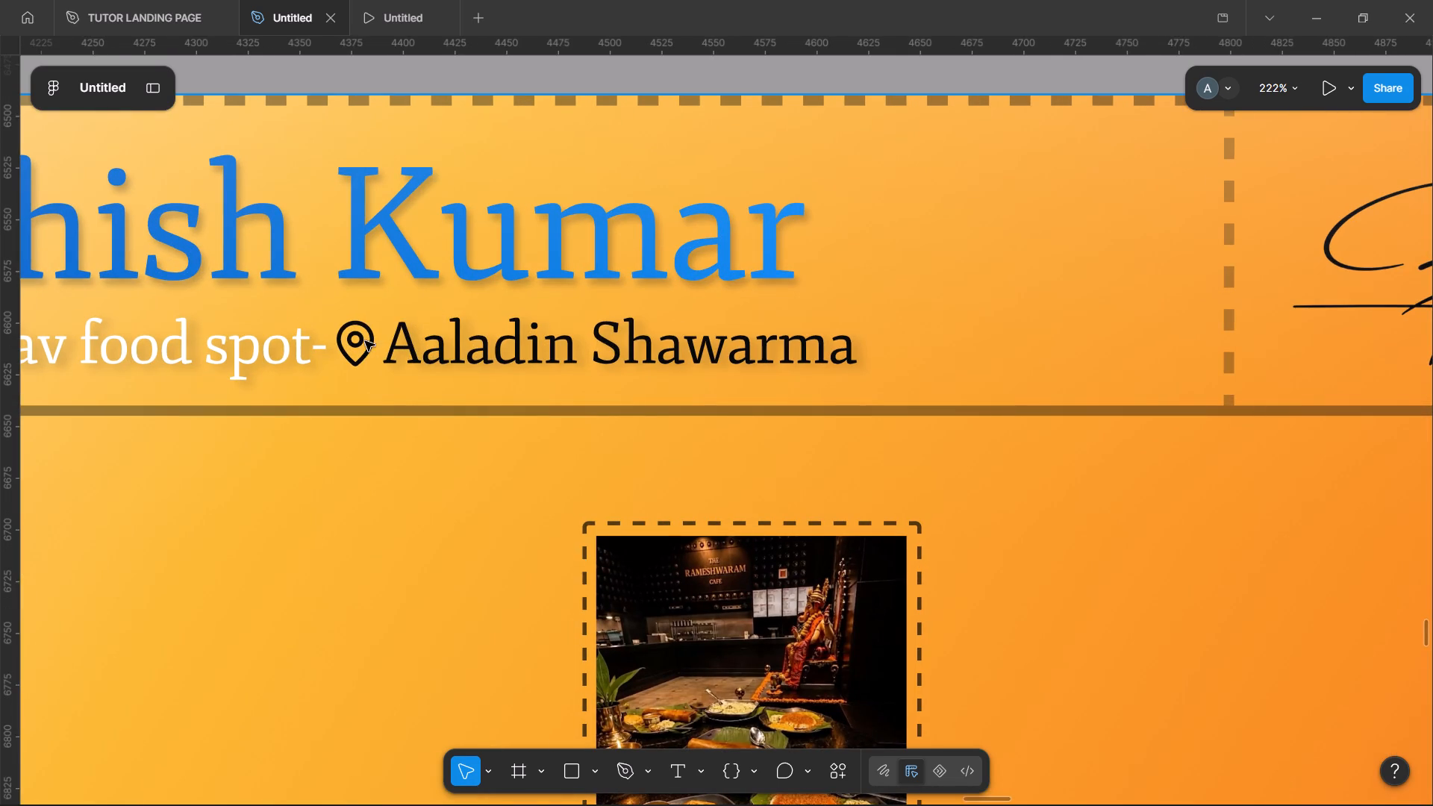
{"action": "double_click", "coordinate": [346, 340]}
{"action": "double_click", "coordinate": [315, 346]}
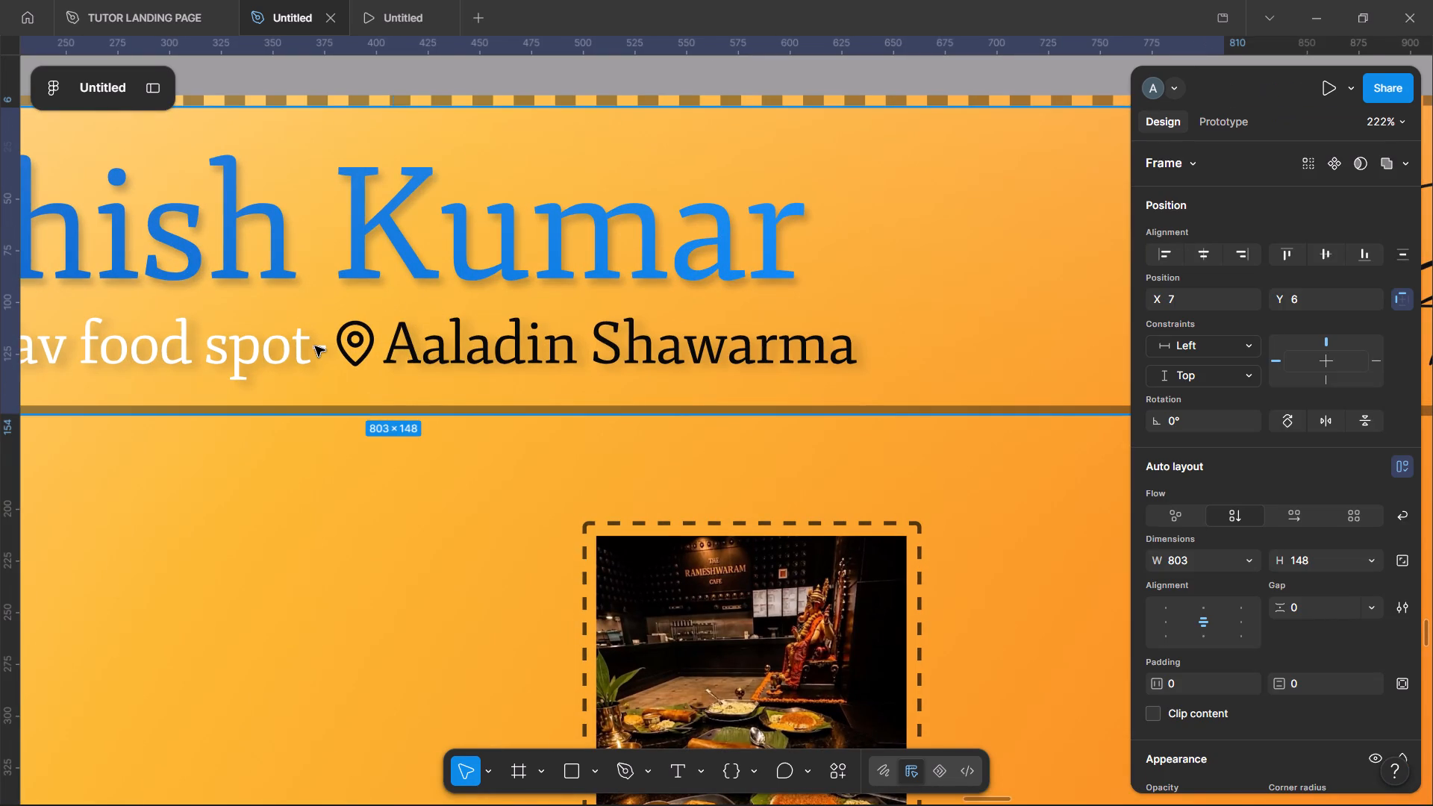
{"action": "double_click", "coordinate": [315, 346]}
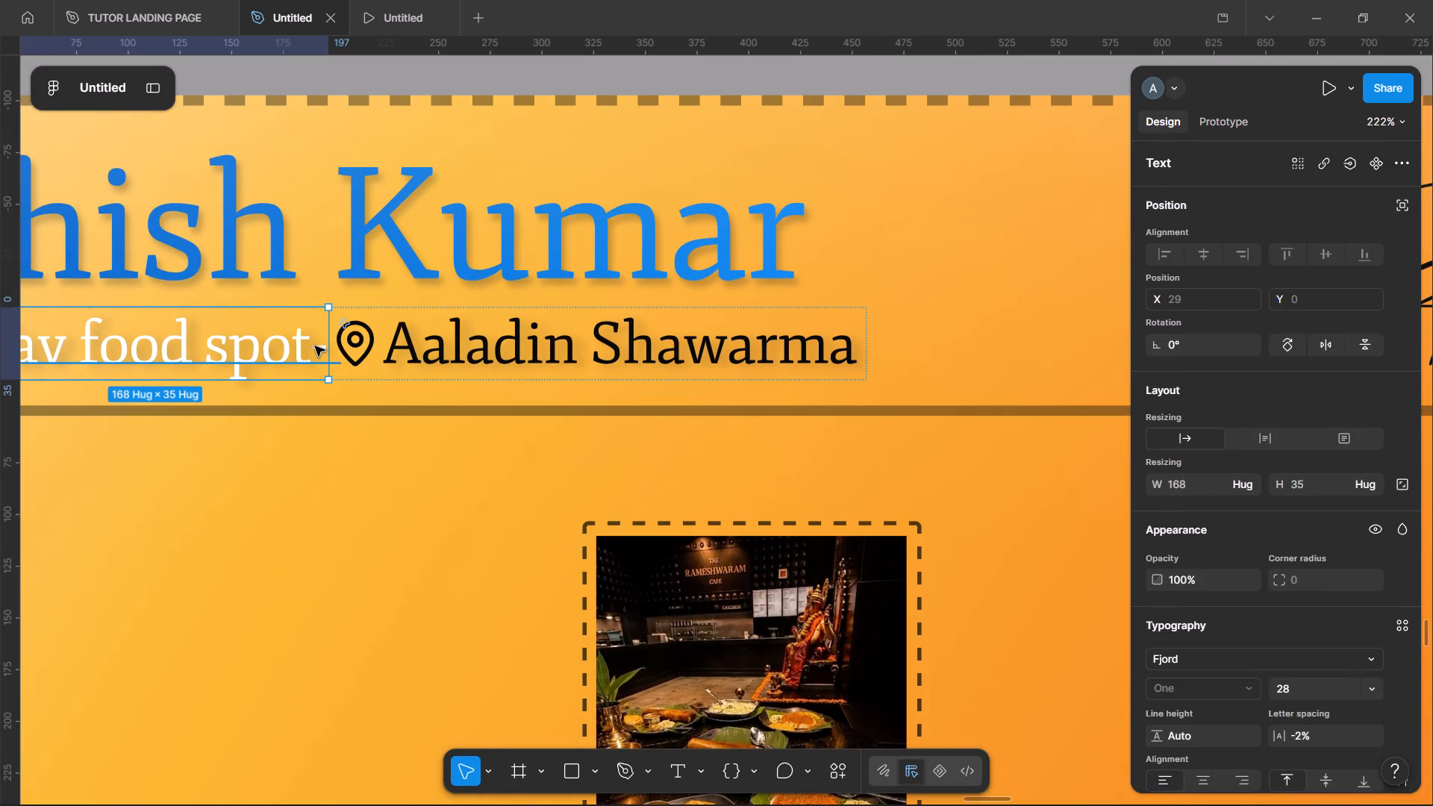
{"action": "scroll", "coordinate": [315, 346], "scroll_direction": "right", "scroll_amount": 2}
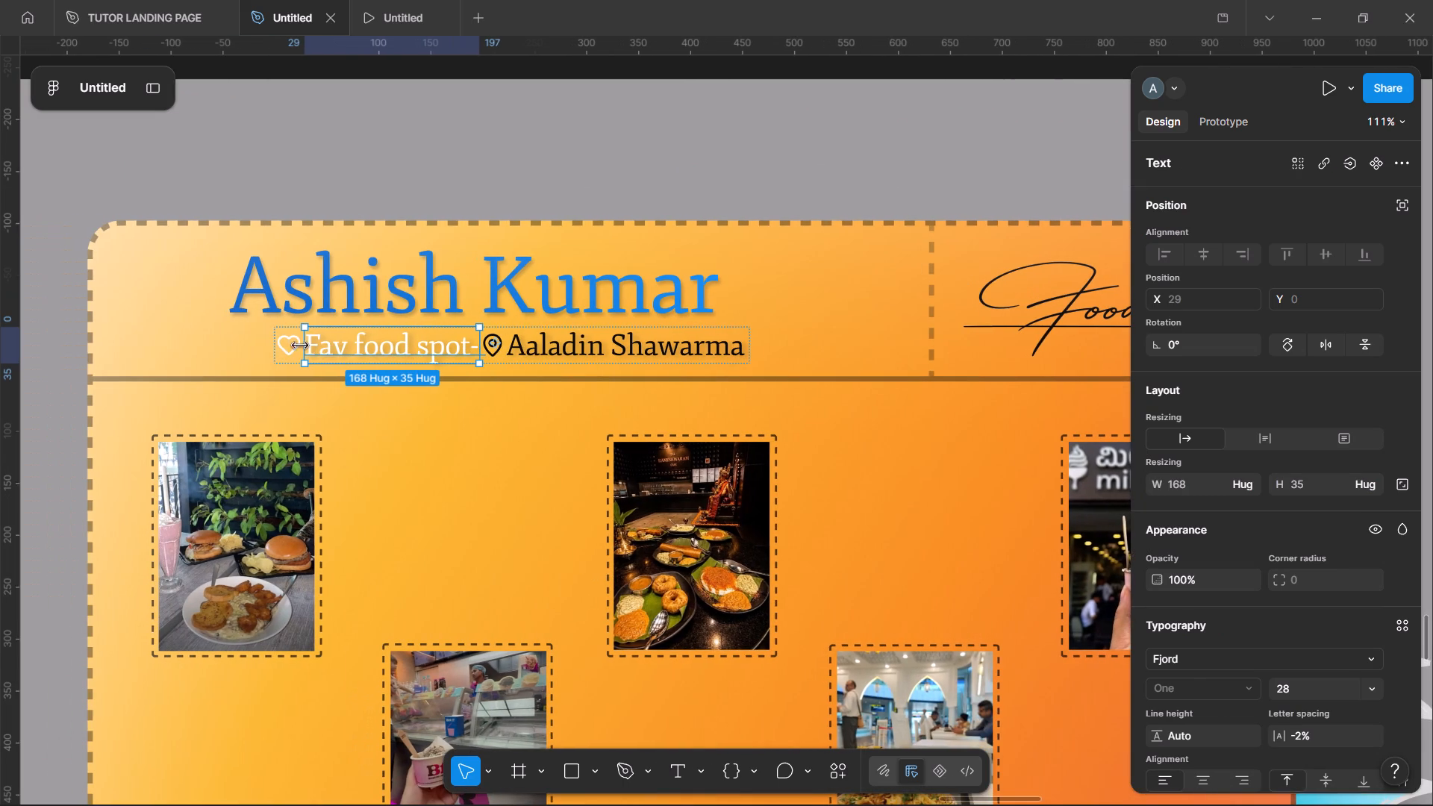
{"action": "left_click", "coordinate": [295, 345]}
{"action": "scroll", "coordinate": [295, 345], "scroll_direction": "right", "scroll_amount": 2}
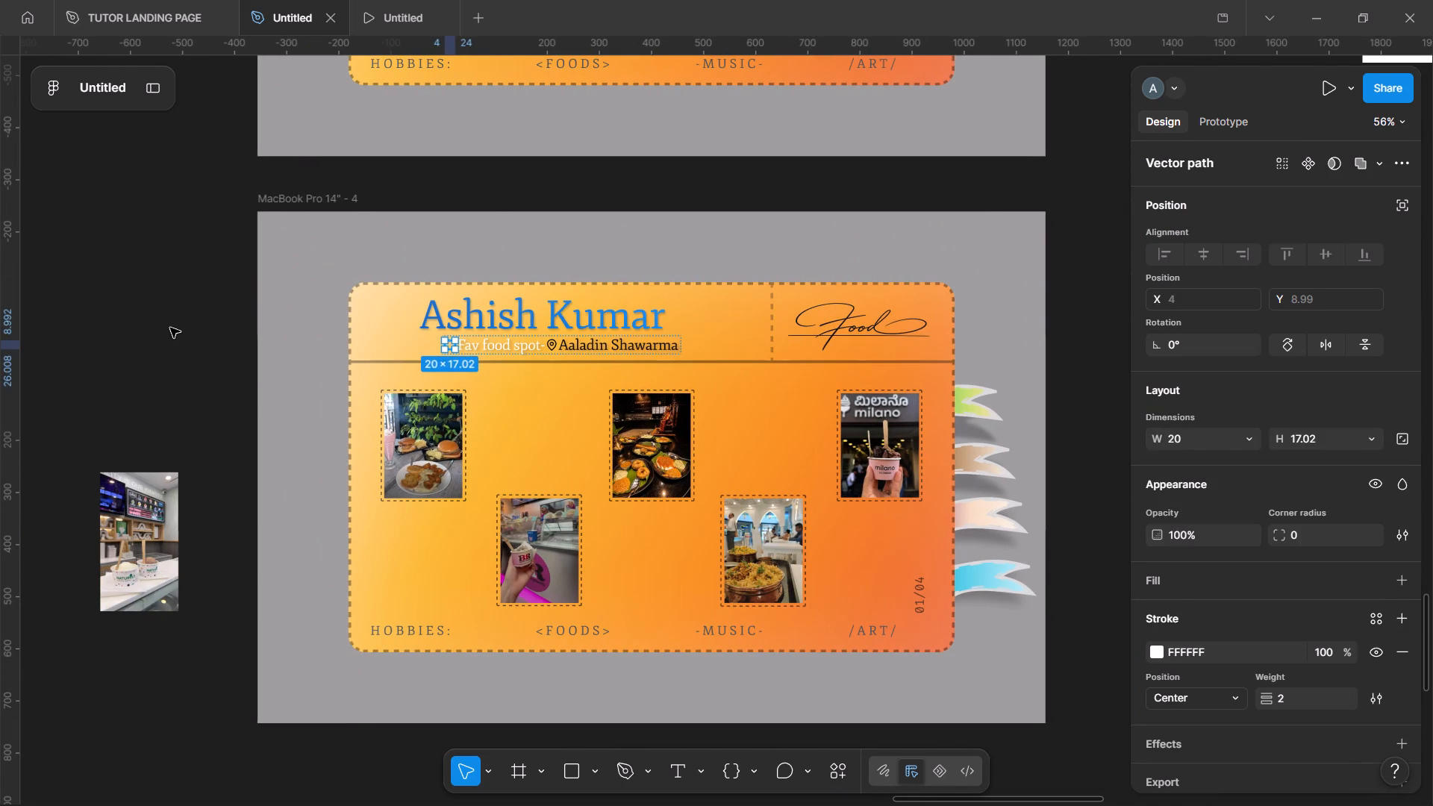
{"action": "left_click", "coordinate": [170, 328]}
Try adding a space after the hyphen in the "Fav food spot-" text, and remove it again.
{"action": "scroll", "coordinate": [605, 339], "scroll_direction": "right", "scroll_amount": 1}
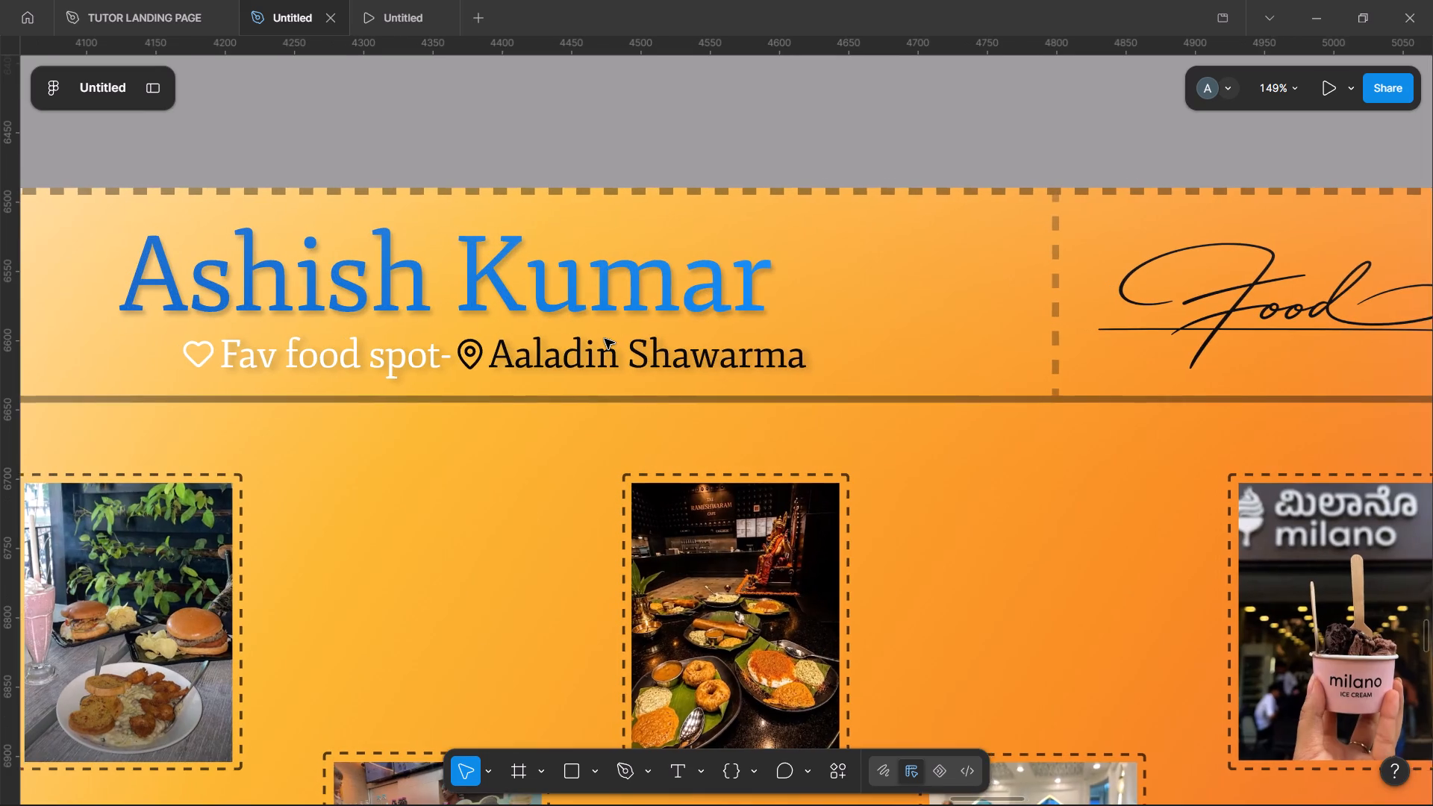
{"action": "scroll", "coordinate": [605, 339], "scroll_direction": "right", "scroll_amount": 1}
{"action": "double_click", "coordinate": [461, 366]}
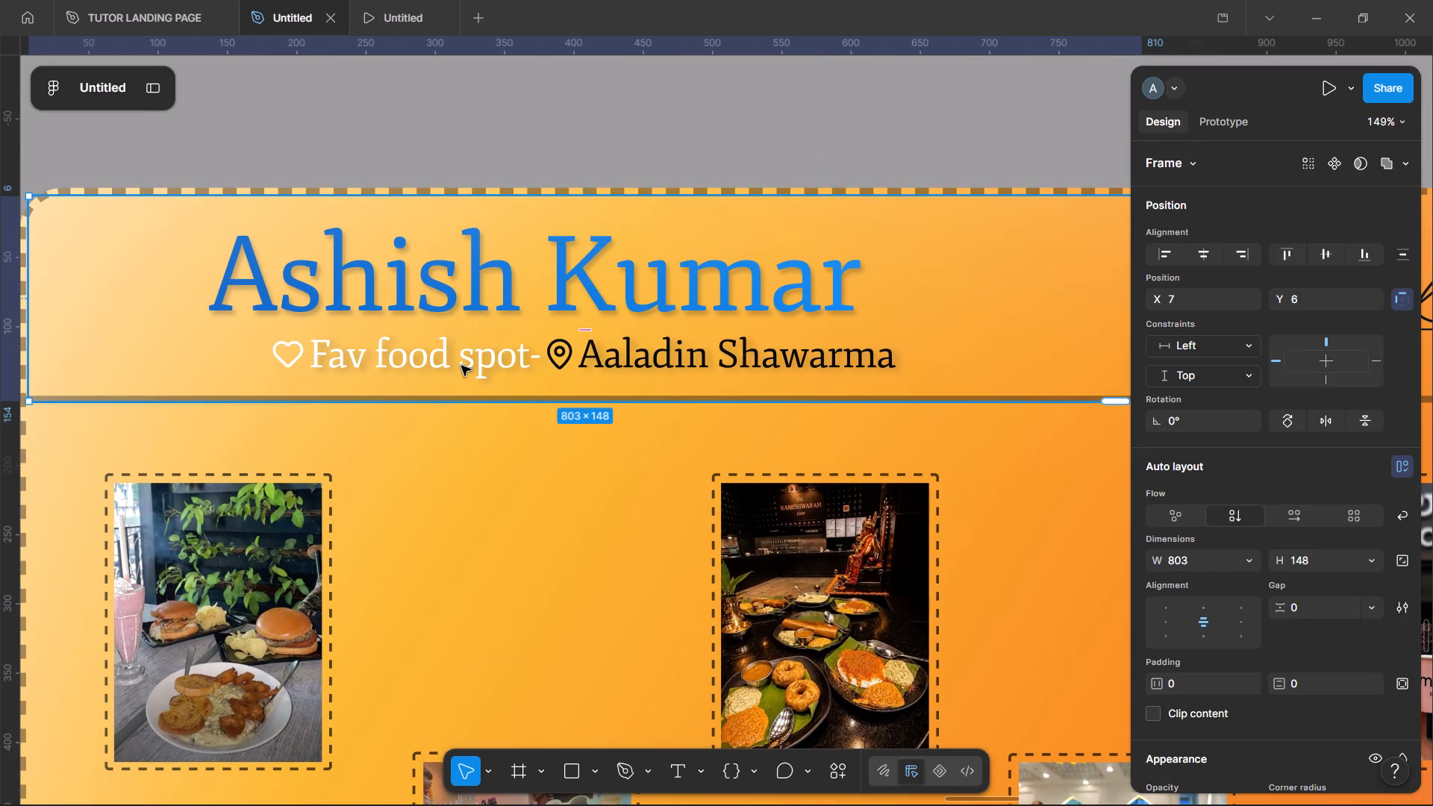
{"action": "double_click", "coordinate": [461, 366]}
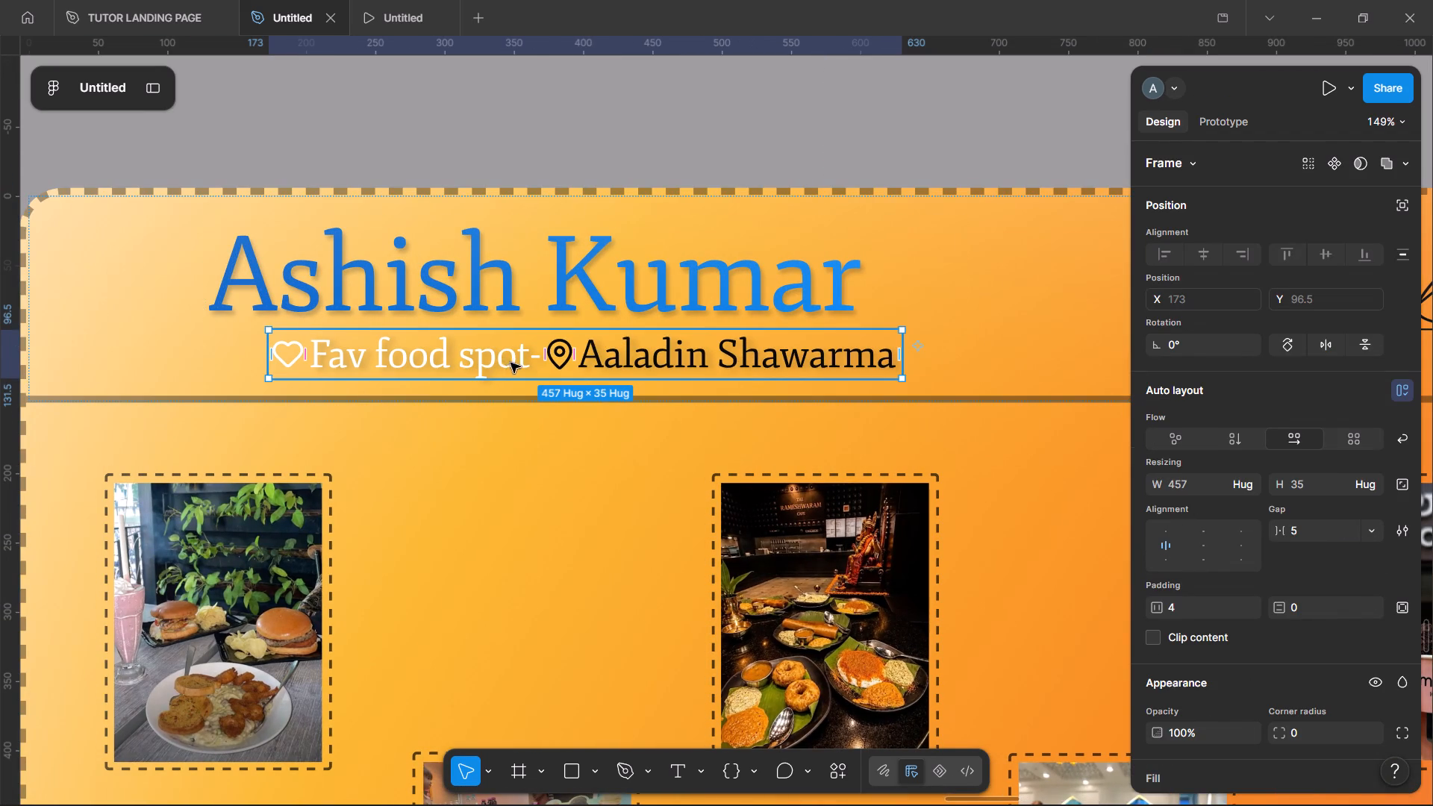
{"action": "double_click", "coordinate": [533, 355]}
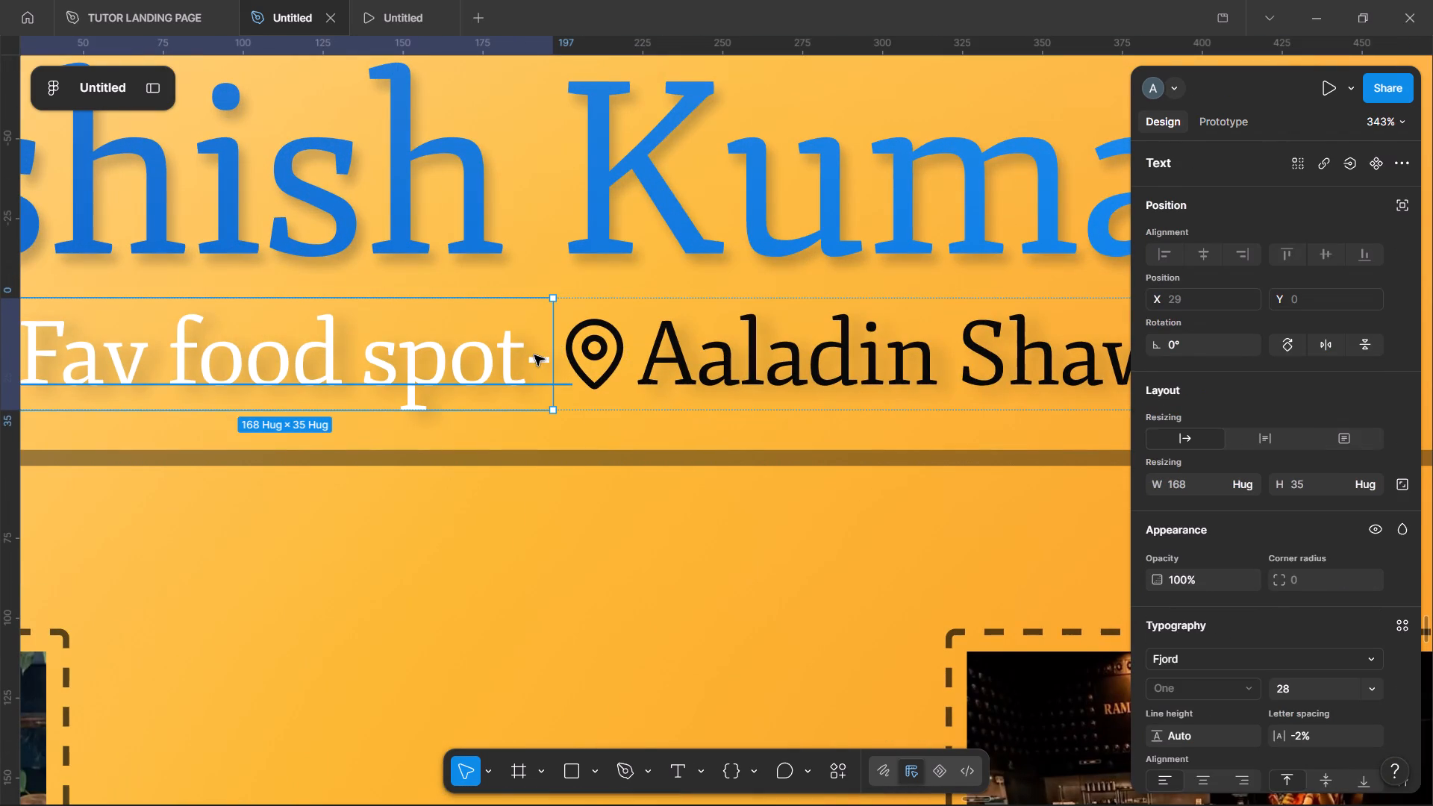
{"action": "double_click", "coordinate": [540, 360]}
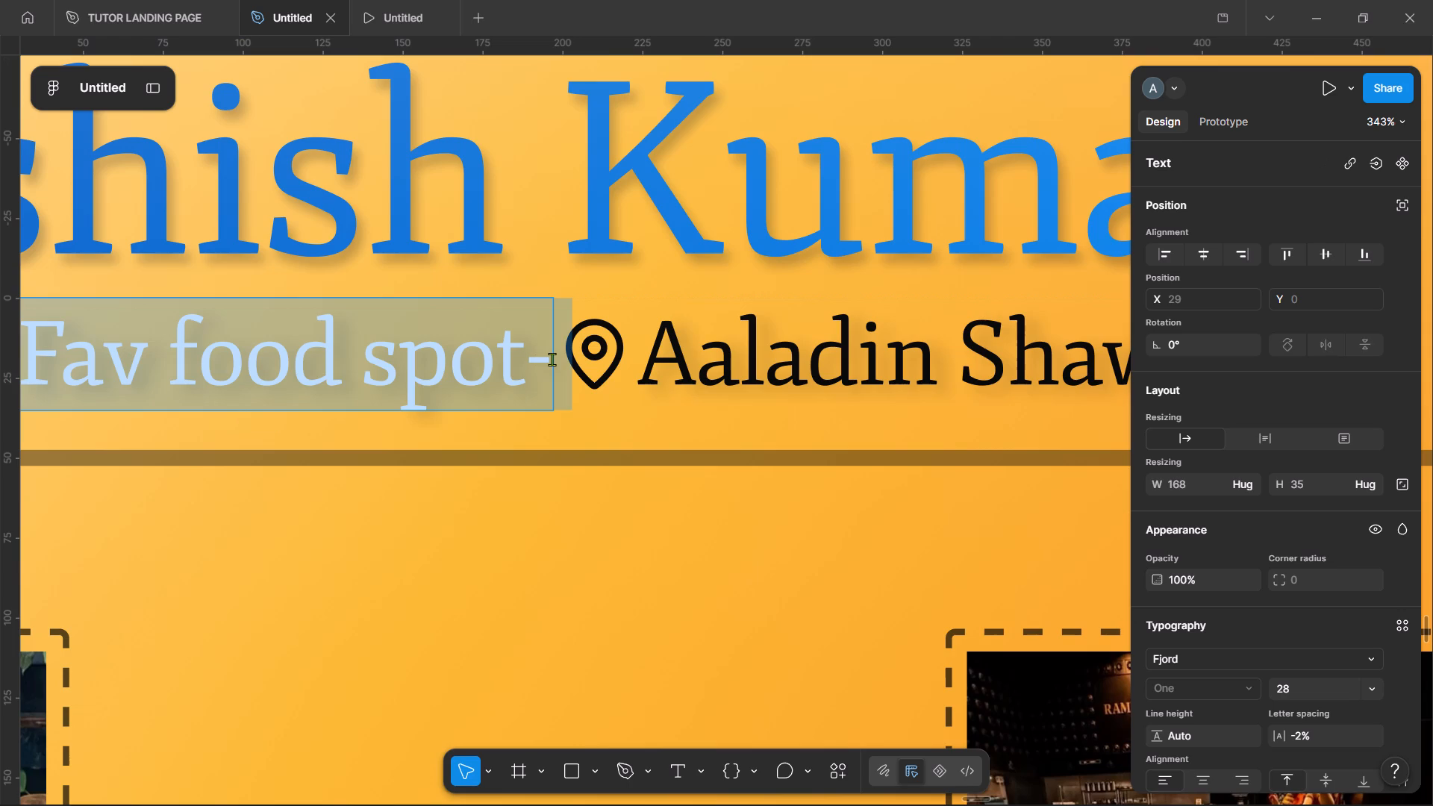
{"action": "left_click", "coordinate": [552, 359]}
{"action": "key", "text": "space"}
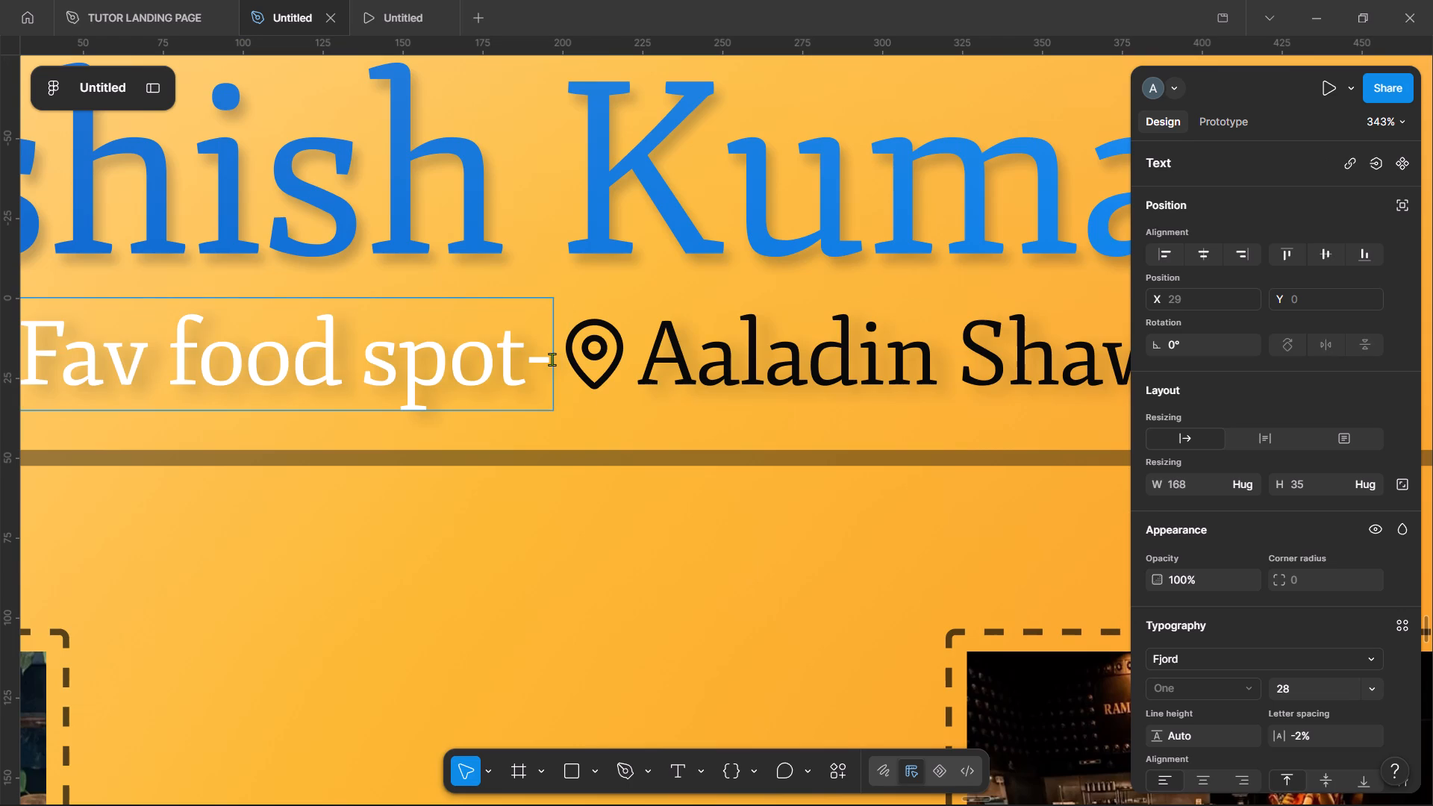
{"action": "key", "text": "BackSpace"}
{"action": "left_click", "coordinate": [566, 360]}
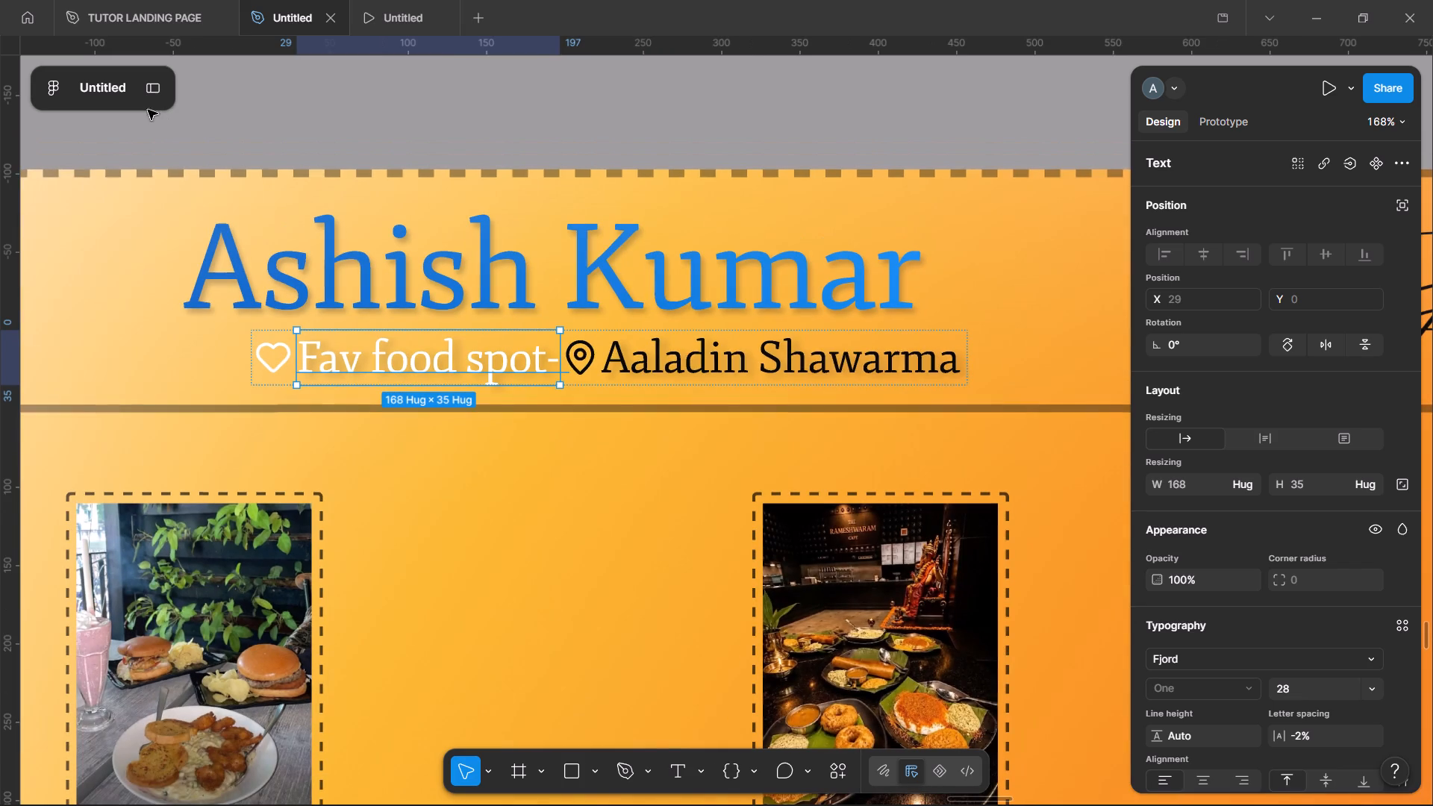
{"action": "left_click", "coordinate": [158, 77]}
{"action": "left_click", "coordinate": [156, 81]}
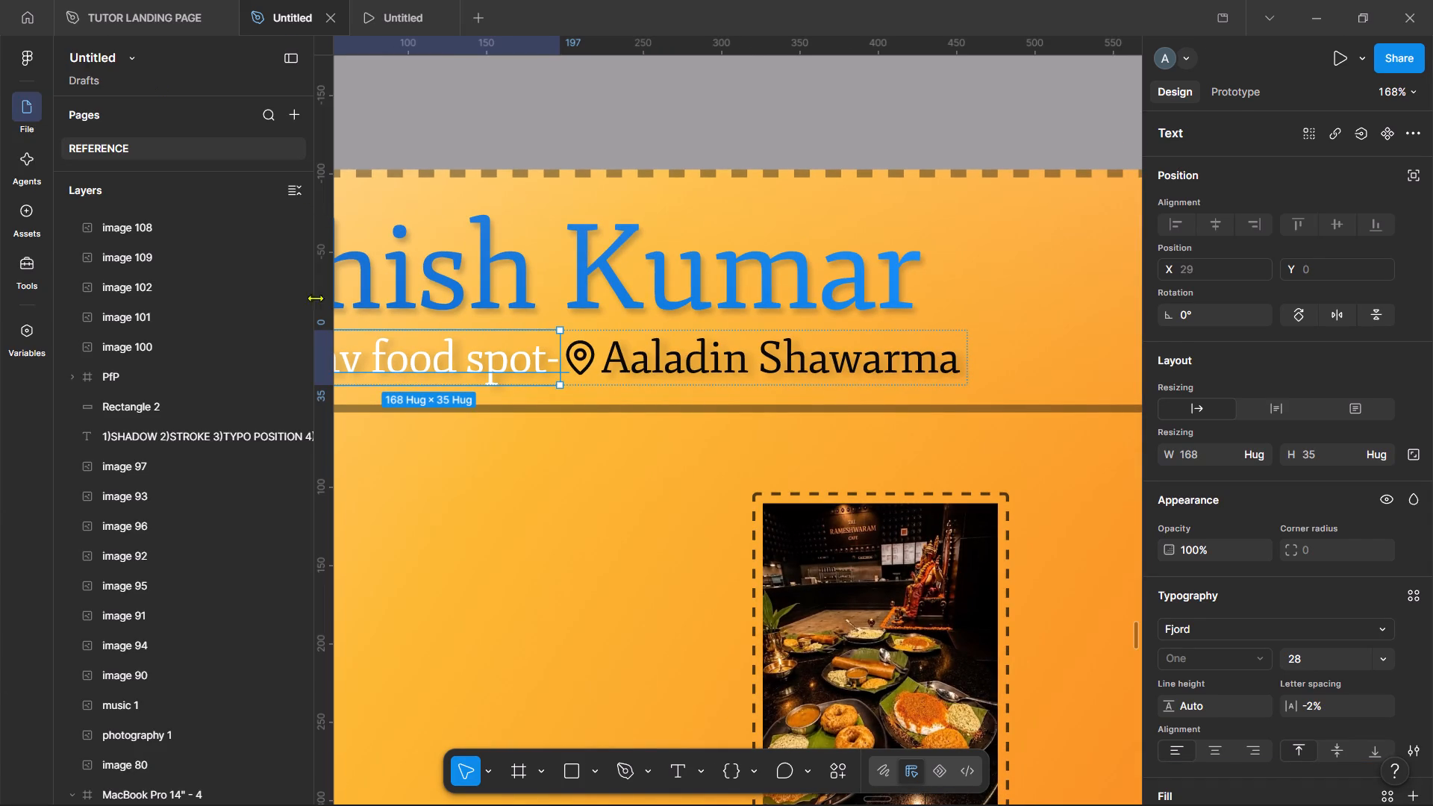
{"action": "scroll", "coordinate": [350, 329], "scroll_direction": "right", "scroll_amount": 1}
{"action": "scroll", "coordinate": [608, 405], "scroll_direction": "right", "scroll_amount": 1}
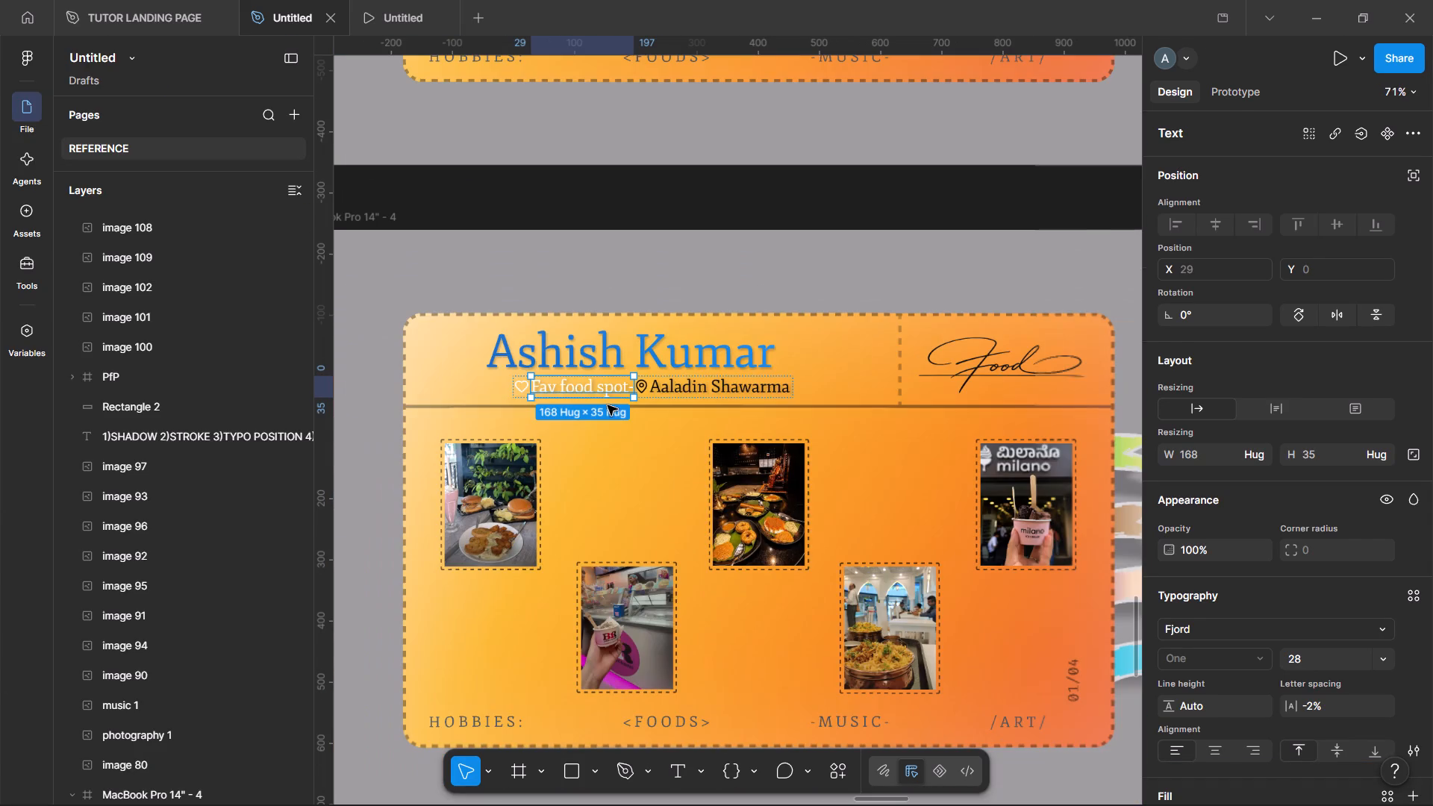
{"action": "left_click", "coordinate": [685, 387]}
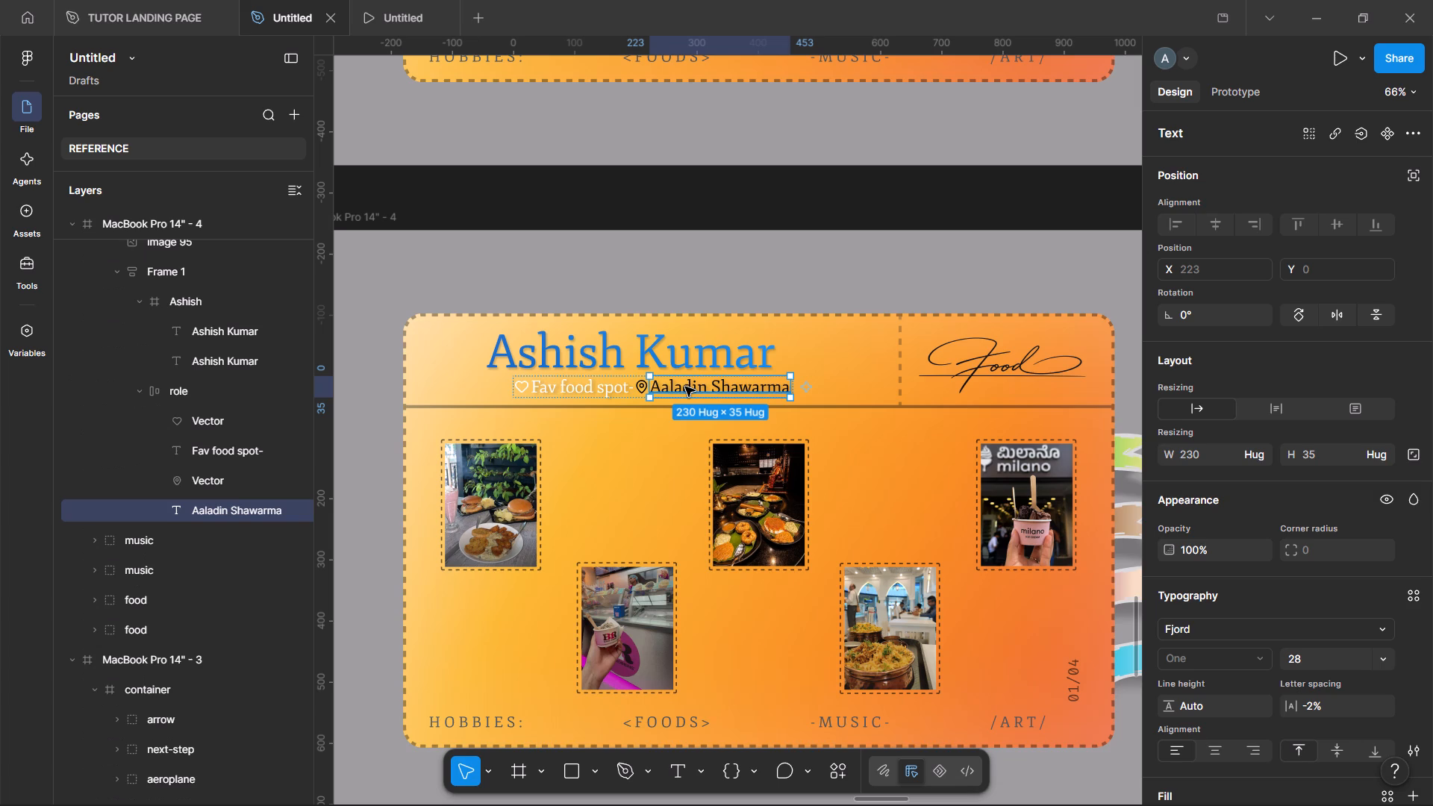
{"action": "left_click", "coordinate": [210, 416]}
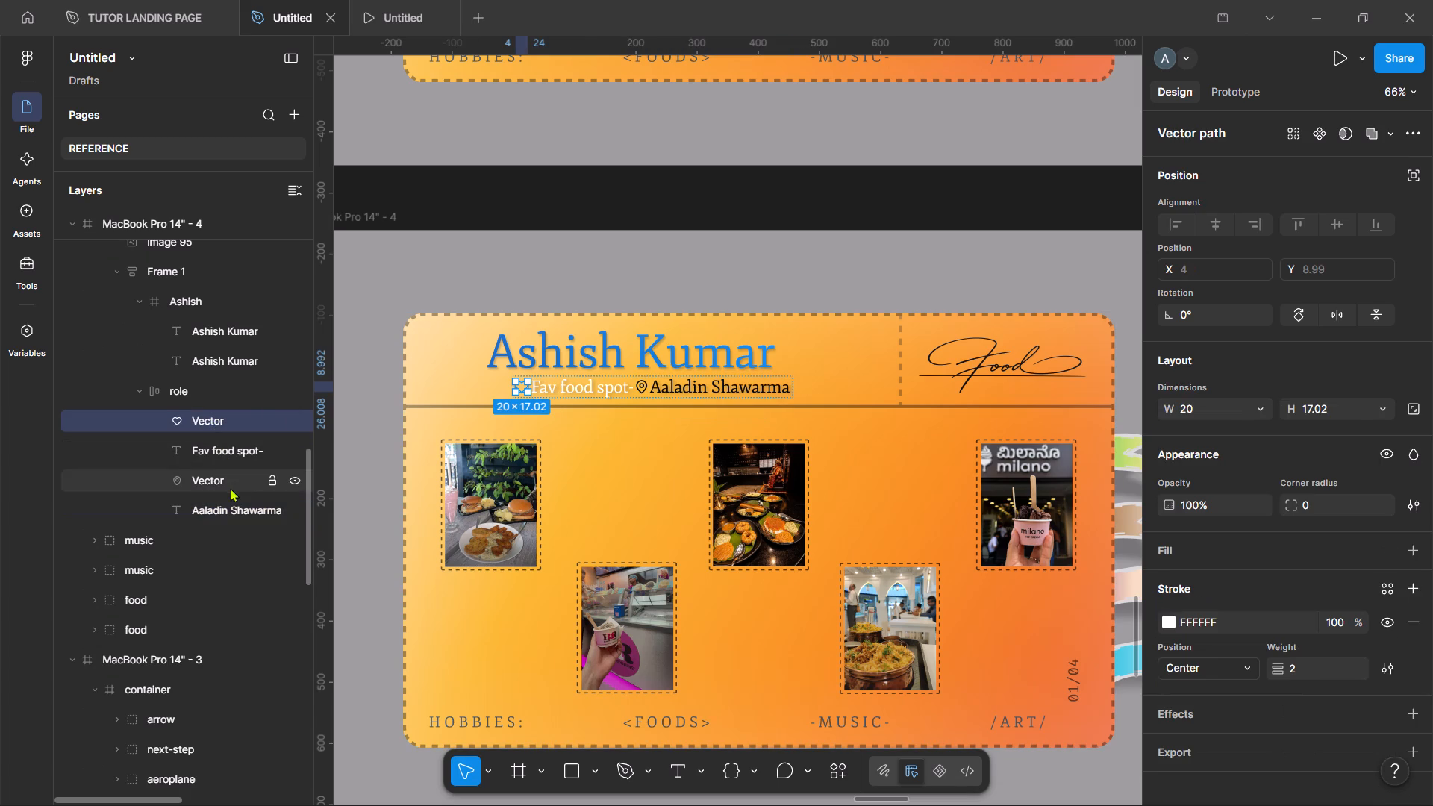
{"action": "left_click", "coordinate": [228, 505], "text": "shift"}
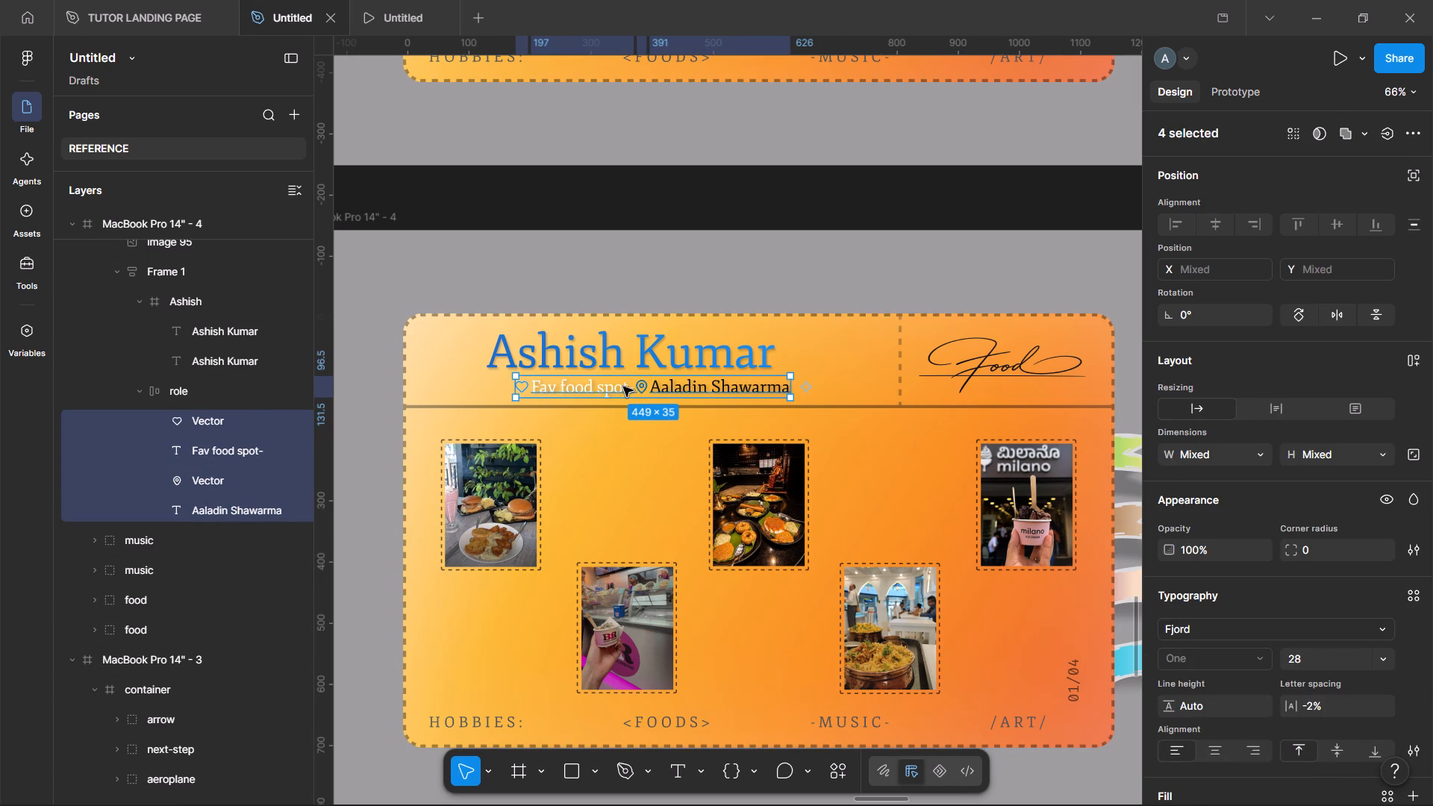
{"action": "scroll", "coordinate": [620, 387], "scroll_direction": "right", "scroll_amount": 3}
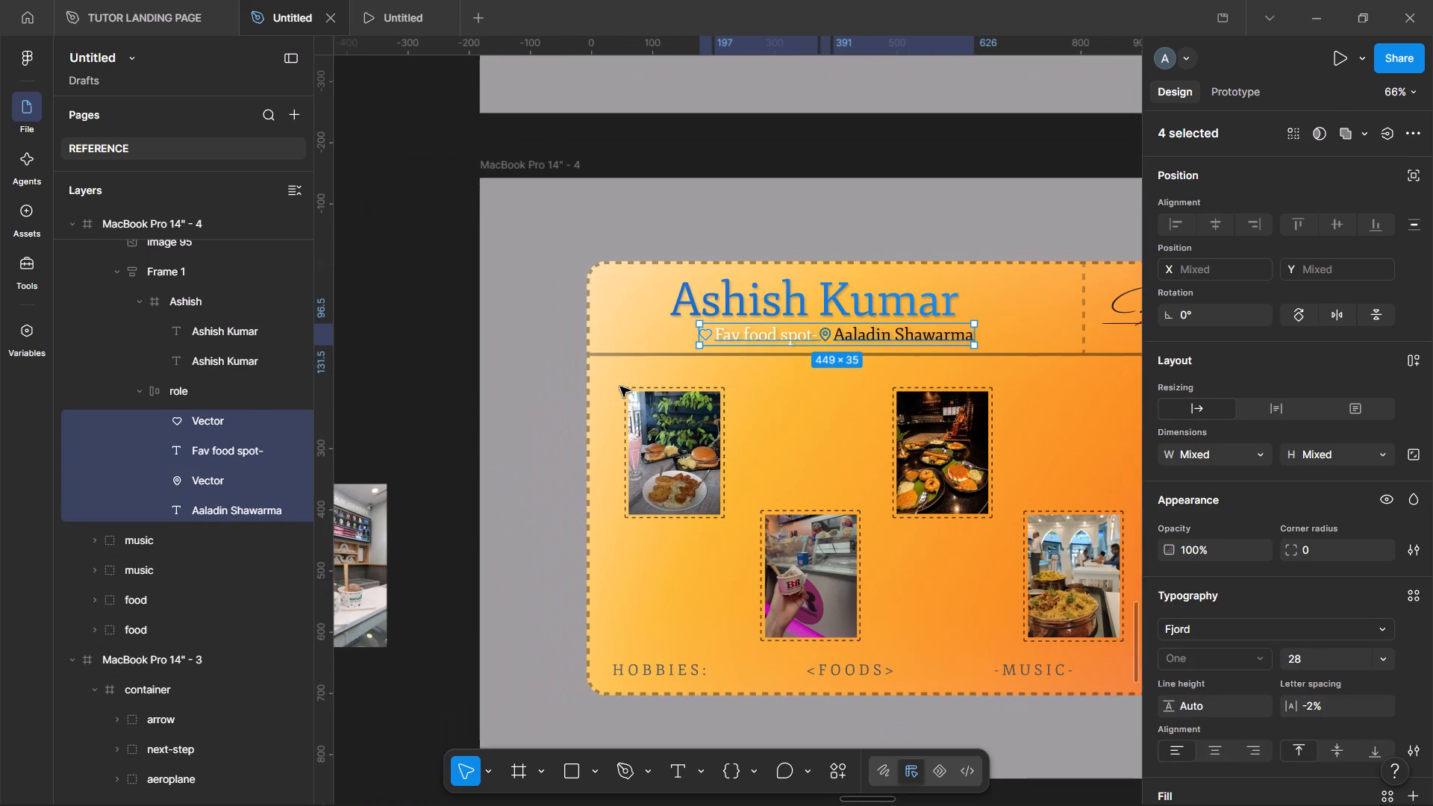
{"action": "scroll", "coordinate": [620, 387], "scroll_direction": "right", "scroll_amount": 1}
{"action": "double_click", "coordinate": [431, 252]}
Write a two-line text note "Fav food spot- Aaladin Shawarma" / "do try guy's" on the empty canvas beside the MacBook Pro 14" - 4 frame, clear of it.
{"action": "key", "text": "t"}
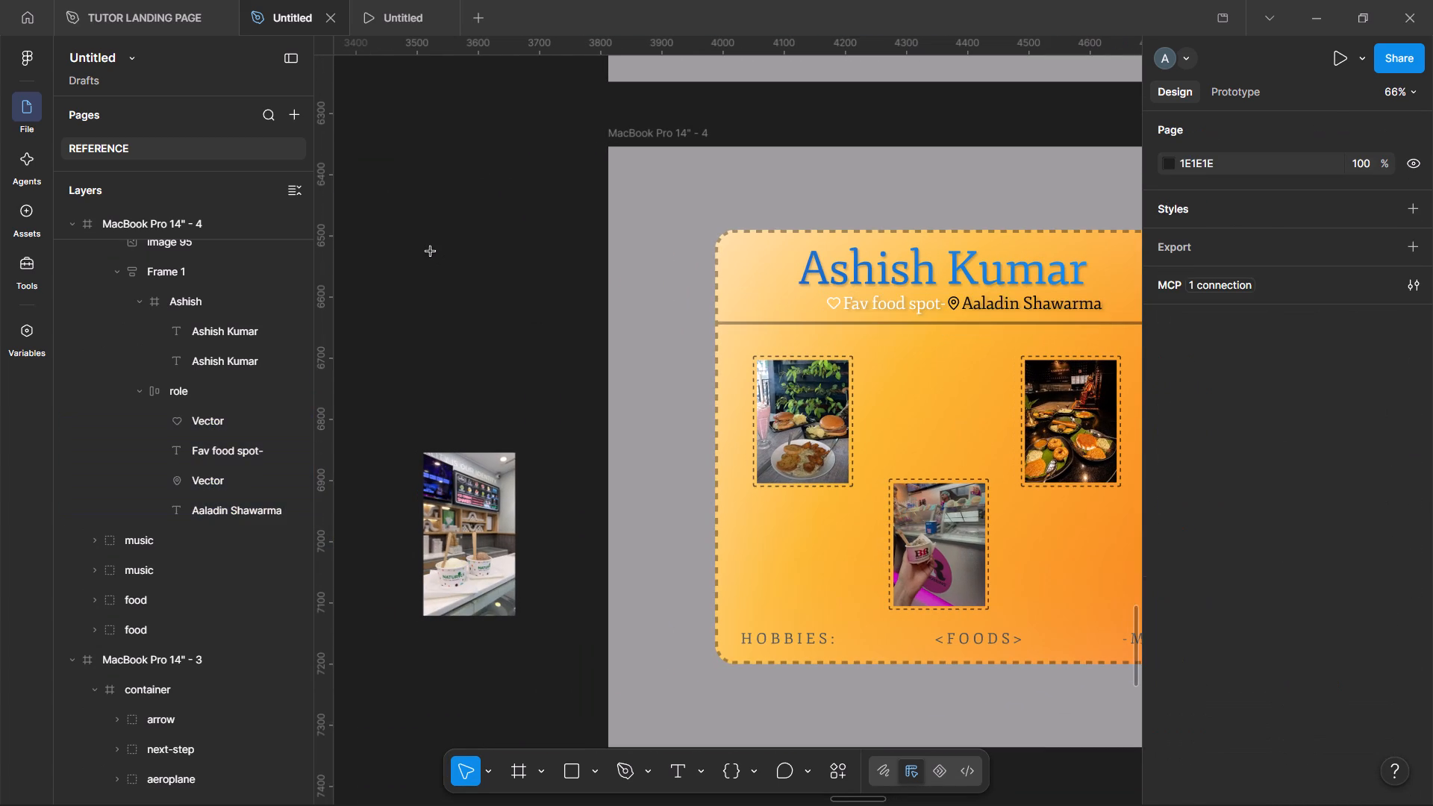
{"action": "left_click", "coordinate": [407, 225]}
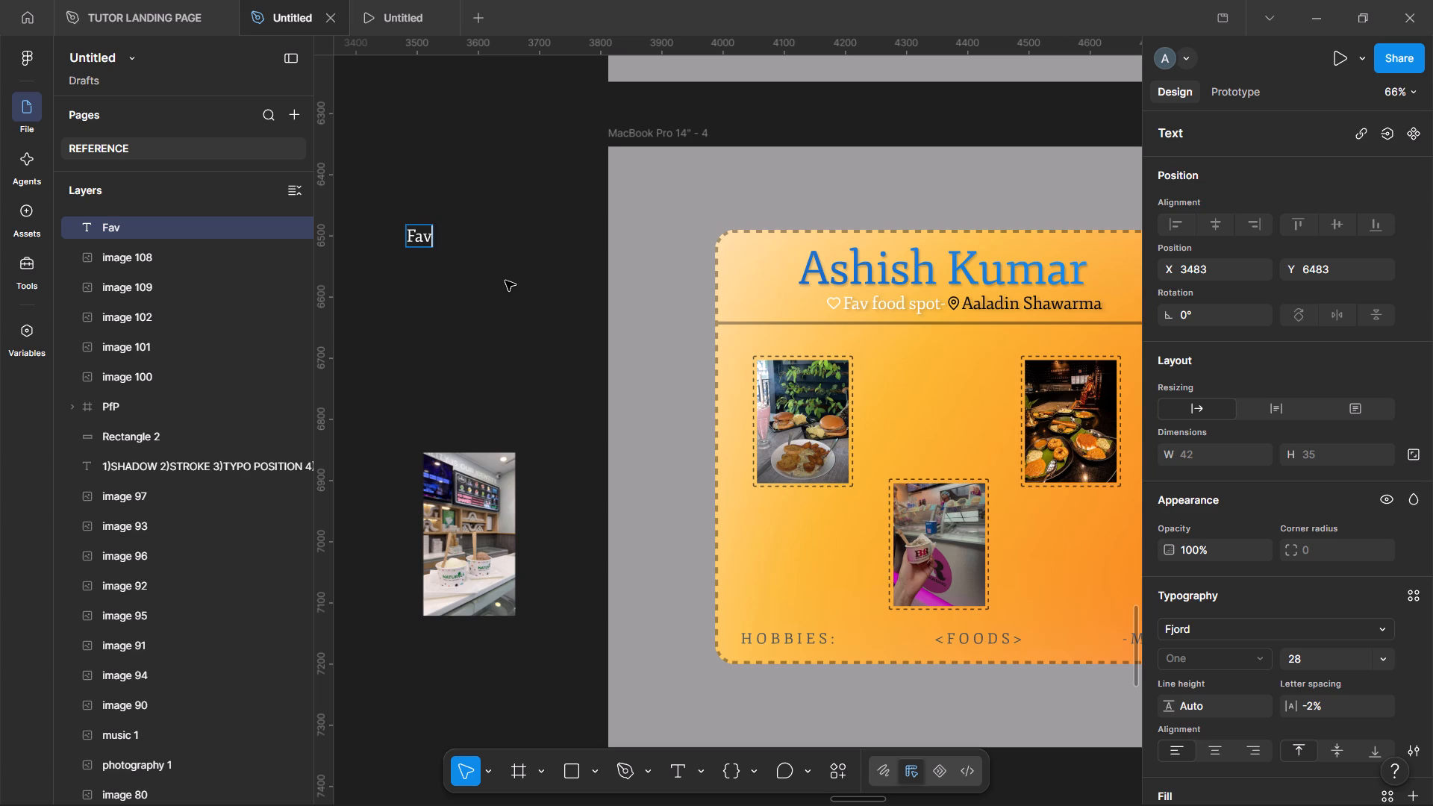
{"action": "key", "text": "space"}
{"action": "type", "text": "food spot"}
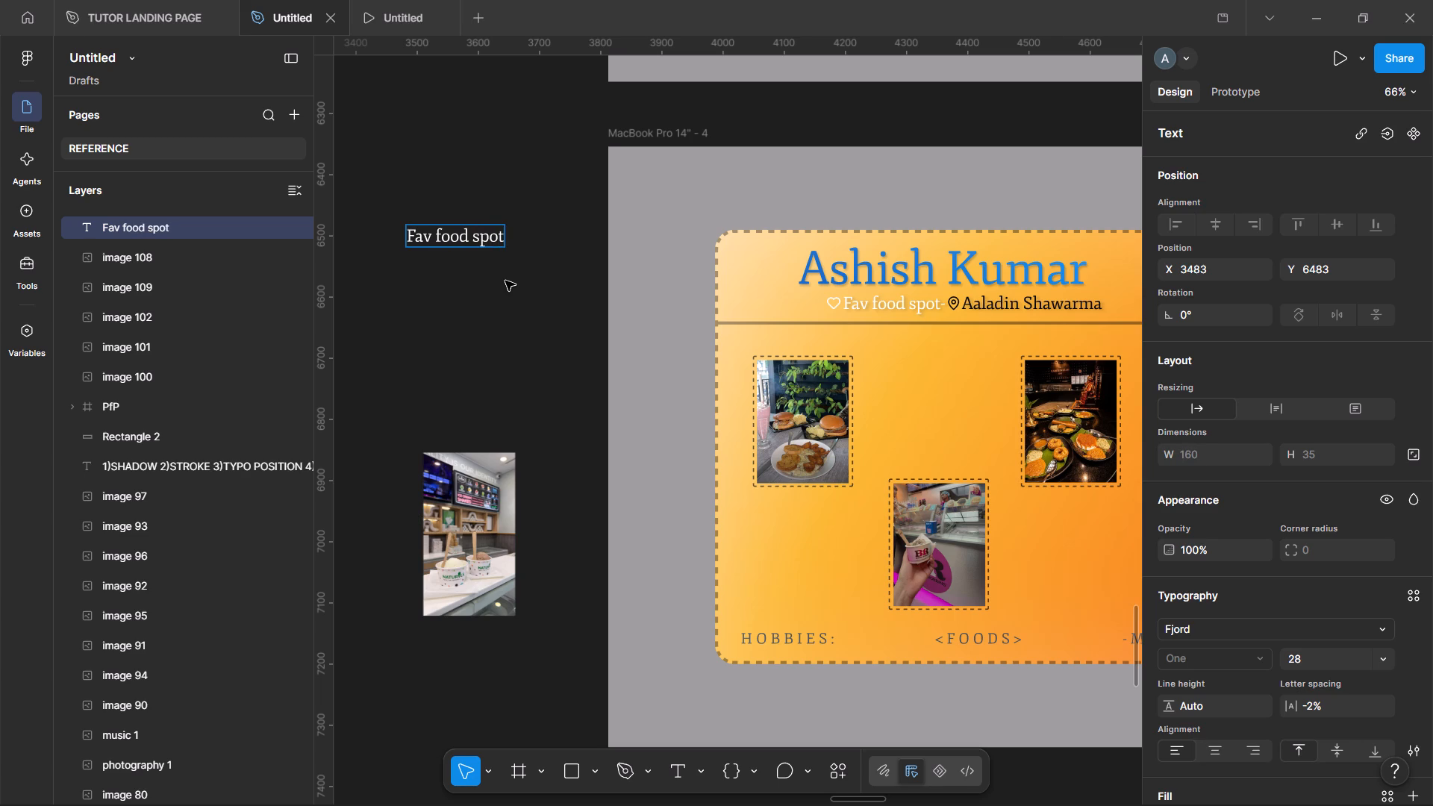
{"action": "type", "text": "-"}
{"action": "key", "text": "space"}
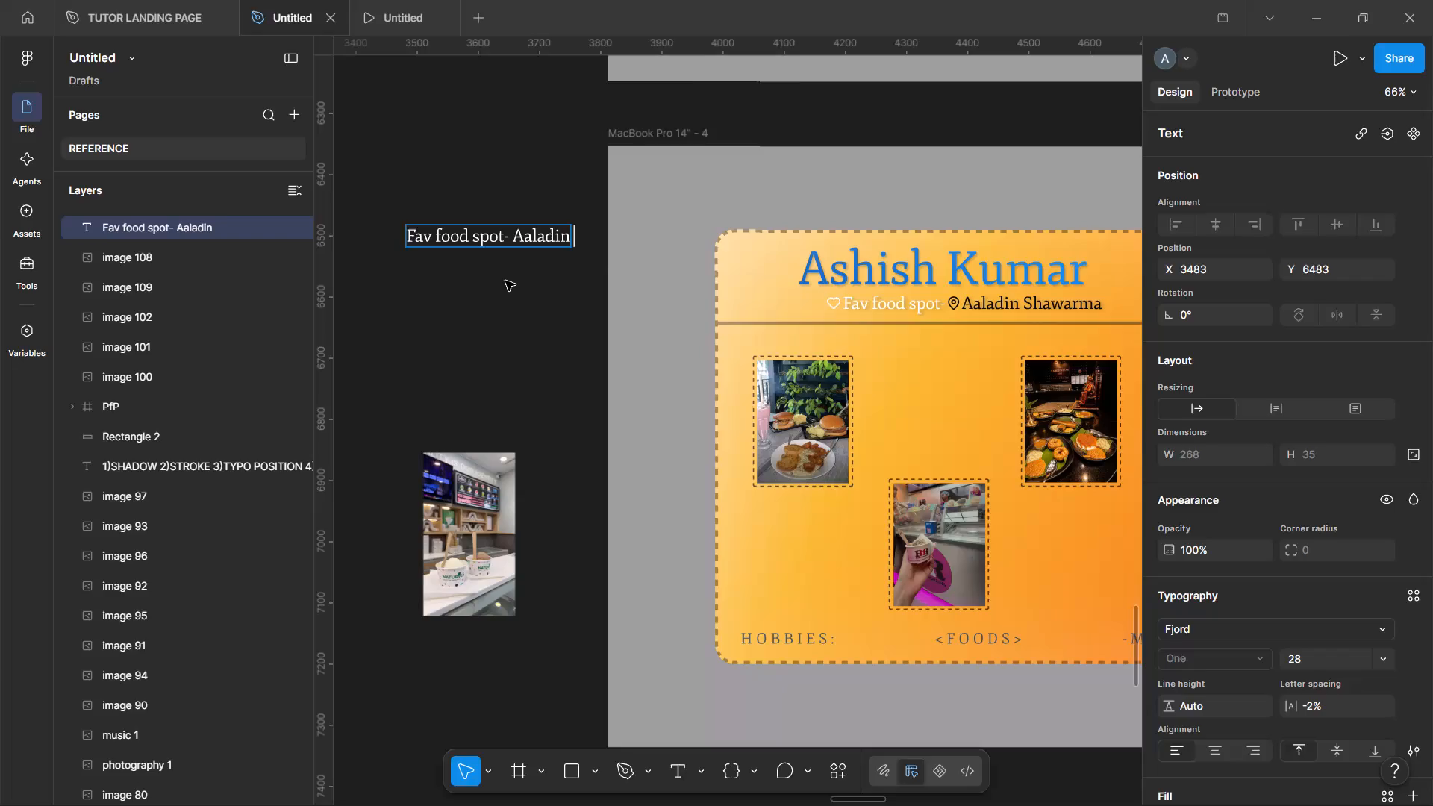
{"action": "key", "text": "BackSpace"}
{"action": "type", "text": "ha"}
{"action": "type", "text": "warma"}
{"action": "key", "text": "Return"}
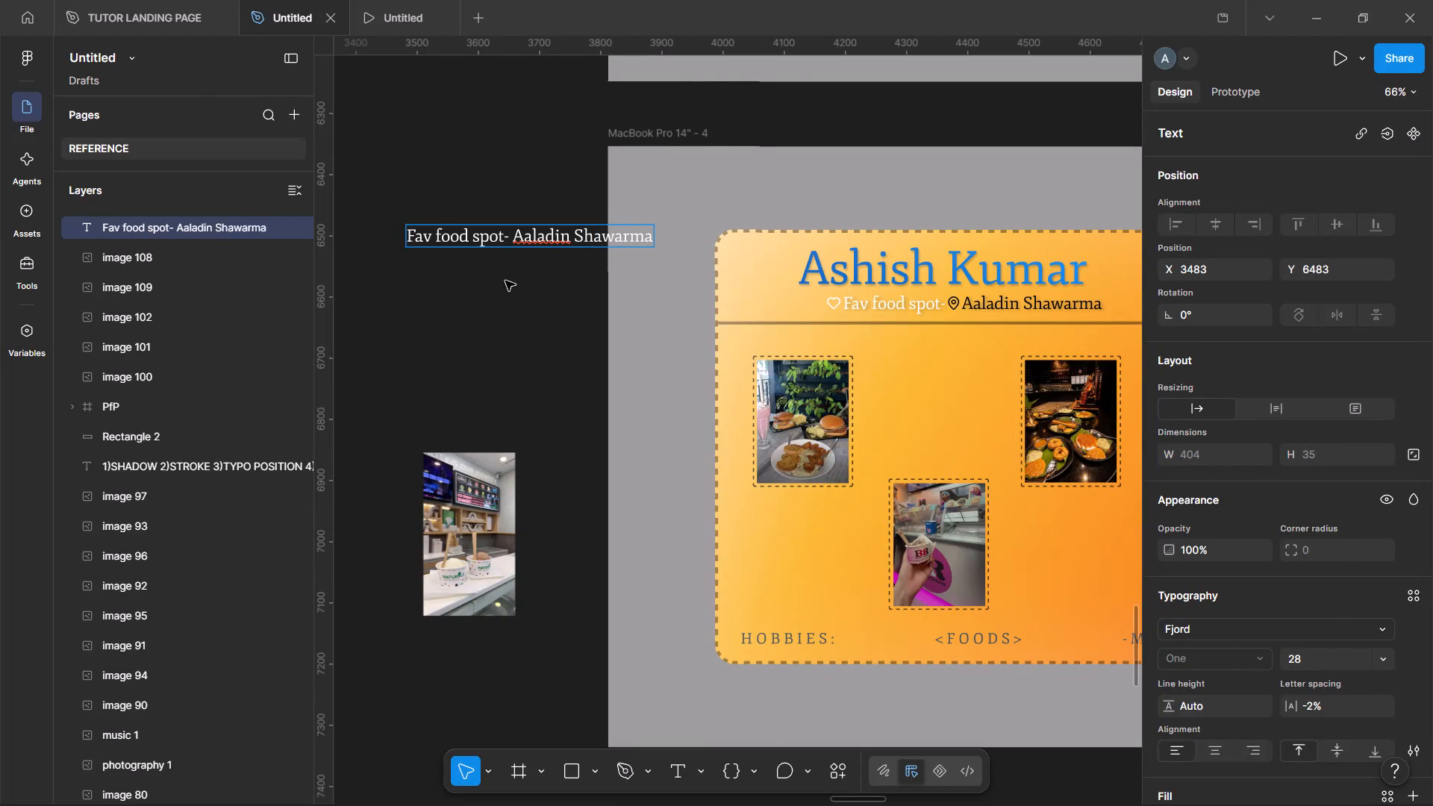
{"action": "type", "text": "do try guys"}
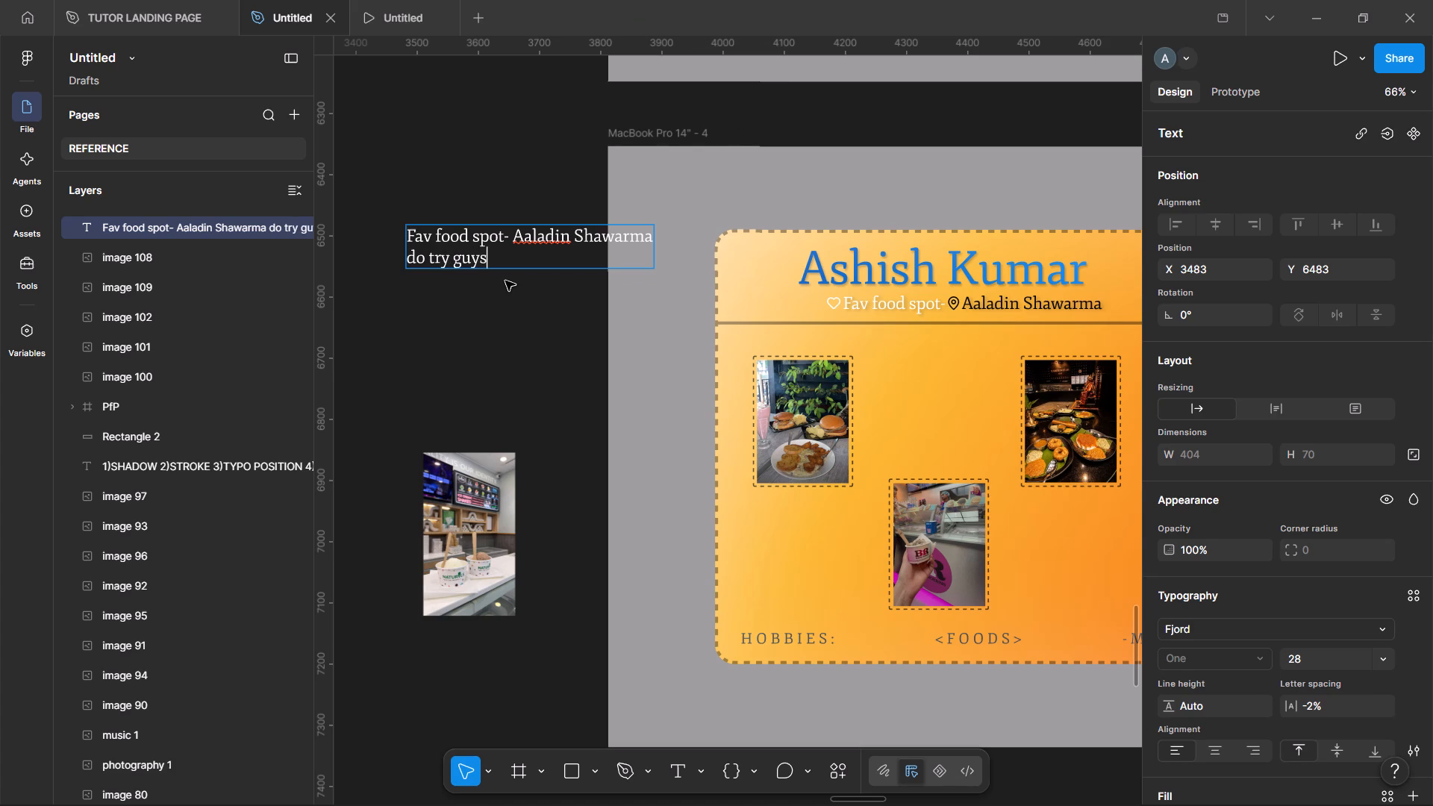
{"action": "key", "text": "BackSpace"}
{"action": "type", "text": "'s"}
{"action": "left_click", "coordinate": [499, 328]}
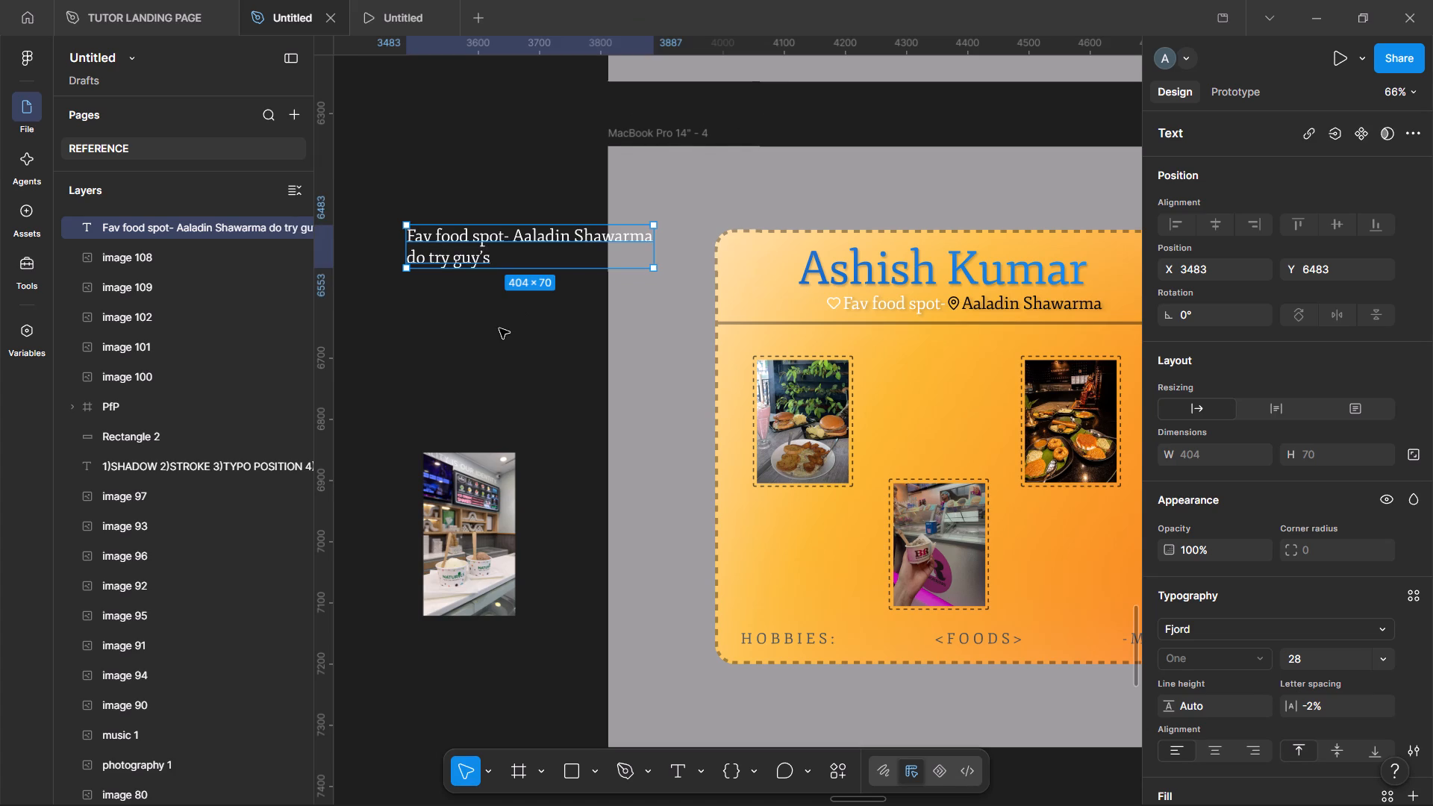
{"action": "left_click_drag", "start_coordinate": [578, 240], "coordinate": [502, 231]}
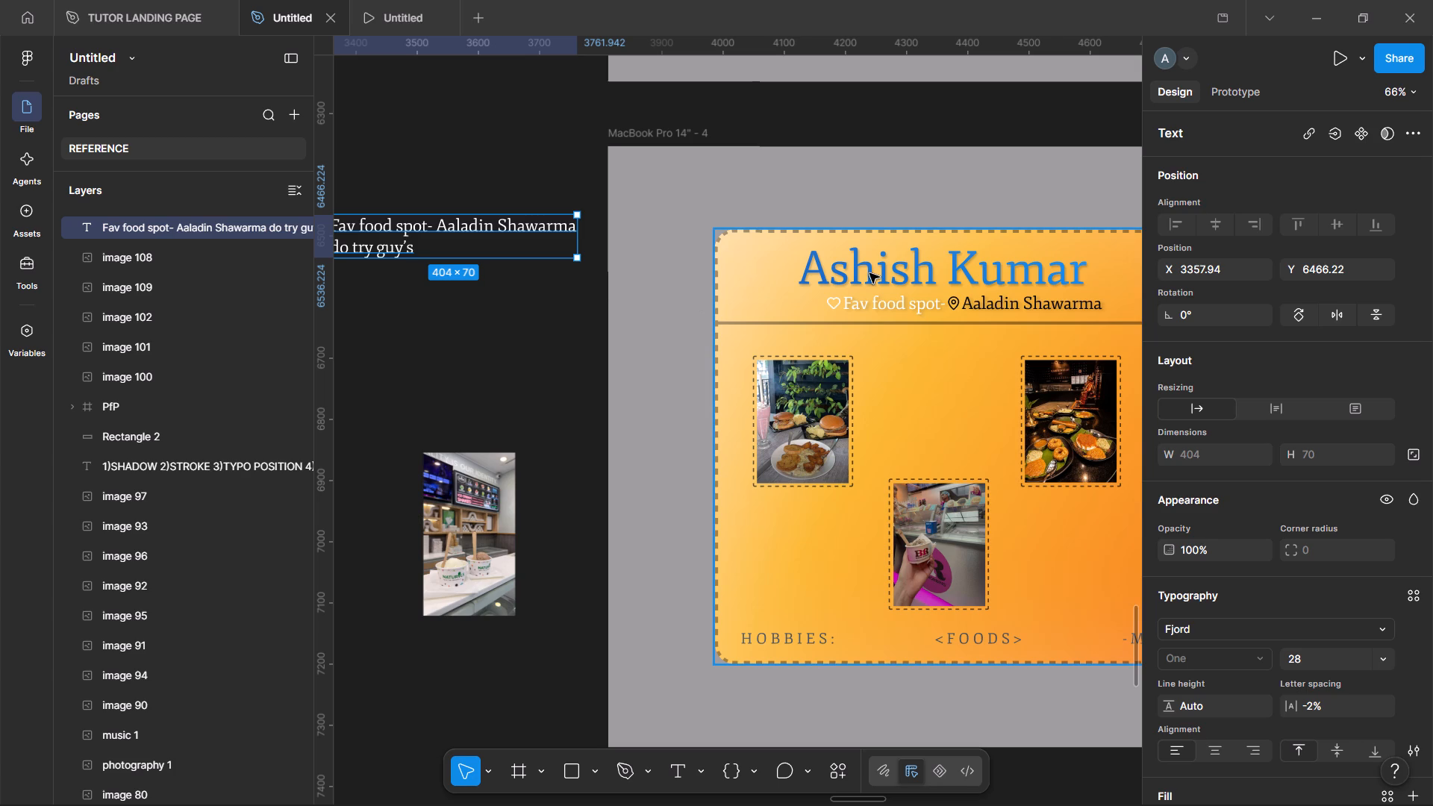
Add a trailing space after "do try guy's" in the note on the canvas.
{"action": "scroll", "coordinate": [870, 273], "scroll_direction": "right", "scroll_amount": 2}
{"action": "scroll", "coordinate": [609, 227], "scroll_direction": "left", "scroll_amount": 1}
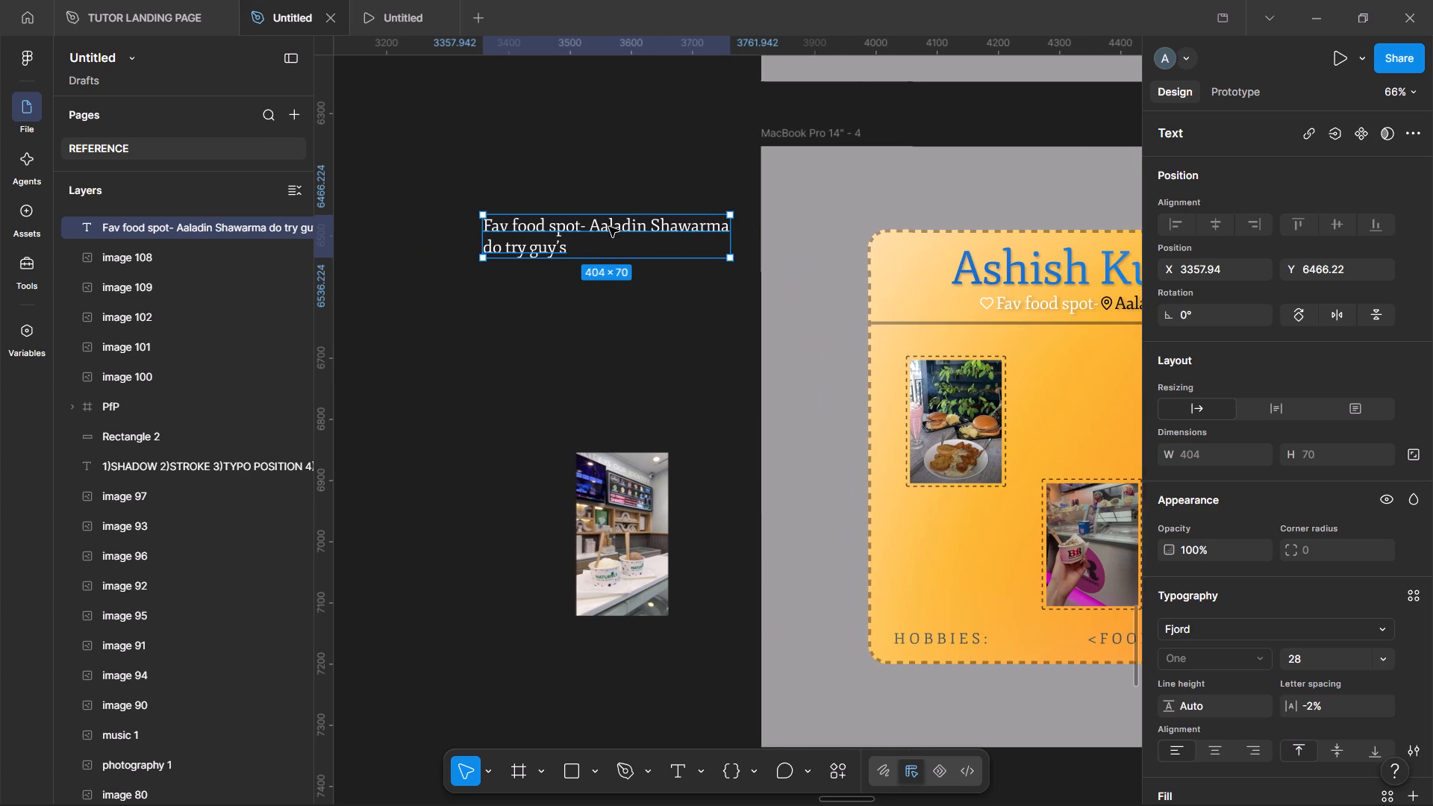
{"action": "scroll", "coordinate": [609, 227], "scroll_direction": "left", "scroll_amount": 1}
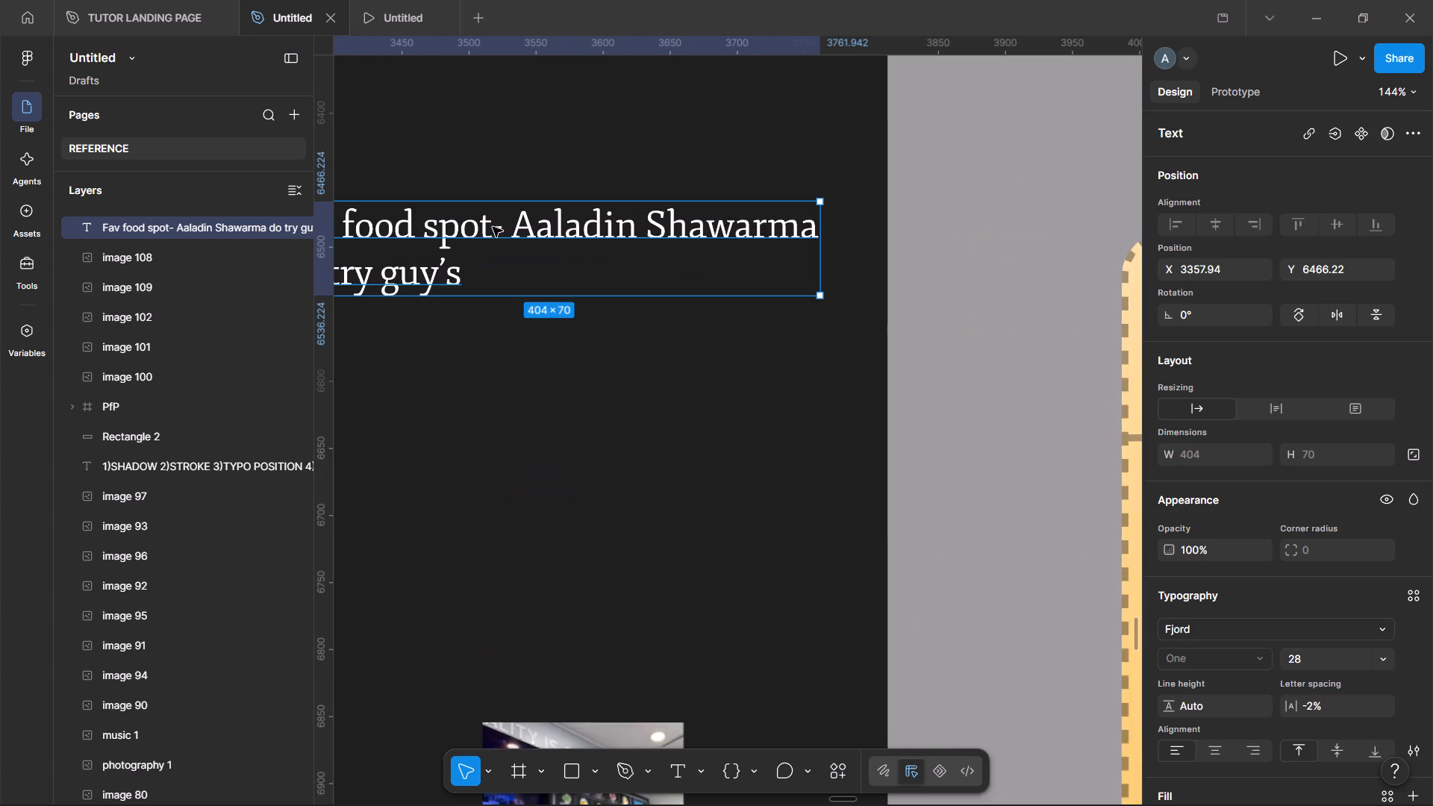
{"action": "left_click", "coordinate": [440, 256]}
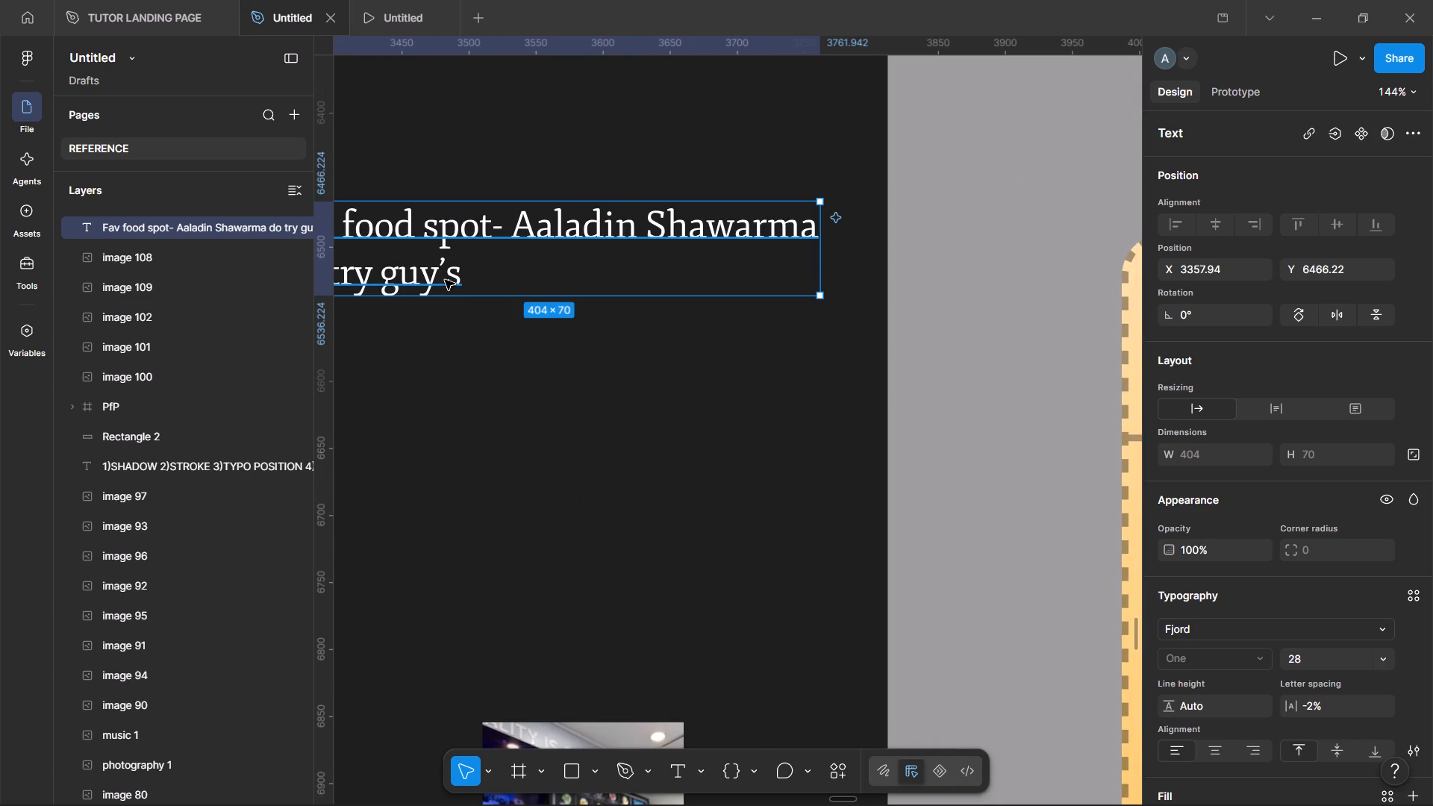
{"action": "double_click", "coordinate": [445, 280]}
{"action": "left_click", "coordinate": [464, 281]}
{"action": "key", "text": "space"}
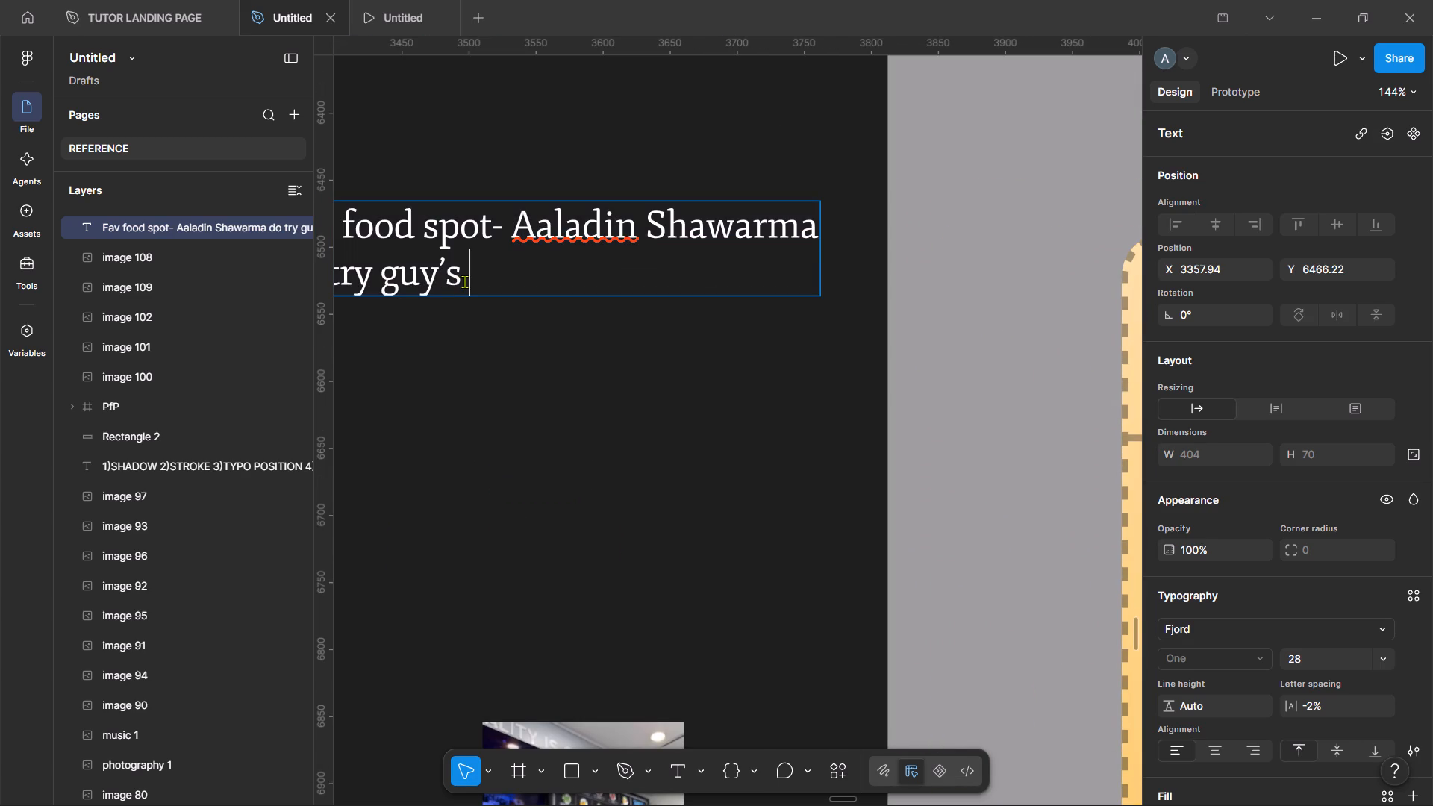
Search the Lucide Icons plugin for "heart" and insert the plain outline heart icon.
{"action": "key", "text": "ctrl+slash"}
{"action": "left_click", "coordinate": [510, 519]}
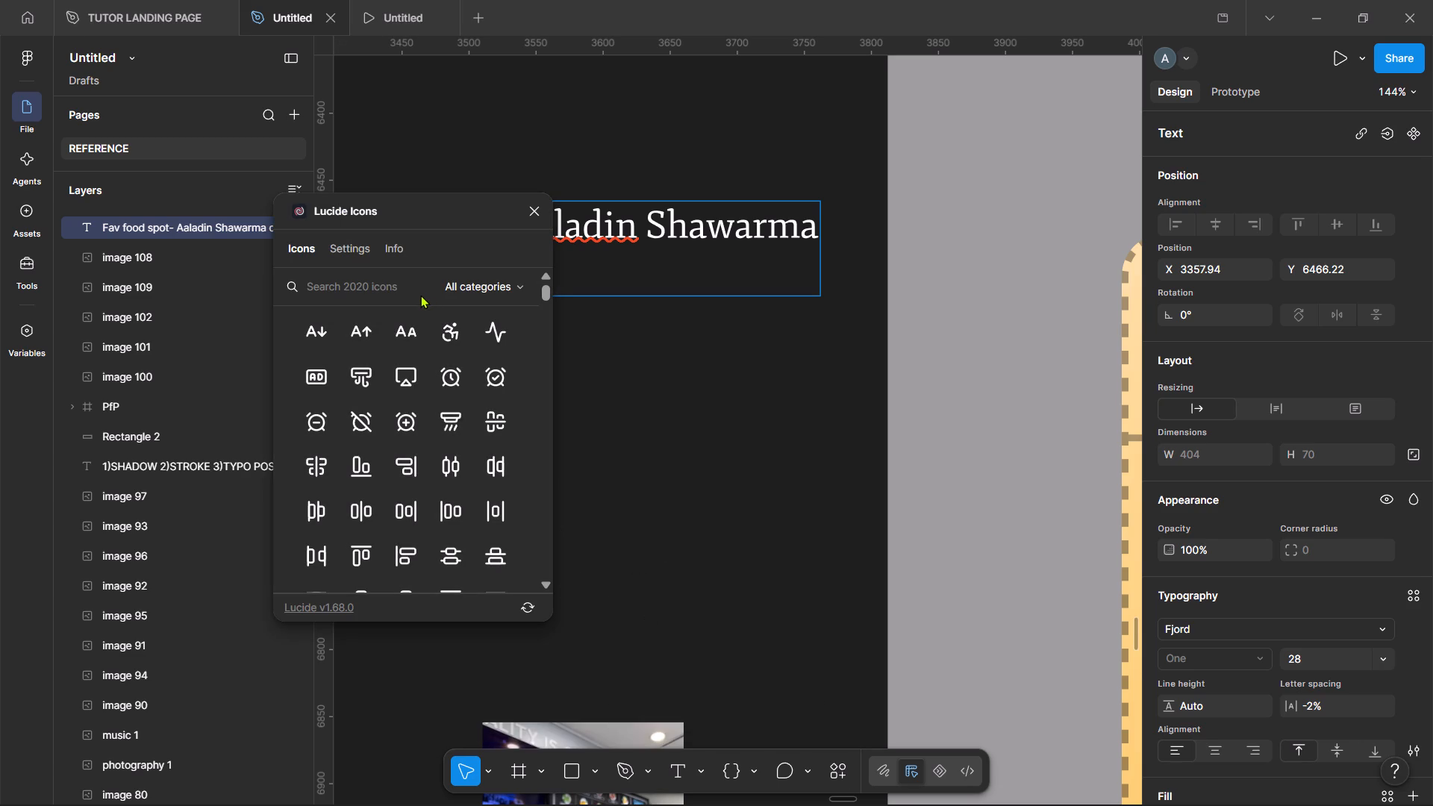
{"action": "left_click", "coordinate": [340, 278]}
{"action": "type", "text": "heart"}
{"action": "left_click", "coordinate": [326, 331]}
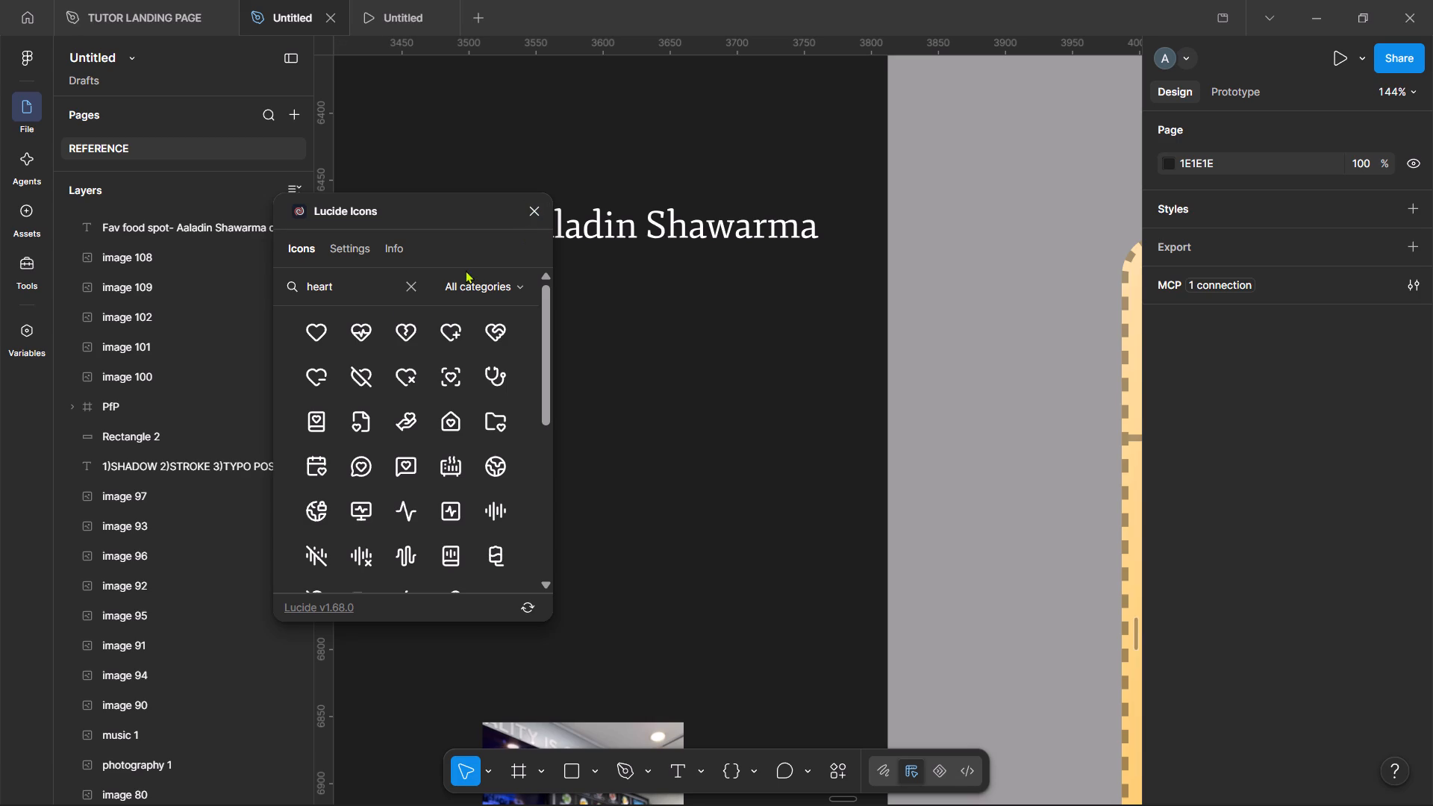
{"action": "left_click", "coordinate": [319, 323]}
{"action": "left_click", "coordinate": [539, 212]}
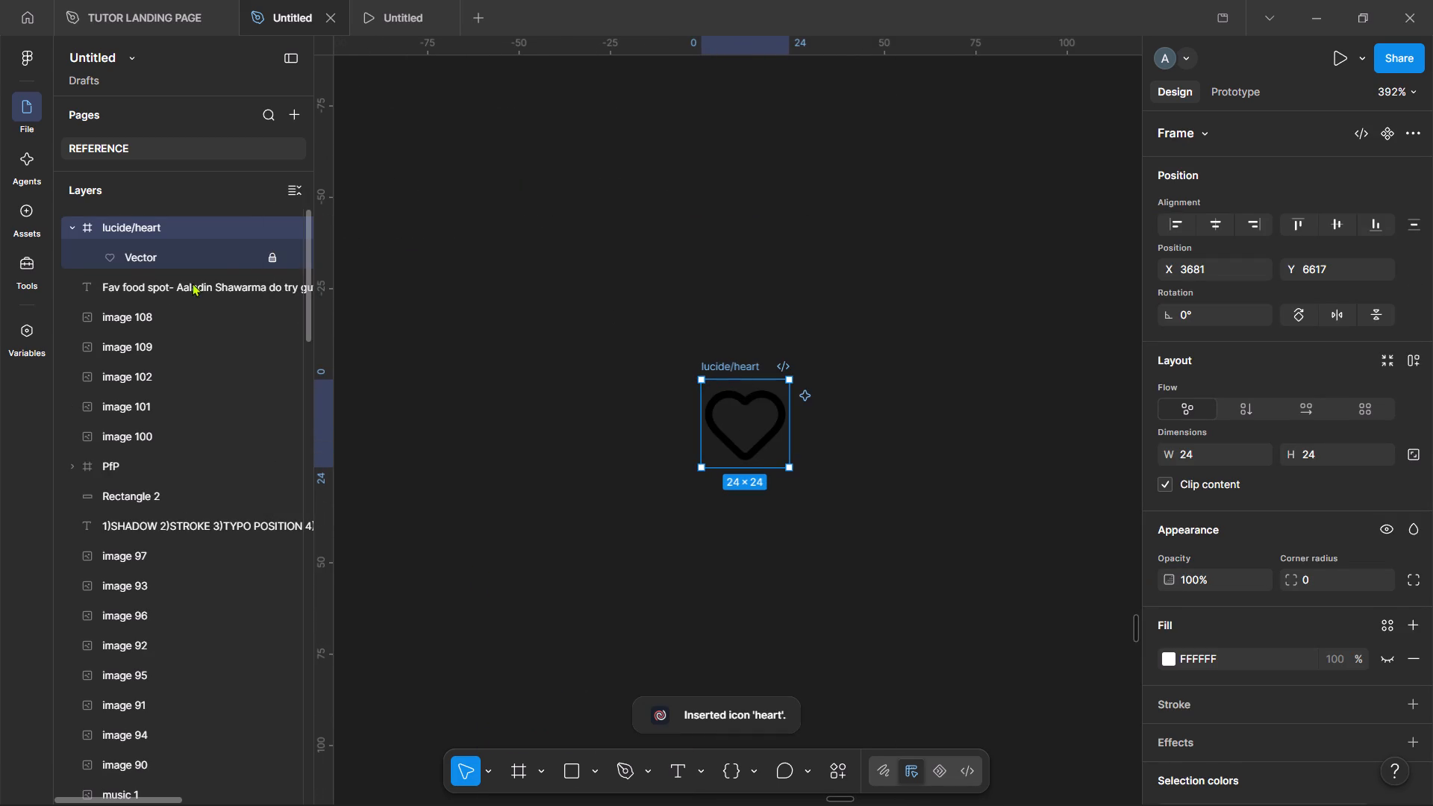
Unlock the heart vector and take it out of its lucide/heart frame, deleting the leftover frame.
{"action": "left_click", "coordinate": [264, 253]}
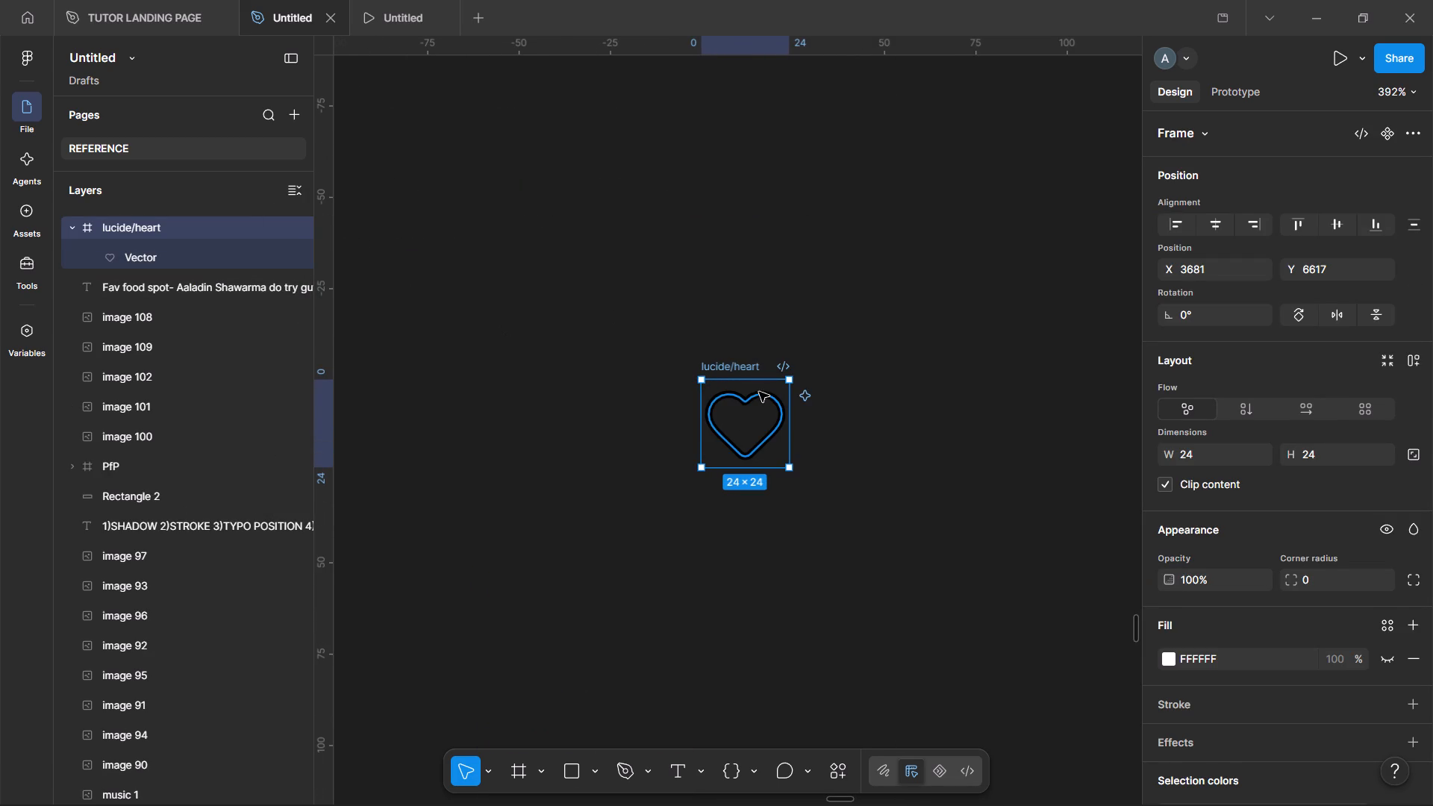
{"action": "left_click", "coordinate": [754, 396]}
{"action": "left_click", "coordinate": [761, 396]}
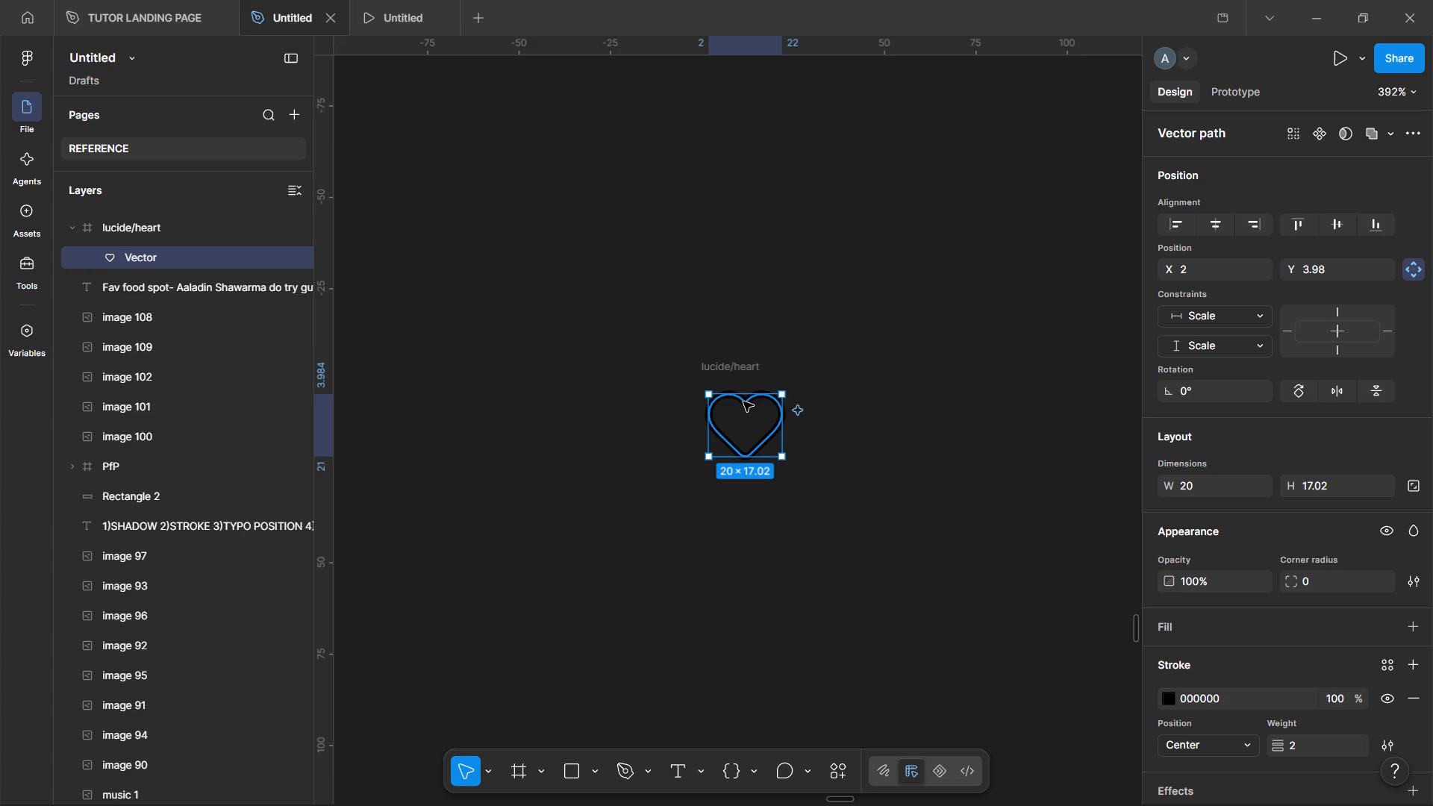
{"action": "left_click_drag", "start_coordinate": [743, 402], "coordinate": [539, 394]}
{"action": "left_click", "coordinate": [718, 371]}
{"action": "key", "text": "Delete"}
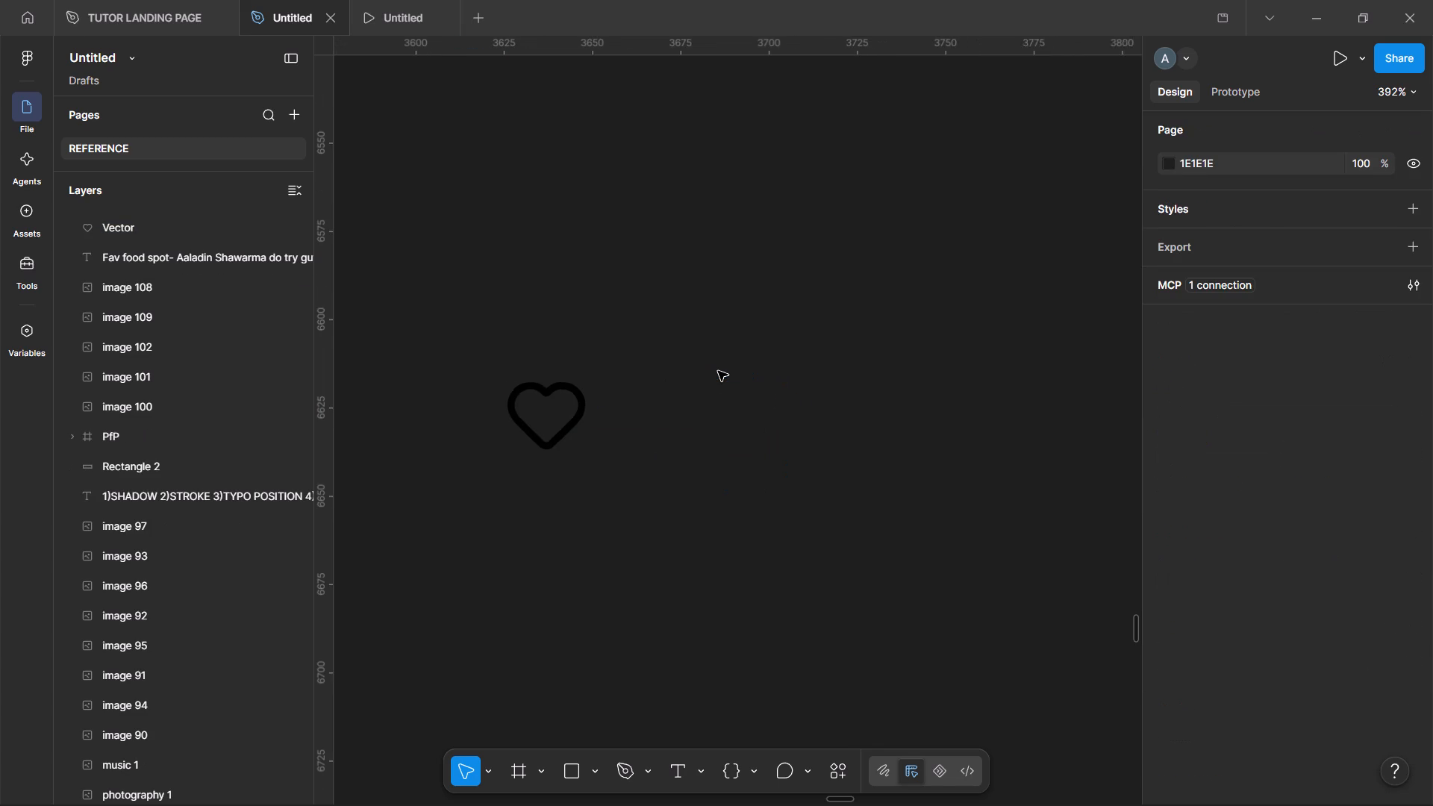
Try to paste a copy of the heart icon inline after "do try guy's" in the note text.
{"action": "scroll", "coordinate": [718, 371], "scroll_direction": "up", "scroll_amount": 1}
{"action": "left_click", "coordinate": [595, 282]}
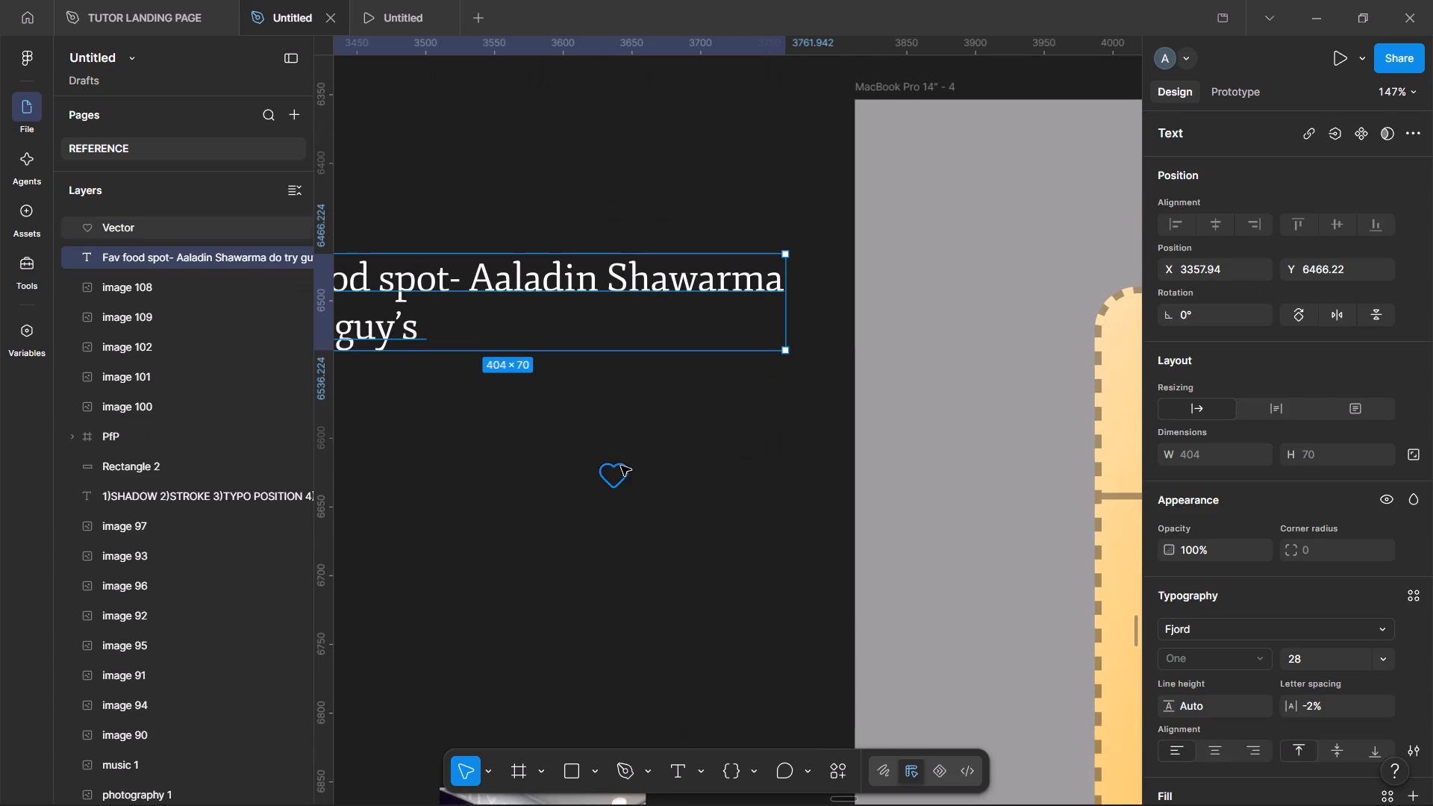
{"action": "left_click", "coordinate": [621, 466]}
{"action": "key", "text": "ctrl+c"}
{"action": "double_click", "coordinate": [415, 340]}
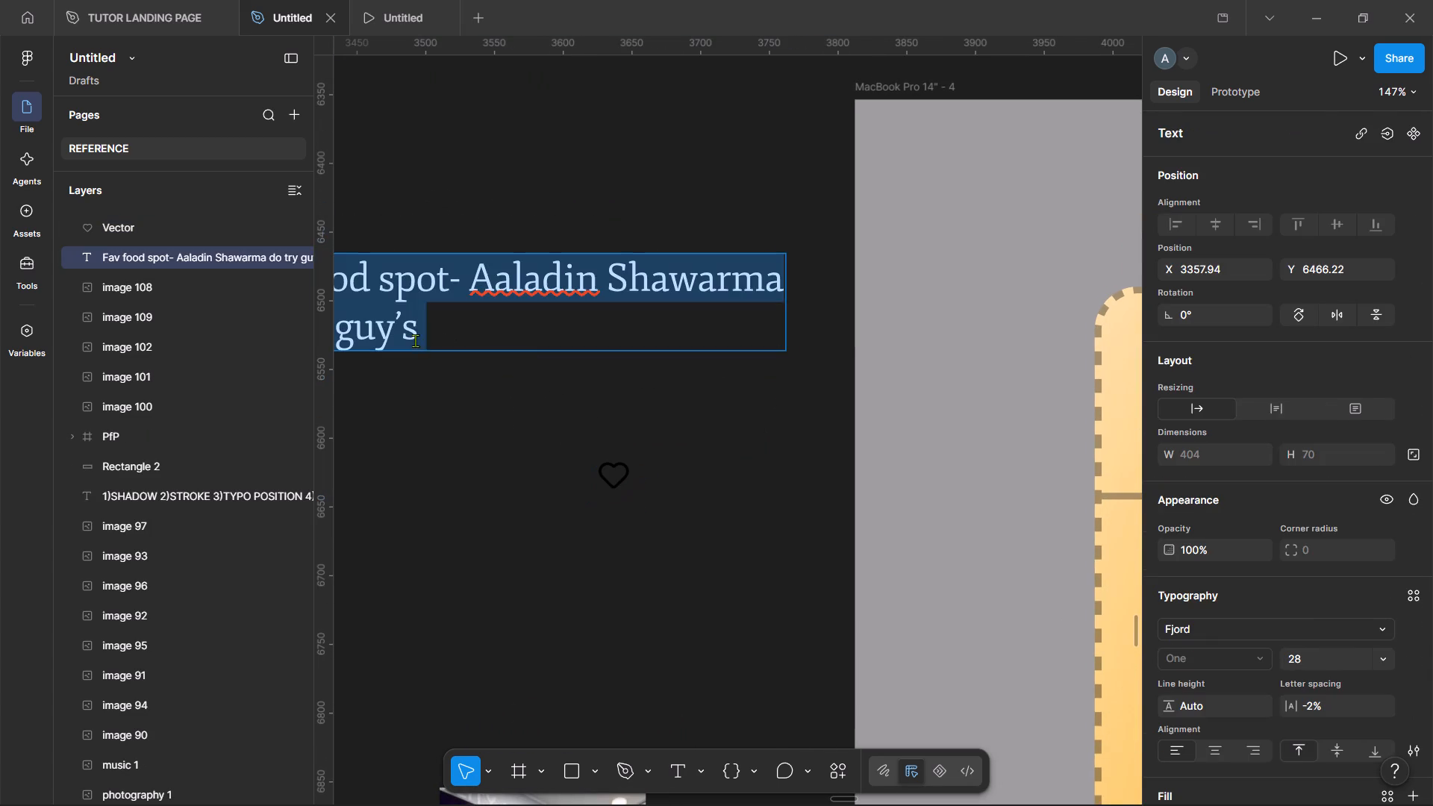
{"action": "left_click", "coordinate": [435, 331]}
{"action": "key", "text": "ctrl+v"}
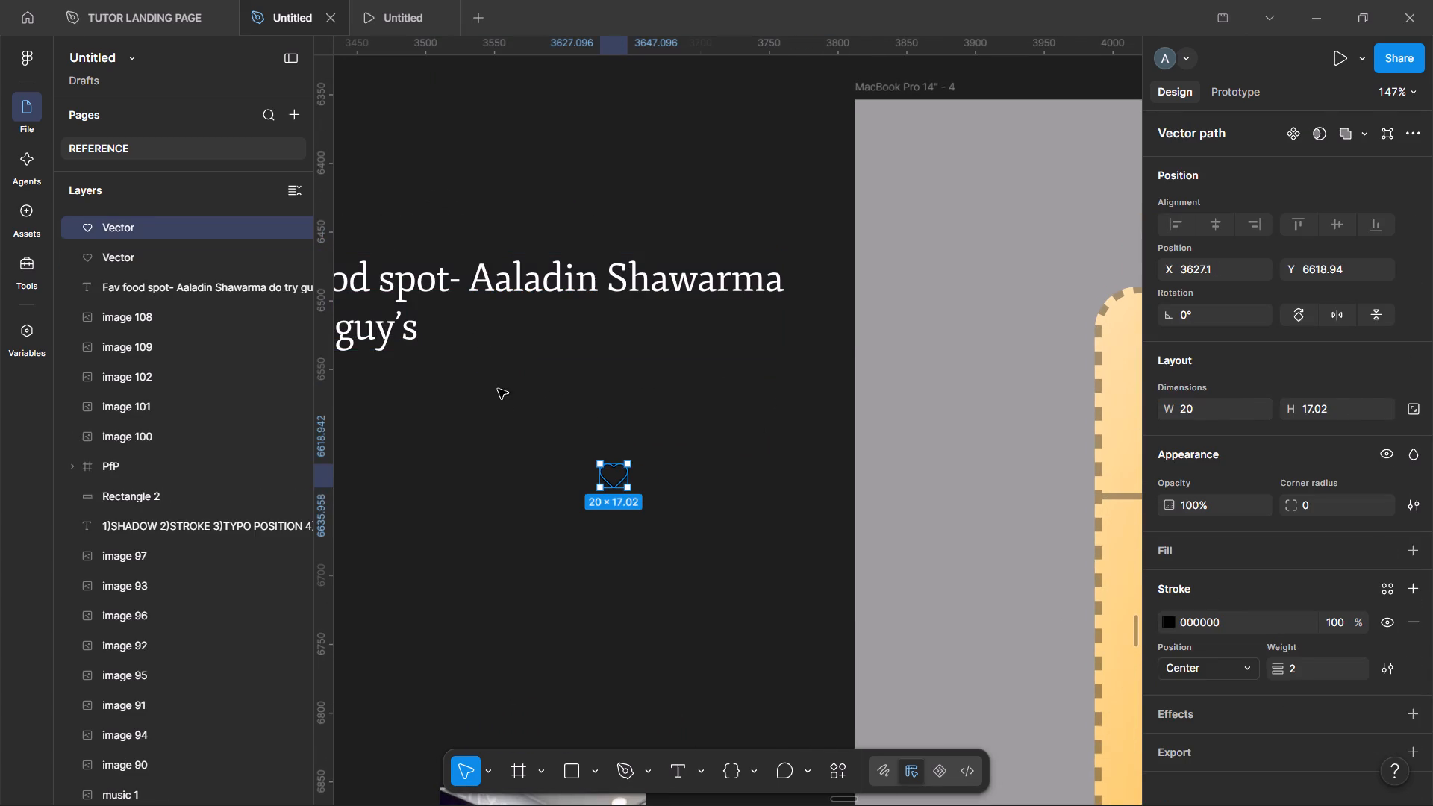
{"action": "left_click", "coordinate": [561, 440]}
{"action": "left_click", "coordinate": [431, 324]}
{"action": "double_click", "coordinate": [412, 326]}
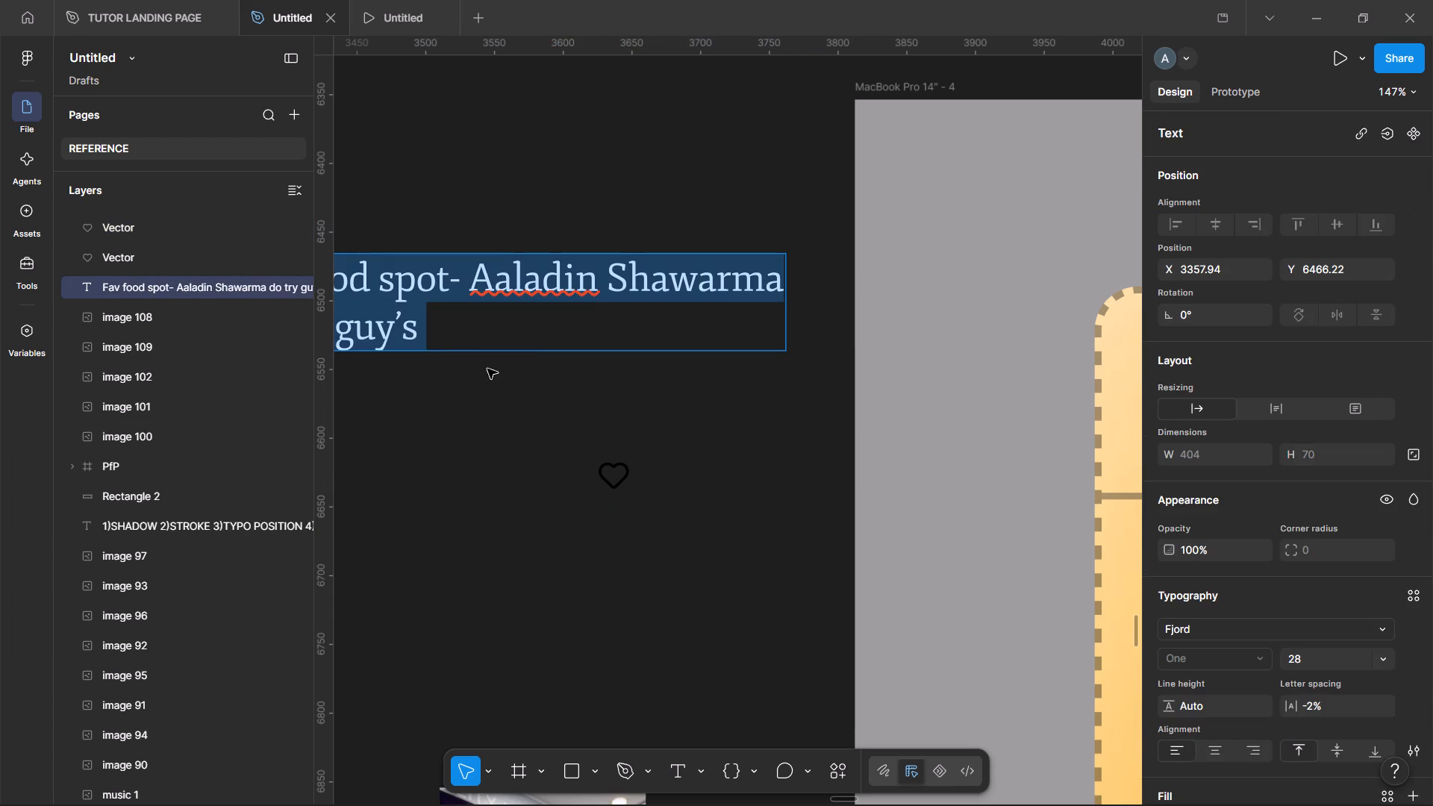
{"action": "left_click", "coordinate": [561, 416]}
Place the heart icon right after "do try guy's" in the note and delete the spare heart below it.
{"action": "left_click", "coordinate": [624, 465]}
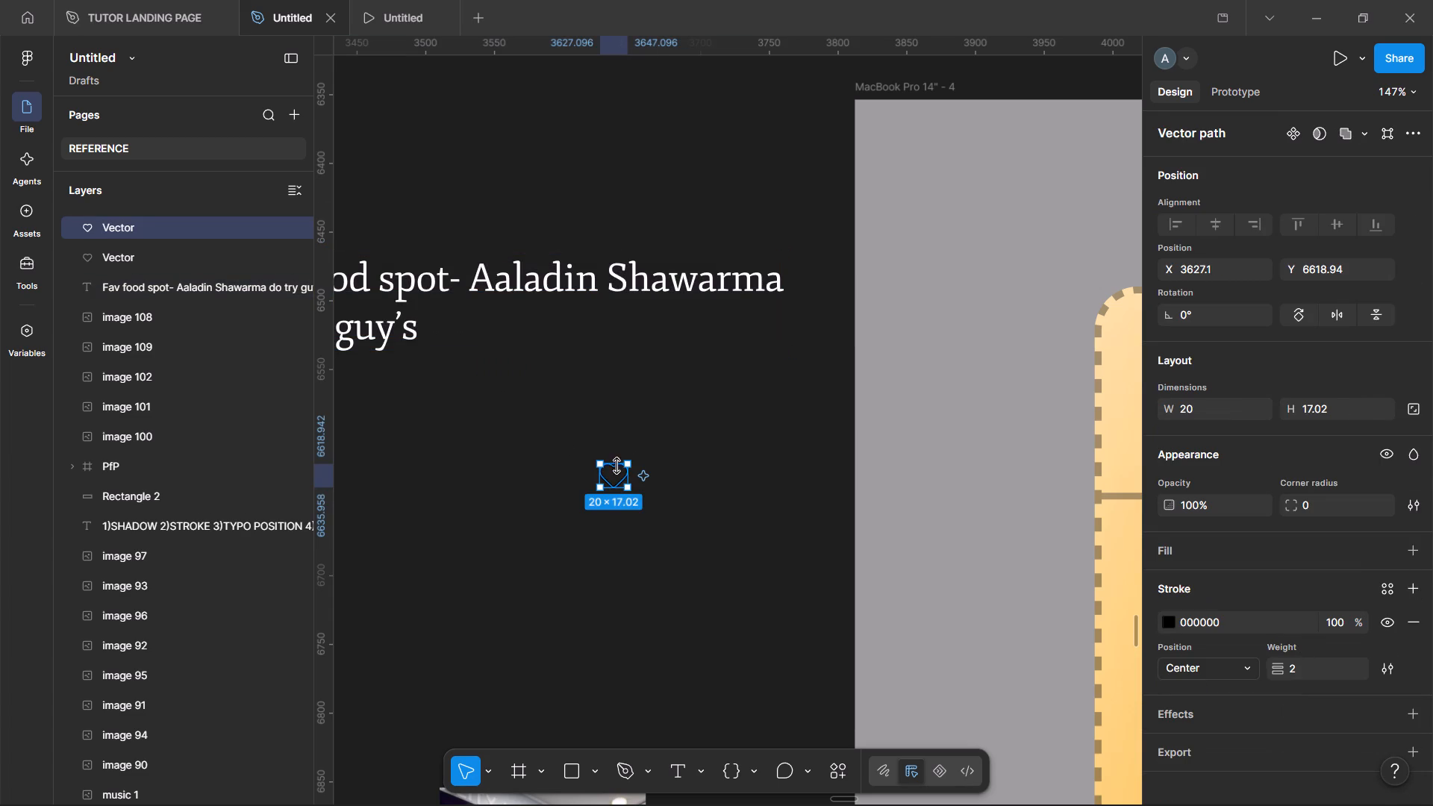
{"action": "left_click_drag", "start_coordinate": [614, 467], "coordinate": [441, 318]}
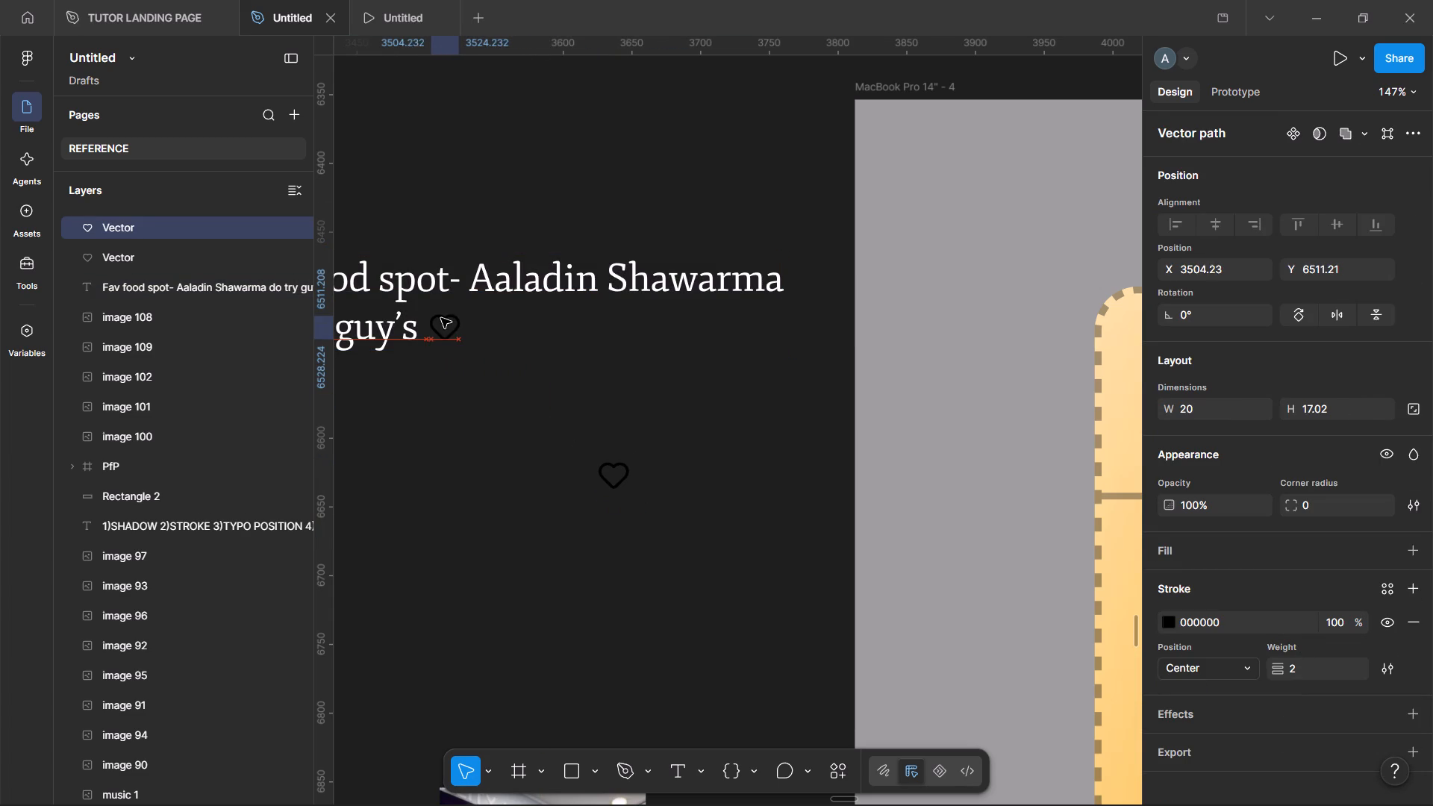
{"action": "left_click_drag", "start_coordinate": [441, 318], "coordinate": [440, 318]}
{"action": "left_click", "coordinate": [603, 468]}
{"action": "key", "text": "Delete"}
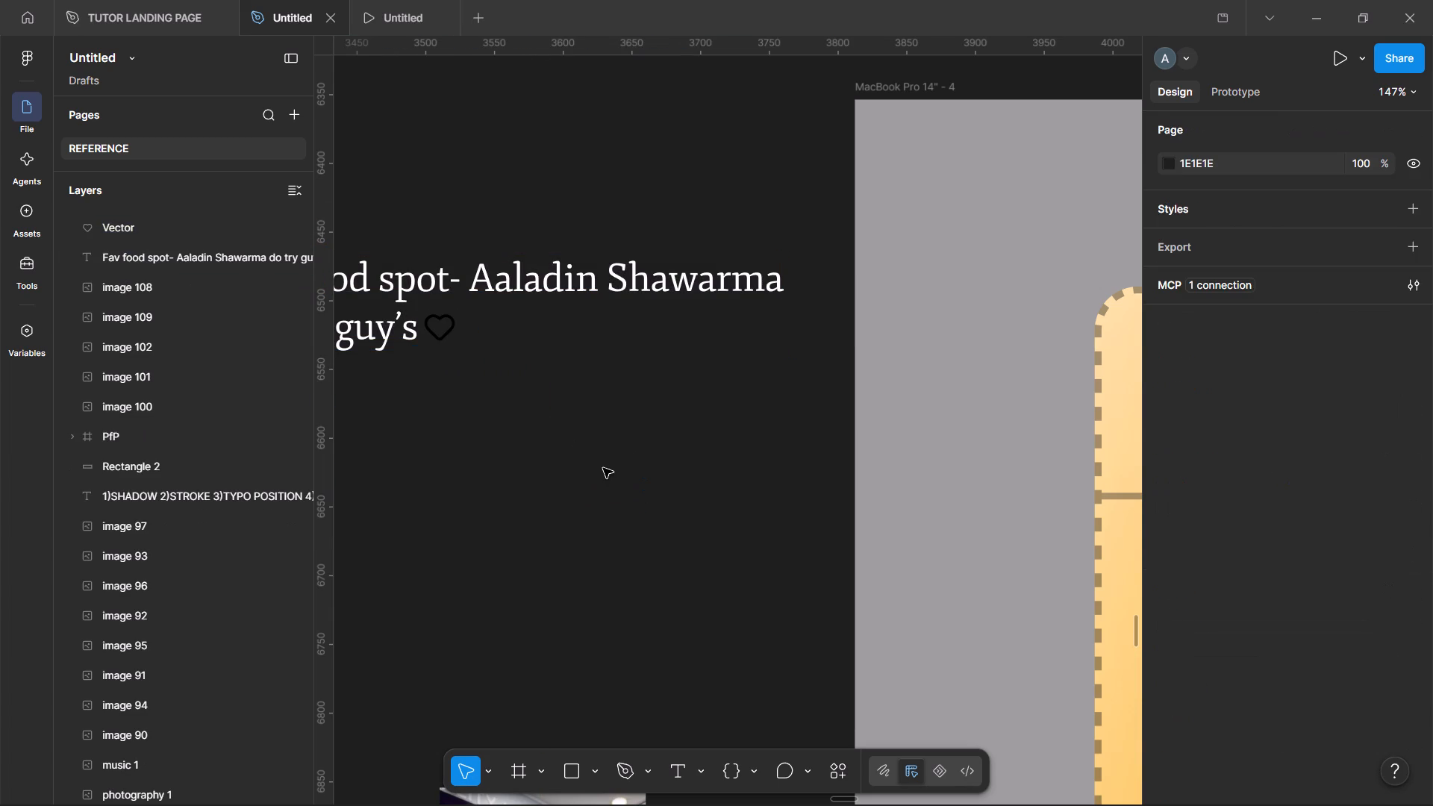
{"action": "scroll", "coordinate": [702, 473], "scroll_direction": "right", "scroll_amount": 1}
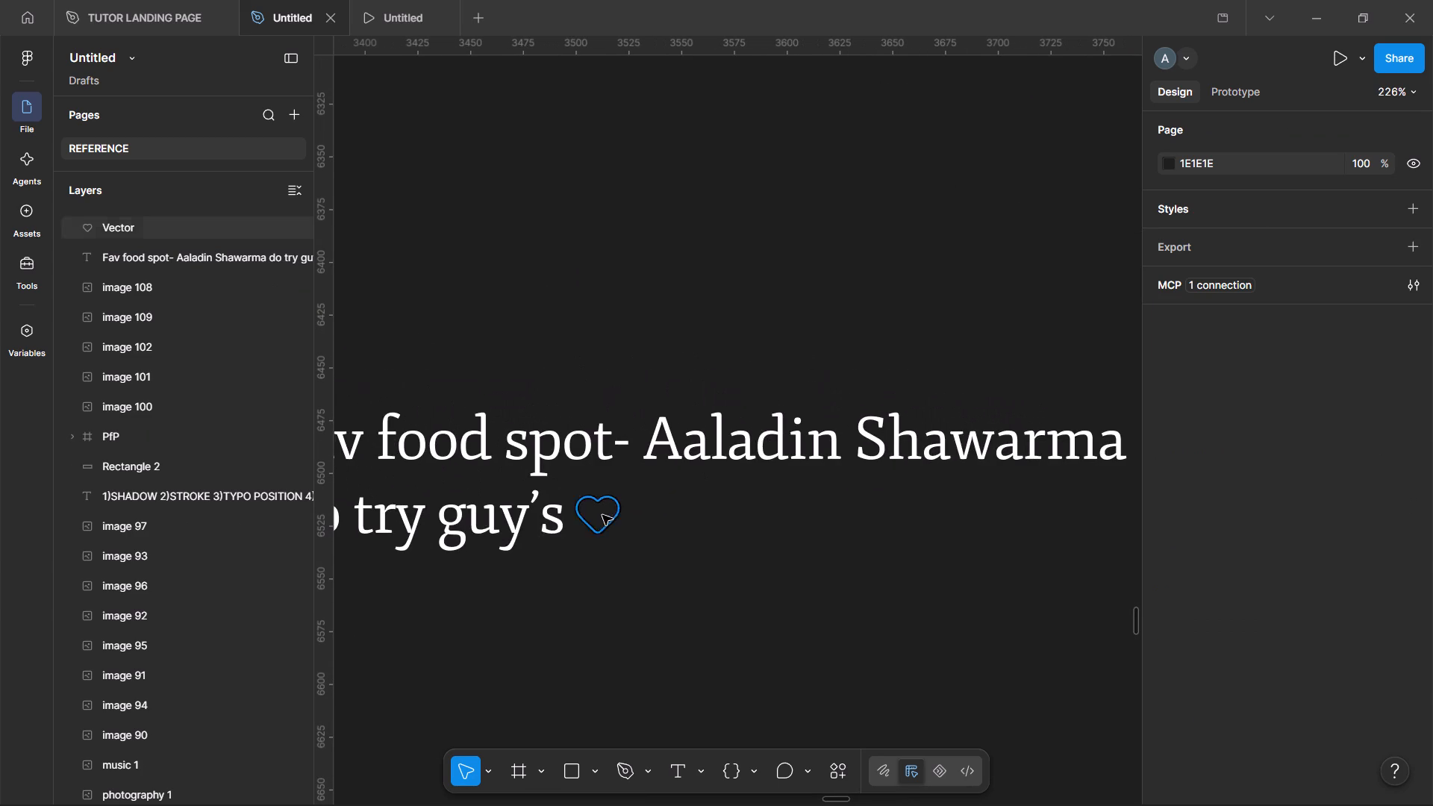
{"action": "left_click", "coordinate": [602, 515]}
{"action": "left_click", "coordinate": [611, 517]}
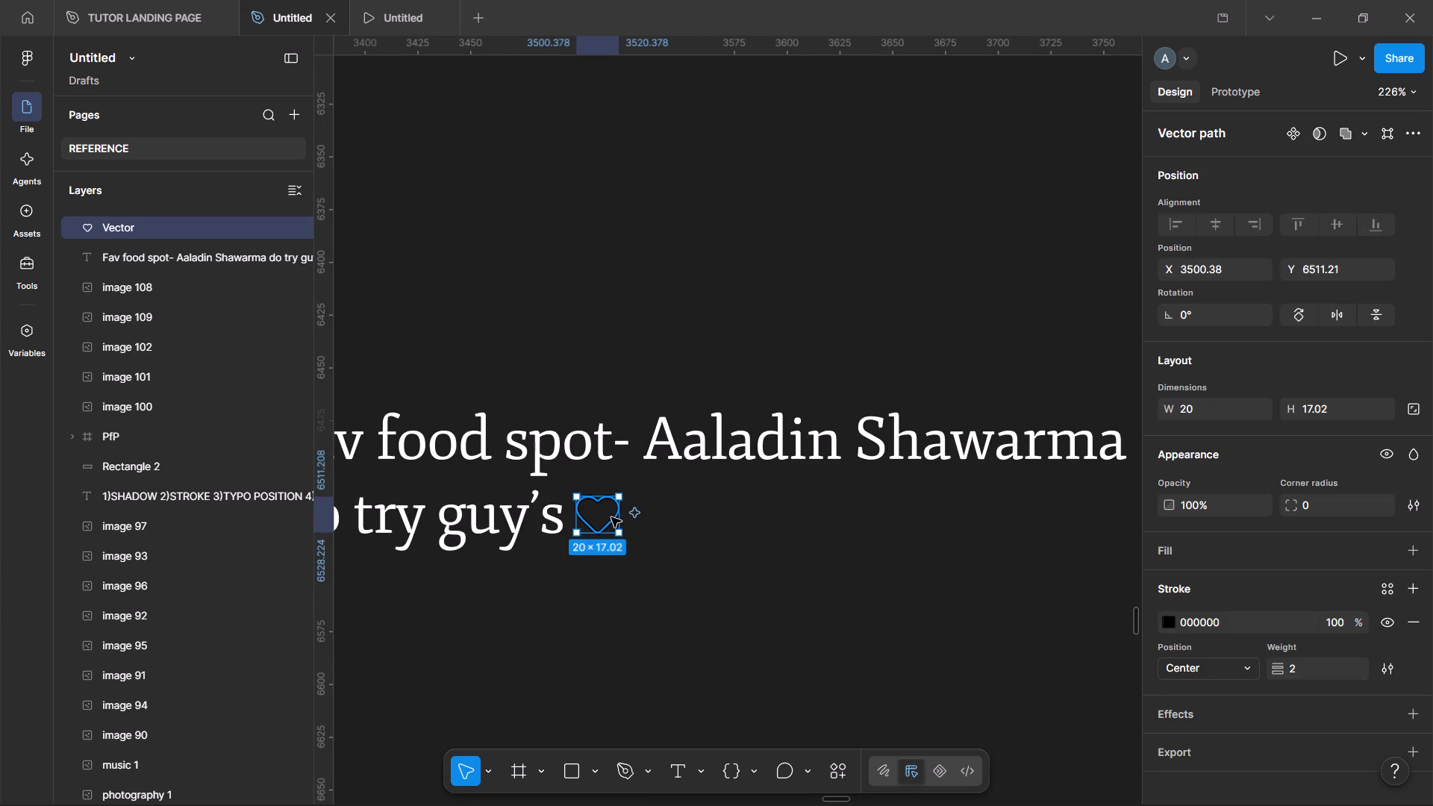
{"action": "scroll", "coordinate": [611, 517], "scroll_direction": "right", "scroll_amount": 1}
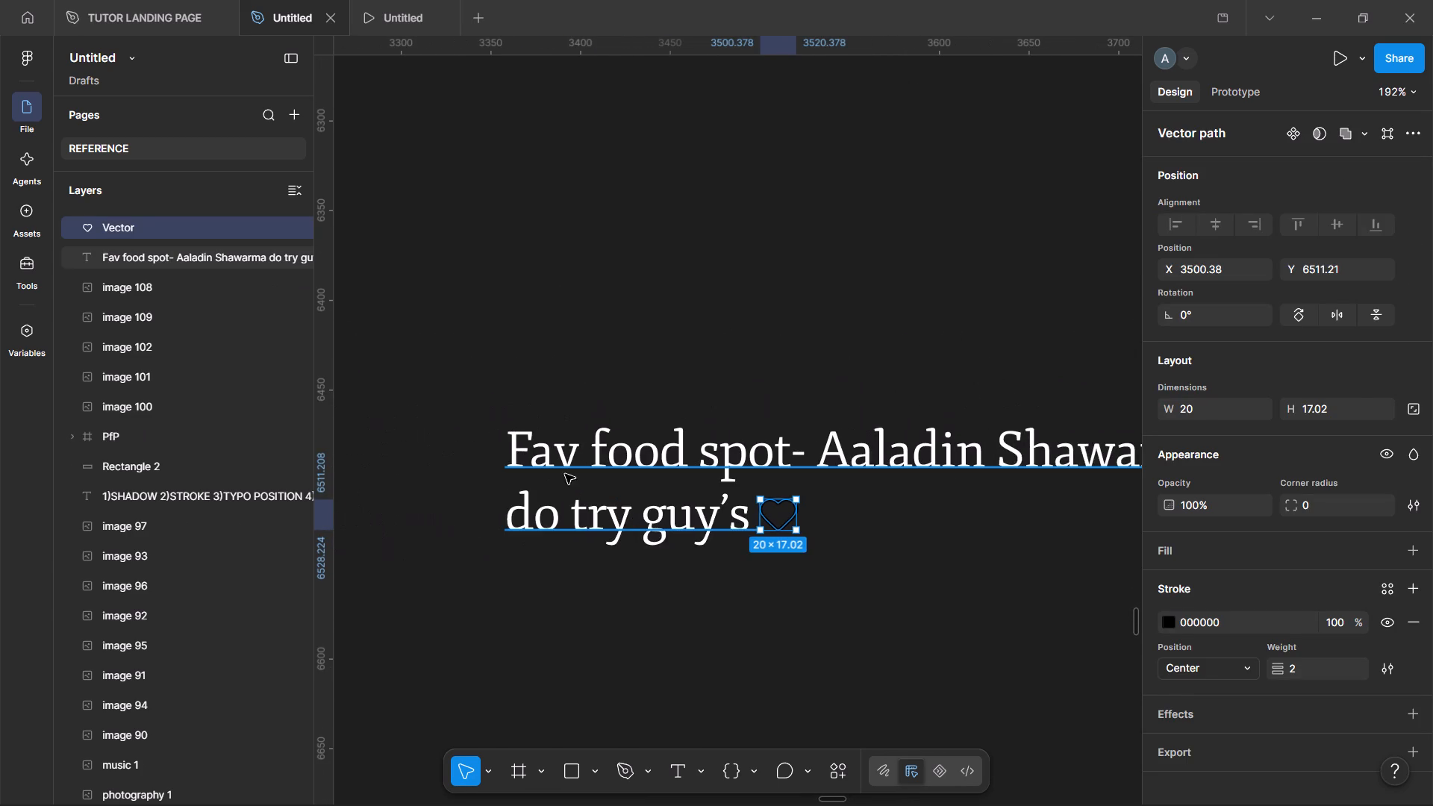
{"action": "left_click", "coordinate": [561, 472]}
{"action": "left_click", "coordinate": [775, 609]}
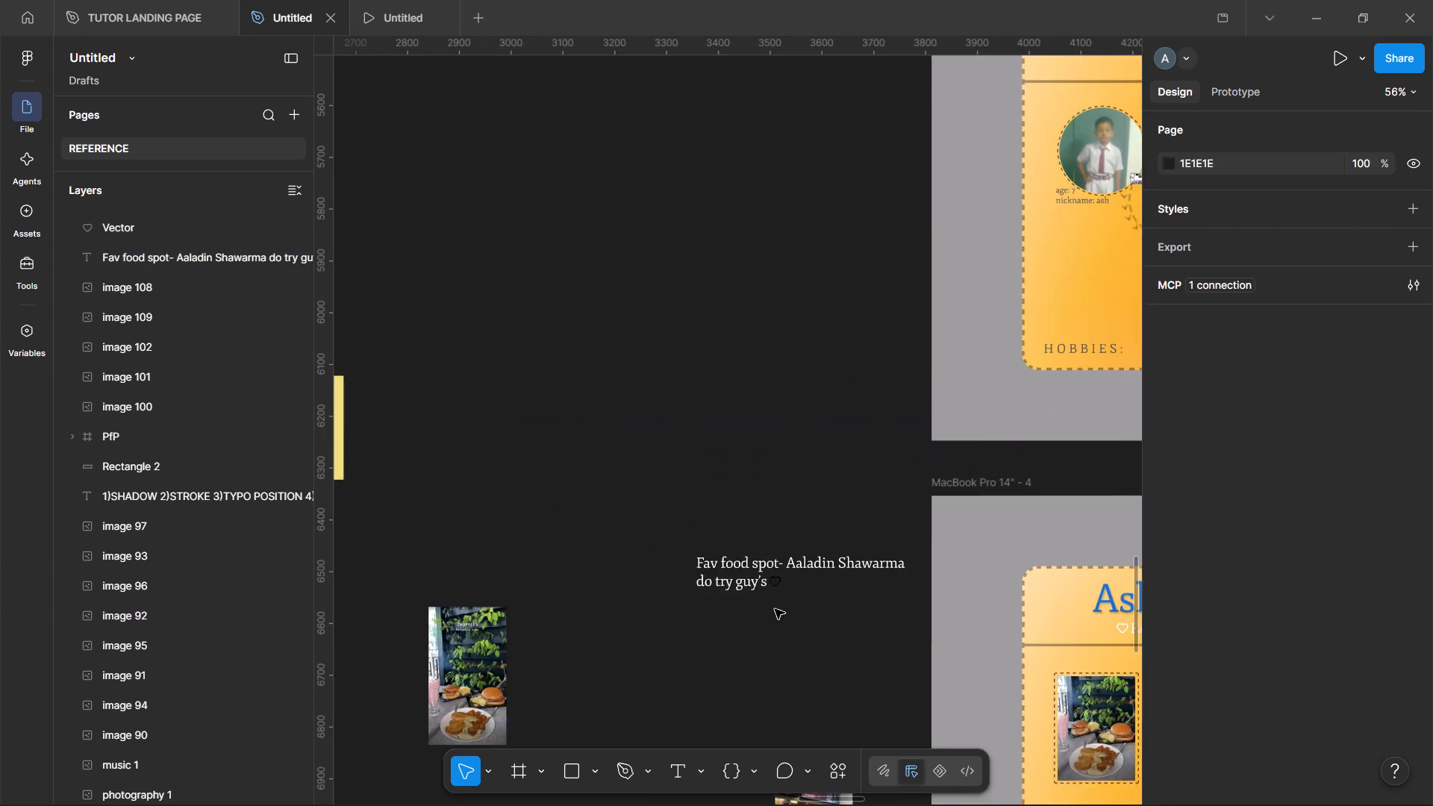
Duplicate the black pin icon from the card's subtitle onto the empty canvas above the MacBook Pro 14" - 4 frame.
{"action": "scroll", "coordinate": [775, 609], "scroll_direction": "left", "scroll_amount": 3}
{"action": "scroll", "coordinate": [775, 609], "scroll_direction": "down", "scroll_amount": 1}
{"action": "scroll", "coordinate": [775, 609], "scroll_direction": "left", "scroll_amount": 1}
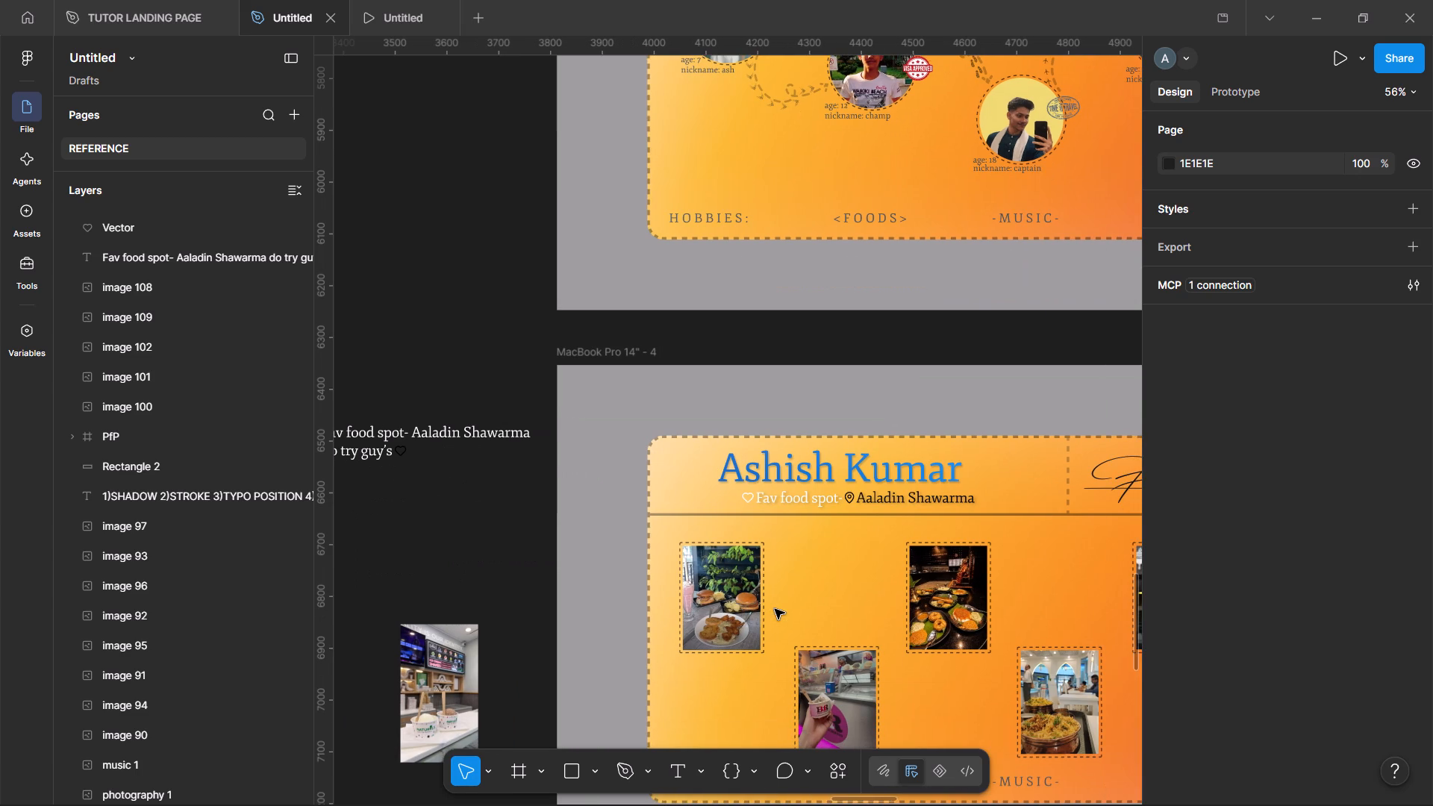
{"action": "scroll", "coordinate": [775, 609], "scroll_direction": "left", "scroll_amount": 1}
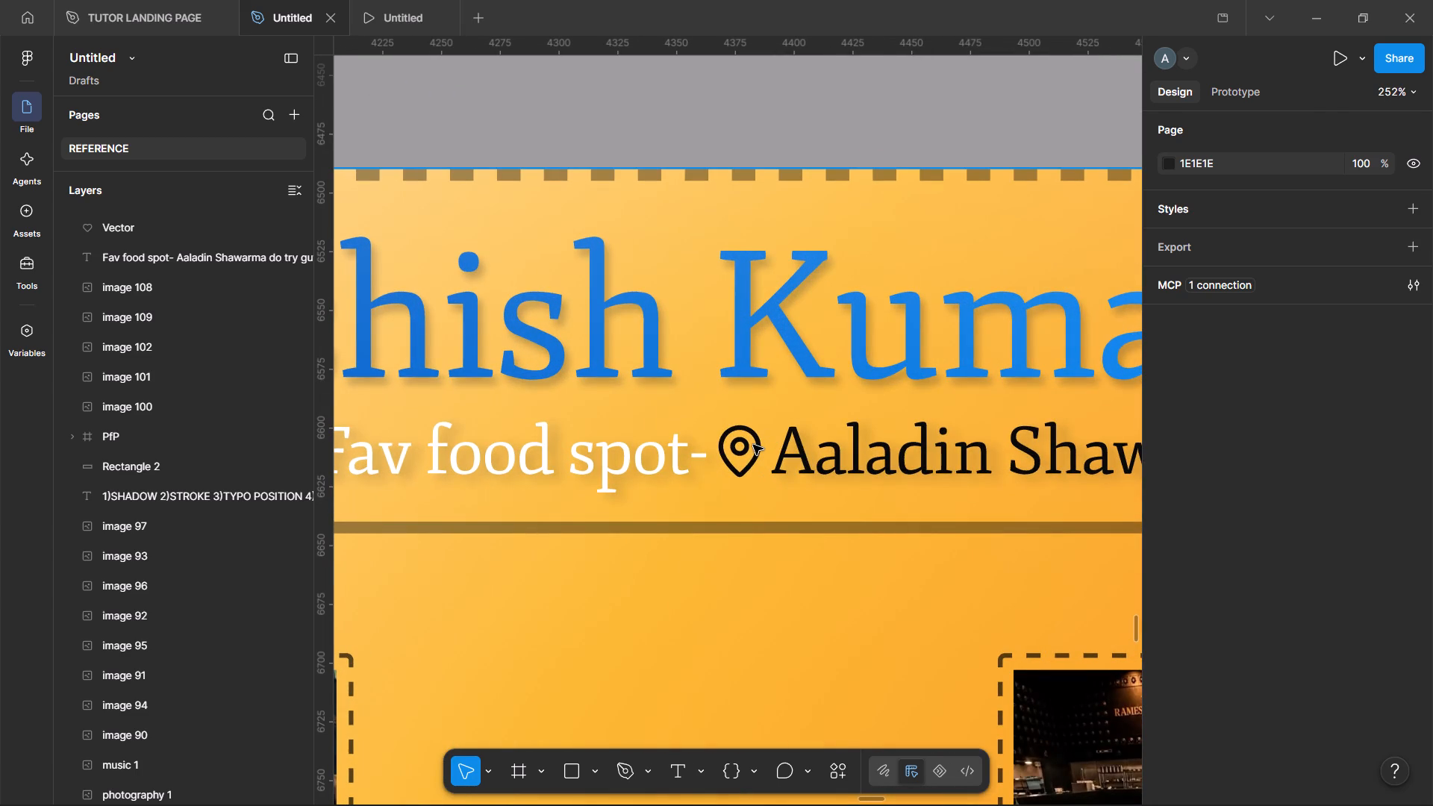
{"action": "double_click", "coordinate": [753, 445]}
{"action": "double_click", "coordinate": [753, 445]}
{"action": "left_click", "coordinate": [753, 445]}
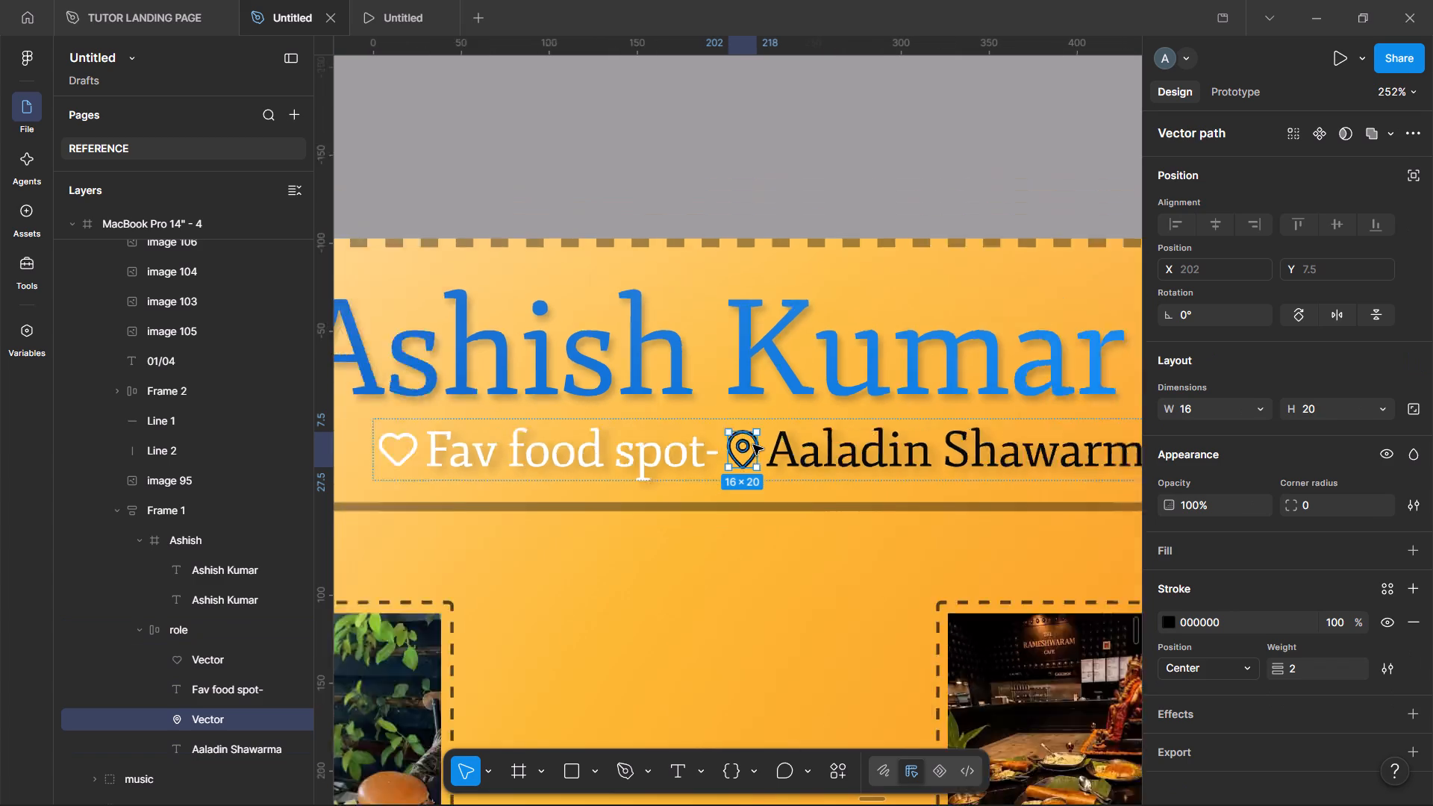
{"action": "left_click_drag", "start_coordinate": [749, 446], "coordinate": [661, 469], "text": "alt"}
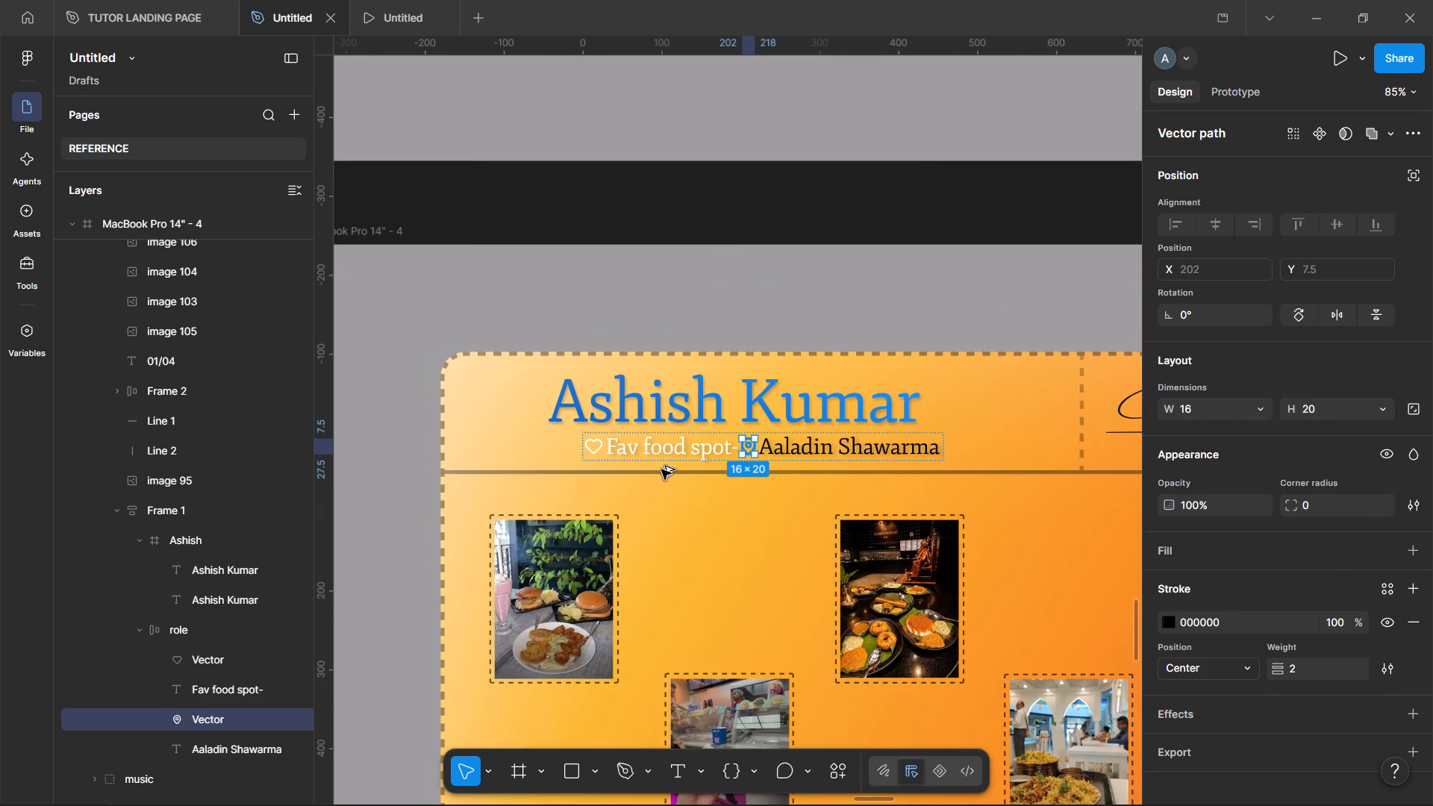
{"action": "left_click_drag", "start_coordinate": [661, 469], "coordinate": [590, 204], "text": "alt"}
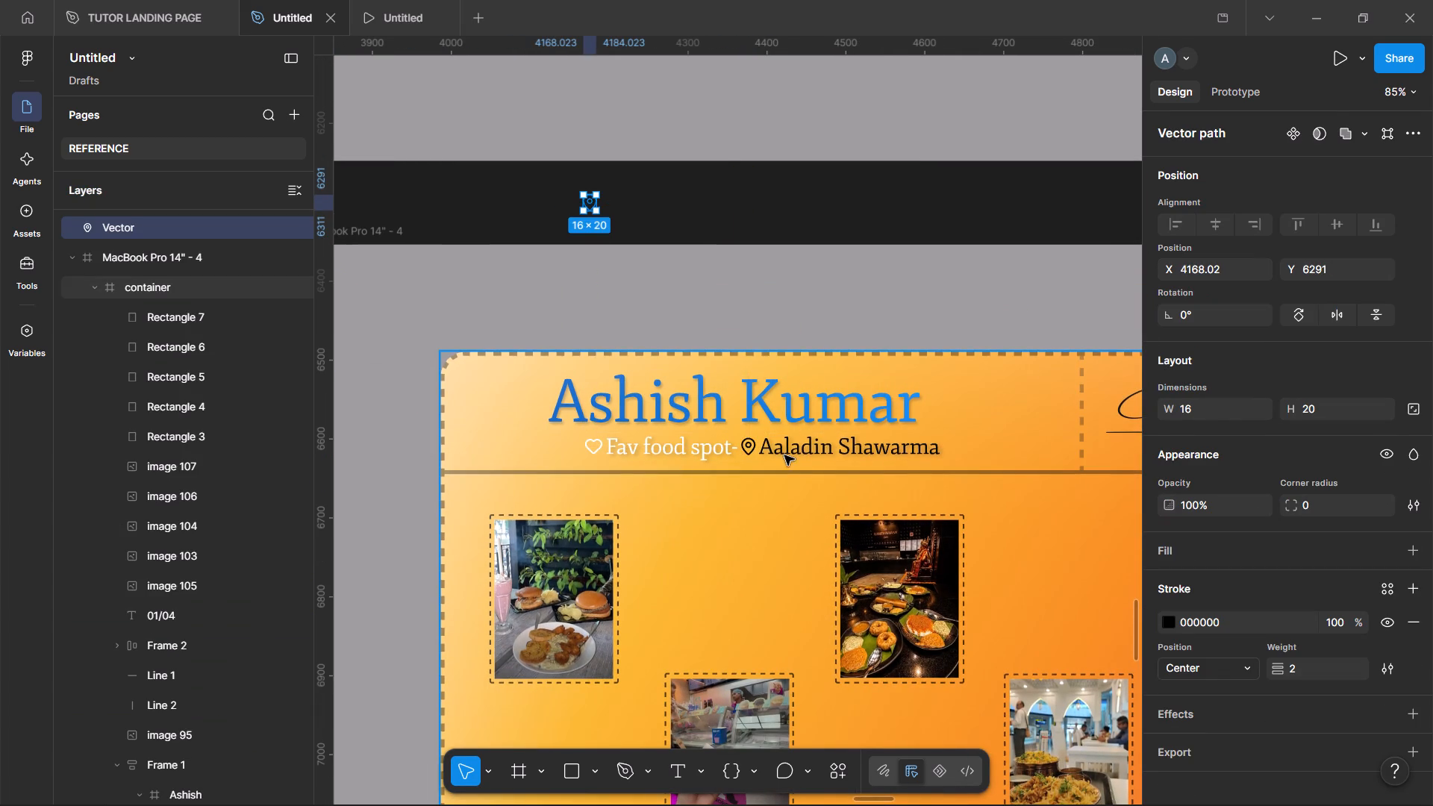
Delete the pin icon between "Fav food spot-" and "Aaladin Shawarma" in the card's subtitle.
{"action": "double_click", "coordinate": [714, 440]}
{"action": "double_click", "coordinate": [714, 440]}
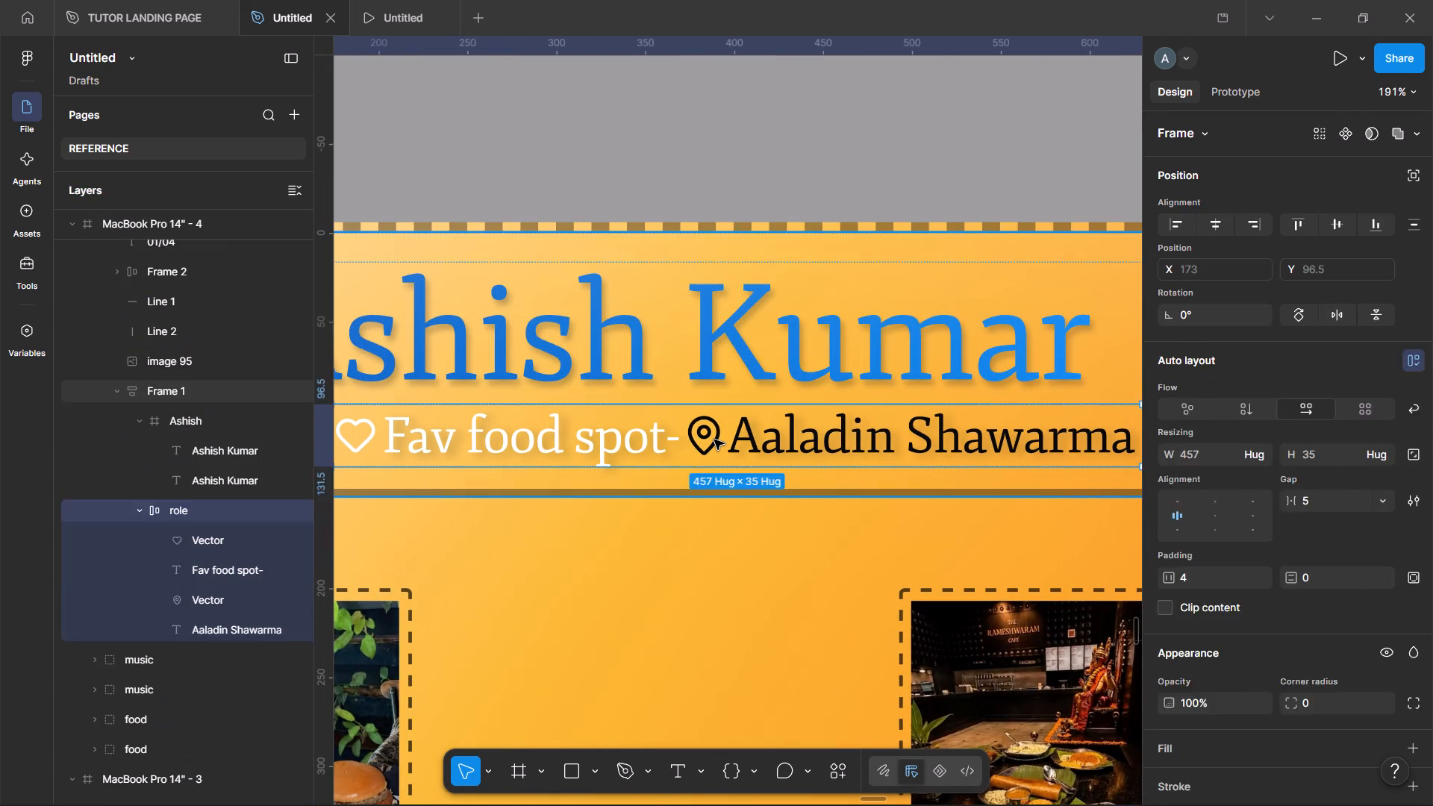
{"action": "key", "text": "Delete"}
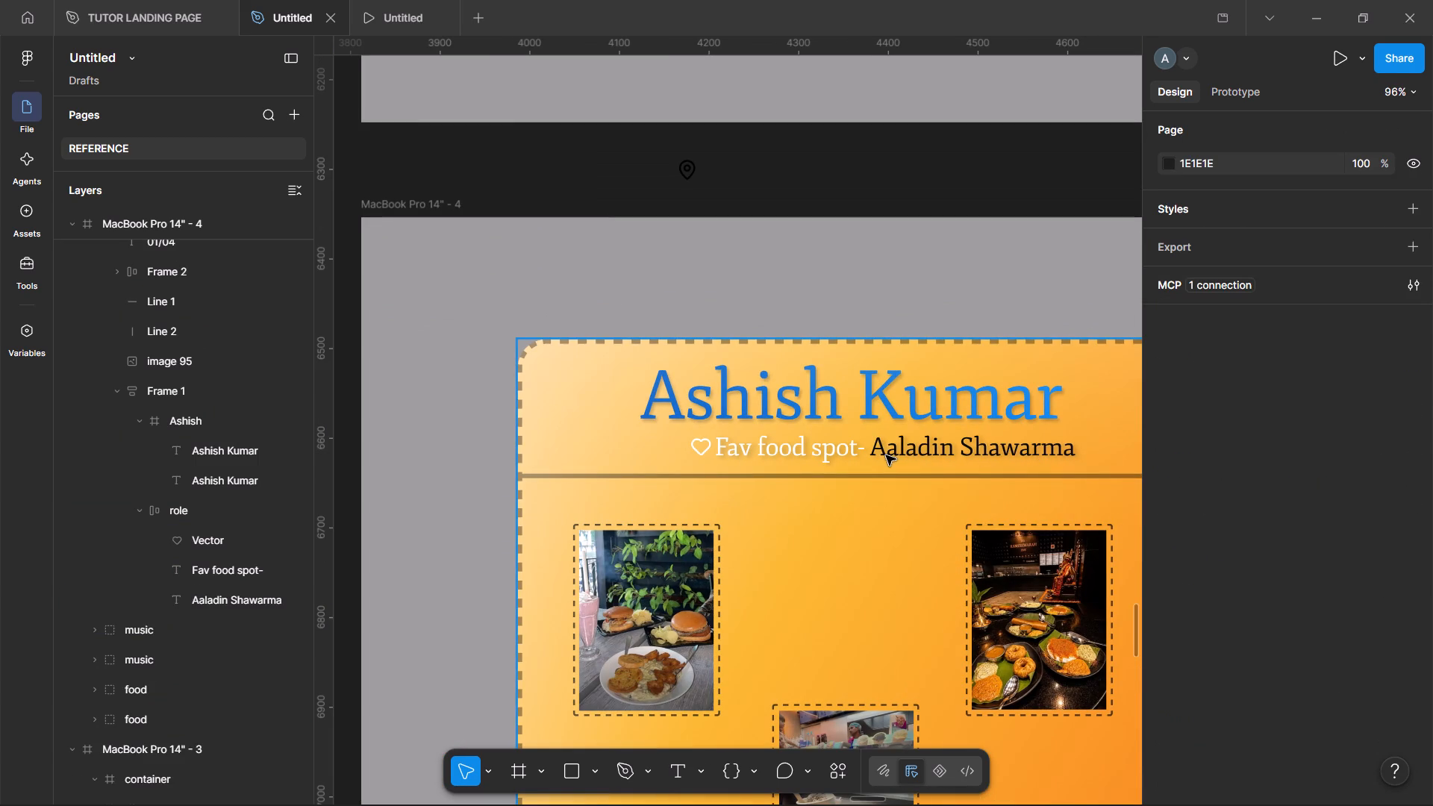
{"action": "left_click", "coordinate": [855, 183]}
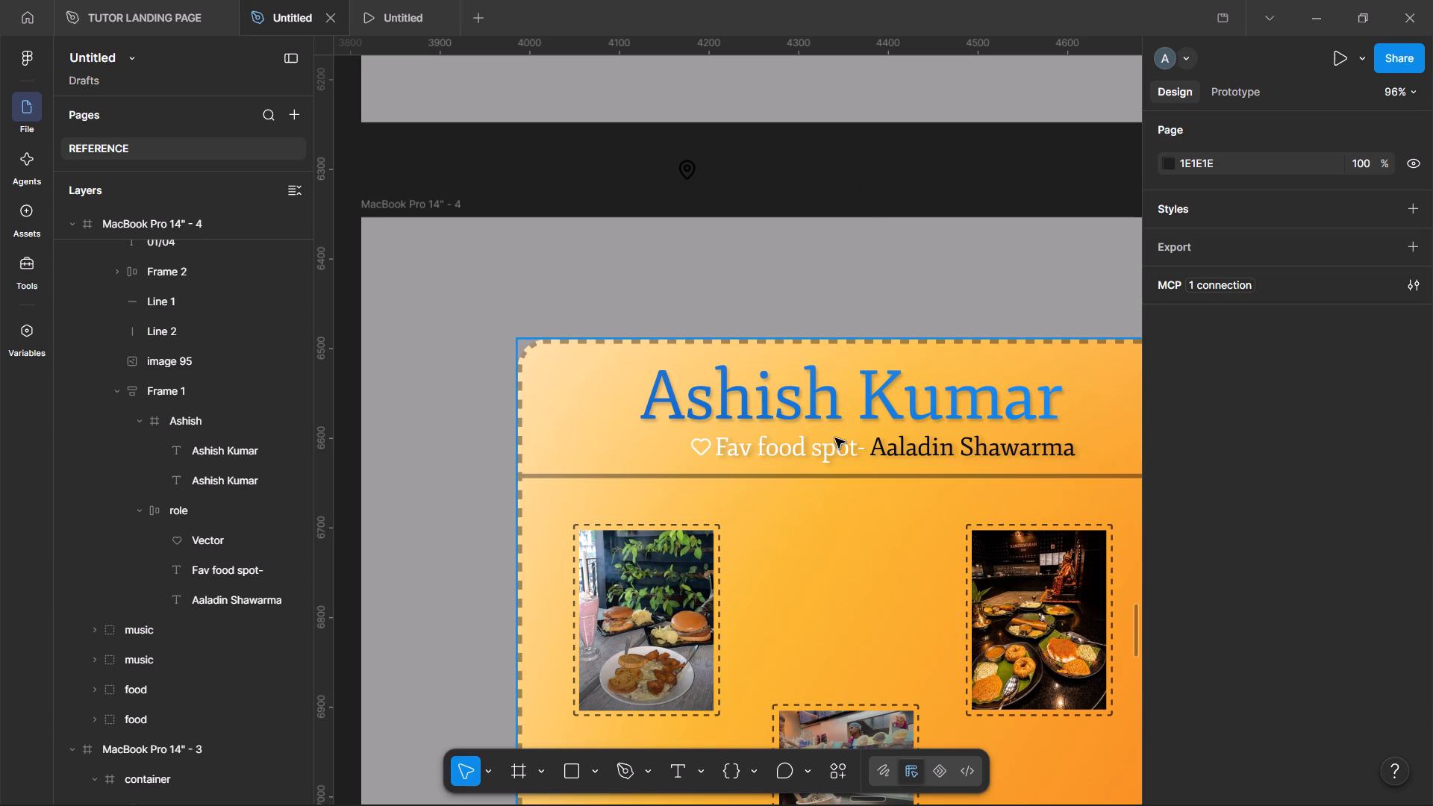
{"action": "double_click", "coordinate": [830, 443]}
{"action": "double_click", "coordinate": [830, 443]}
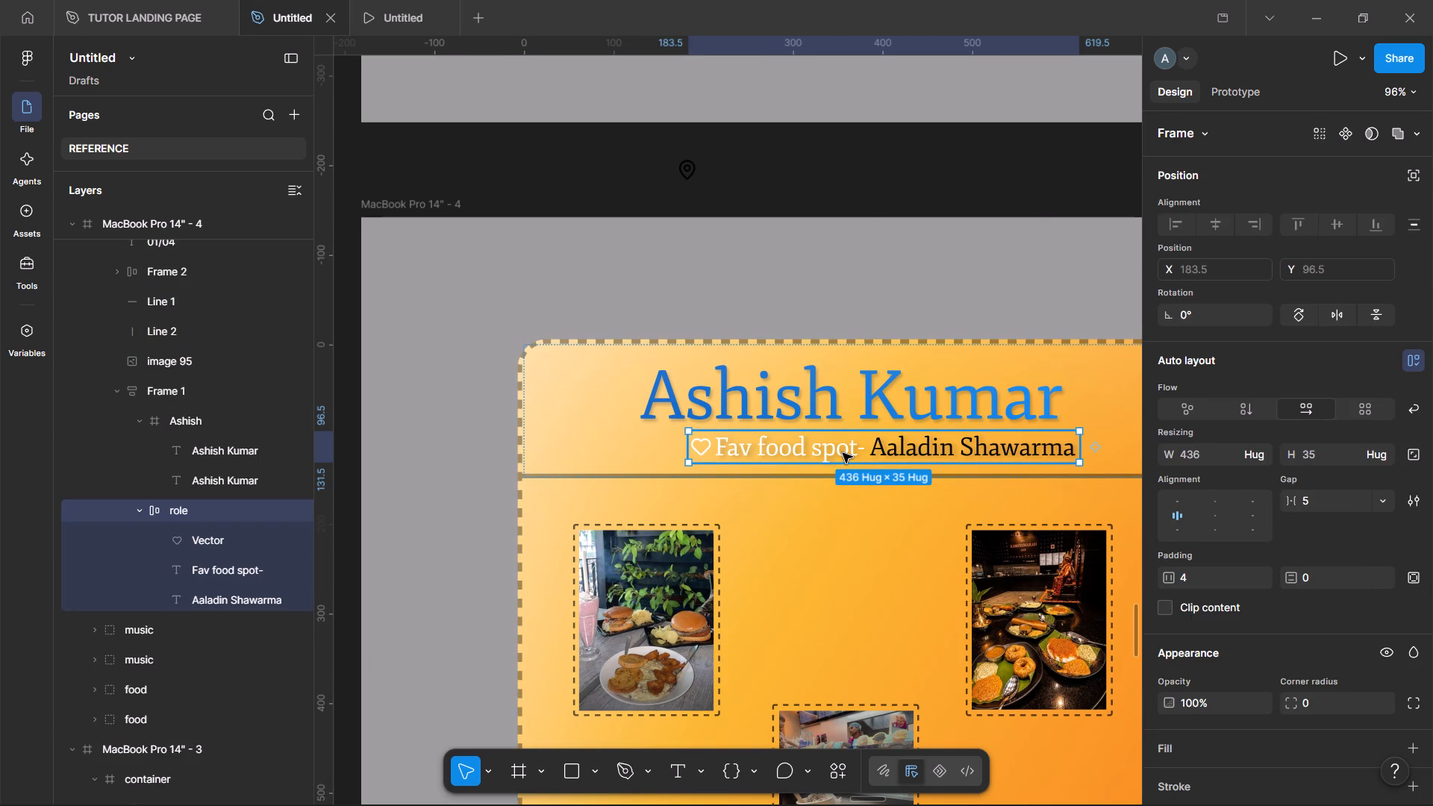
Beside the spare pin icon on the canvas, add a text line reading "do try guys," followed by several blank spaces.
{"action": "scroll", "coordinate": [843, 453], "scroll_direction": "up", "scroll_amount": 1}
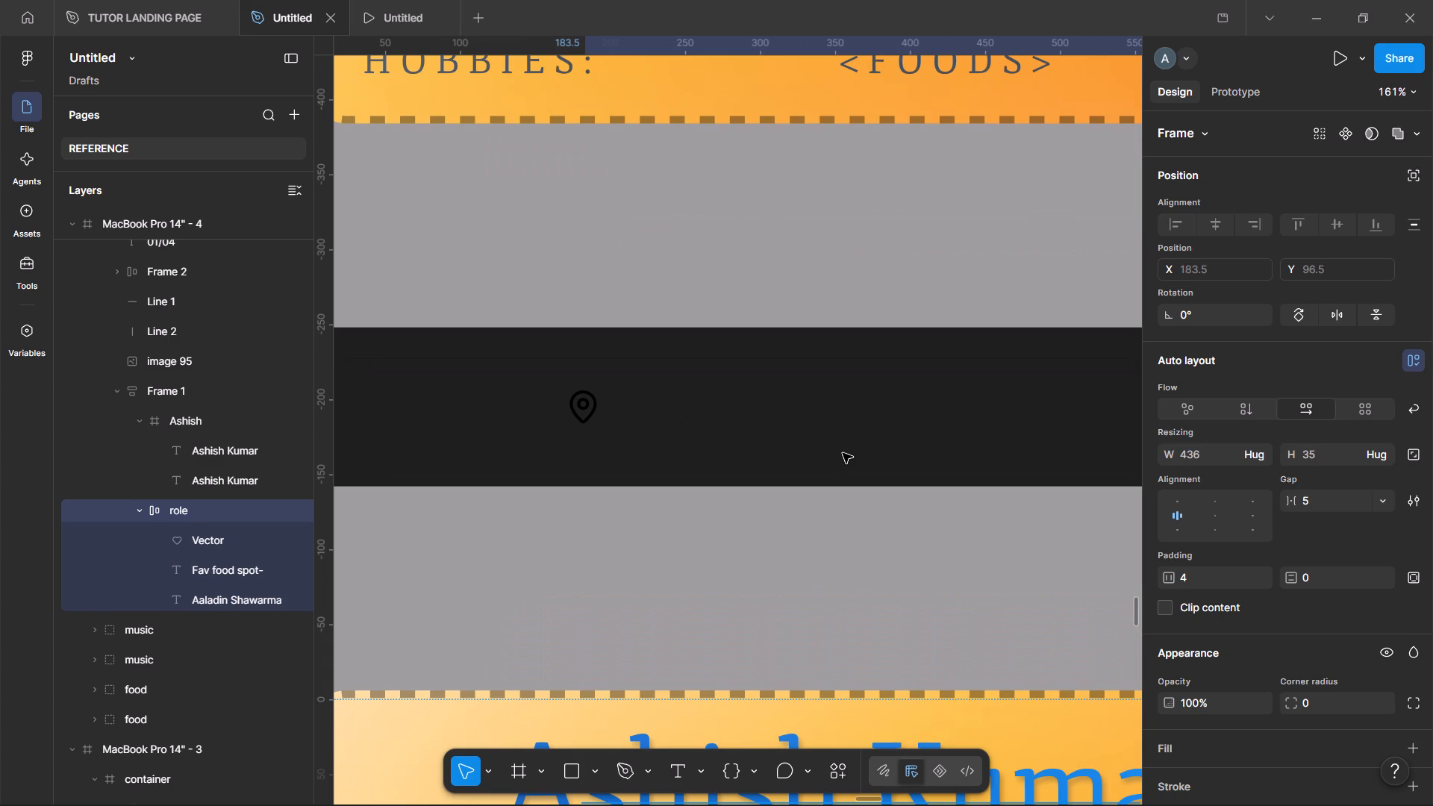
{"action": "double_click", "coordinate": [587, 413]}
{"action": "double_click", "coordinate": [645, 408]}
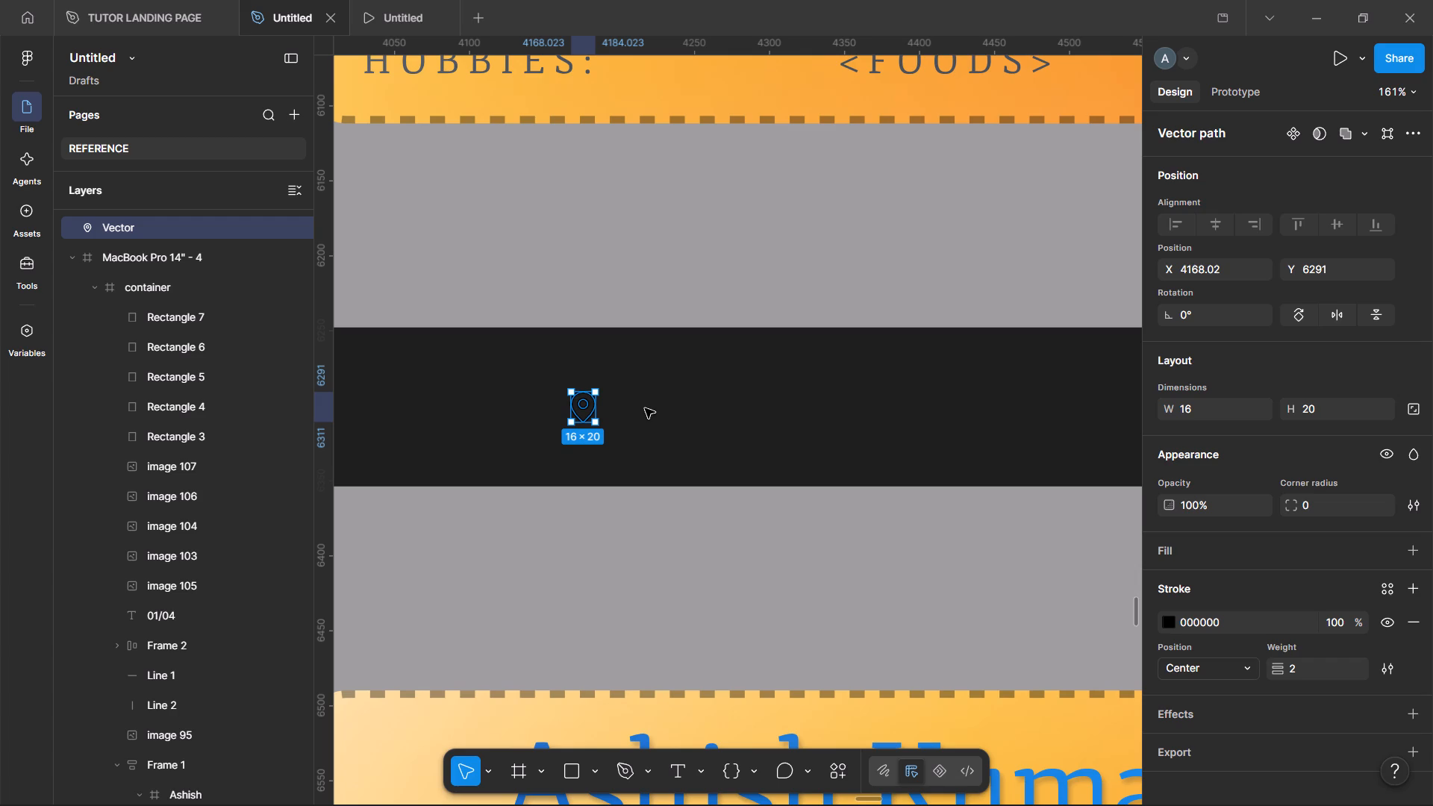
{"action": "left_click", "coordinate": [645, 408]}
{"action": "key", "text": "t"}
{"action": "left_click", "coordinate": [622, 377]}
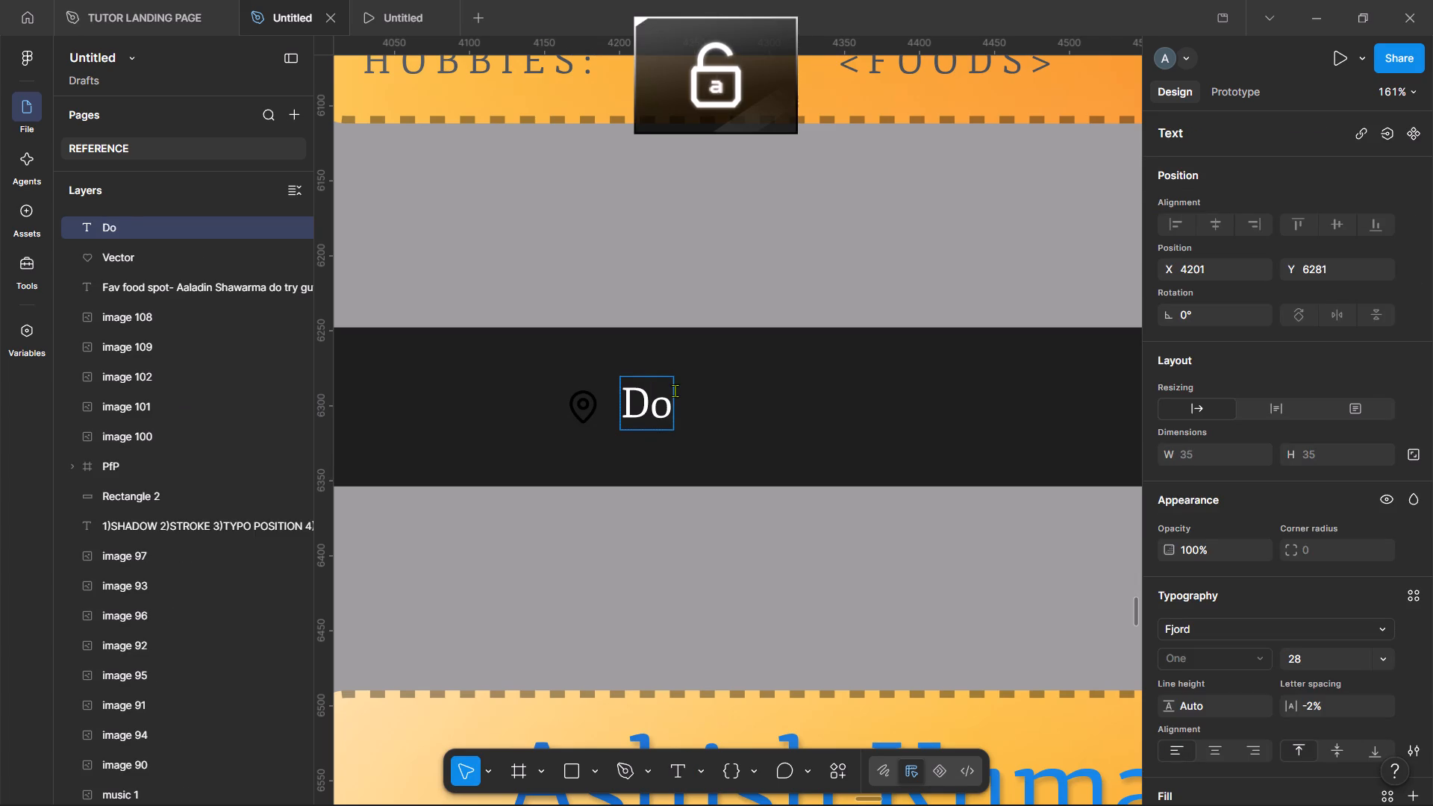
{"action": "key", "text": "BackSpace"}
{"action": "key", "text": "BackSpace"}
{"action": "key", "text": "BackSpace"}
{"action": "key", "text": "BackSpace"}
{"action": "type", "text": "do"}
{"action": "key", "text": "space"}
{"action": "type", "text": "try"}
{"action": "key", "text": "space"}
{"action": "type", "text": "guy"}
{"action": "key", "text": "BackSpace"}
{"action": "type", "text": "ys"}
{"action": "key", "text": "space"}
{"action": "key", "text": "BackSpace"}
{"action": "type", "text": ","}
{"action": "key", "text": "space"}
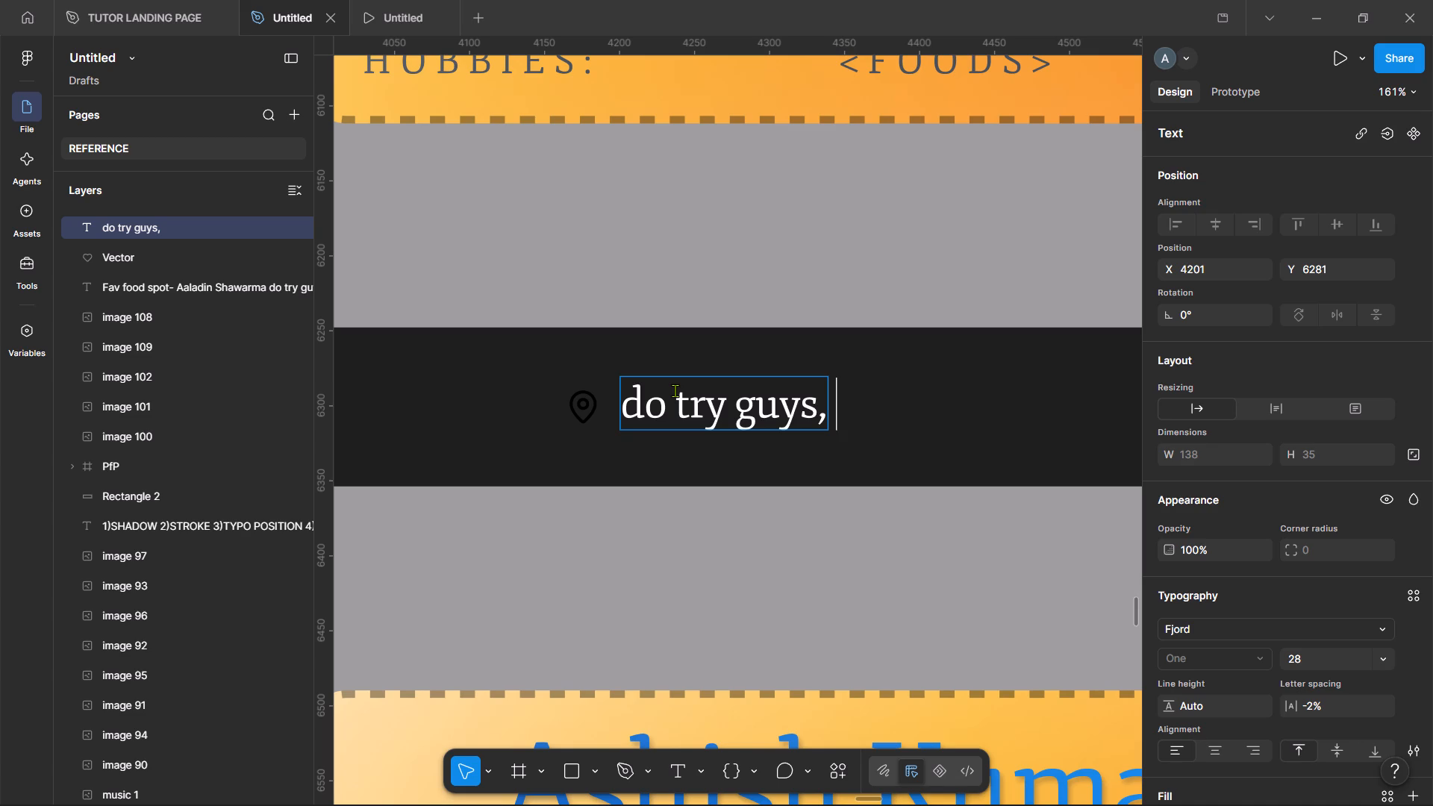
{"action": "key", "text": "space"}
{"action": "key", "text": "space"}
{"action": "key", "text": "space"}
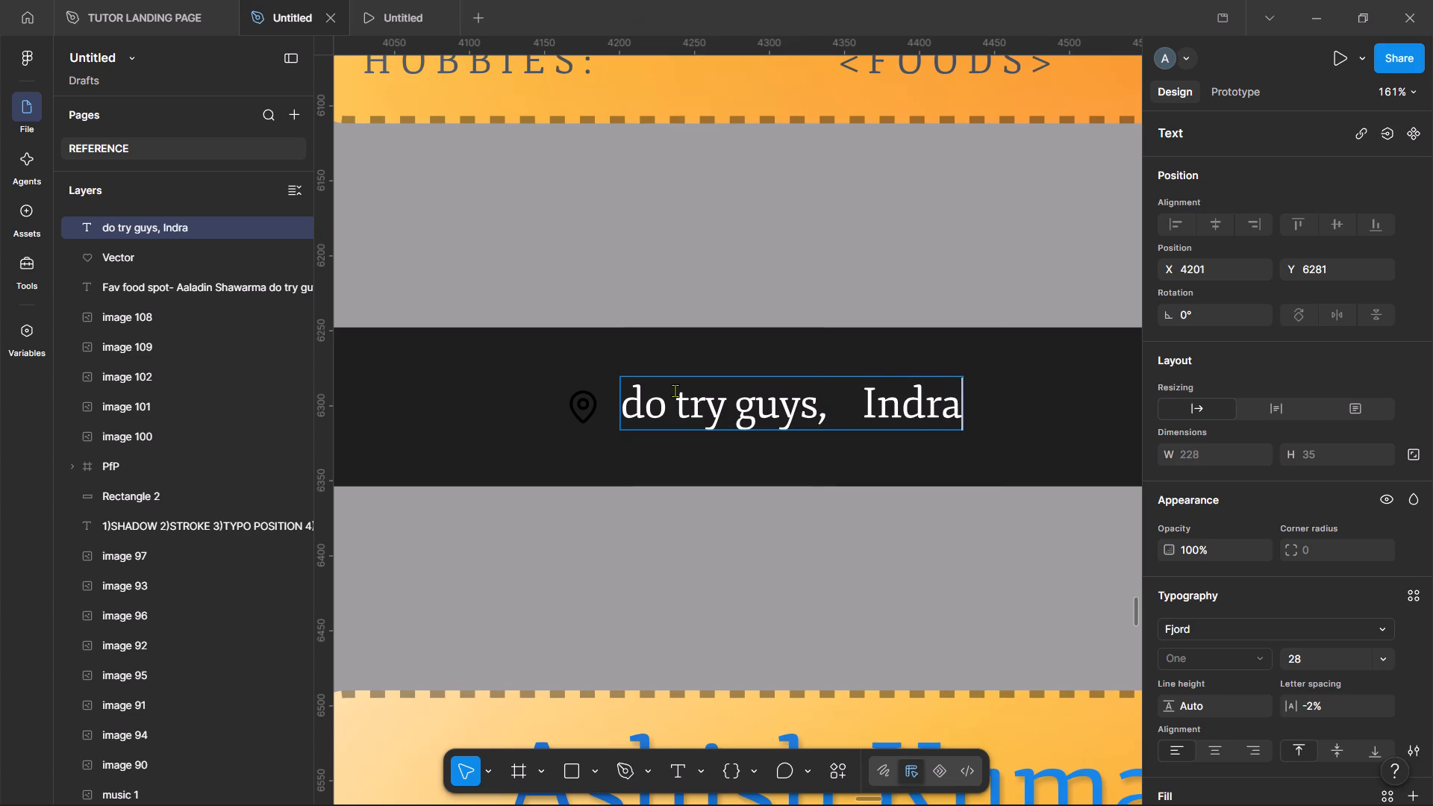
Continue the text line after the gap with "Near indranagar Metro Station".
{"action": "key", "text": "BackSpace"}
{"action": "key", "text": "BackSpace"}
{"action": "key", "text": "BackSpace"}
{"action": "key", "text": "BackSpace"}
{"action": "key", "text": "BackSpace"}
{"action": "key", "text": "BackSpace"}
{"action": "key", "text": "BackSpace"}
{"action": "key", "text": "BackSpace"}
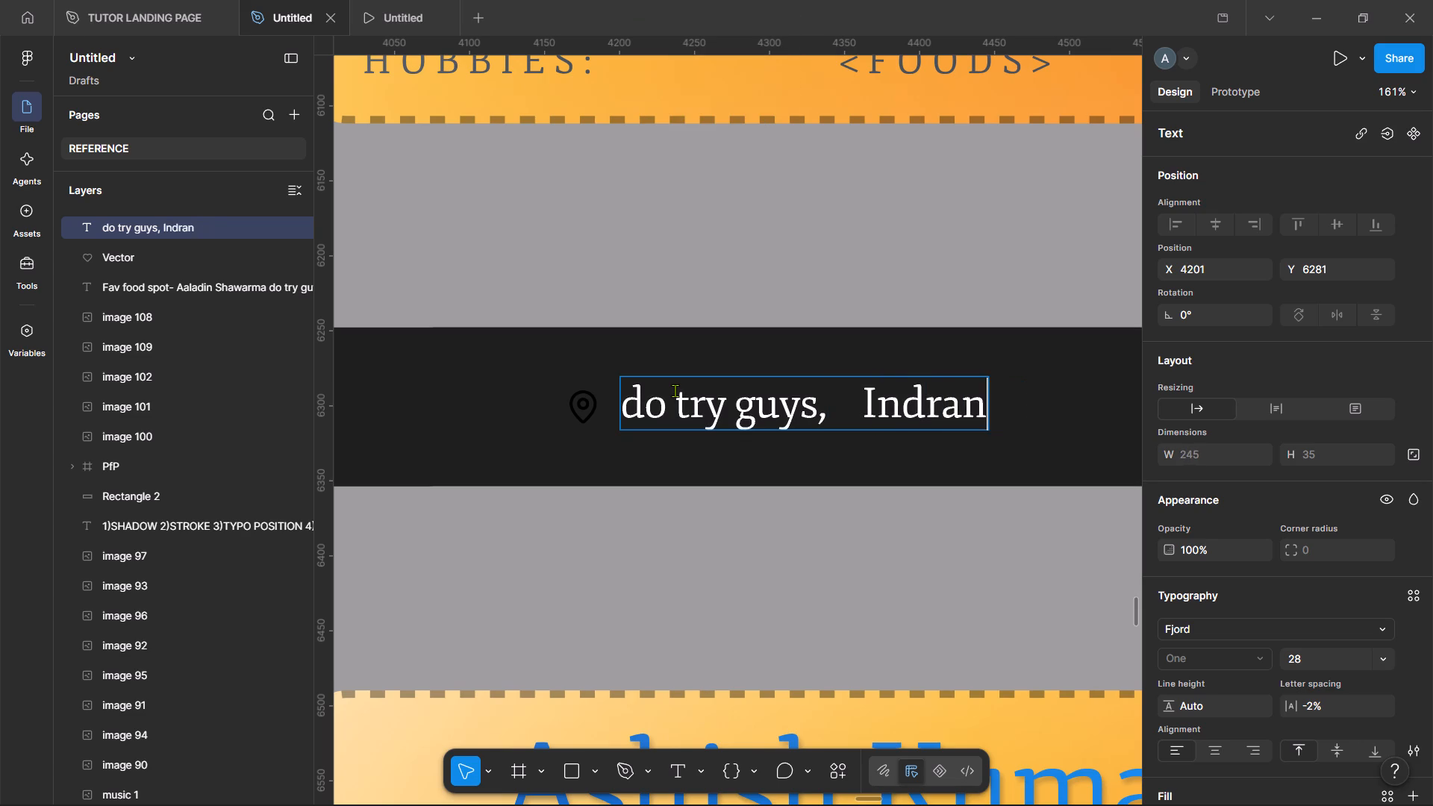
{"action": "key", "text": "BackSpace"}
{"action": "key", "text": "BackSpace"}
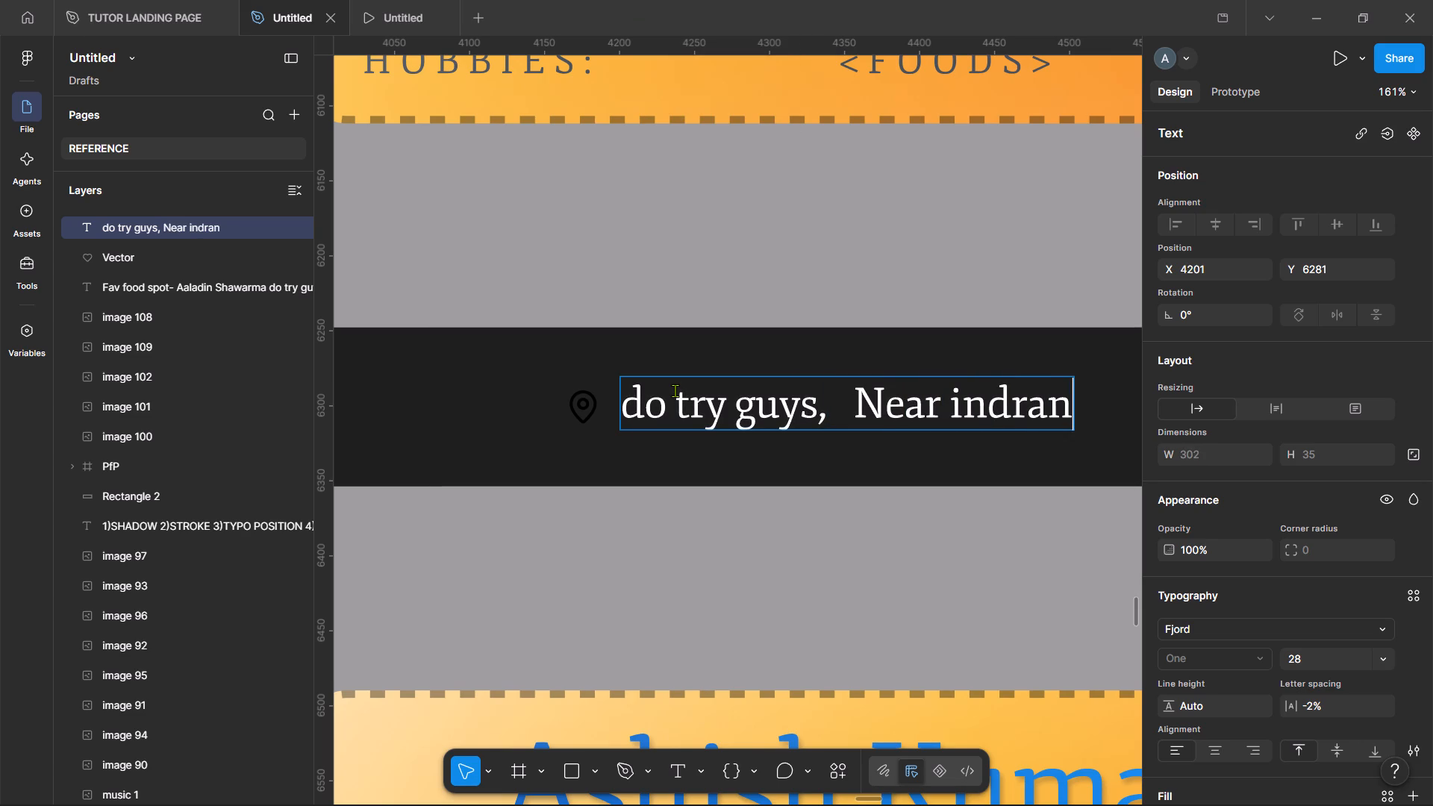
{"action": "type", "text": "agar"}
{"action": "key", "text": "space"}
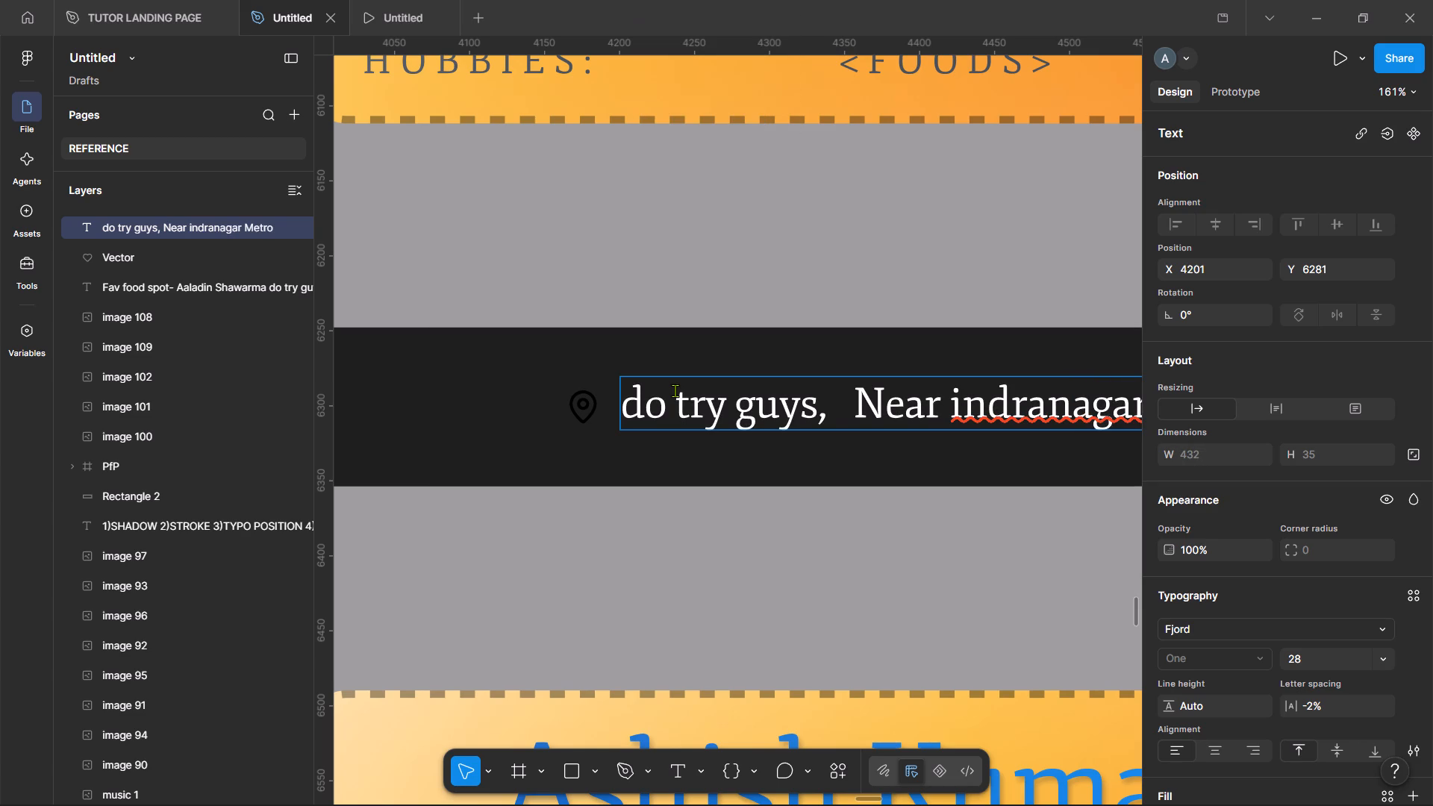
{"action": "scroll", "coordinate": [675, 390], "scroll_direction": "left", "scroll_amount": 4}
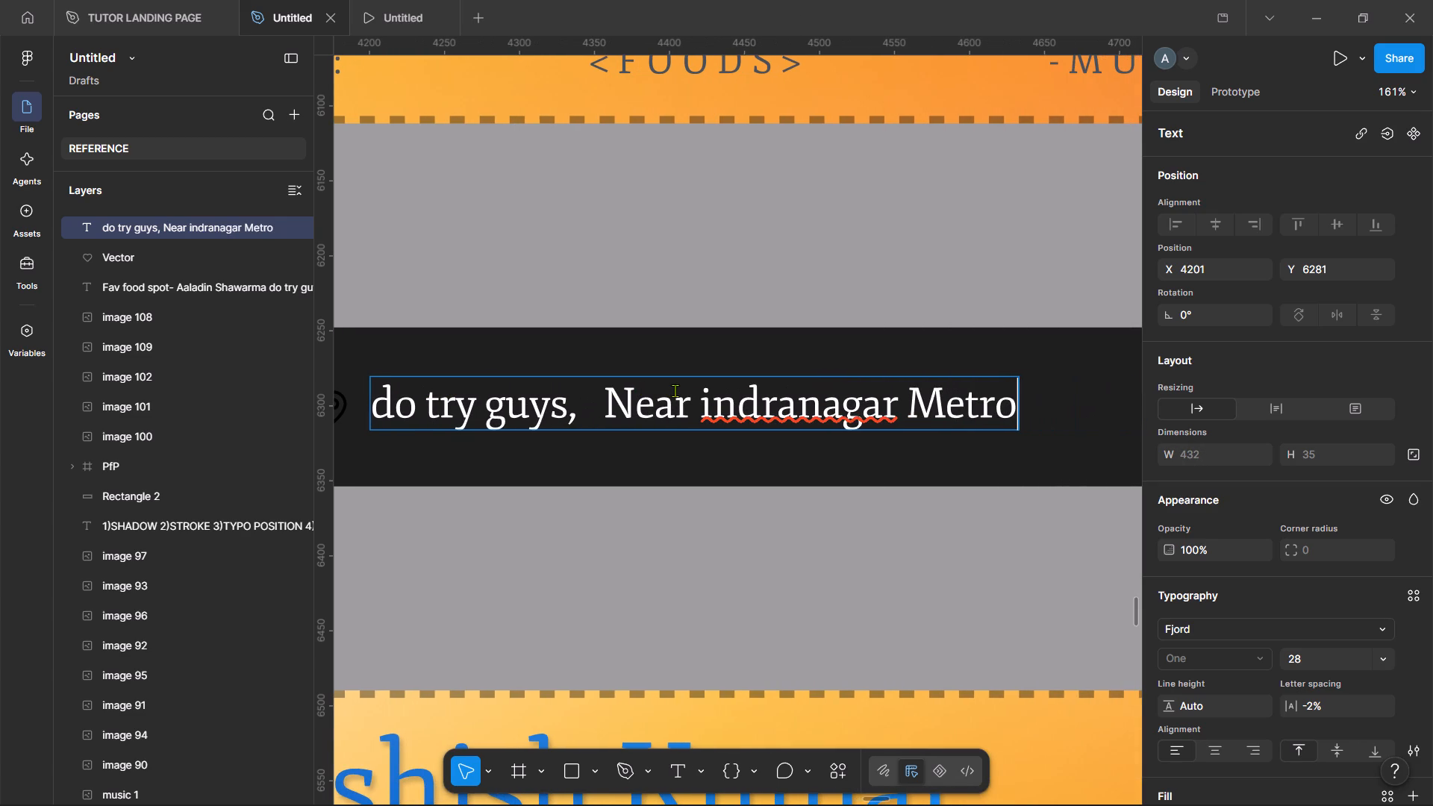
{"action": "type", "text": "tation"}
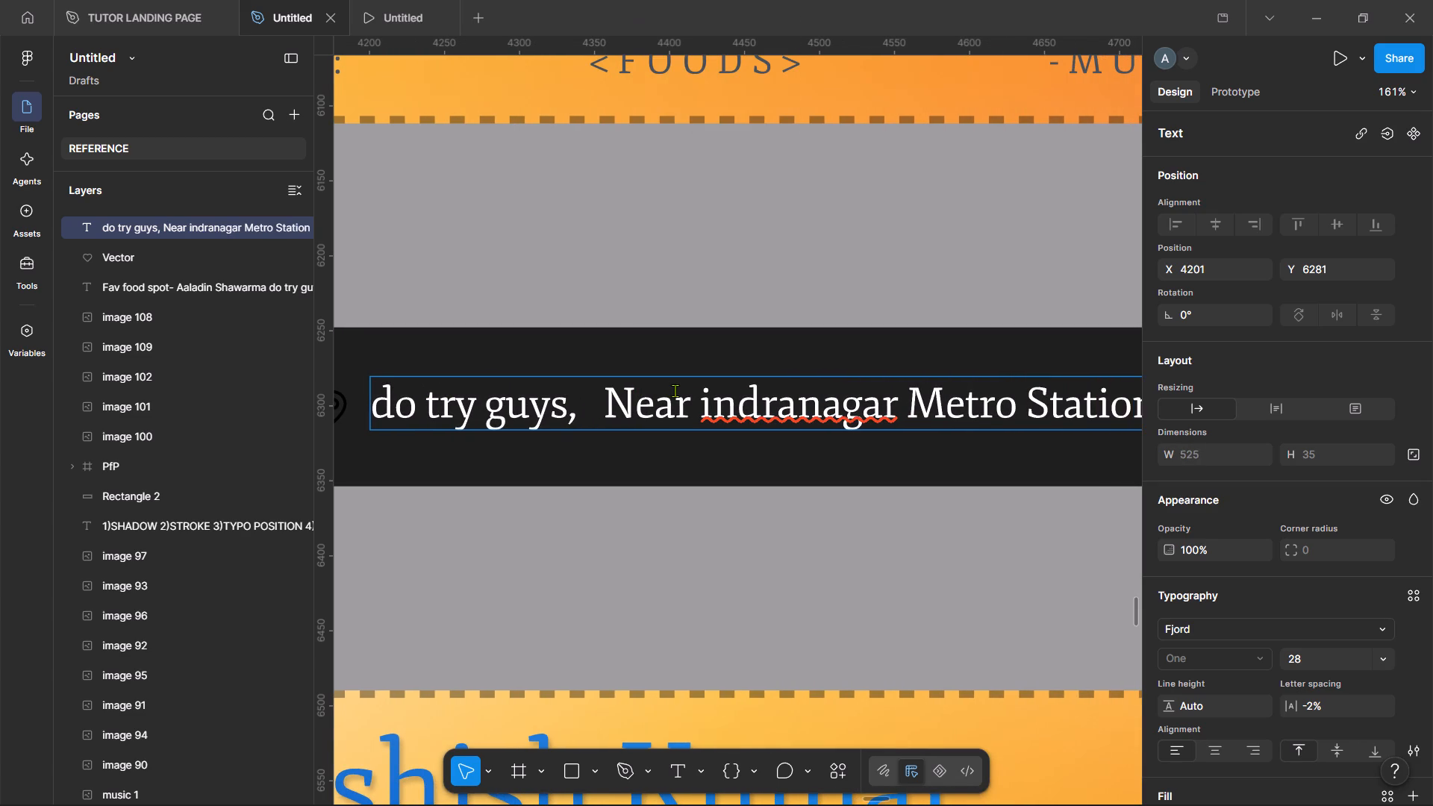
Correct the capitalization in the text line so its second part reads "near Indranagar Metro Station".
{"action": "left_click", "coordinate": [893, 410]}
{"action": "left_click", "coordinate": [710, 405]}
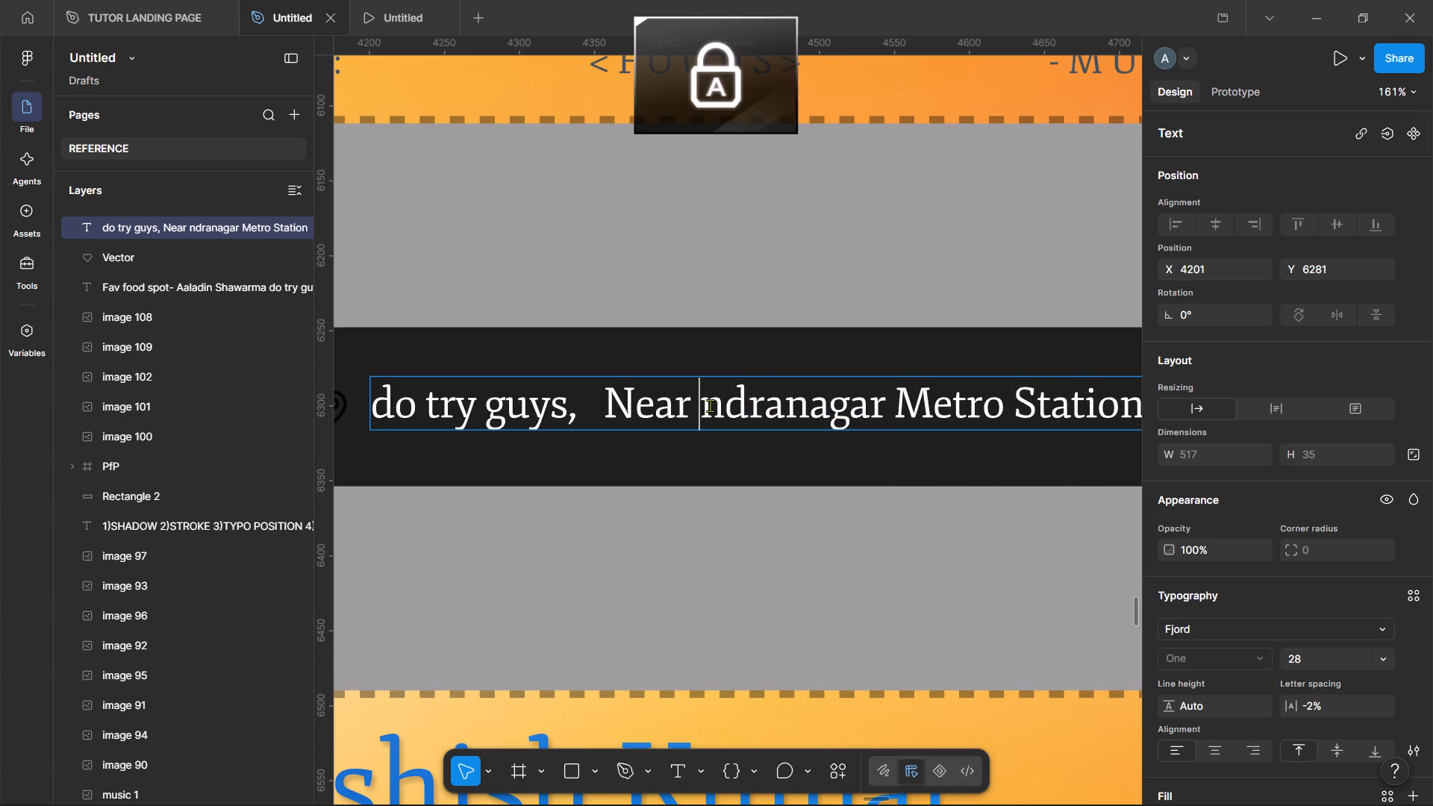
{"action": "scroll", "coordinate": [710, 405], "scroll_direction": "left", "scroll_amount": 1}
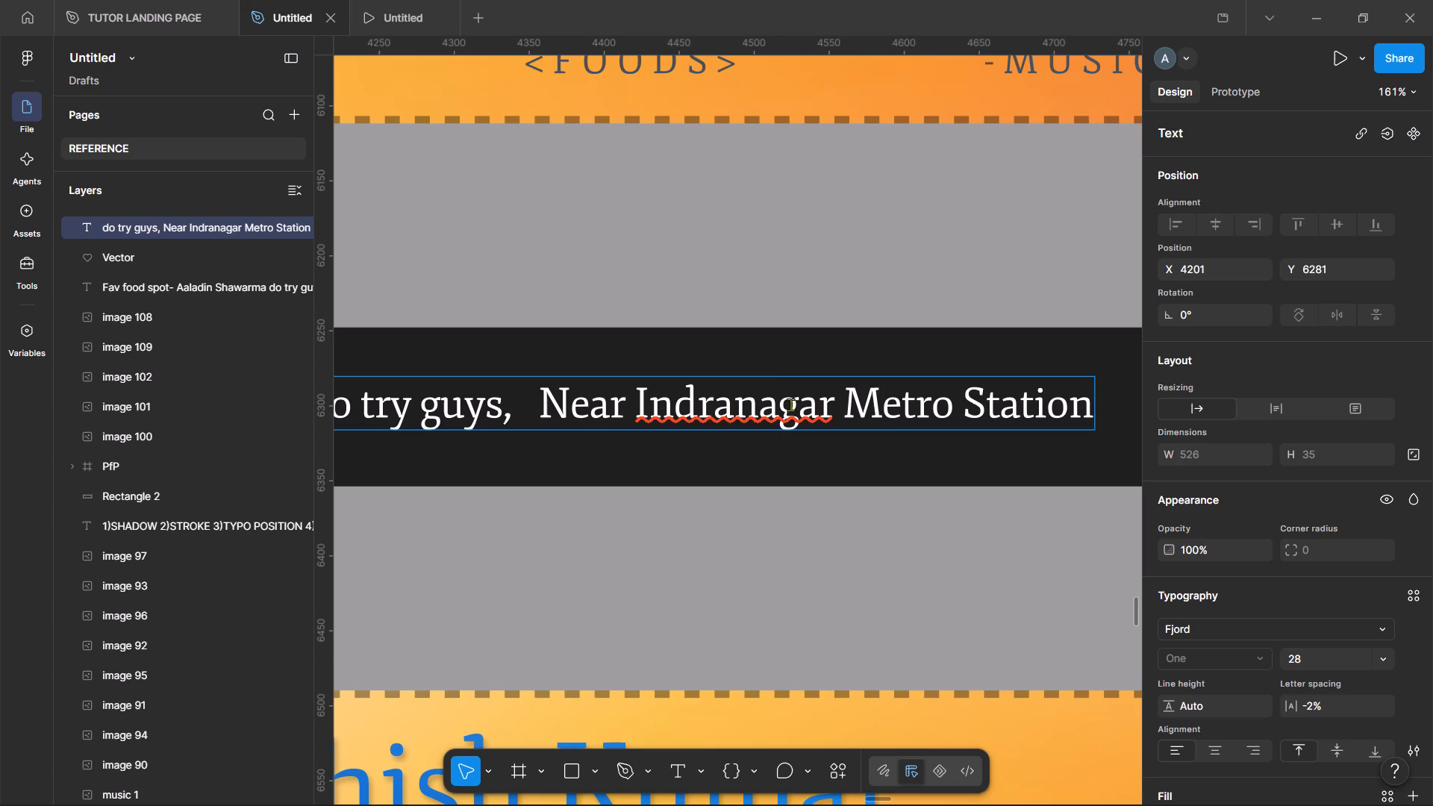
{"action": "left_click", "coordinate": [751, 404]}
{"action": "left_click", "coordinate": [816, 407]}
{"action": "left_click", "coordinate": [609, 402]}
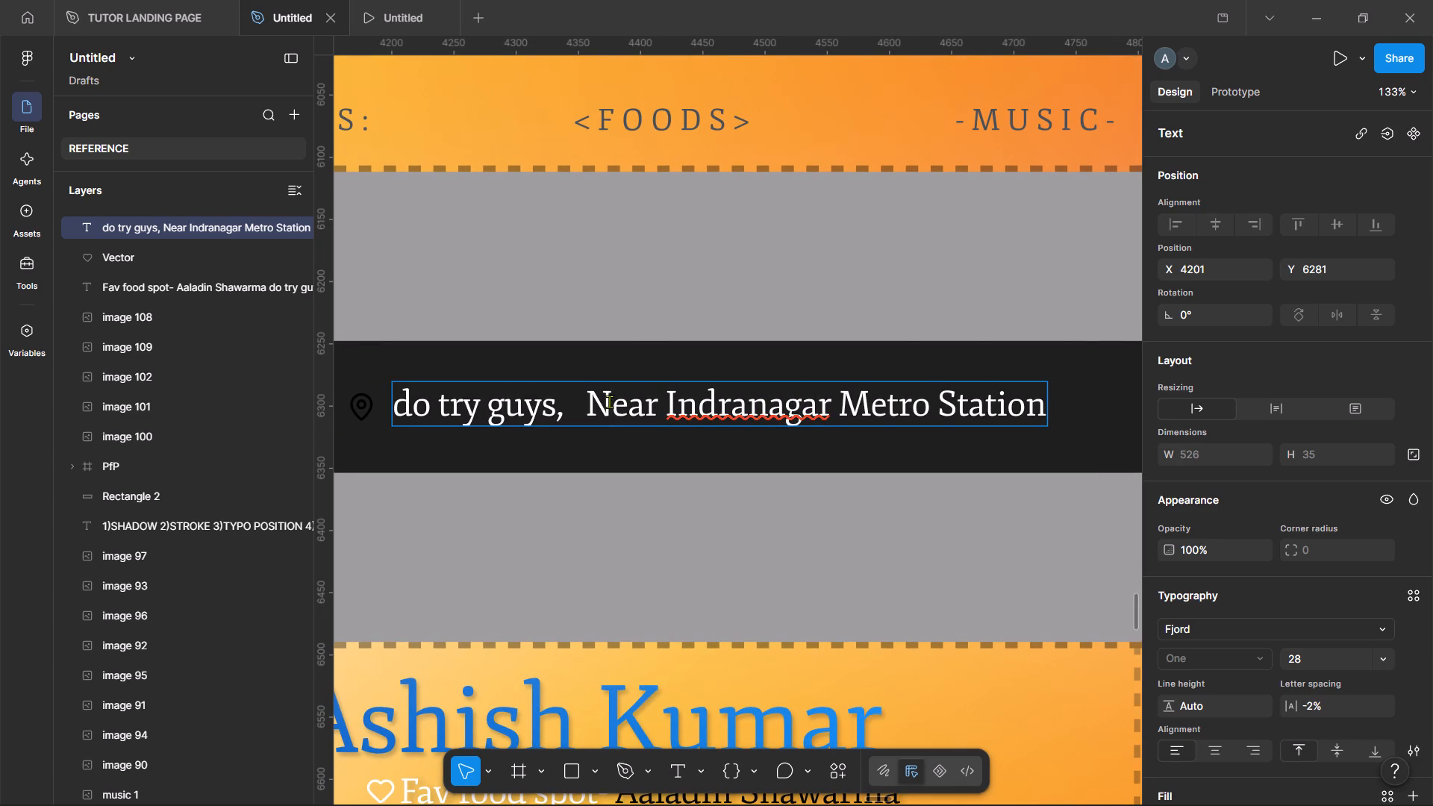
{"action": "key", "text": "BackSpace"}
{"action": "key", "text": "n"}
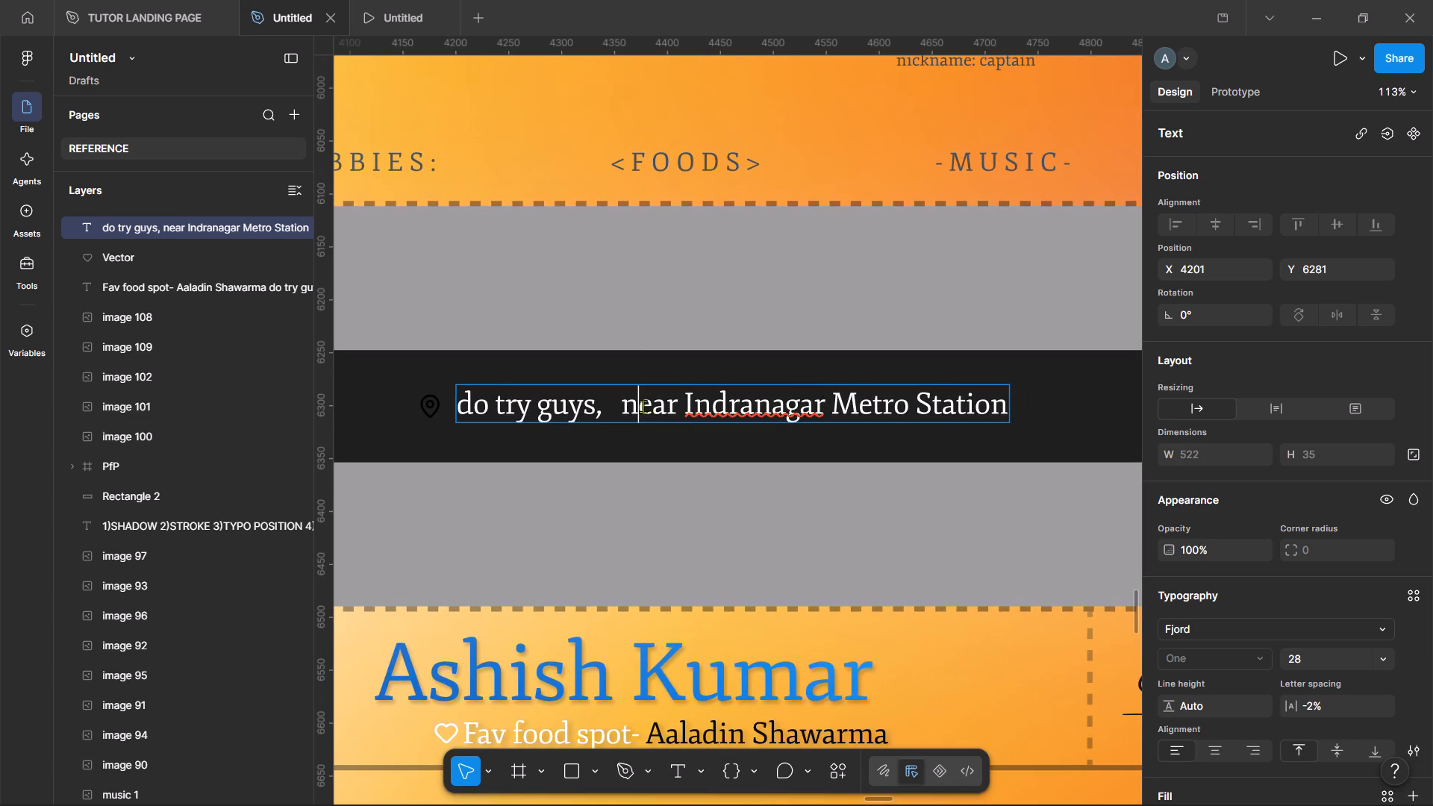
{"action": "left_click", "coordinate": [604, 407]}
{"action": "left_click", "coordinate": [1049, 382]}
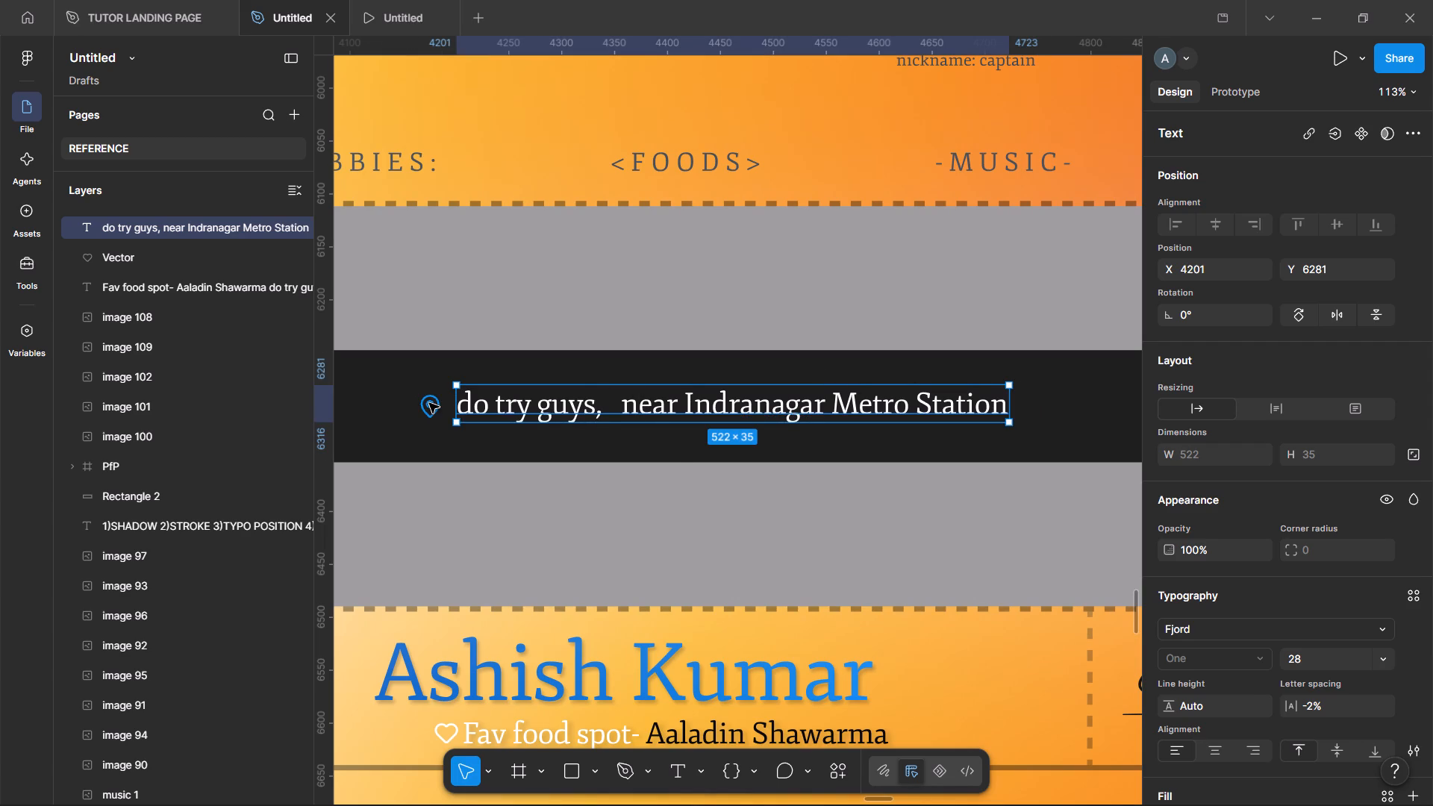
Move the pin icon into the gap after "guys," and widen the gap with one more space before "near".
{"action": "left_click", "coordinate": [429, 403]}
{"action": "left_click_drag", "start_coordinate": [429, 403], "coordinate": [599, 397]}
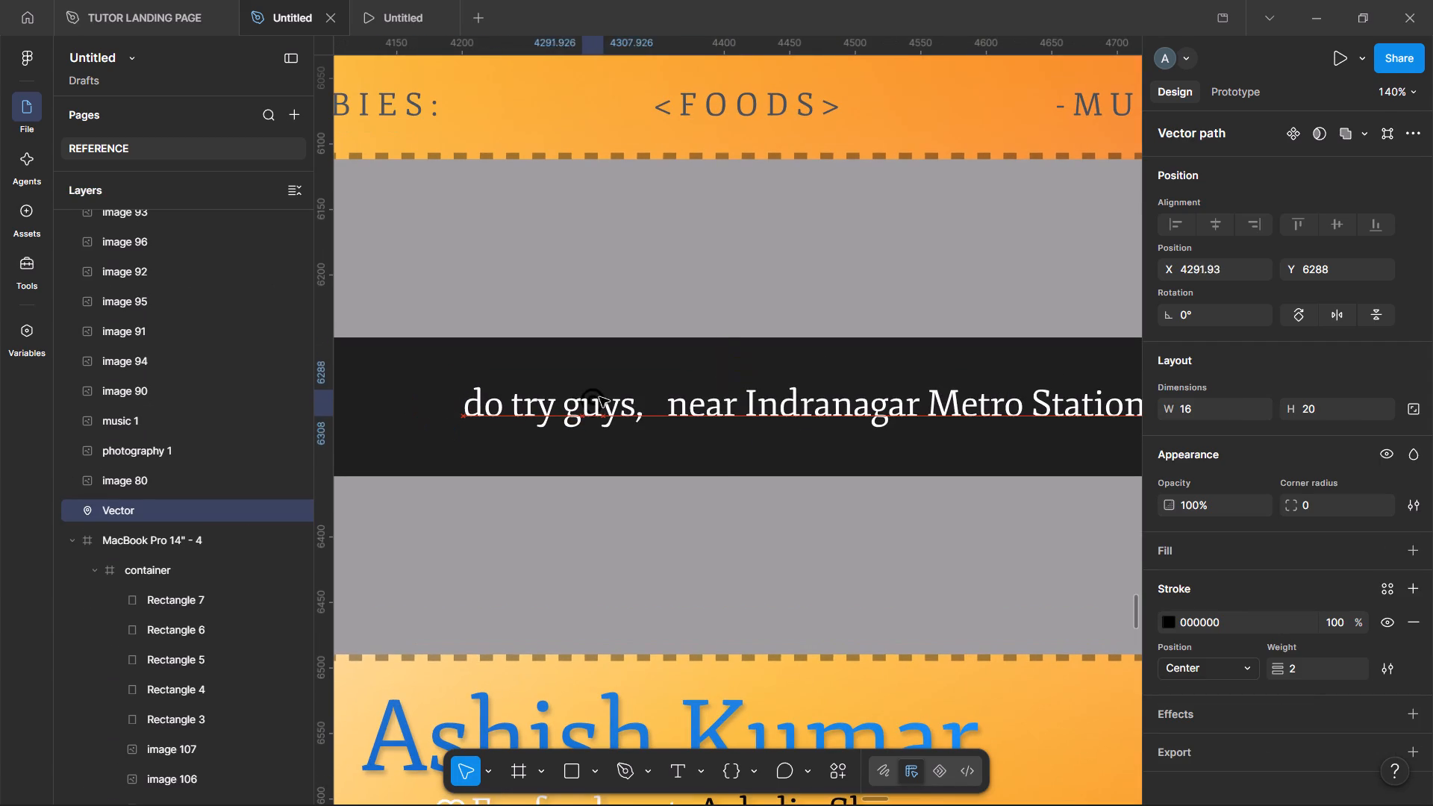
{"action": "left_click_drag", "start_coordinate": [599, 397], "coordinate": [649, 406]}
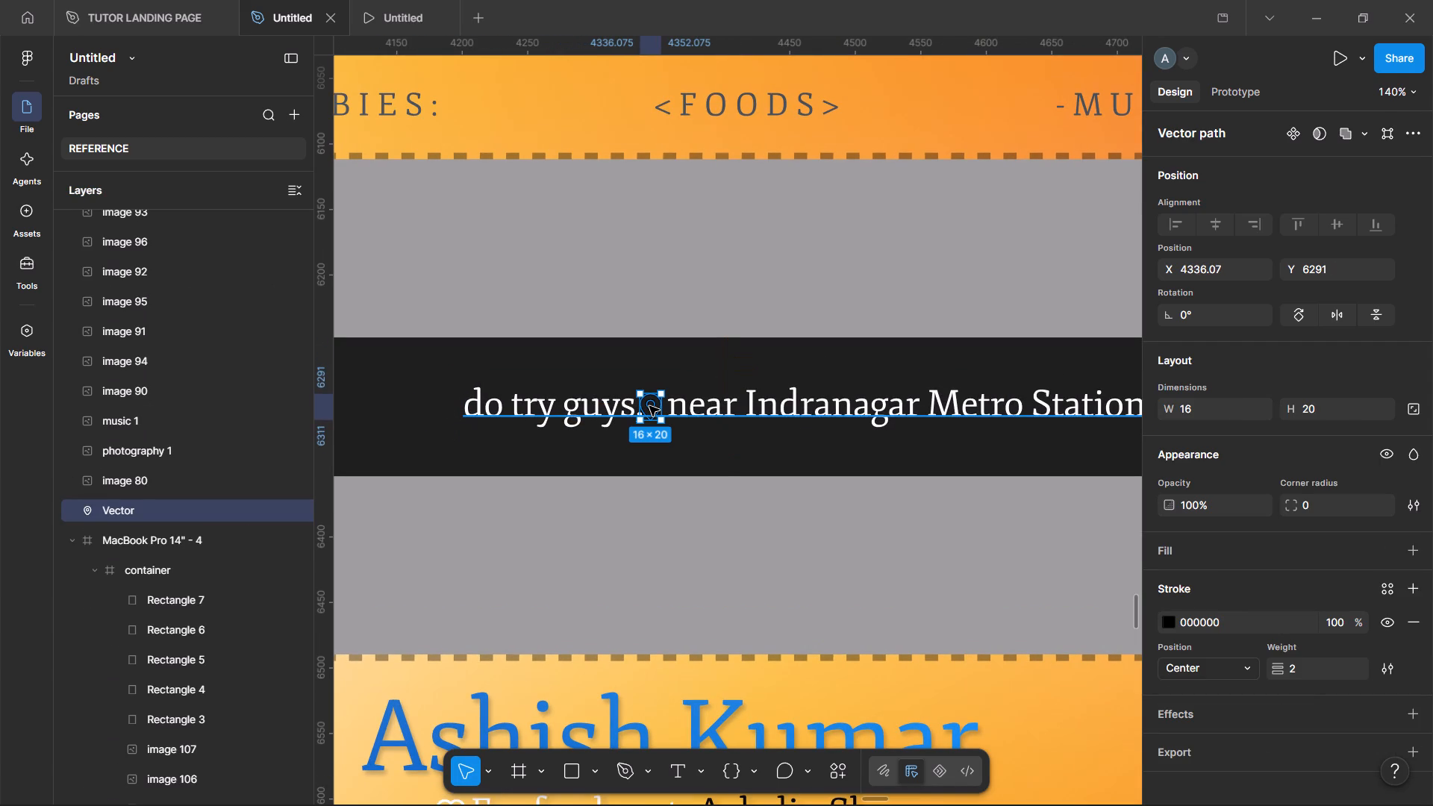
{"action": "left_click", "coordinate": [574, 408]}
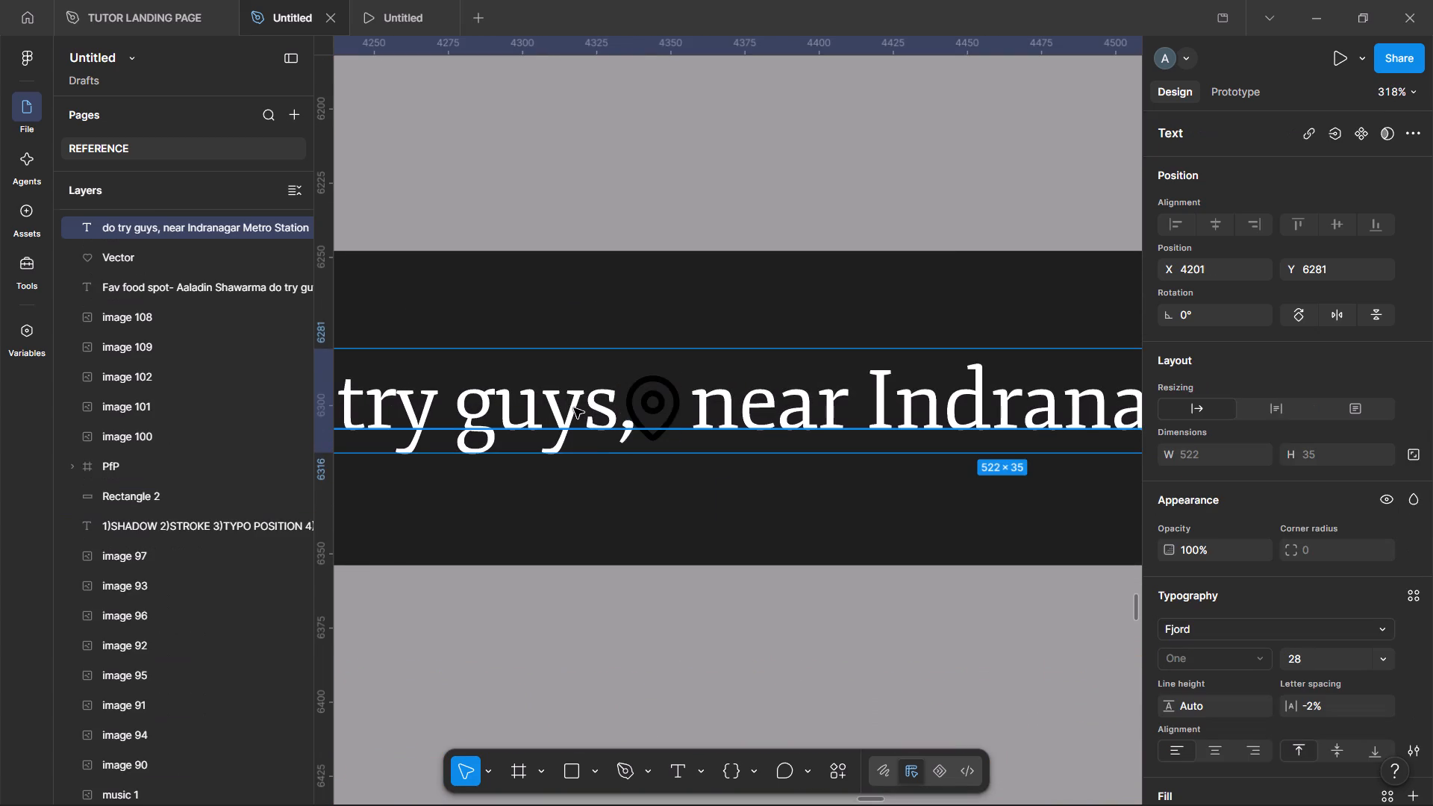
{"action": "double_click", "coordinate": [713, 407]}
{"action": "left_click", "coordinate": [696, 412]}
{"action": "key", "text": "space"}
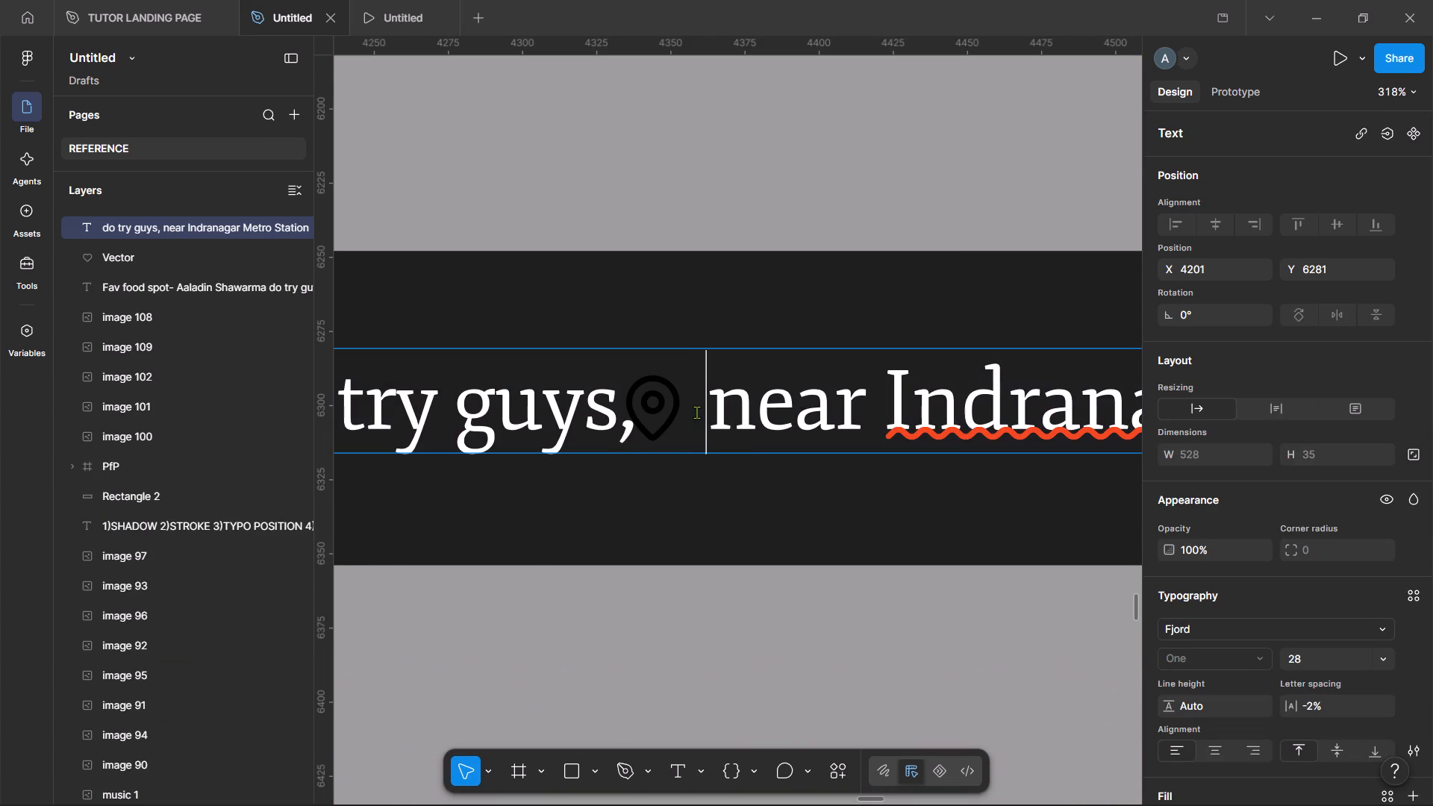
{"action": "left_click", "coordinate": [764, 296]}
Move the text line up to about Y 6256 and fit the pin icon into its gap at about X 4341, Y 6263.
{"action": "left_click", "coordinate": [662, 386]}
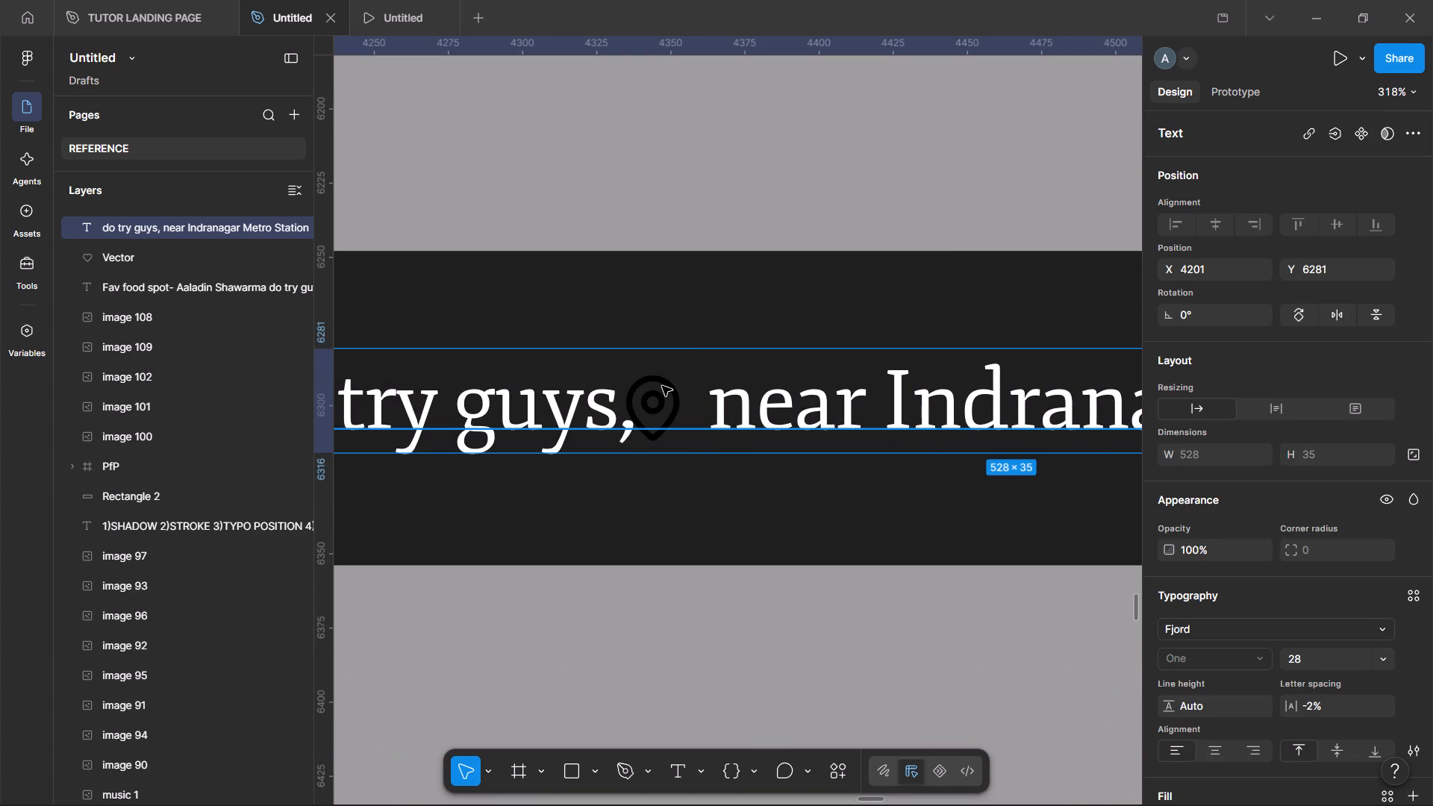
{"action": "left_click_drag", "start_coordinate": [728, 374], "coordinate": [723, 302]}
{"action": "left_click", "coordinate": [672, 417]}
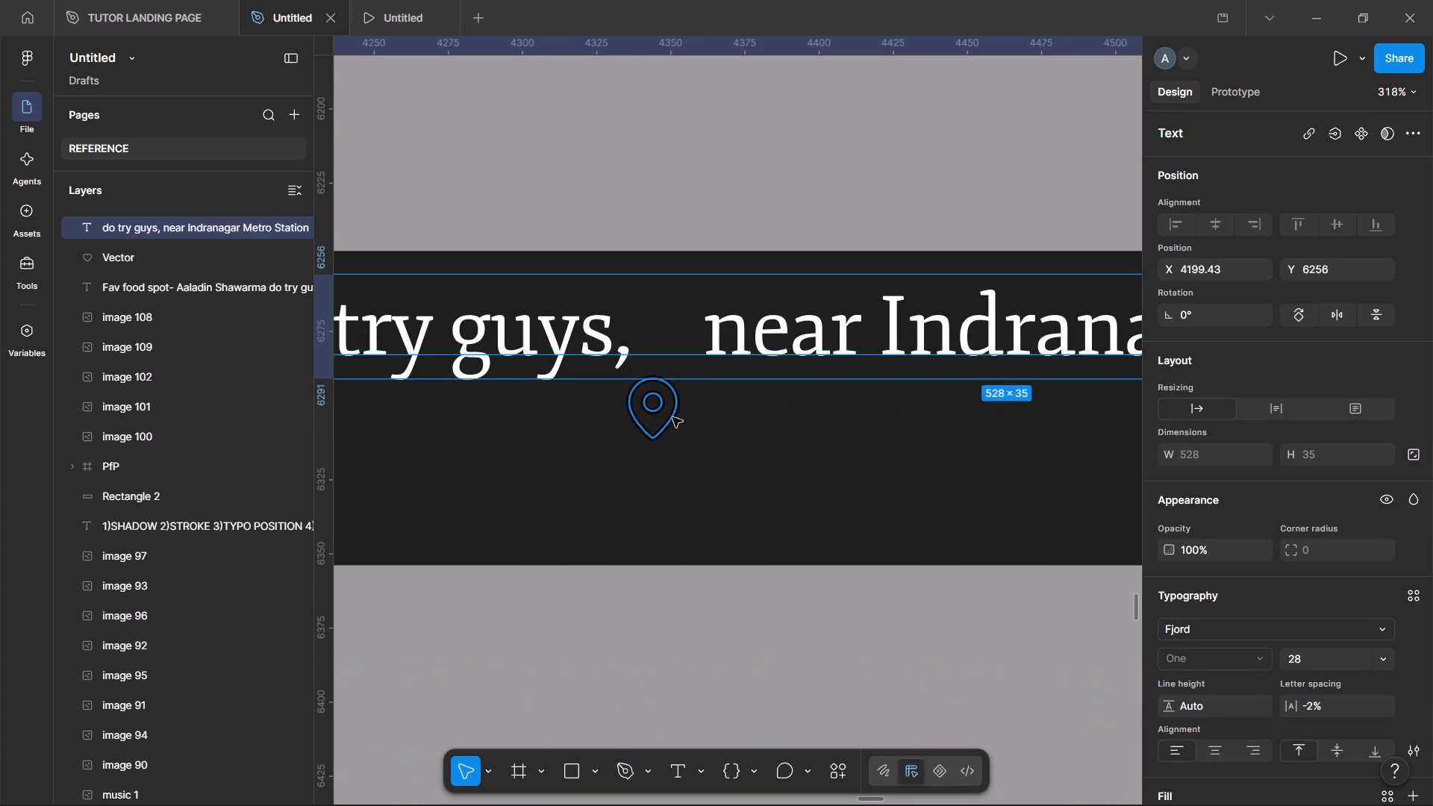
{"action": "scroll", "coordinate": [672, 417], "scroll_direction": "up", "scroll_amount": 1}
{"action": "left_click_drag", "start_coordinate": [647, 434], "coordinate": [672, 289]}
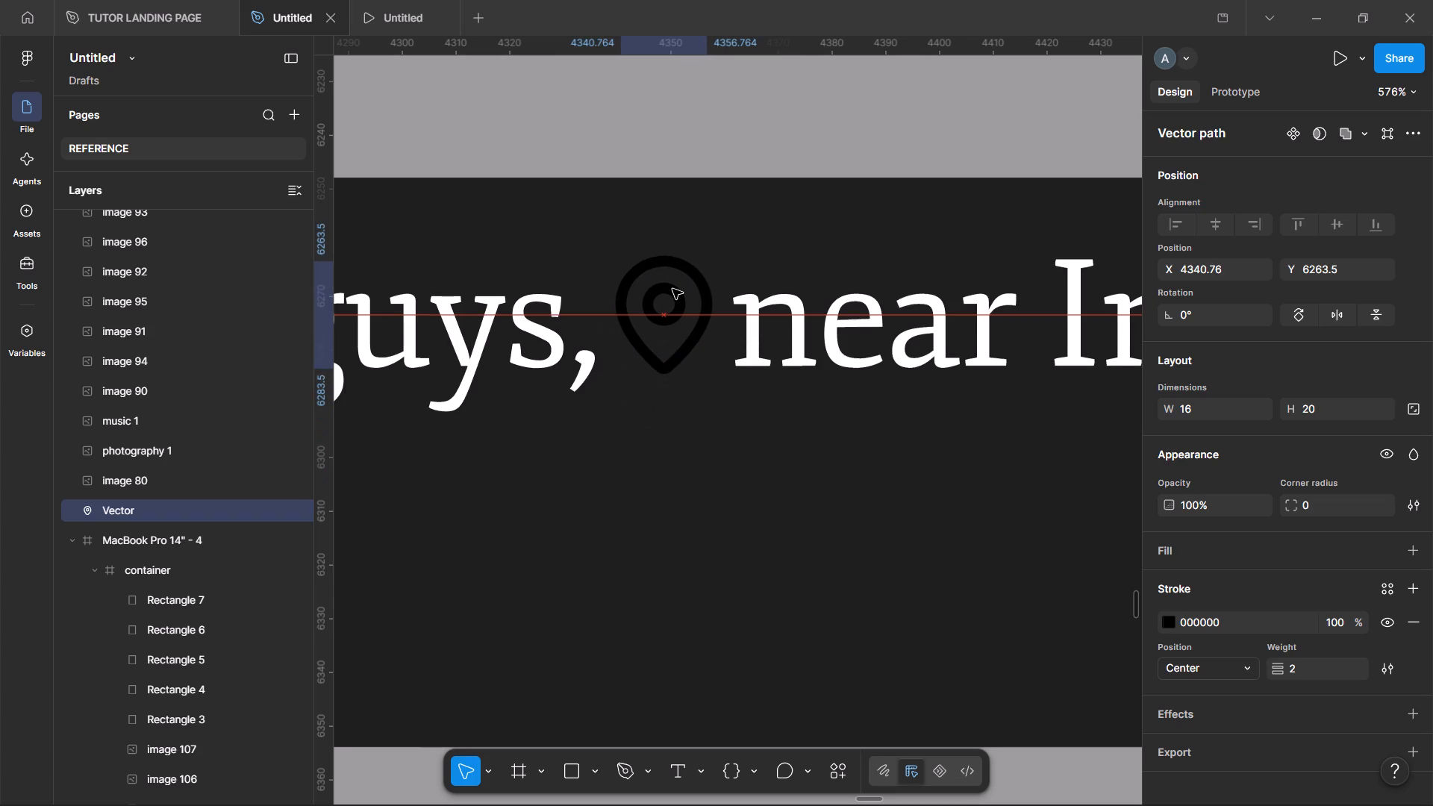
{"action": "left_click_drag", "start_coordinate": [672, 289], "coordinate": [675, 280]}
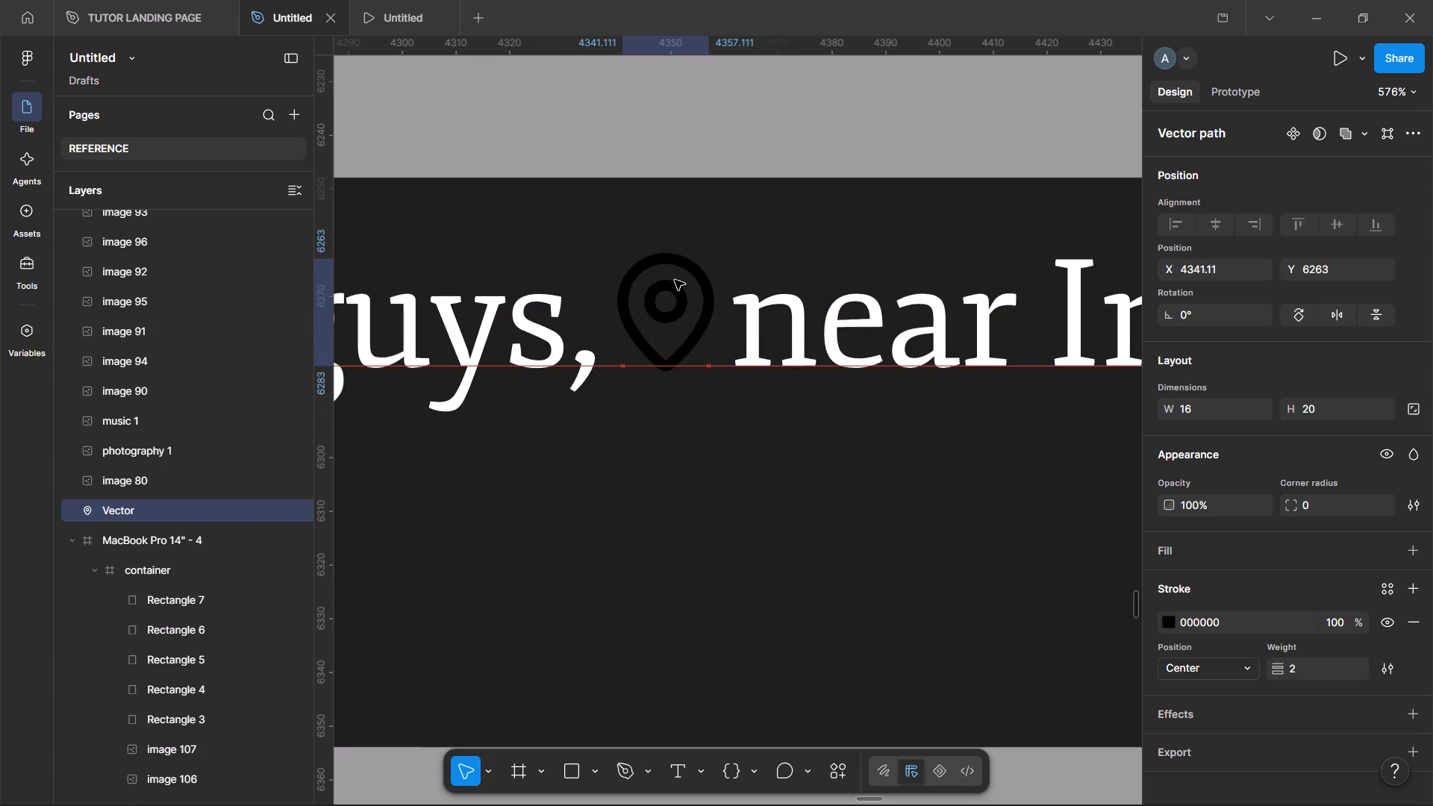
{"action": "left_click_drag", "start_coordinate": [675, 280], "coordinate": [673, 279]}
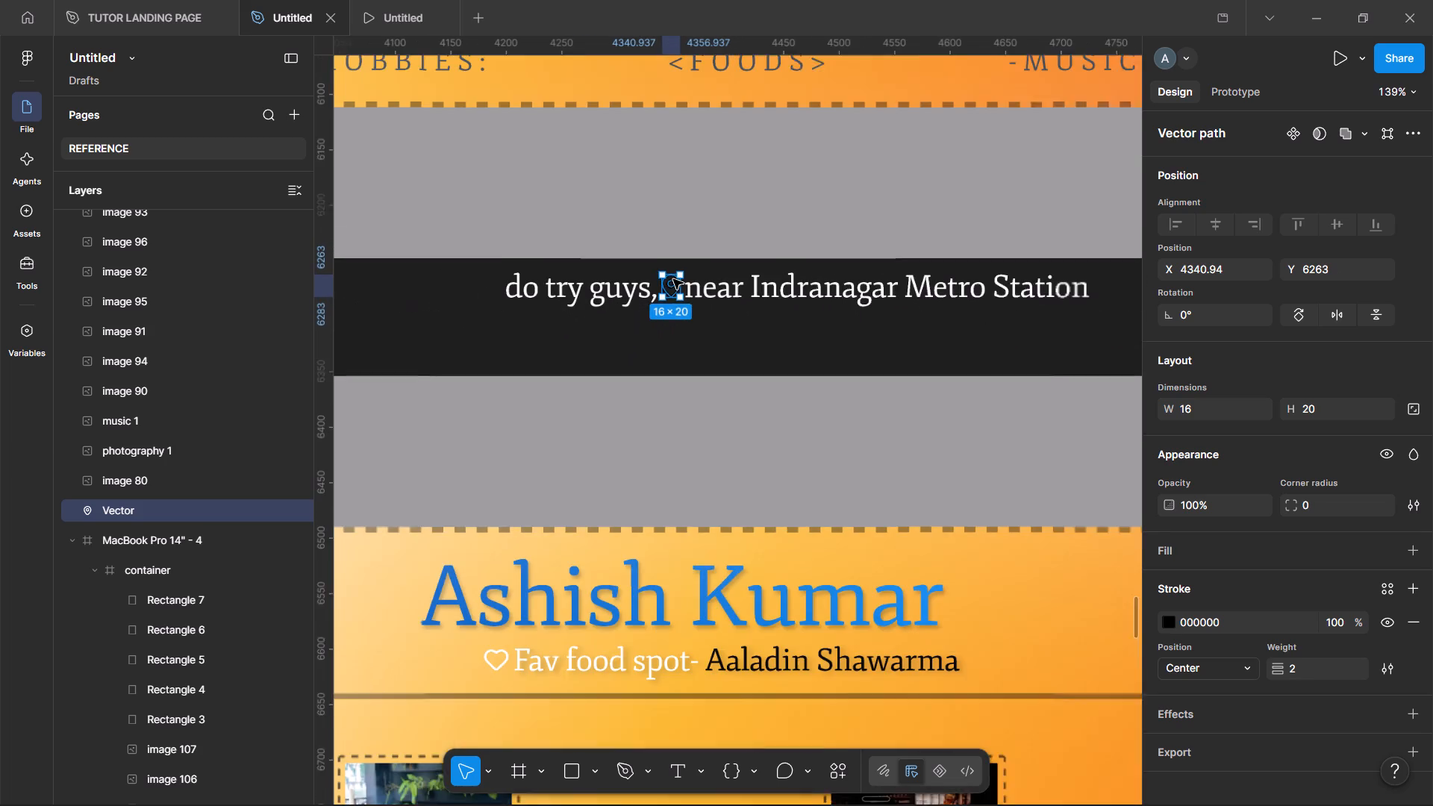
{"action": "left_click", "coordinate": [788, 330]}
Move the "do try guys, near Indranagar Metro Station" text line down off the pin icon, to about X 4203, Y 6294.
{"action": "left_click_drag", "start_coordinate": [470, 298], "coordinate": [741, 317]}
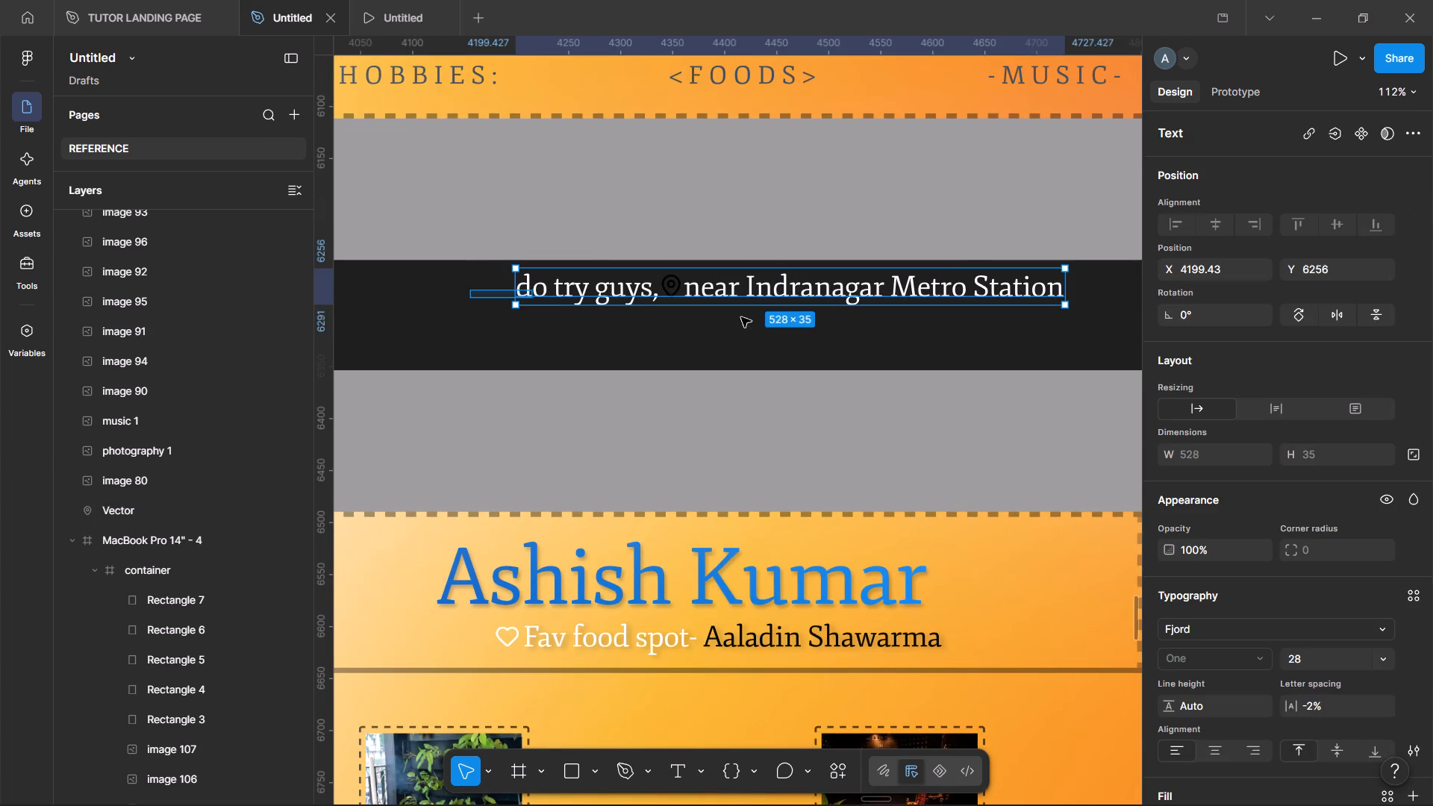
{"action": "double_click", "coordinate": [678, 291]}
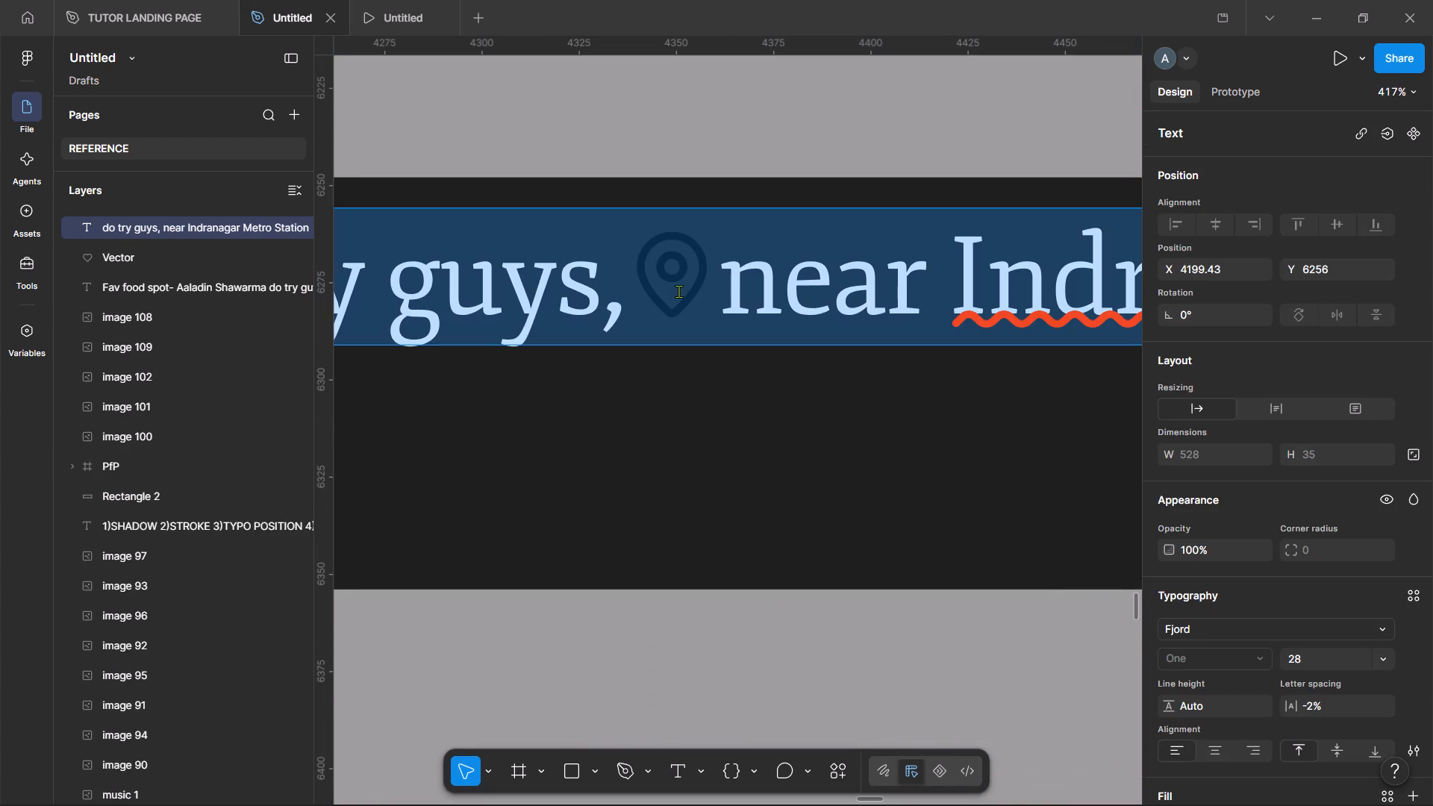
{"action": "left_click", "coordinate": [664, 413]}
{"action": "left_click", "coordinate": [125, 249]}
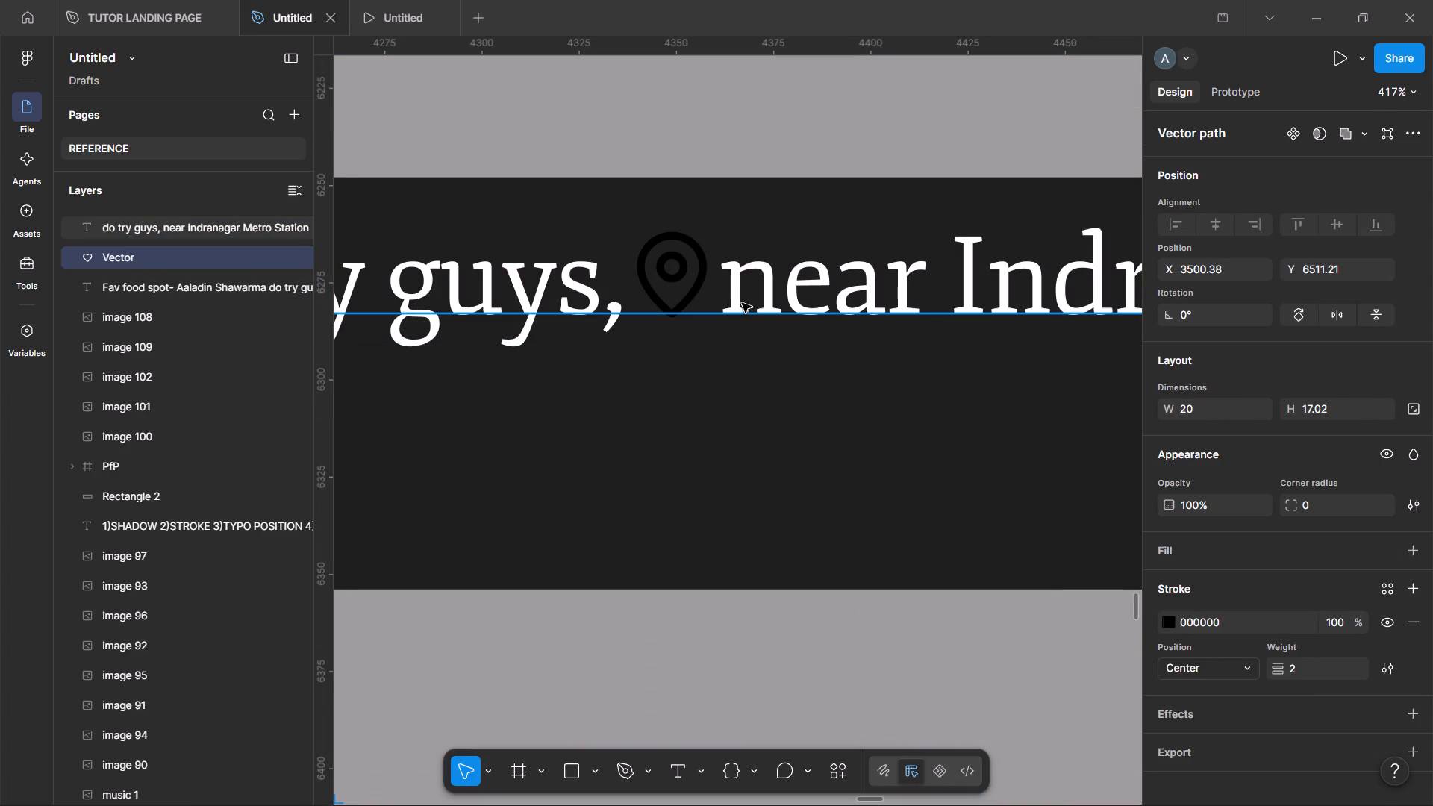
{"action": "left_click", "coordinate": [747, 302]}
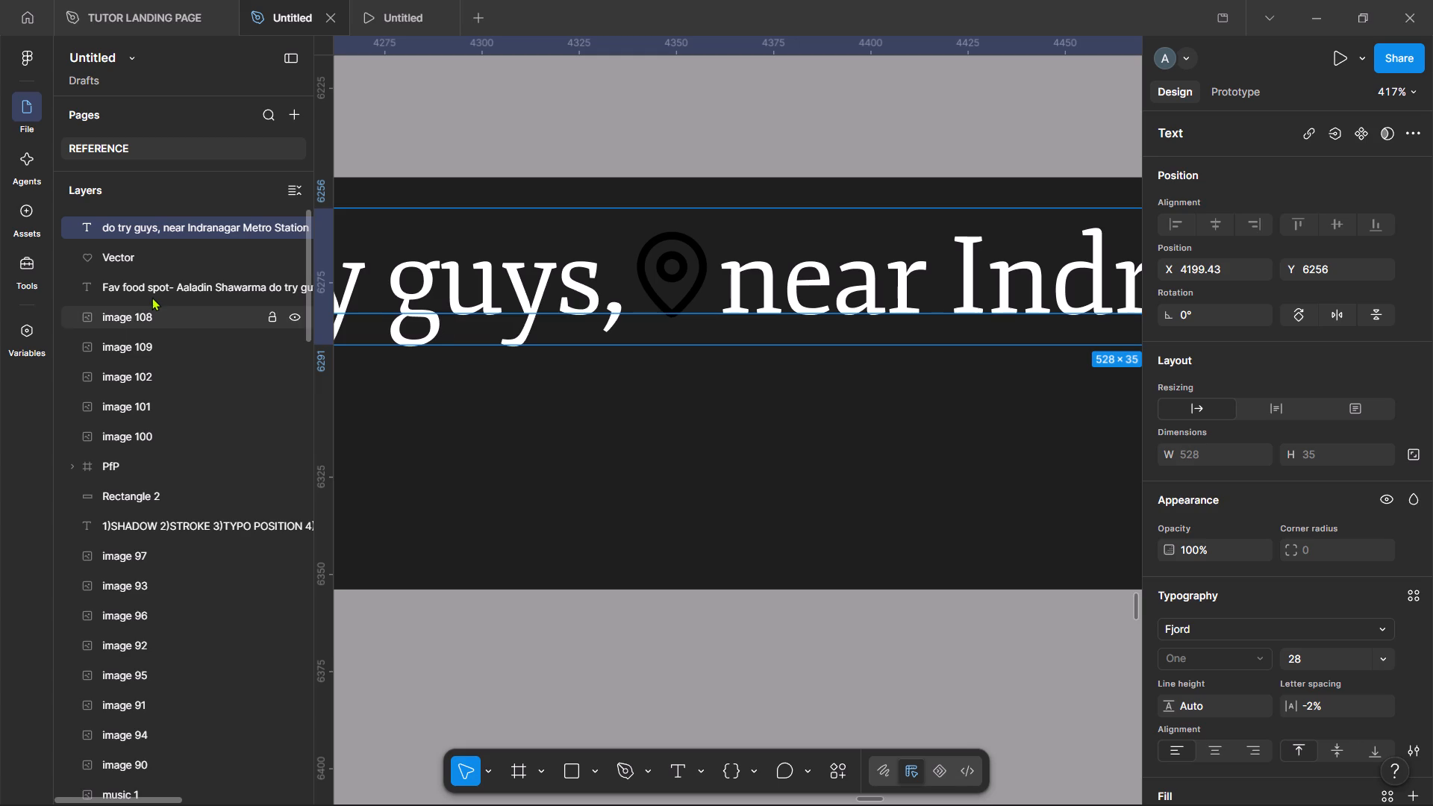
{"action": "left_click_drag", "start_coordinate": [786, 286], "coordinate": [799, 437]}
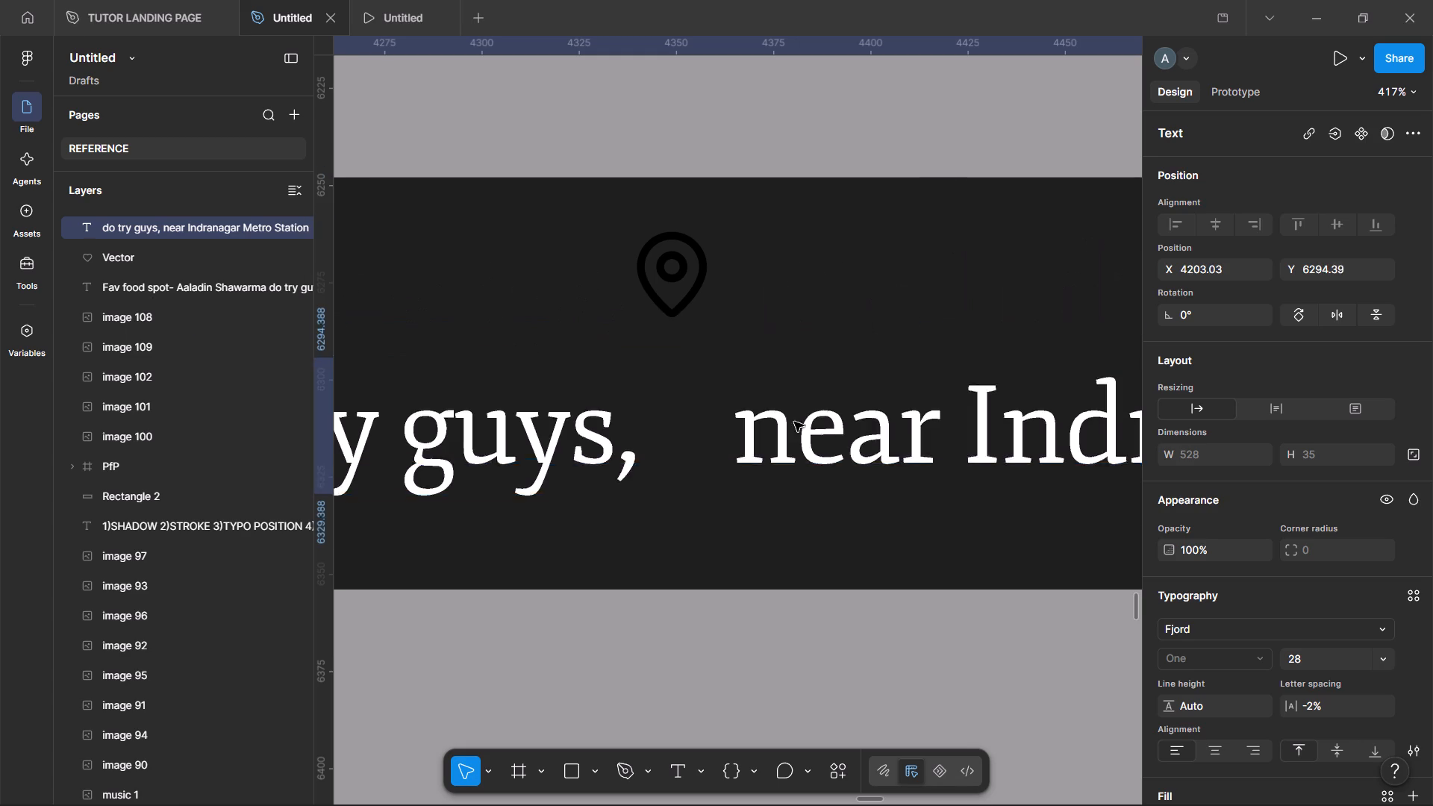
Bring the pin icon to the front of the layer stack, and place the text line above it.
{"action": "left_click", "coordinate": [689, 278]}
{"action": "left_click", "coordinate": [697, 278]}
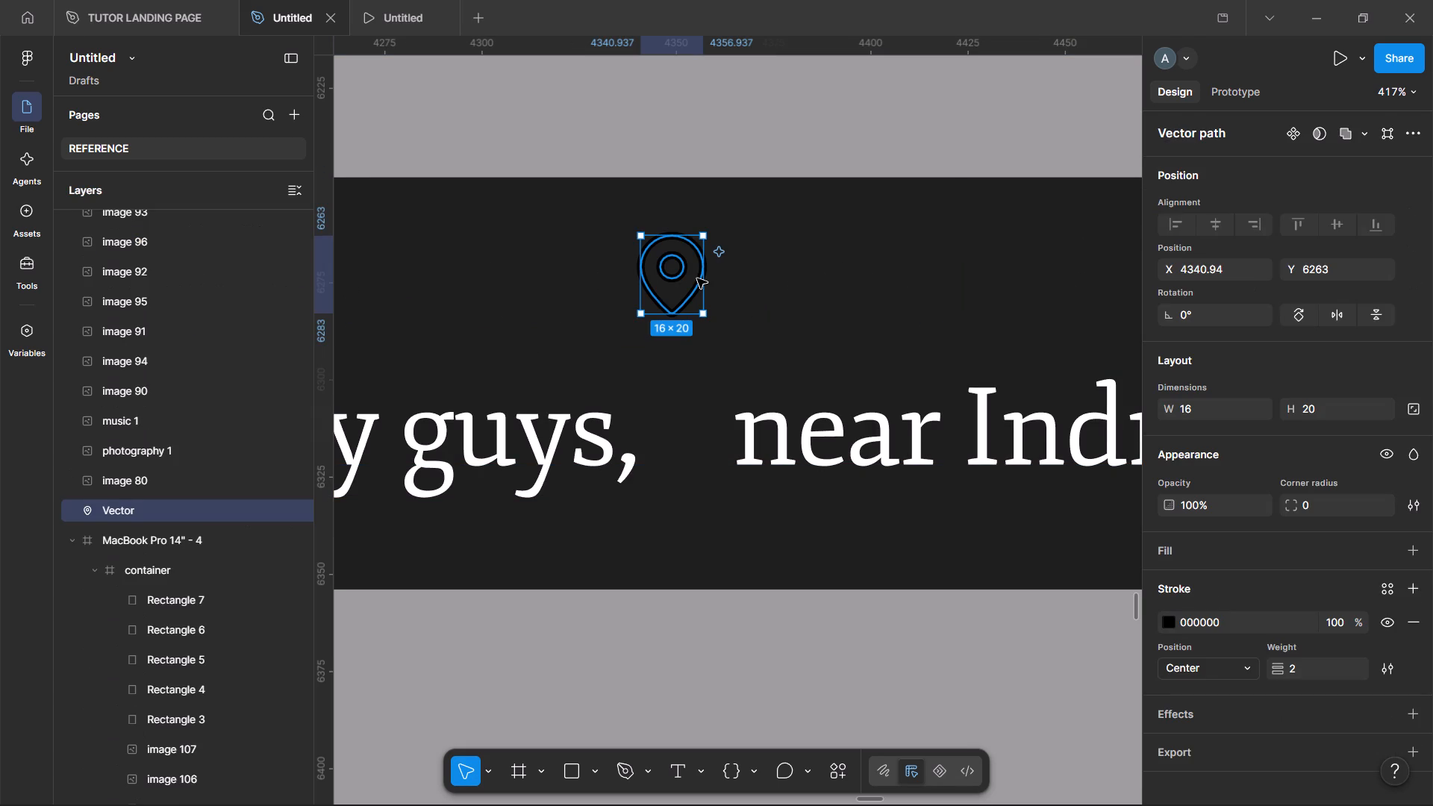
{"action": "key", "text": "bracketleft"}
{"action": "key", "text": "bracketright"}
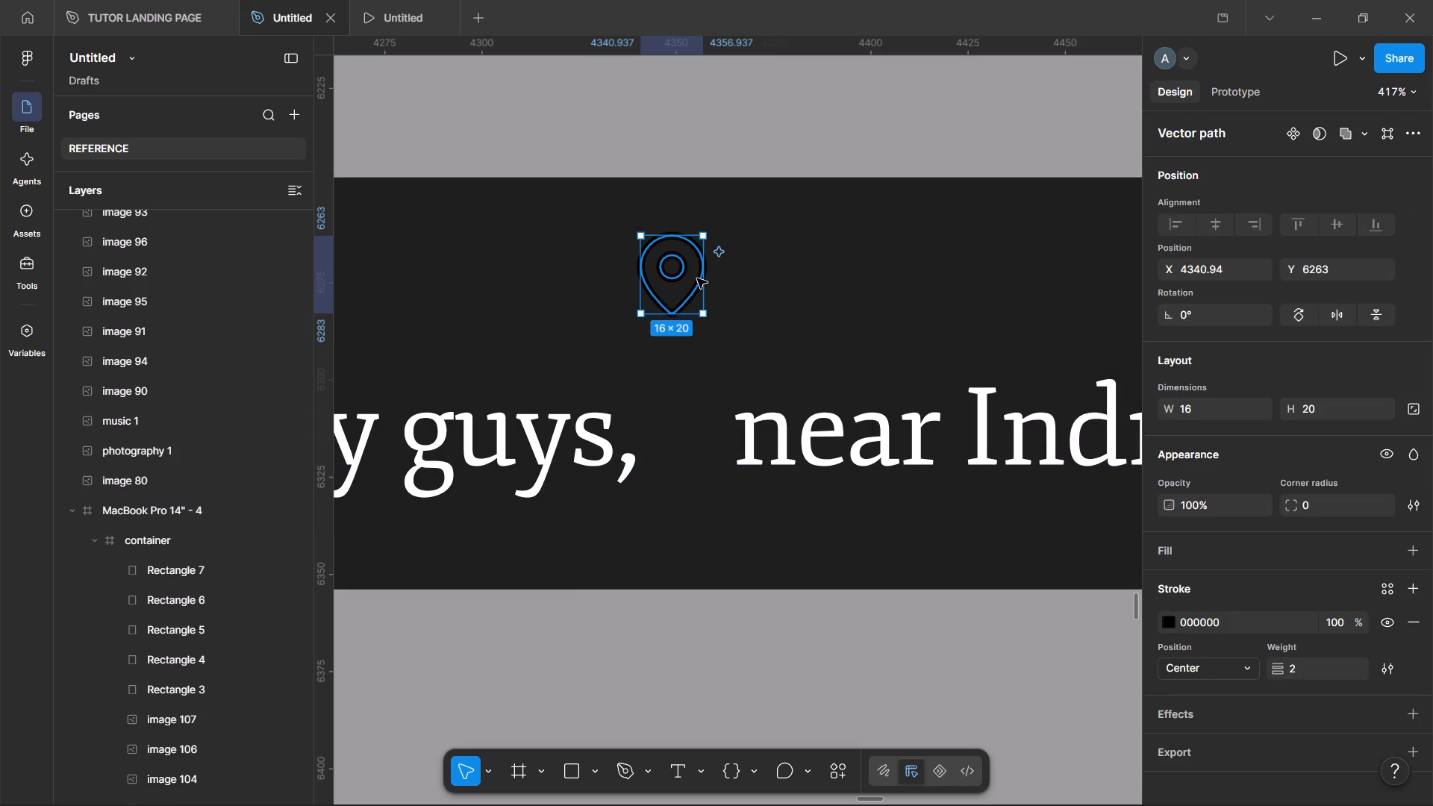
{"action": "left_click", "coordinate": [714, 454]}
{"action": "key", "text": "bracketright"}
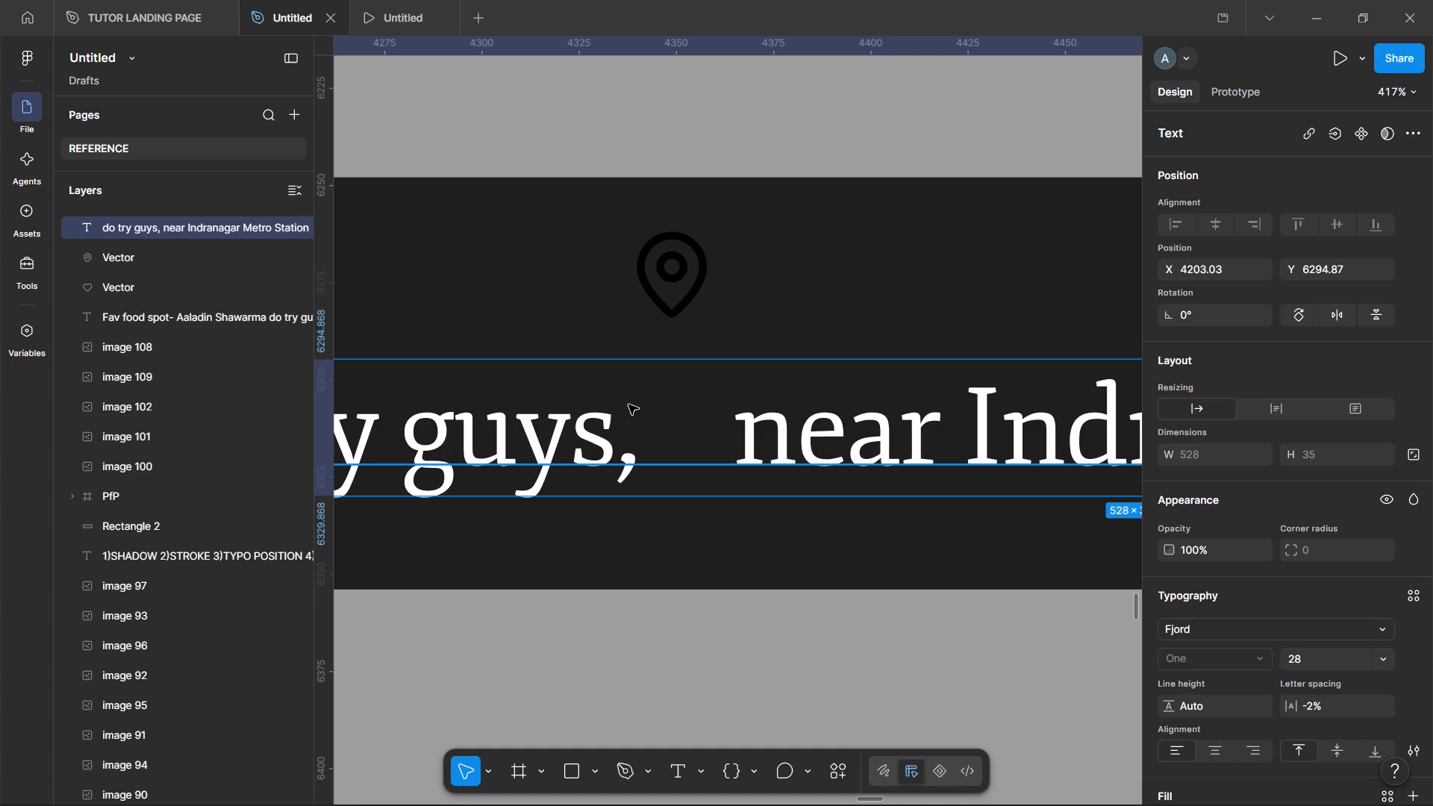
Set the pin icon's stroke colour to white, FFFFFF.
{"action": "left_click", "coordinate": [691, 291]}
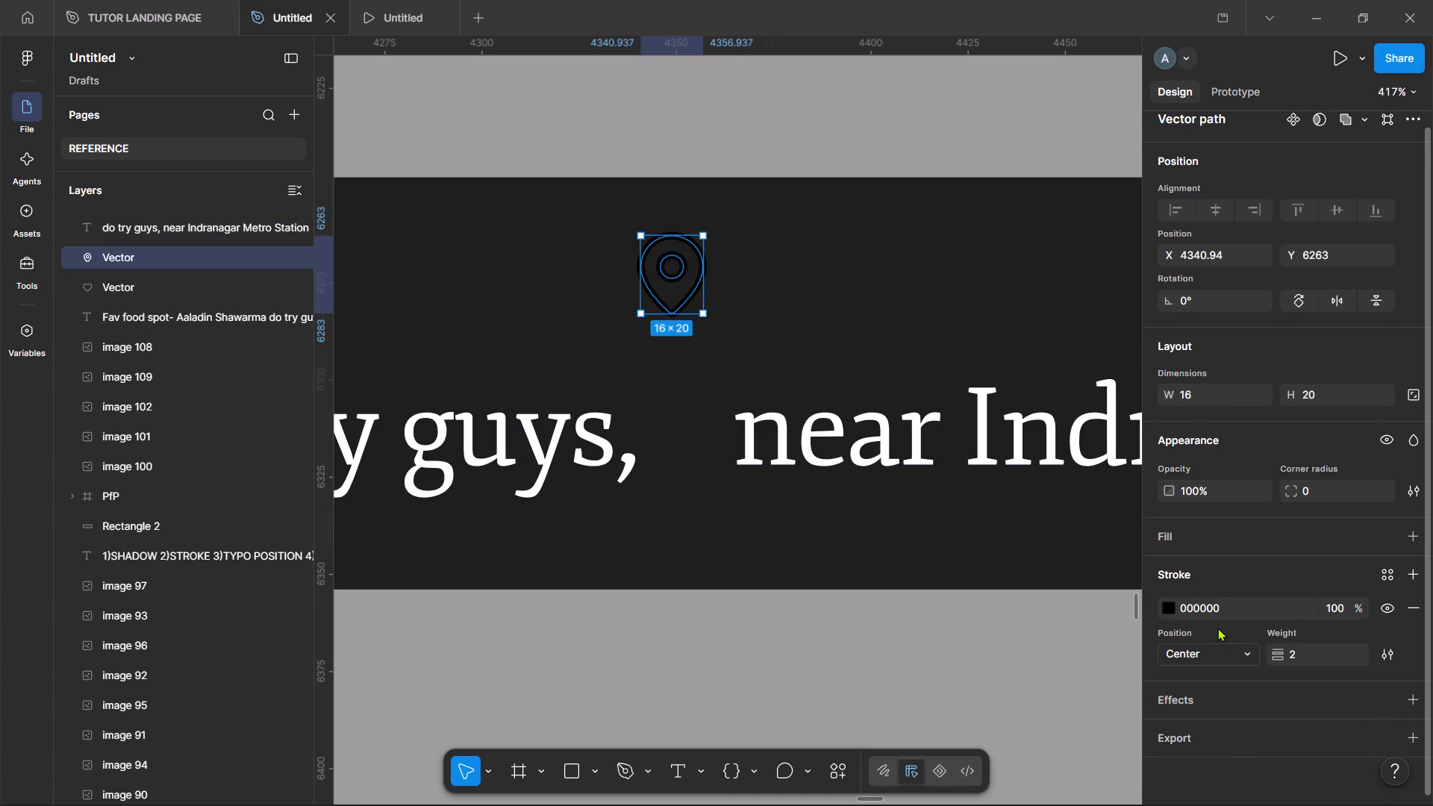
{"action": "left_click", "coordinate": [1217, 619]}
{"action": "left_click", "coordinate": [1234, 613]}
{"action": "key", "text": "f"}
{"action": "key", "text": "Return"}
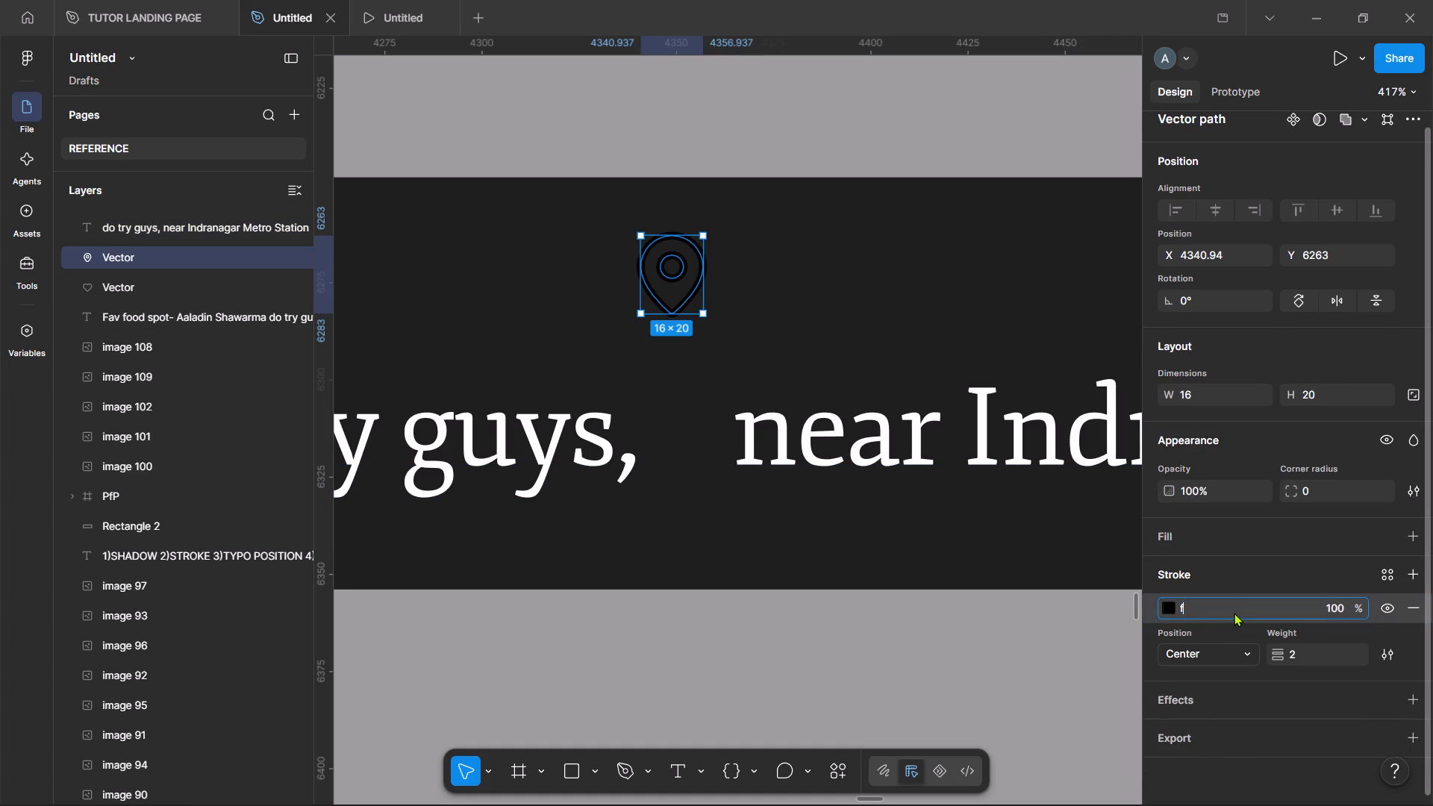
Move the pin icon into the text line's gap between "guys," and "near", at about X 4344, Y 6302.
{"action": "left_click_drag", "start_coordinate": [676, 272], "coordinate": [684, 325]}
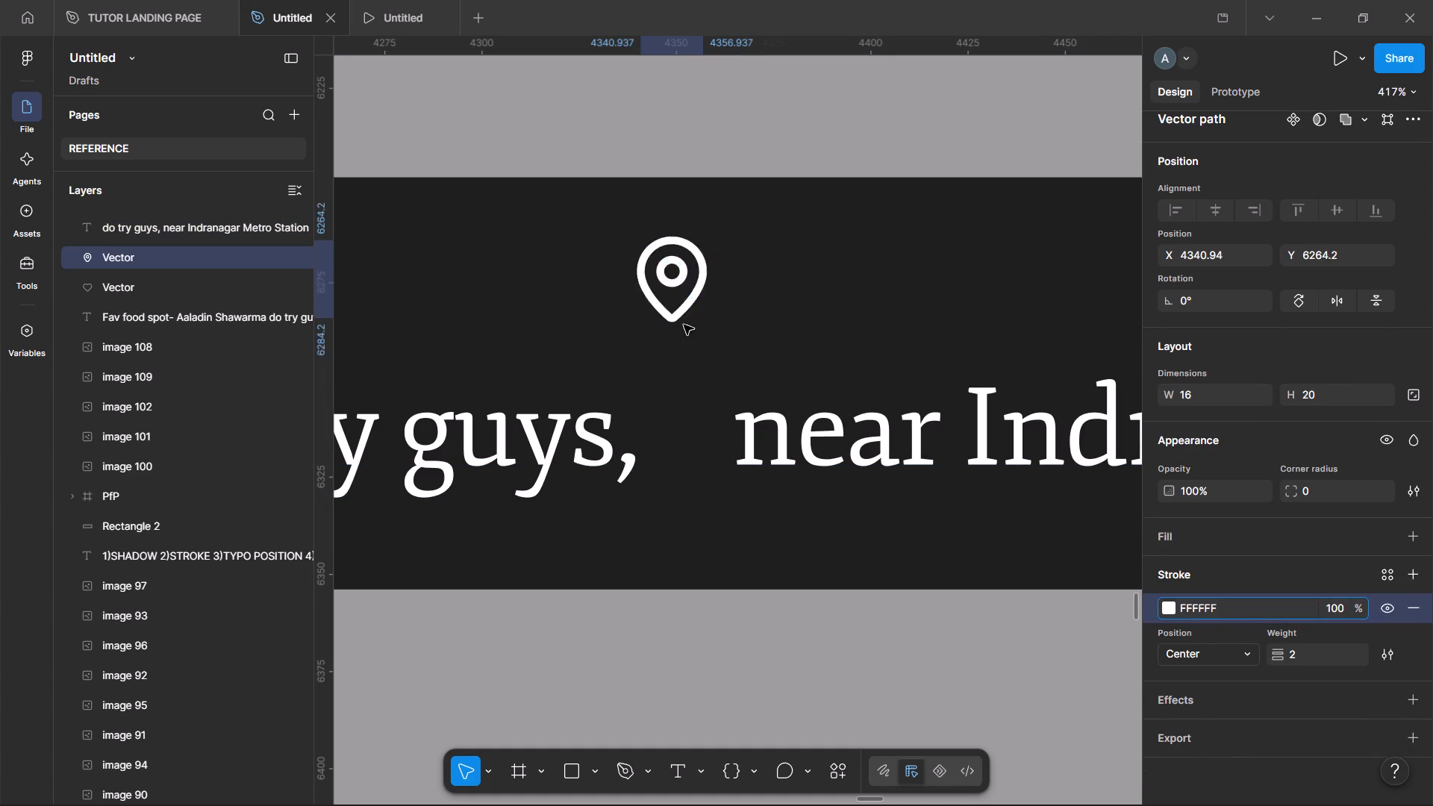
{"action": "left_click_drag", "start_coordinate": [684, 325], "coordinate": [697, 425]}
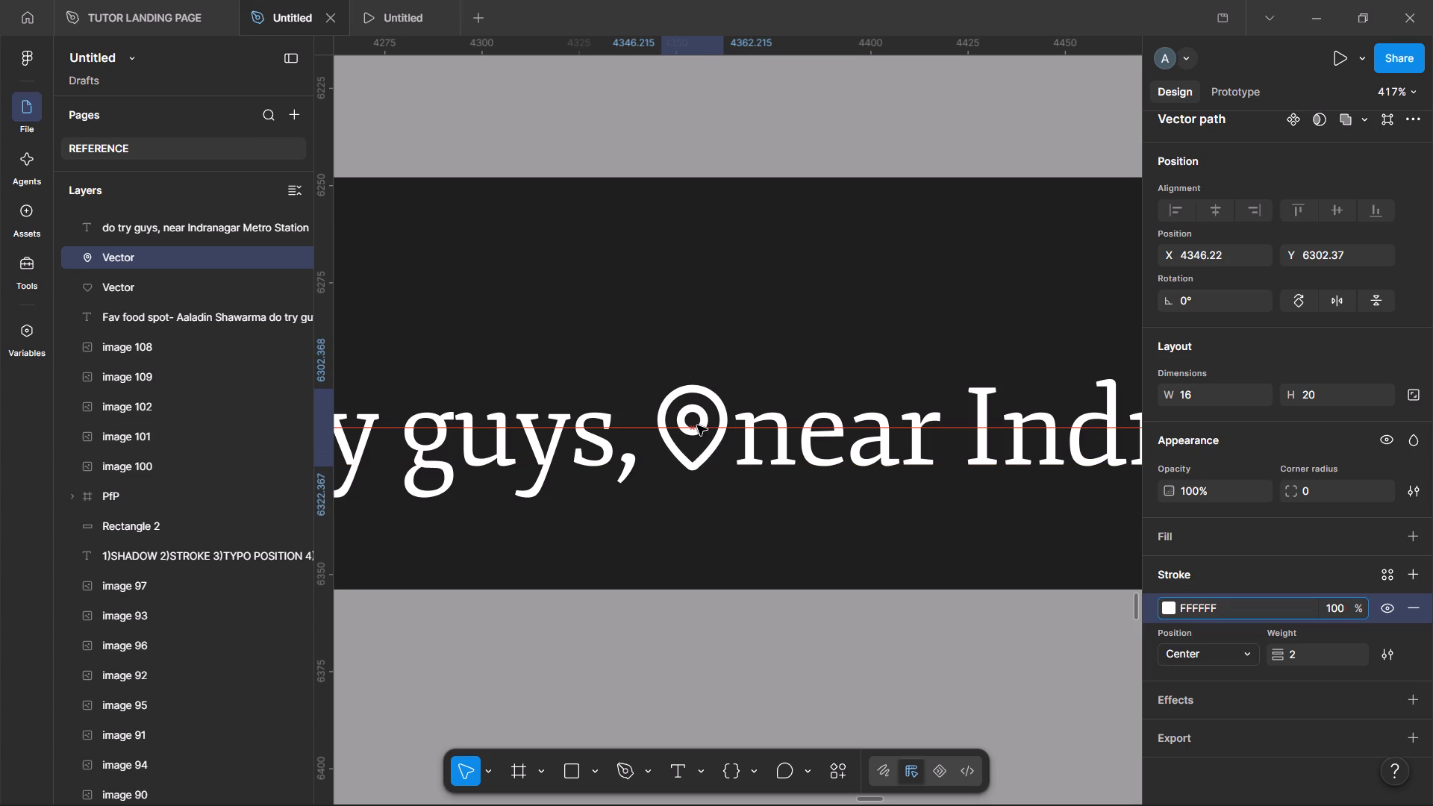
{"action": "left_click_drag", "start_coordinate": [697, 425], "coordinate": [690, 422]}
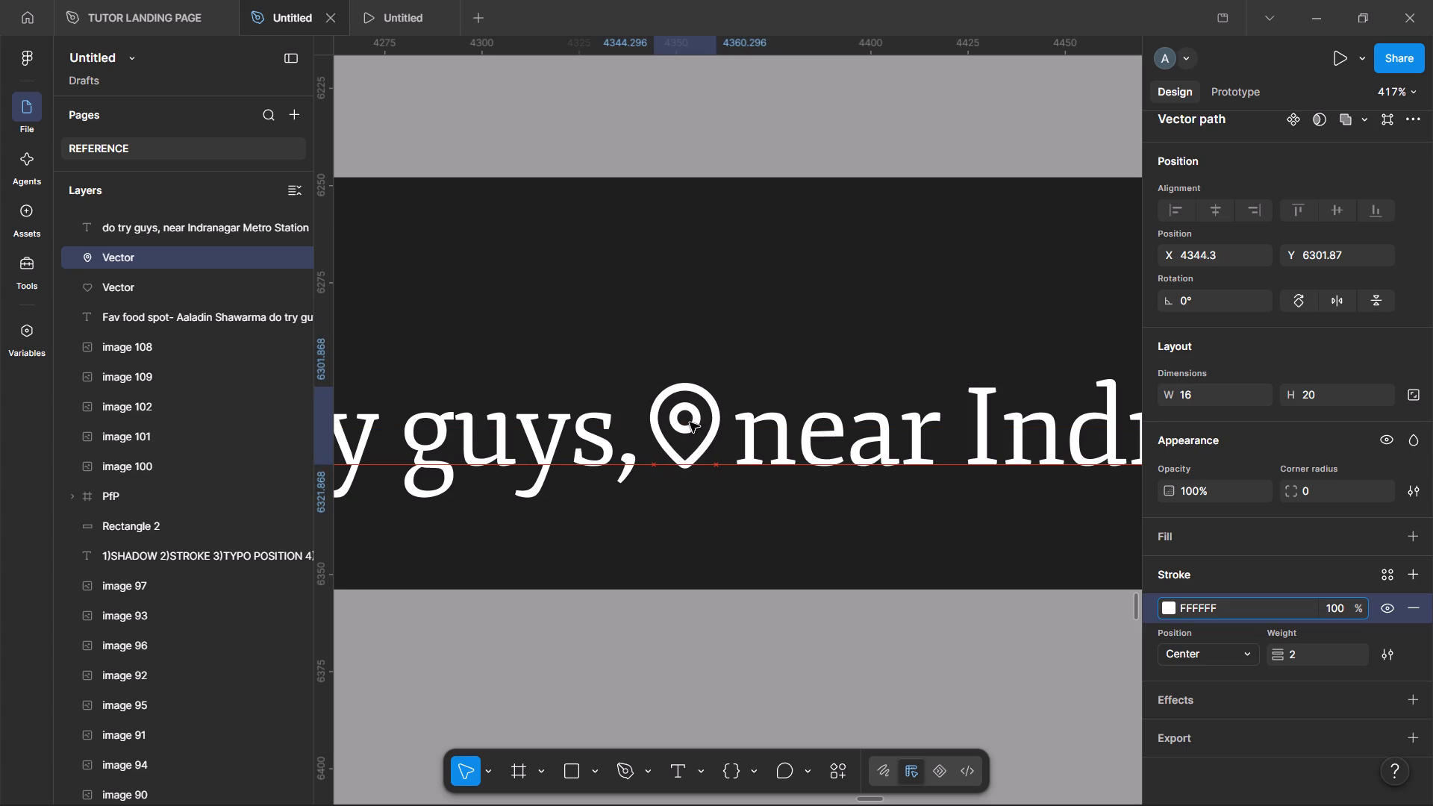
{"action": "left_click_drag", "start_coordinate": [690, 422], "coordinate": [689, 422]}
{"action": "left_click", "coordinate": [860, 338]}
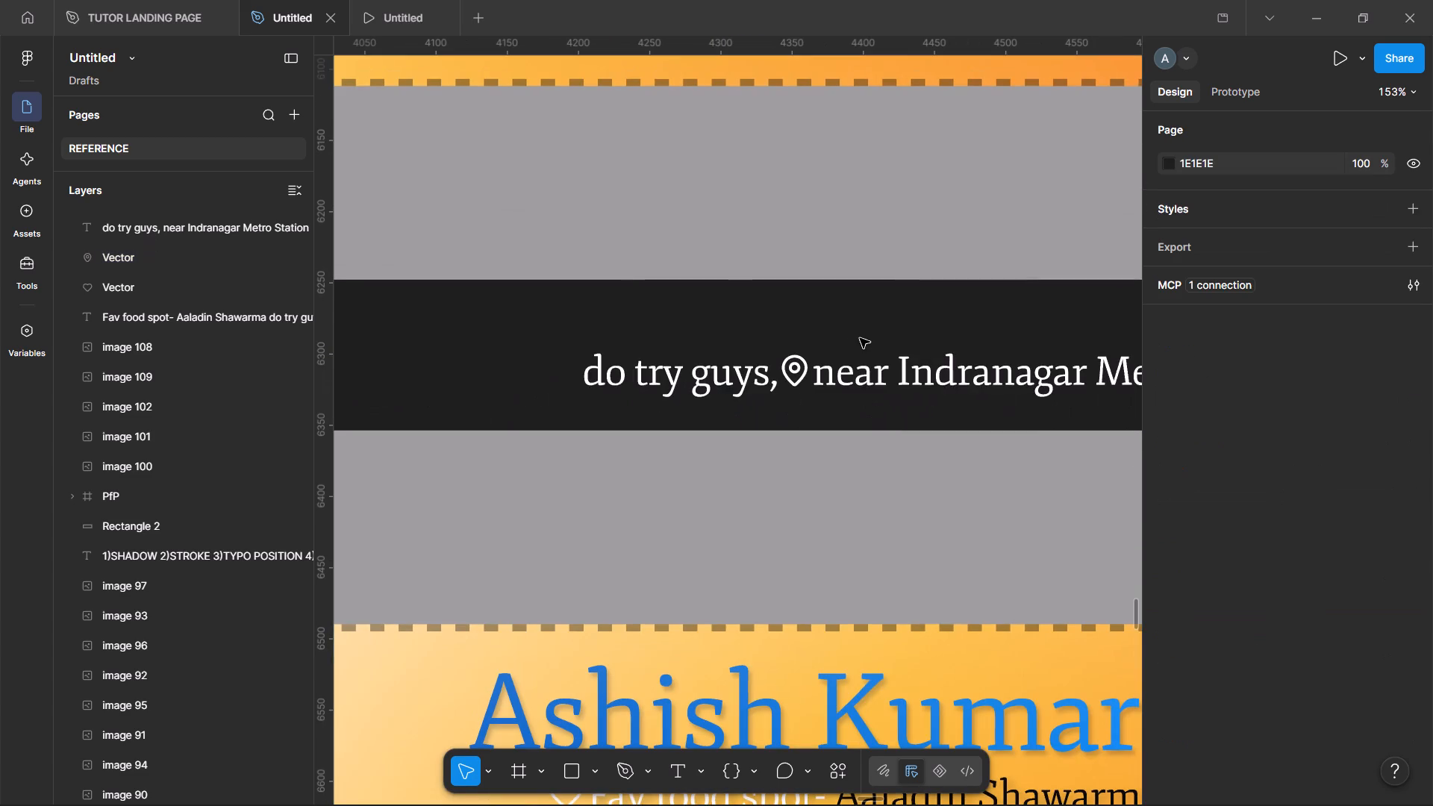
Examine how the card's header Frame 1 arranges the name heading and favourite-spot subtitle with auto layout.
{"action": "left_click_drag", "start_coordinate": [525, 373], "coordinate": [928, 382]}
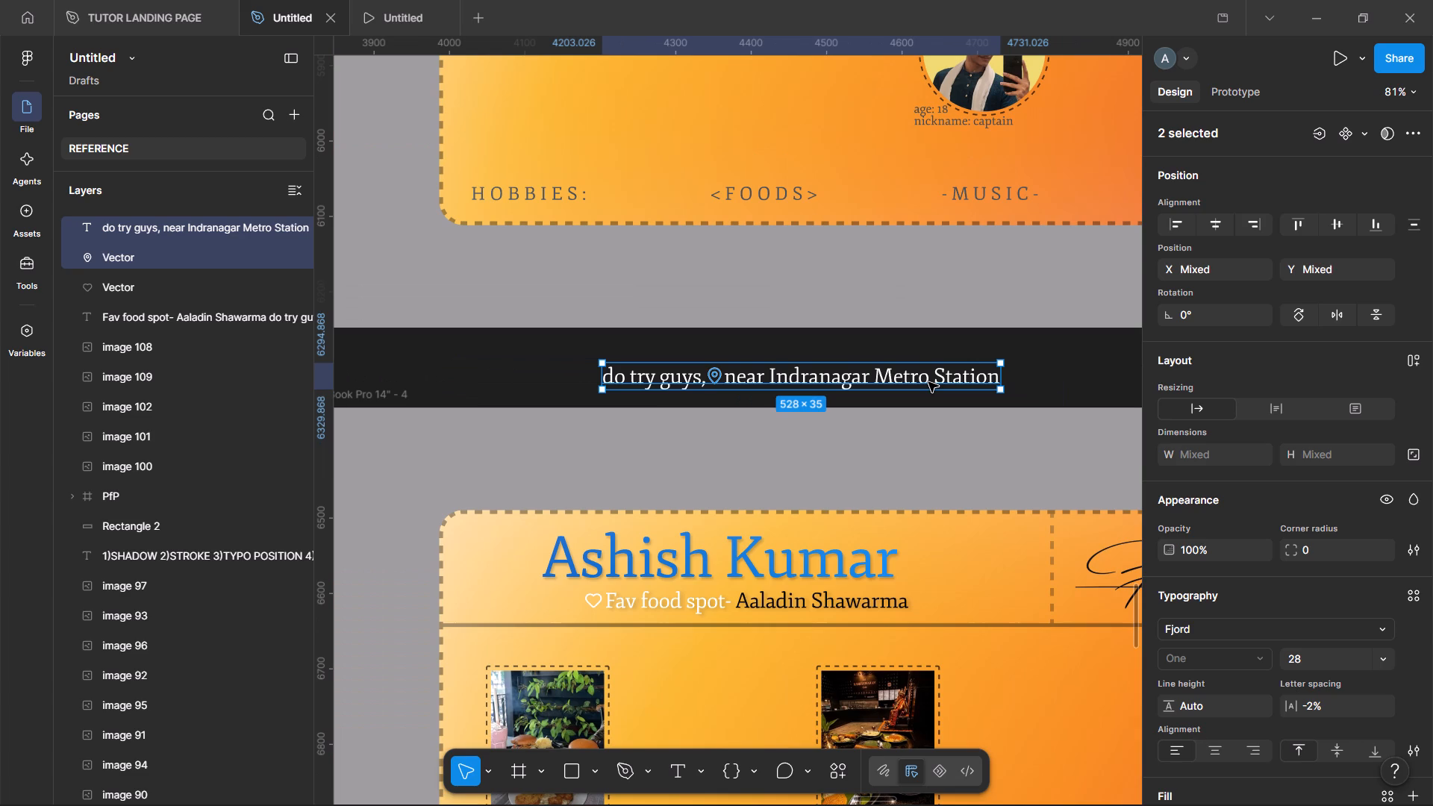
{"action": "scroll", "coordinate": [928, 382], "scroll_direction": "left", "scroll_amount": 1}
{"action": "scroll", "coordinate": [928, 382], "scroll_direction": "right", "scroll_amount": 2}
{"action": "double_click", "coordinate": [846, 425]}
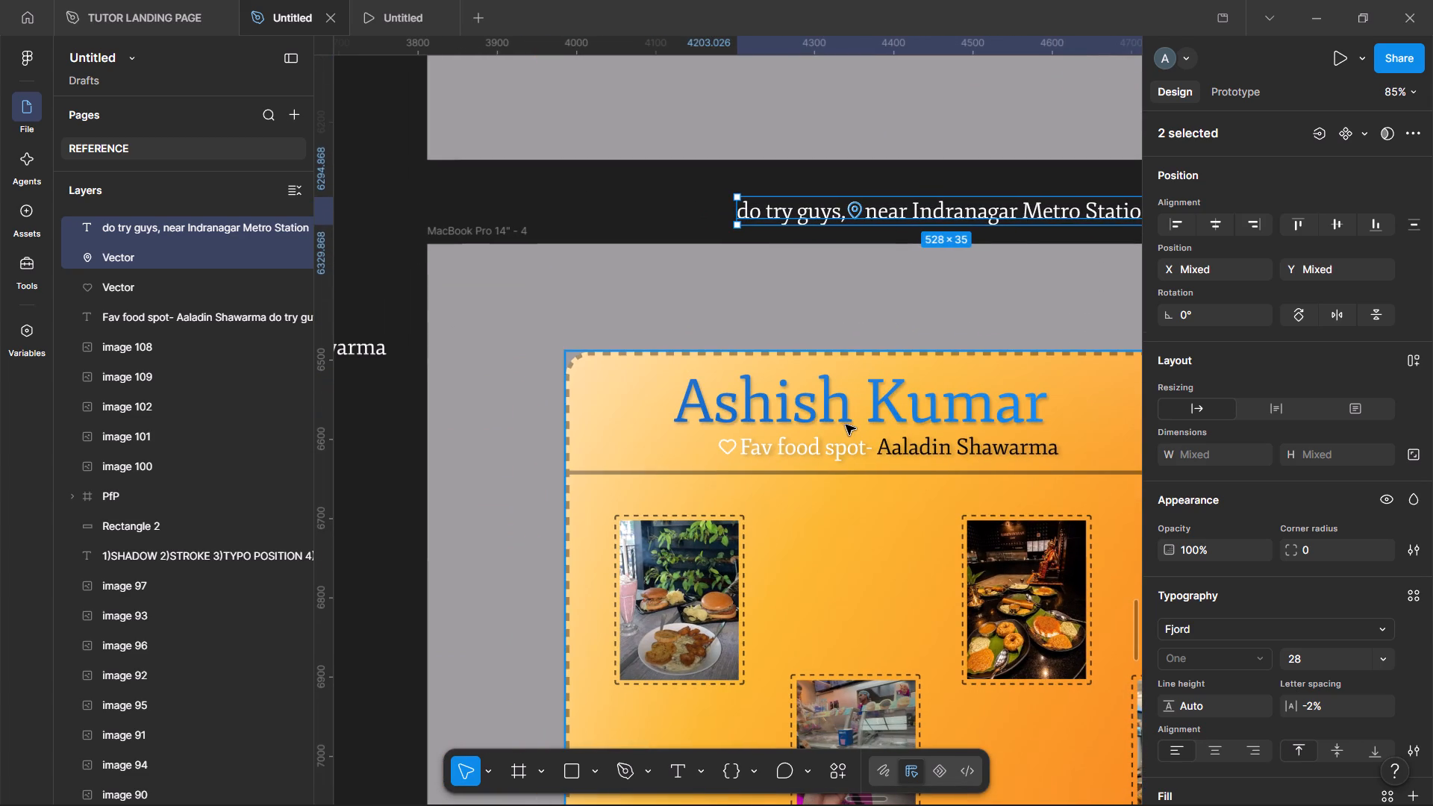
{"action": "double_click", "coordinate": [892, 408]}
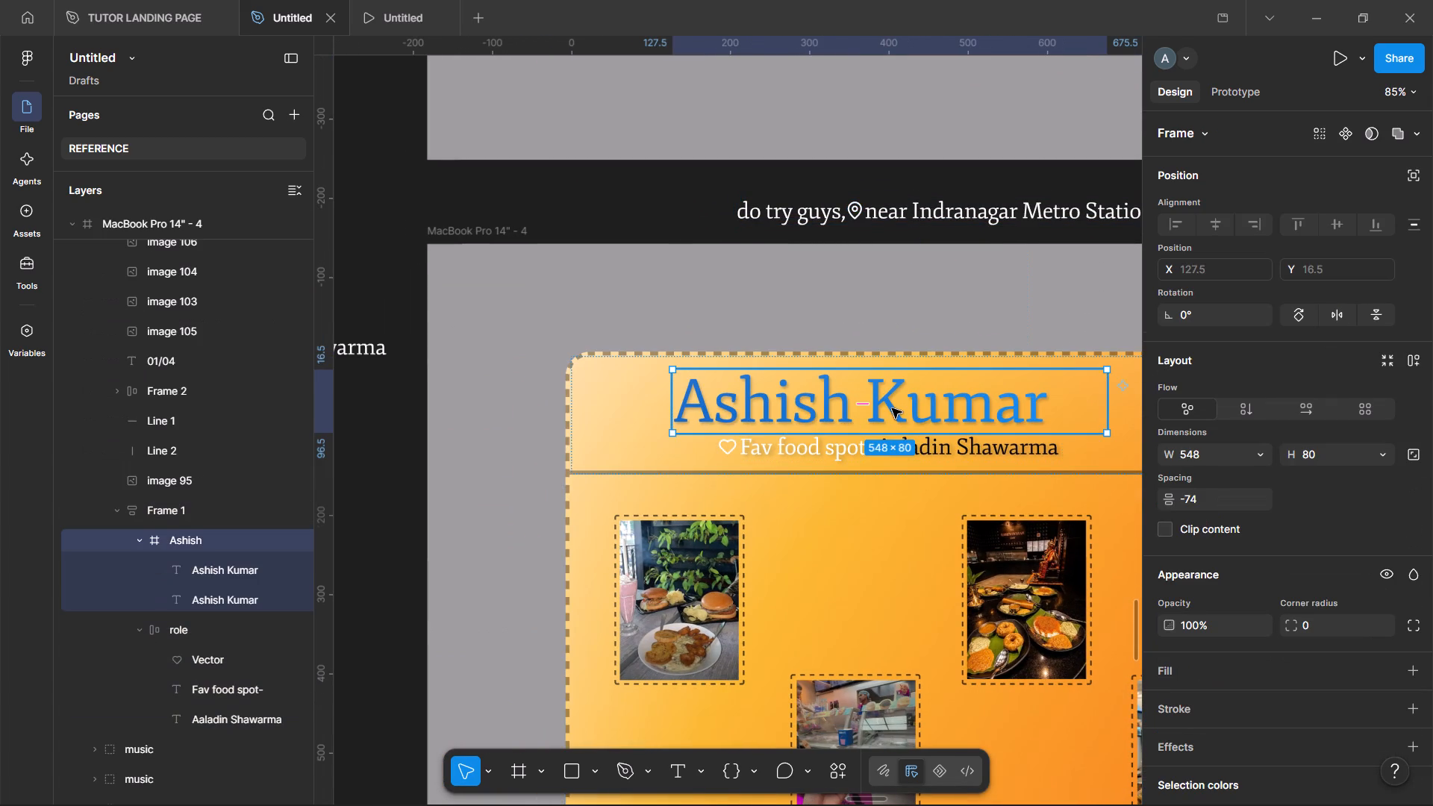
{"action": "left_click", "coordinate": [179, 508]}
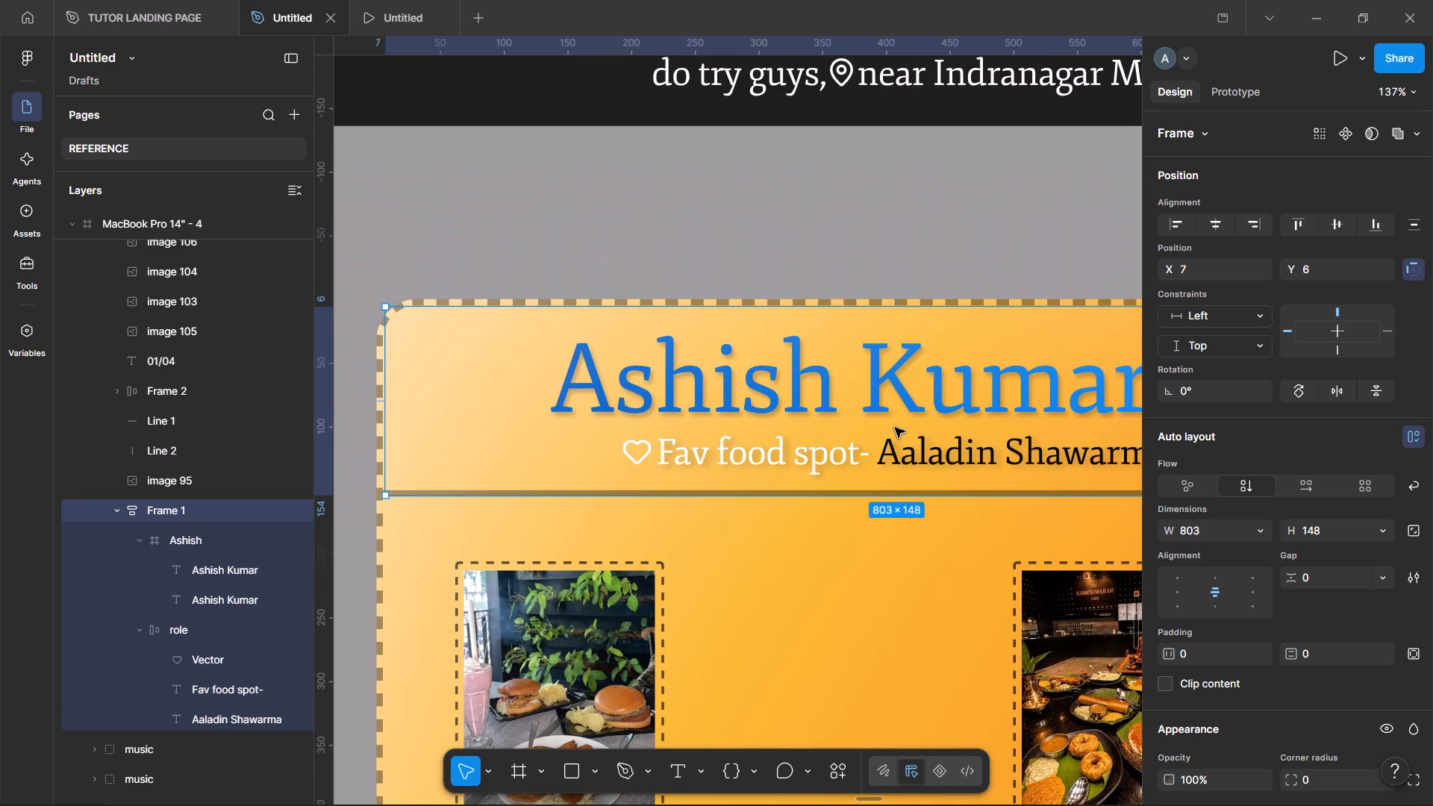
{"action": "scroll", "coordinate": [895, 428], "scroll_direction": "left", "scroll_amount": 1}
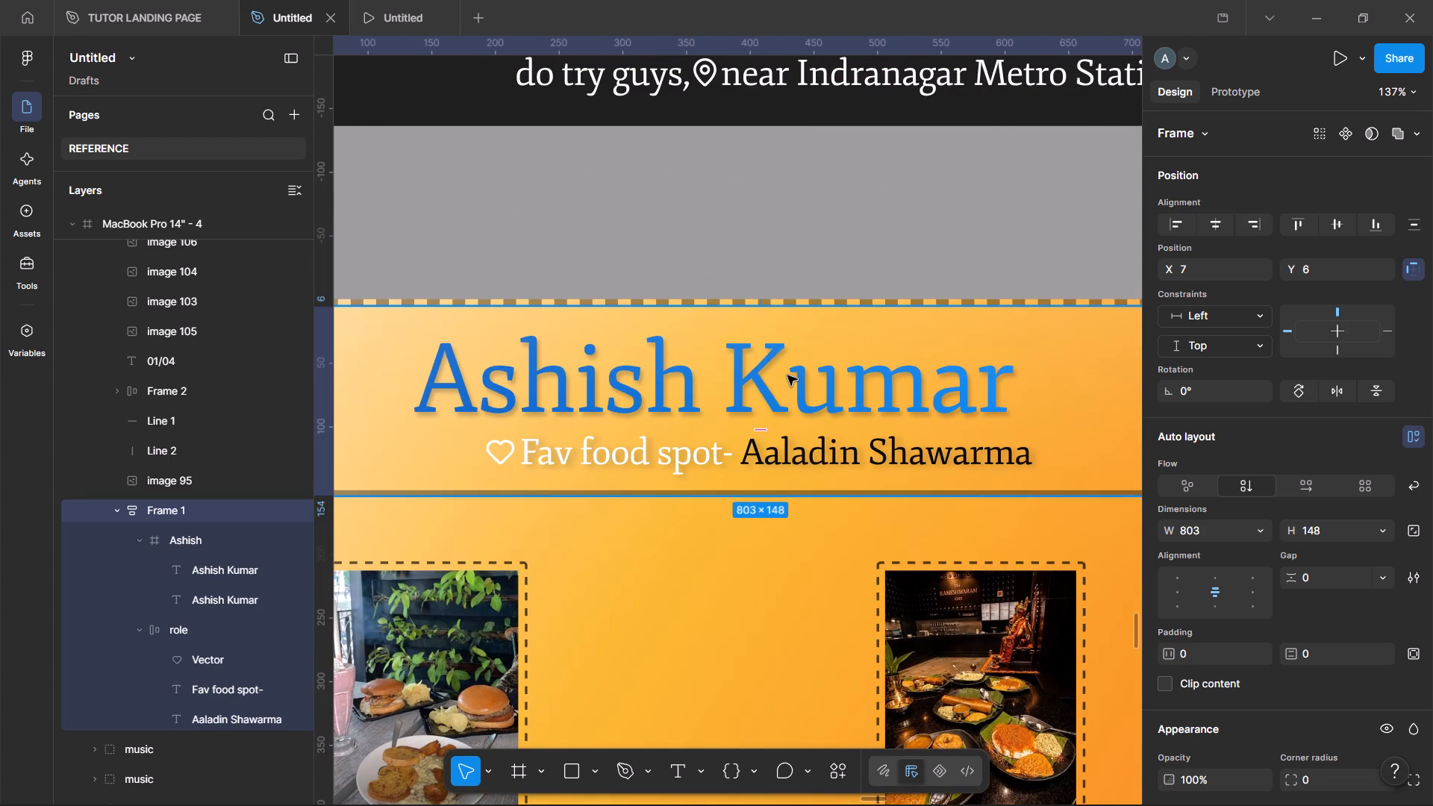
{"action": "scroll", "coordinate": [745, 243], "scroll_direction": "up", "scroll_amount": 1}
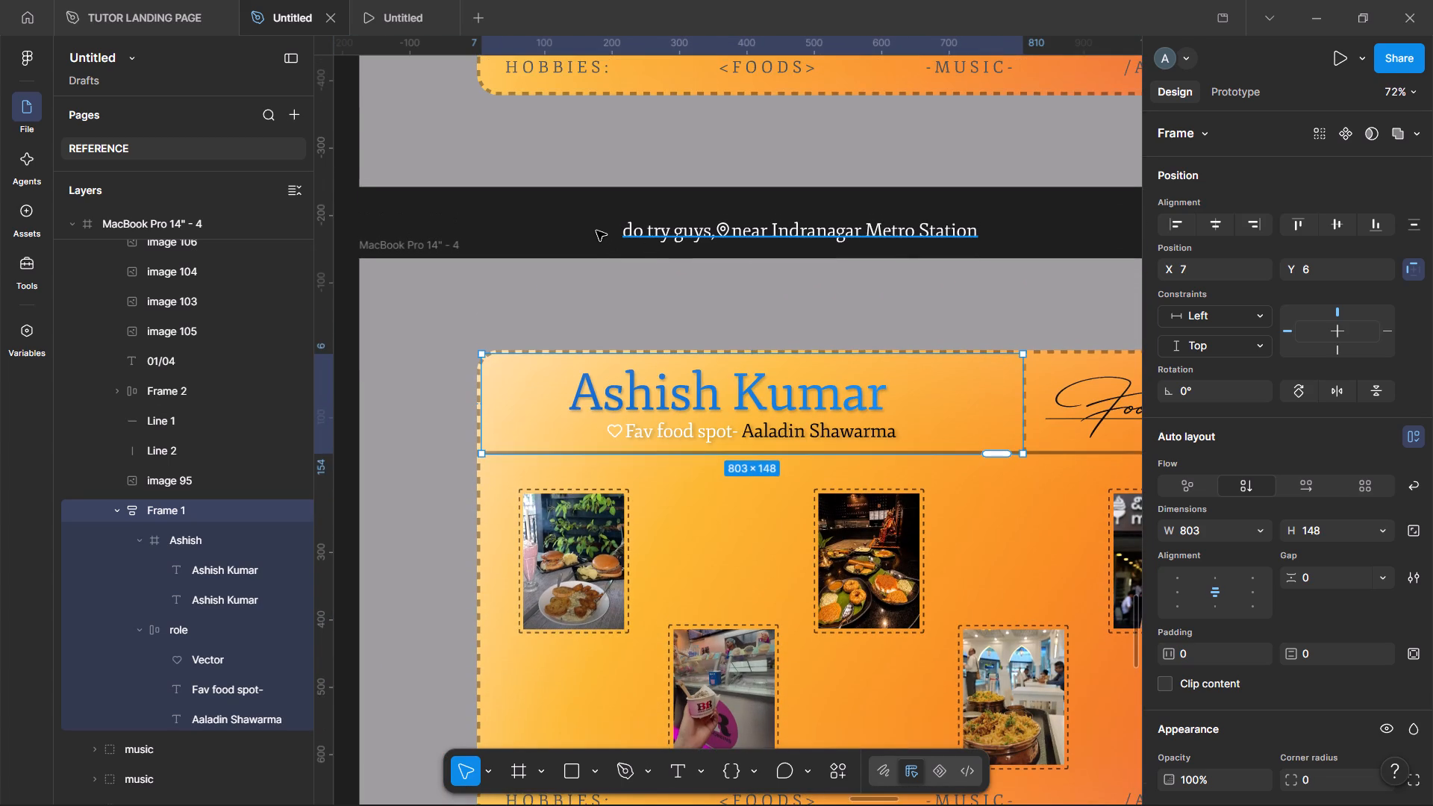
{"action": "left_click", "coordinate": [597, 229]}
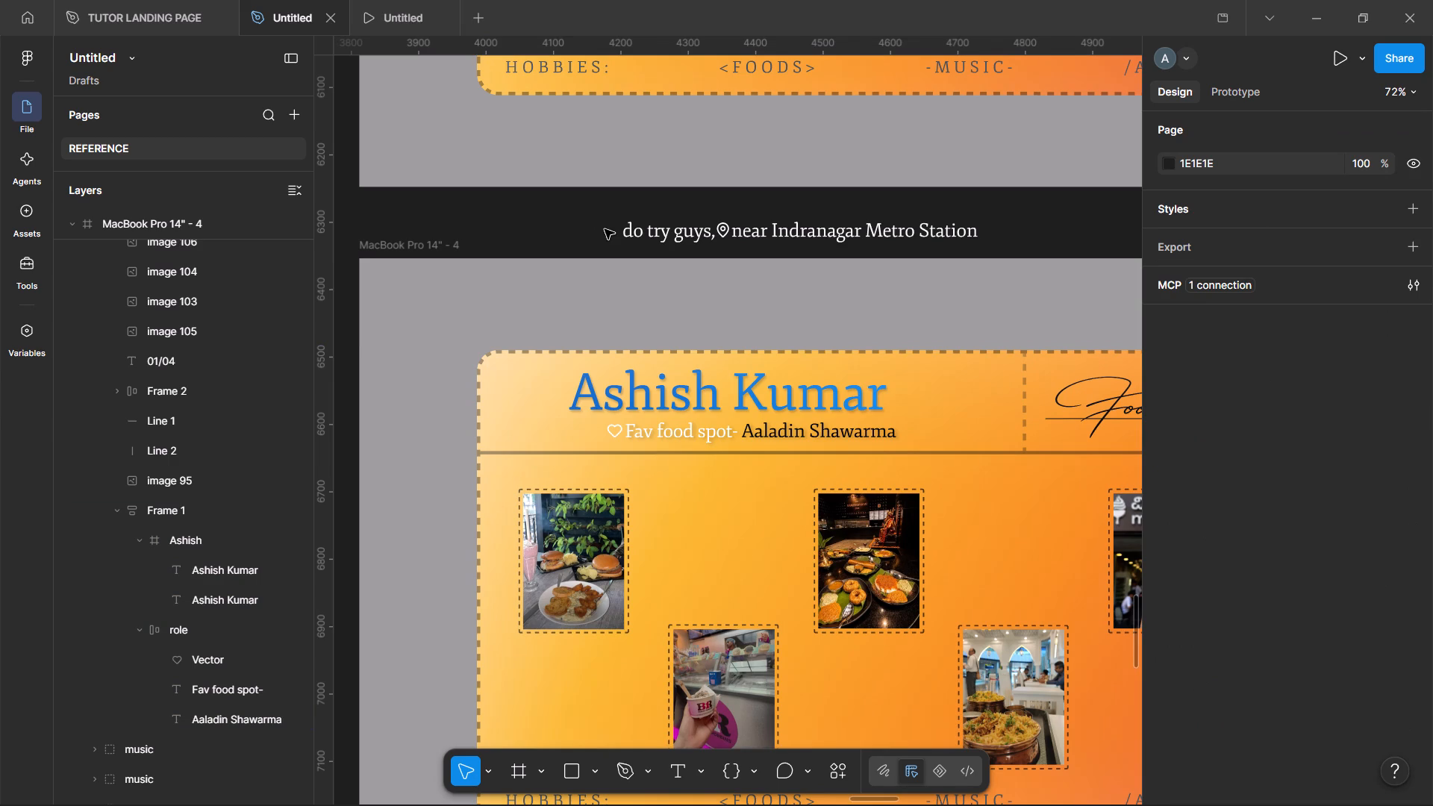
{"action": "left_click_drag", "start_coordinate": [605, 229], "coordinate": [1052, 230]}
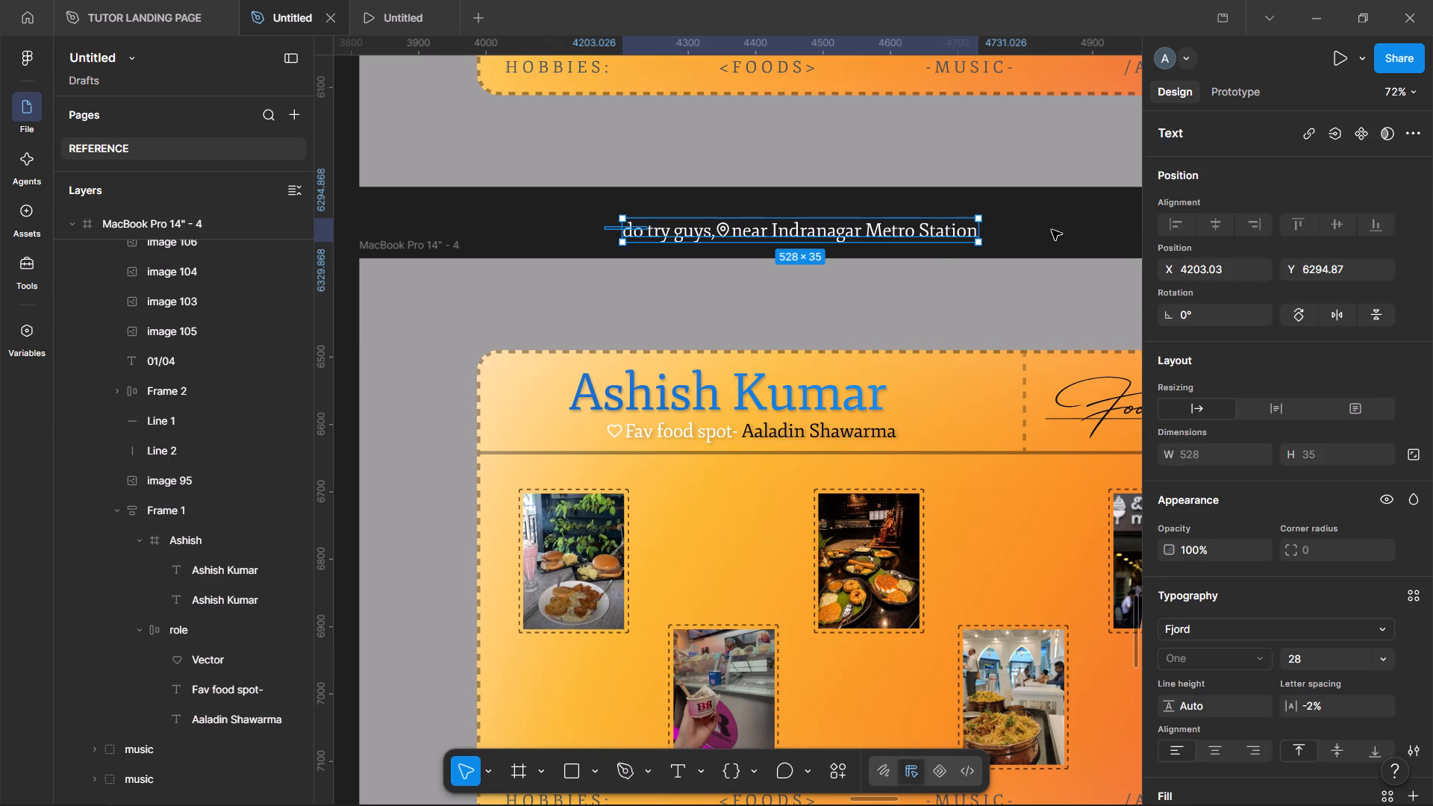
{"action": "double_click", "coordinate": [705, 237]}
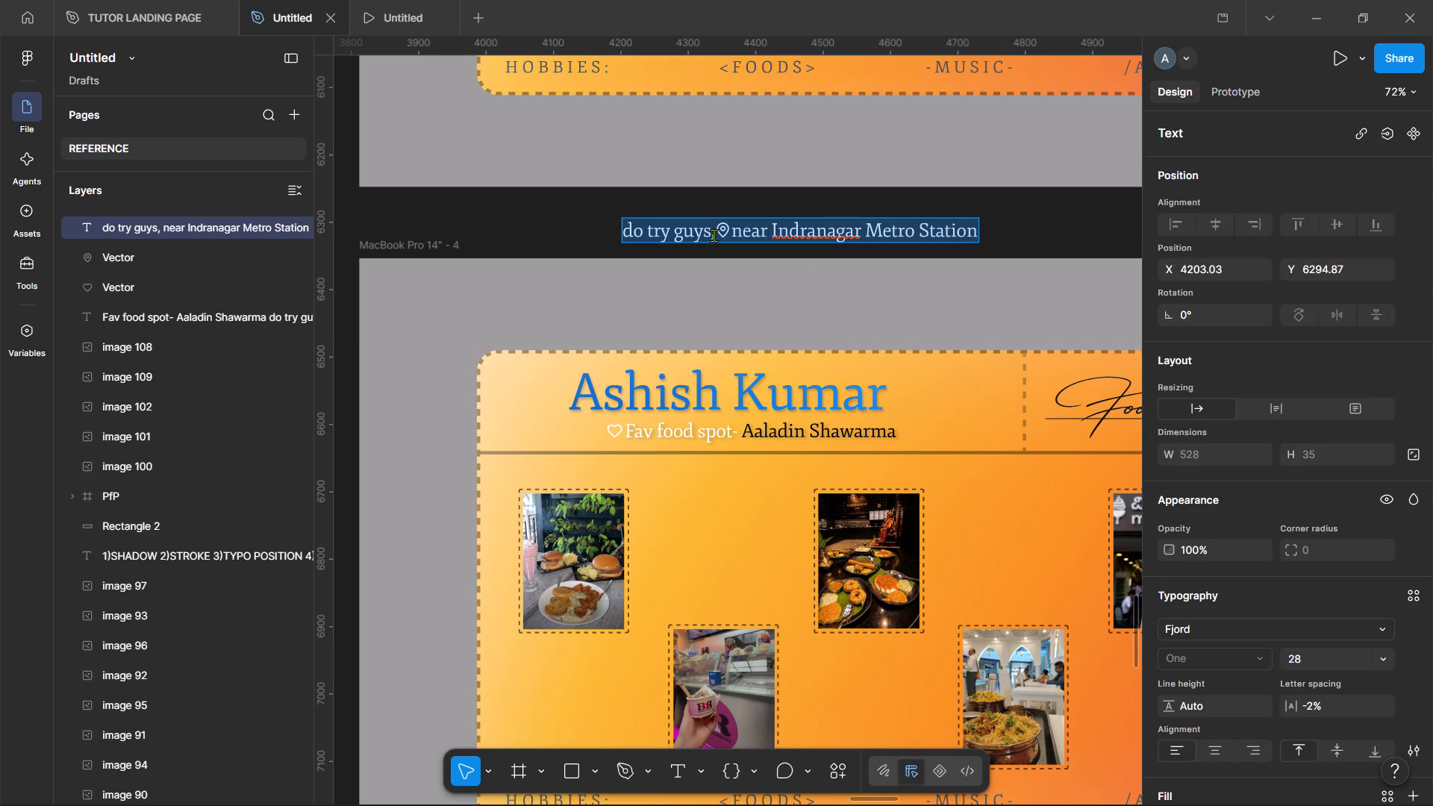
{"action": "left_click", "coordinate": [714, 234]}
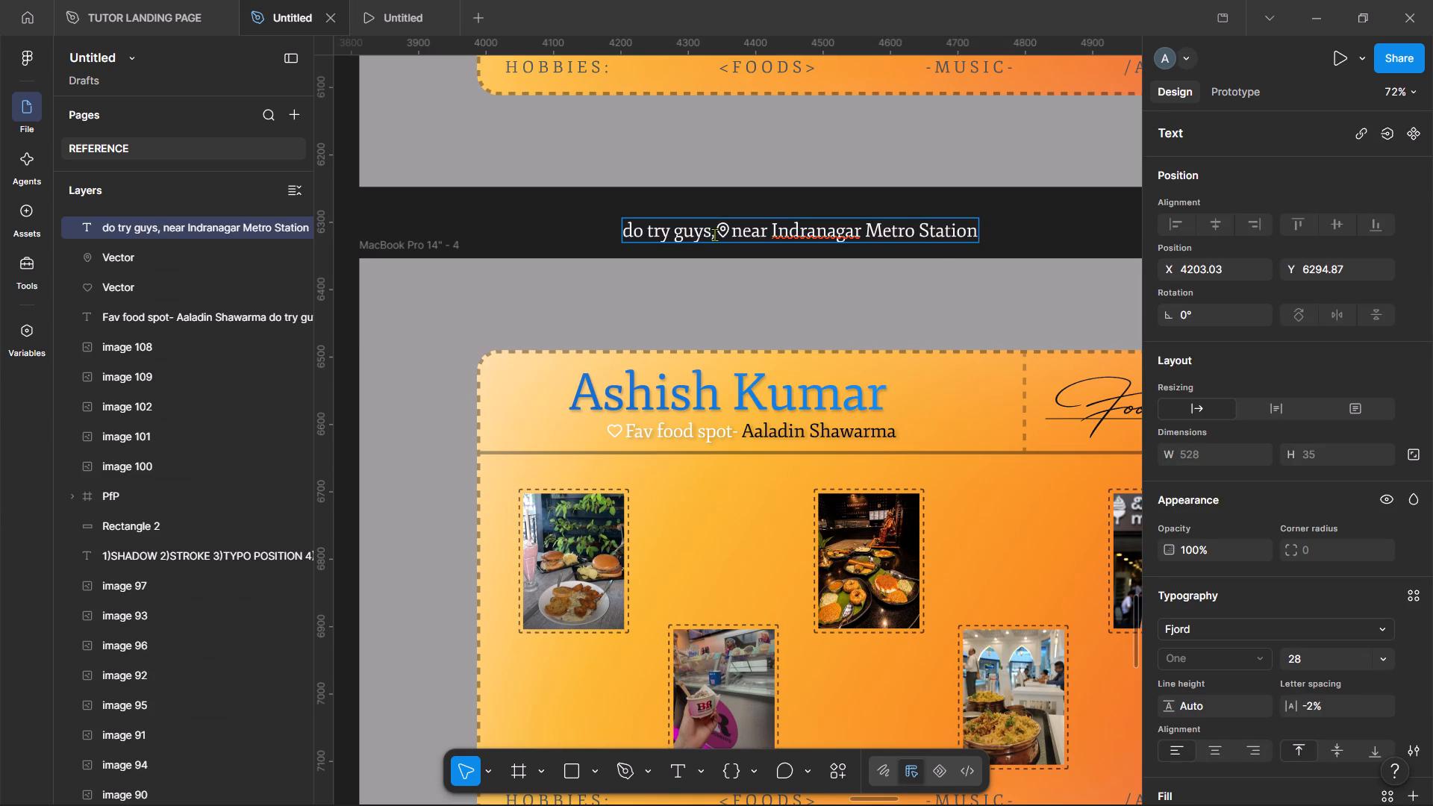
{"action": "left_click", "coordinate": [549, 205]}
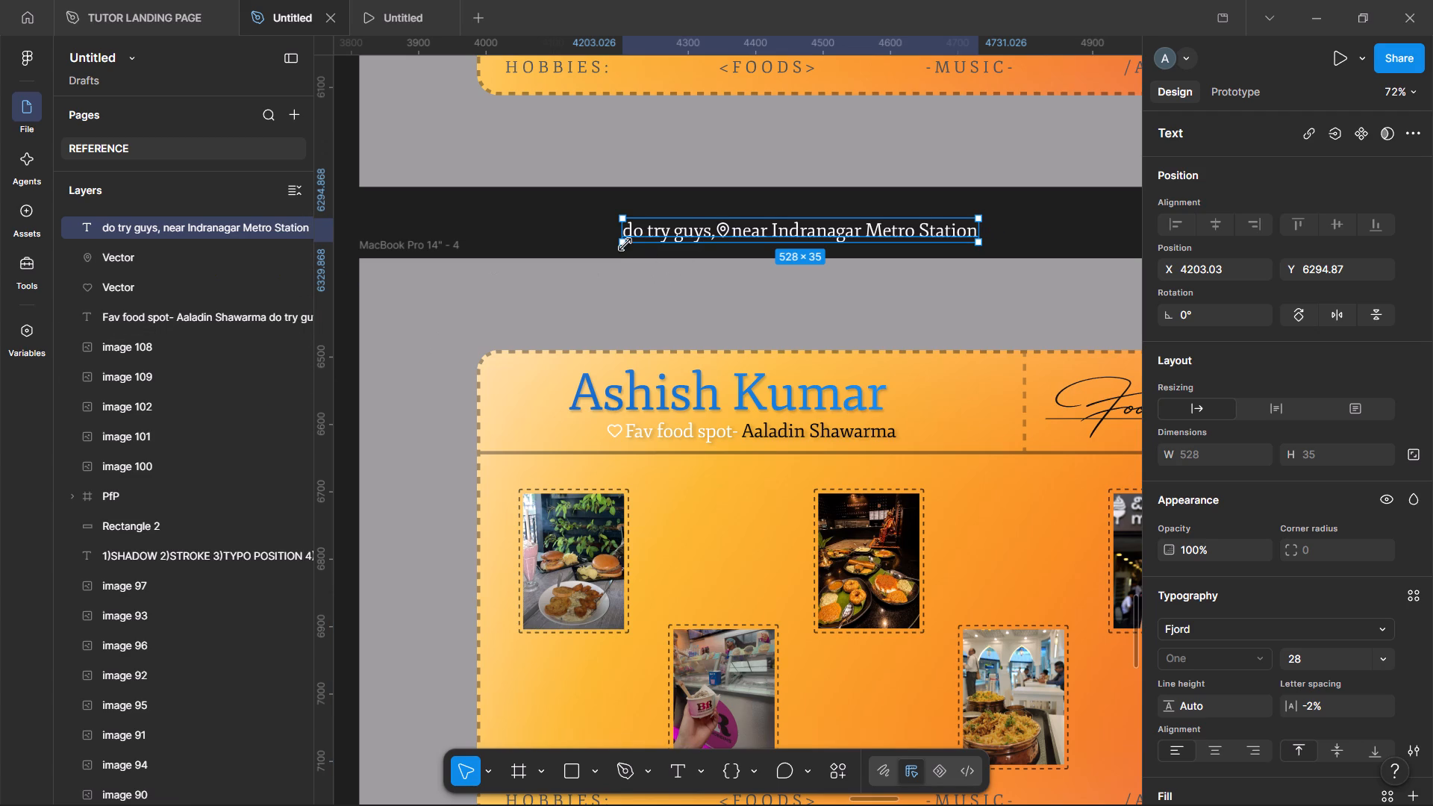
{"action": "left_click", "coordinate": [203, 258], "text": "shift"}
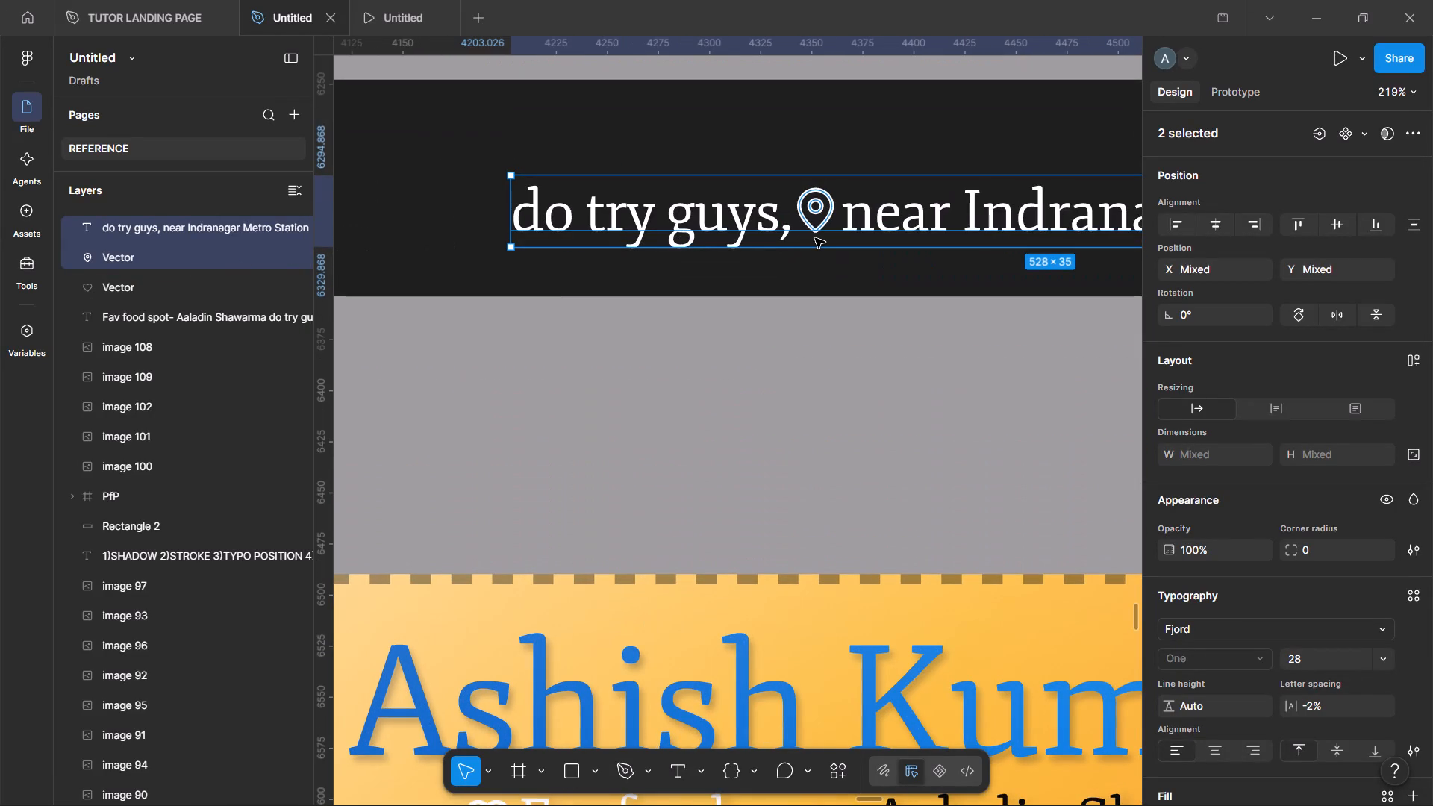
Cut "near Indranagar Metro Station" out of the text line, leaving the part before the pin icon.
{"action": "left_click", "coordinate": [815, 238]}
{"action": "double_click", "coordinate": [796, 234]}
{"action": "left_click", "coordinate": [865, 216]}
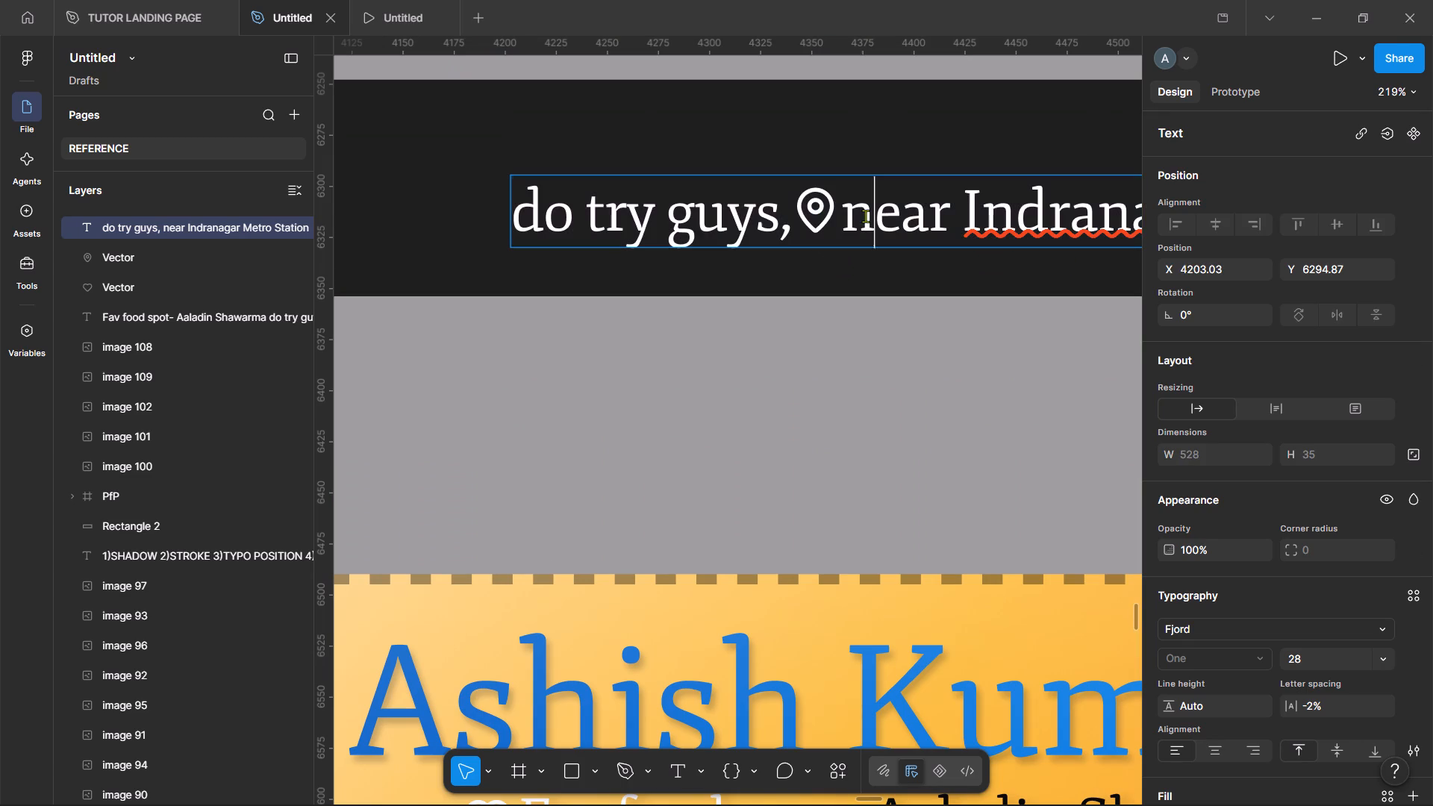
{"action": "left_click", "coordinate": [848, 220]}
{"action": "scroll", "coordinate": [848, 220], "scroll_direction": "left", "scroll_amount": 1}
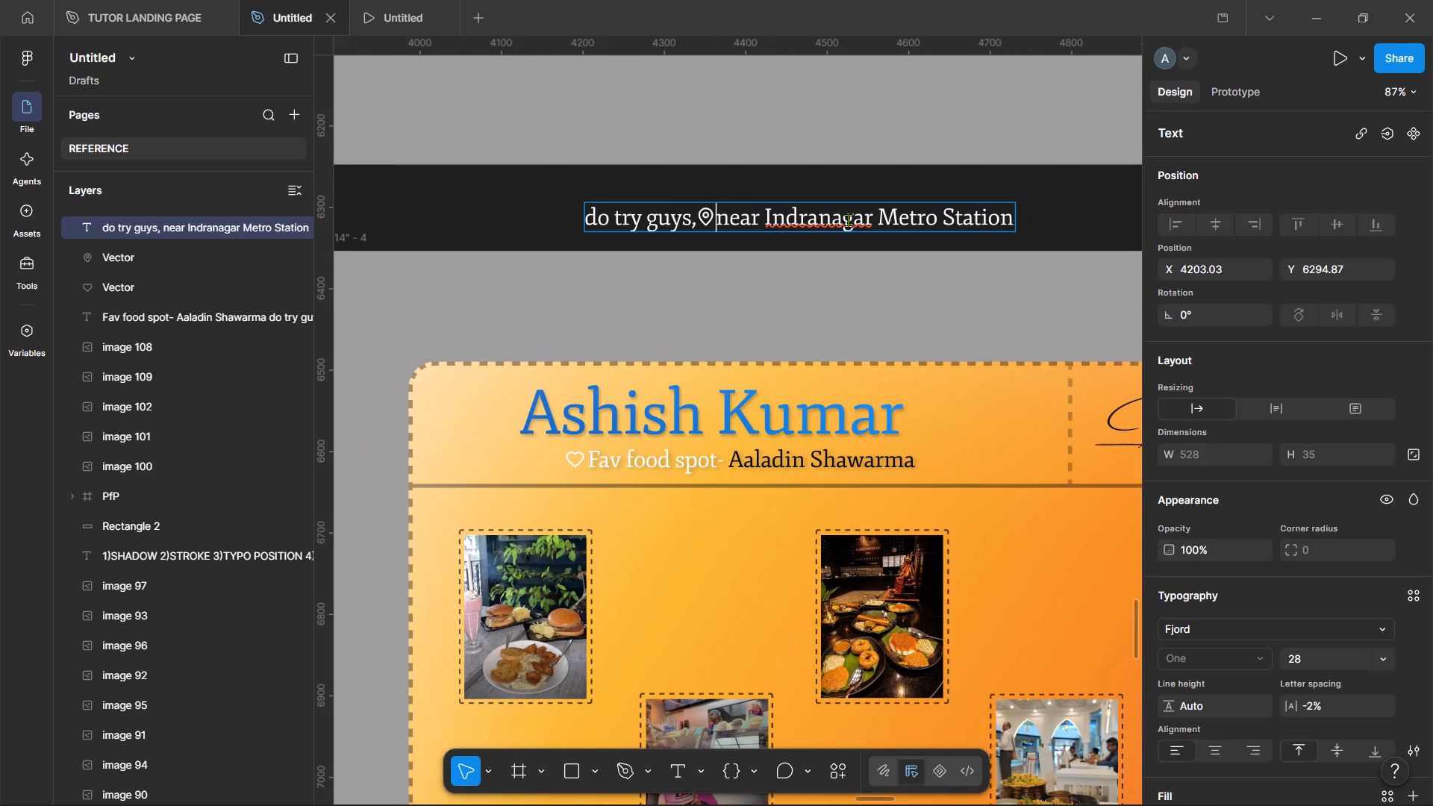
{"action": "key", "text": "ctrl+shift+Right"}
{"action": "key", "text": "ctrl+shift+Right"}
{"action": "key", "text": "ctrl+shift+Right"}
{"action": "key", "text": "ctrl+shift+Right"}
{"action": "key", "text": "ctrl+shift+Right"}
{"action": "key", "text": "ctrl+shift+Right"}
{"action": "key", "text": "ctrl+shift+Right"}
{"action": "key", "text": "ctrl+shift+Right"}
{"action": "key", "text": "ctrl+shift+Right"}
{"action": "key", "text": "ctrl+shift+Right"}
{"action": "key", "text": "ctrl+shift+Right"}
{"action": "key", "text": "ctrl+x"}
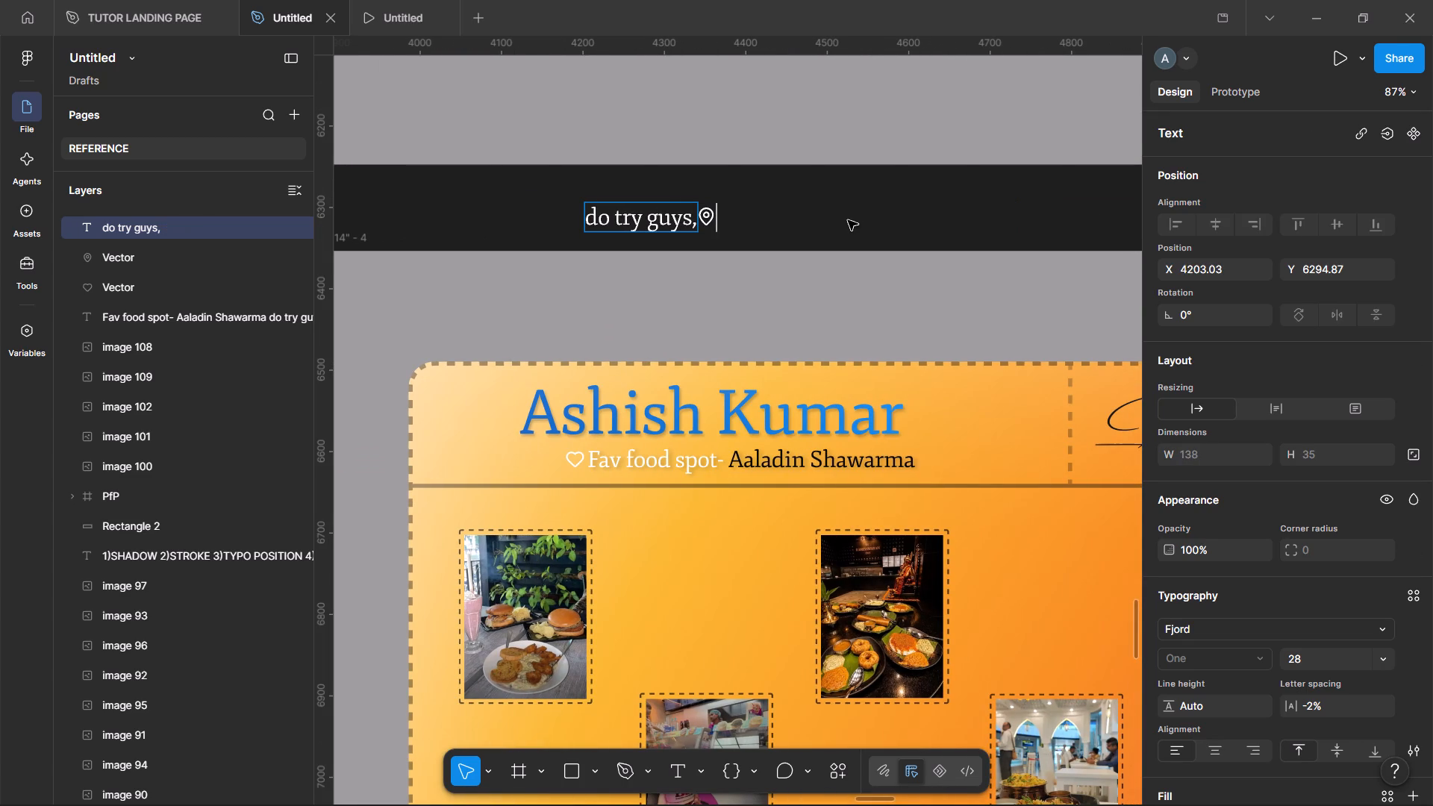
Delete the trailing spaces after the comma in "do try guys,".
{"action": "key", "text": "BackSpace"}
{"action": "key", "text": "BackSpace"}
{"action": "key", "text": "BackSpace"}
{"action": "key", "text": "BackSpace"}
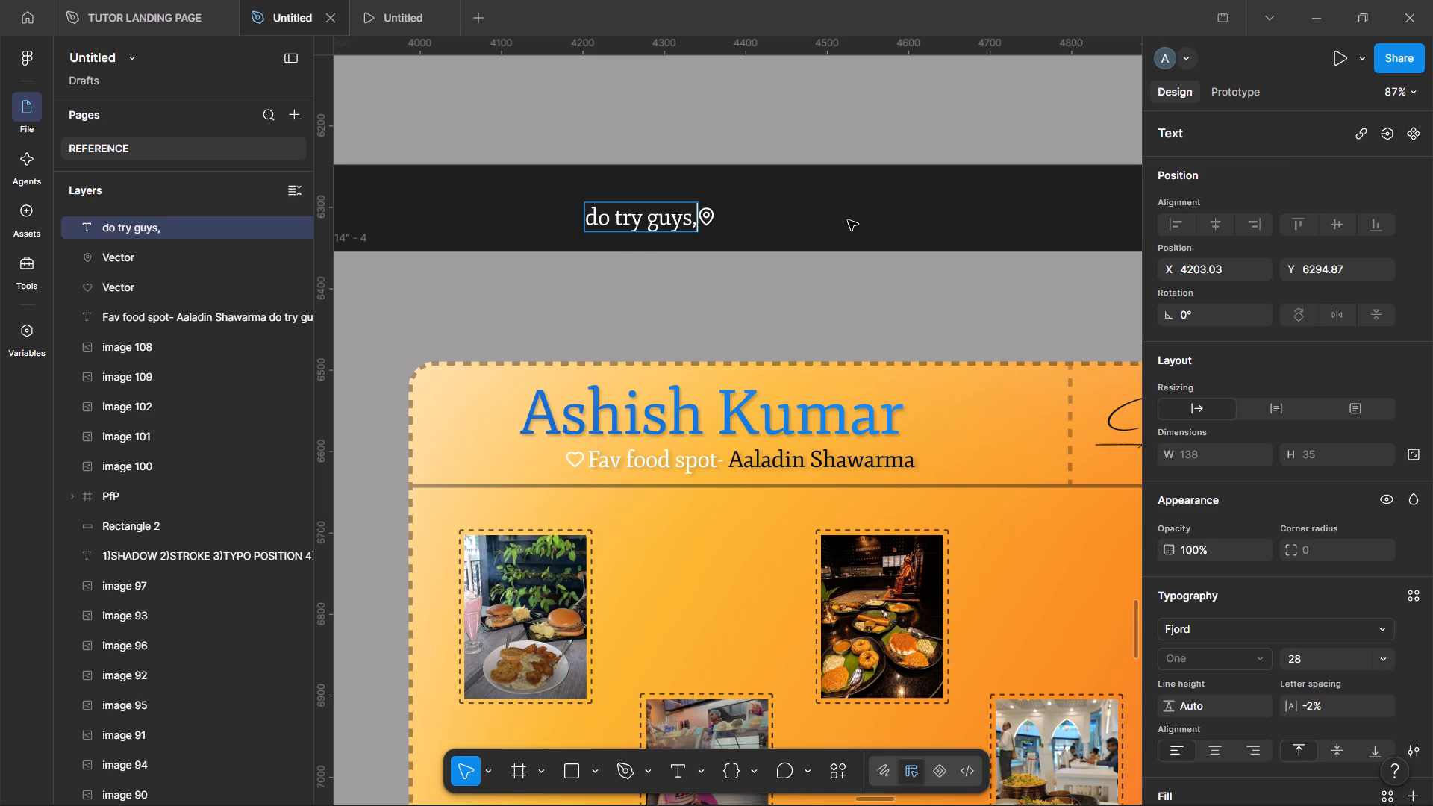
{"action": "left_click", "coordinate": [848, 220]}
{"action": "left_click", "coordinate": [848, 220]}
Duplicate the "do try guys," text beyond the pin icon and replace the copy's content with the cut "near Indranagar Metro Station".
{"action": "left_click", "coordinate": [659, 213]}
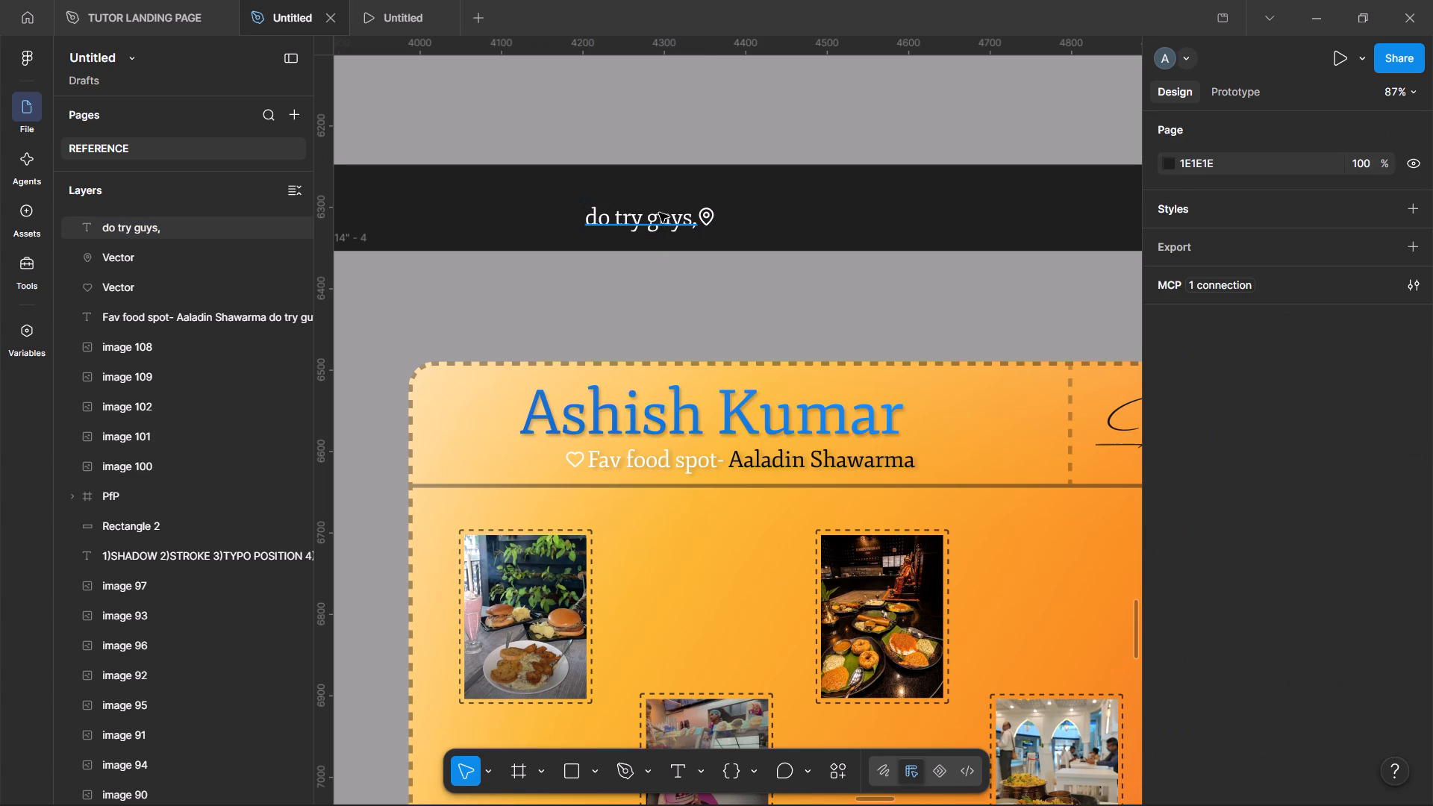
{"action": "left_click", "coordinate": [765, 219]}
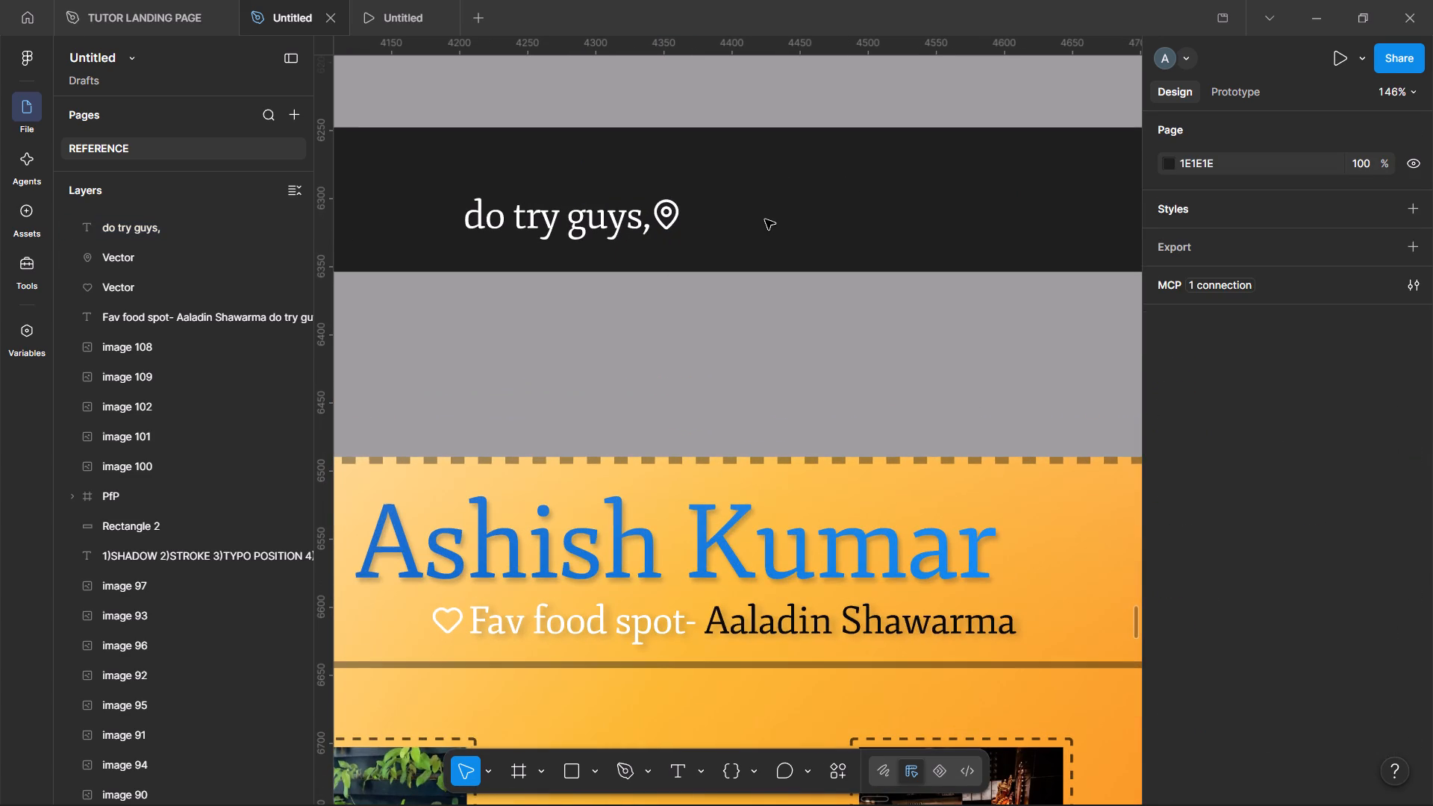
{"action": "left_click", "coordinate": [582, 216]}
{"action": "left_click_drag", "start_coordinate": [582, 216], "coordinate": [749, 184], "text": "alt"}
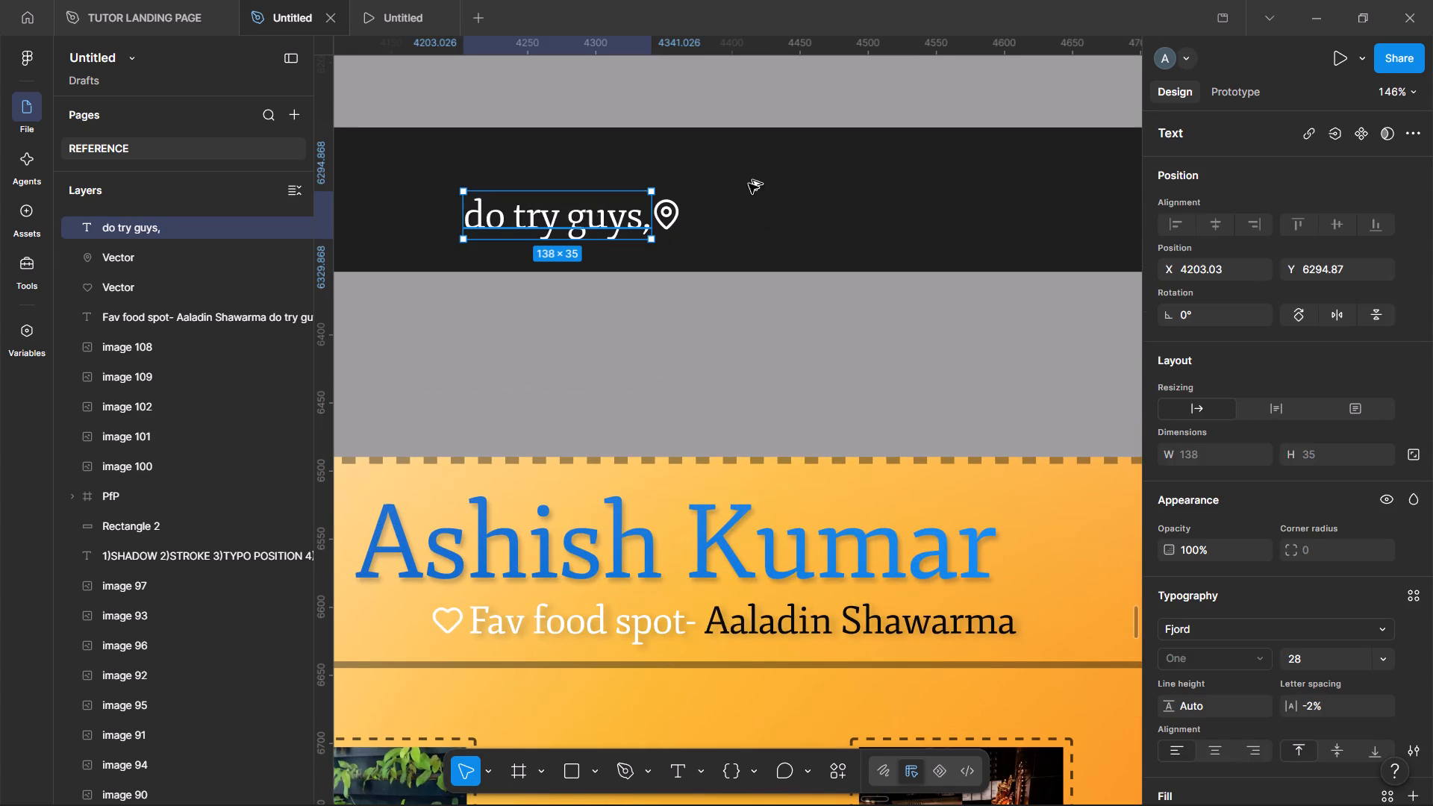
{"action": "left_click_drag", "start_coordinate": [749, 184], "coordinate": [856, 194], "text": "alt"}
{"action": "double_click", "coordinate": [798, 203]}
{"action": "key", "text": "ctrl+v"}
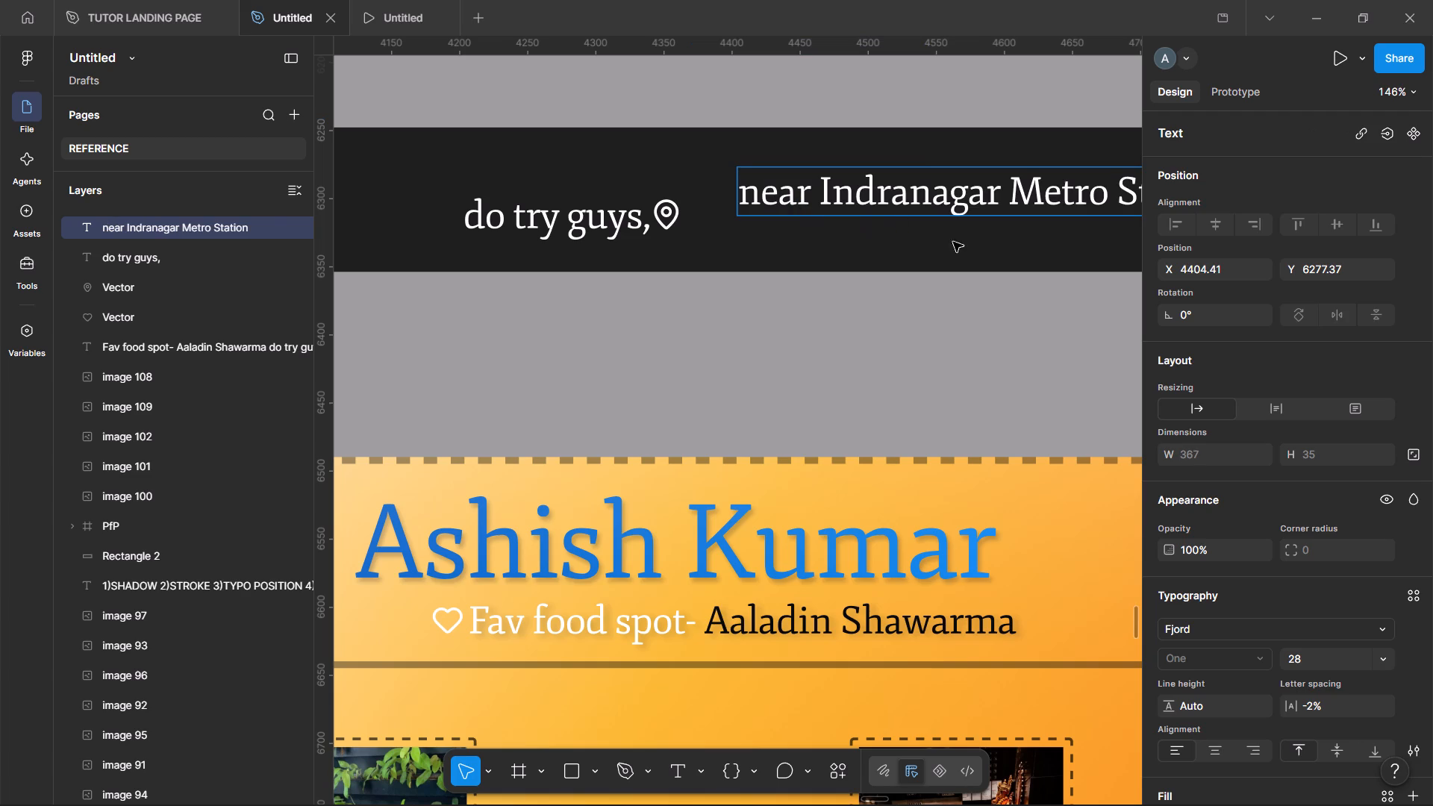
{"action": "left_click", "coordinate": [880, 281]}
{"action": "left_click", "coordinate": [892, 253]}
Align the "near Indranagar Metro Station" text with "do try guys," just after the pin icon, at about X 4368, Y 6295.
{"action": "scroll", "coordinate": [892, 253], "scroll_direction": "left", "scroll_amount": 1}
{"action": "left_click_drag", "start_coordinate": [843, 225], "coordinate": [812, 240]}
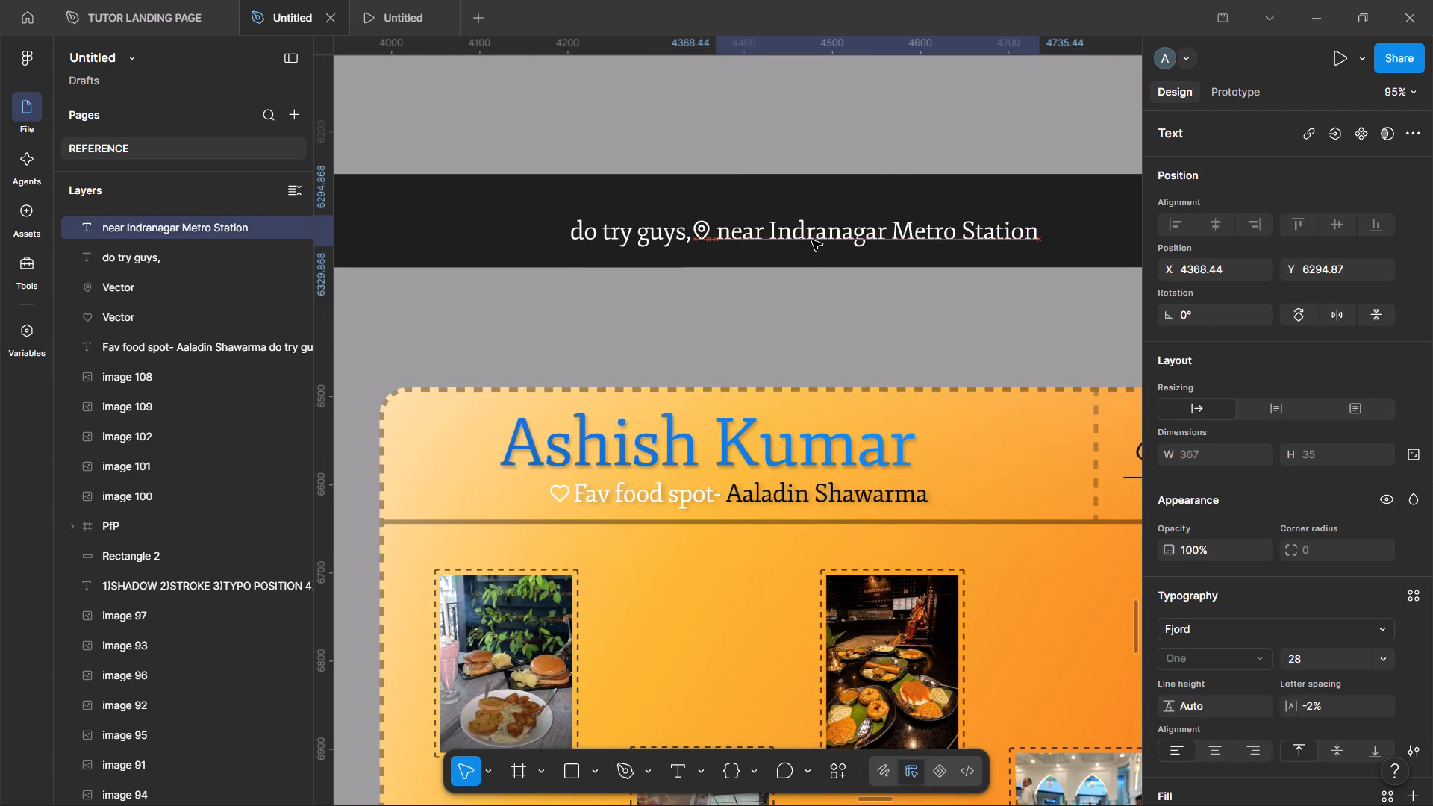
Move the "near Indranagar Metro Station" text closer to the pin icon, to about X 4363.
{"action": "left_click_drag", "start_coordinate": [812, 240], "coordinate": [808, 242]}
{"action": "scroll", "coordinate": [808, 242], "scroll_direction": "right", "scroll_amount": 2}
Align the vertical centres of "do try guys,", the pin icon and "near Indranagar Metro Station".
{"action": "left_click", "coordinate": [668, 235]}
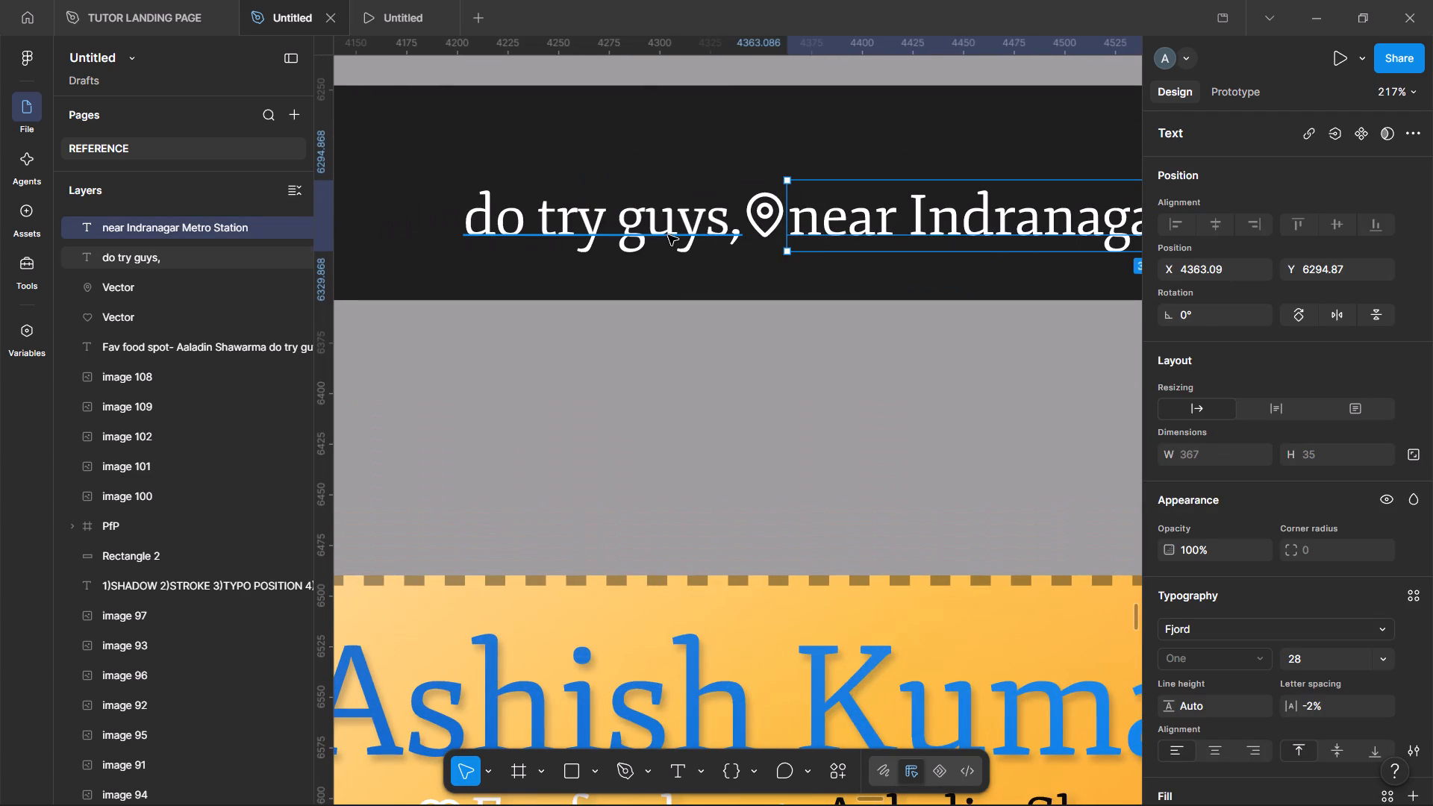
{"action": "left_click", "coordinate": [767, 214], "text": "shift"}
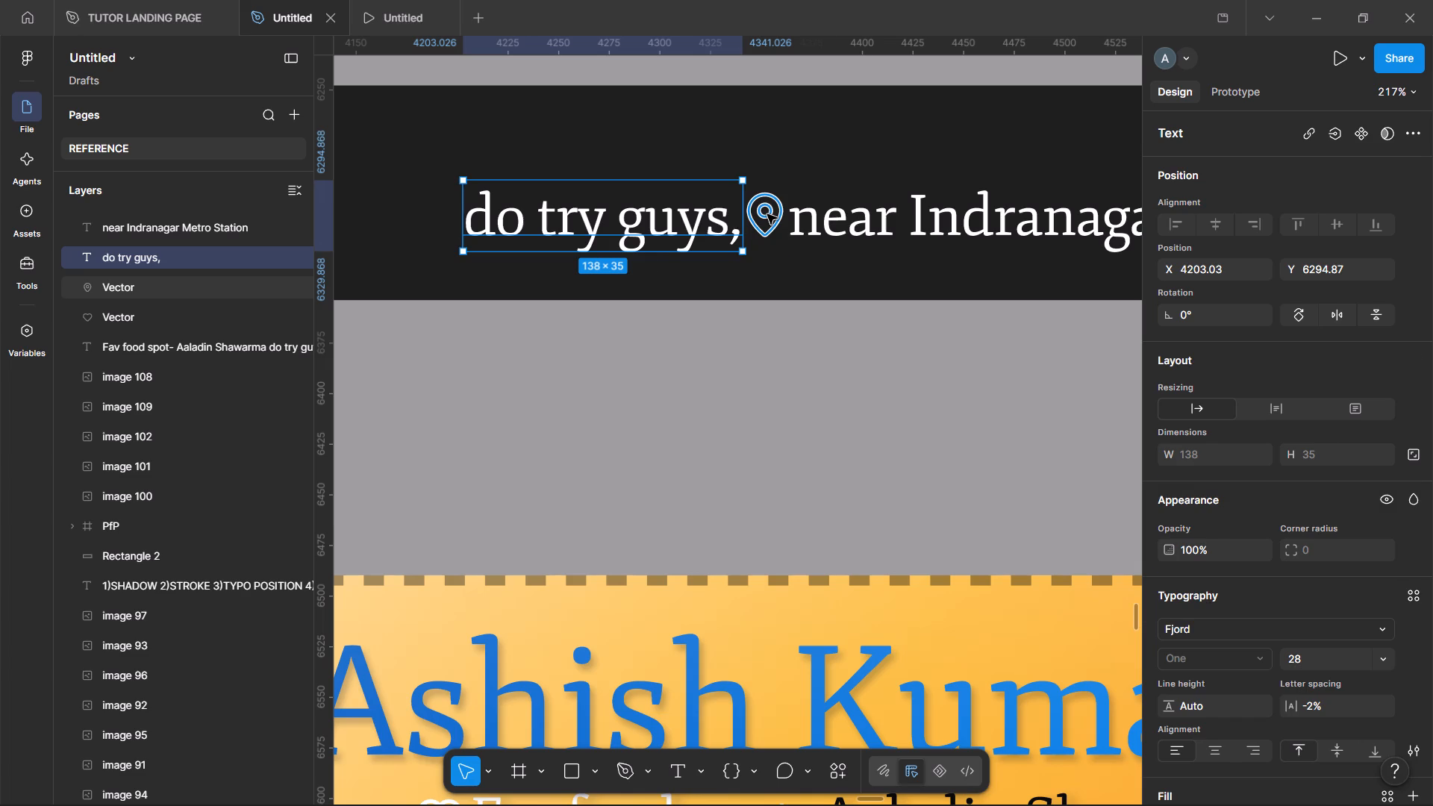
{"action": "left_click", "coordinate": [860, 215], "text": "shift"}
{"action": "left_click", "coordinate": [1336, 224]}
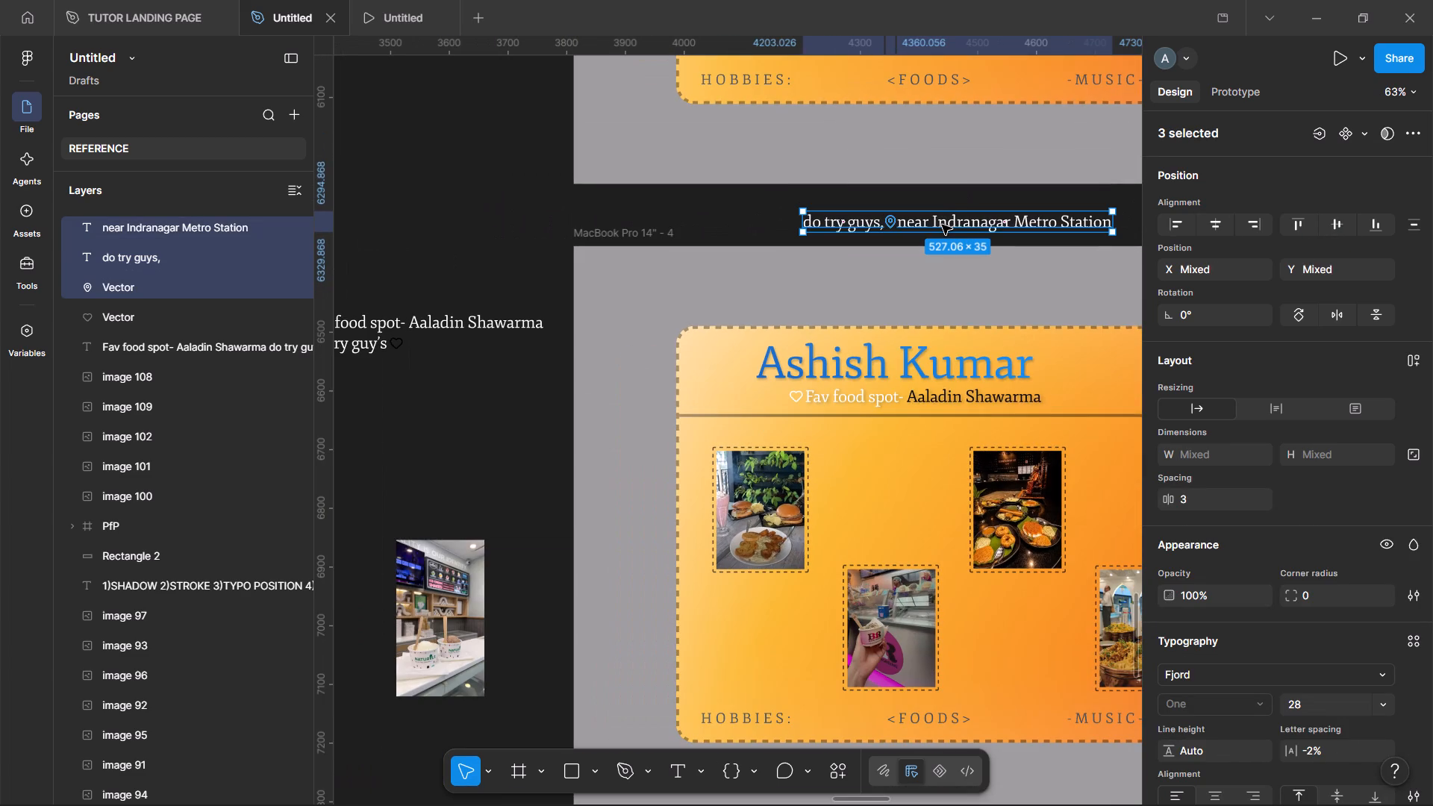
{"action": "scroll", "coordinate": [942, 225], "scroll_direction": "left", "scroll_amount": 1}
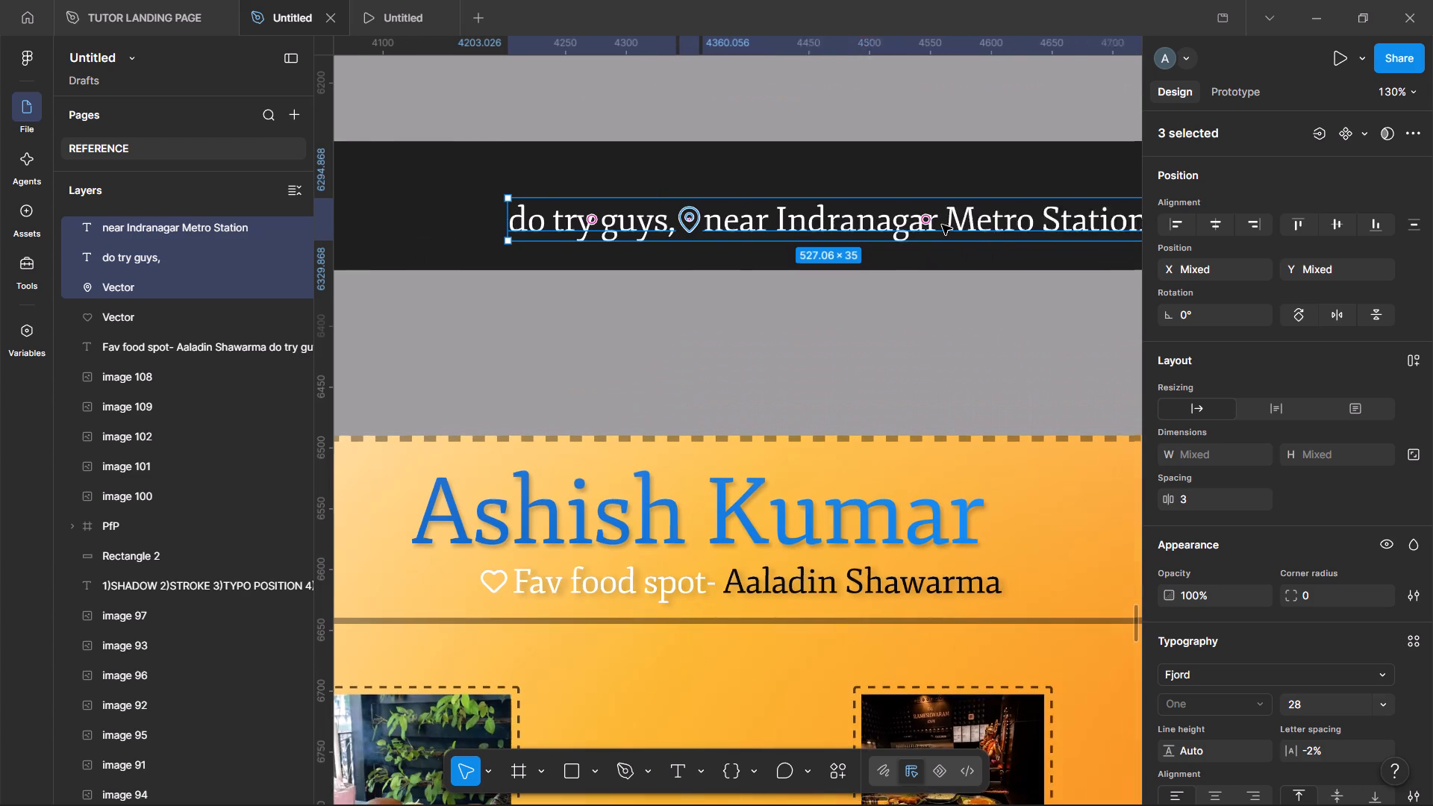
{"action": "left_click", "coordinate": [947, 166]}
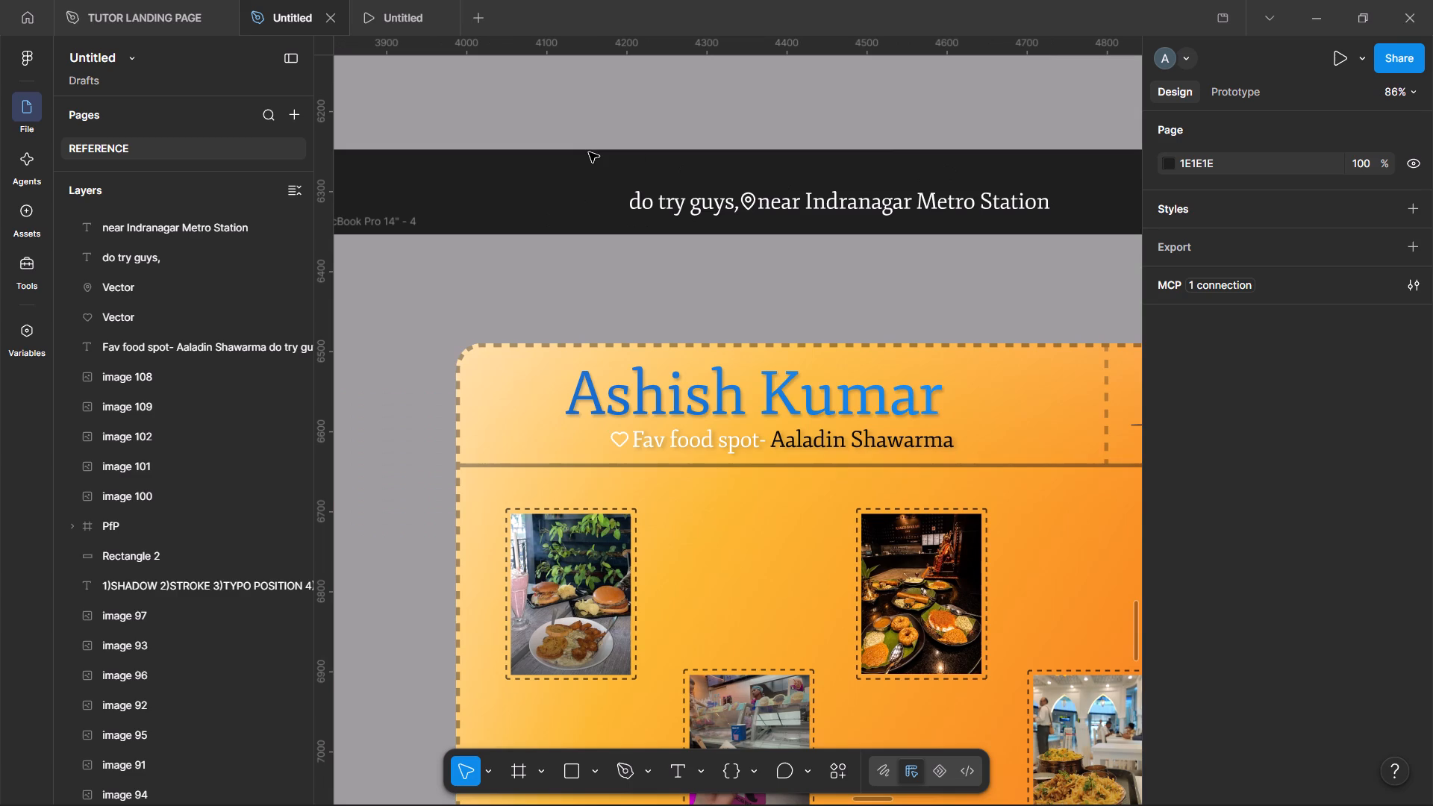
Wrap "do try guys,", the pin icon and "near Indranagar Metro Station" together in an auto layout frame.
{"action": "left_click", "coordinate": [589, 152]}
{"action": "left_click_drag", "start_coordinate": [599, 170], "coordinate": [1061, 226]}
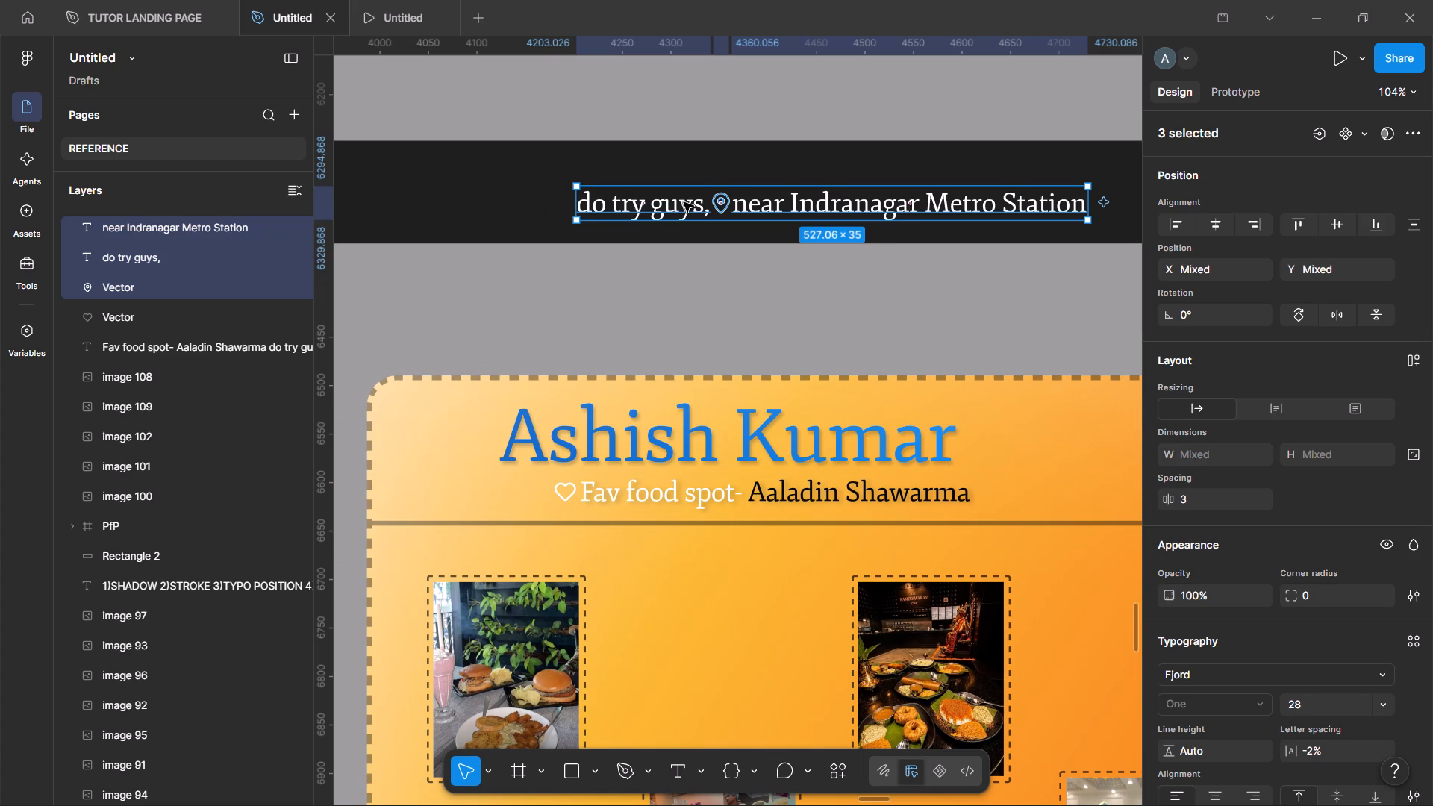
{"action": "scroll", "coordinate": [684, 202], "scroll_direction": "left", "scroll_amount": 1}
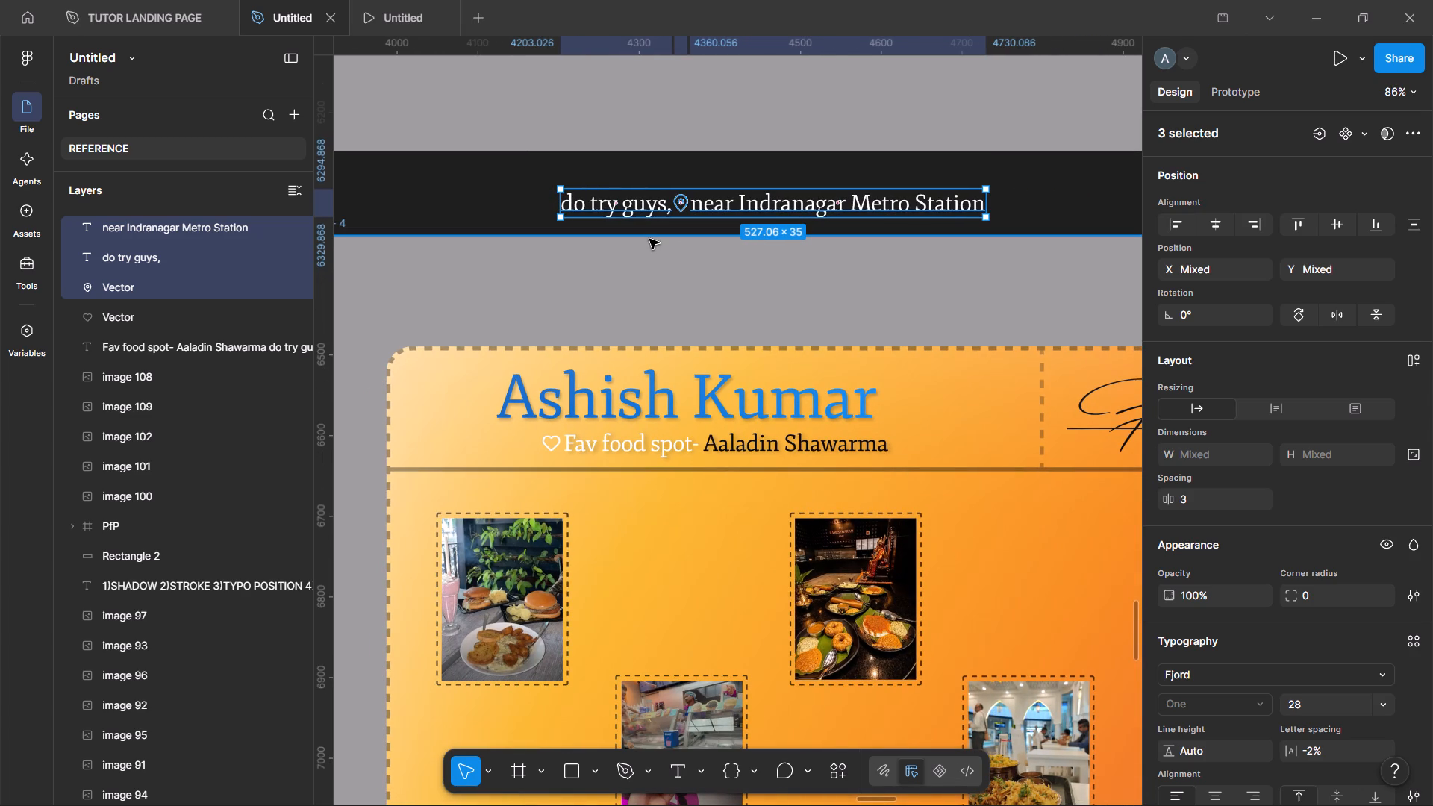
{"action": "right_click", "coordinate": [642, 199]}
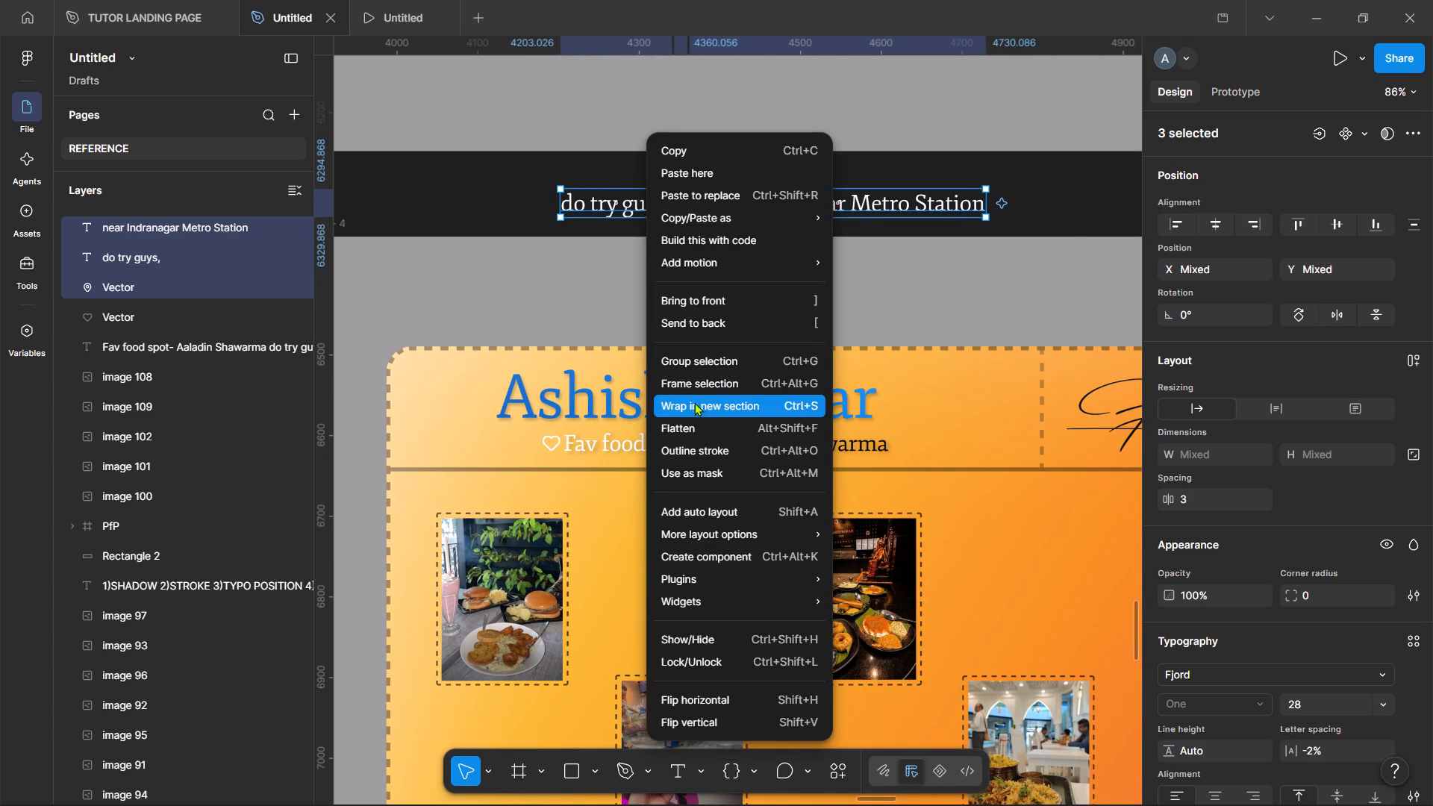
{"action": "left_click", "coordinate": [782, 507]}
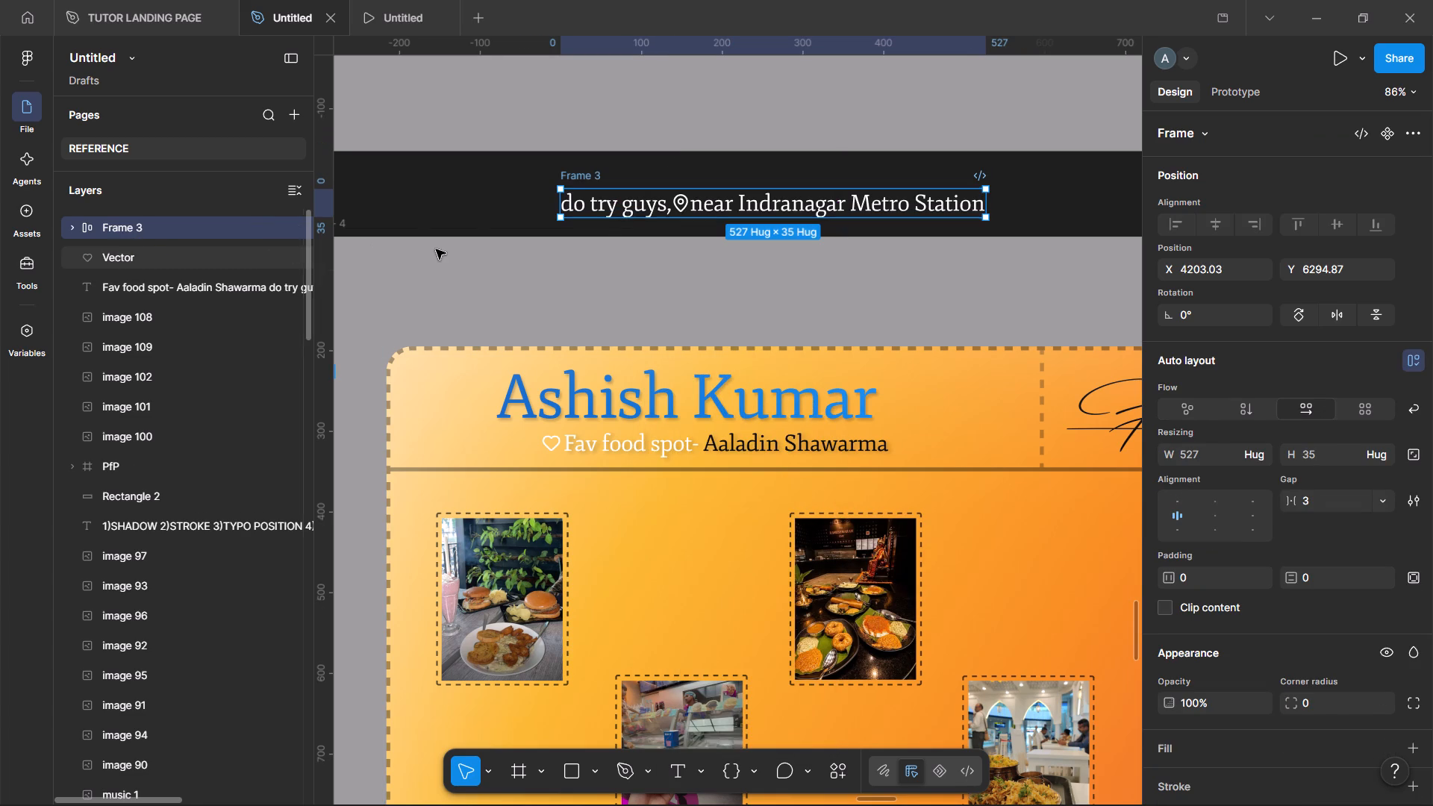
Move the location note frame into the MacBook Pro 14" - 4 header stack, directly below the "Fav food spot-" line.
{"action": "left_click_drag", "start_coordinate": [631, 201], "coordinate": [586, 446]}
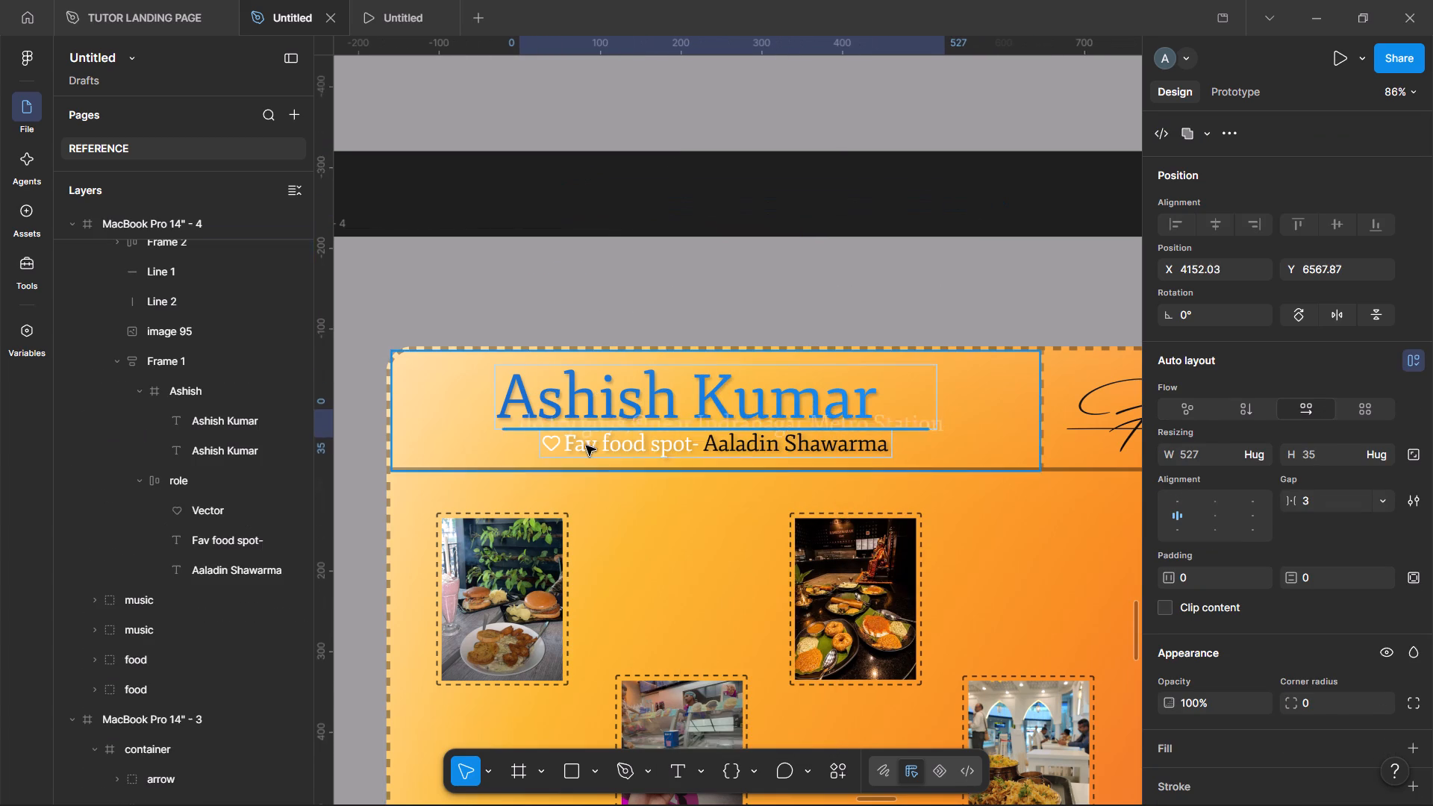
{"action": "left_click_drag", "start_coordinate": [586, 446], "coordinate": [585, 453]}
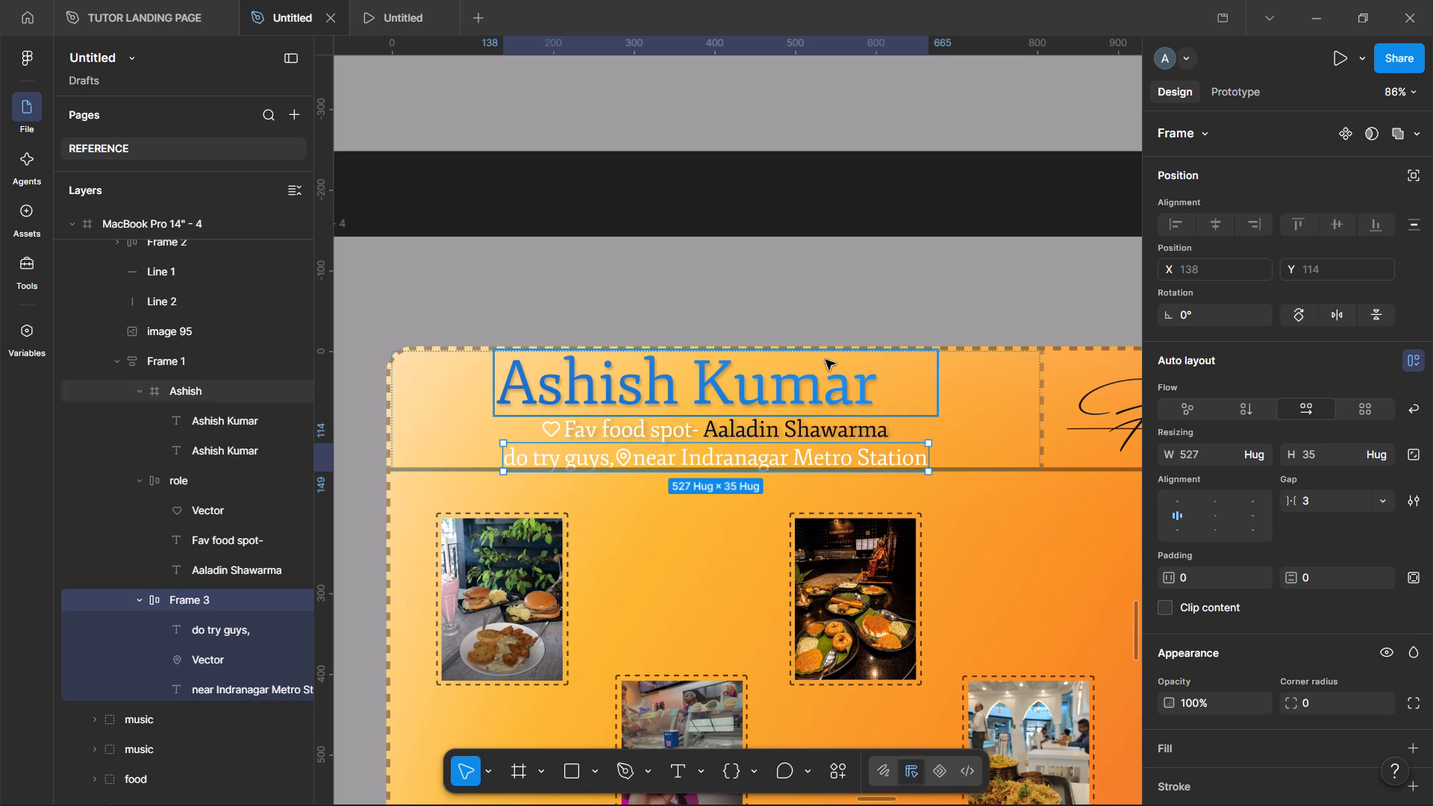
{"action": "left_click", "coordinate": [877, 291]}
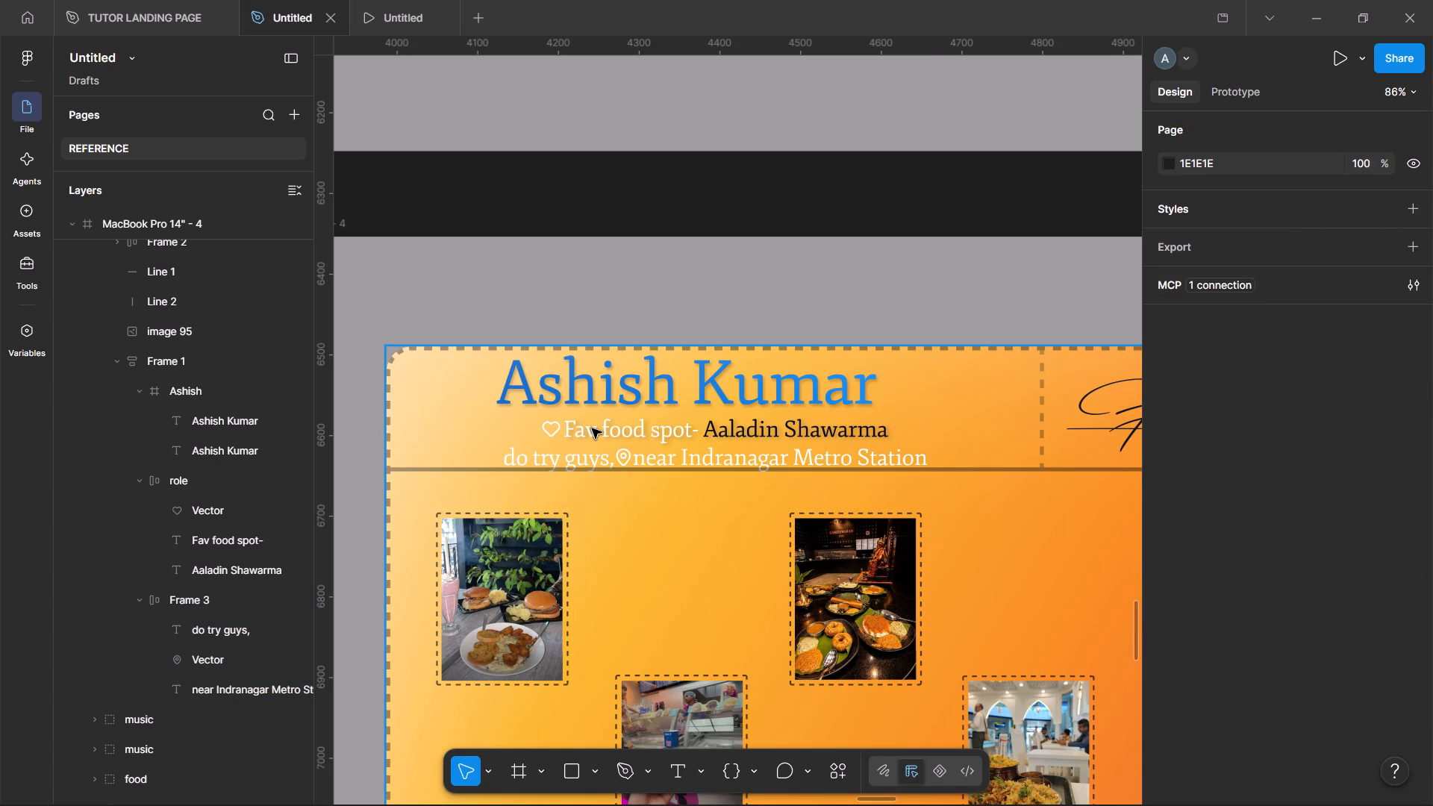
{"action": "double_click", "coordinate": [592, 428]}
{"action": "left_click", "coordinate": [768, 274]}
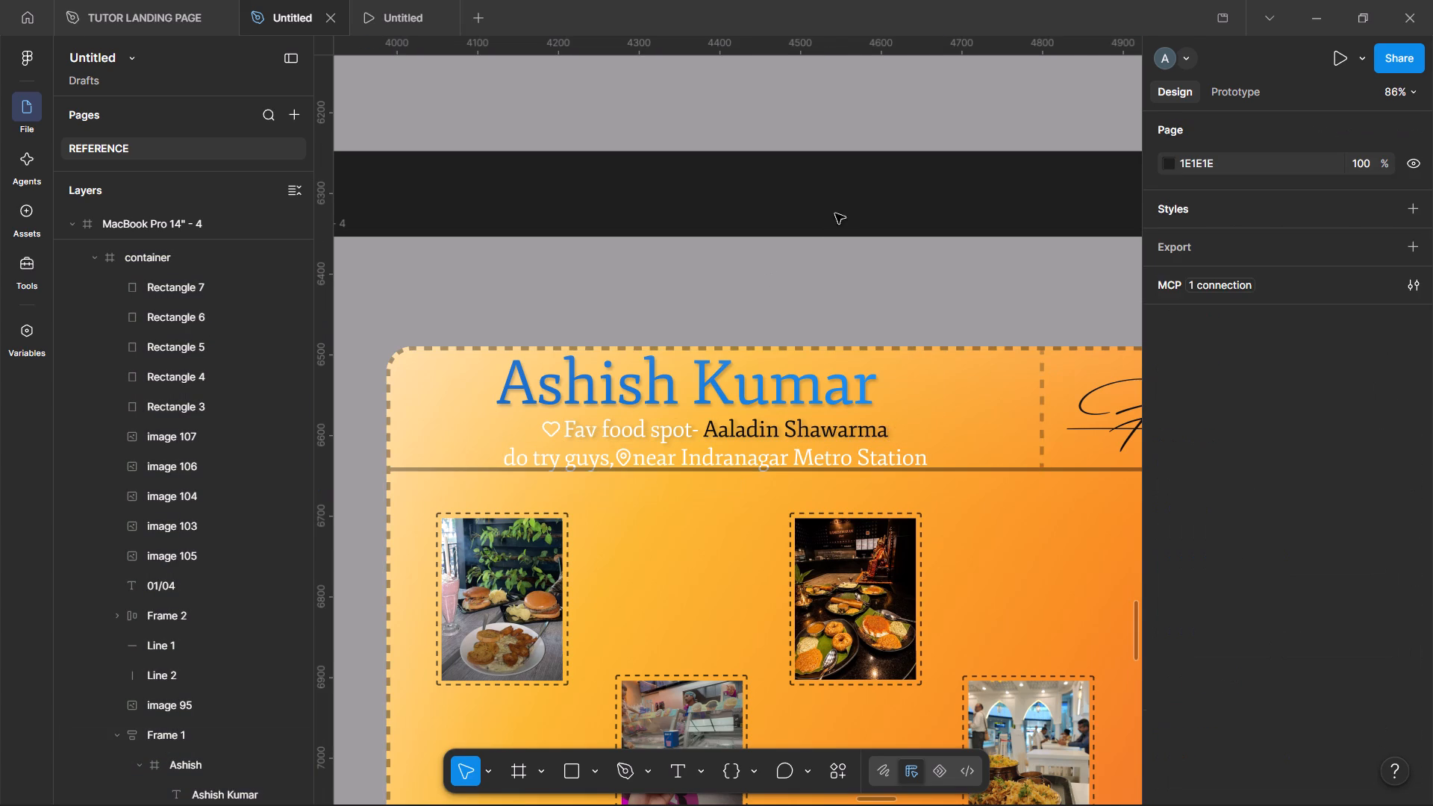
On MacBook Pro 14" - 3, narrow the name header frame to X 138, width 672, and left-align its contents.
{"action": "left_click", "coordinate": [853, 207]}
{"action": "scroll", "coordinate": [853, 207], "scroll_direction": "up", "scroll_amount": 3}
{"action": "scroll", "coordinate": [853, 207], "scroll_direction": "down", "scroll_amount": 1}
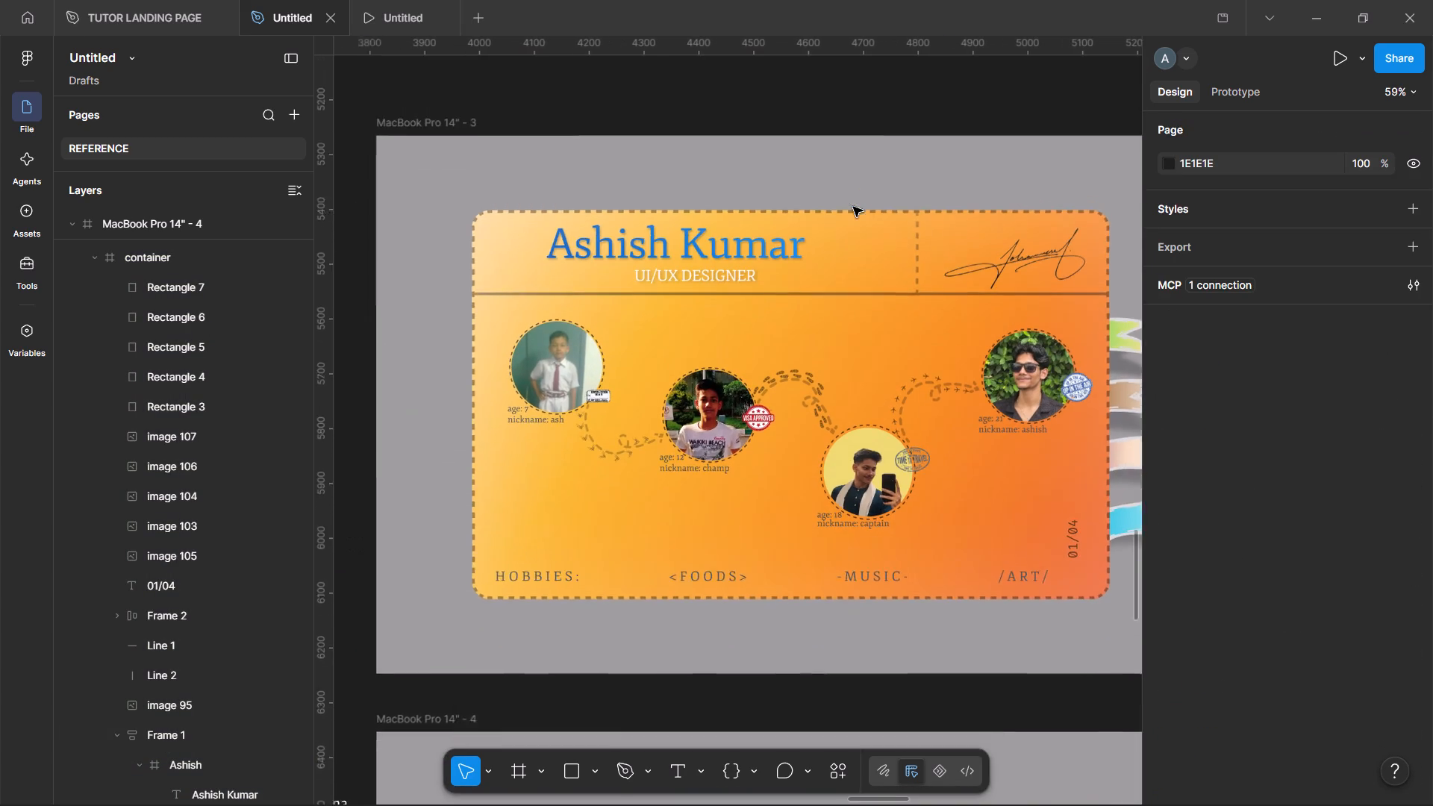
{"action": "scroll", "coordinate": [853, 207], "scroll_direction": "down", "scroll_amount": 1}
{"action": "scroll", "coordinate": [755, 406], "scroll_direction": "up", "scroll_amount": 5}
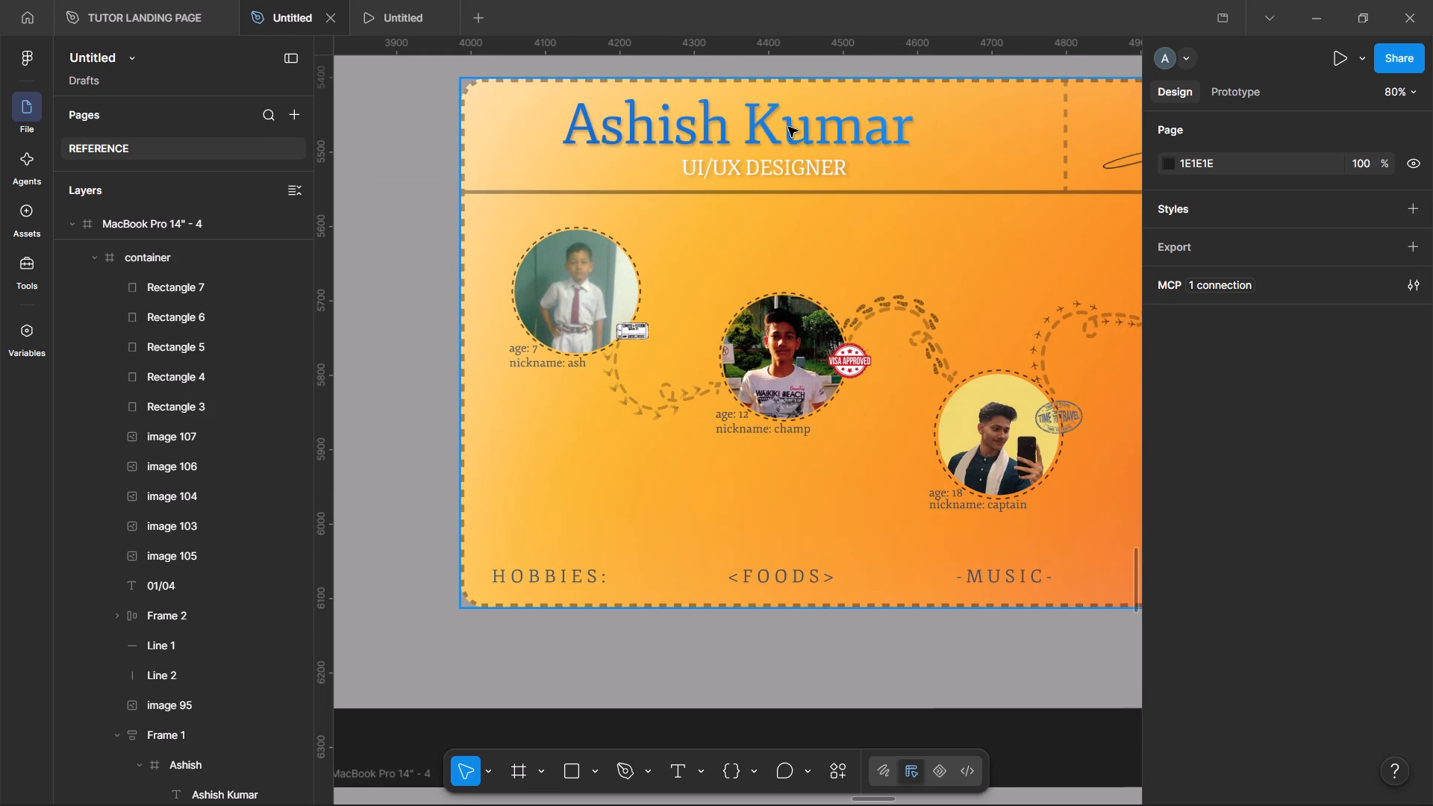
{"action": "double_click", "coordinate": [787, 128]}
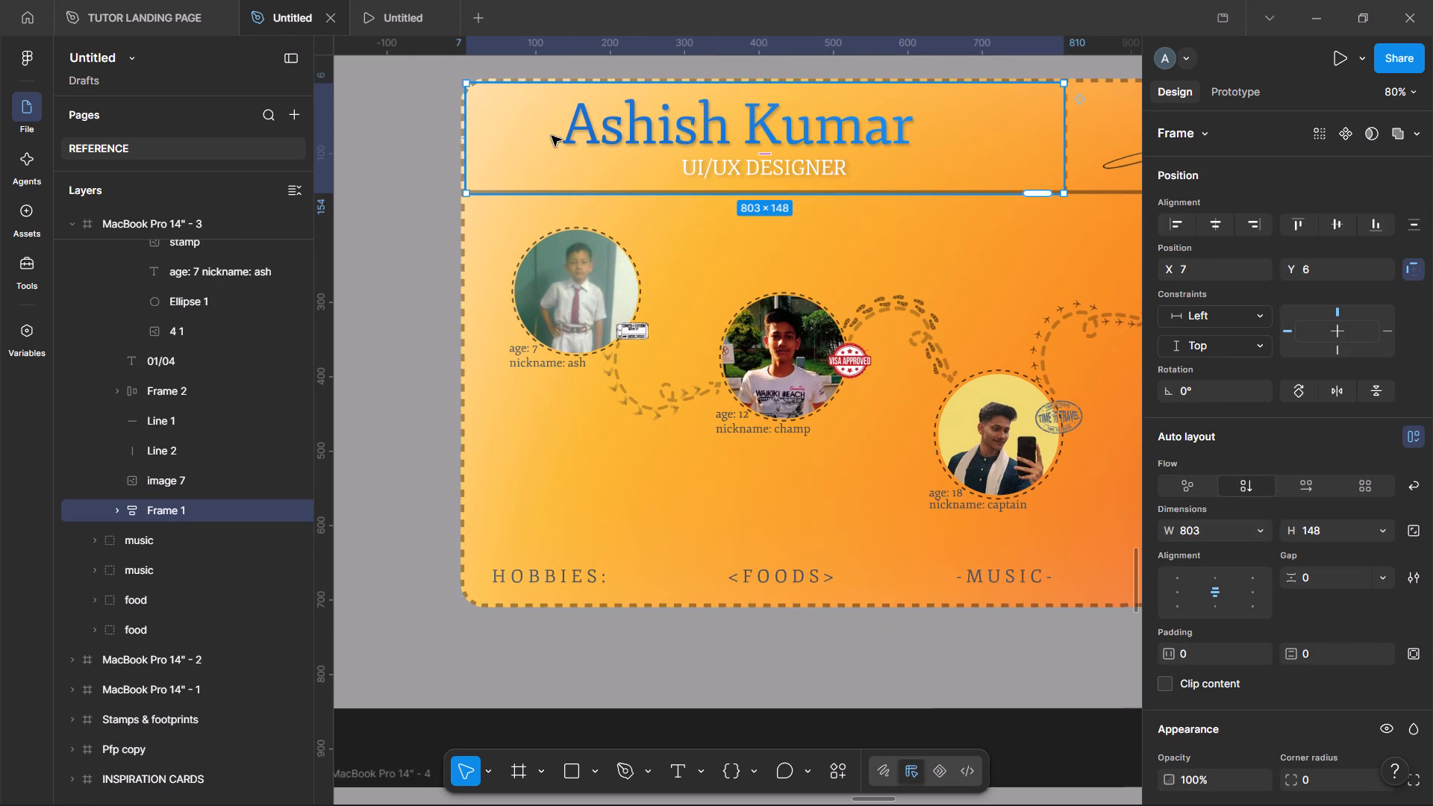
{"action": "left_click_drag", "start_coordinate": [466, 142], "coordinate": [574, 148]}
{"action": "key", "text": "ctrl+z"}
{"action": "scroll", "coordinate": [583, 134], "scroll_direction": "up", "scroll_amount": 1}
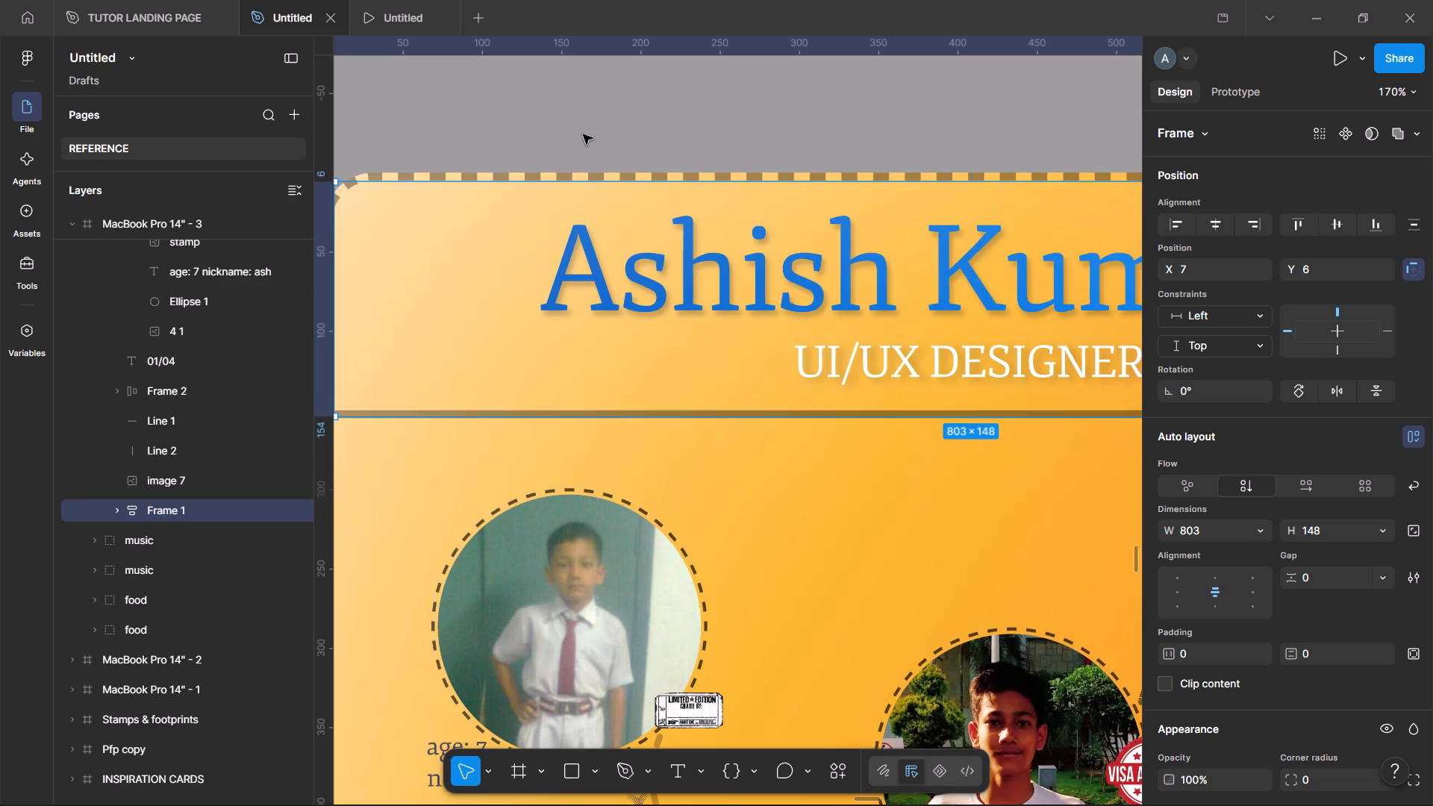
{"action": "scroll", "coordinate": [549, 173], "scroll_direction": "right", "scroll_amount": 1}
{"action": "left_click_drag", "start_coordinate": [381, 275], "coordinate": [593, 278]}
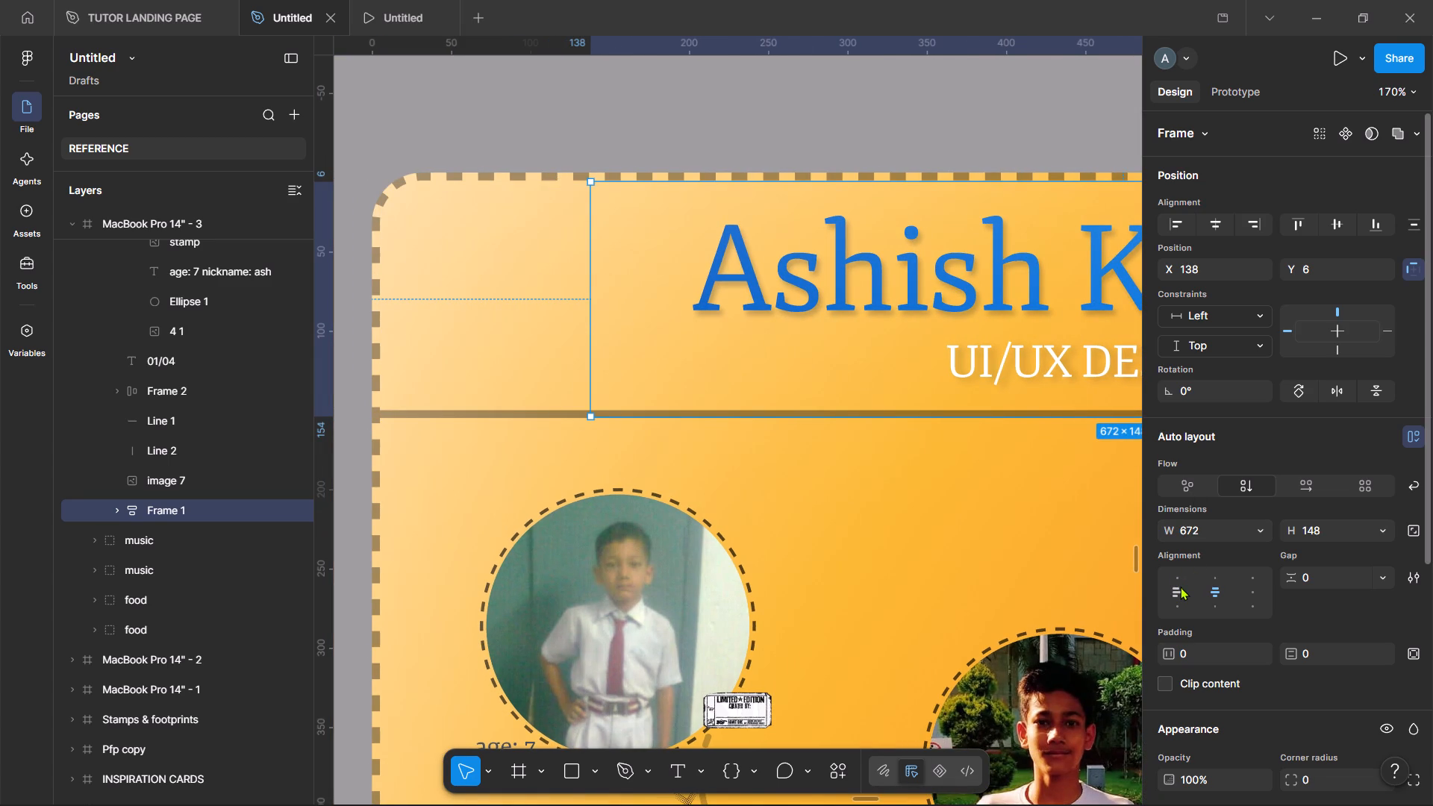
{"action": "left_click", "coordinate": [1180, 587]}
{"action": "scroll", "coordinate": [863, 337], "scroll_direction": "left", "scroll_amount": 2}
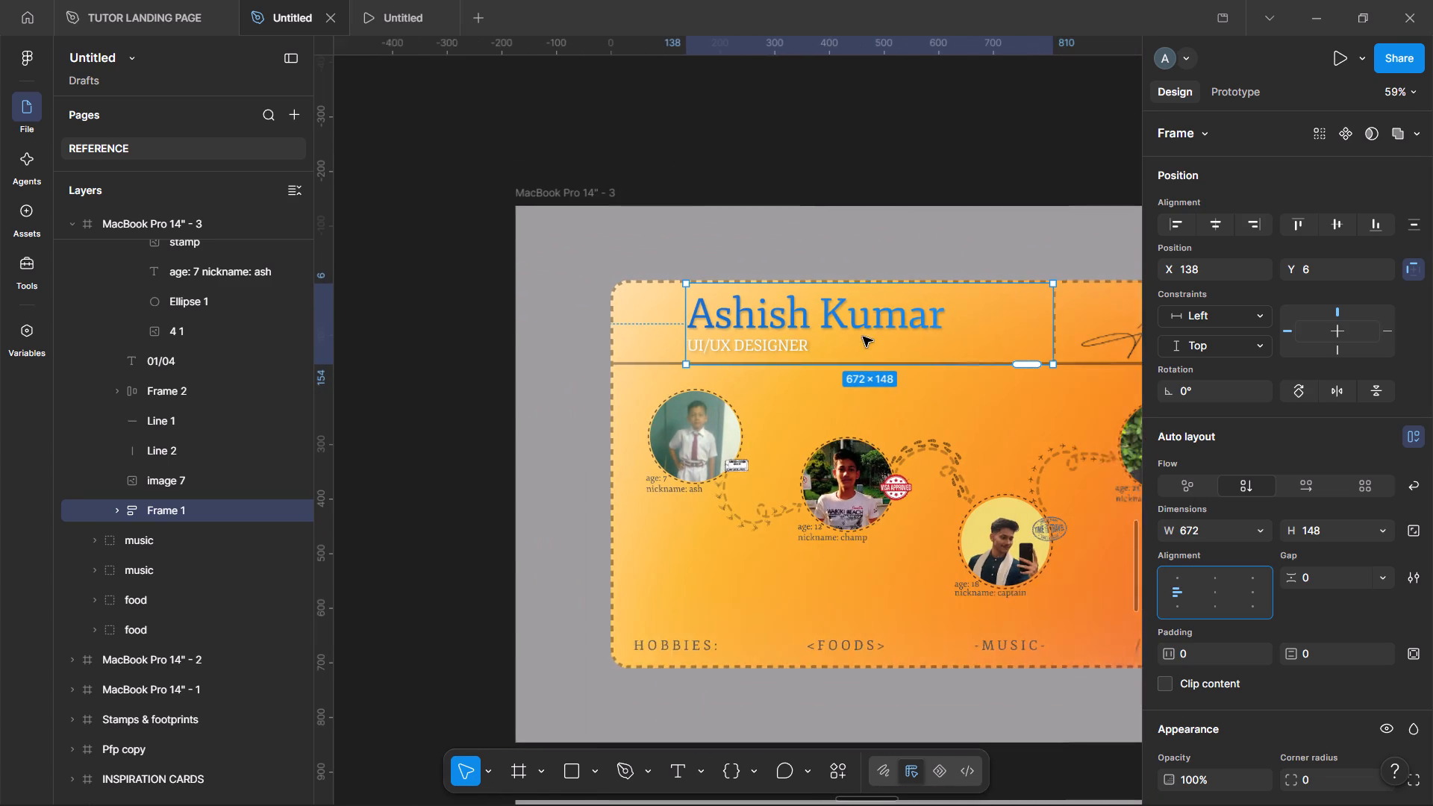
{"action": "left_click", "coordinate": [993, 172]}
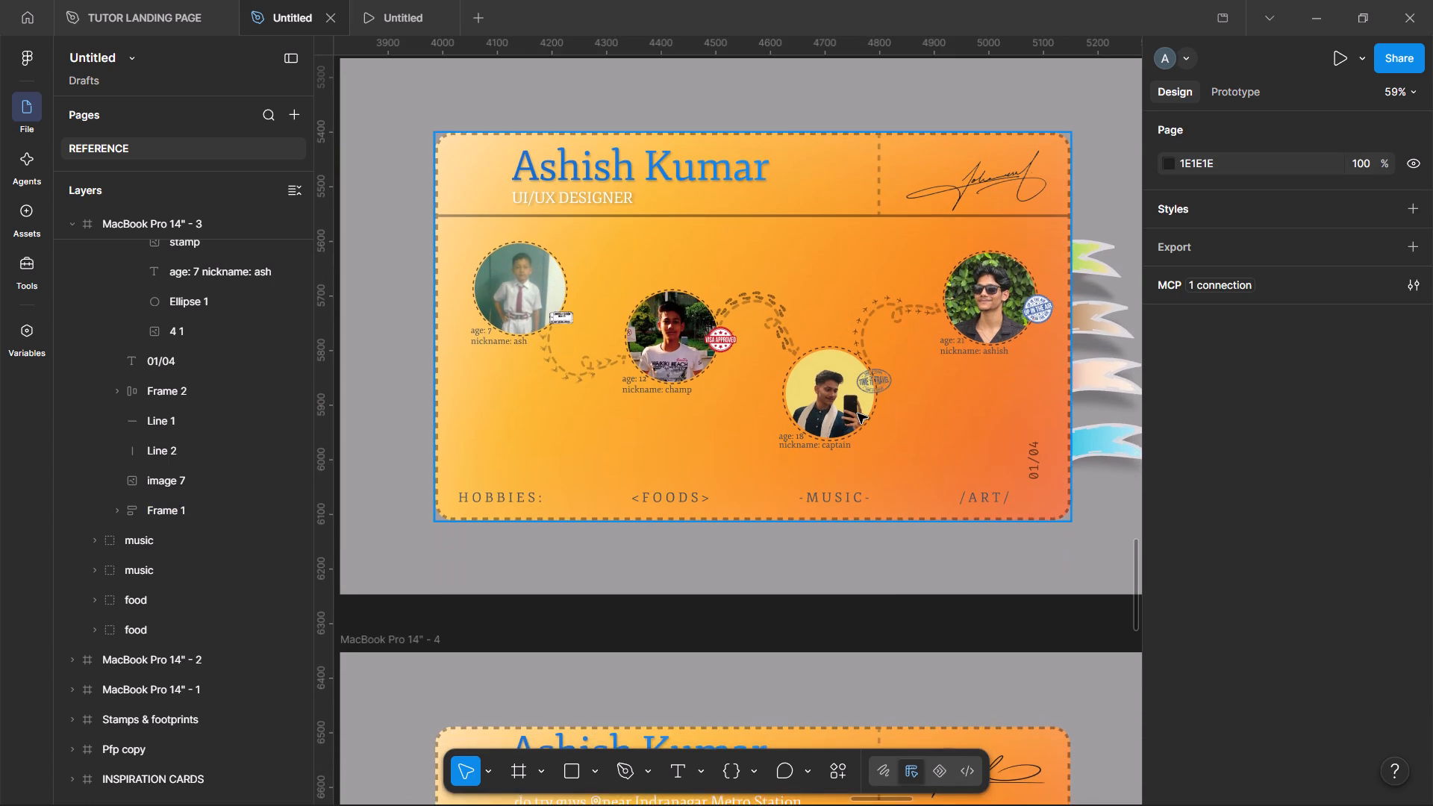
On MacBook Pro 14" - 4, narrow the name header frame to X 136, width 674, and left-align its contents.
{"action": "double_click", "coordinate": [655, 376]}
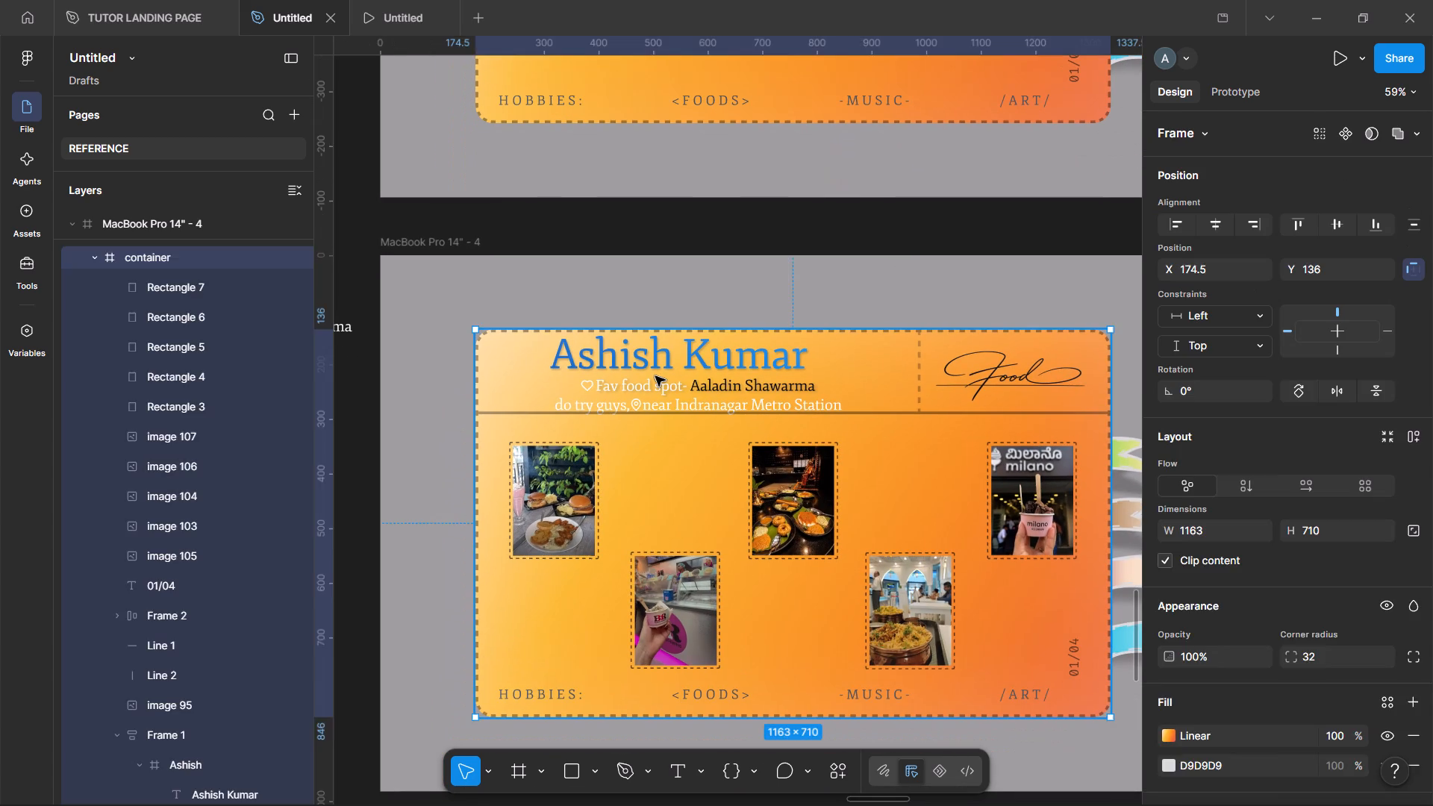
{"action": "scroll", "coordinate": [581, 372], "scroll_direction": "right", "scroll_amount": 1}
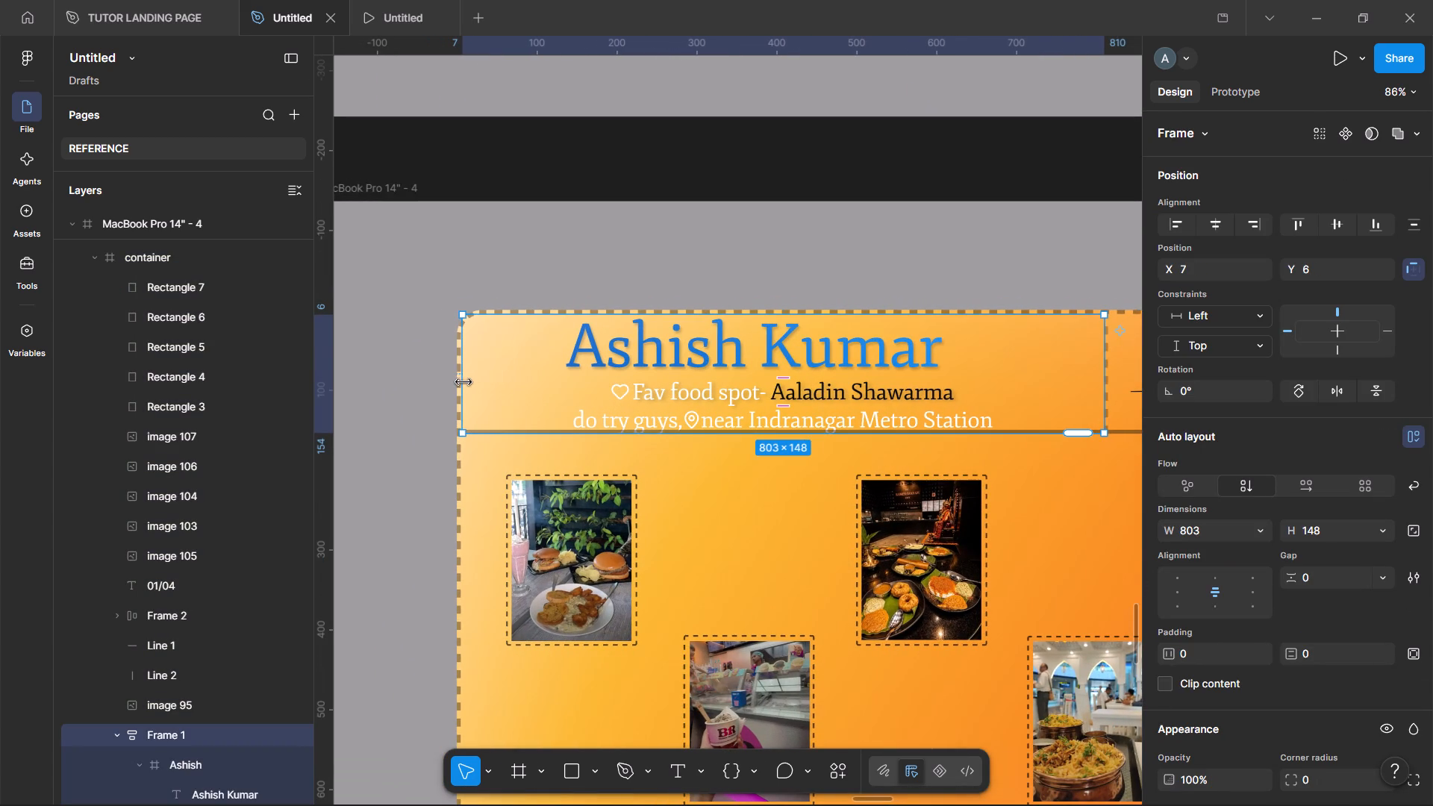
{"action": "left_click_drag", "start_coordinate": [463, 381], "coordinate": [543, 382]}
{"action": "key", "text": "ctrl+z"}
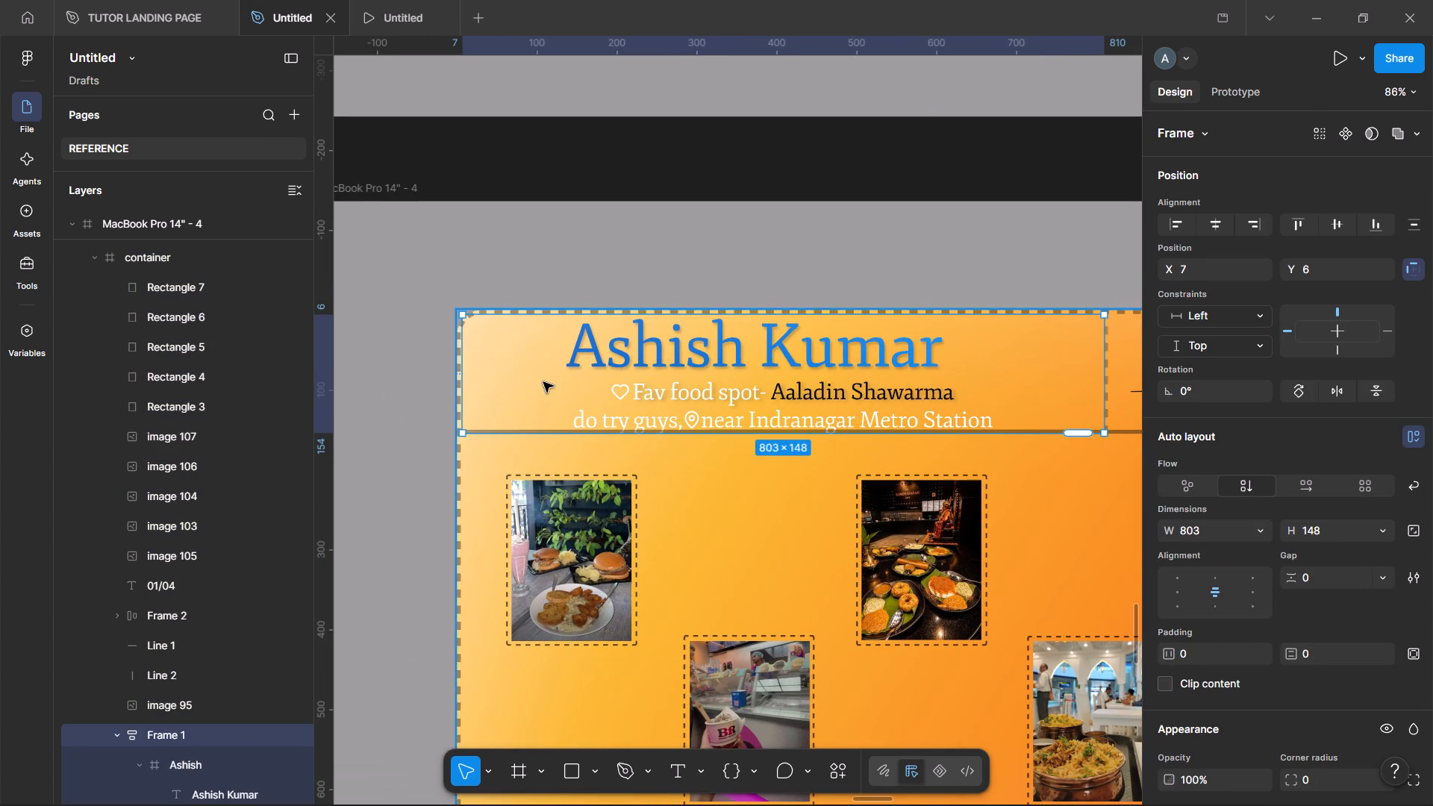
{"action": "left_click_drag", "start_coordinate": [461, 388], "coordinate": [520, 388]}
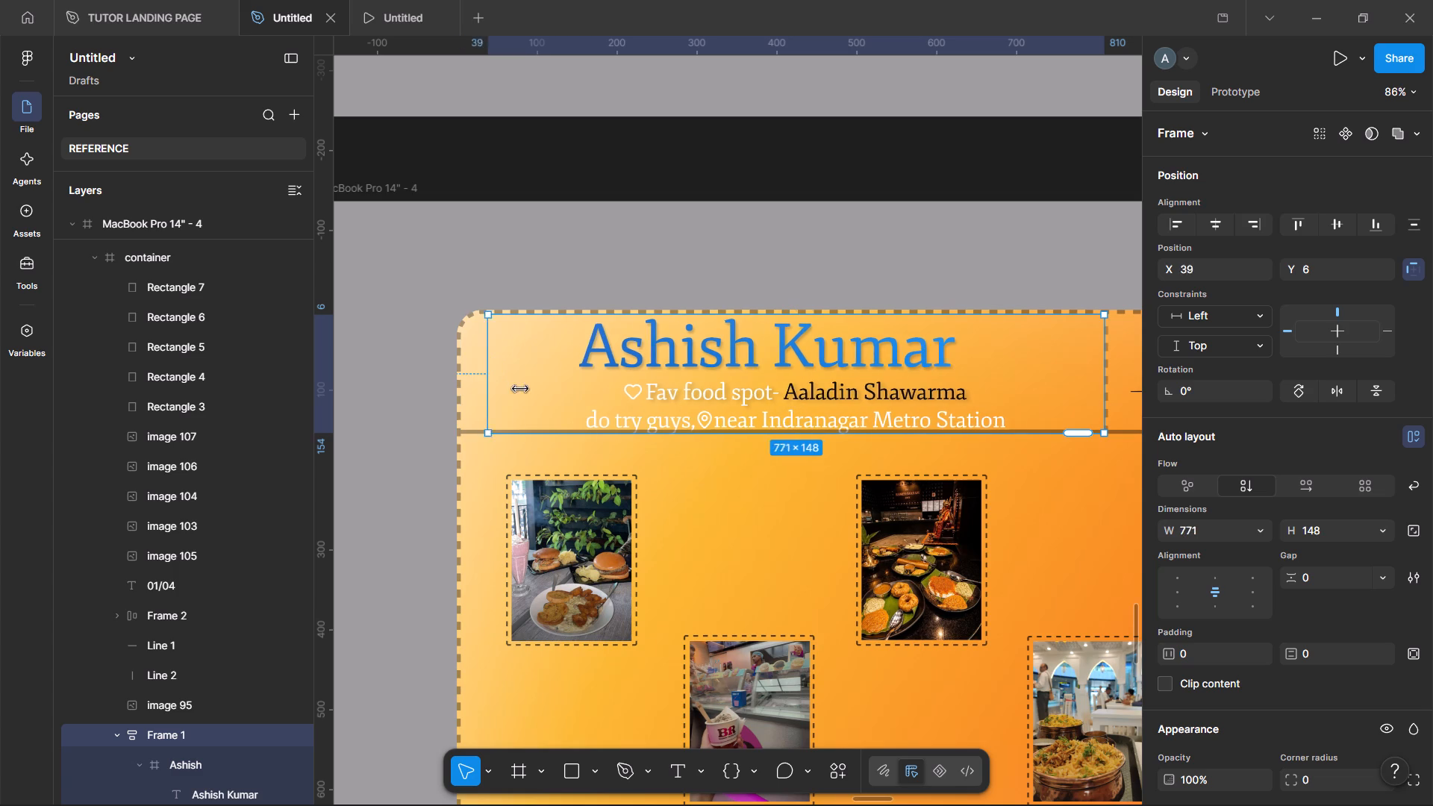
{"action": "left_click_drag", "start_coordinate": [520, 388], "coordinate": [565, 387]}
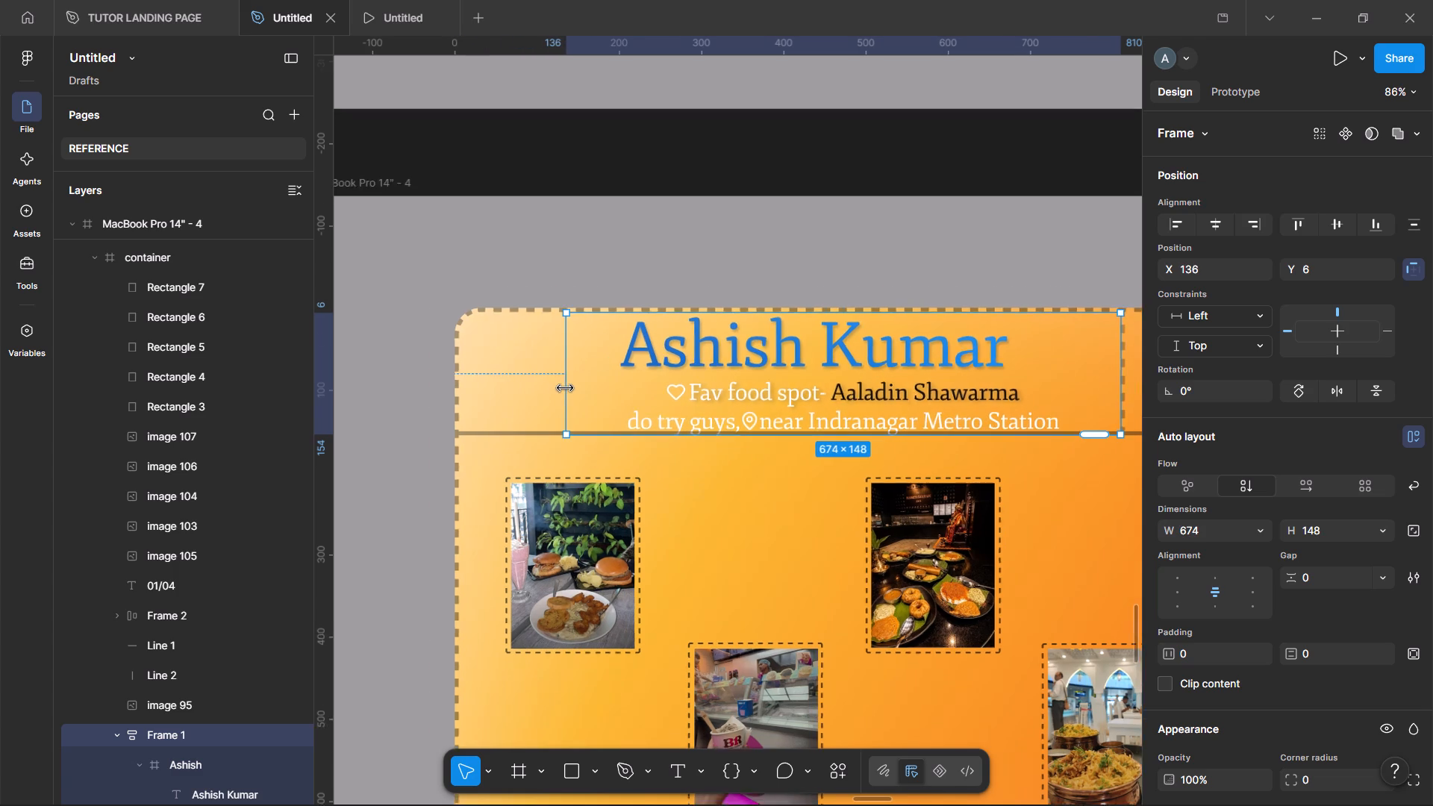
{"action": "left_click", "coordinate": [1181, 587]}
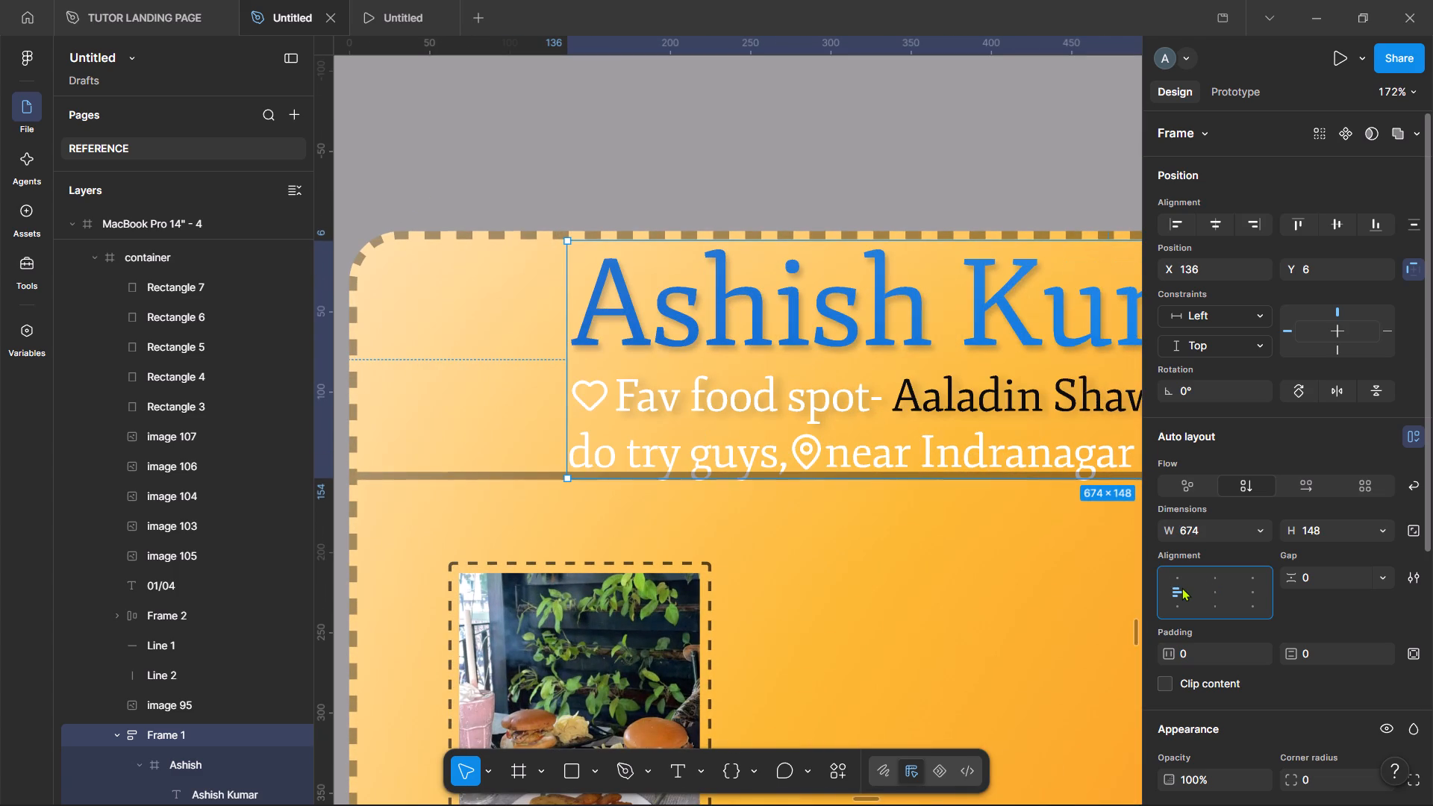
Delete the duplicate name text with the hidden fill from the "Ashish" frame in the MacBook Pro 14" - 4 header.
{"action": "scroll", "coordinate": [903, 396], "scroll_direction": "left", "scroll_amount": 1}
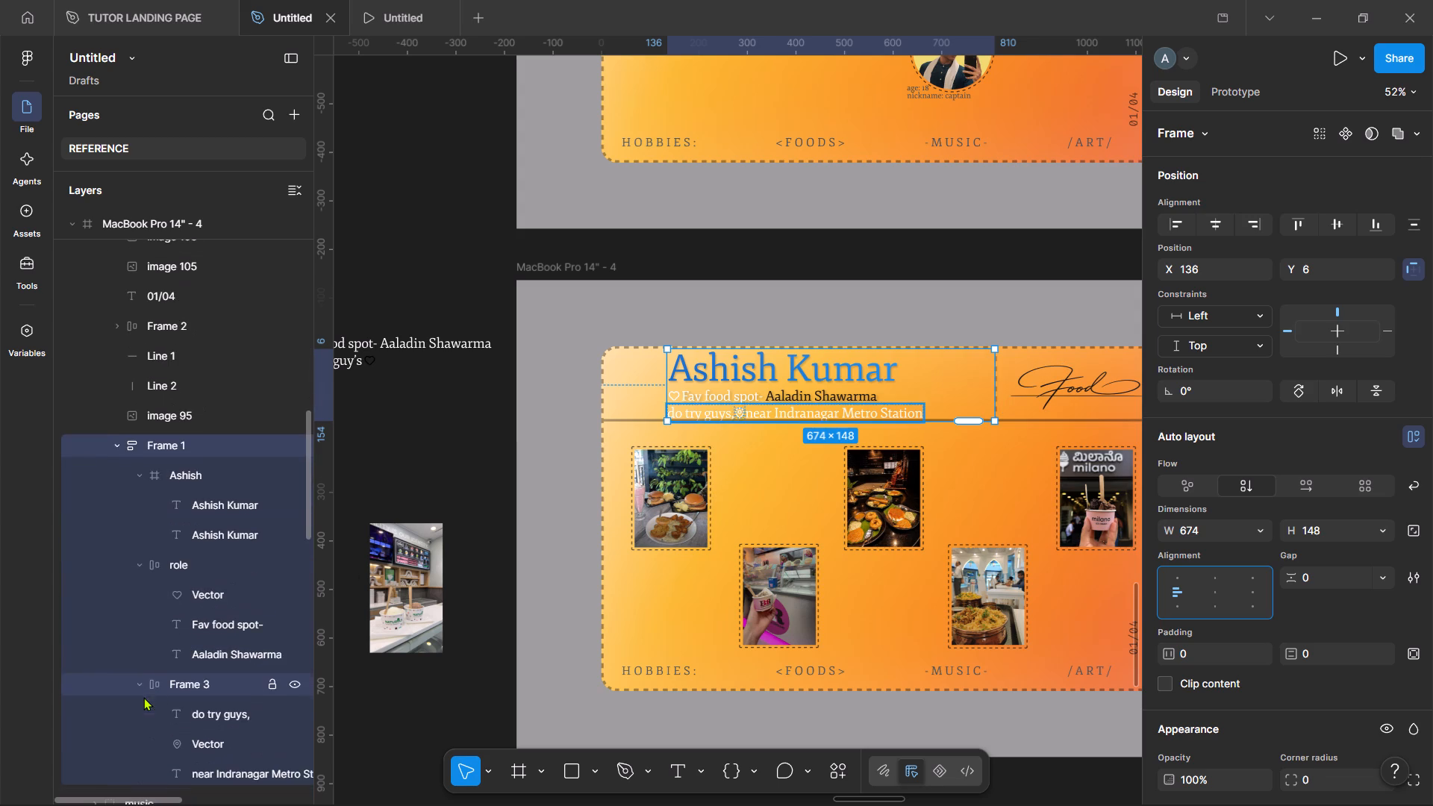
{"action": "left_click", "coordinate": [138, 575]}
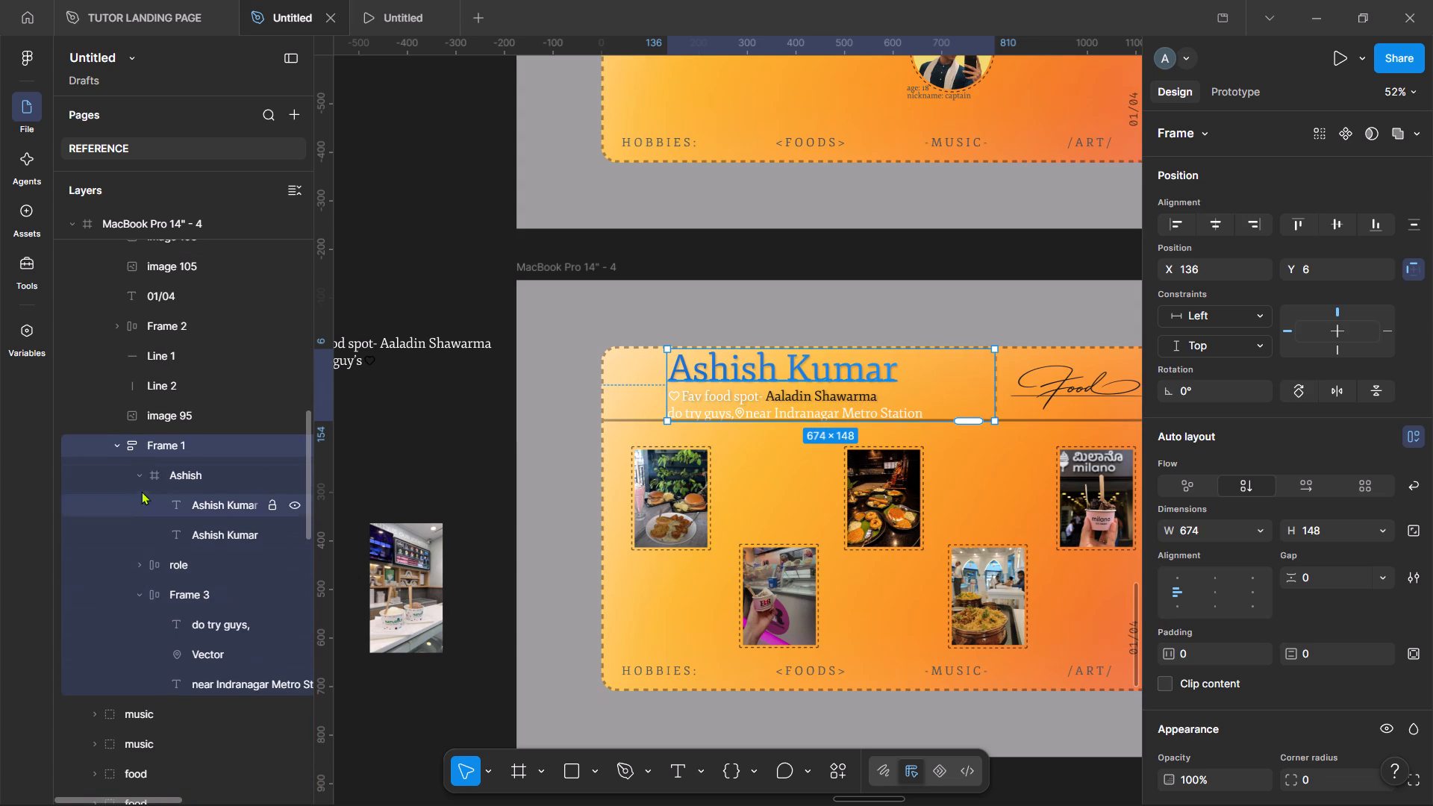
{"action": "left_click", "coordinate": [136, 472]}
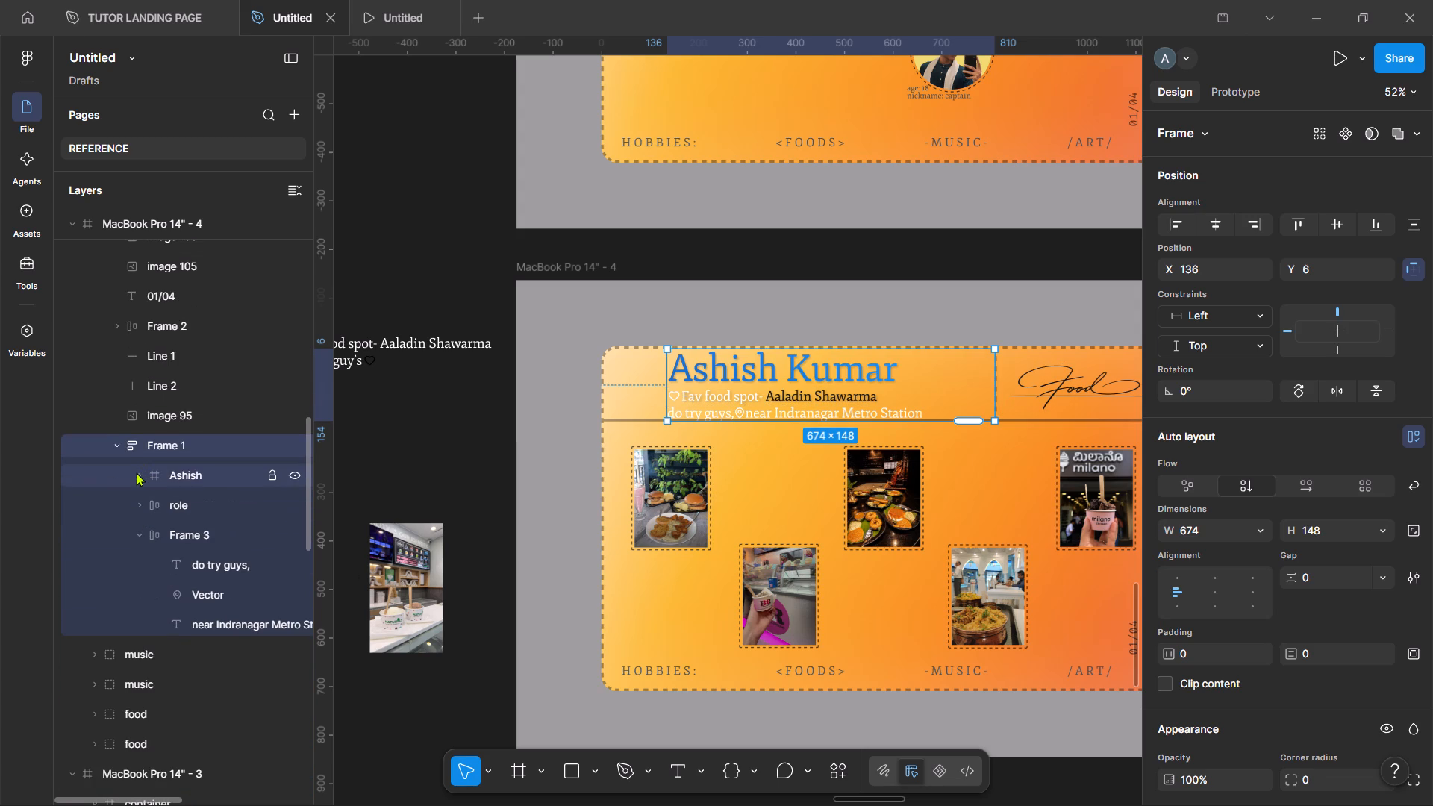
{"action": "left_click", "coordinate": [147, 475]}
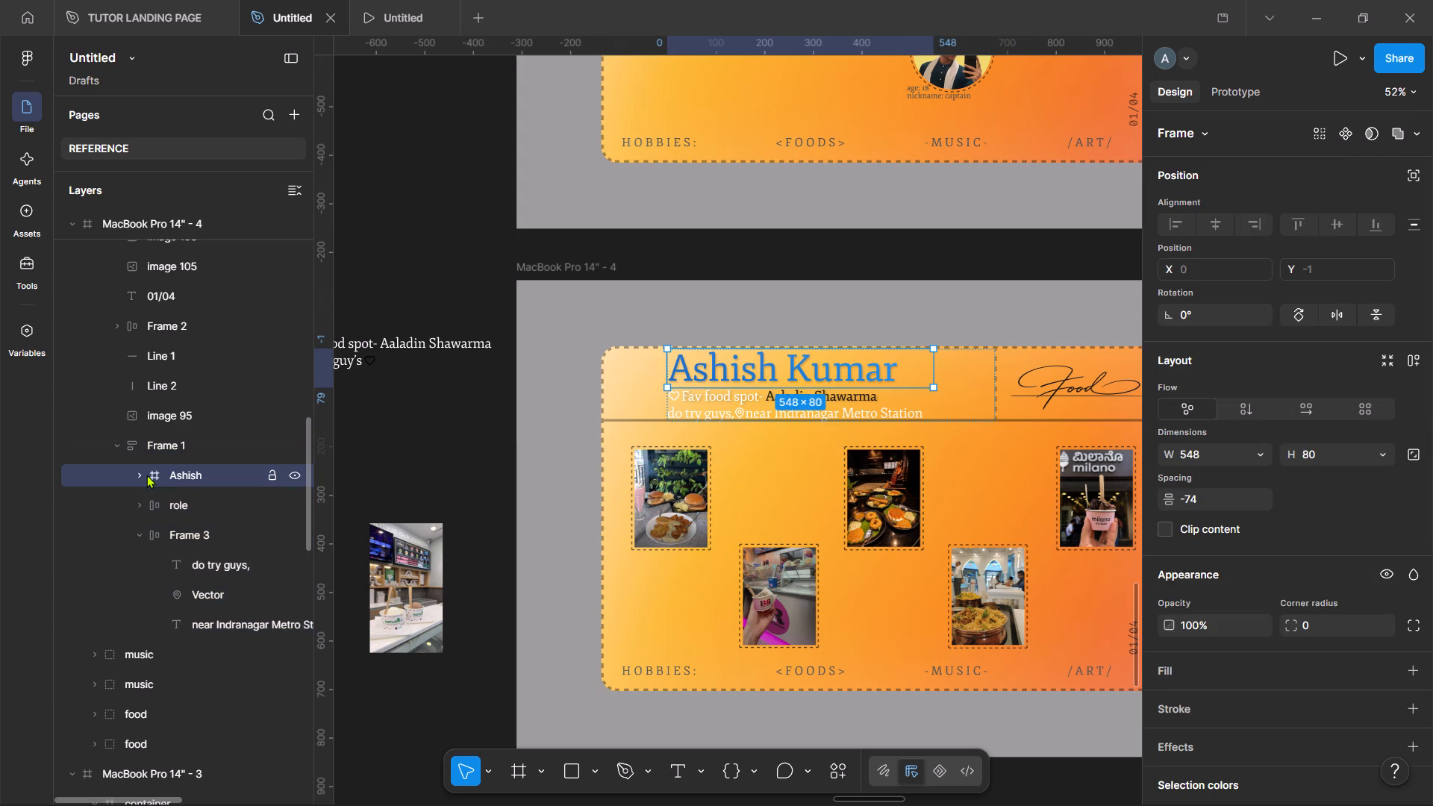
{"action": "left_click", "coordinate": [135, 475]}
{"action": "left_click", "coordinate": [152, 477]}
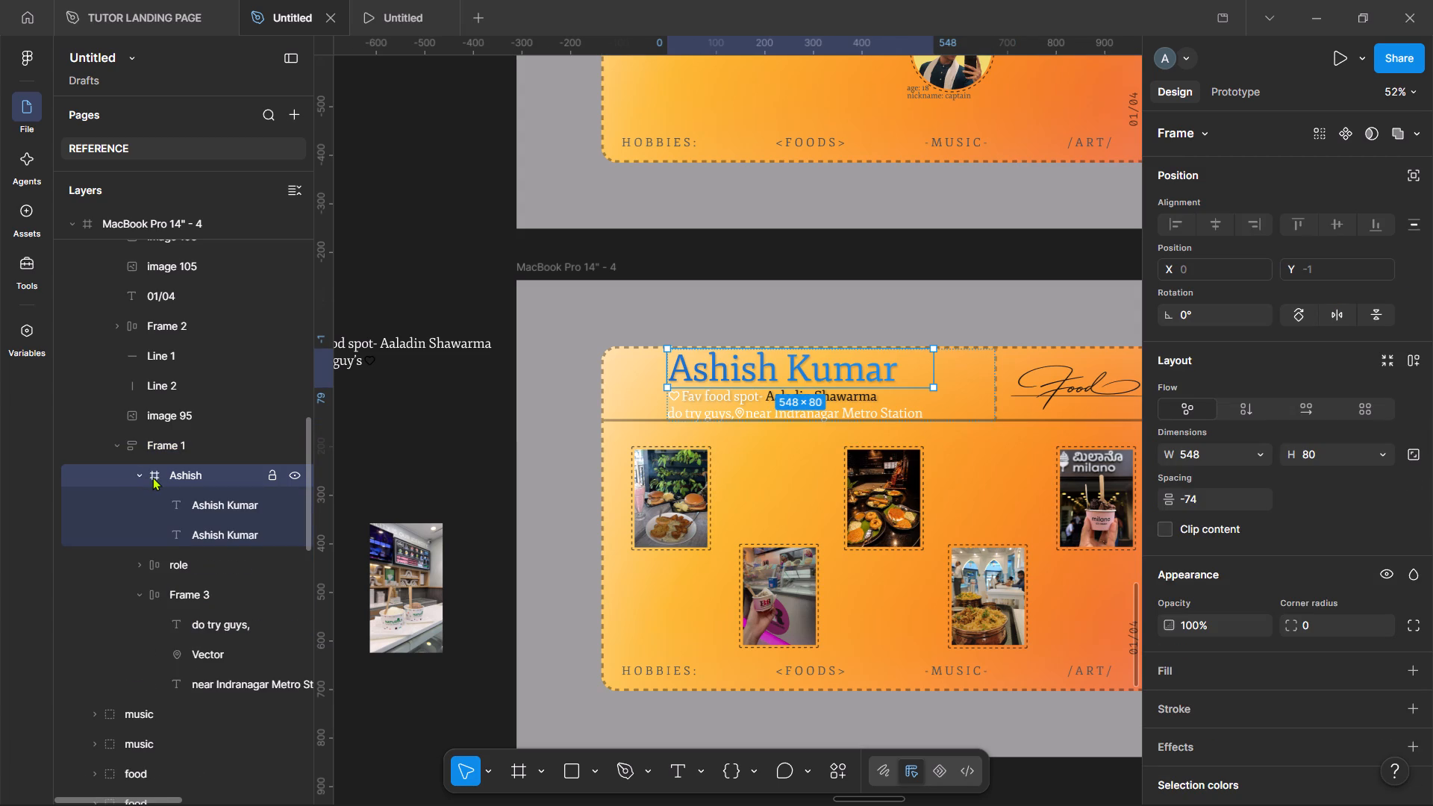
{"action": "left_click", "coordinate": [199, 504]}
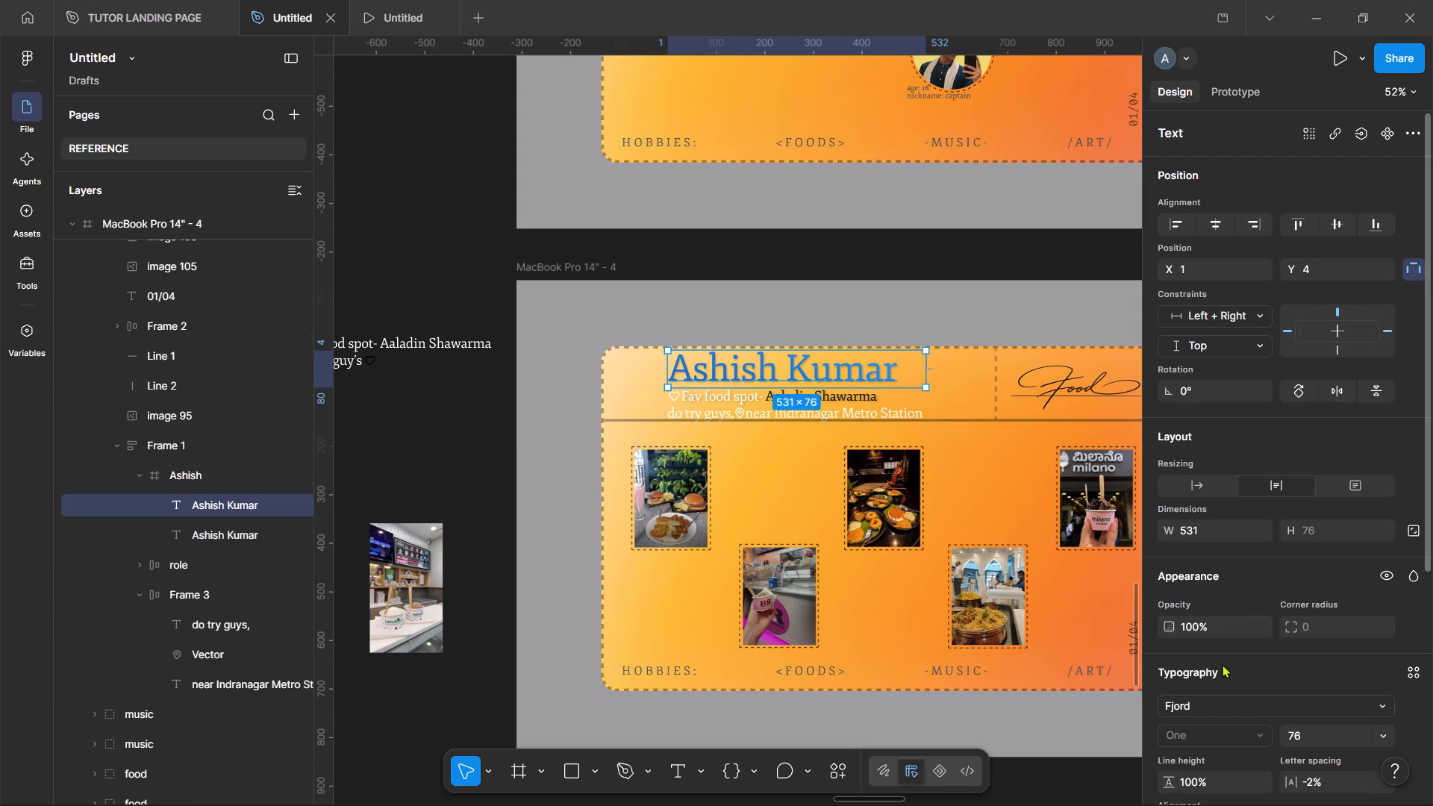
{"action": "left_click", "coordinate": [211, 538]}
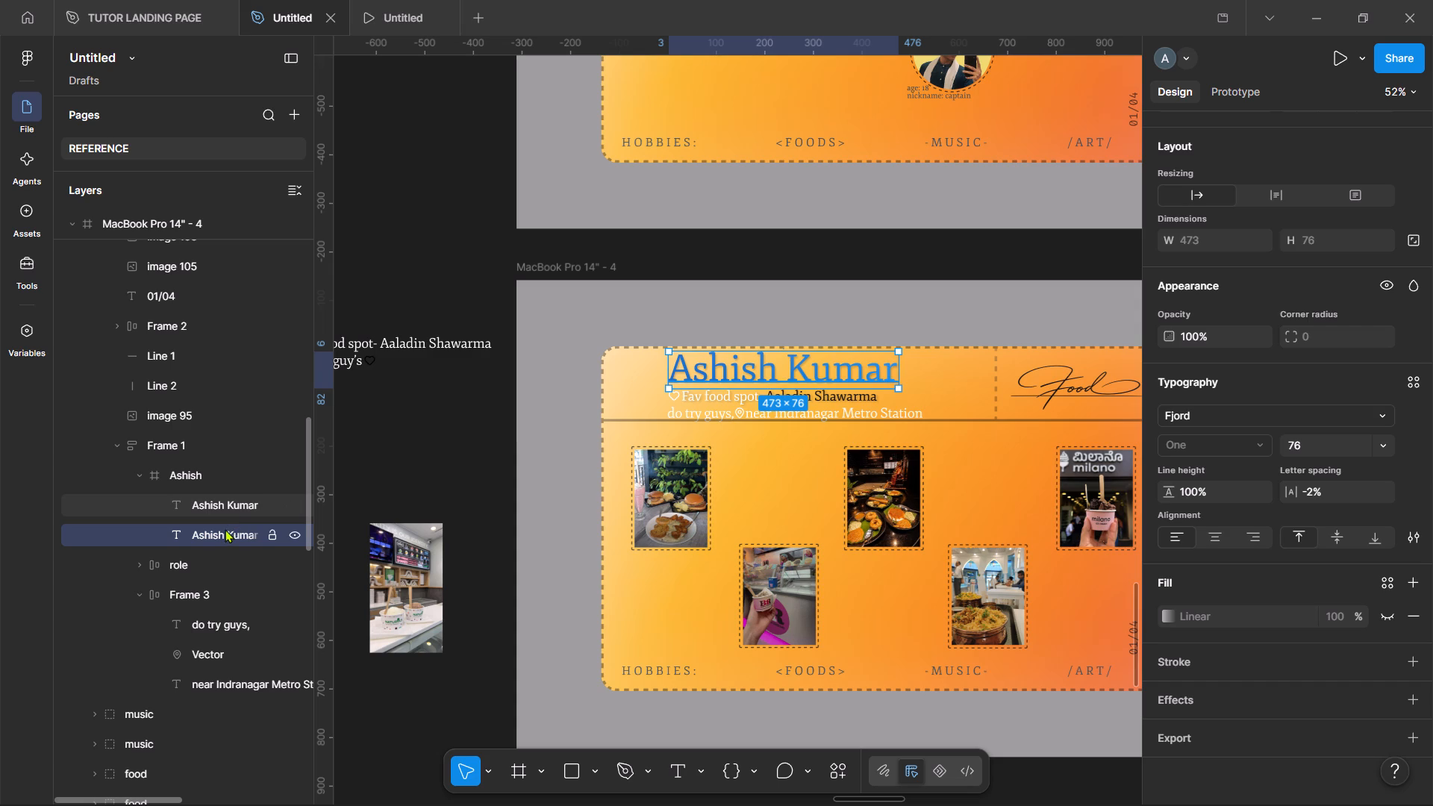
{"action": "key", "text": "Delete"}
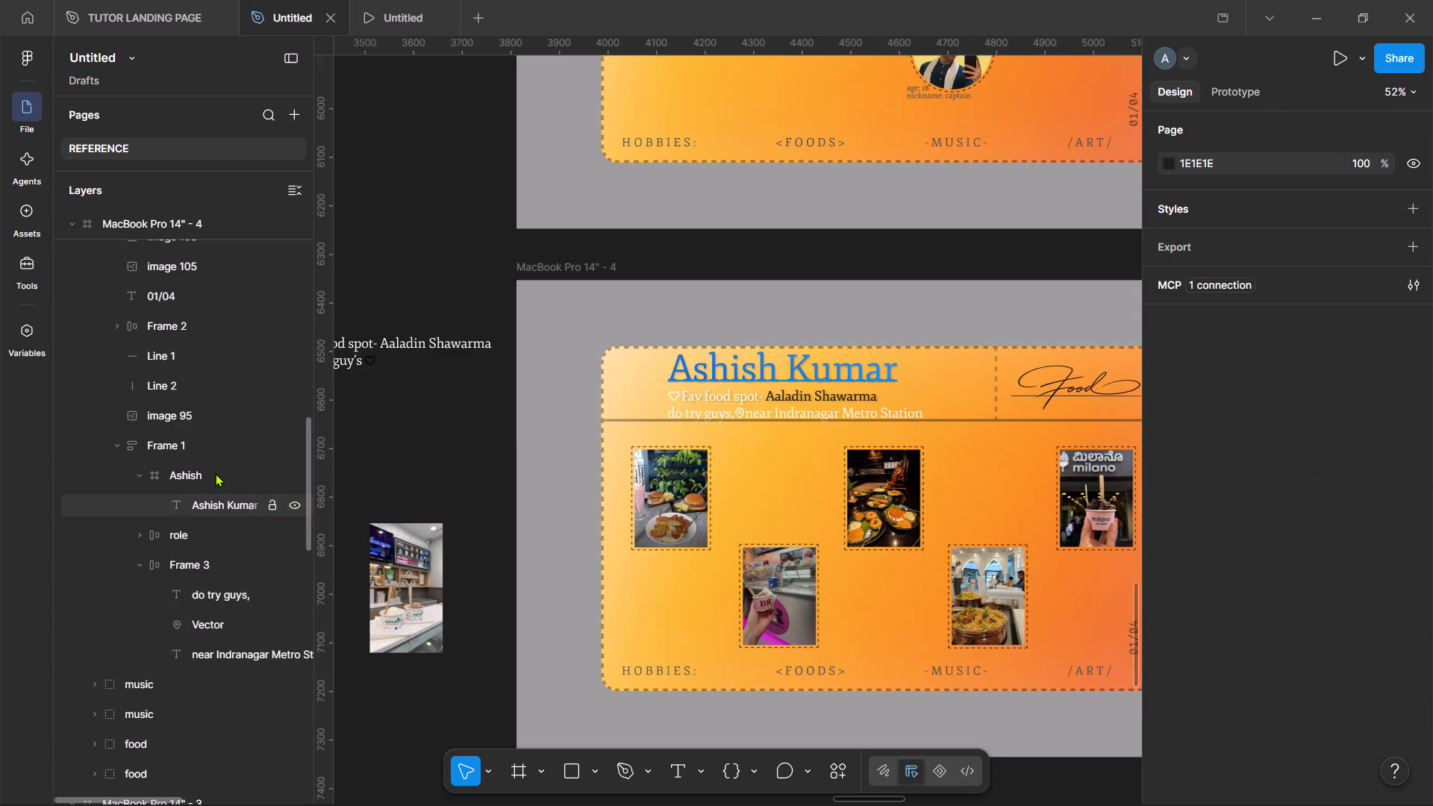
Rename Frame 3, which holds the location note in the MacBook Pro 14" - 4 header, as "location".
{"action": "left_click", "coordinate": [195, 558]}
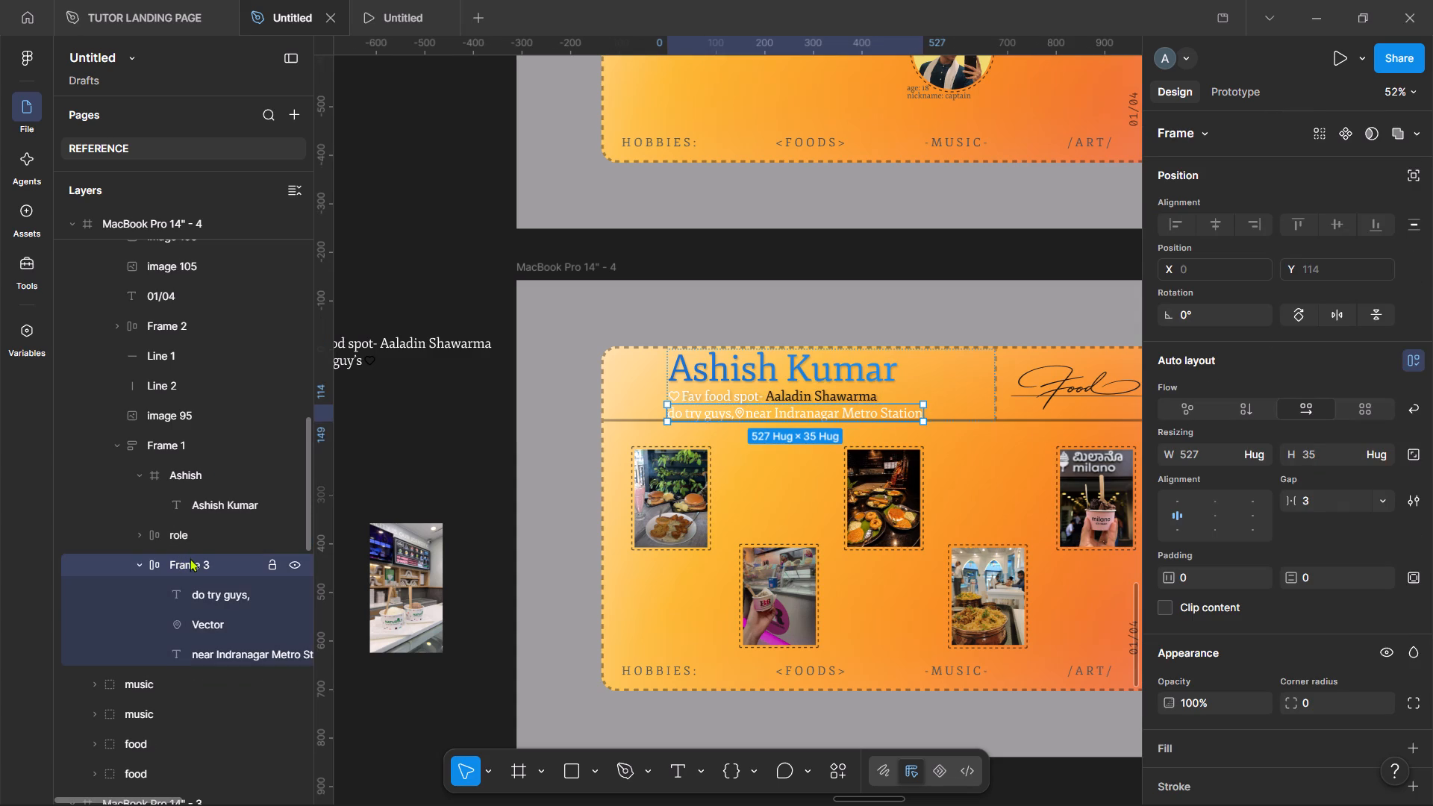
{"action": "double_click", "coordinate": [193, 563]}
{"action": "type", "text": "locati"}
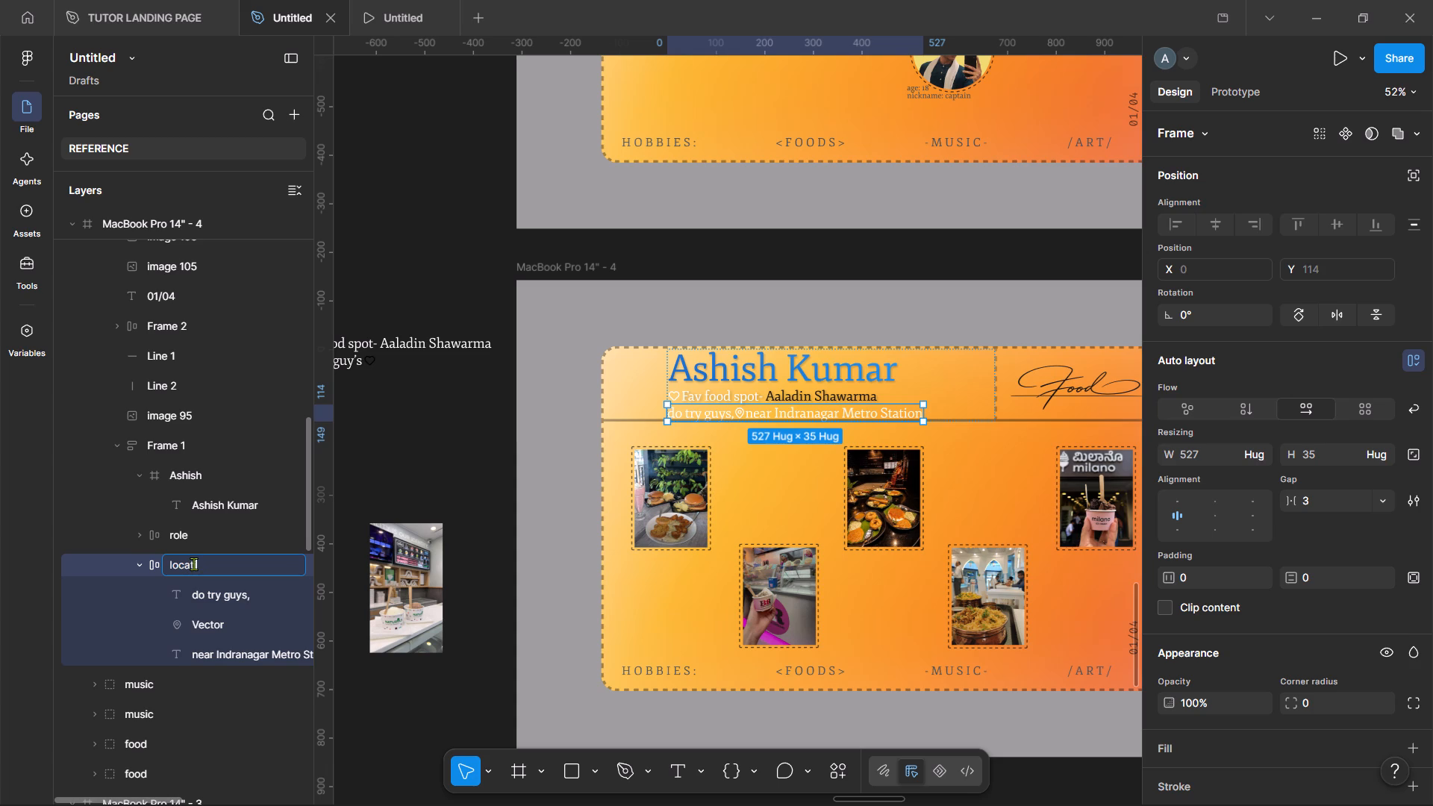
{"action": "type", "text": "on"}
{"action": "key", "text": "Return"}
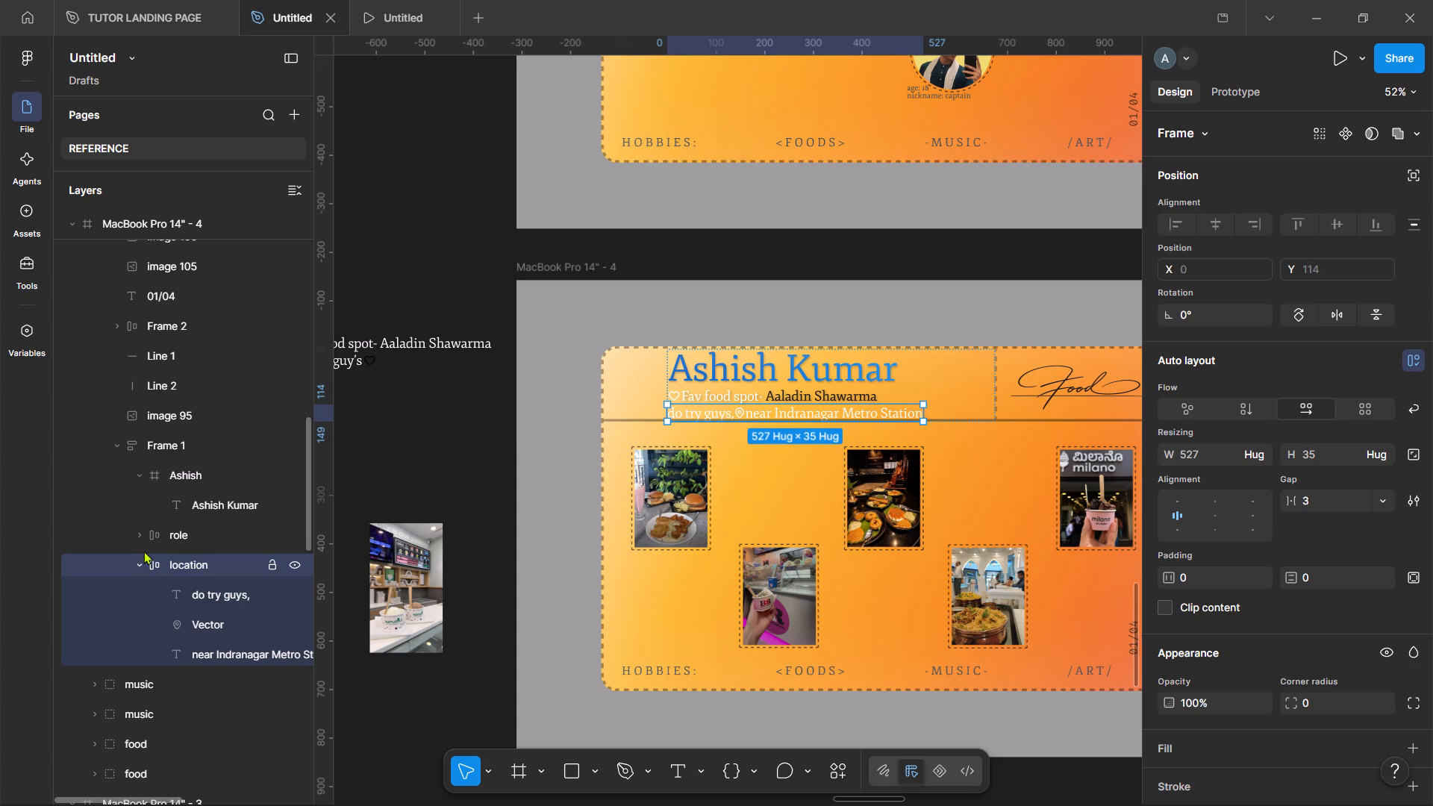
{"action": "left_click", "coordinate": [134, 563]}
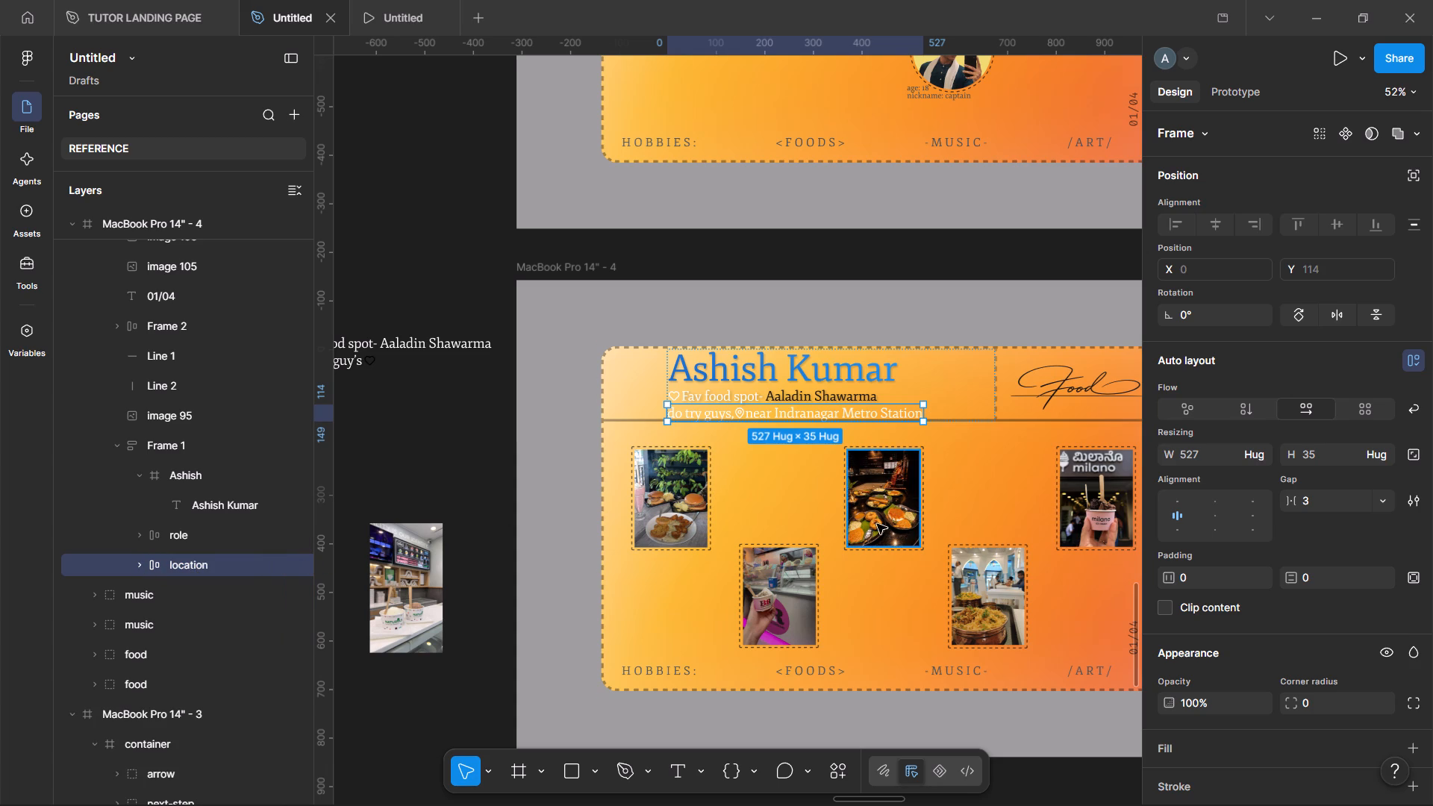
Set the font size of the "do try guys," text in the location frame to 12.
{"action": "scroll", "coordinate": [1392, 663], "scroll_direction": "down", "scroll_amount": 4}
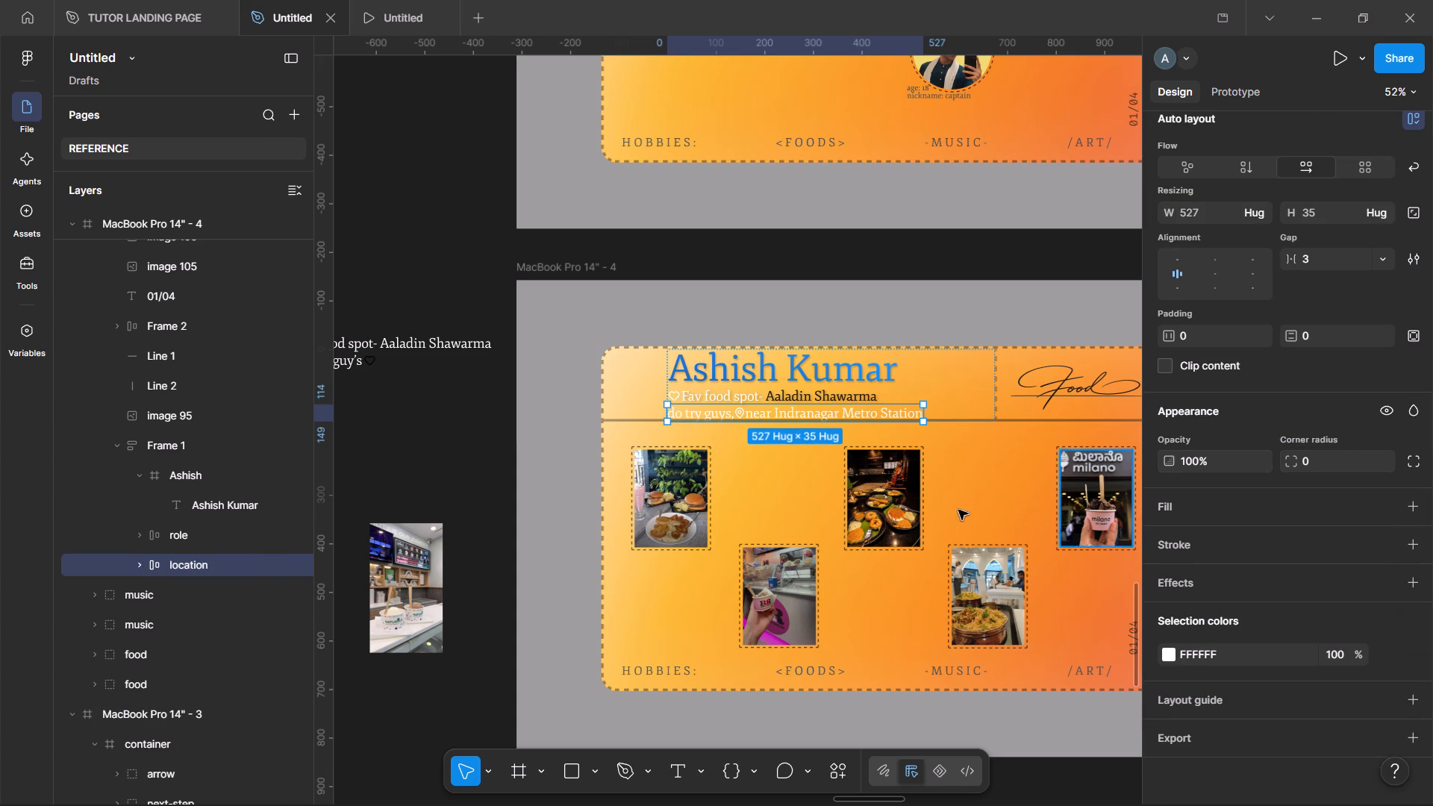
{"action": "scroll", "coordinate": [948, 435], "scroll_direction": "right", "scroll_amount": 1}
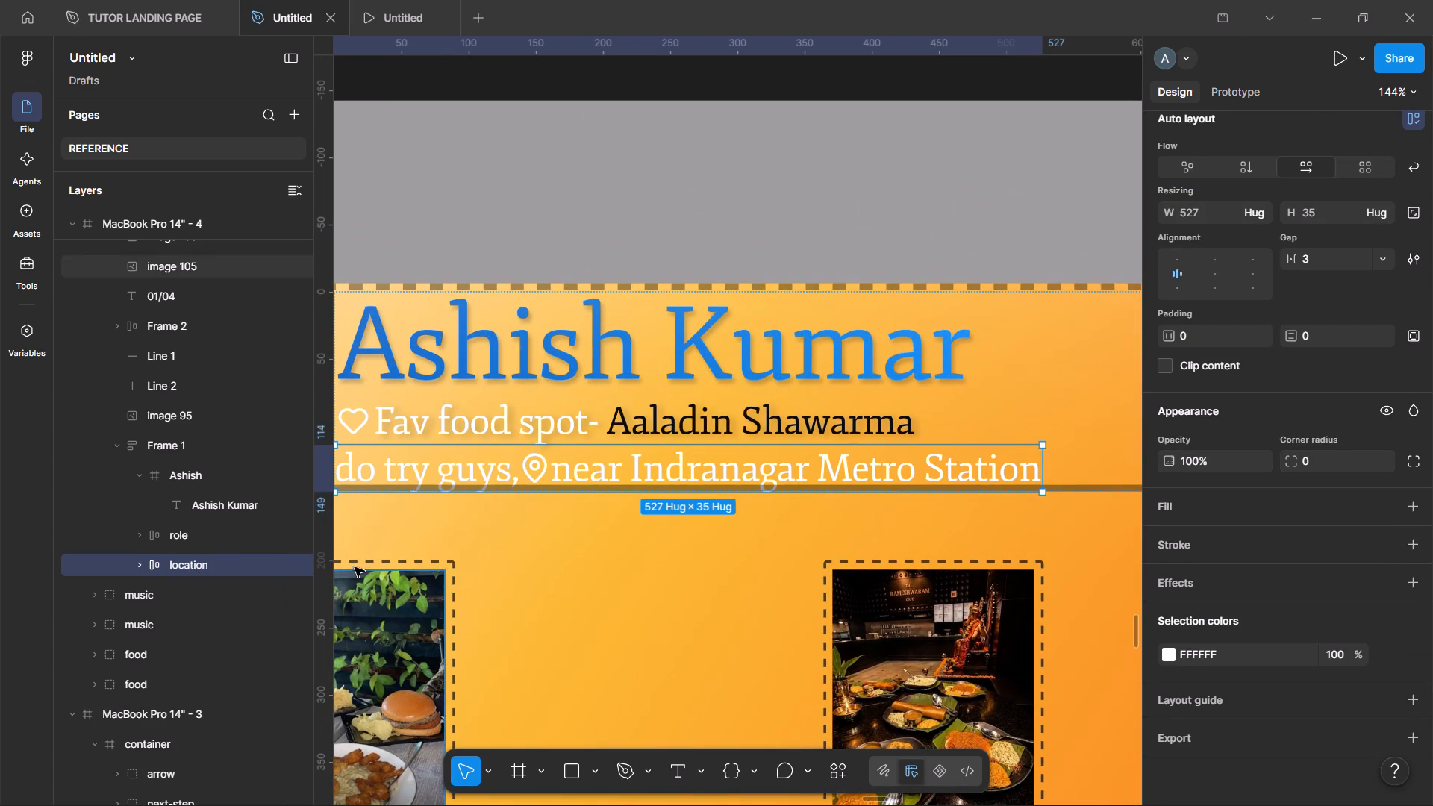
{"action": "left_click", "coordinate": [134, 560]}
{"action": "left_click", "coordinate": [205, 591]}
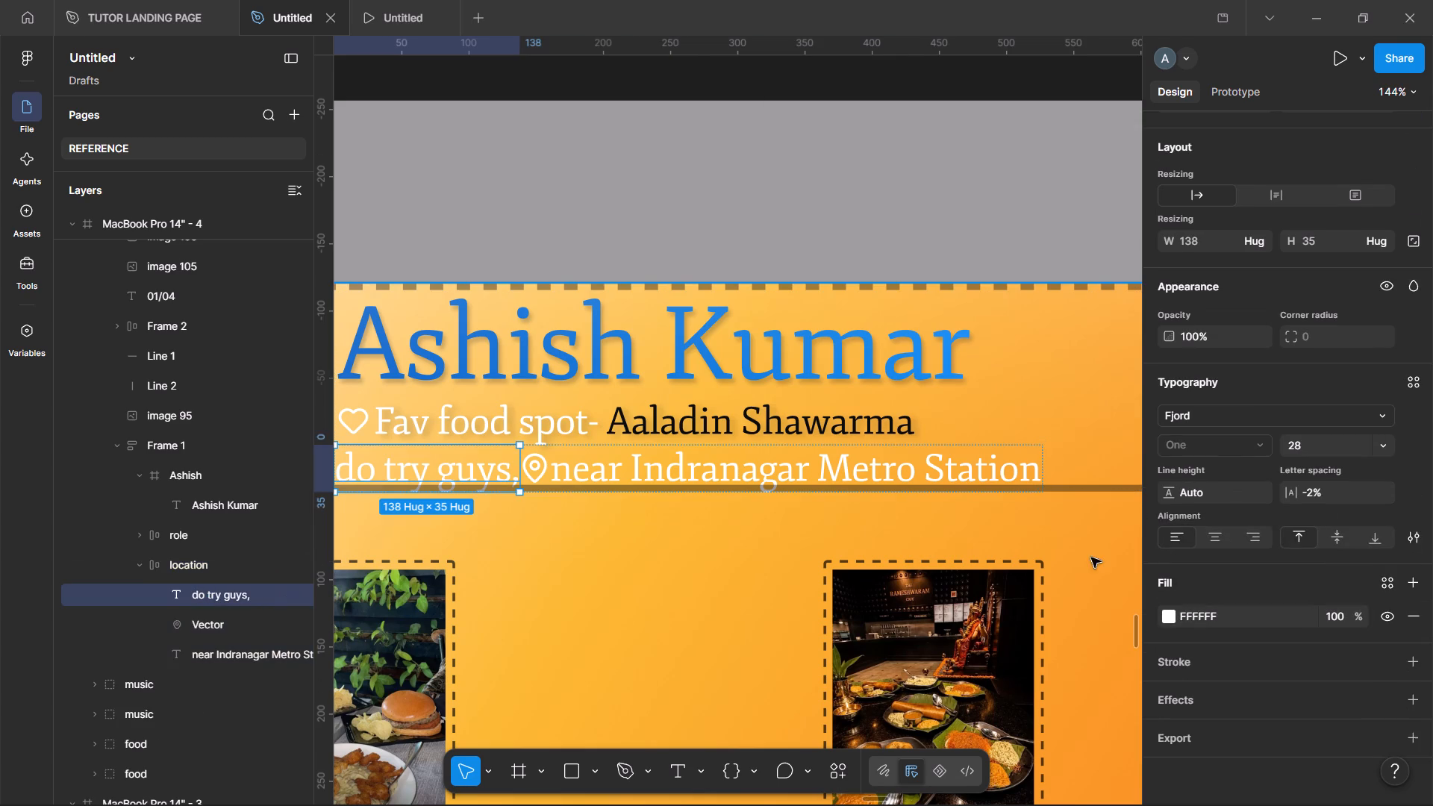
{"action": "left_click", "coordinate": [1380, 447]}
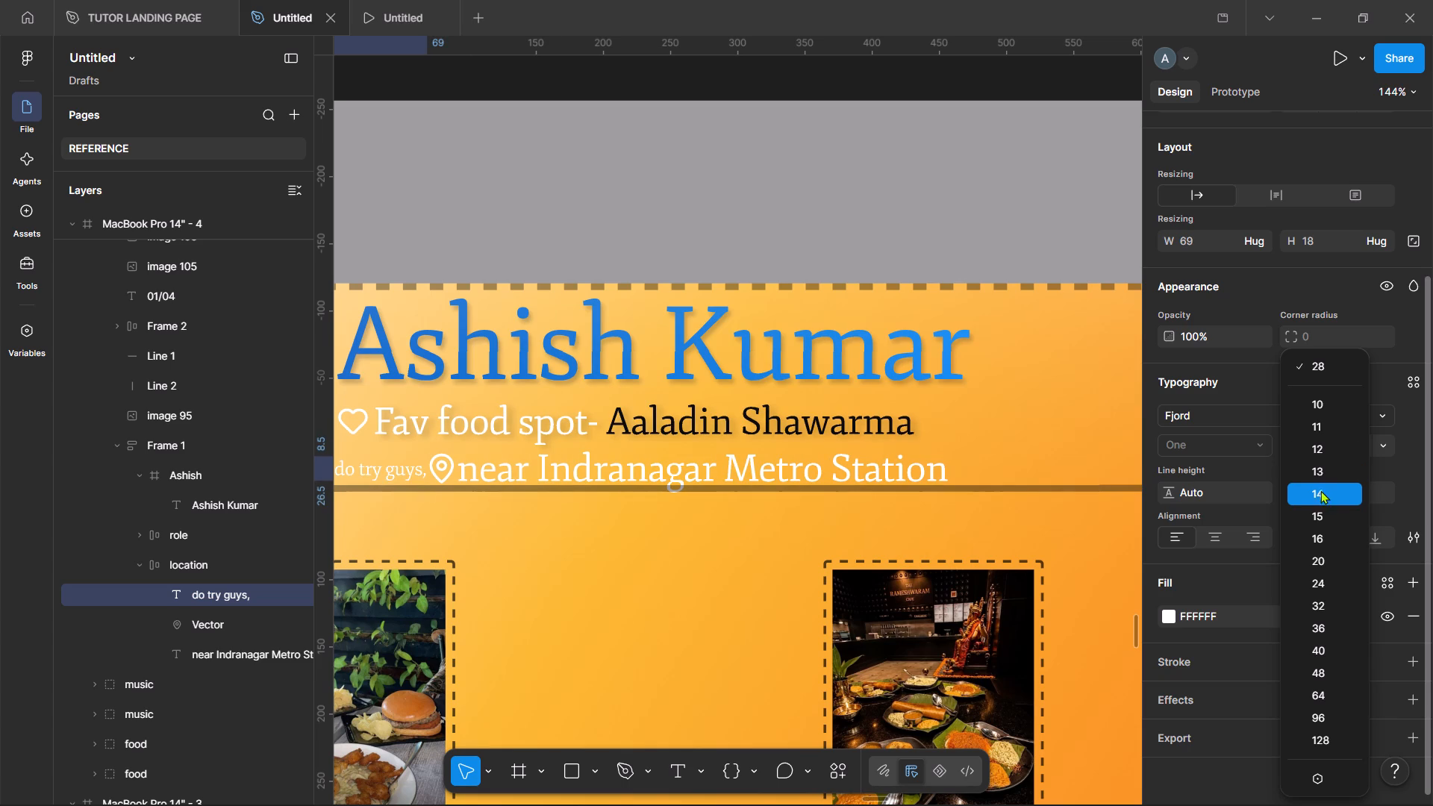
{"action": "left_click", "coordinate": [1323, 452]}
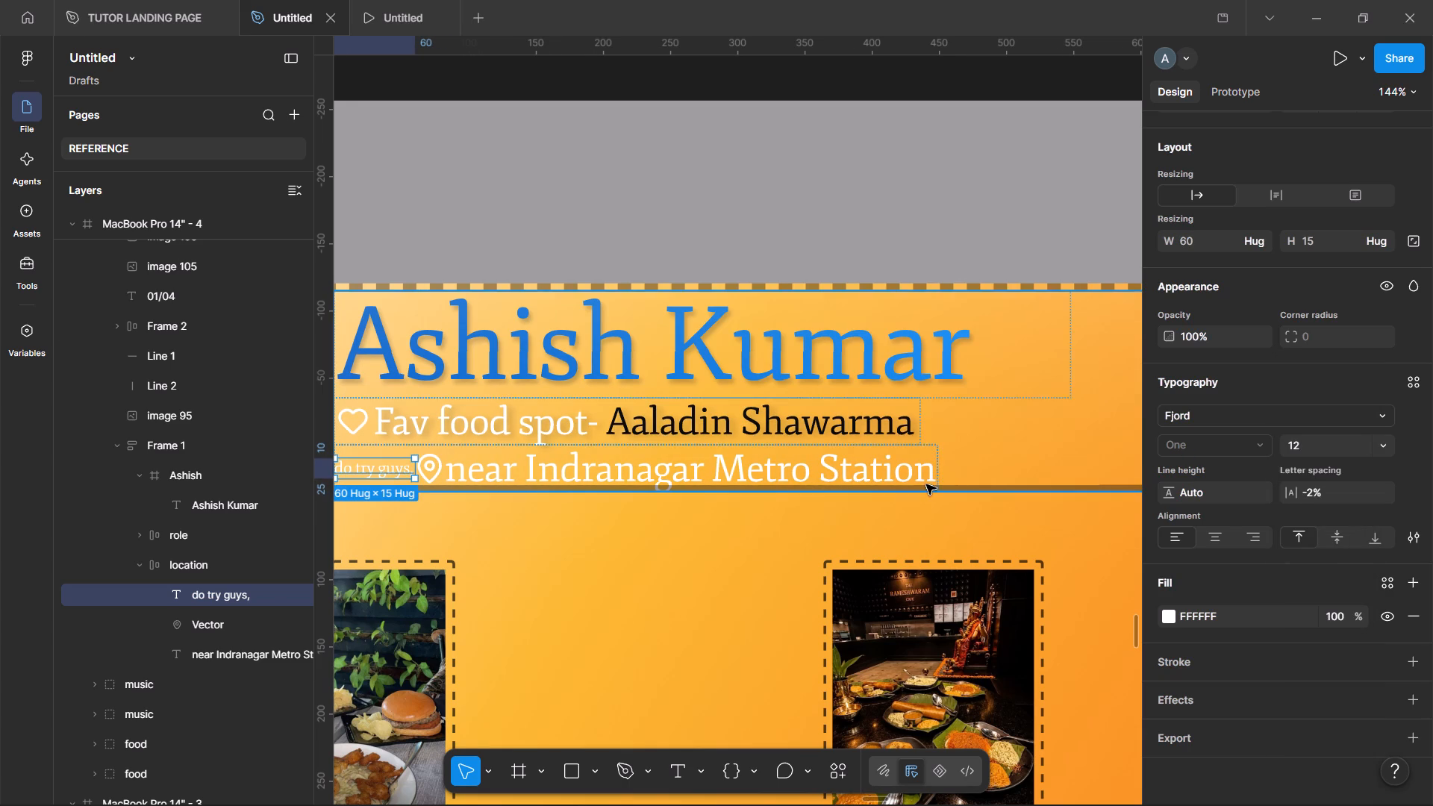
Shrink the location pin icon proportionally to width 11 and set its stroke weight to 1.5.
{"action": "left_click", "coordinate": [214, 619]}
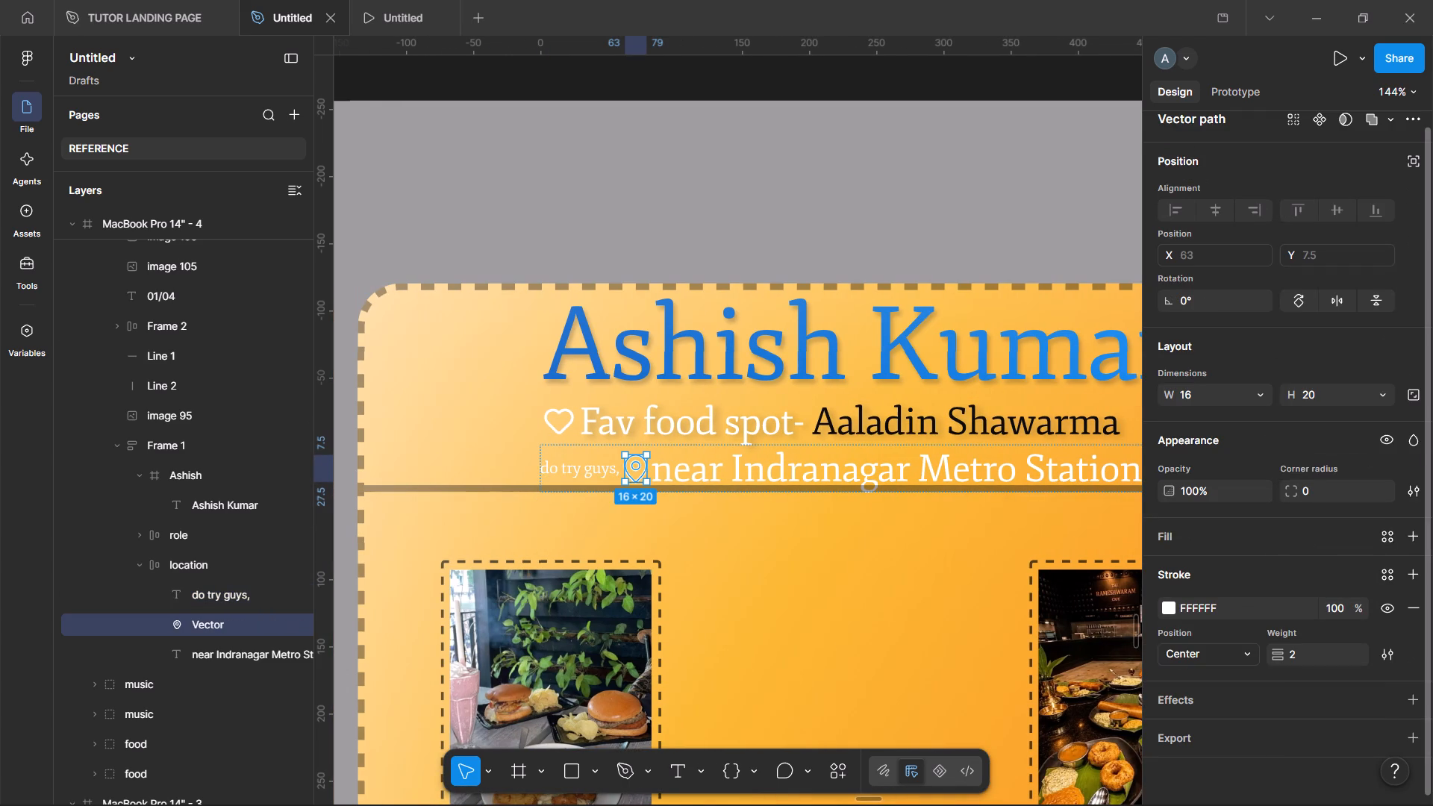
{"action": "left_click", "coordinate": [1417, 393]}
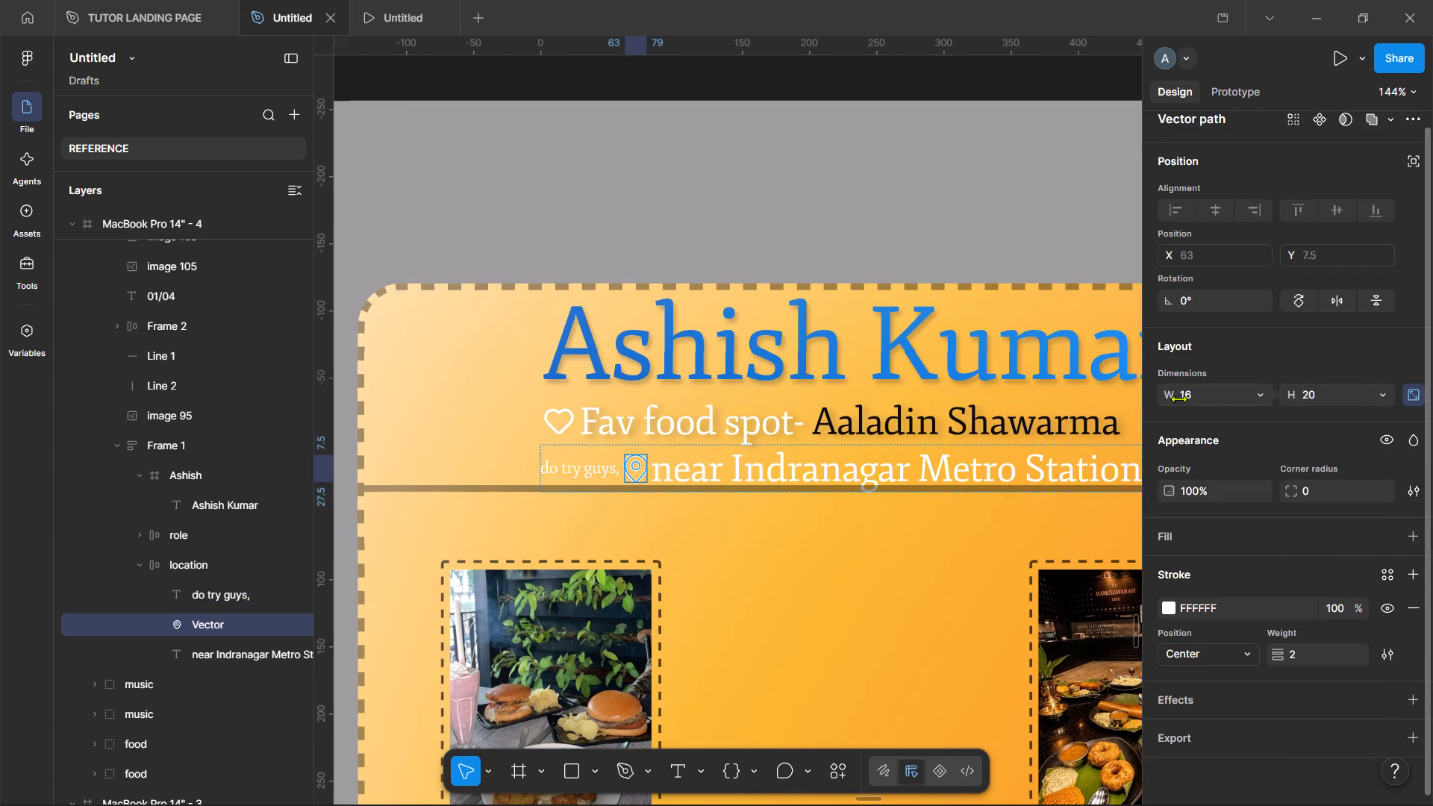
{"action": "left_click_drag", "start_coordinate": [1174, 398], "coordinate": [1163, 399]}
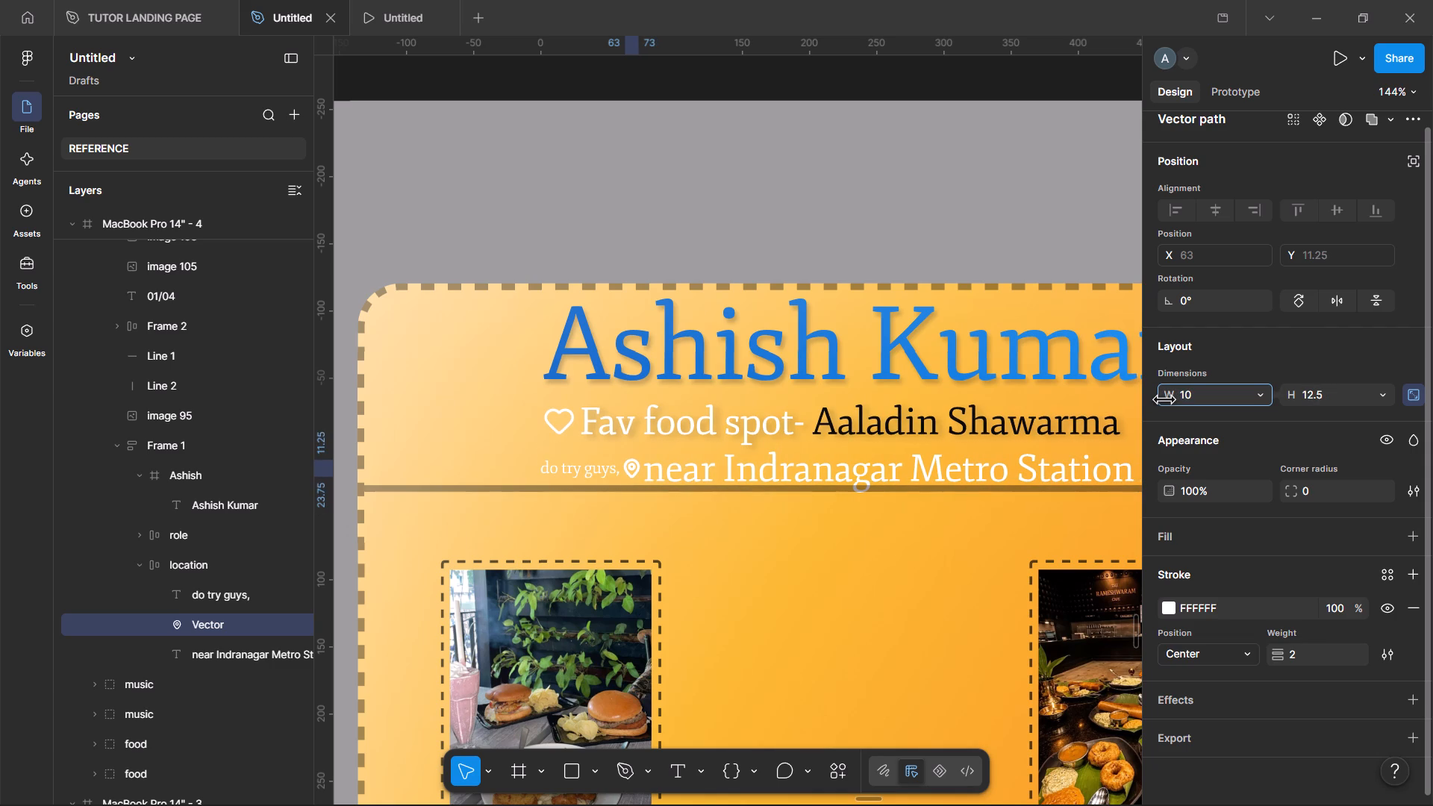
{"action": "left_click_drag", "start_coordinate": [1163, 399], "coordinate": [1164, 399]}
{"action": "left_click", "coordinate": [1302, 662]}
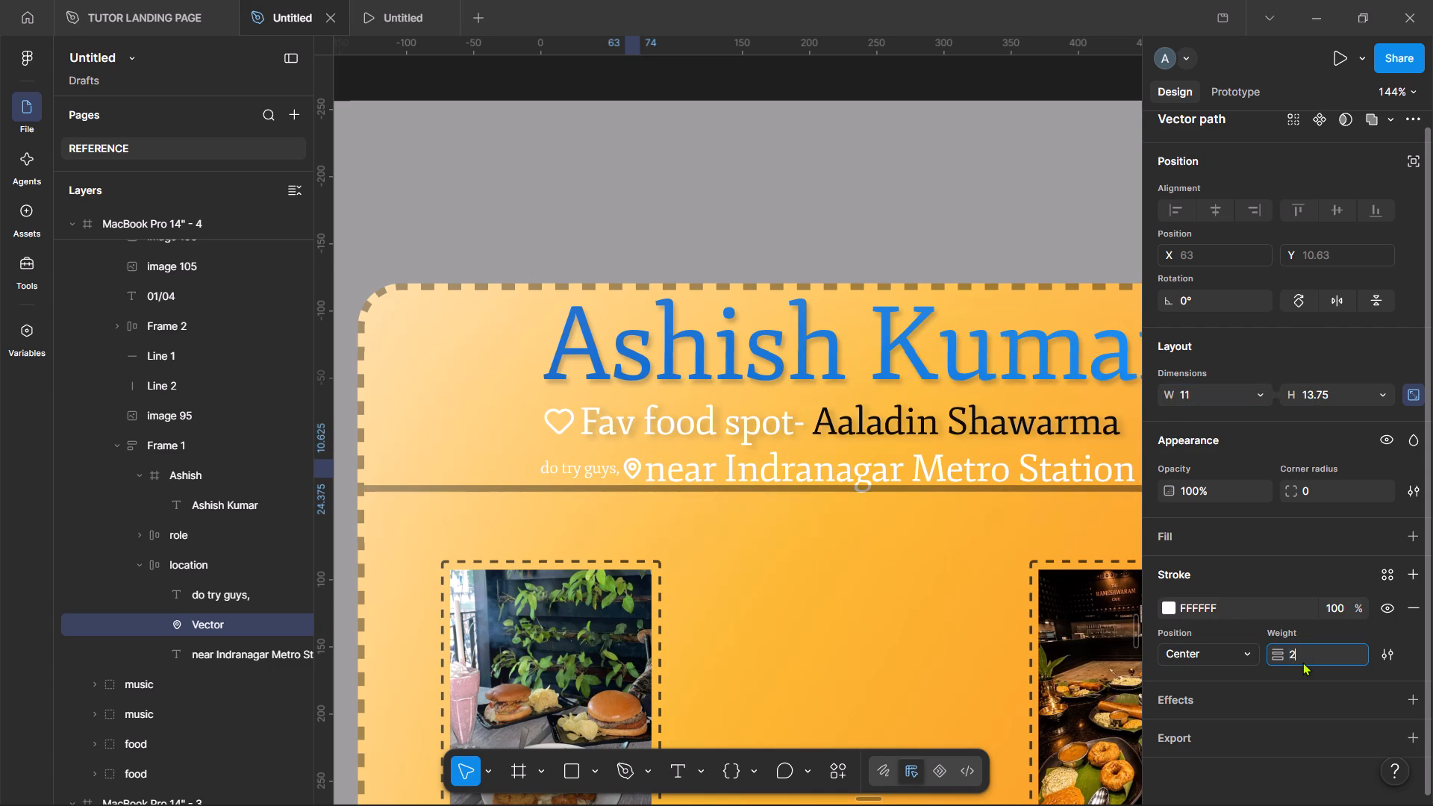
{"action": "type", "text": "1.5"}
{"action": "key", "text": "Return"}
{"action": "left_click", "coordinate": [790, 178]}
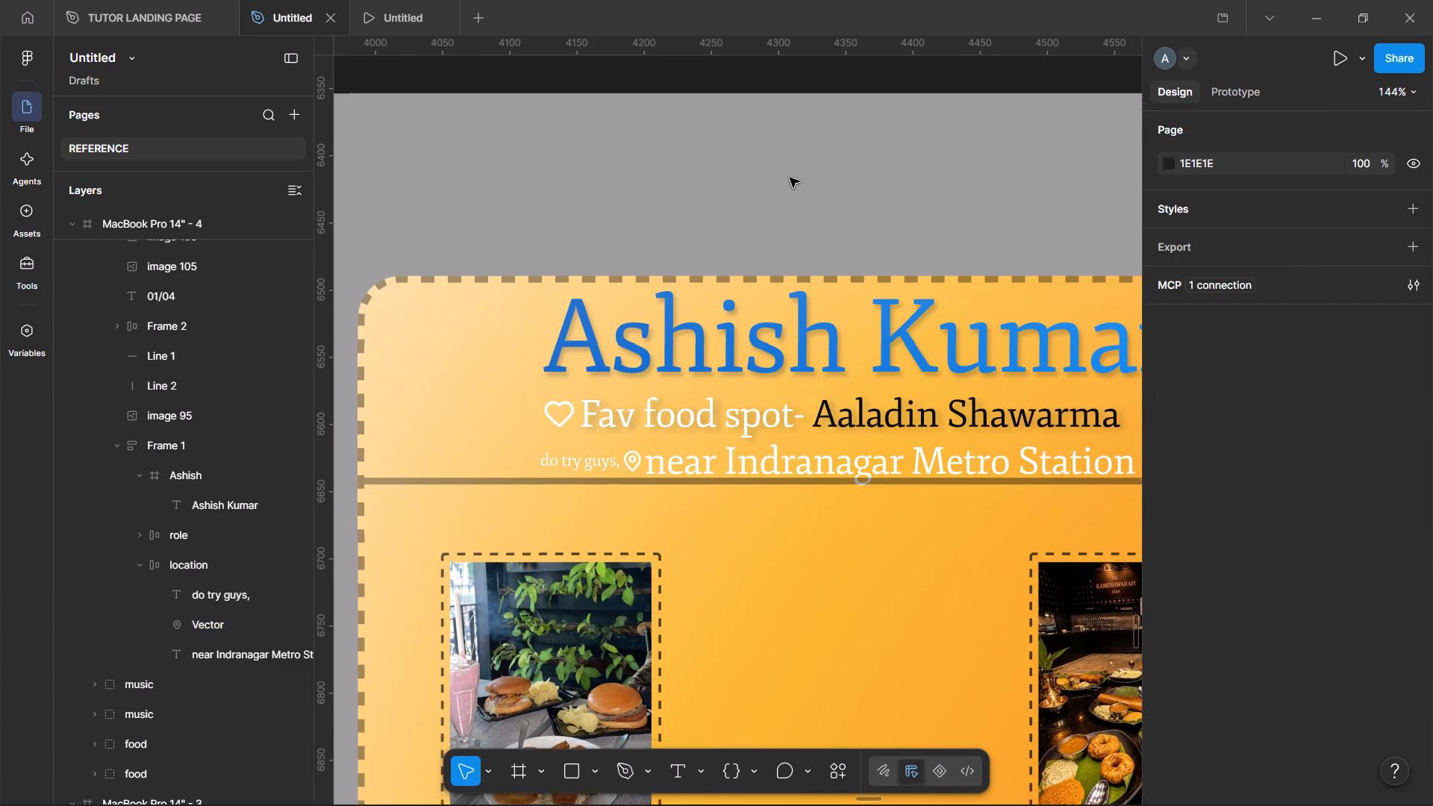
Set the "near Indranagar Metro Station" and "do try guys," texts in the location line to font size 16.
{"action": "double_click", "coordinate": [711, 345]}
{"action": "double_click", "coordinate": [711, 345]}
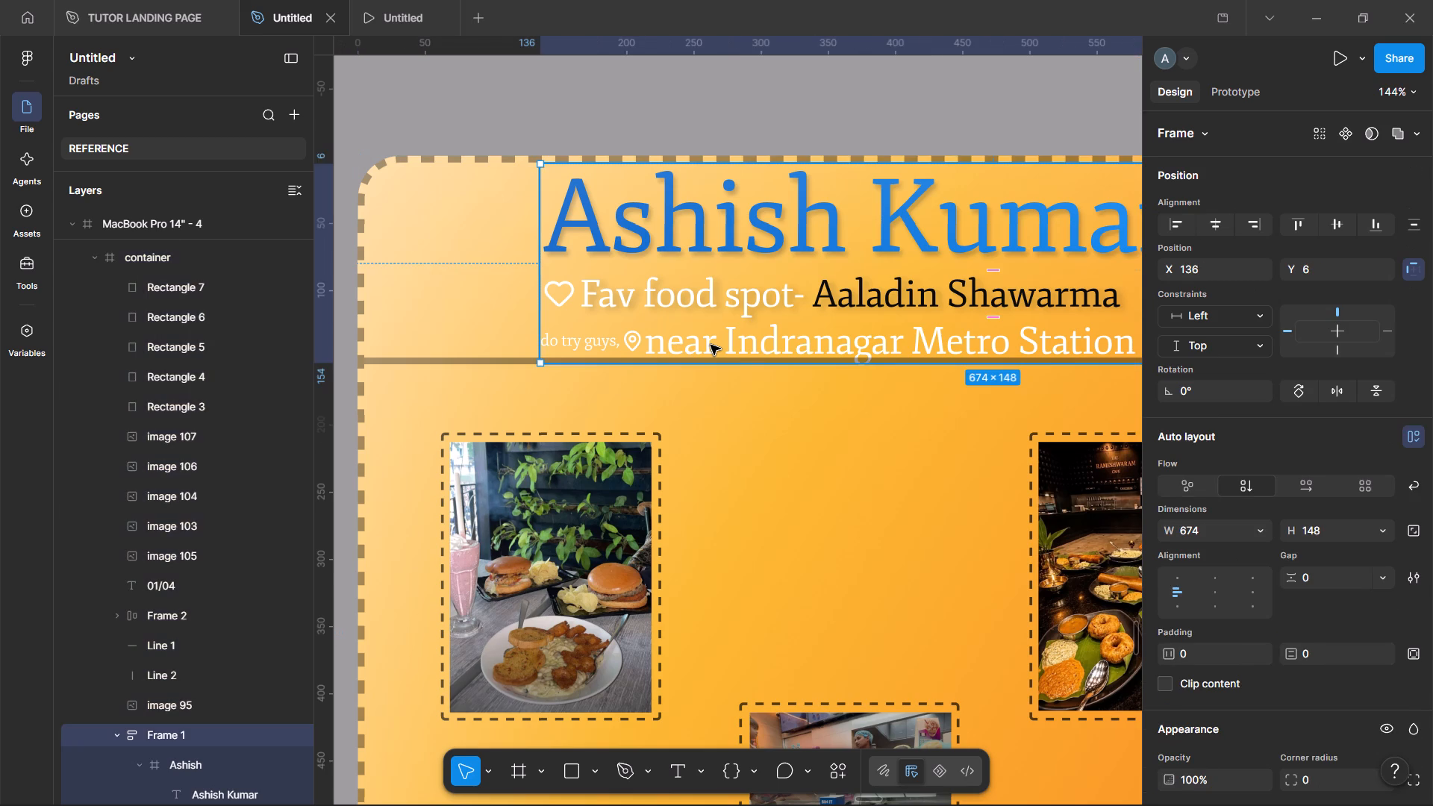
{"action": "double_click", "coordinate": [711, 345]}
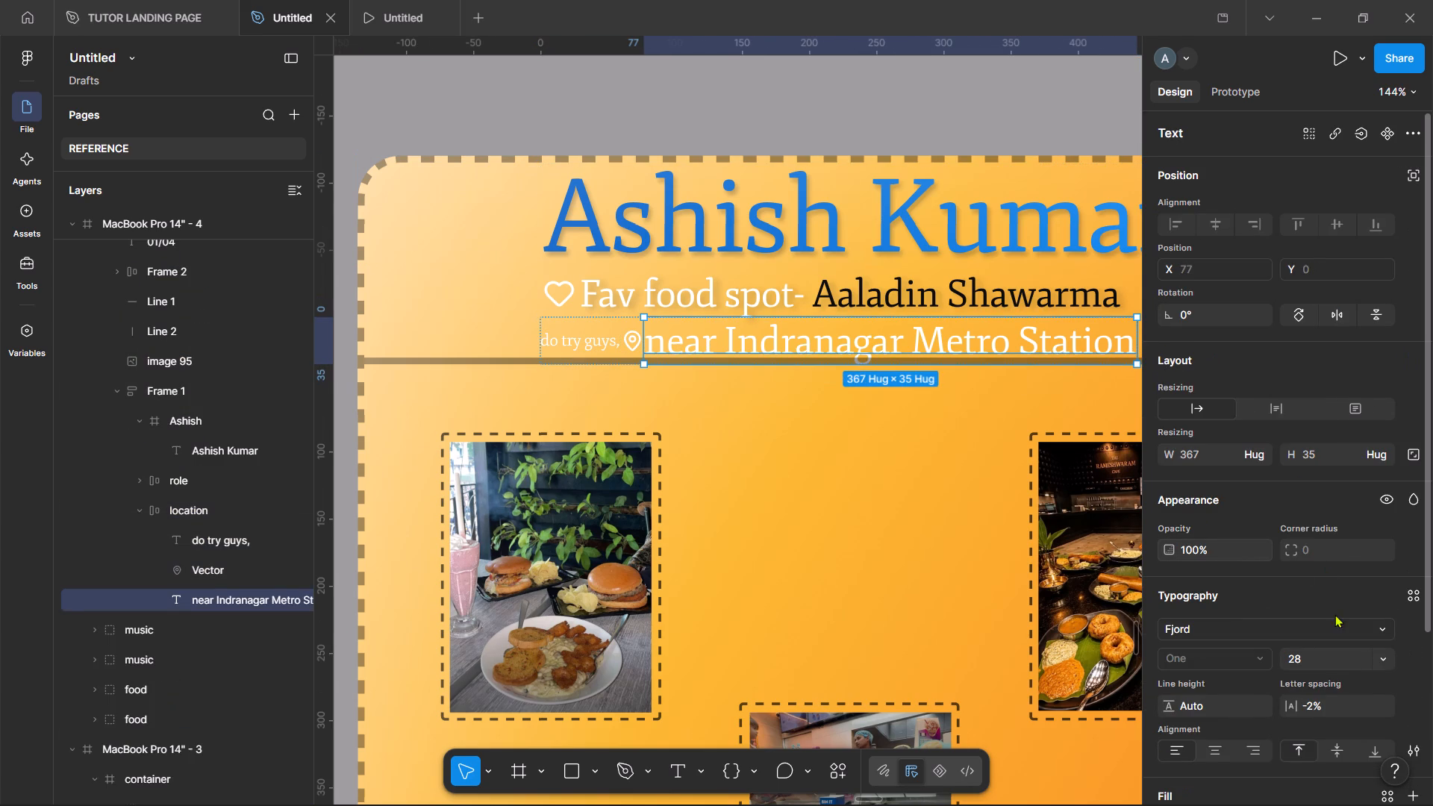
{"action": "left_click", "coordinate": [1339, 660]}
{"action": "type", "text": "16"}
{"action": "key", "text": "Return"}
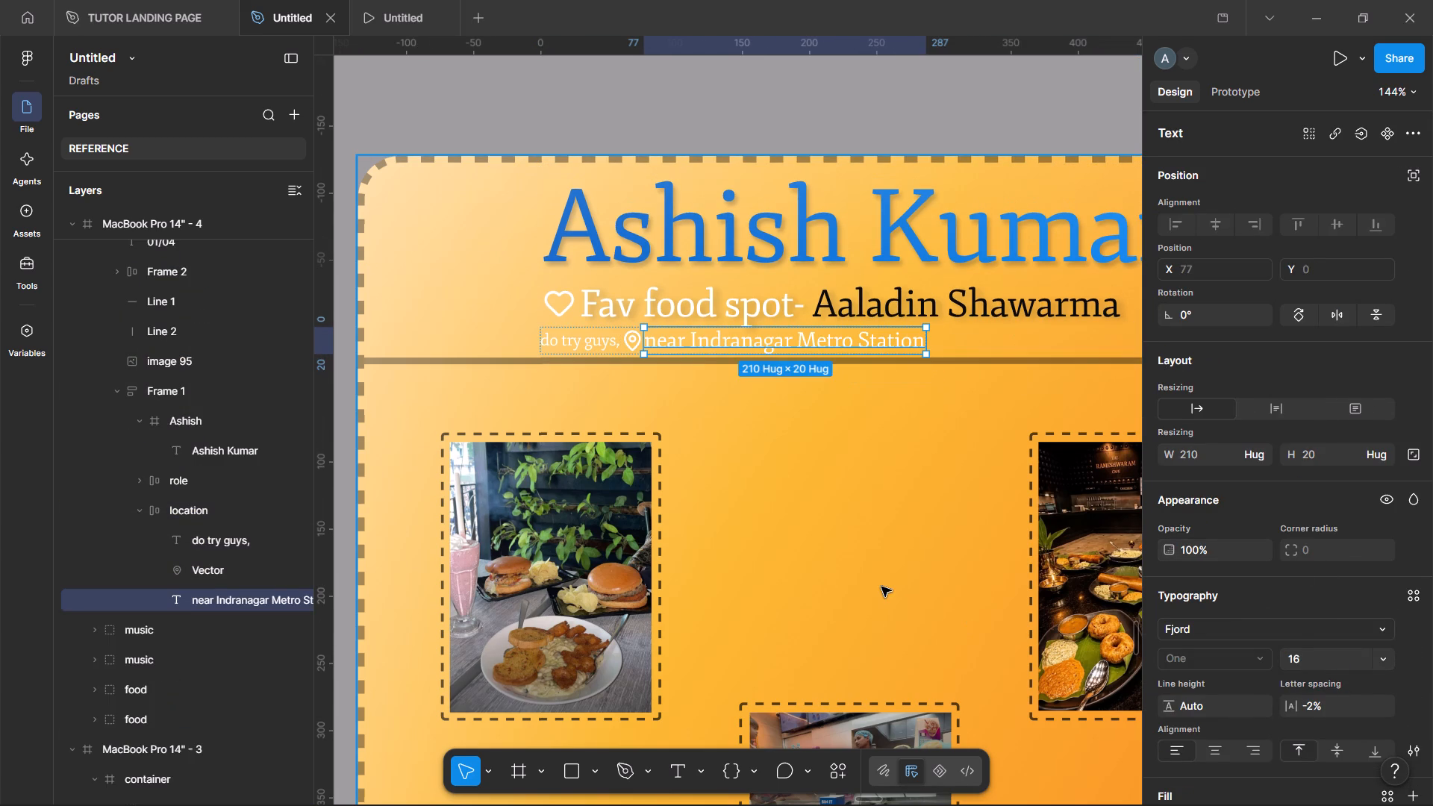
{"action": "left_click", "coordinate": [591, 333]}
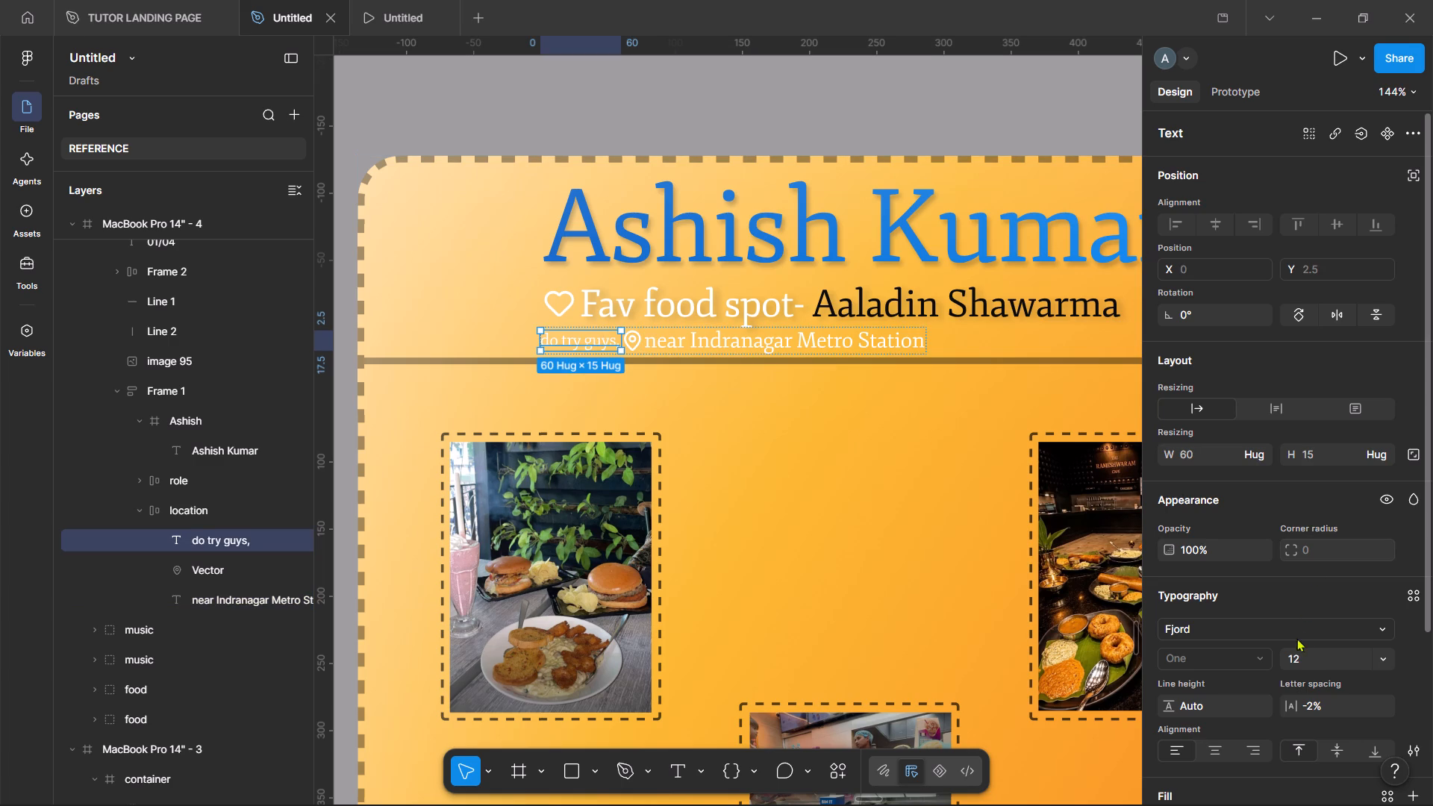
{"action": "left_click", "coordinate": [1302, 652]}
{"action": "type", "text": "16"}
{"action": "key", "text": "Return"}
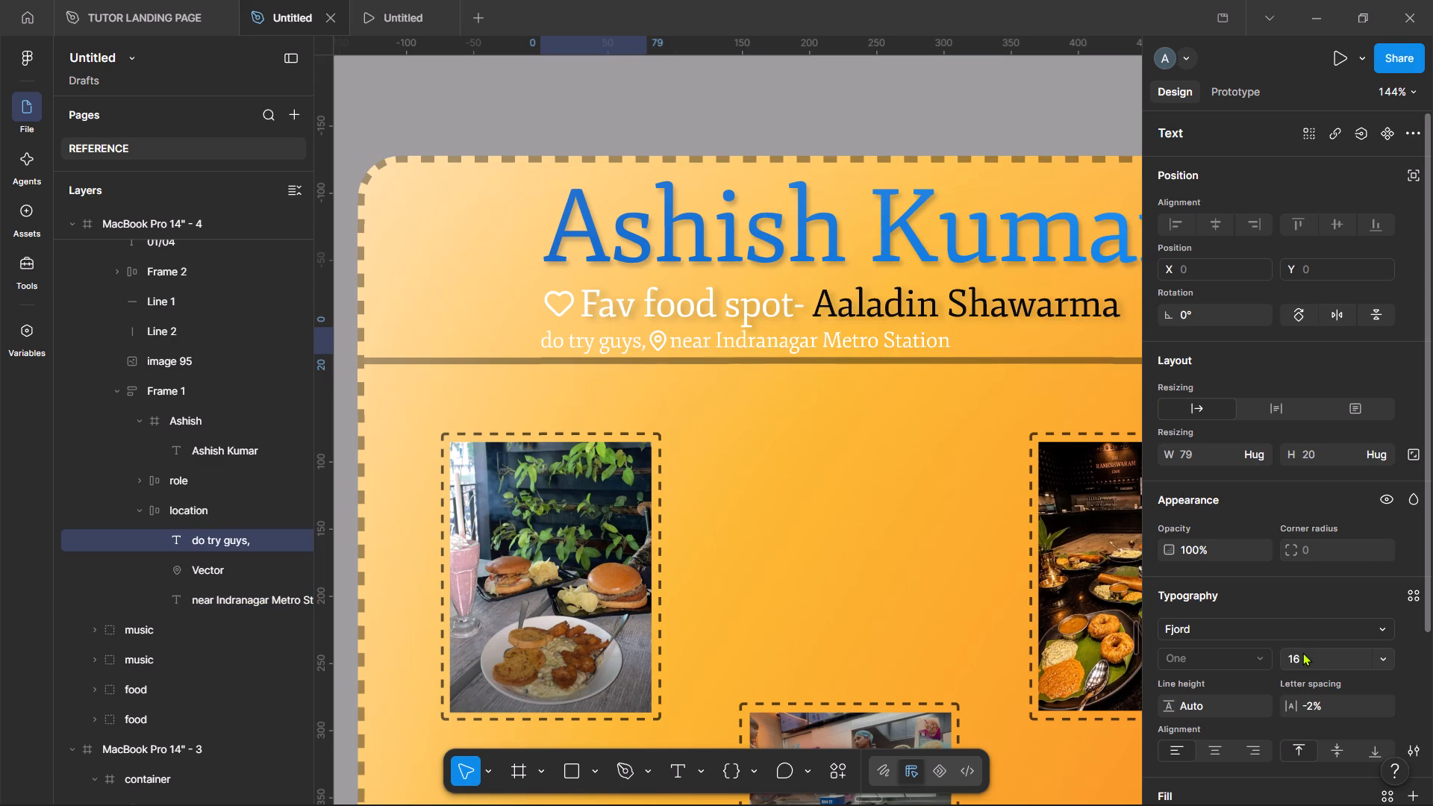
{"action": "left_click", "coordinate": [785, 343]}
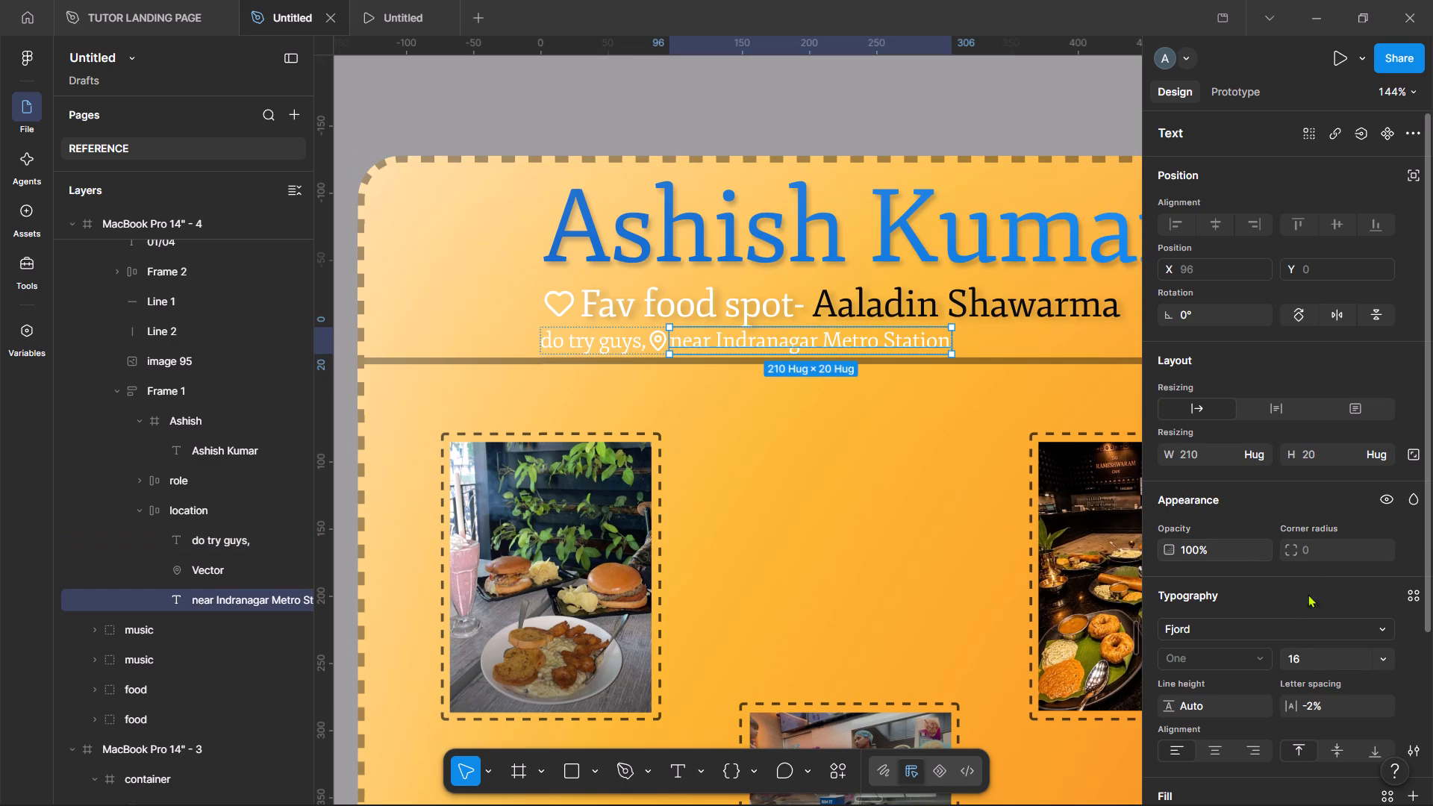
Change the fill of the "Aaladin Shawarma" text in the header's favourite-spot line to white FFFFFF.
{"action": "scroll", "coordinate": [653, 277], "scroll_direction": "right", "scroll_amount": 2}
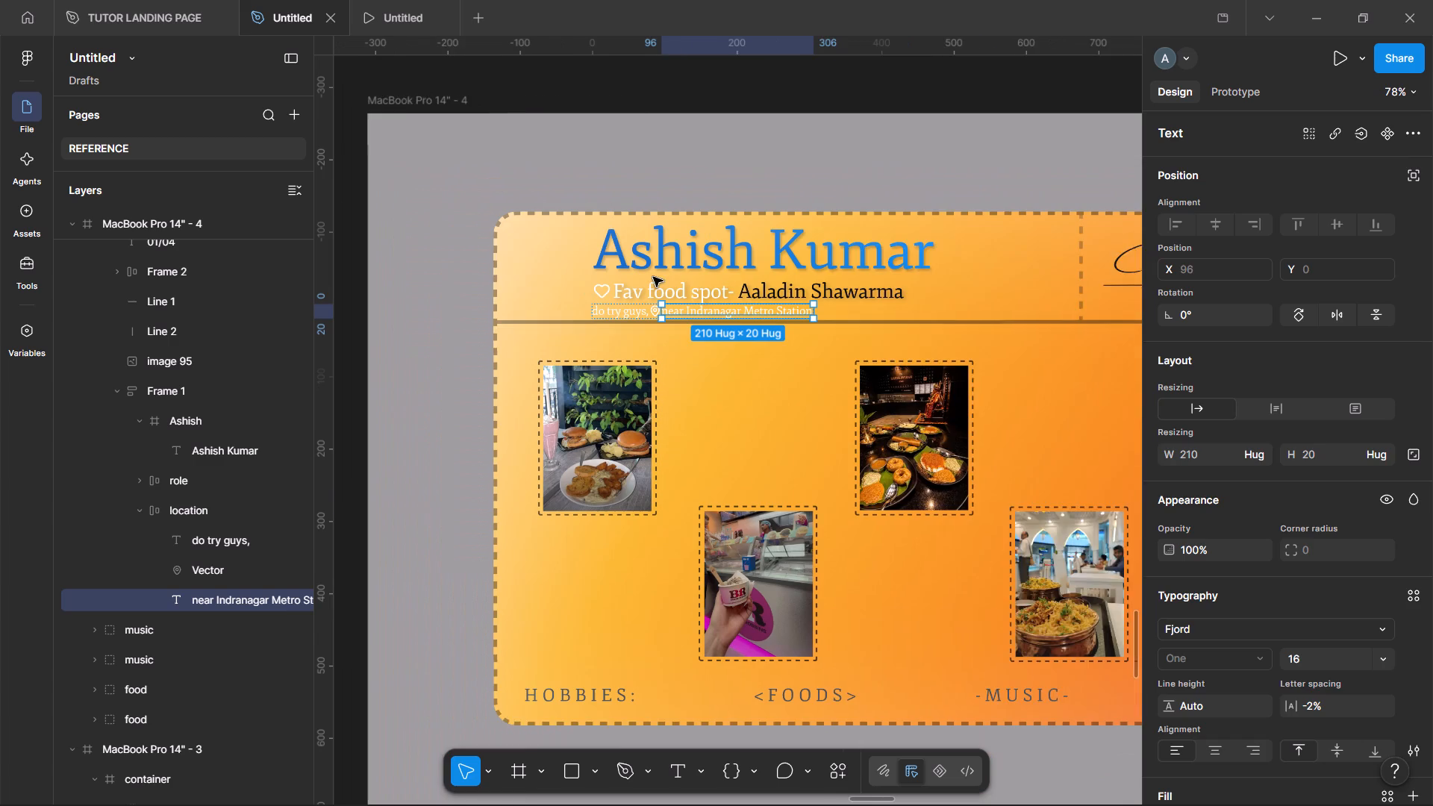
{"action": "scroll", "coordinate": [653, 277], "scroll_direction": "right", "scroll_amount": 1}
{"action": "double_click", "coordinate": [539, 272]}
{"action": "scroll", "coordinate": [539, 272], "scroll_direction": "down", "scroll_amount": 1}
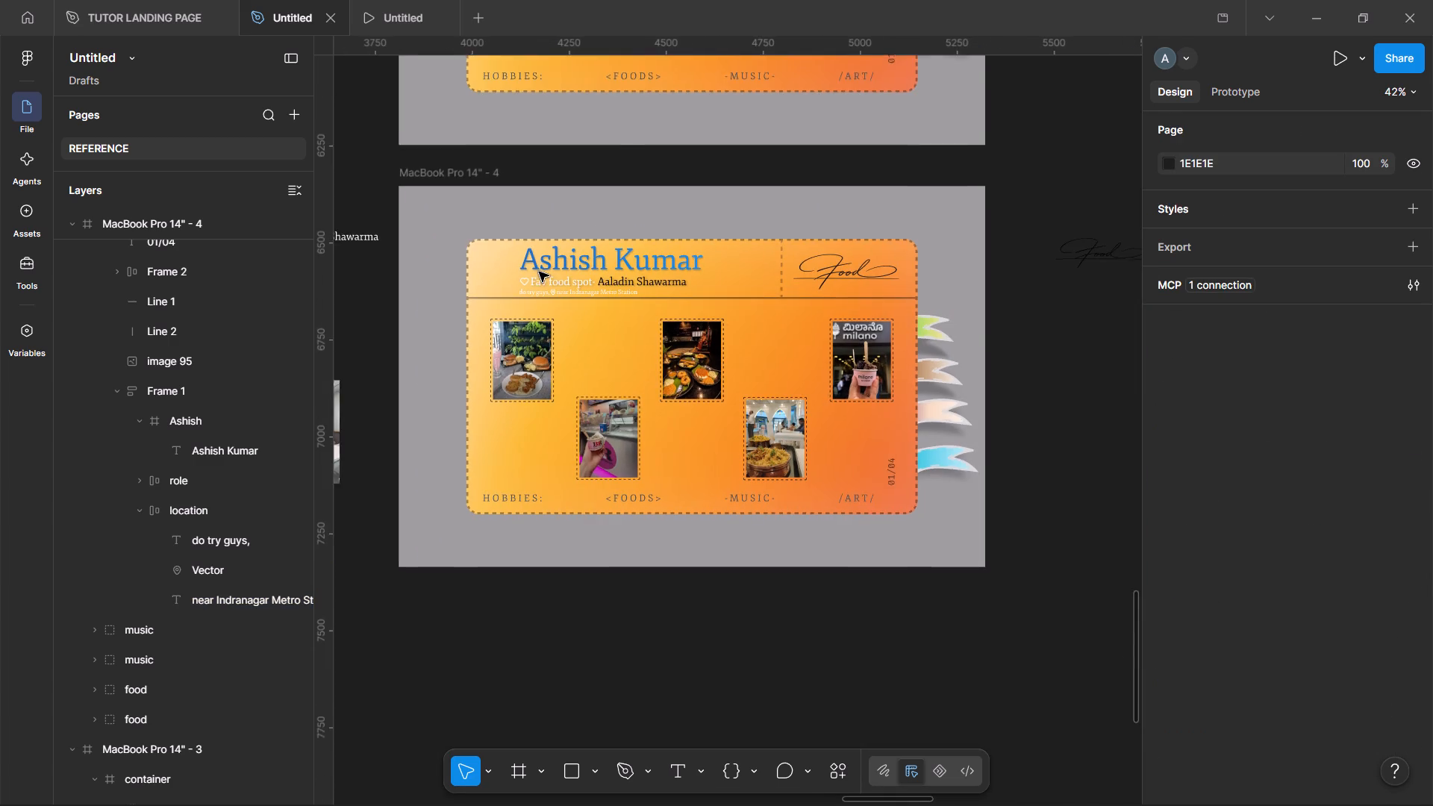
{"action": "scroll", "coordinate": [539, 272], "scroll_direction": "down", "scroll_amount": 1}
{"action": "scroll", "coordinate": [637, 242], "scroll_direction": "up", "scroll_amount": 2}
{"action": "scroll", "coordinate": [637, 242], "scroll_direction": "right", "scroll_amount": 1}
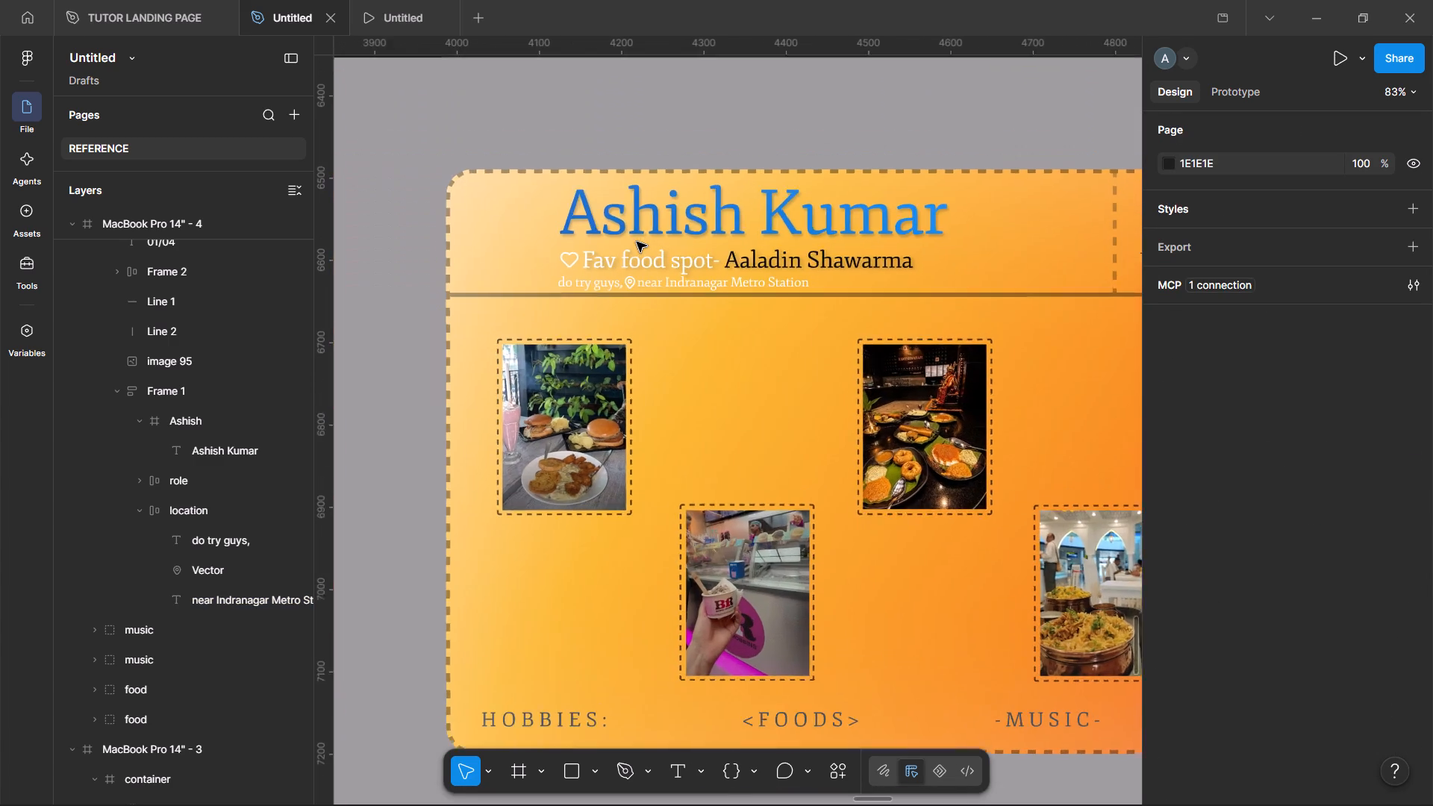
{"action": "double_click", "coordinate": [943, 284]}
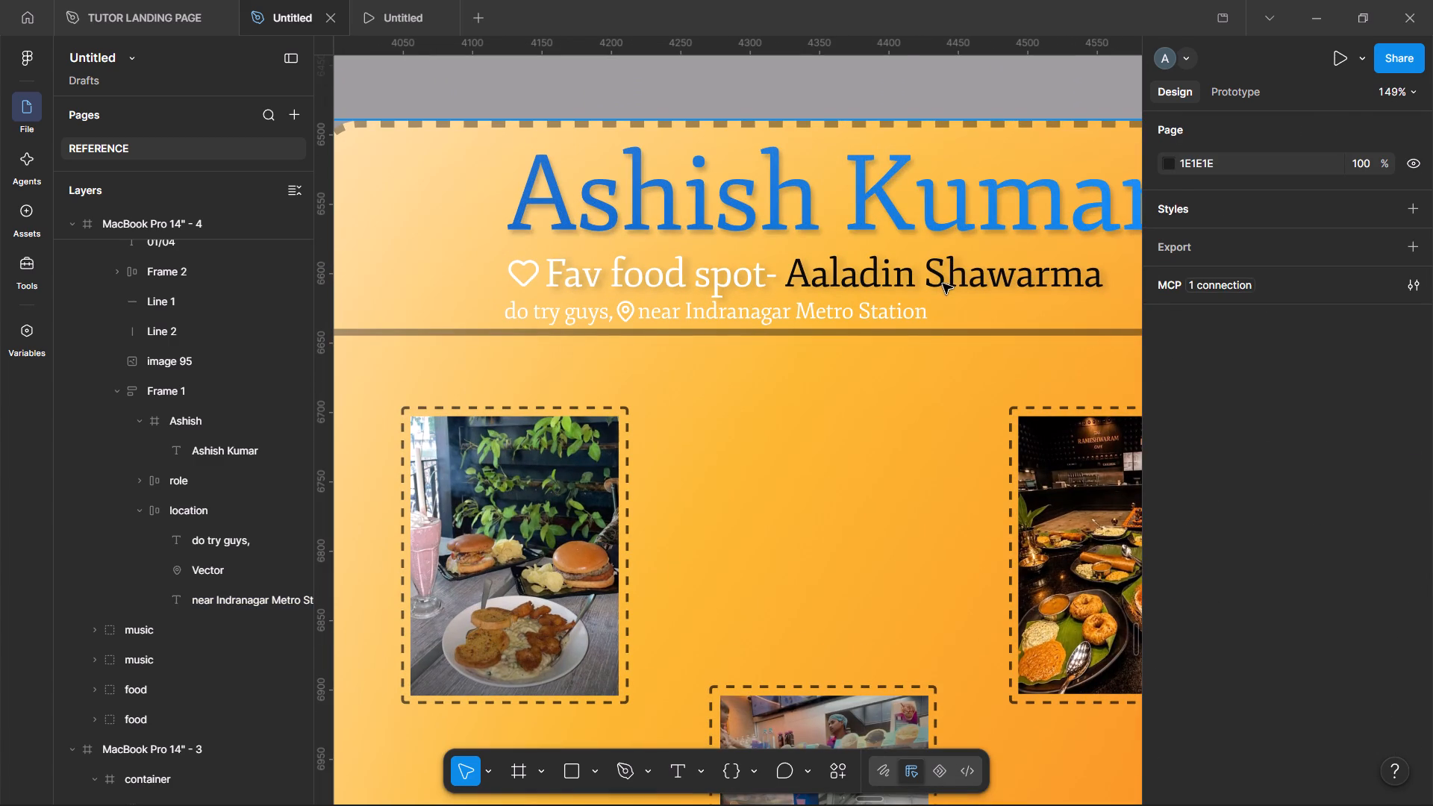
{"action": "double_click", "coordinate": [927, 281]}
{"action": "double_click", "coordinate": [927, 281]}
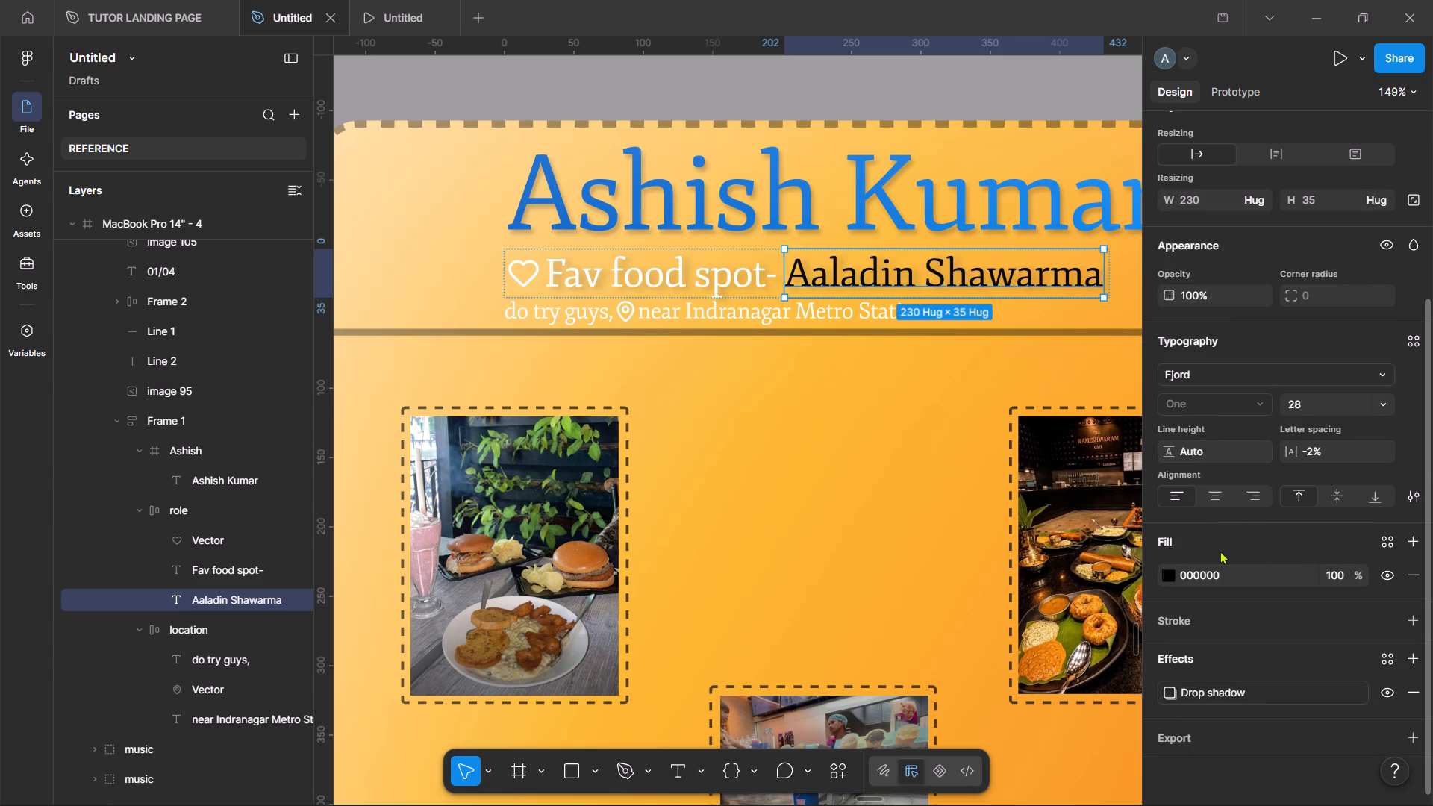
{"action": "left_click", "coordinate": [1235, 559]}
{"action": "left_click", "coordinate": [1217, 572]}
{"action": "key", "text": "f"}
{"action": "key", "text": "Return"}
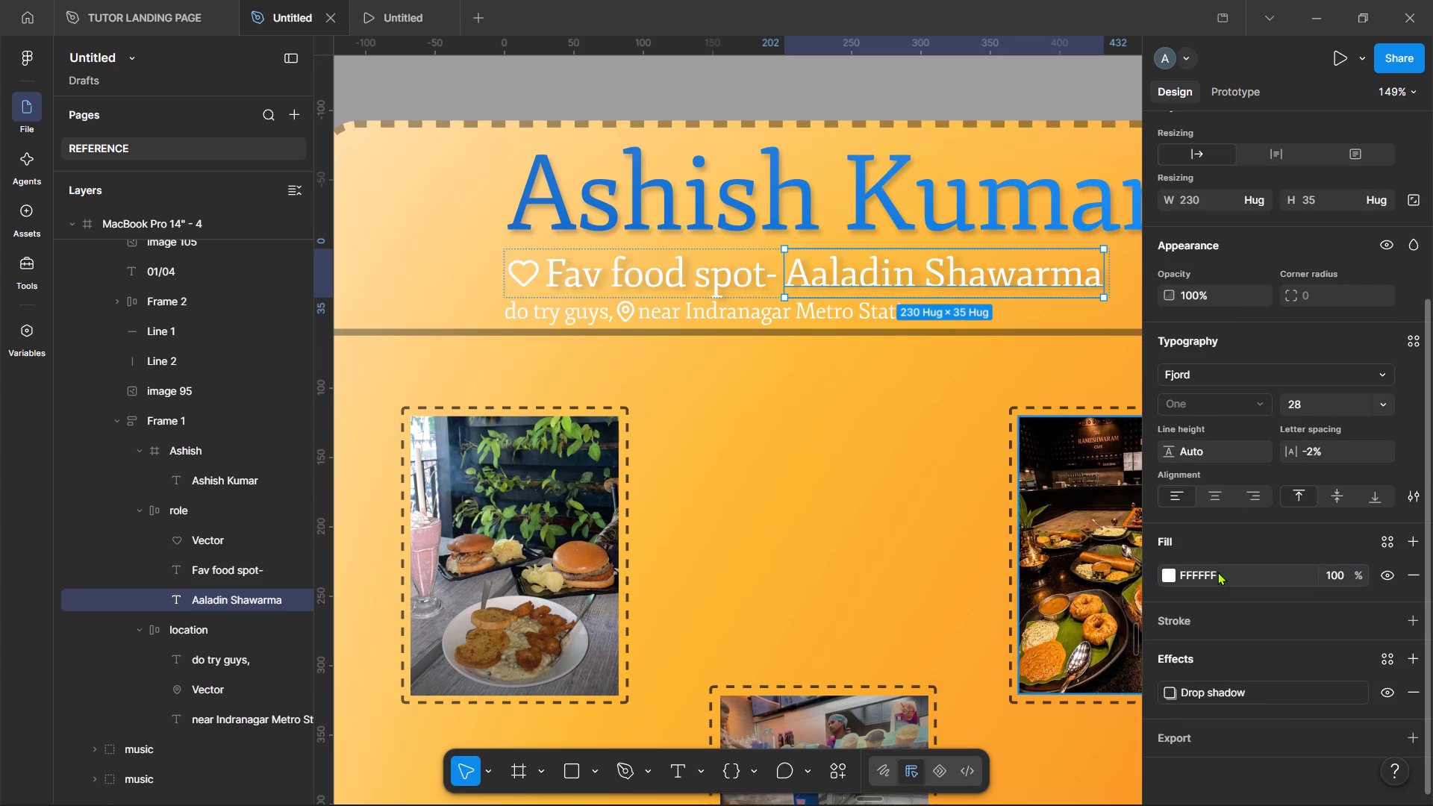
Reorder the location frame so that the pin icon comes before the "do try guys," text.
{"action": "scroll", "coordinate": [843, 270], "scroll_direction": "right", "scroll_amount": 2}
{"action": "double_click", "coordinate": [735, 326]}
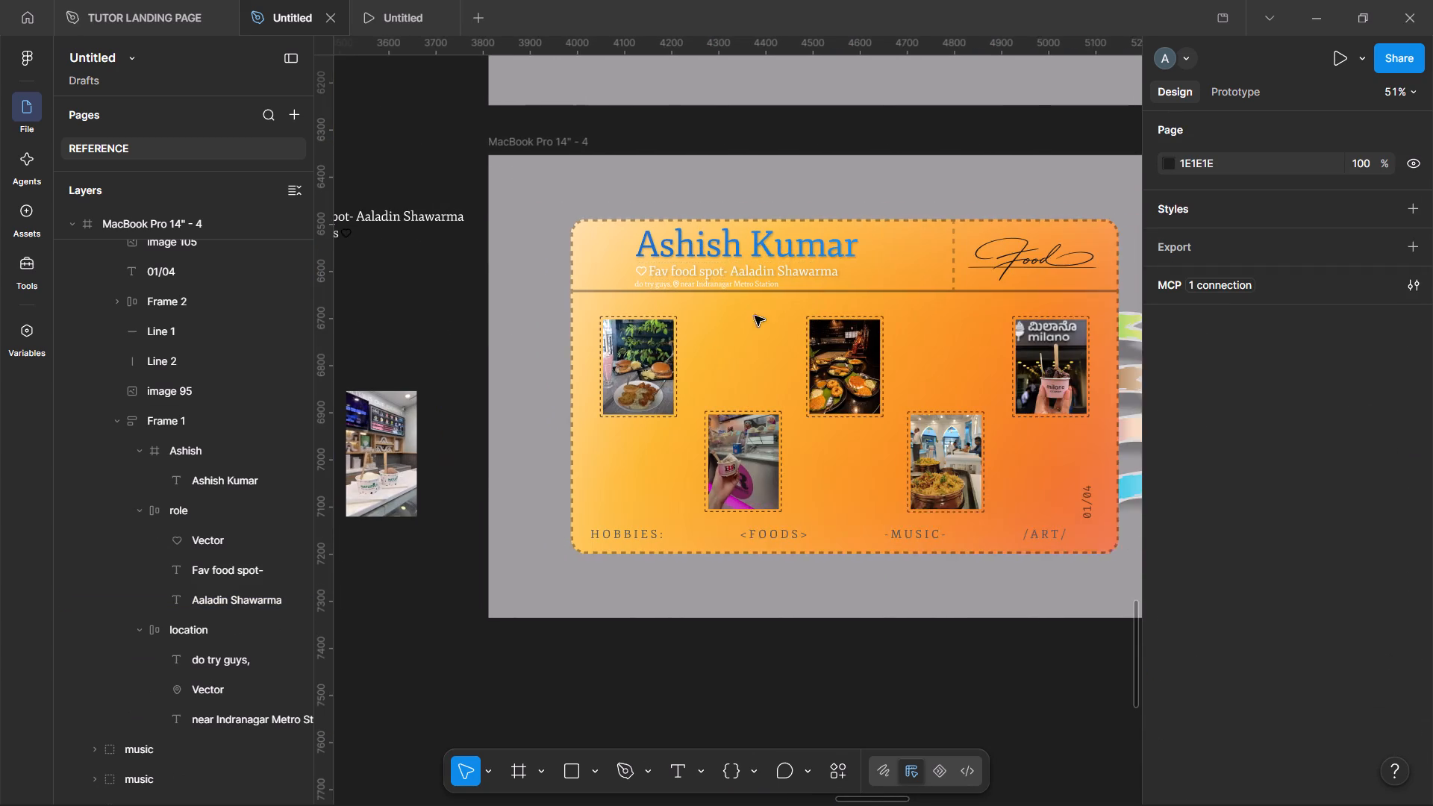
{"action": "scroll", "coordinate": [797, 251], "scroll_direction": "right", "scroll_amount": 5}
{"action": "scroll", "coordinate": [797, 251], "scroll_direction": "down", "scroll_amount": 1}
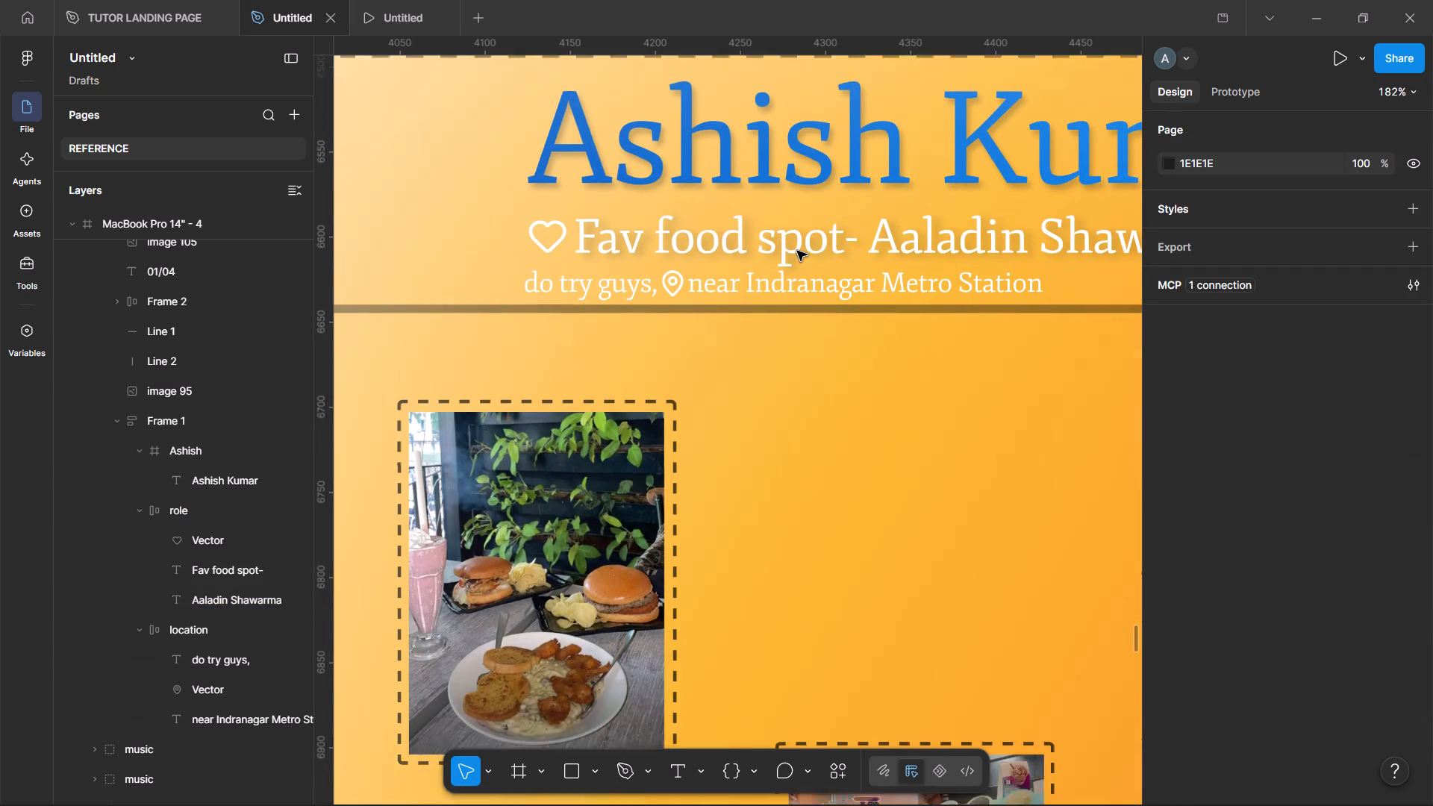
{"action": "scroll", "coordinate": [797, 251], "scroll_direction": "down", "scroll_amount": 1}
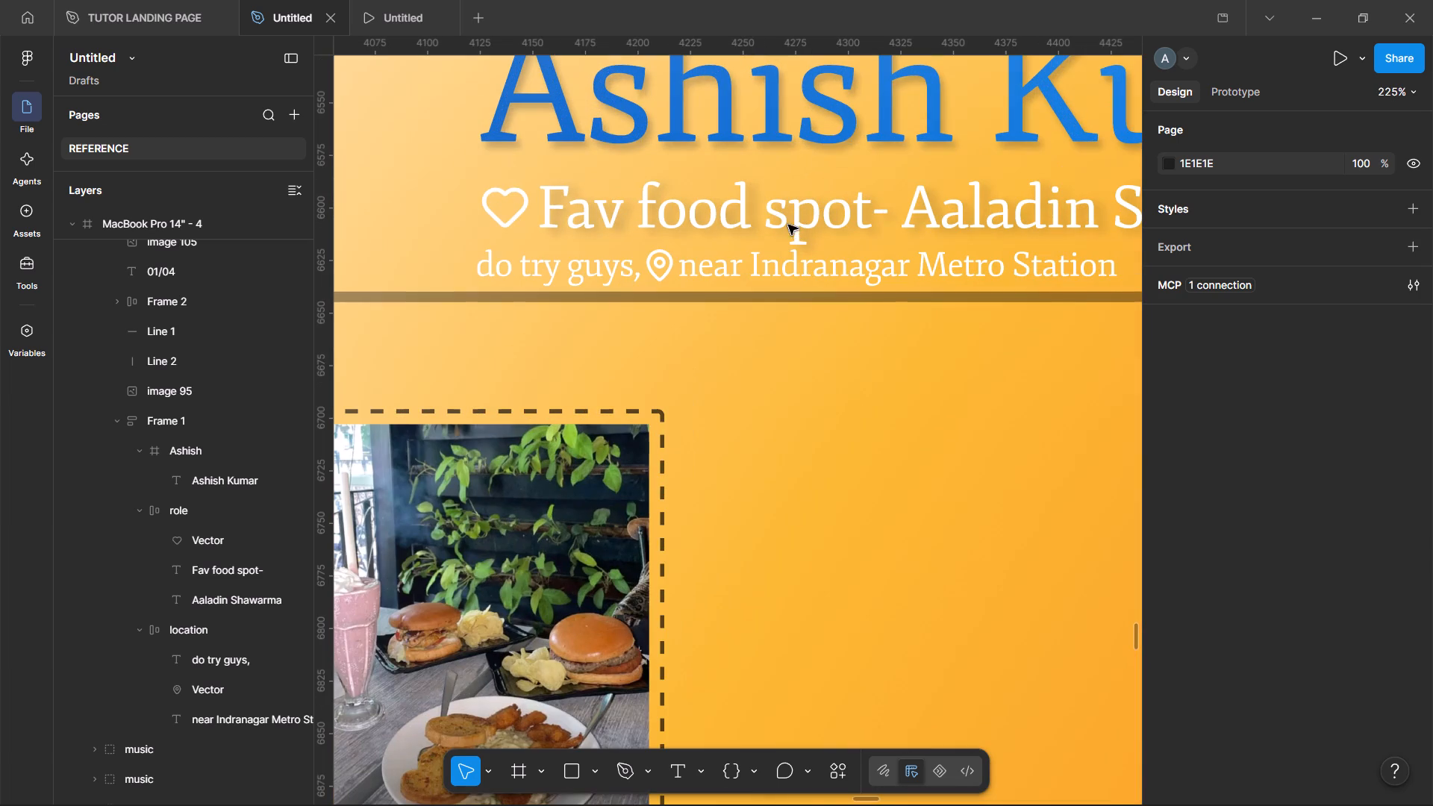
{"action": "double_click", "coordinate": [575, 274]}
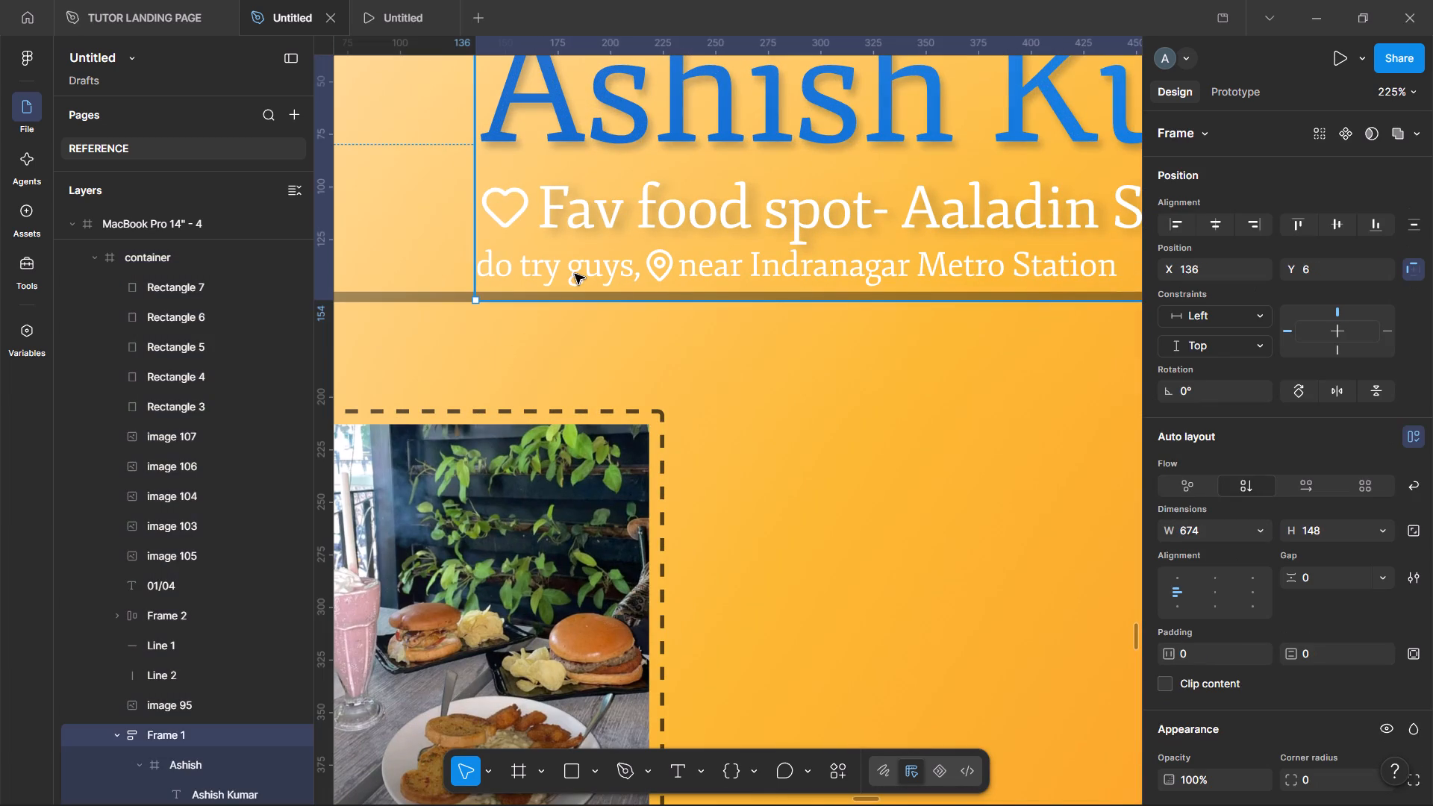
{"action": "double_click", "coordinate": [575, 274]}
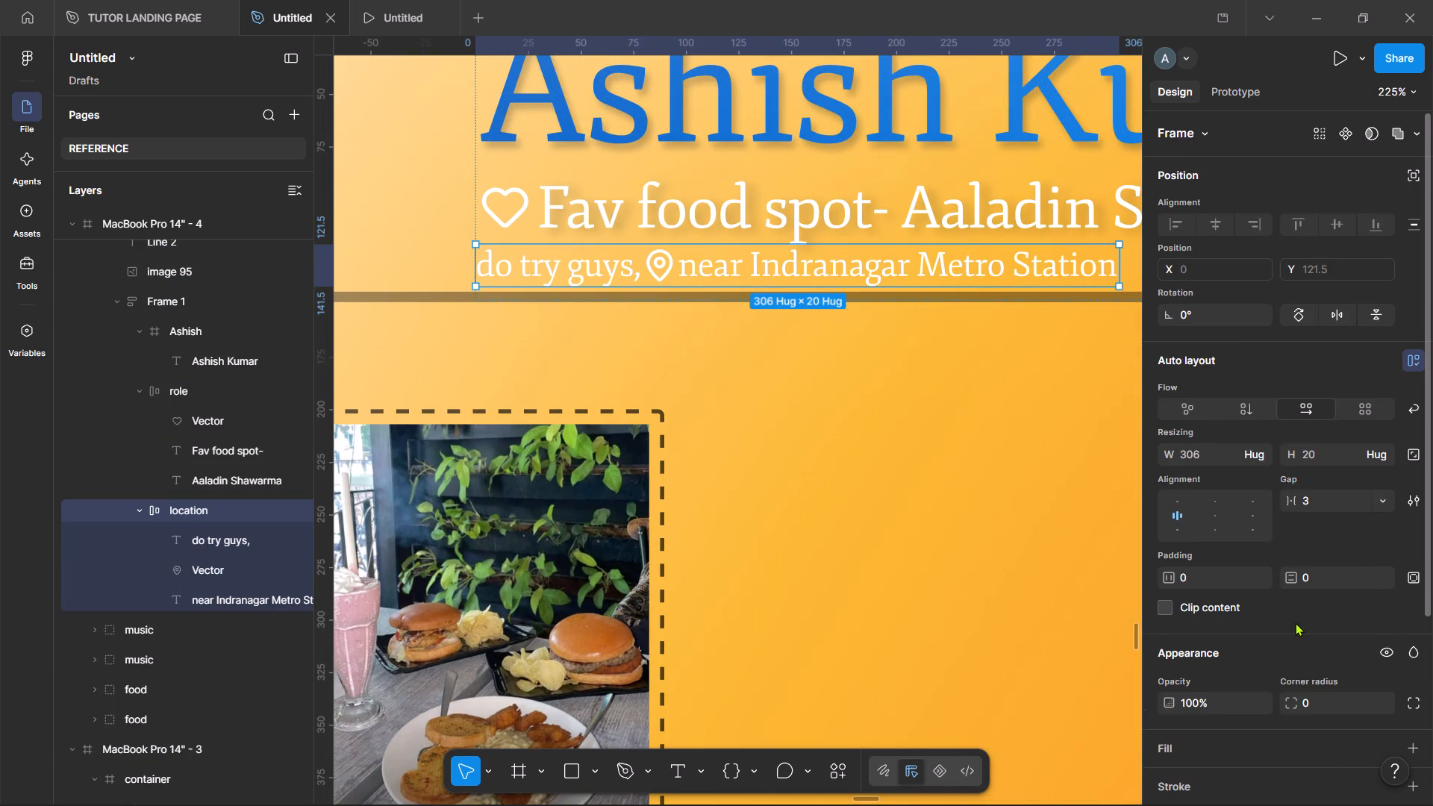
{"action": "left_click", "coordinate": [249, 531]}
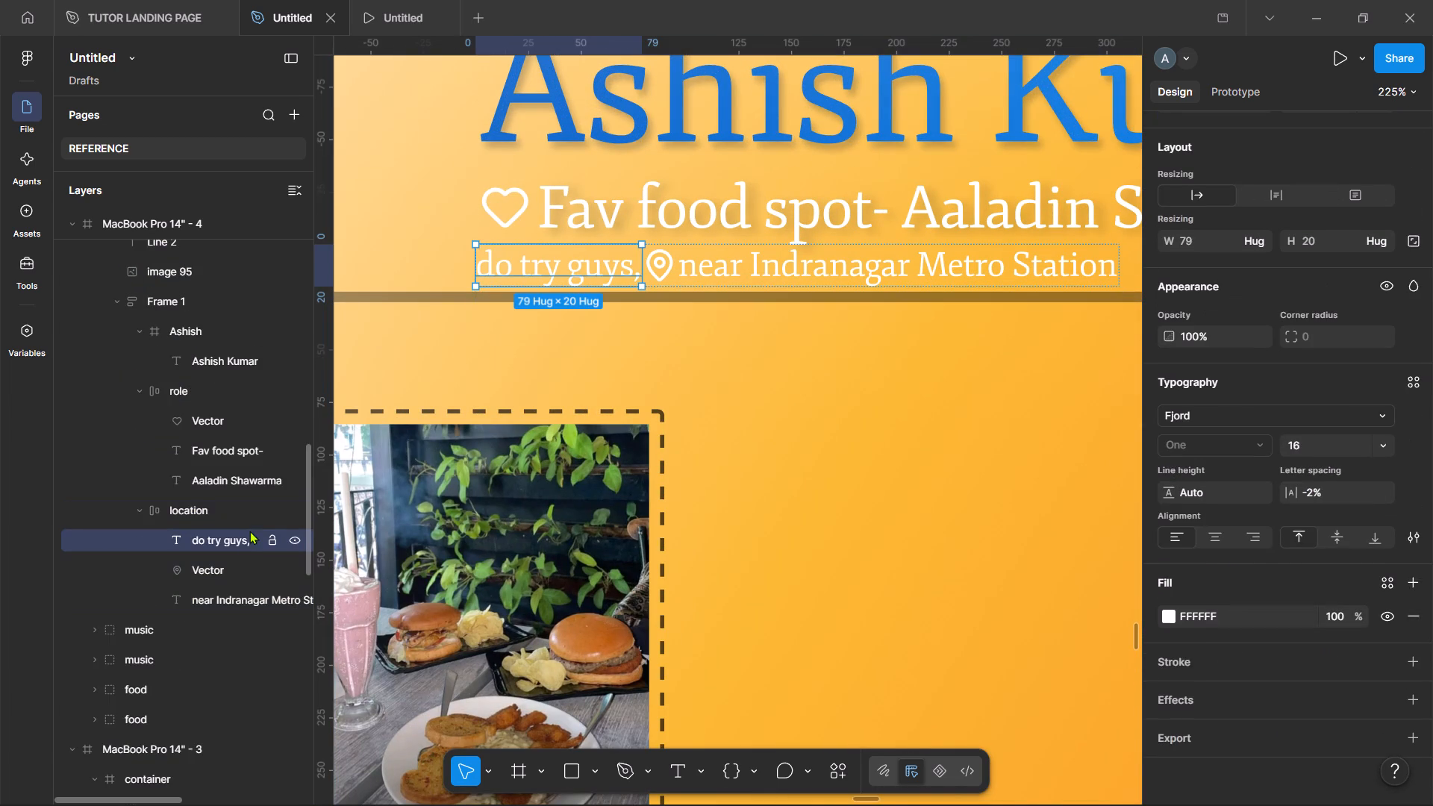
{"action": "left_click", "coordinate": [228, 595], "text": "shift"}
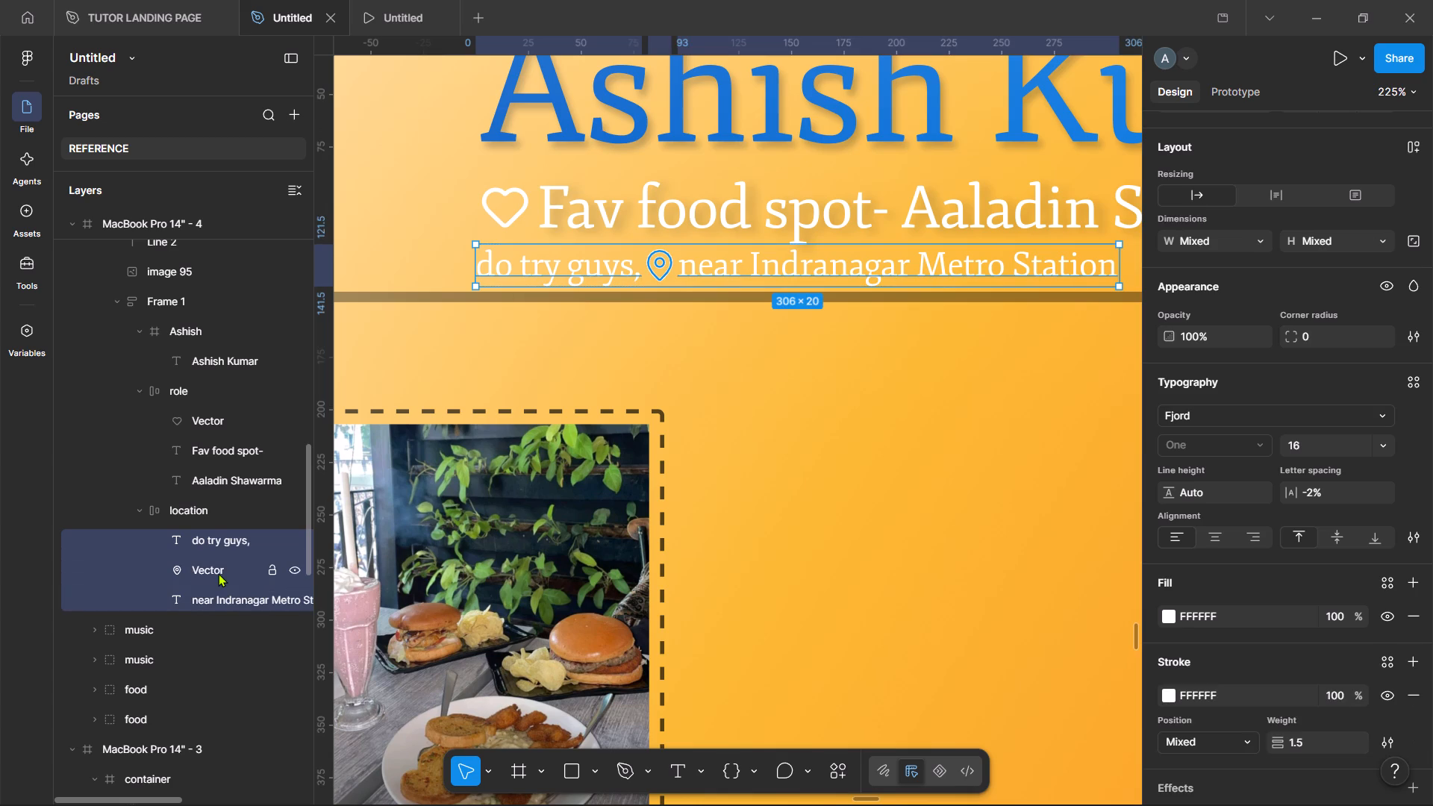
{"action": "left_click", "coordinate": [218, 573]}
{"action": "left_click_drag", "start_coordinate": [218, 573], "coordinate": [220, 529]}
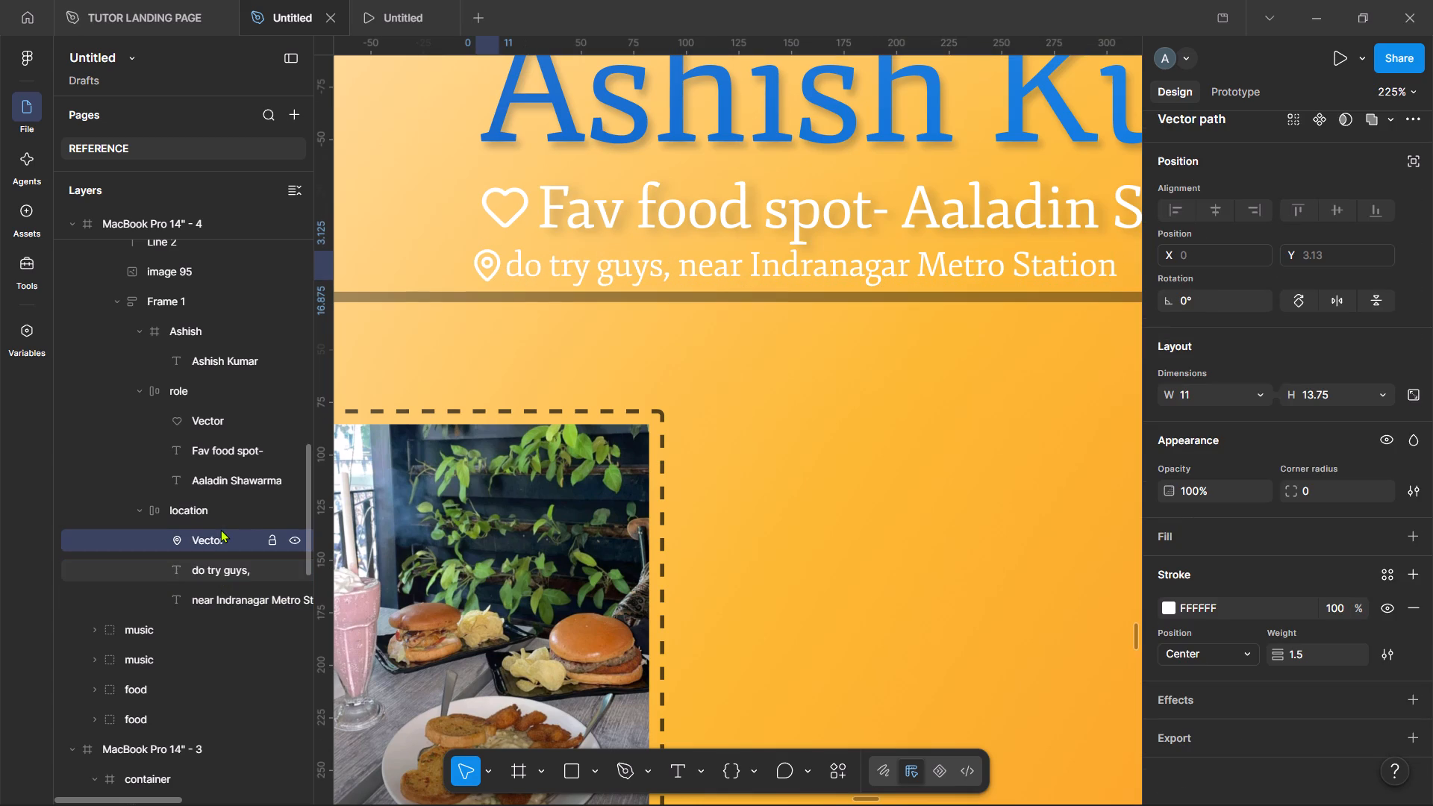
Undo moving the pin icon ahead of the "do try guys," text in the location frame.
{"action": "key", "text": "ctrl+z"}
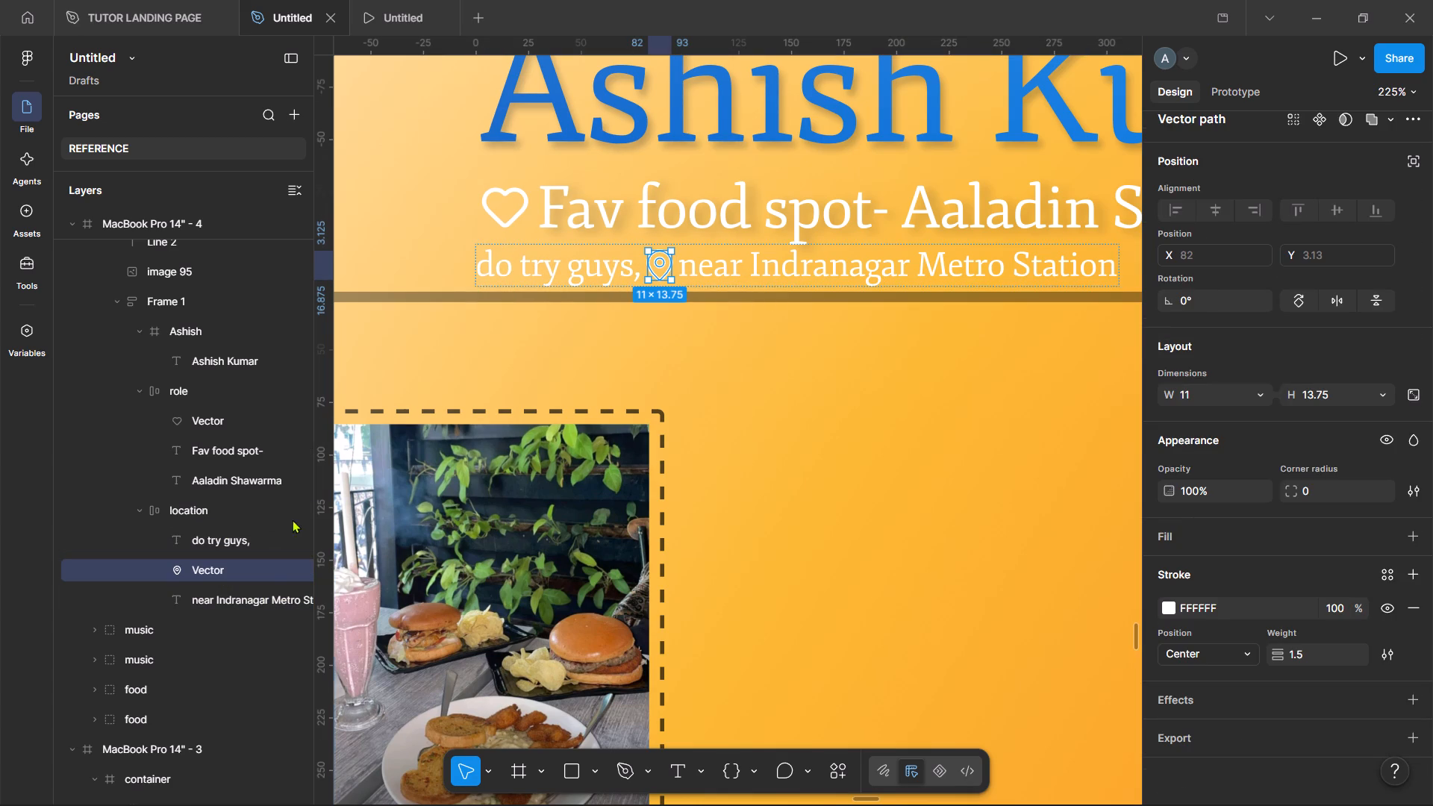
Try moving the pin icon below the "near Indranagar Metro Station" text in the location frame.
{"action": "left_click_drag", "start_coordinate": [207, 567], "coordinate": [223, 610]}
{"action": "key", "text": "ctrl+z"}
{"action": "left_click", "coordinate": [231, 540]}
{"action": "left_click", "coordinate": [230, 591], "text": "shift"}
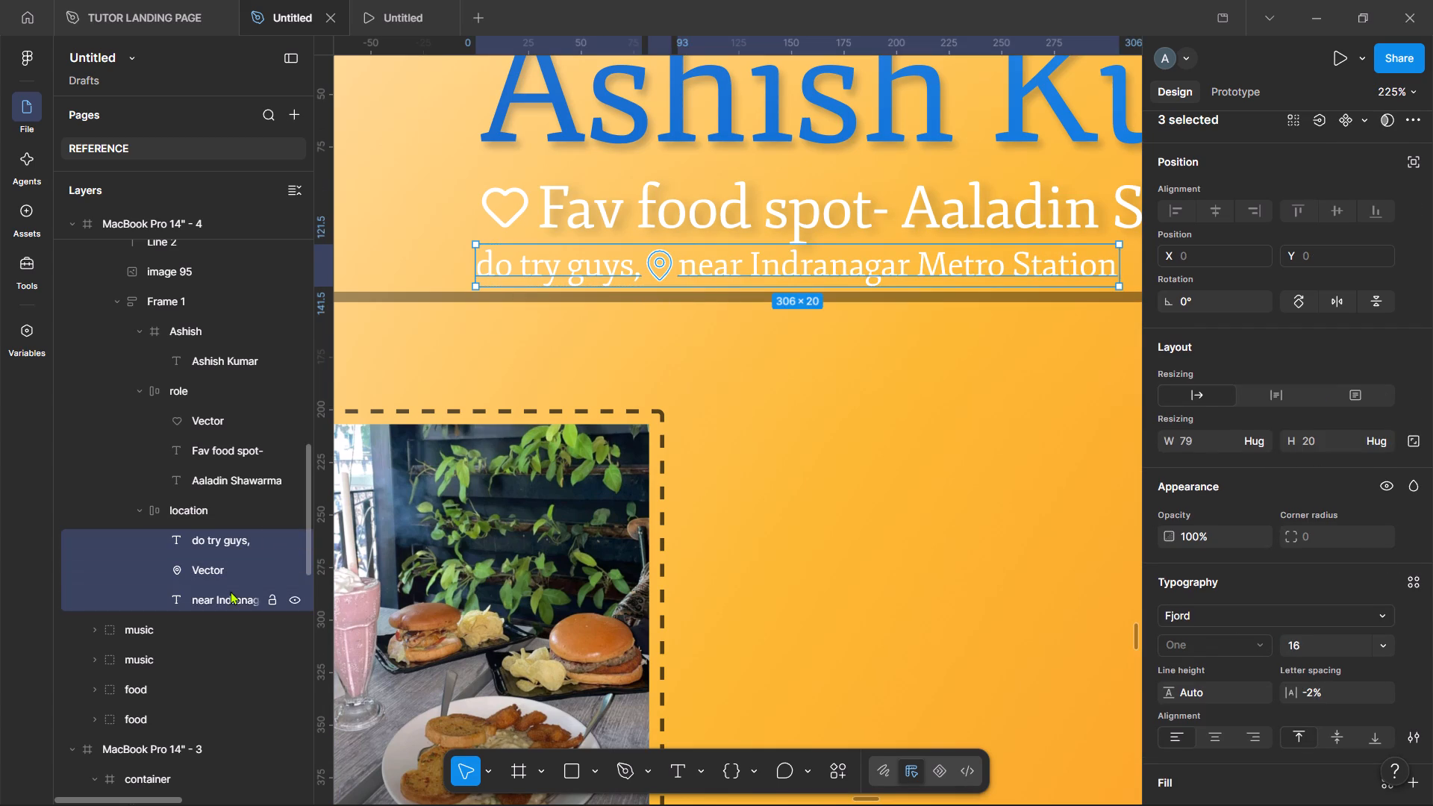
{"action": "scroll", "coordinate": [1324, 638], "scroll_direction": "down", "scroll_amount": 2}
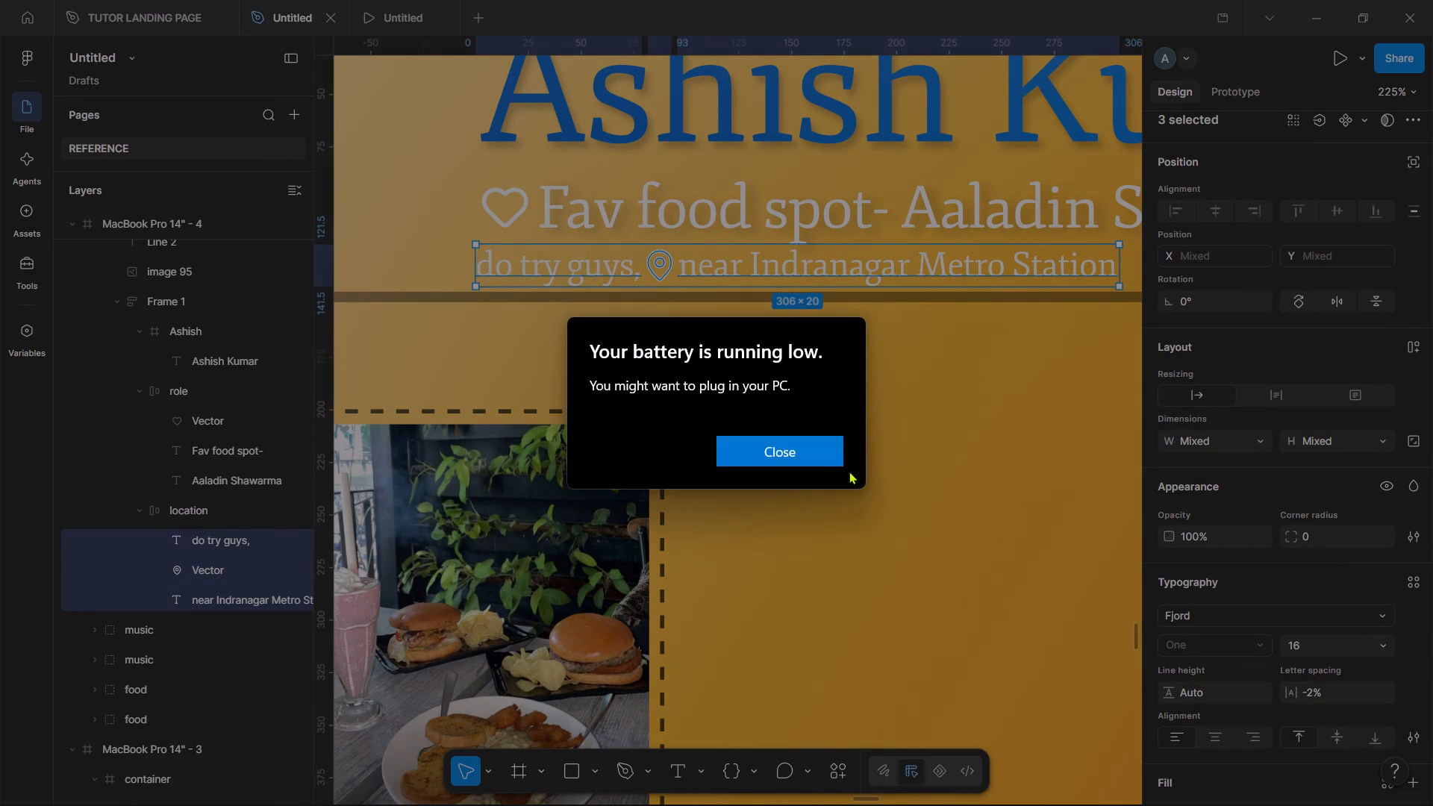
Dismiss the low-battery notice.
{"action": "left_click", "coordinate": [812, 454]}
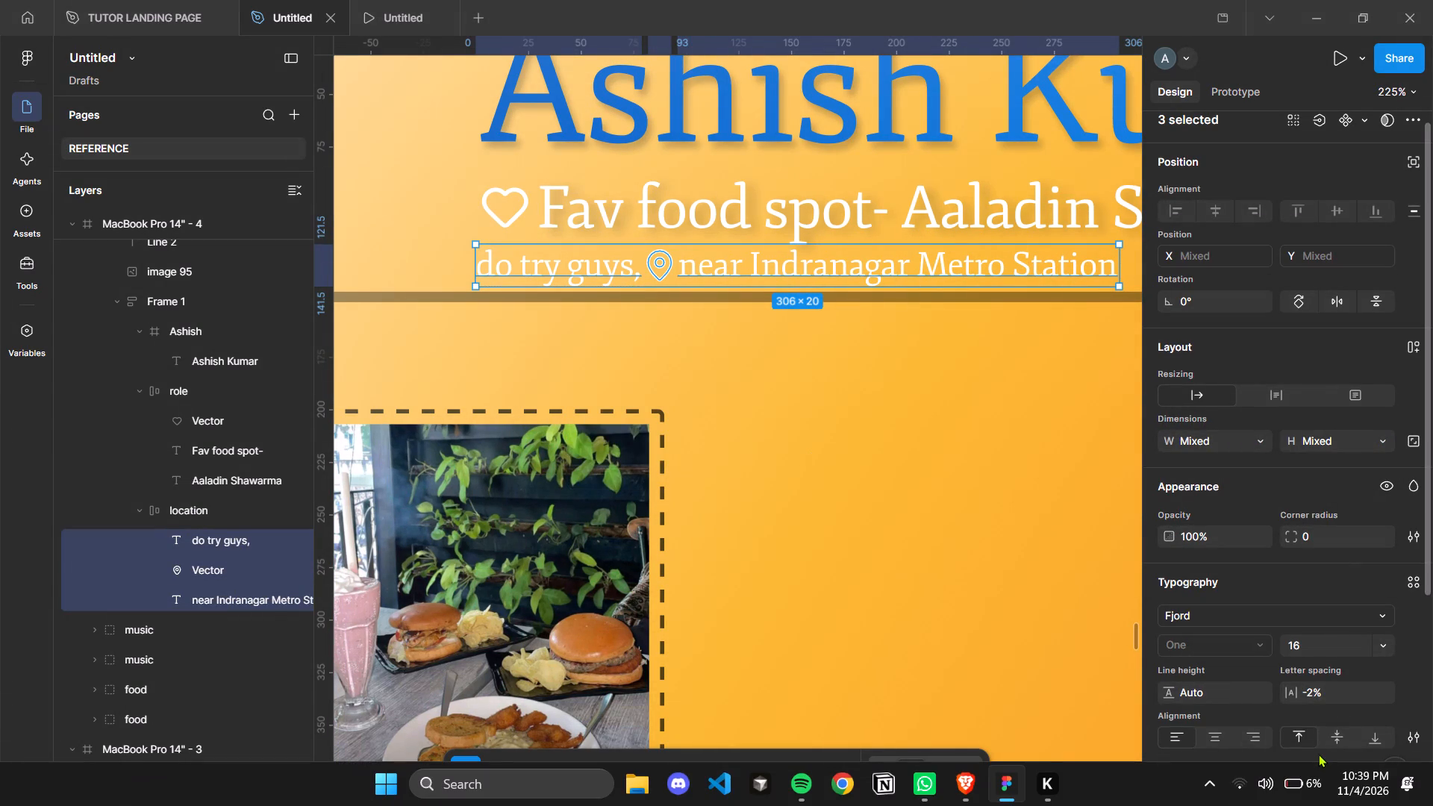
Connect the computer to the LILY Wi-Fi network and return to the canvas with nothing selected.
{"action": "left_click", "coordinate": [1246, 795]}
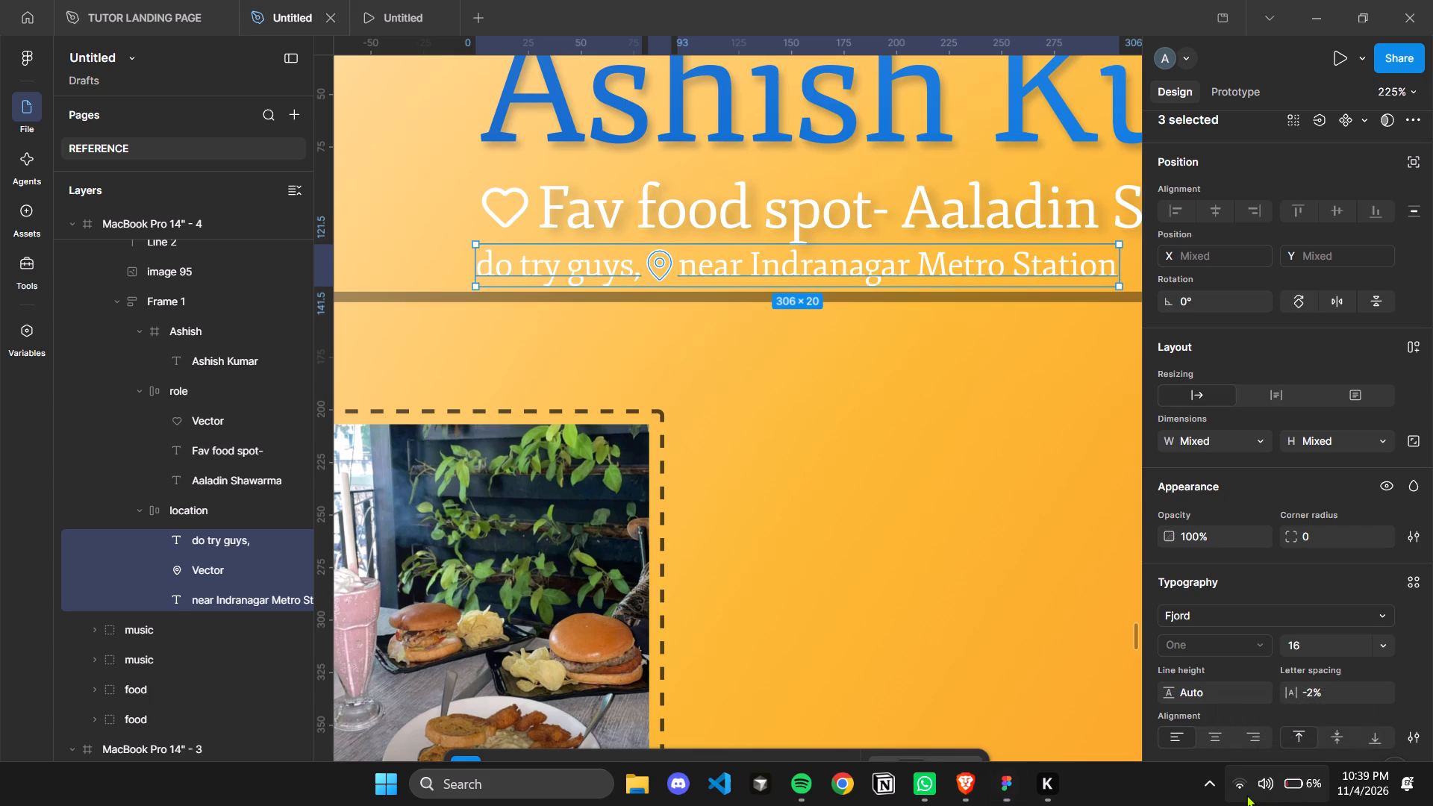
{"action": "left_click", "coordinate": [1179, 445]}
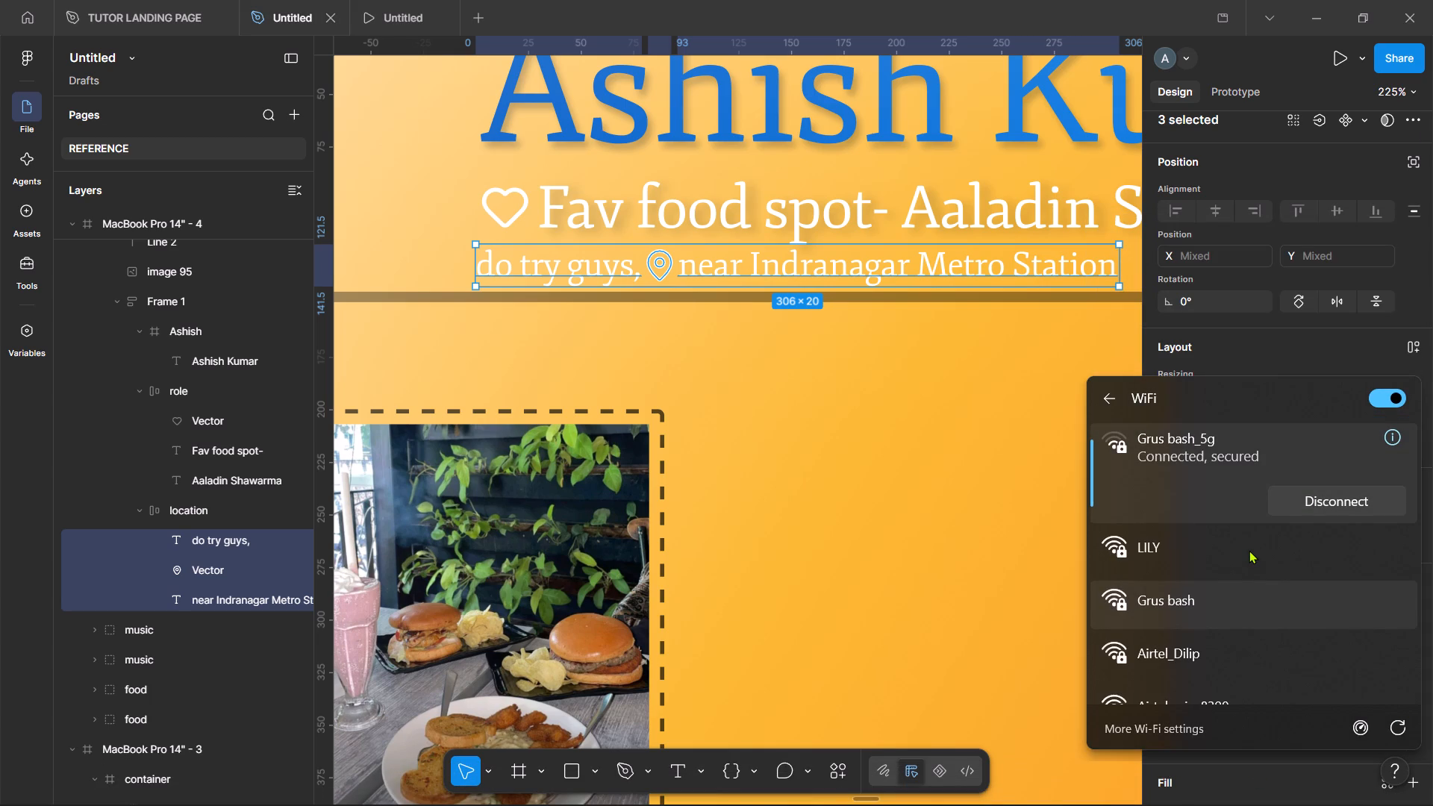
{"action": "left_click", "coordinate": [1249, 550]}
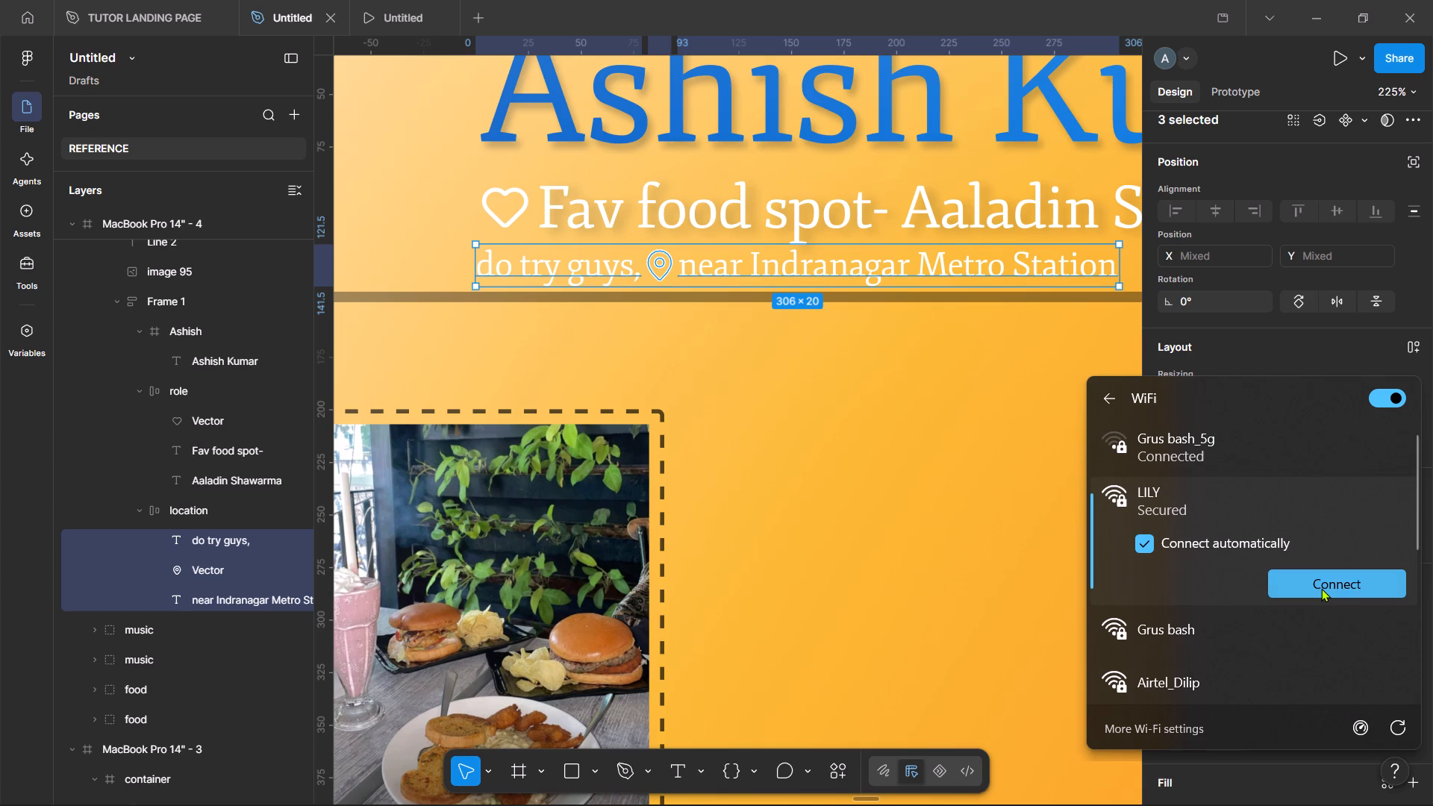
{"action": "left_click", "coordinate": [1321, 588]}
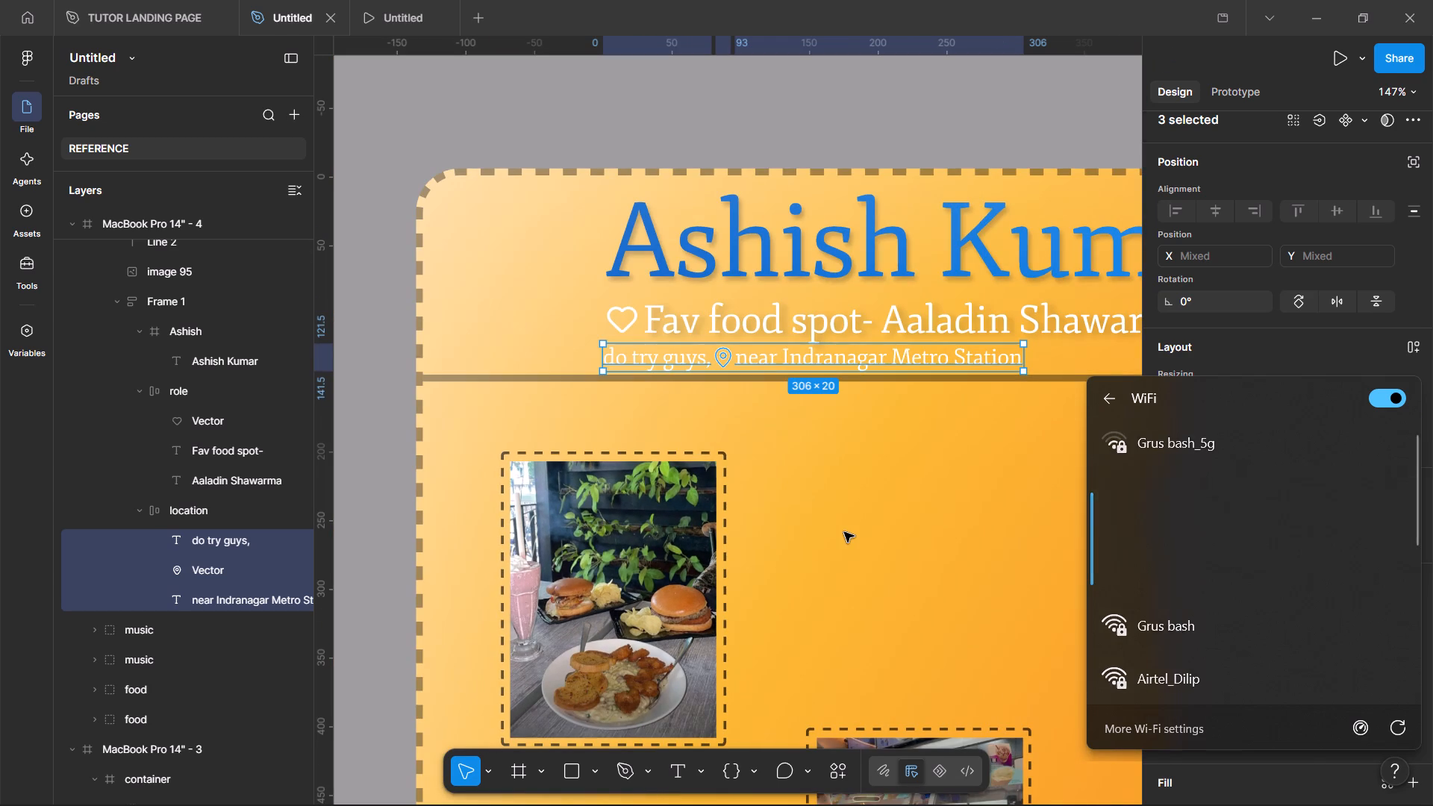
{"action": "left_click", "coordinate": [838, 126]}
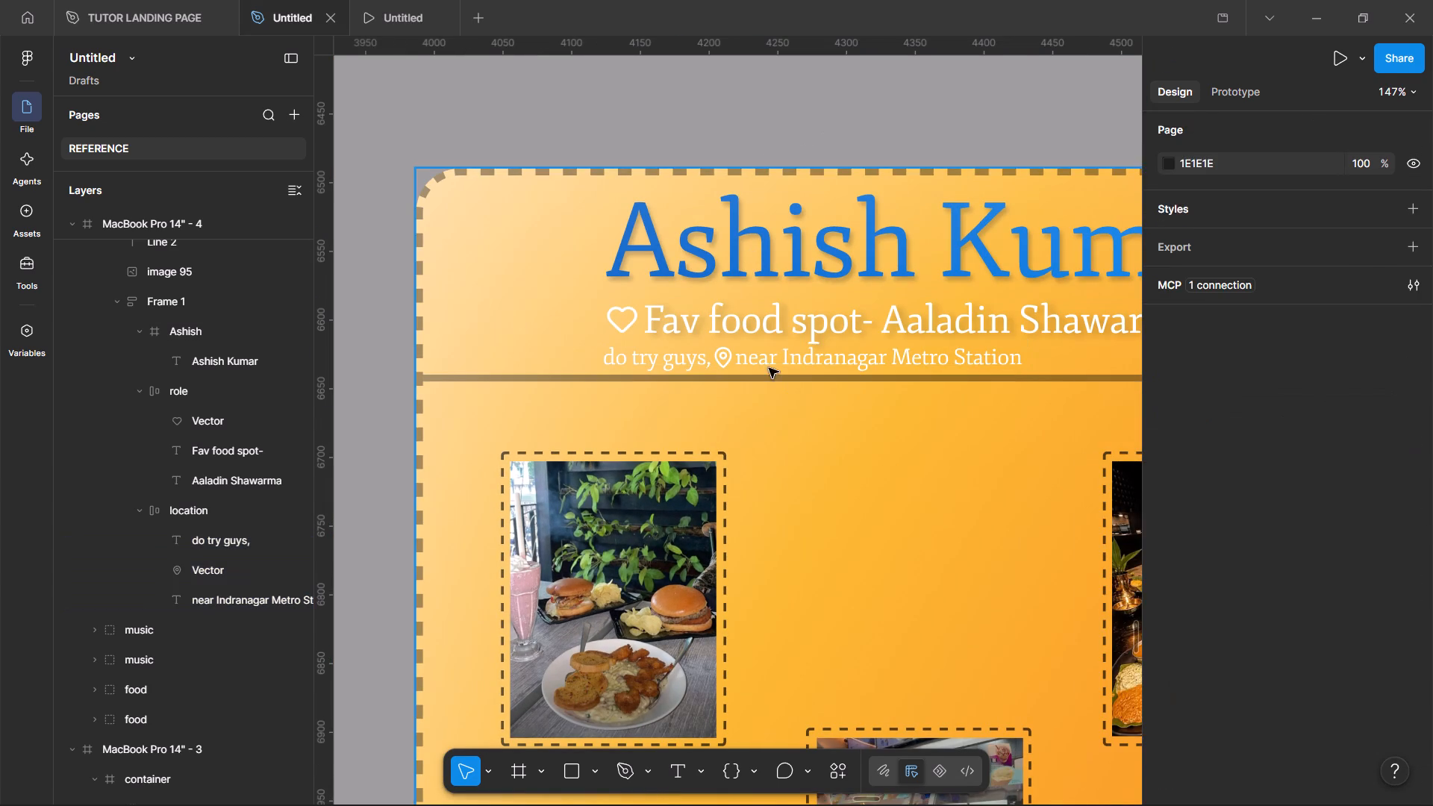
Inspect the text settings of 'do try guys,' in the location line and of 'HOBBIES:' in the MacBook Pro 14" - 3 frame.
{"action": "scroll", "coordinate": [767, 400], "scroll_direction": "left", "scroll_amount": 1}
{"action": "double_click", "coordinate": [739, 338]}
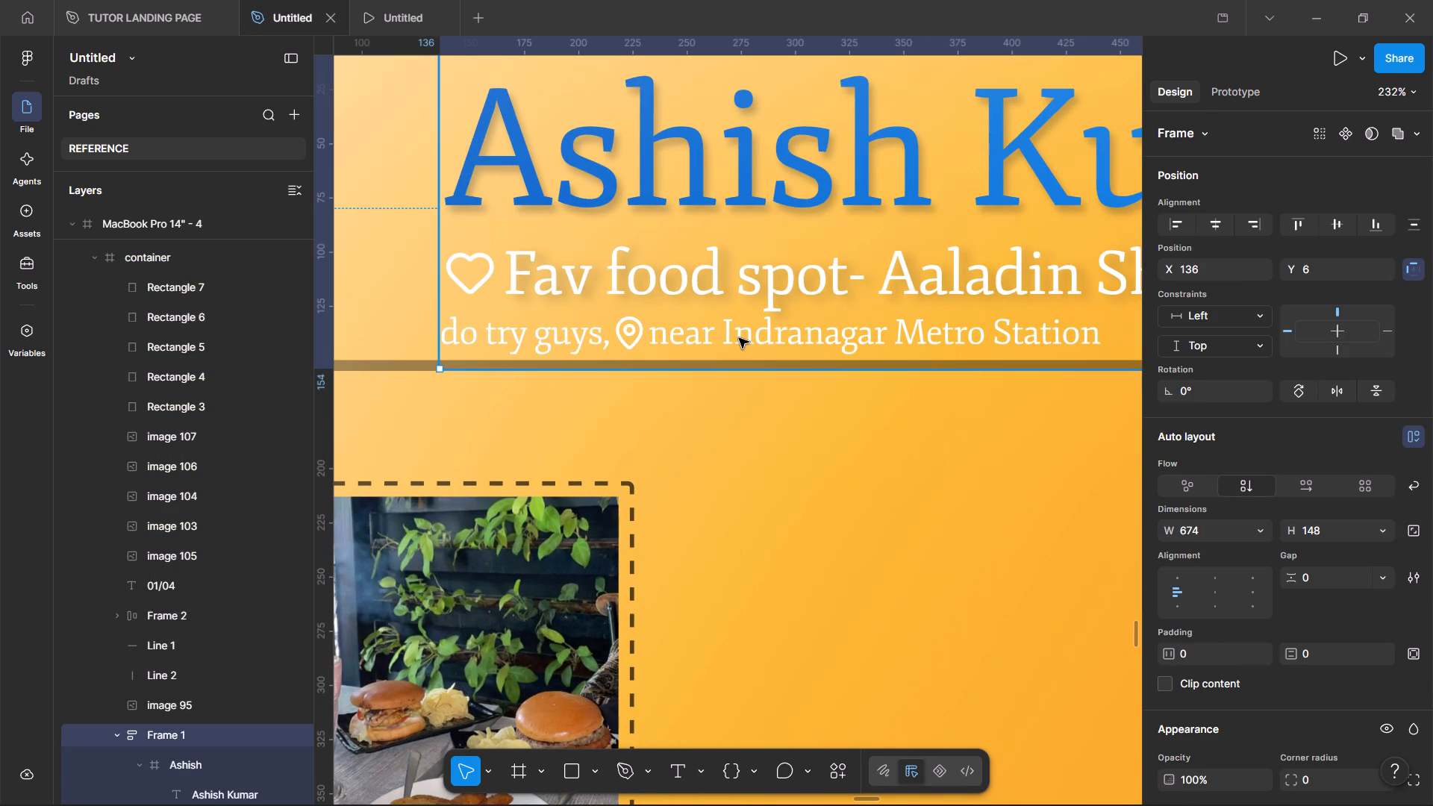
{"action": "double_click", "coordinate": [739, 338]}
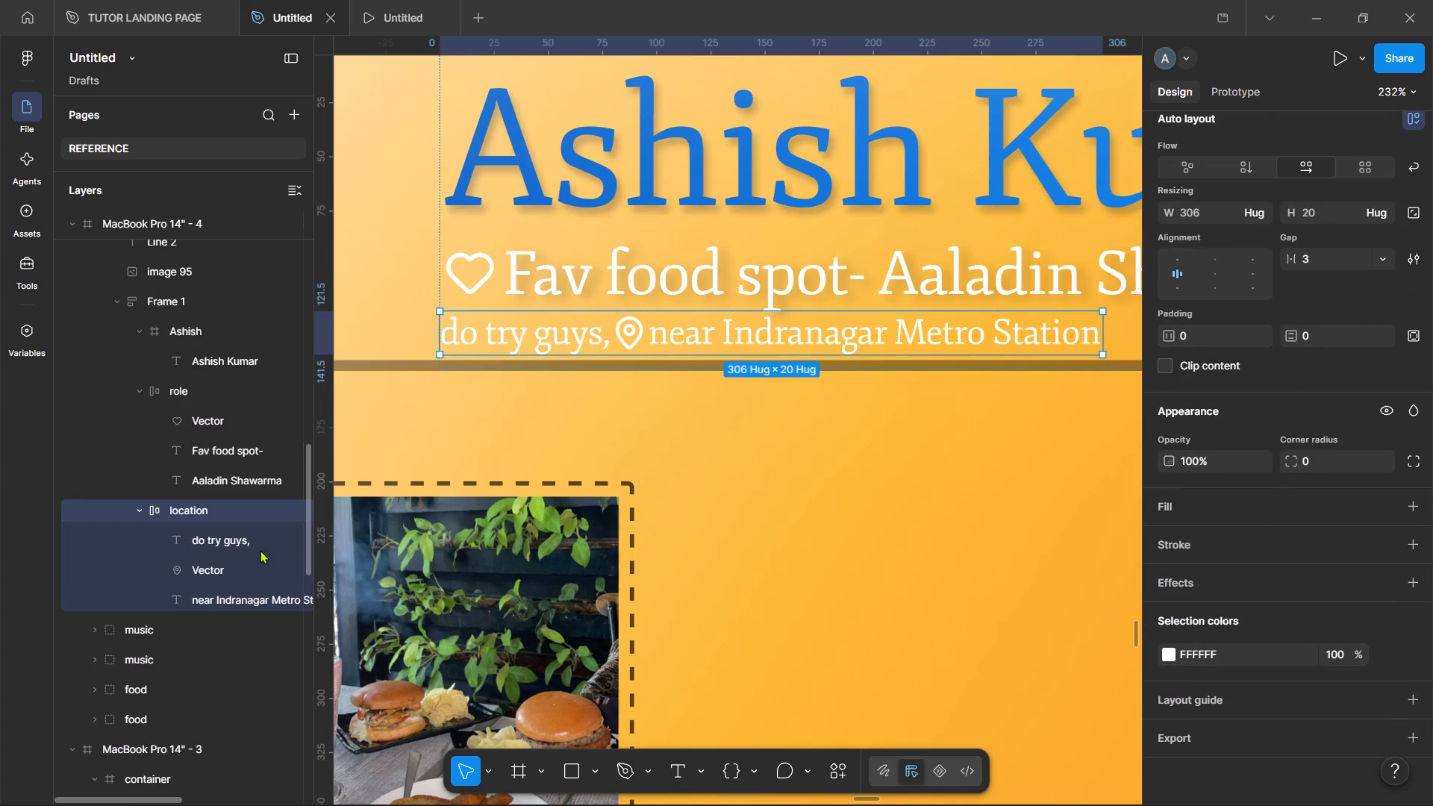
{"action": "left_click", "coordinate": [205, 537]}
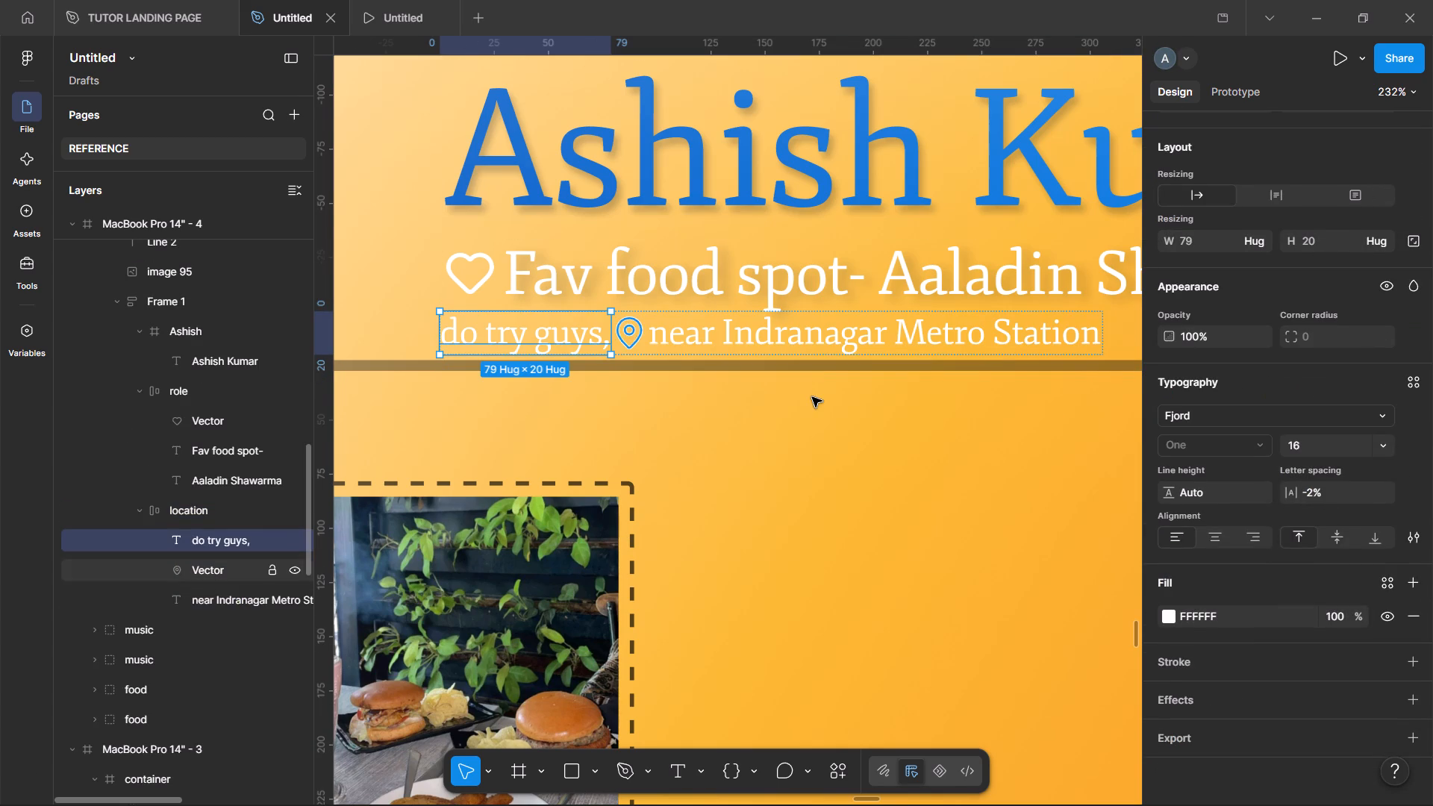
{"action": "scroll", "coordinate": [812, 397], "scroll_direction": "up", "scroll_amount": 2}
{"action": "triple_click", "coordinate": [675, 448]}
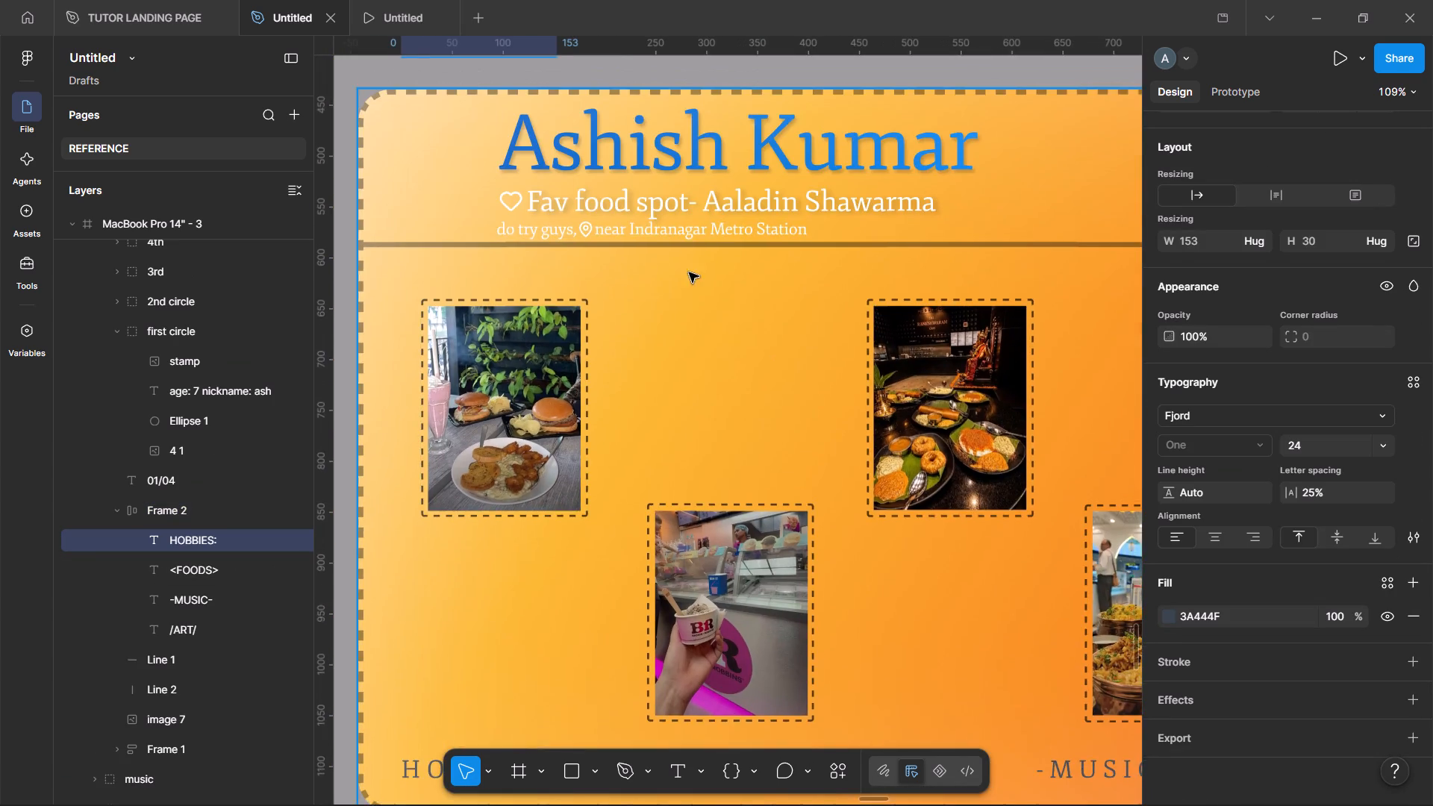
Change the font of the "do try guys," text in the location line to Geist Mono.
{"action": "triple_click", "coordinate": [642, 243]}
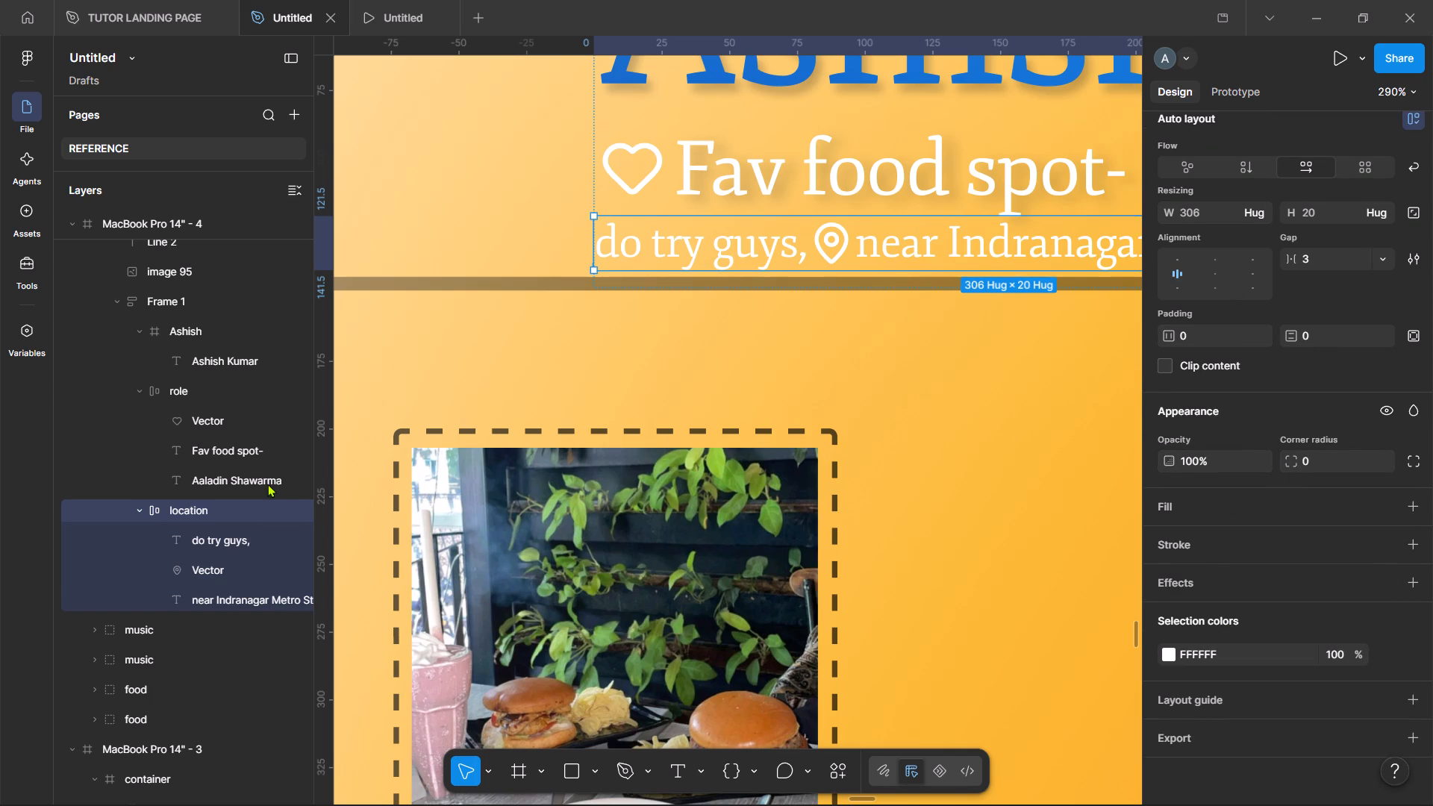
{"action": "left_click", "coordinate": [202, 547]}
{"action": "left_click", "coordinate": [1240, 416]}
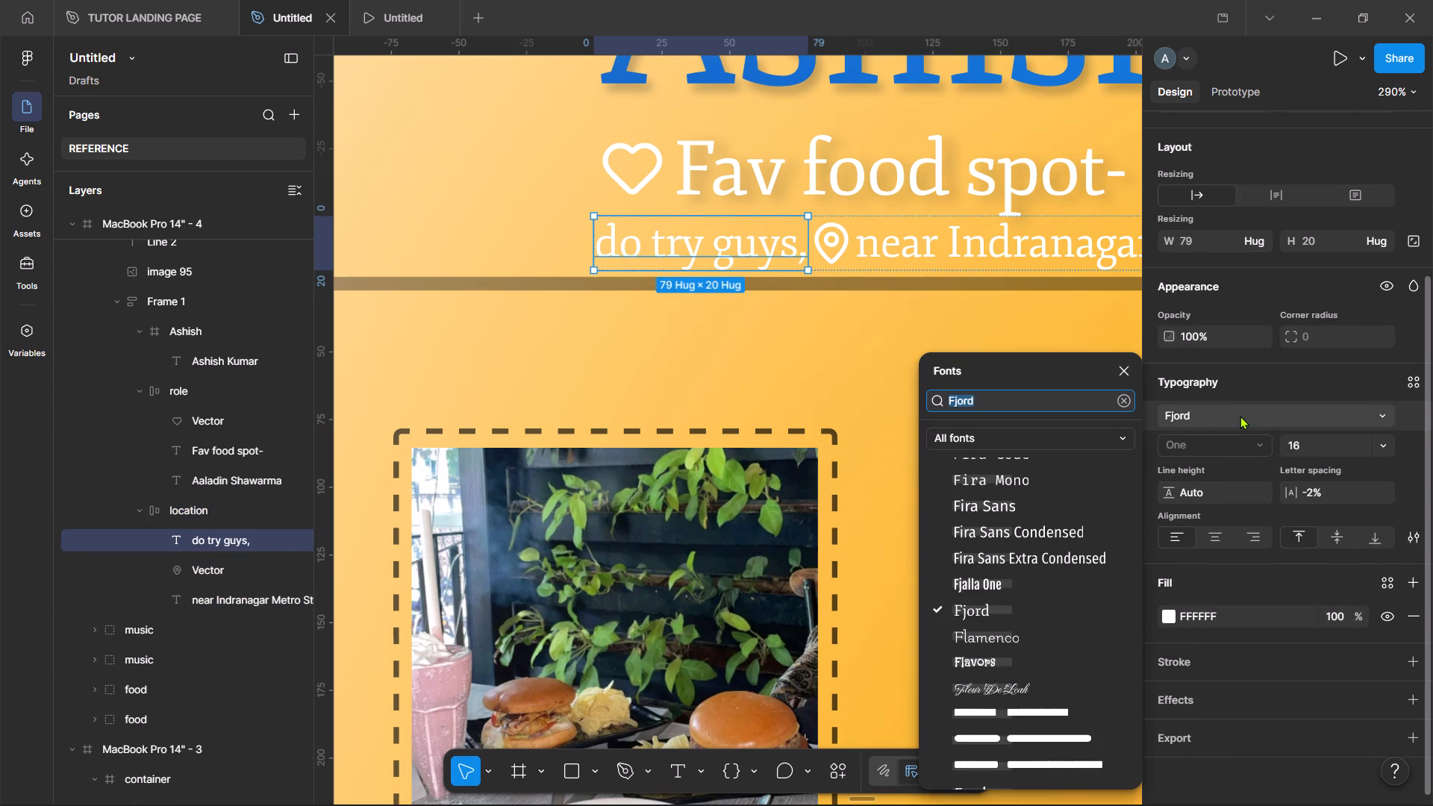
{"action": "type", "text": "fun"}
{"action": "key", "text": "BackSpace"}
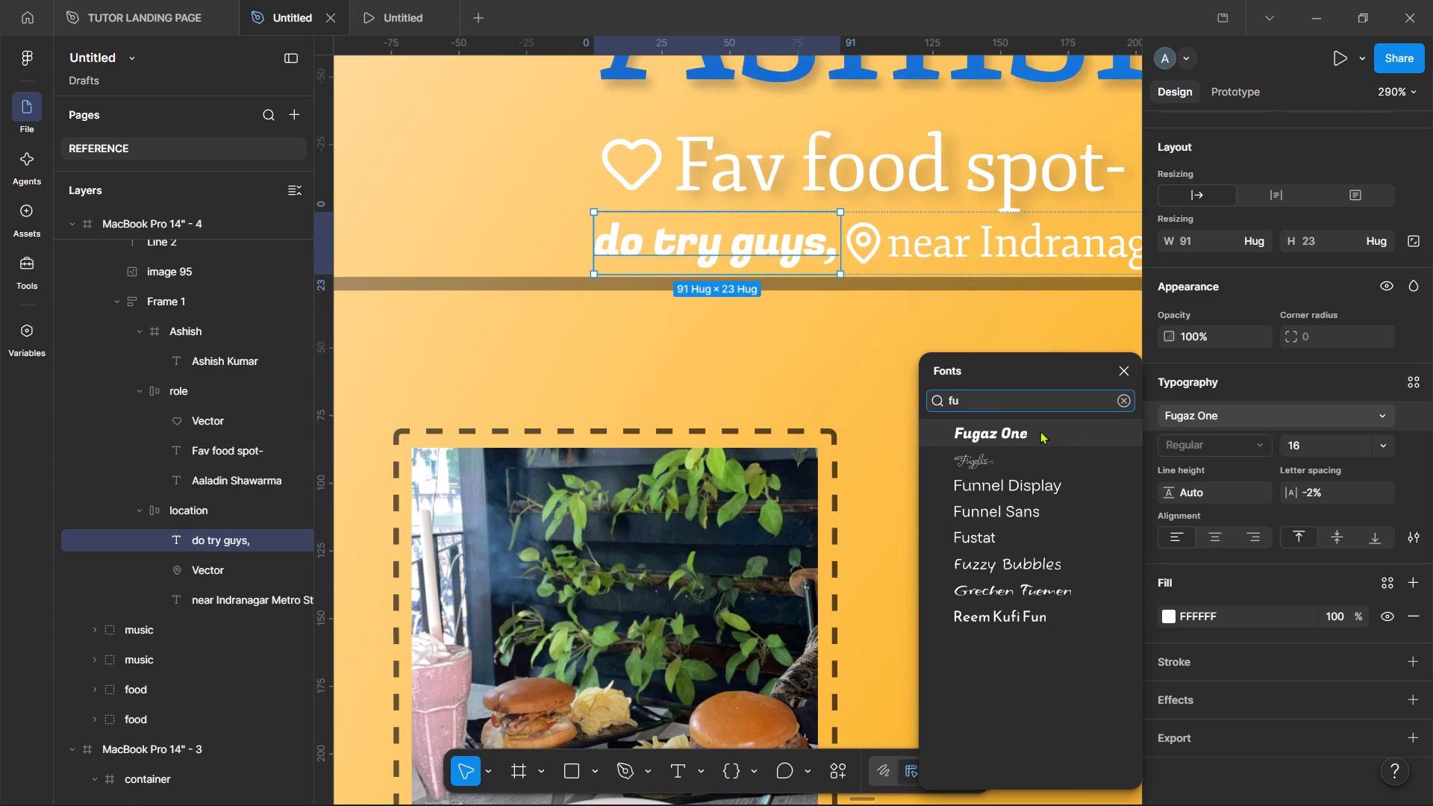
{"action": "key", "text": "BackSpace"}
{"action": "key", "text": "BackSpace"}
{"action": "type", "text": "ge"}
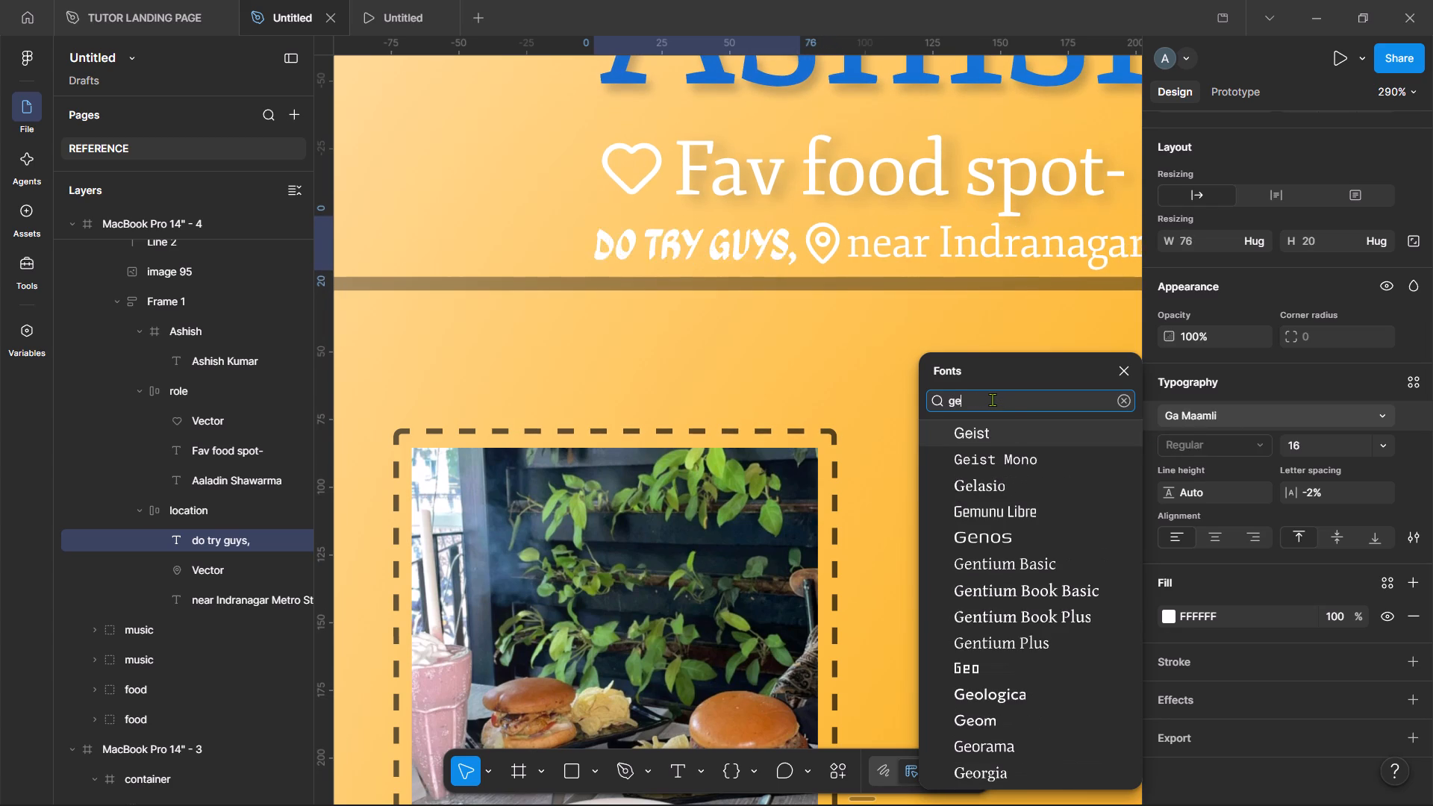
{"action": "left_click", "coordinate": [987, 453]}
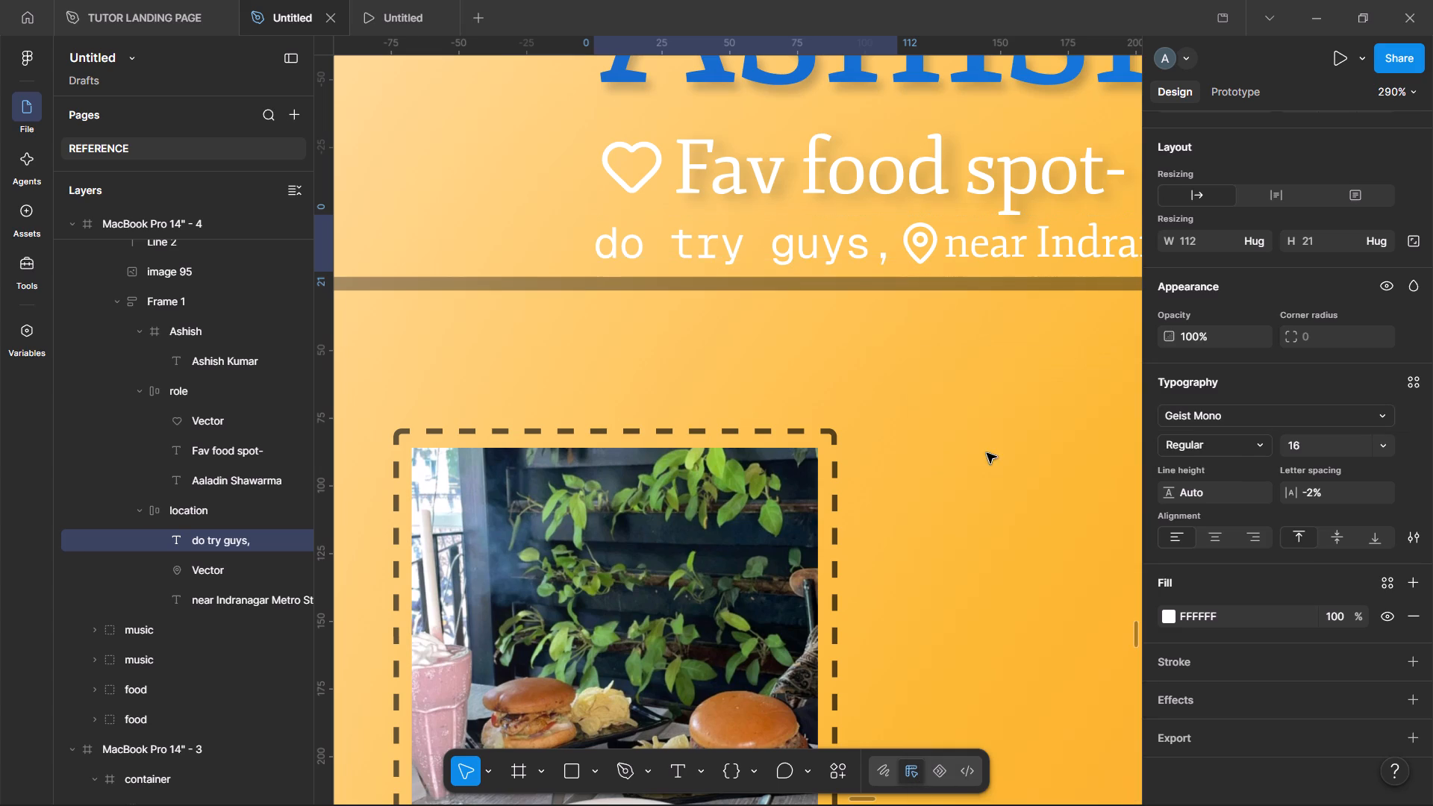
Change the font of the "near Indranagar Metro Station" text in the location line to Geist Mono.
{"action": "left_click", "coordinate": [237, 577]}
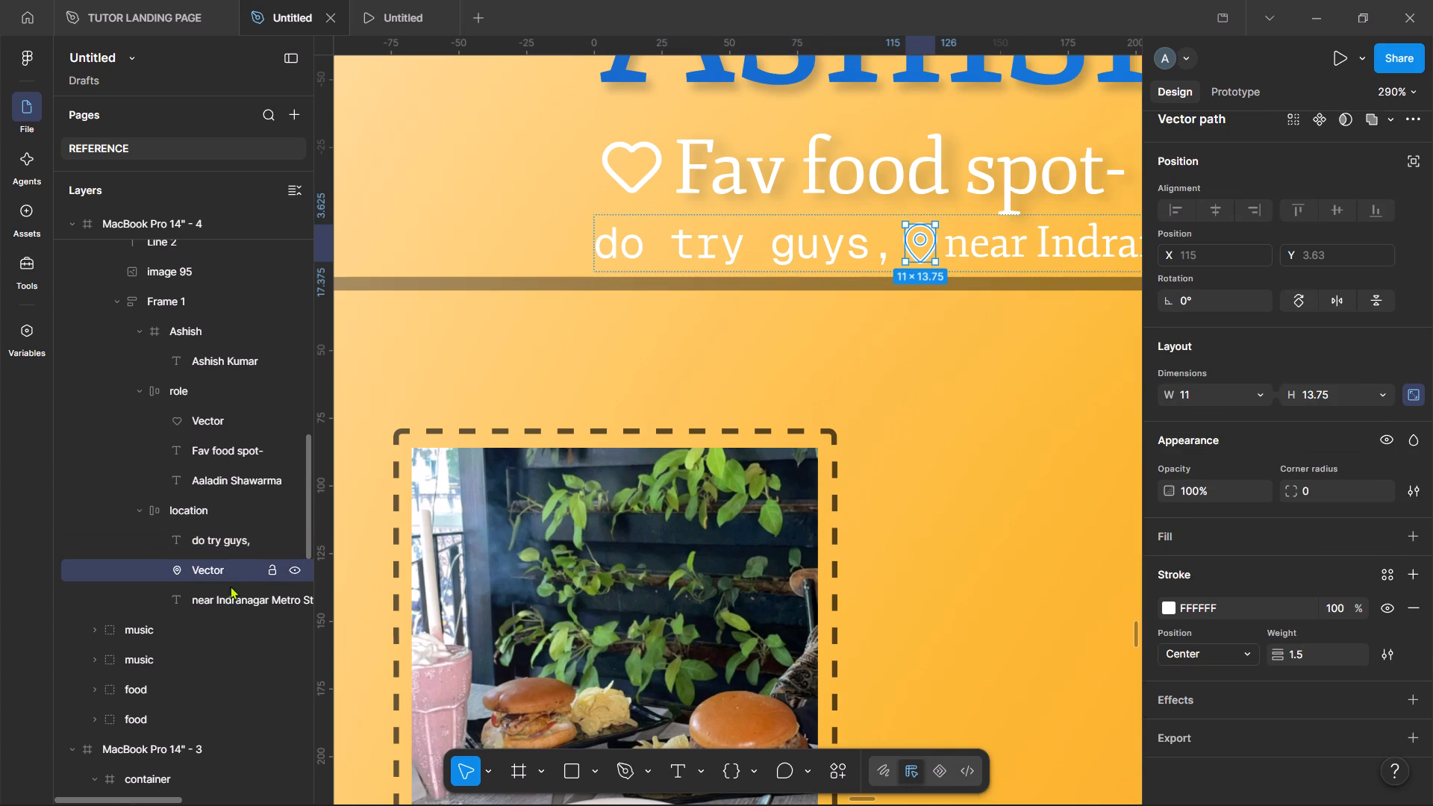
{"action": "left_click", "coordinate": [228, 593]}
{"action": "left_click", "coordinate": [1196, 613]}
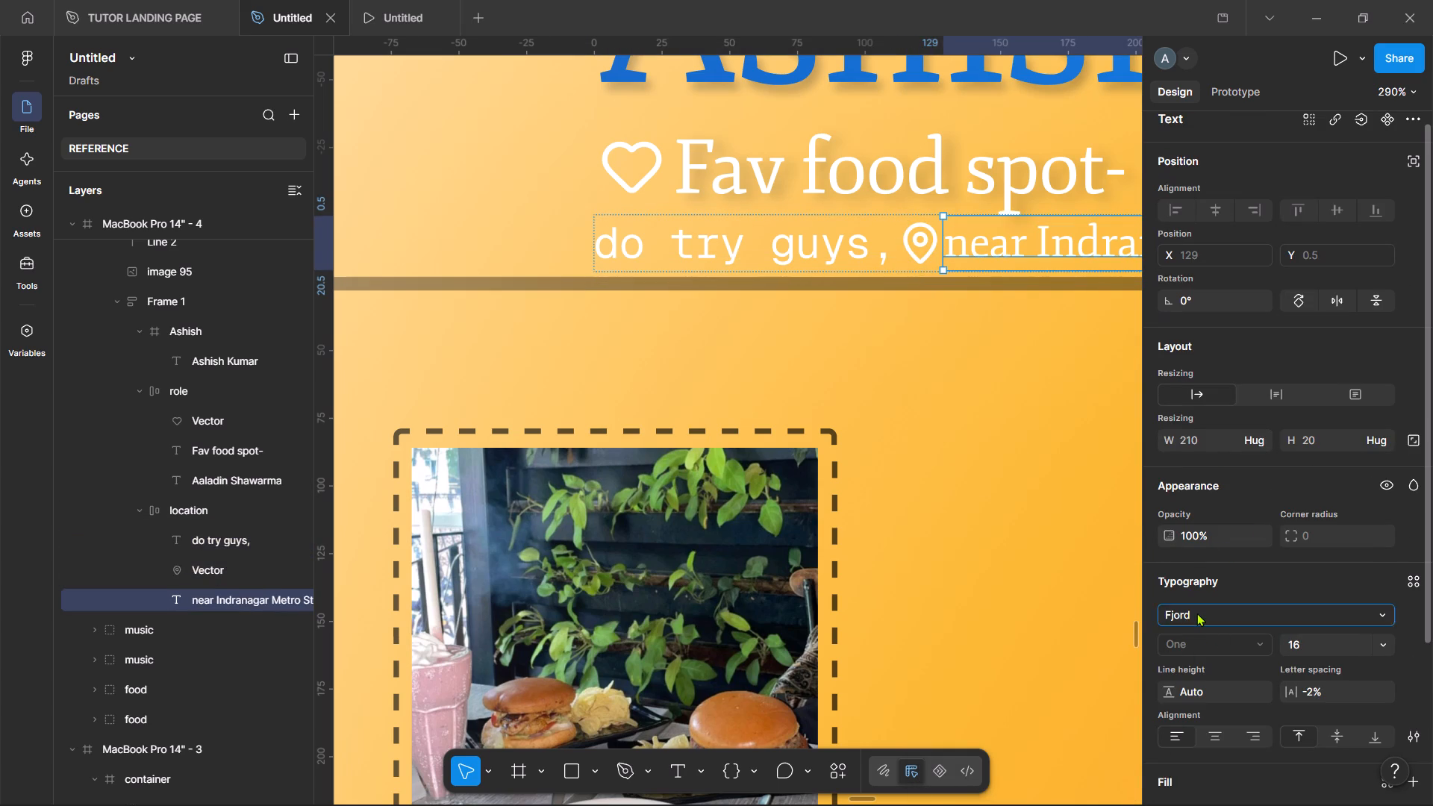
{"action": "type", "text": "gei"}
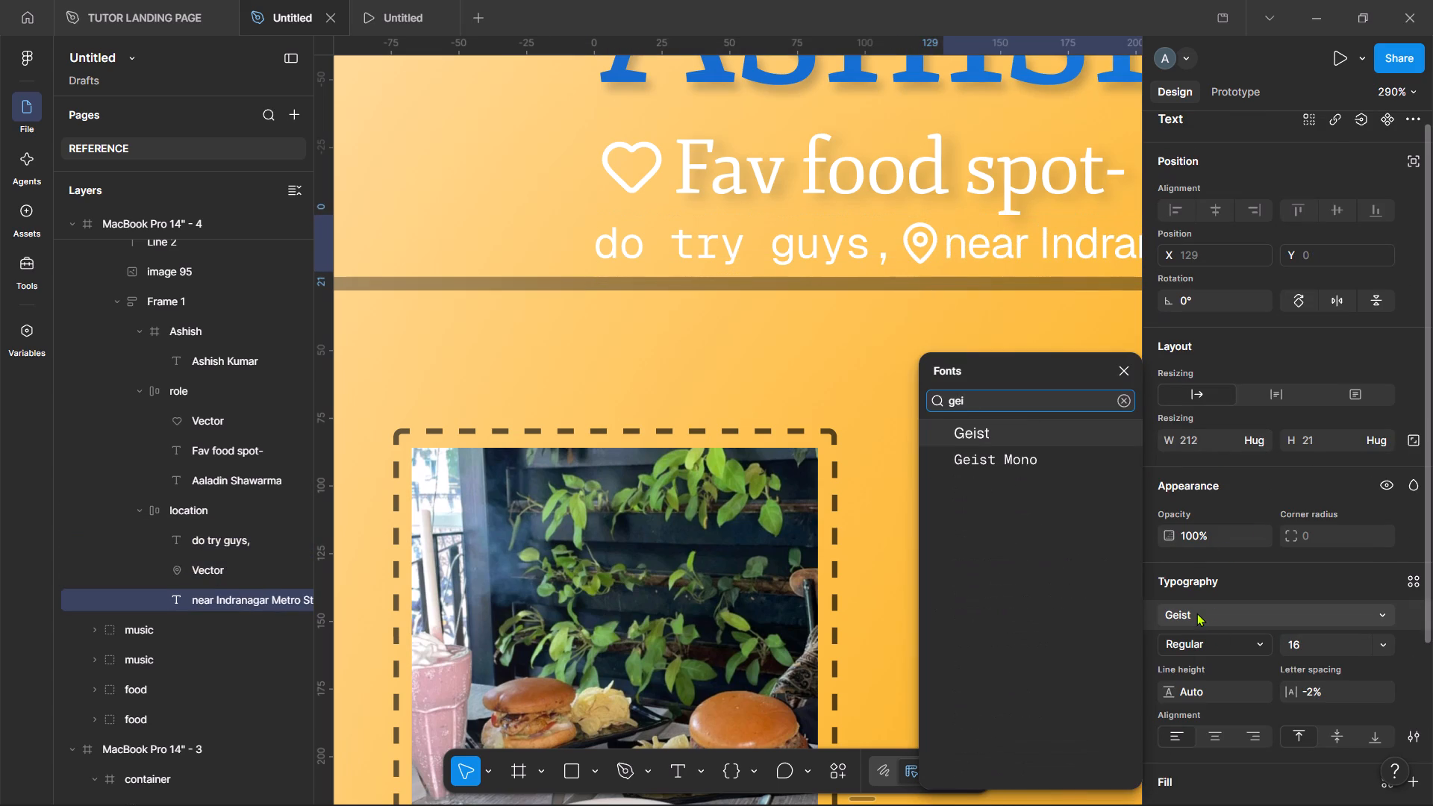
{"action": "left_click", "coordinate": [1023, 457]}
{"action": "scroll", "coordinate": [928, 268], "scroll_direction": "left", "scroll_amount": 2}
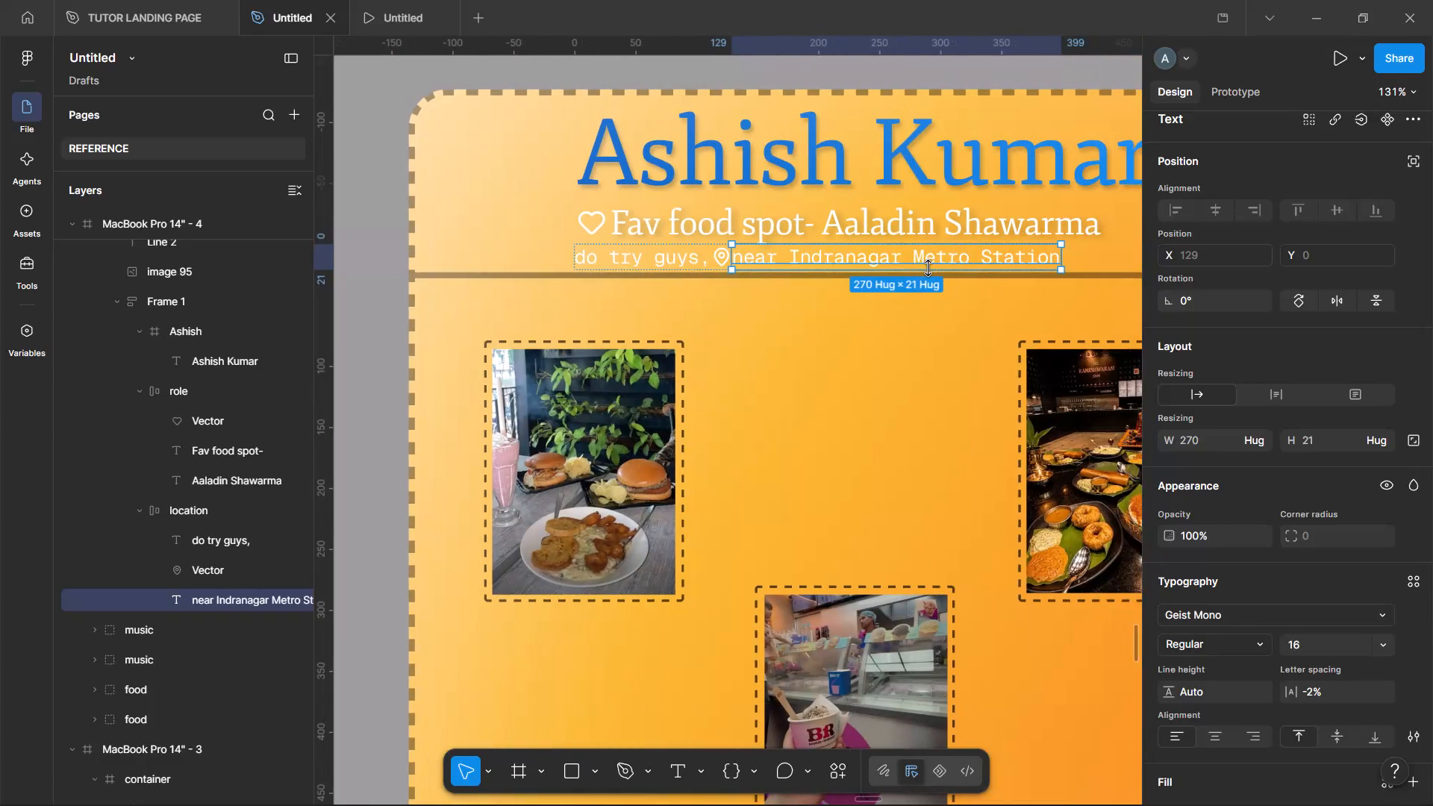
{"action": "scroll", "coordinate": [928, 268], "scroll_direction": "right", "scroll_amount": 2}
{"action": "double_click", "coordinate": [491, 310]}
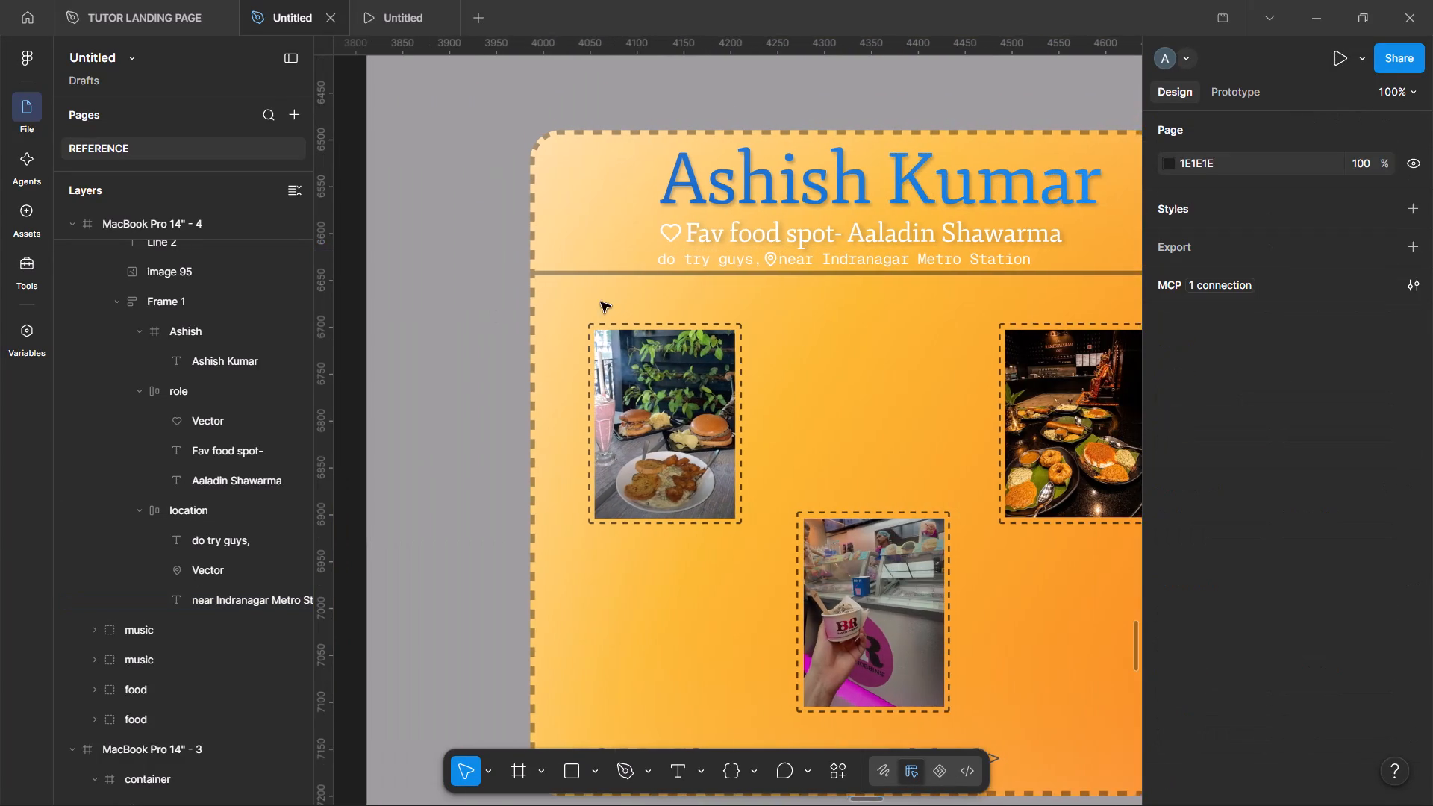
Change the font of both "Fav food spot-" and "Aaladin Shawarma" in the role frame to Geist Mono.
{"action": "scroll", "coordinate": [818, 294], "scroll_direction": "up", "scroll_amount": 1}
{"action": "double_click", "coordinate": [750, 326]}
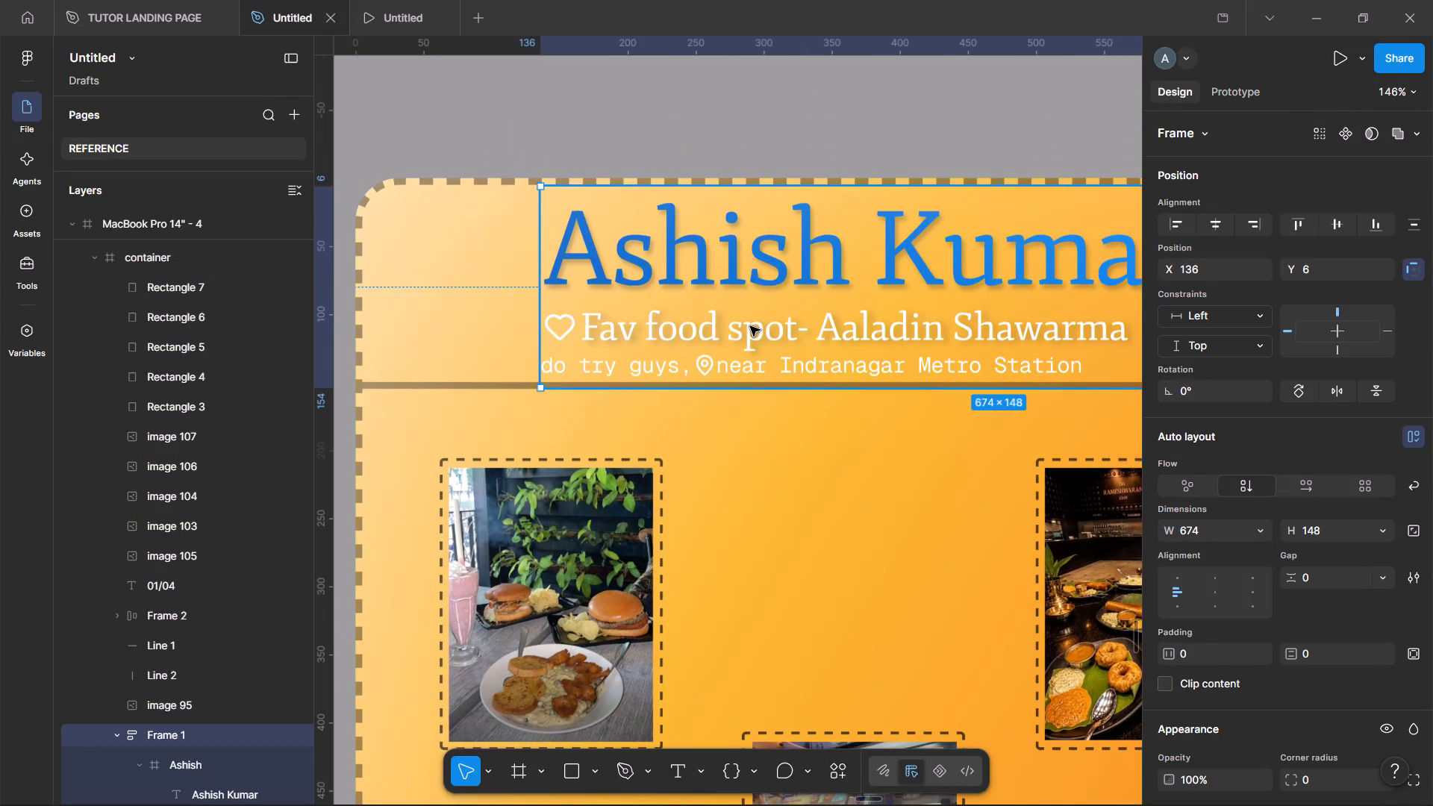
{"action": "double_click", "coordinate": [750, 326]}
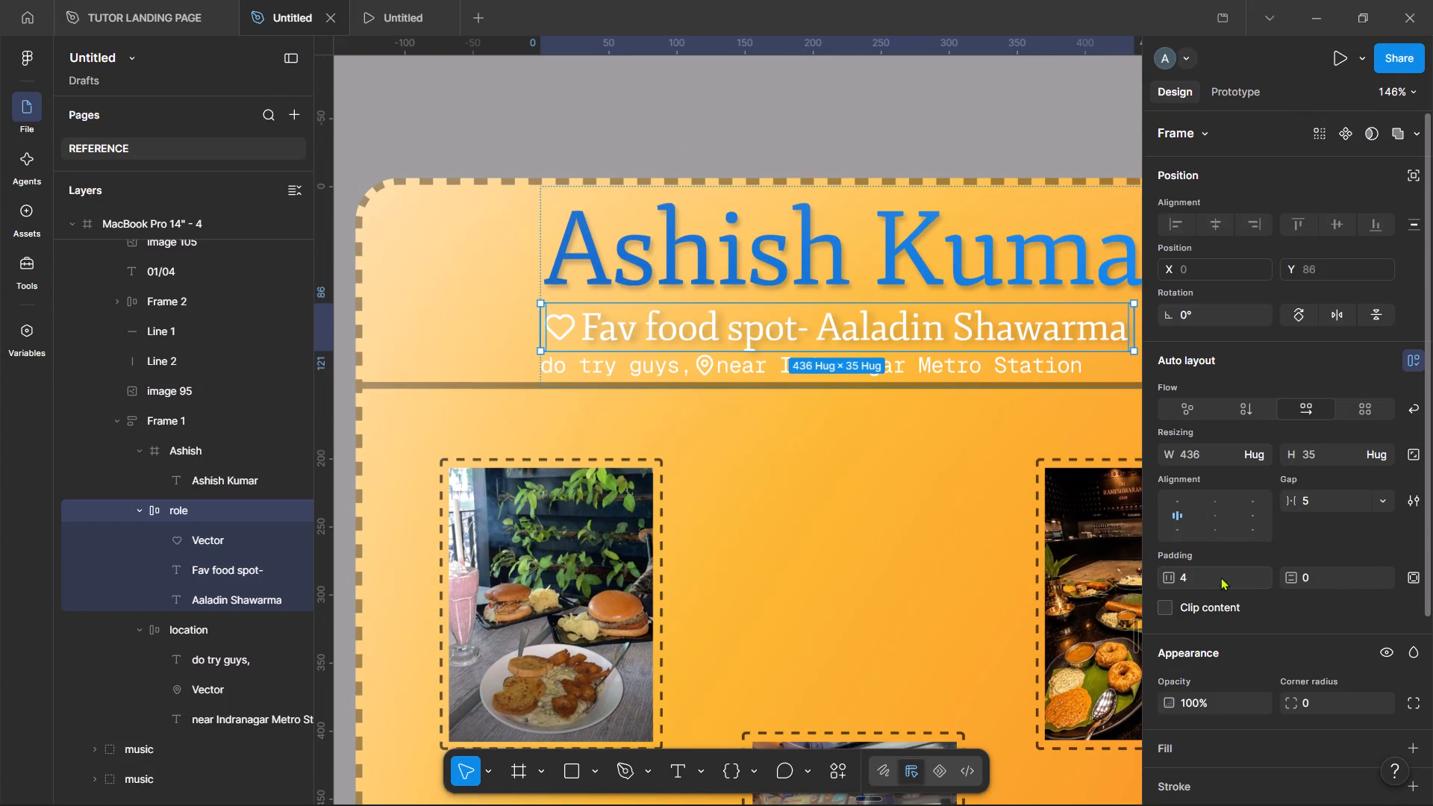
{"action": "left_click", "coordinate": [233, 571]}
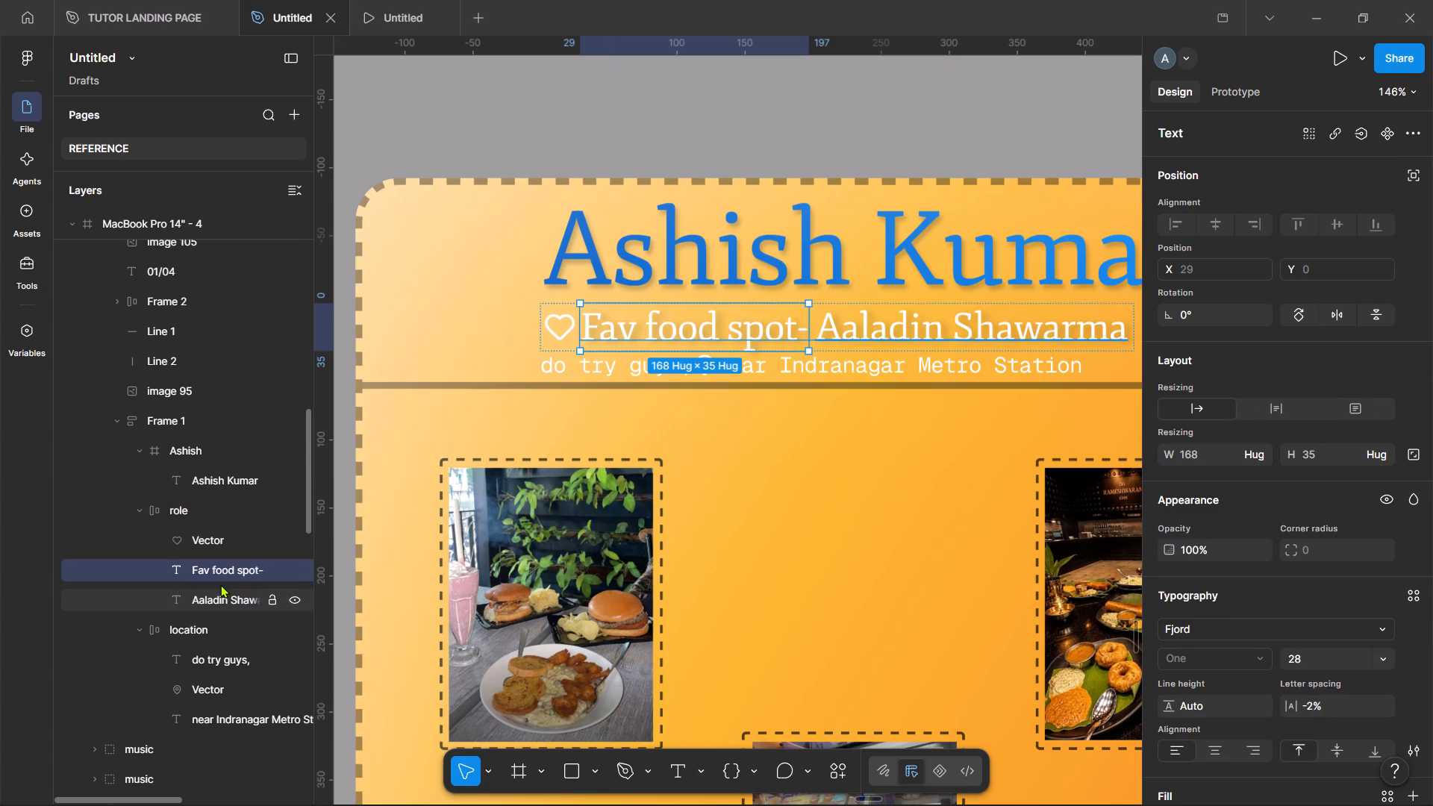
{"action": "left_click", "coordinate": [220, 584], "text": "shift"}
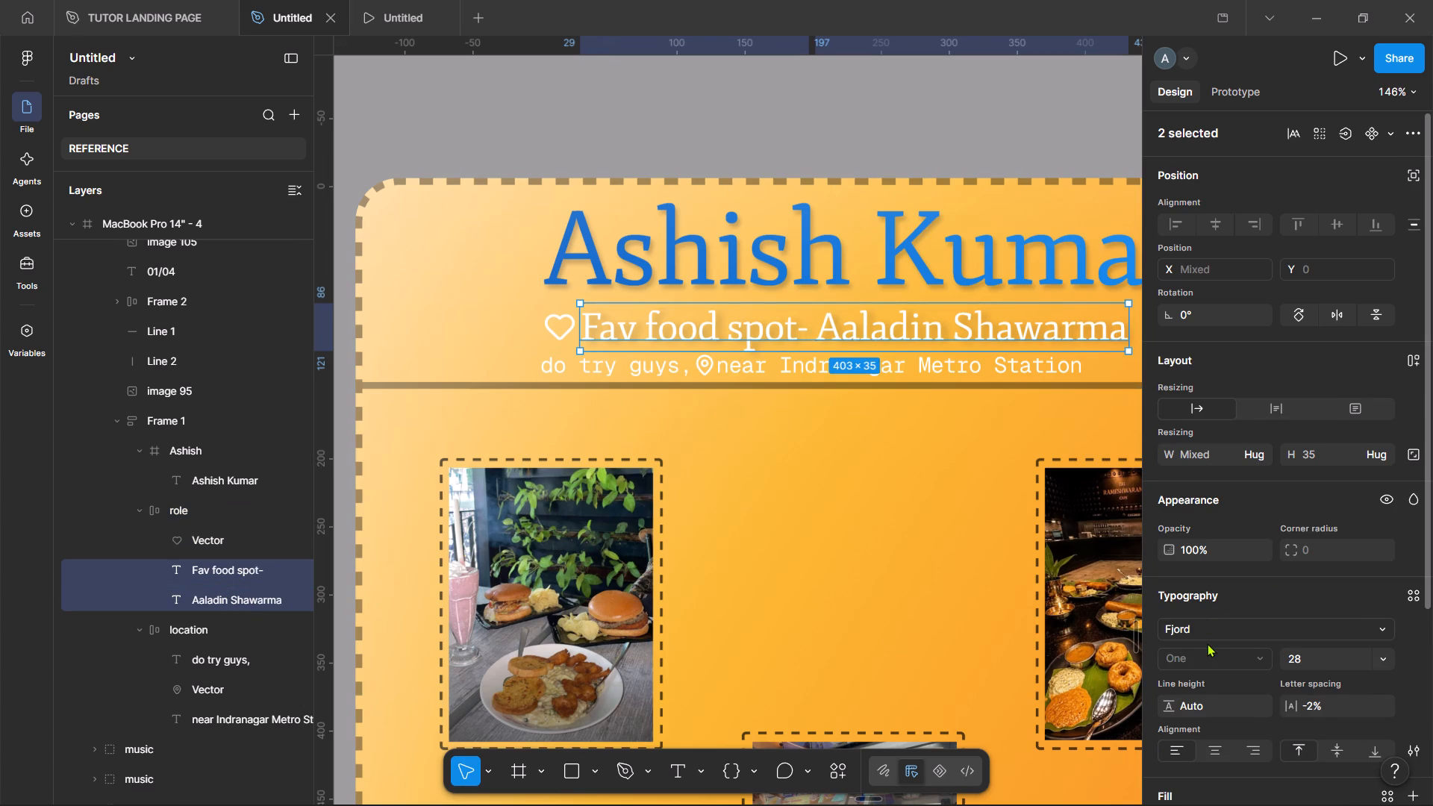
{"action": "left_click", "coordinate": [1228, 623]}
{"action": "type", "text": "geis"}
{"action": "left_click", "coordinate": [999, 457]}
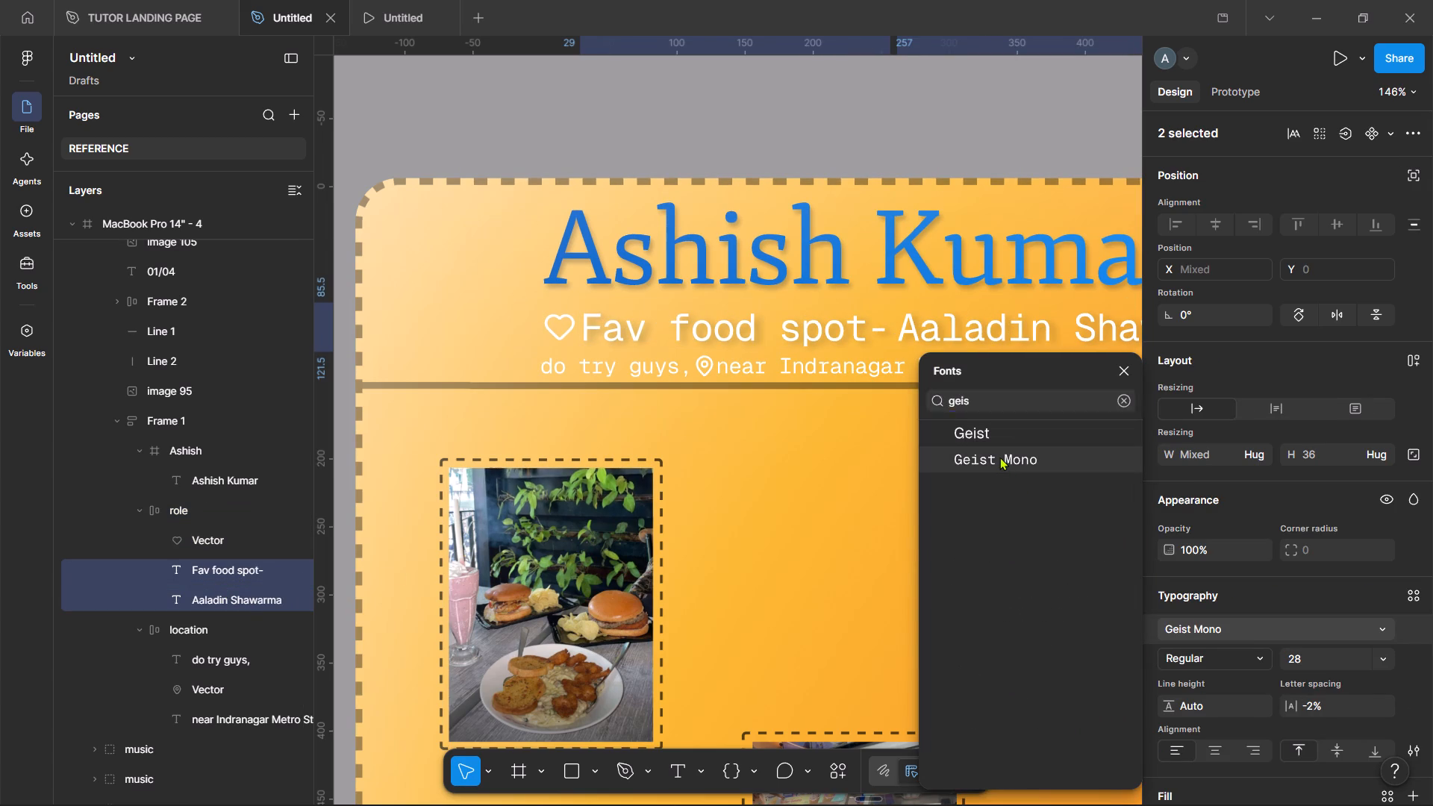
{"action": "scroll", "coordinate": [867, 281], "scroll_direction": "left", "scroll_amount": 1}
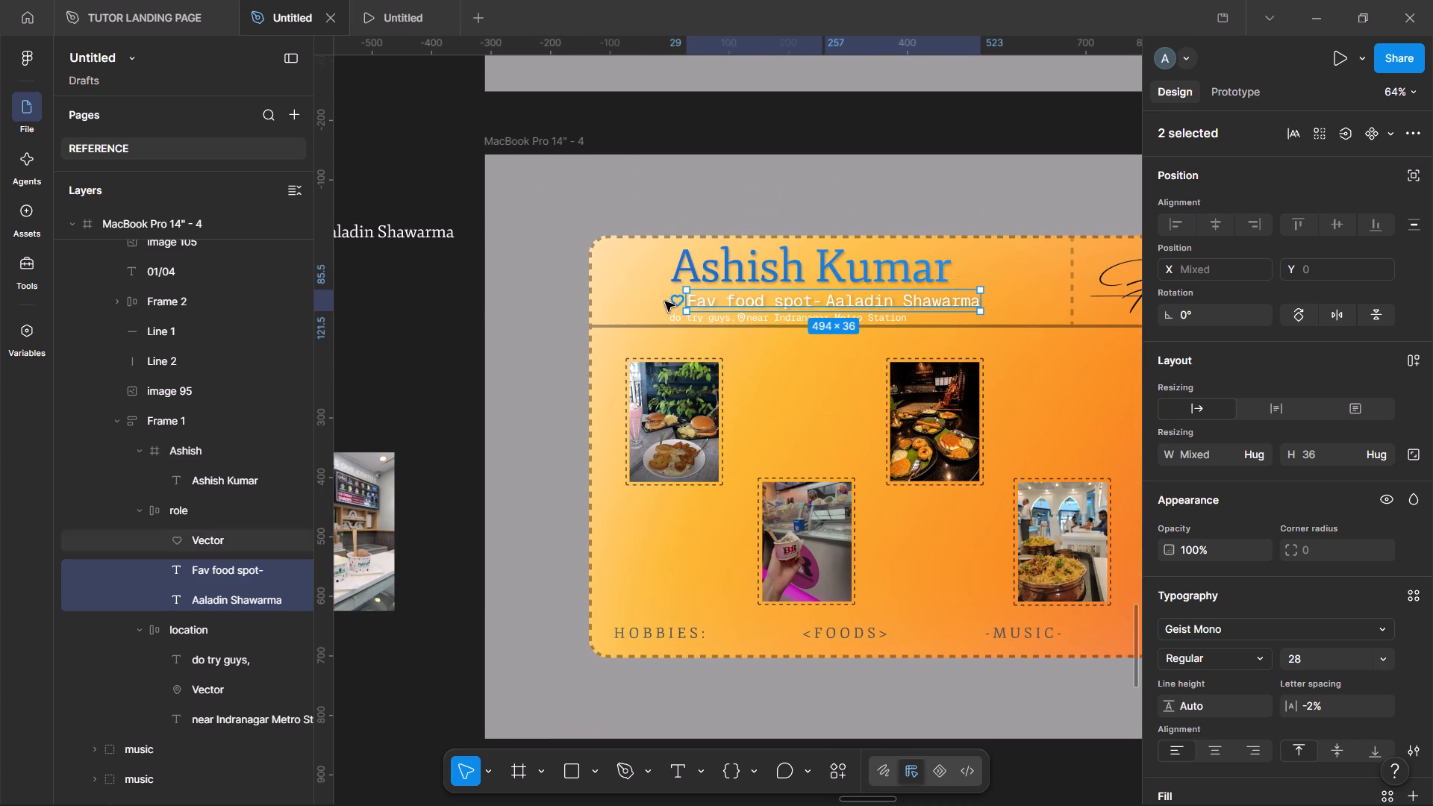
{"action": "left_click", "coordinate": [450, 308]}
Reduce the left padding of the role frame, which holds the favourite-spot line, to 2.
{"action": "double_click", "coordinate": [719, 263]}
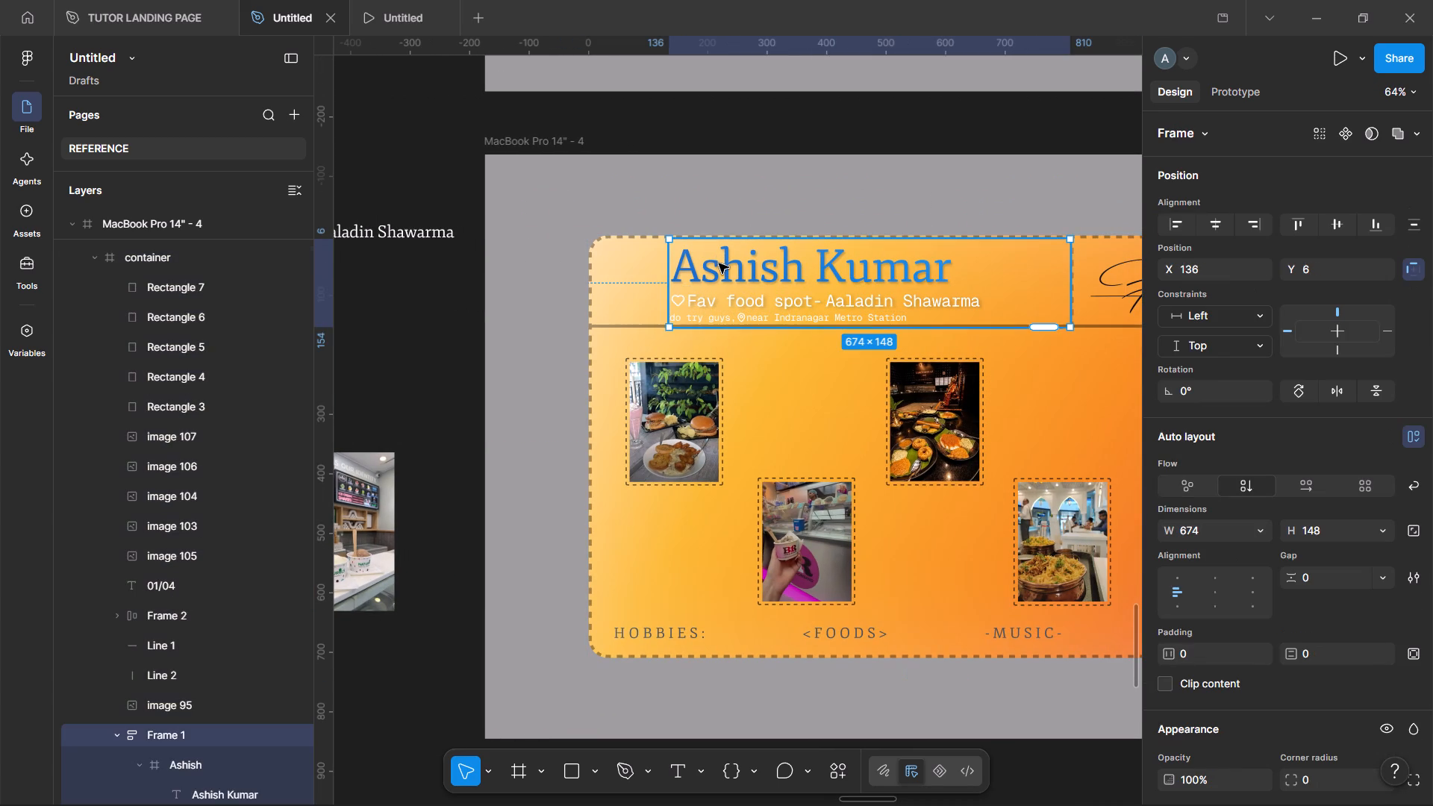
{"action": "left_click", "coordinate": [1173, 592]}
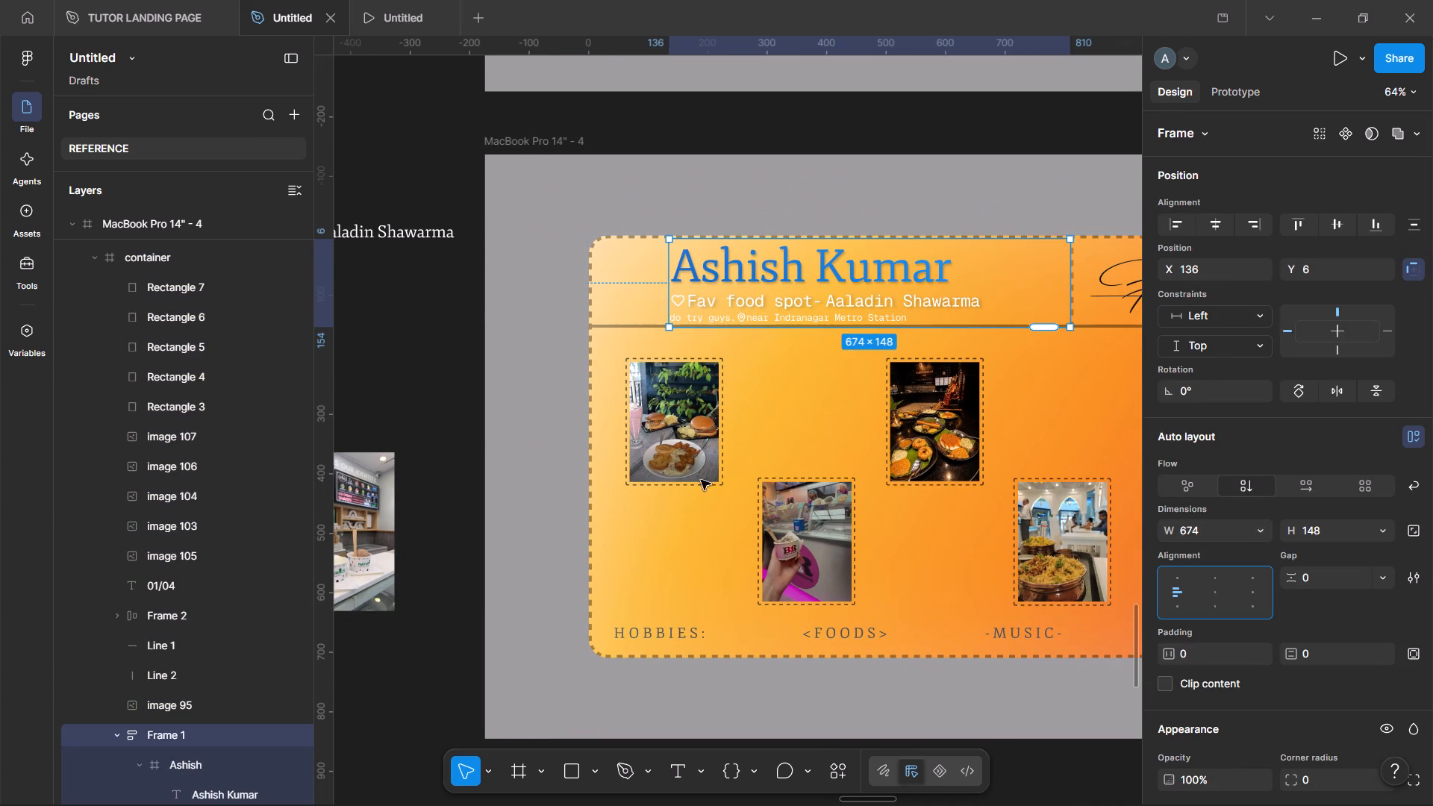
{"action": "left_click", "coordinate": [196, 447]}
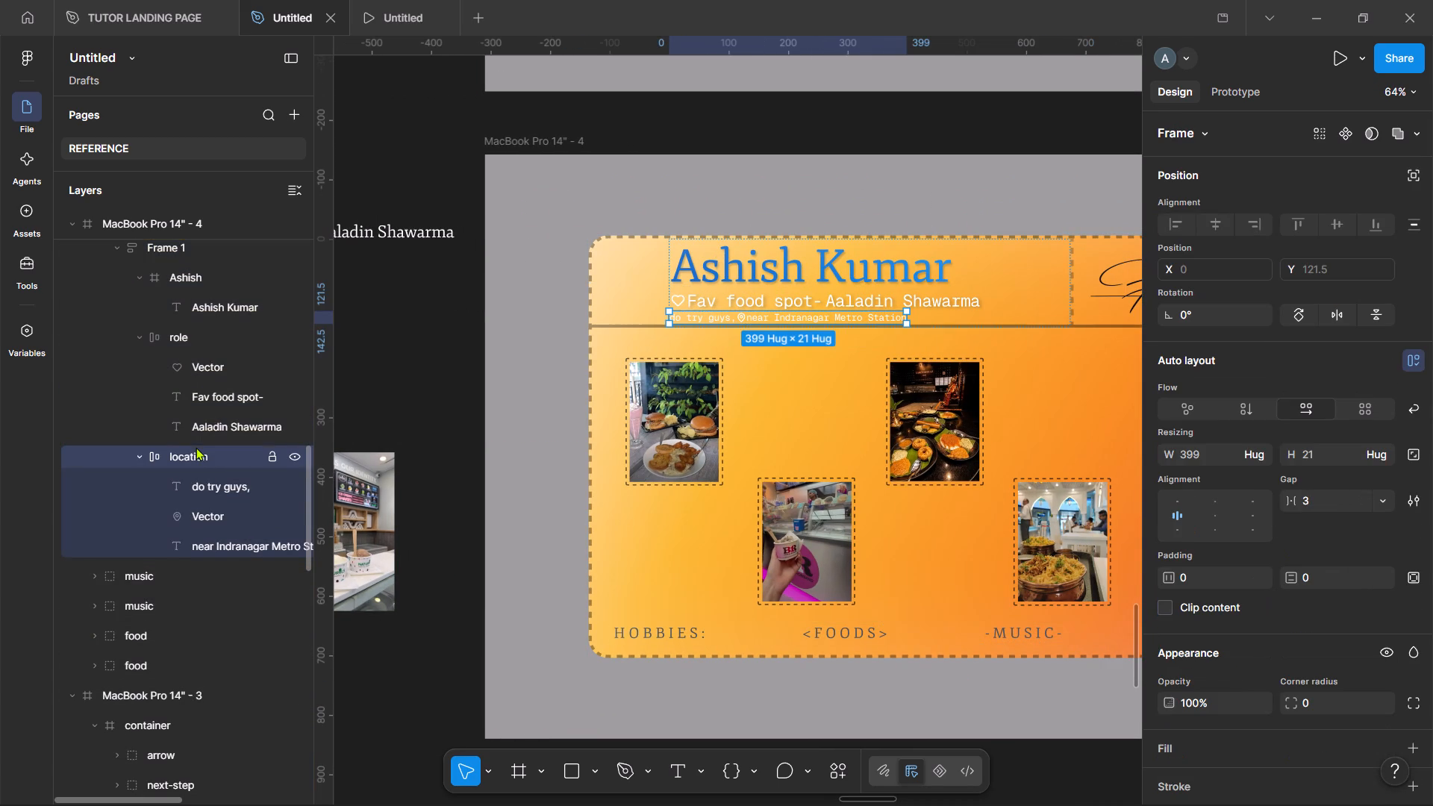
{"action": "left_click", "coordinate": [210, 328]}
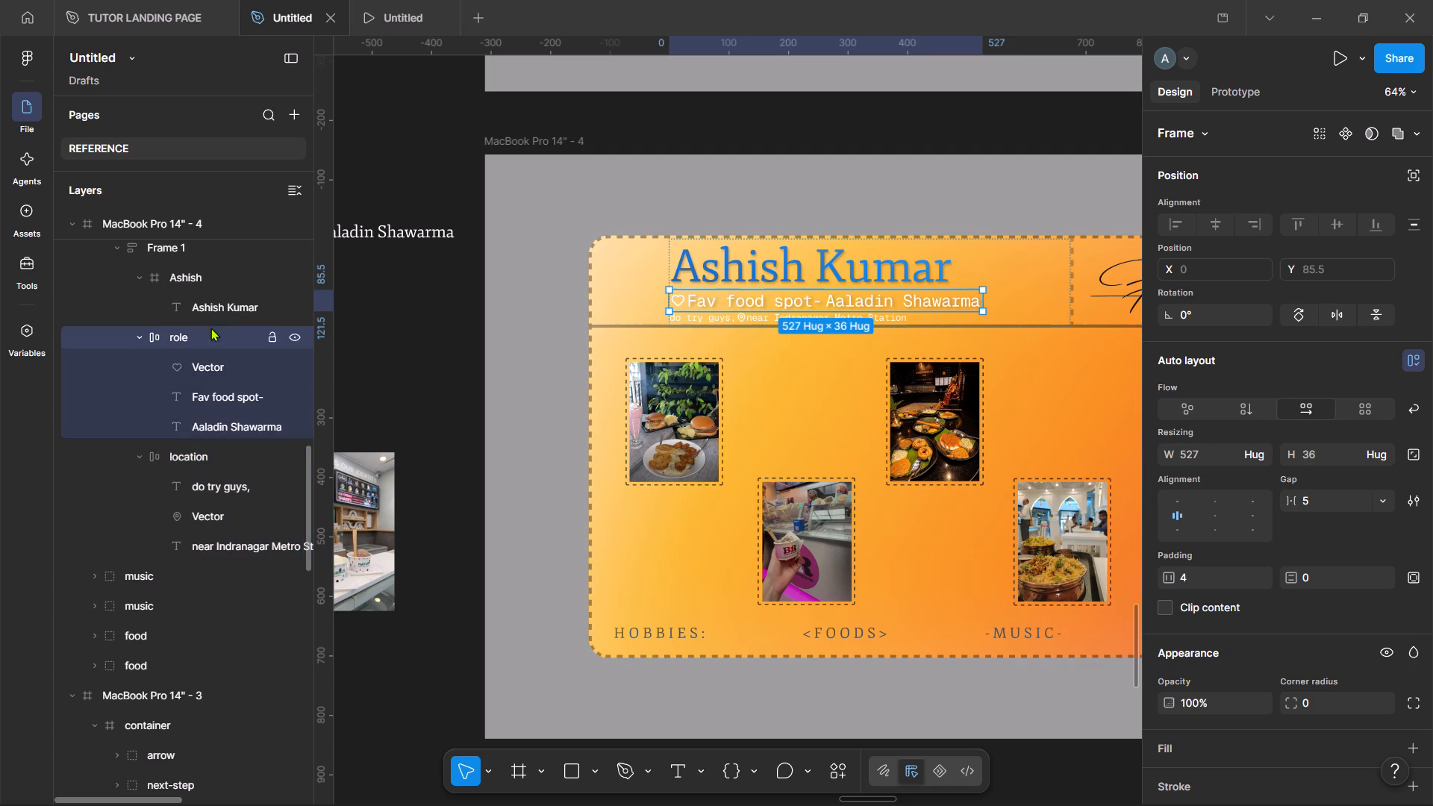
{"action": "scroll", "coordinate": [773, 314], "scroll_direction": "right", "scroll_amount": 2}
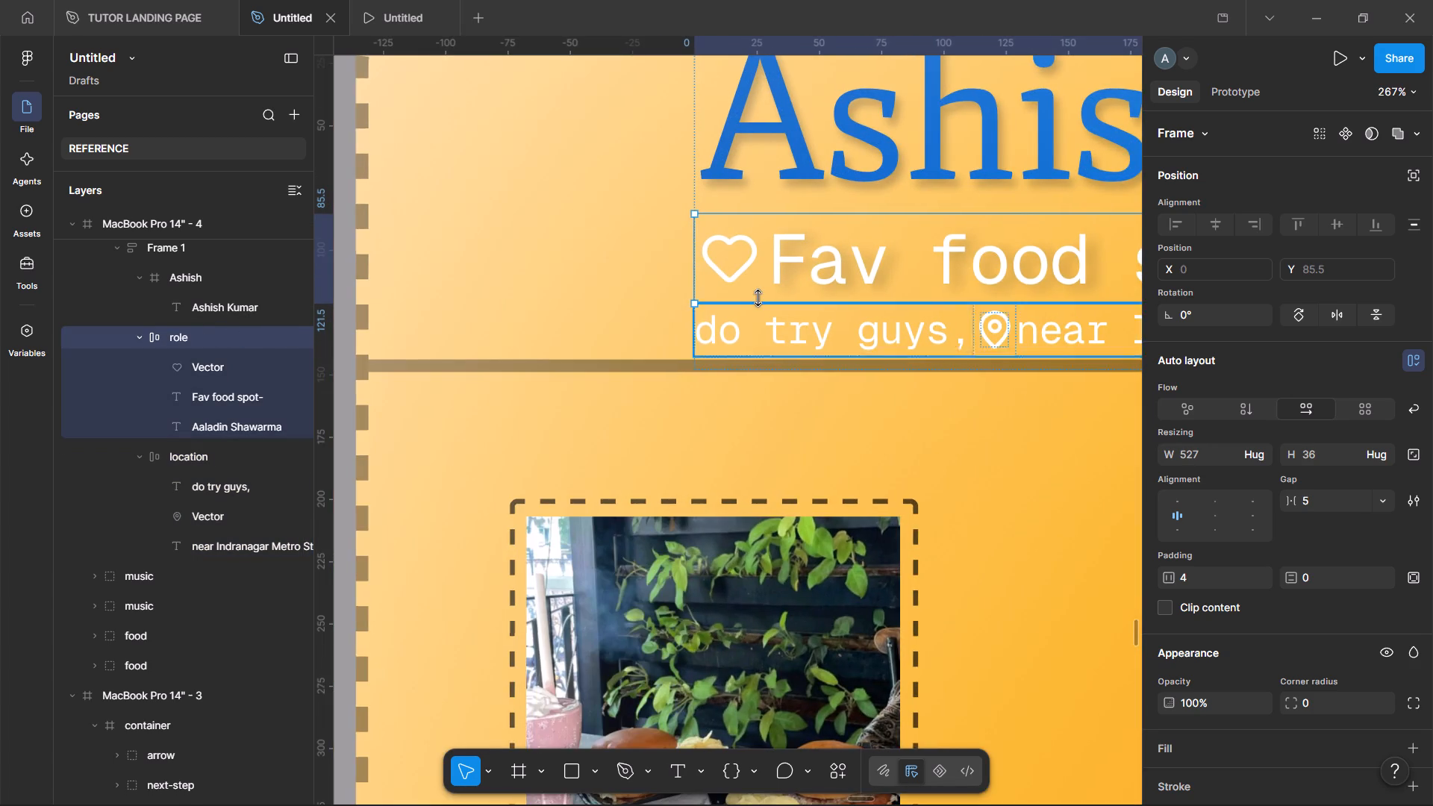
{"action": "left_click", "coordinate": [623, 178]}
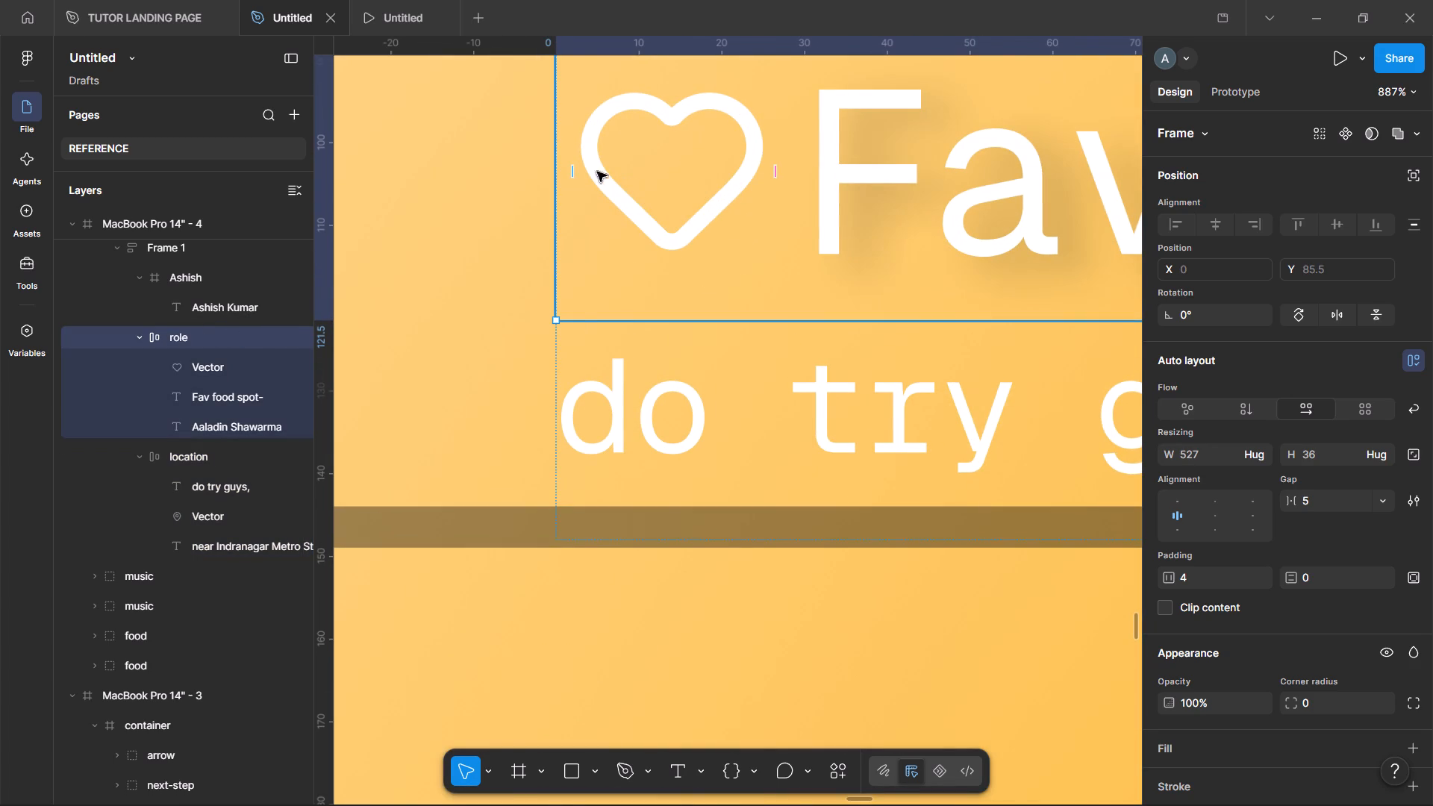
{"action": "left_click_drag", "start_coordinate": [575, 172], "coordinate": [556, 174]}
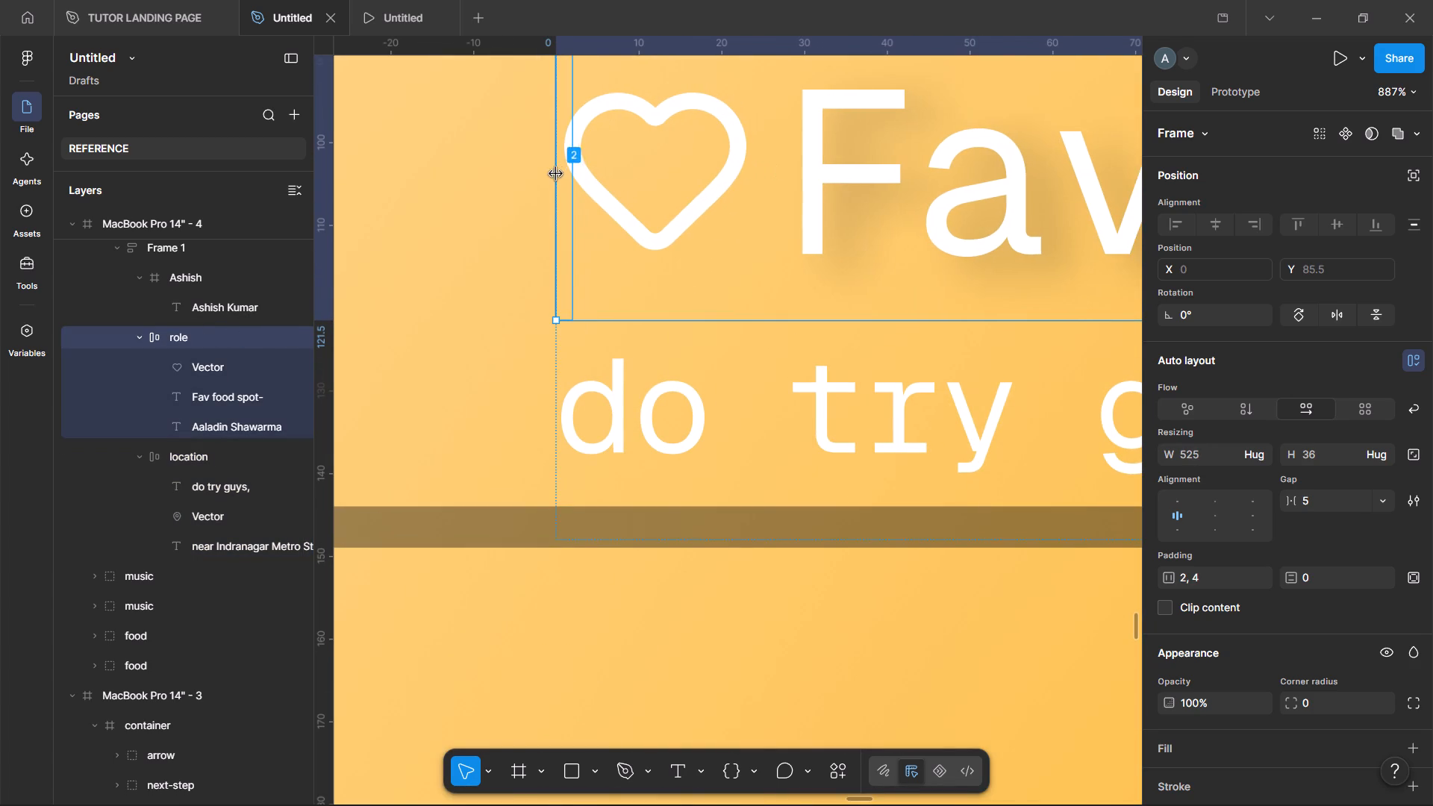
{"action": "left_click_drag", "start_coordinate": [556, 174], "coordinate": [554, 178]}
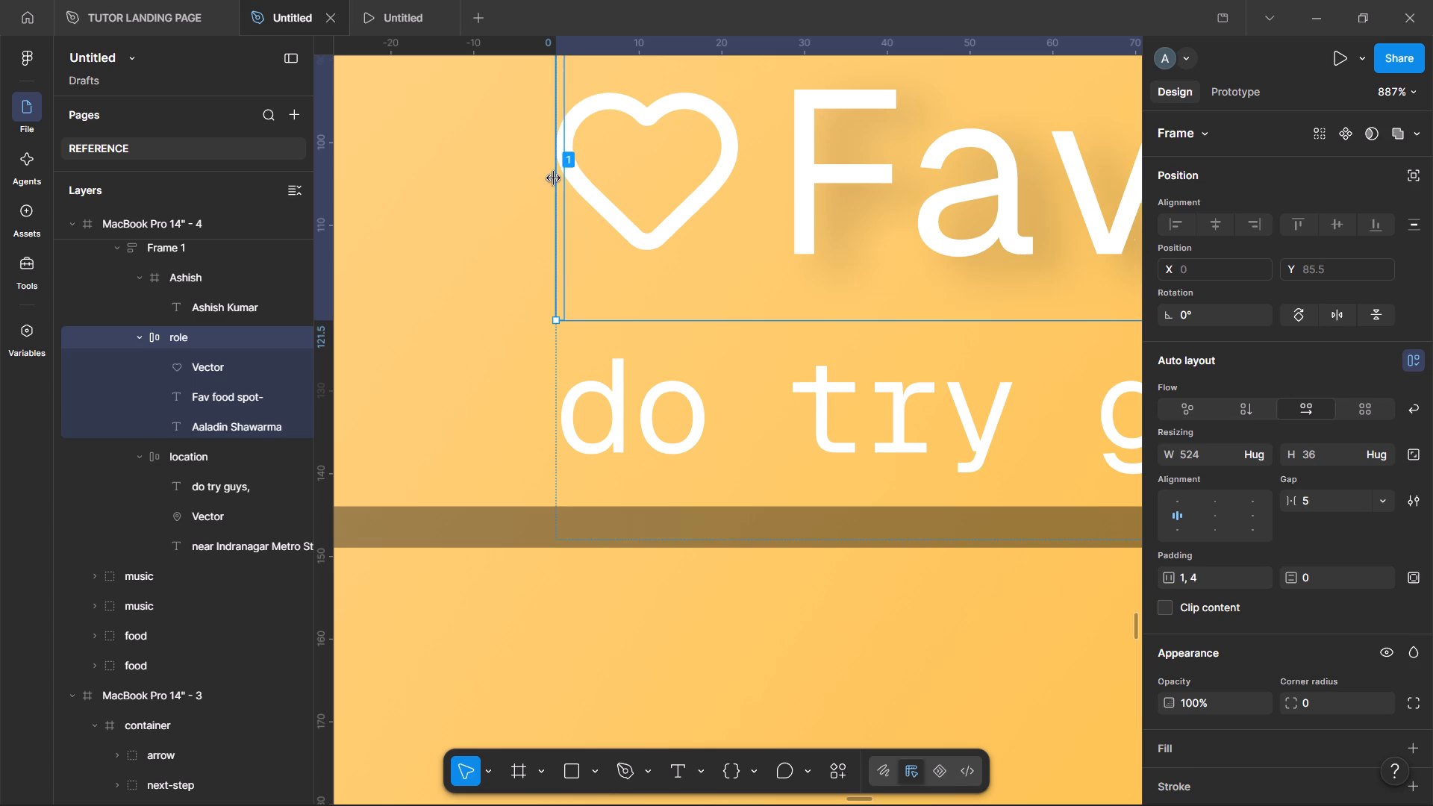
{"action": "left_click_drag", "start_coordinate": [554, 178], "coordinate": [555, 177]}
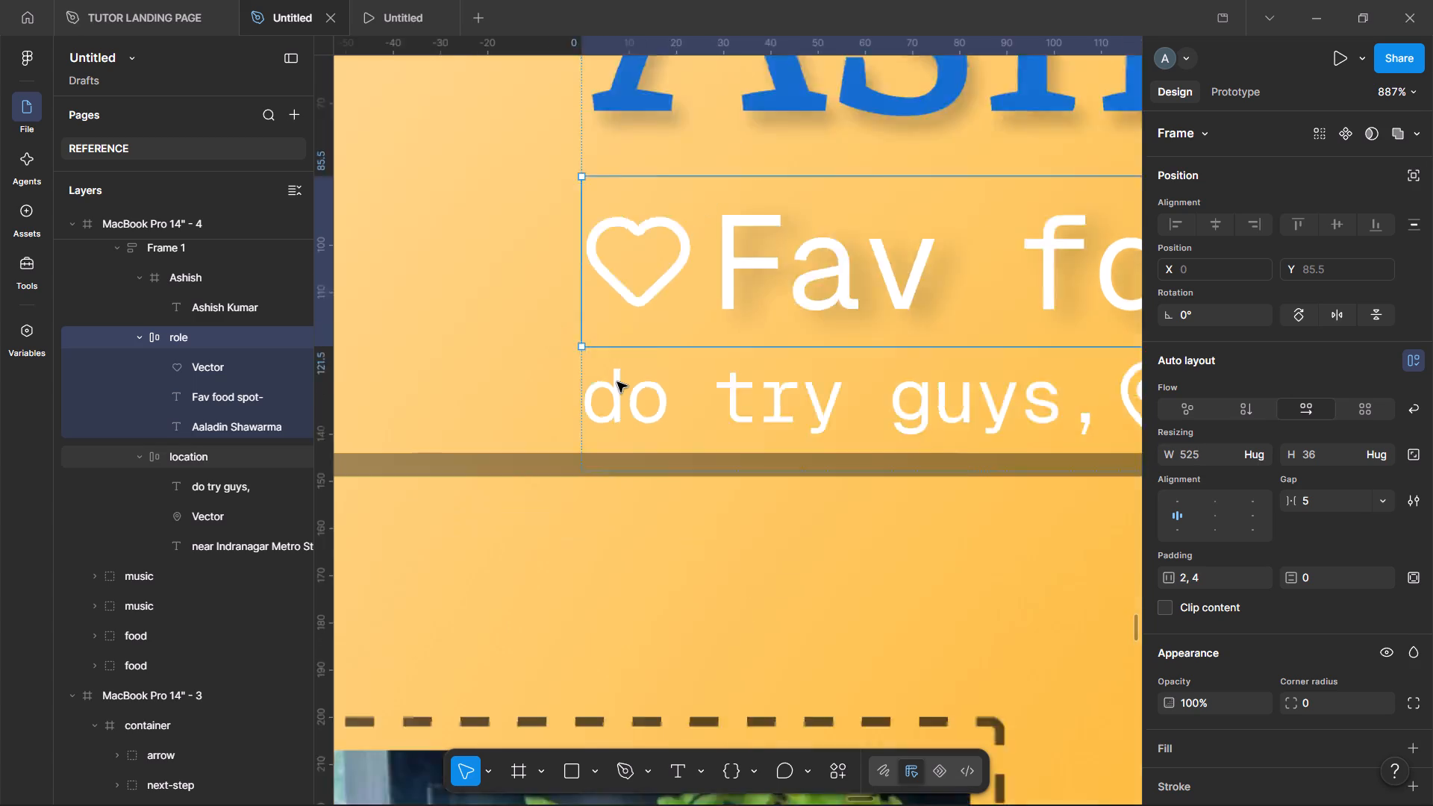
Shorten Frame 1, the header frame on the food card, to a height of 143.
{"action": "scroll", "coordinate": [617, 382], "scroll_direction": "left", "scroll_amount": 1}
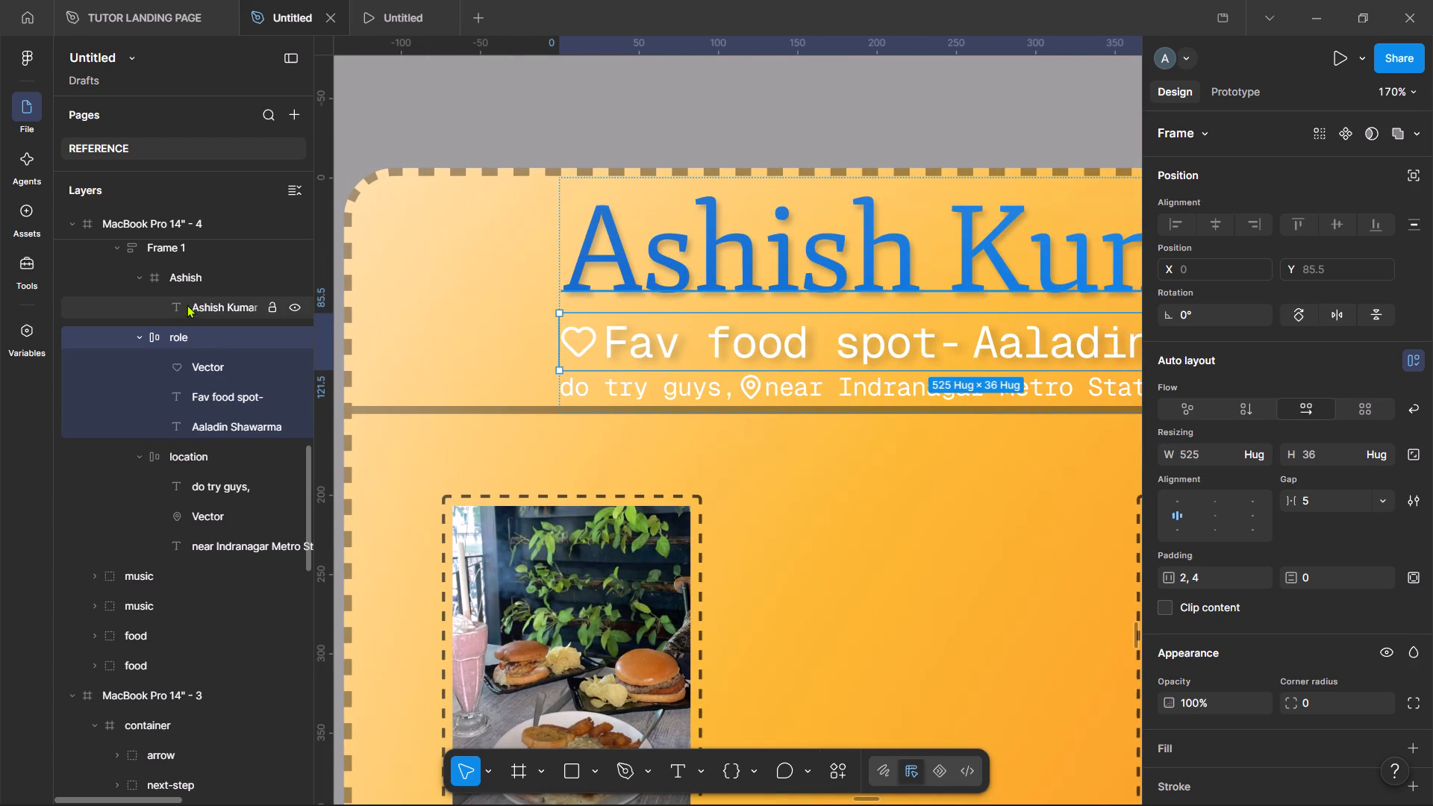
{"action": "left_click", "coordinate": [163, 254]}
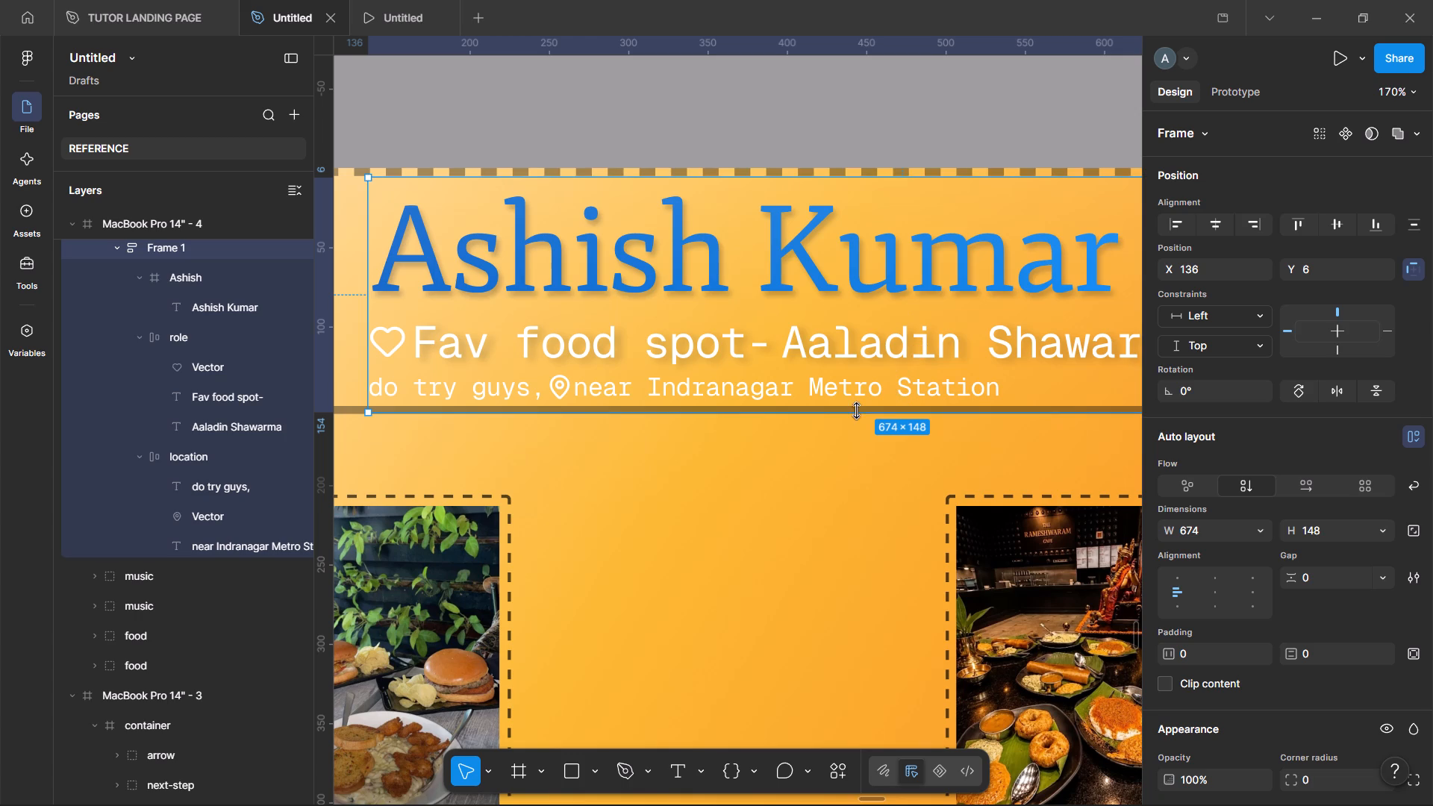
{"action": "left_click", "coordinate": [831, 412]}
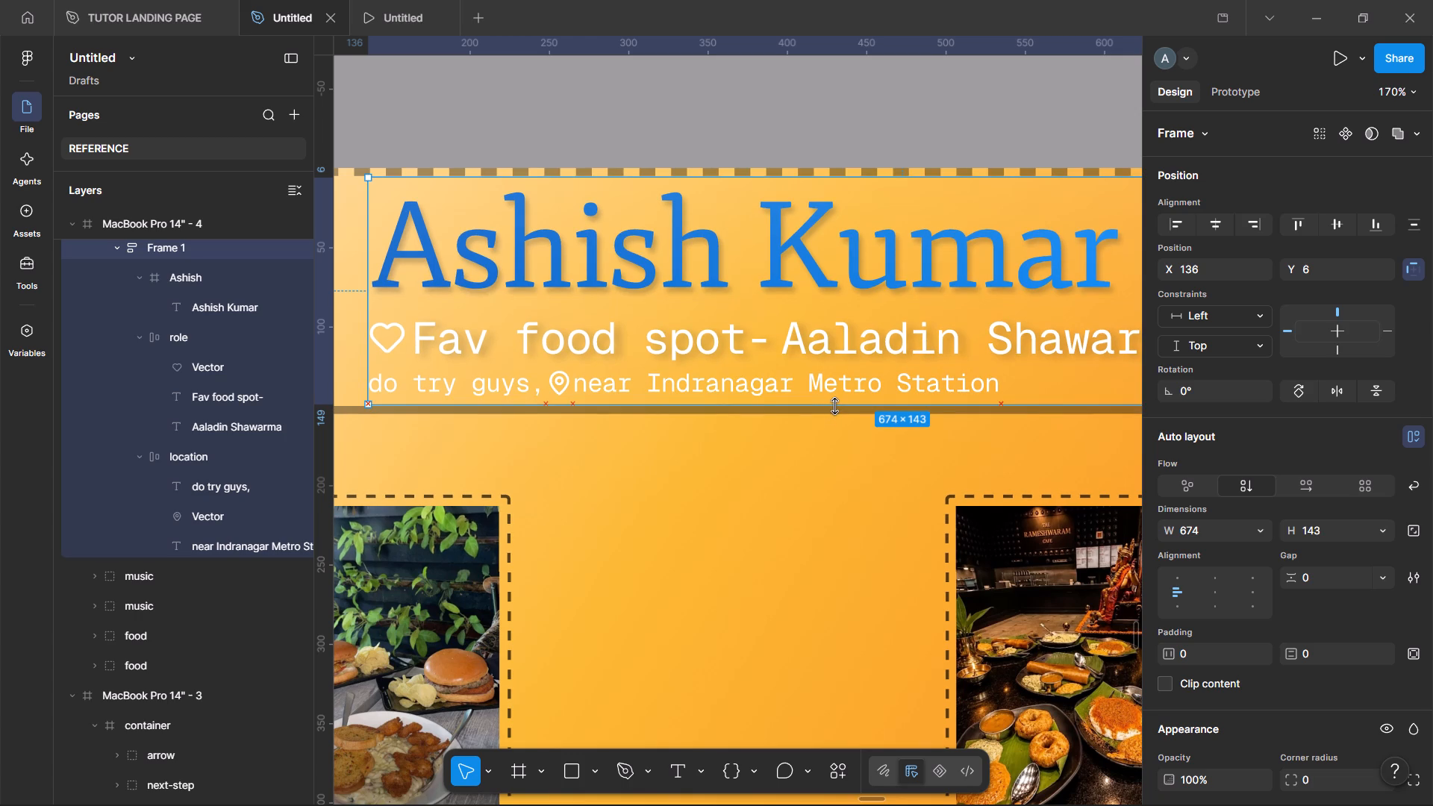
{"action": "scroll", "coordinate": [834, 406], "scroll_direction": "right", "scroll_amount": 1}
{"action": "double_click", "coordinate": [567, 445]}
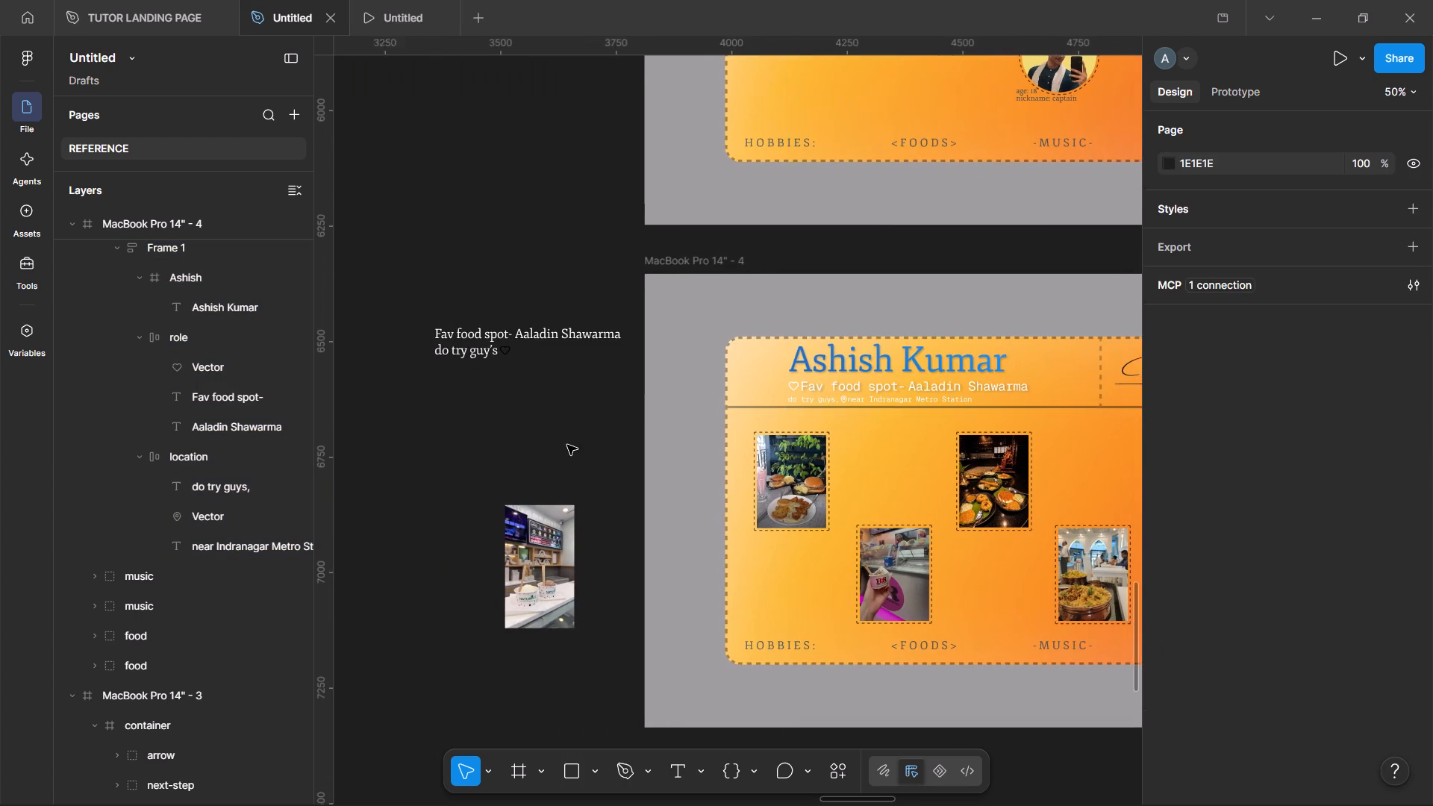
Append "is foodie" to the name heading in Frame 1 of the food card.
{"action": "scroll", "coordinate": [702, 457], "scroll_direction": "left", "scroll_amount": 1}
{"action": "scroll", "coordinate": [702, 457], "scroll_direction": "right", "scroll_amount": 3}
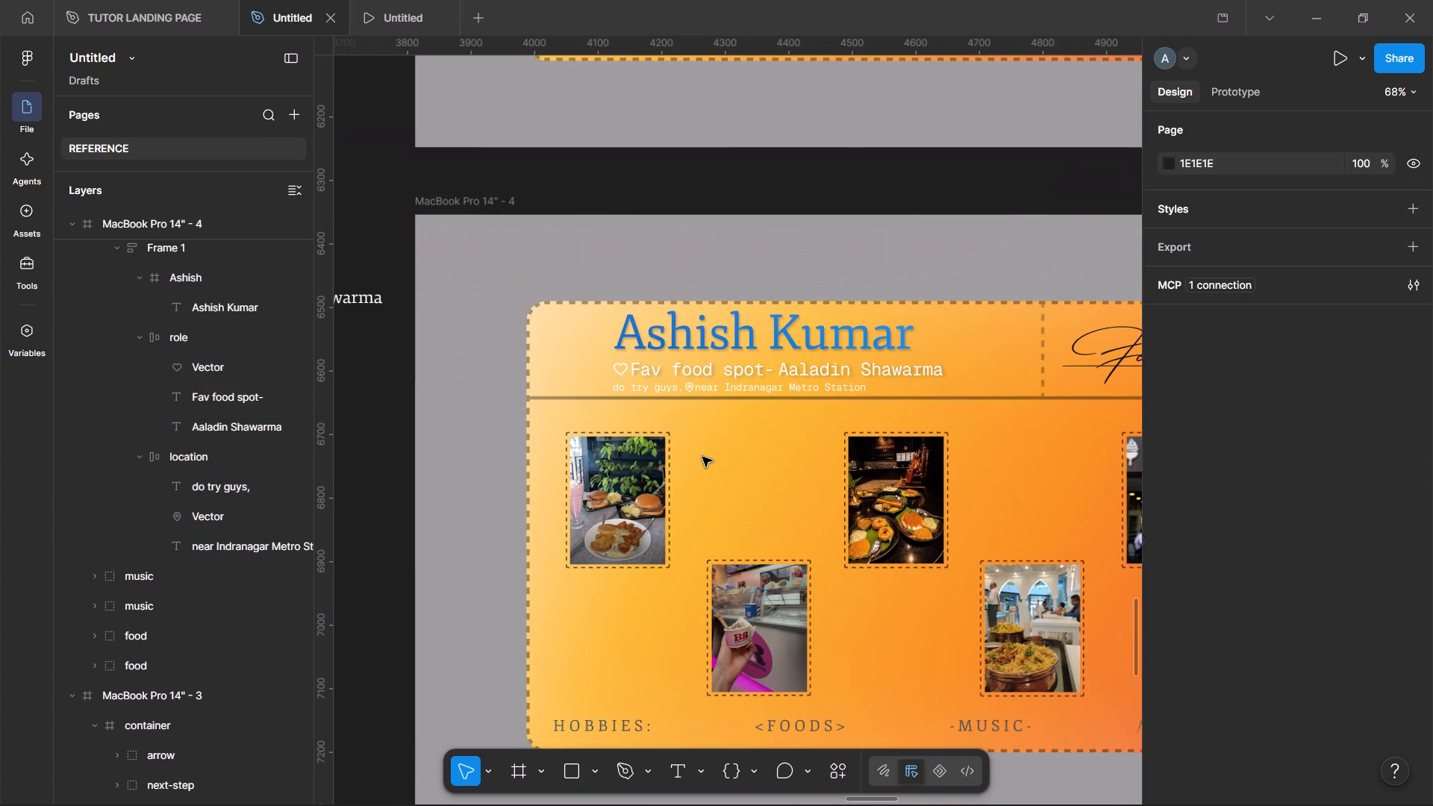
{"action": "double_click", "coordinate": [775, 326]}
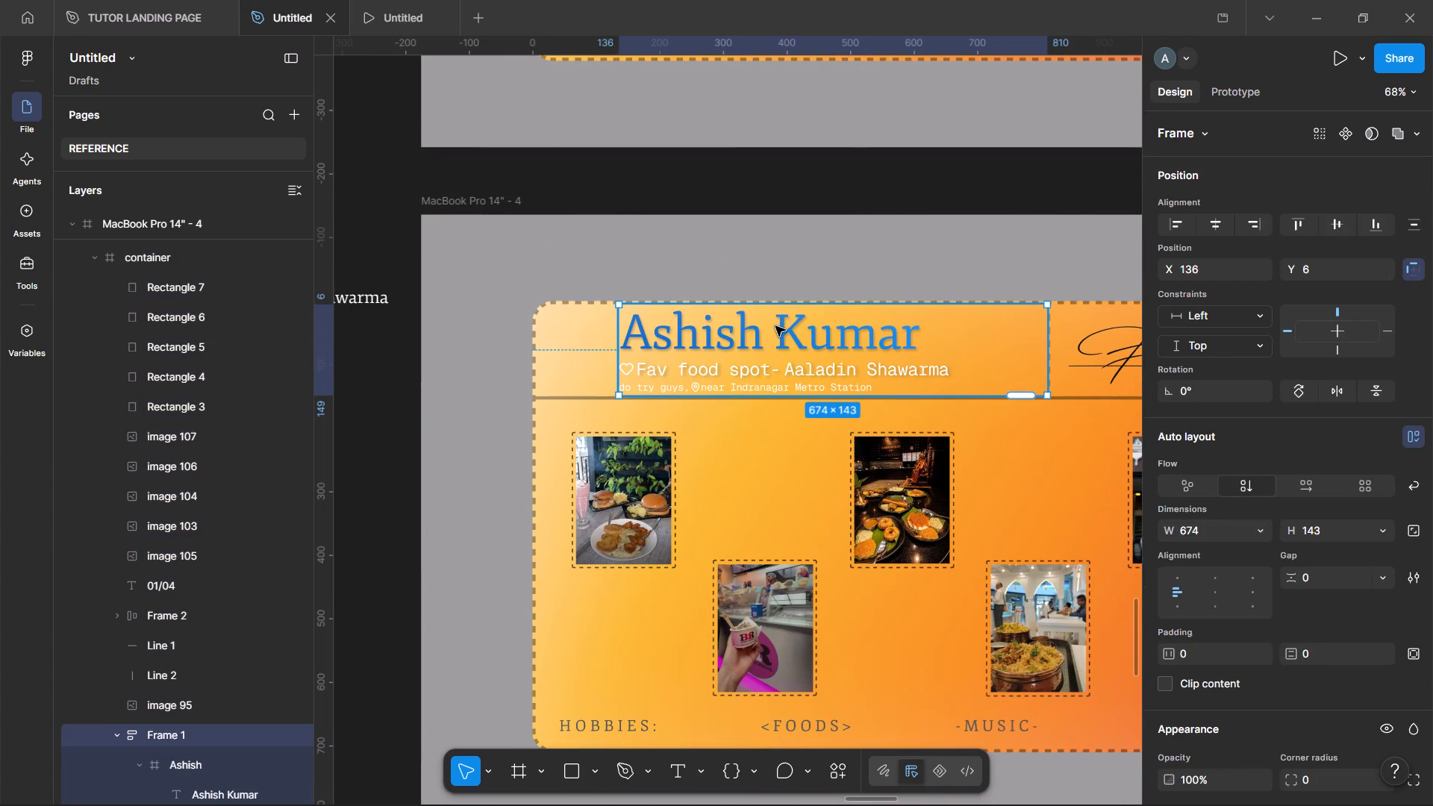
{"action": "double_click", "coordinate": [775, 326]}
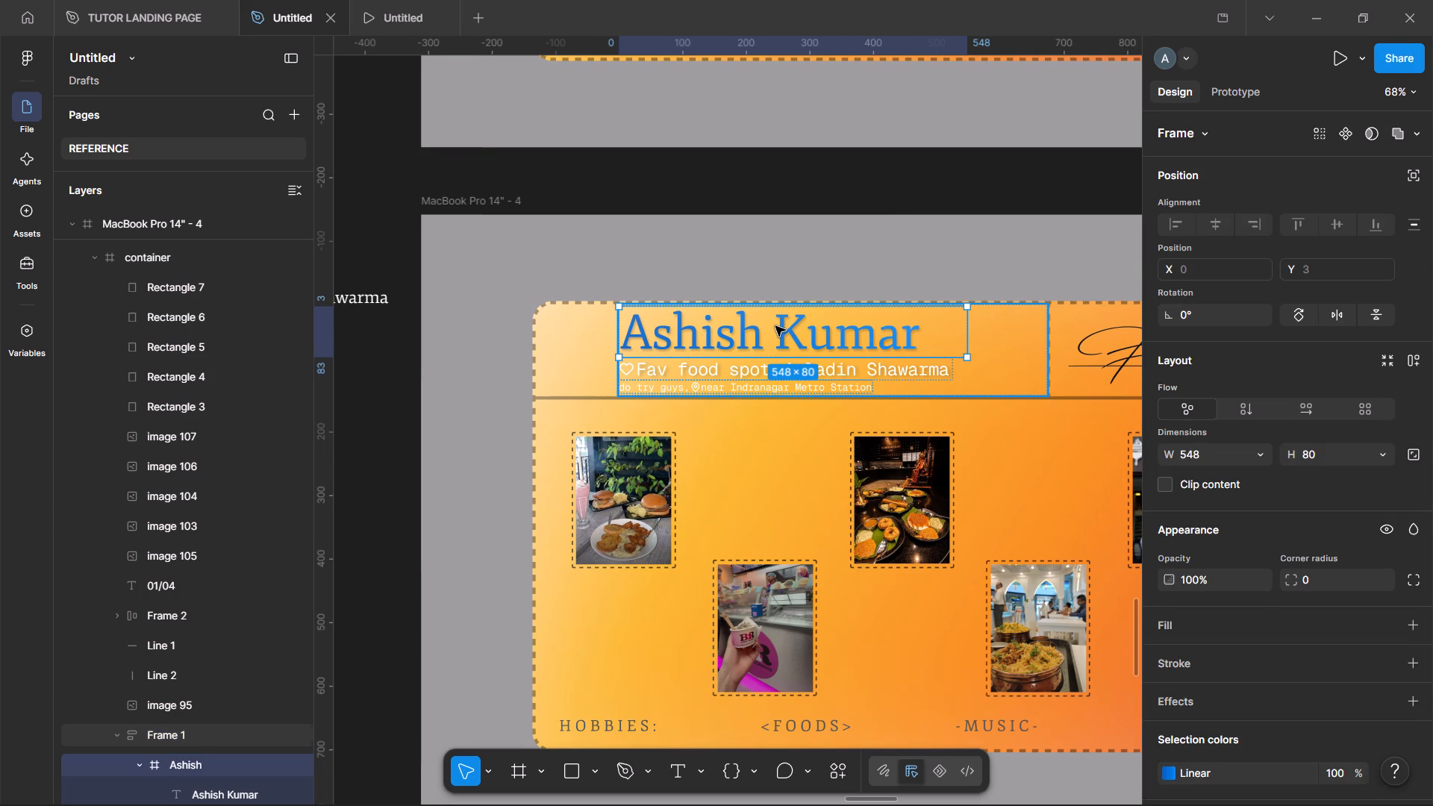
{"action": "double_click", "coordinate": [870, 337]}
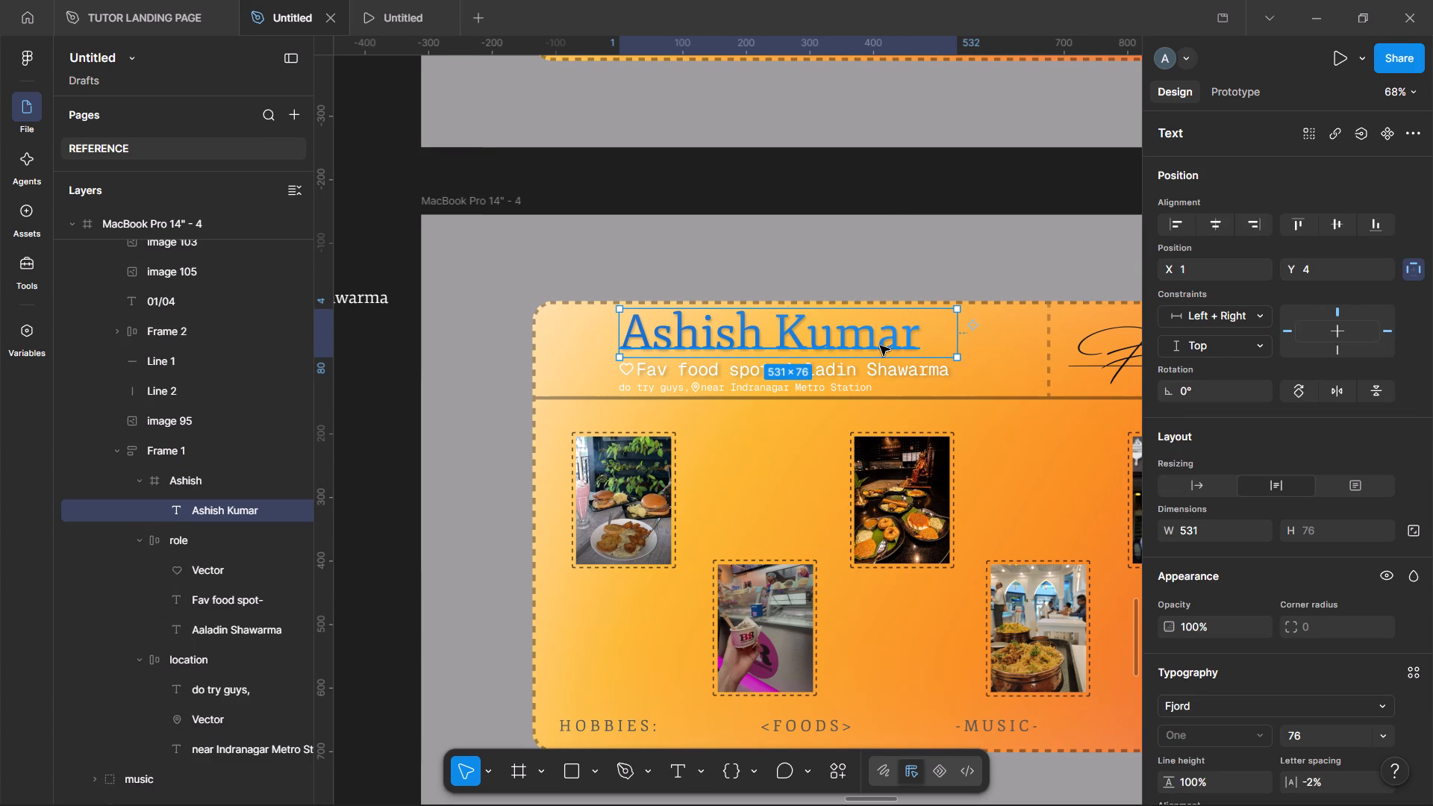
{"action": "triple_click", "coordinate": [913, 337]}
{"action": "left_click", "coordinate": [925, 339]}
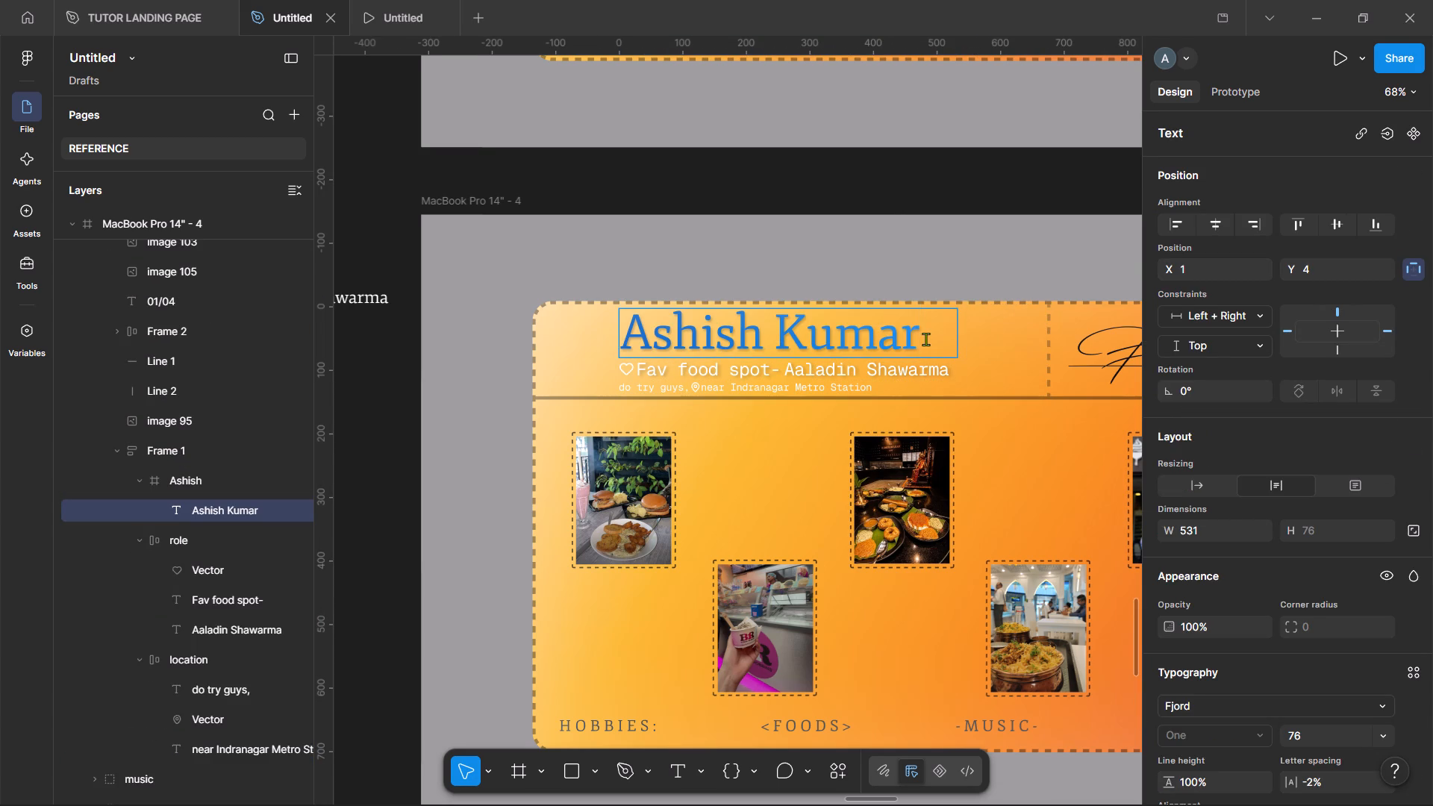
{"action": "key", "text": "space"}
{"action": "type", "text": "is"}
{"action": "key", "text": "space"}
{"action": "type", "text": "fo"}
{"action": "type", "text": "odie"}
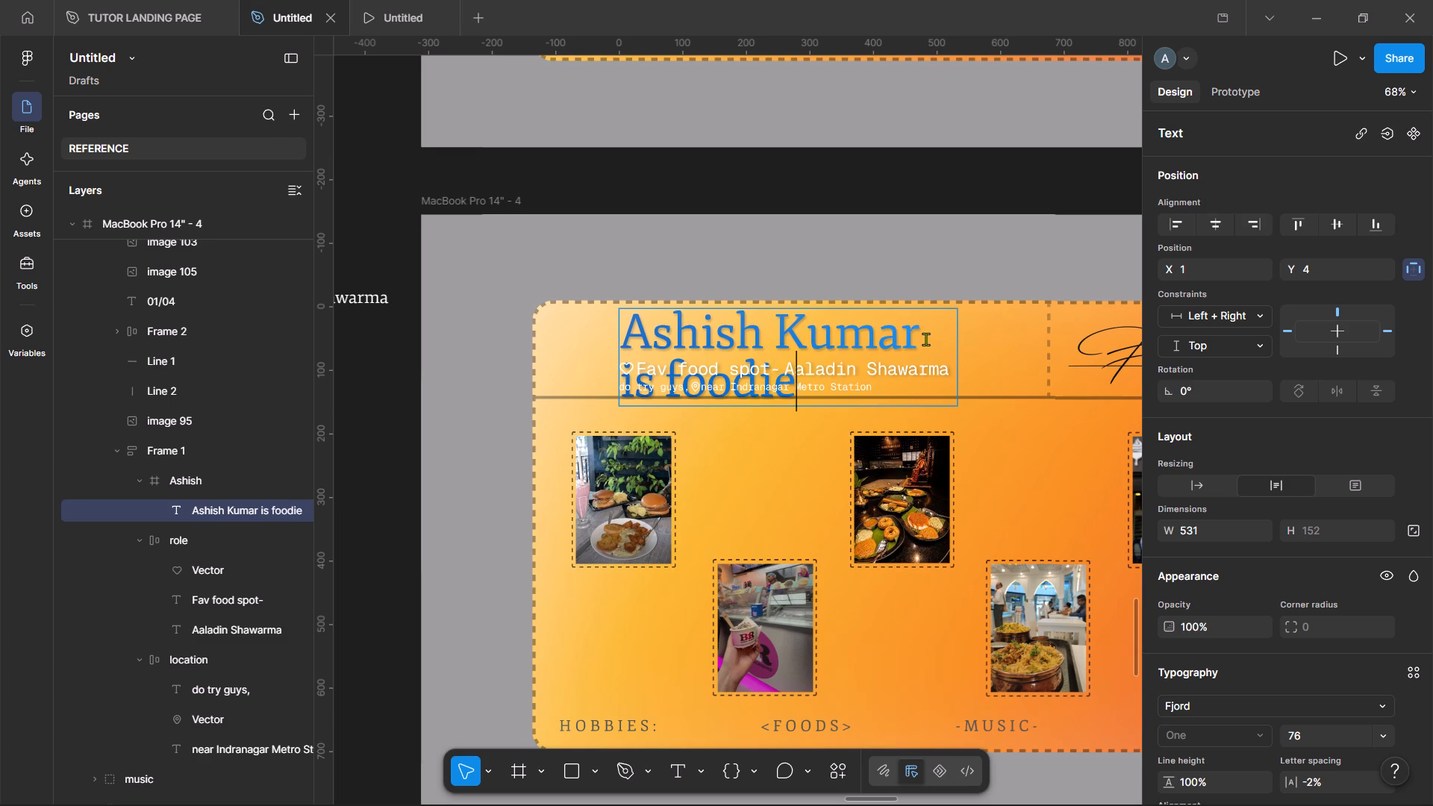
{"action": "left_click", "coordinate": [371, 364]}
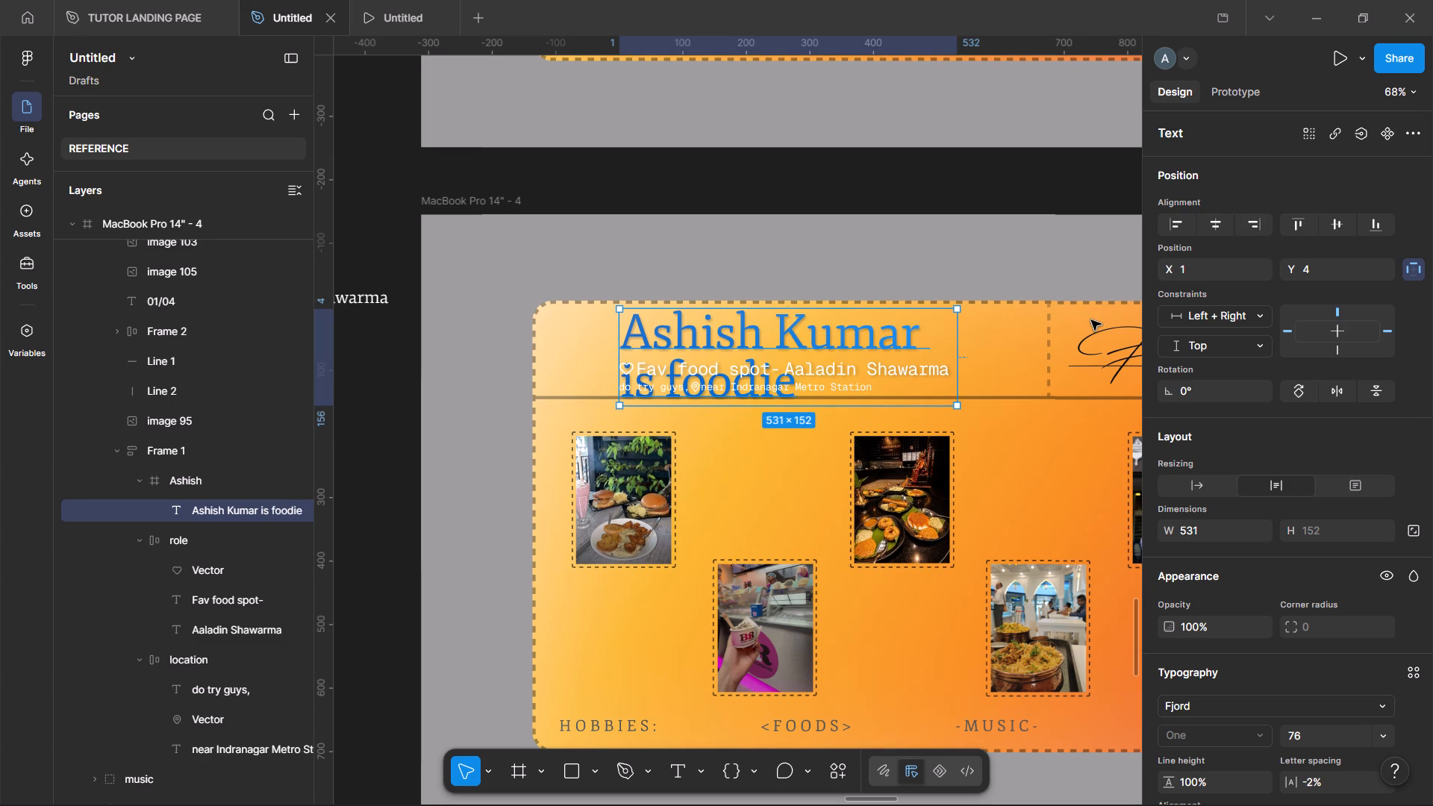
Widen the heading's text box to about 779 so the whole heading fits on one line.
{"action": "left_click_drag", "start_coordinate": [952, 369], "coordinate": [1053, 358]}
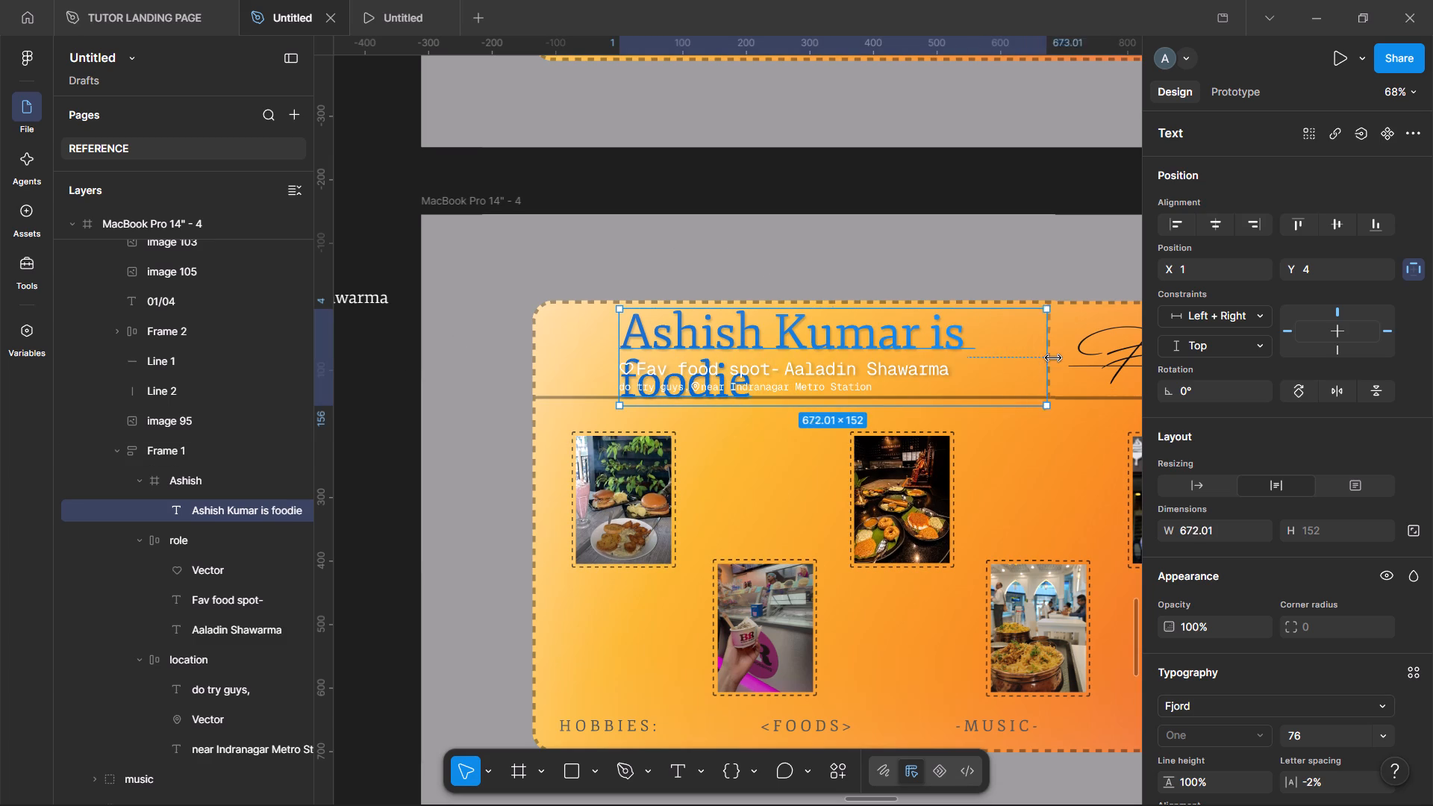
{"action": "left_click_drag", "start_coordinate": [1053, 358], "coordinate": [1119, 351]}
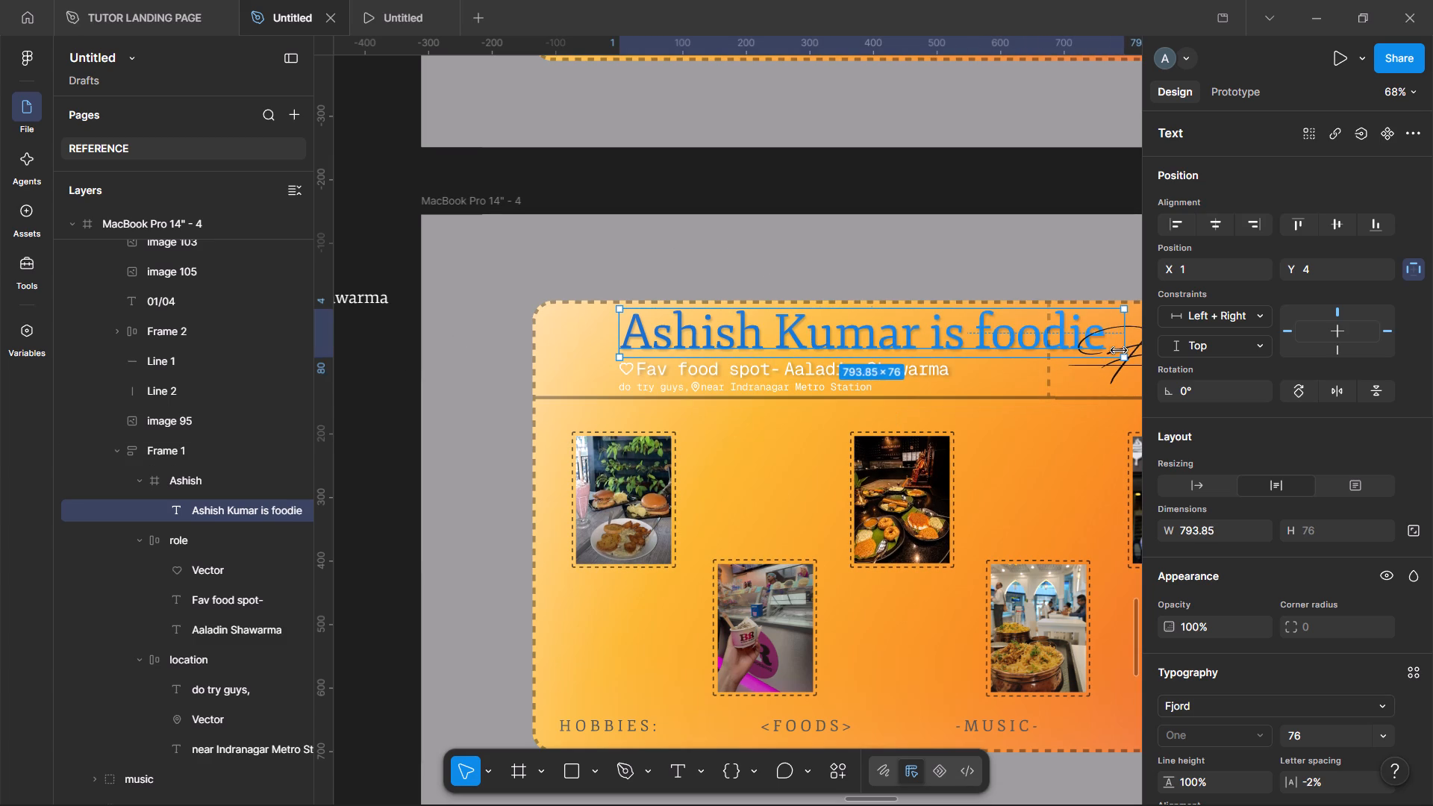
{"action": "left_click_drag", "start_coordinate": [1119, 351], "coordinate": [1115, 352]}
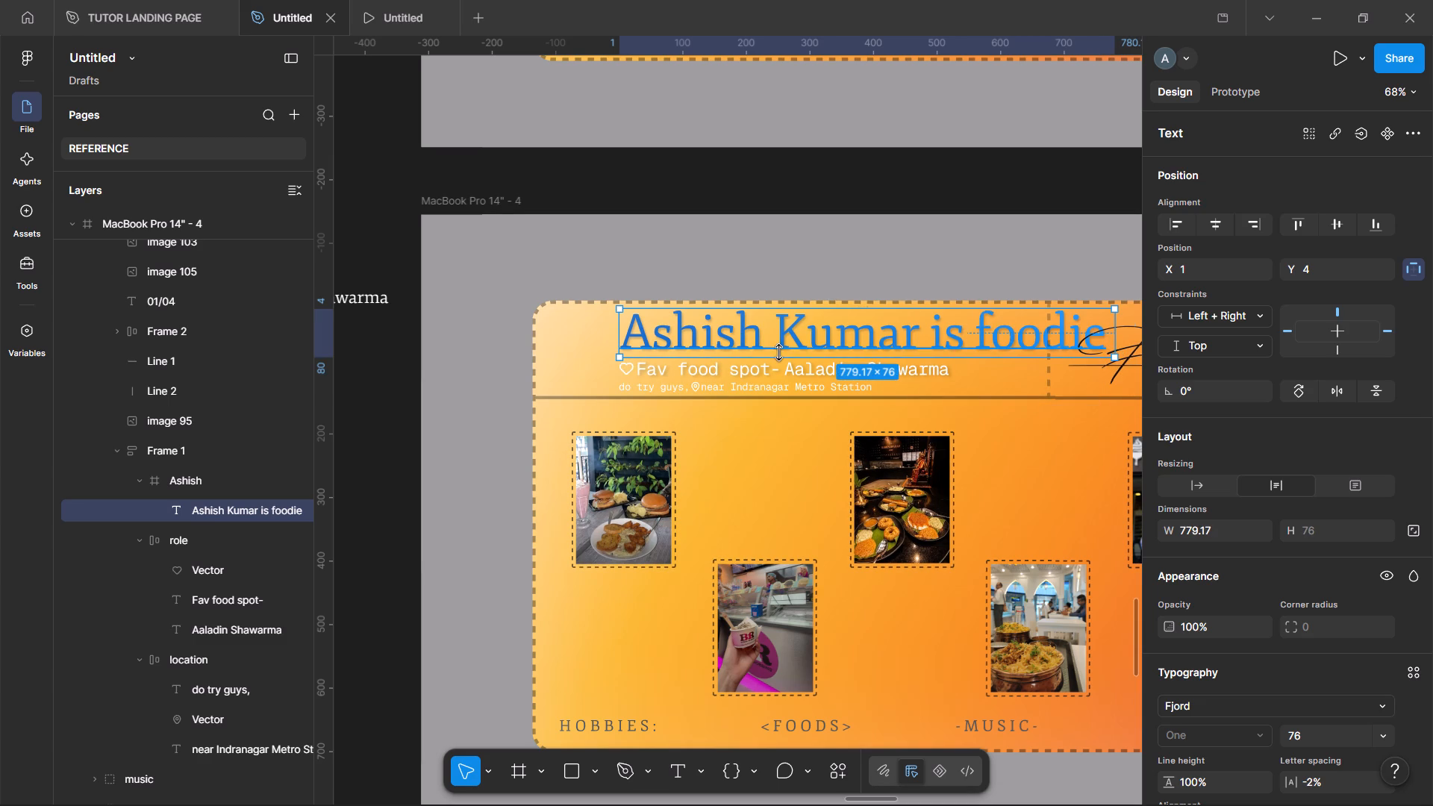
Extend Frame 1's left edge toward the card's left border so the heading ends before the vertical dashed divider.
{"action": "left_click", "coordinate": [199, 450]}
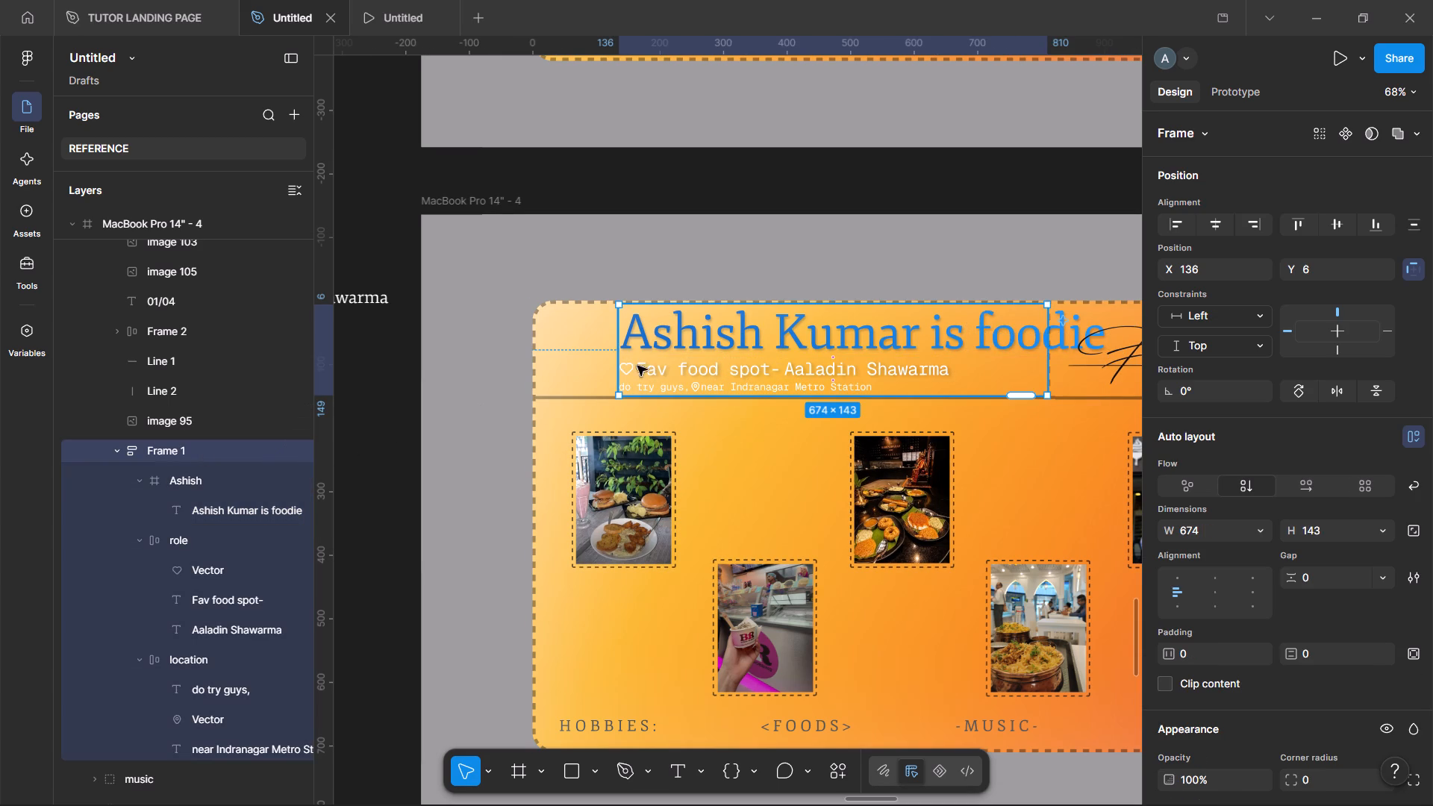
{"action": "left_click_drag", "start_coordinate": [619, 364], "coordinate": [568, 366]}
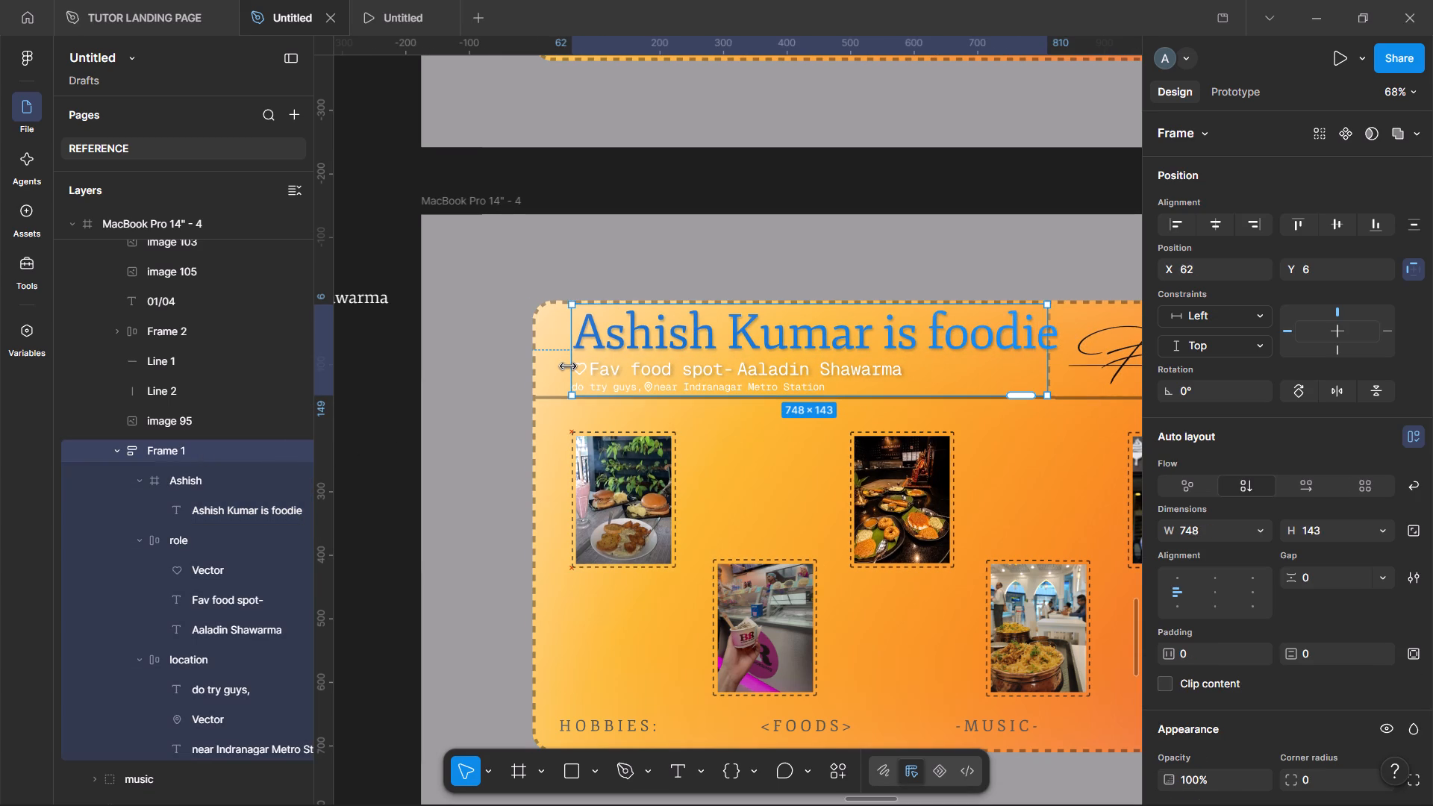
{"action": "left_click_drag", "start_coordinate": [568, 366], "coordinate": [558, 367]}
{"action": "double_click", "coordinate": [389, 374]}
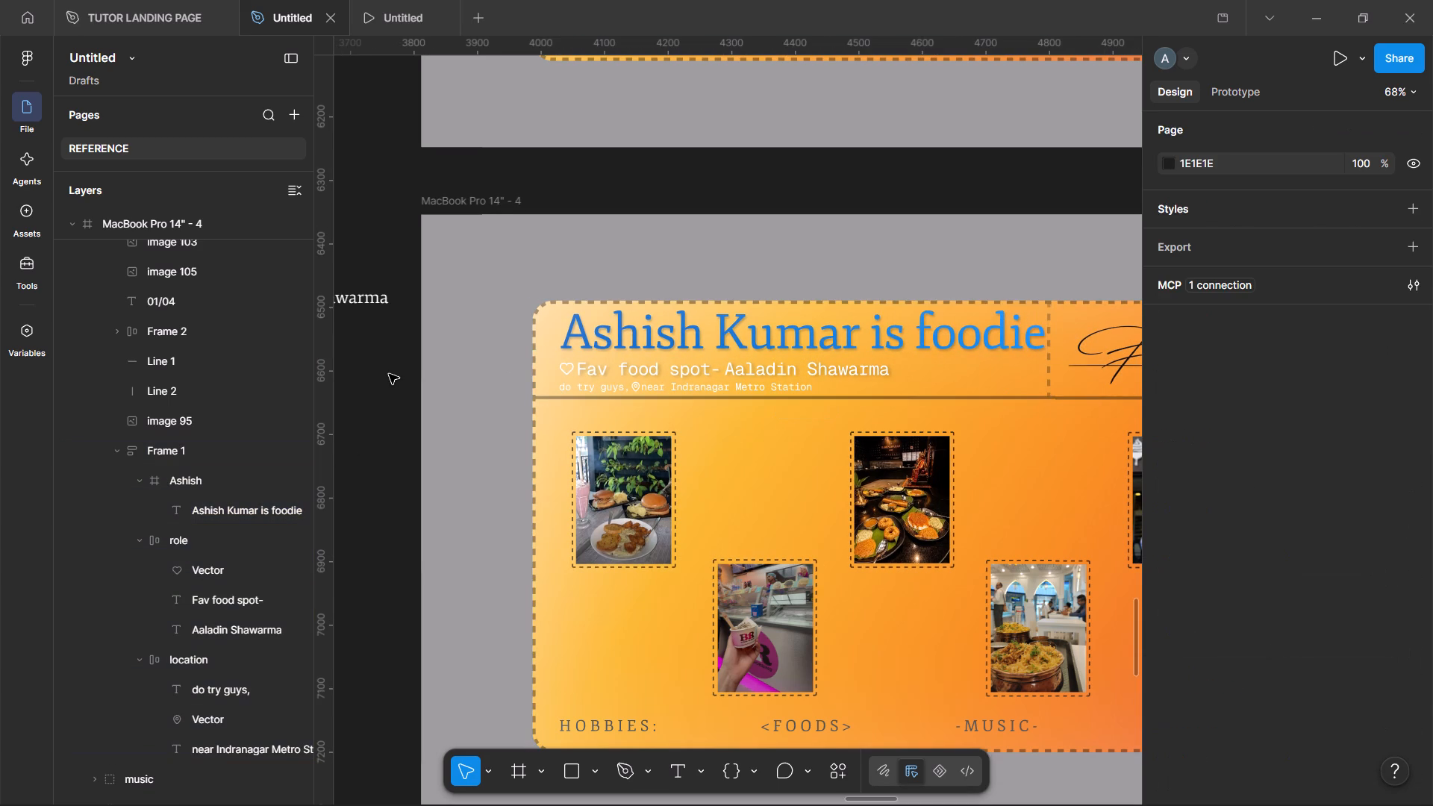
Delete the "-MUSIC-" and "/ART/" labels from the hobbies row at the bottom of the food card.
{"action": "scroll", "coordinate": [973, 342], "scroll_direction": "down", "scroll_amount": 2}
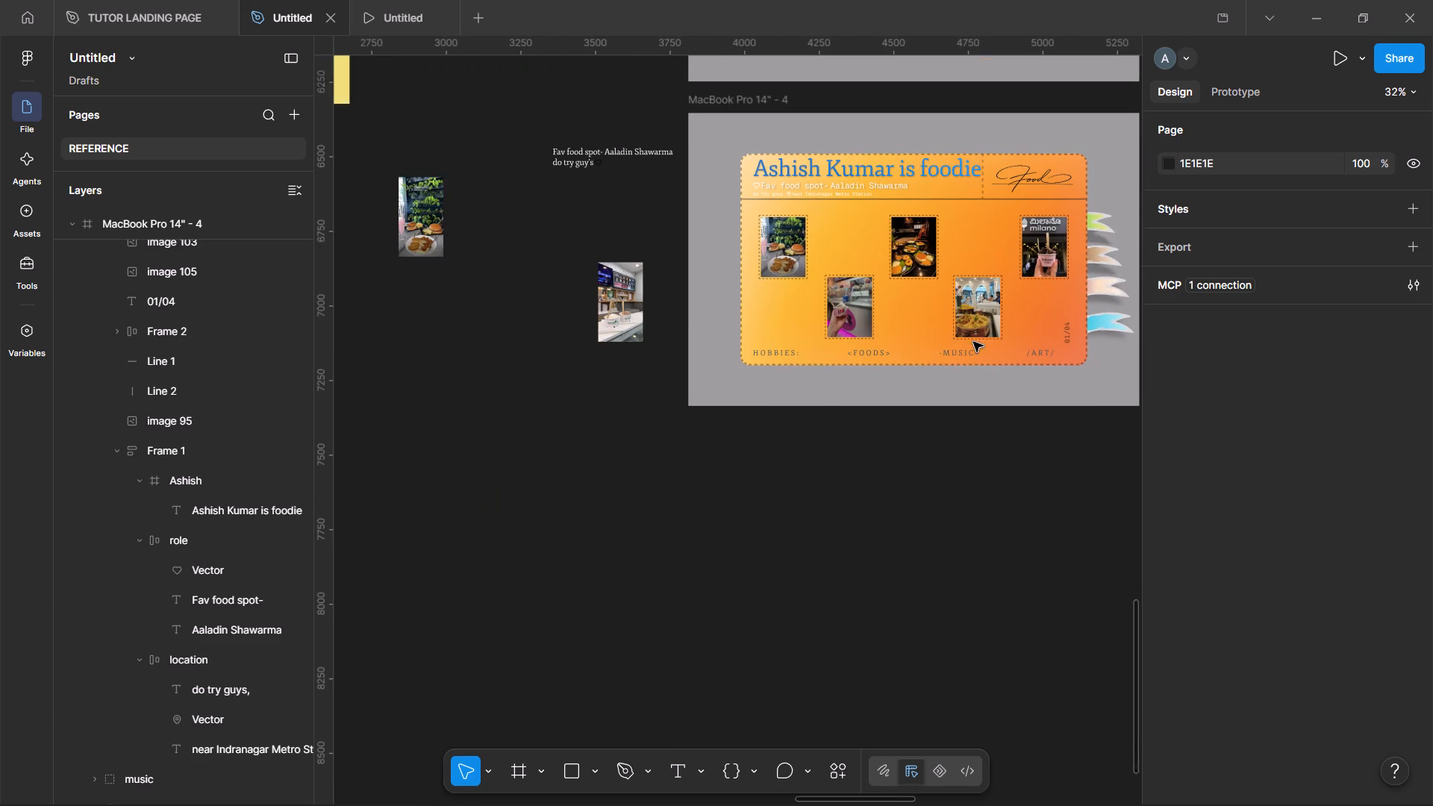
{"action": "left_click", "coordinate": [969, 469]}
{"action": "scroll", "coordinate": [786, 386], "scroll_direction": "left", "scroll_amount": 3}
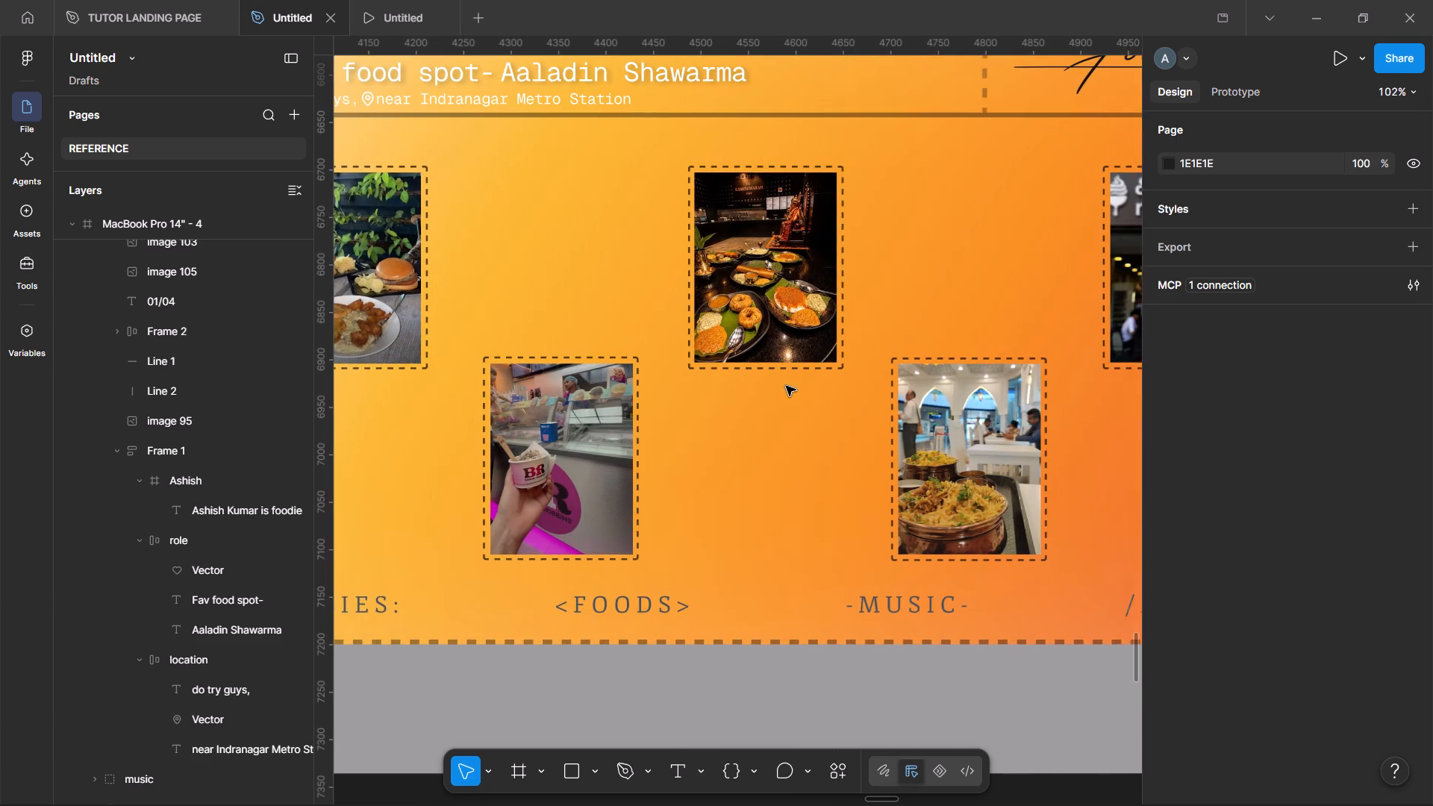
{"action": "scroll", "coordinate": [786, 386], "scroll_direction": "right", "scroll_amount": 2}
{"action": "scroll", "coordinate": [786, 386], "scroll_direction": "left", "scroll_amount": 1}
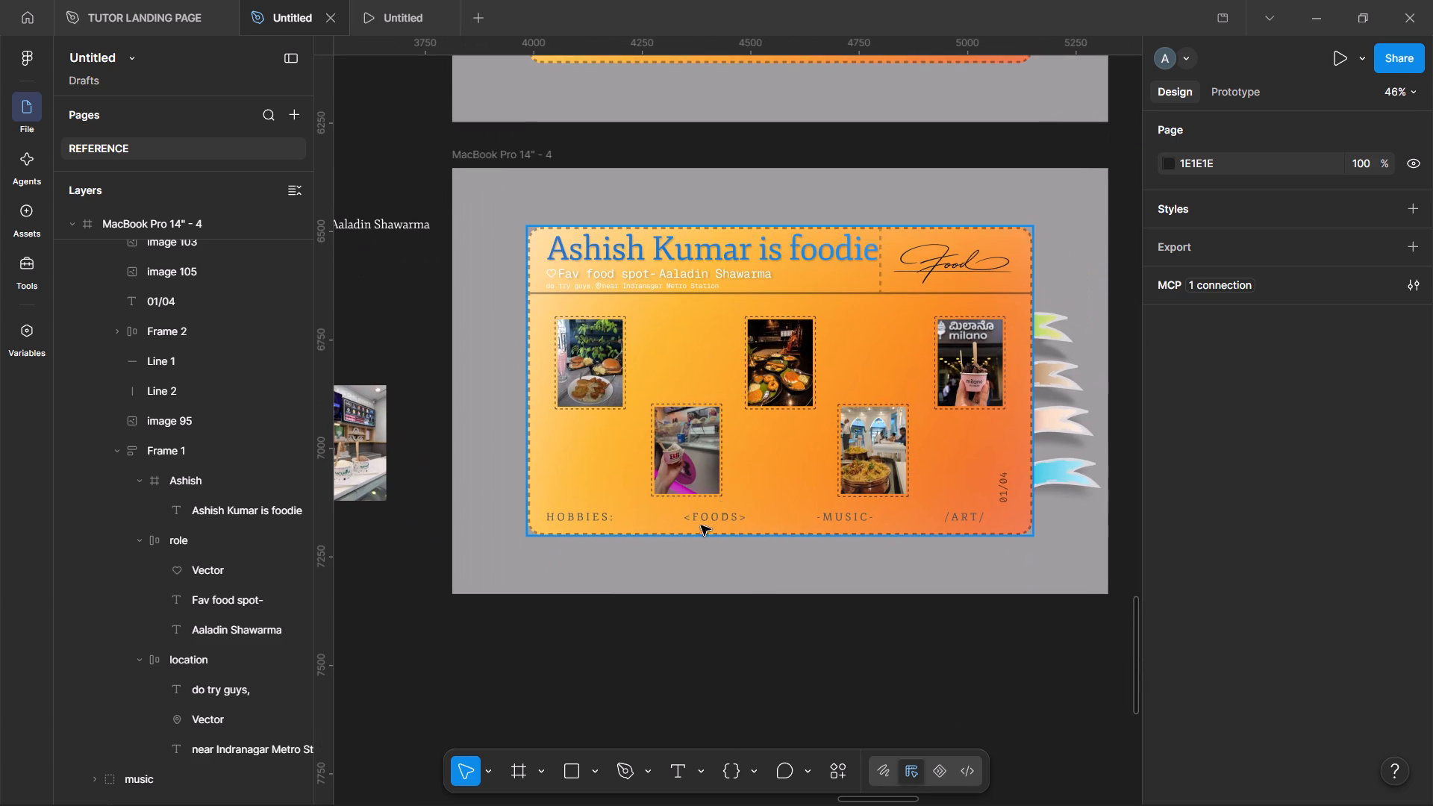
{"action": "double_click", "coordinate": [590, 517]}
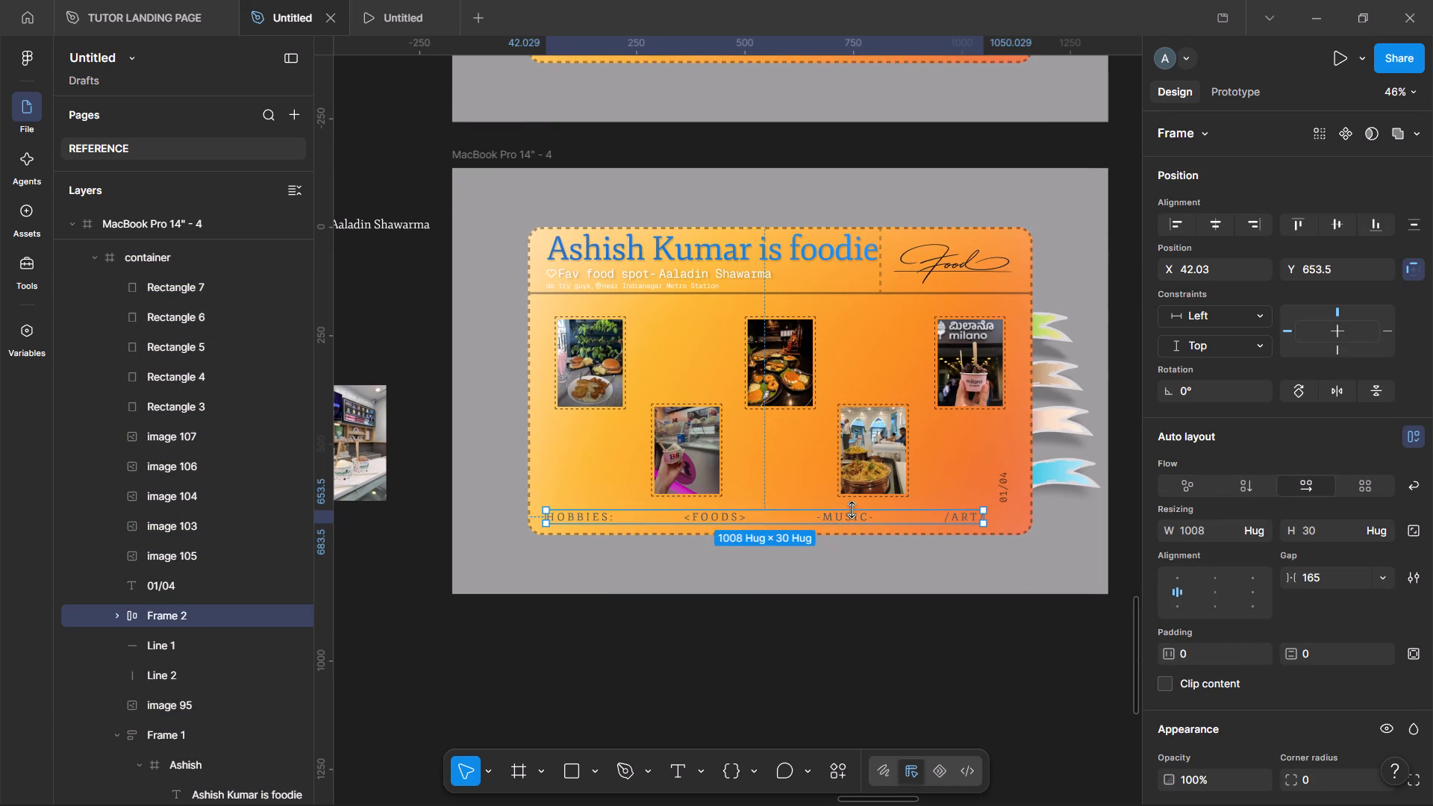
{"action": "double_click", "coordinate": [852, 510]}
{"action": "left_click", "coordinate": [849, 513]}
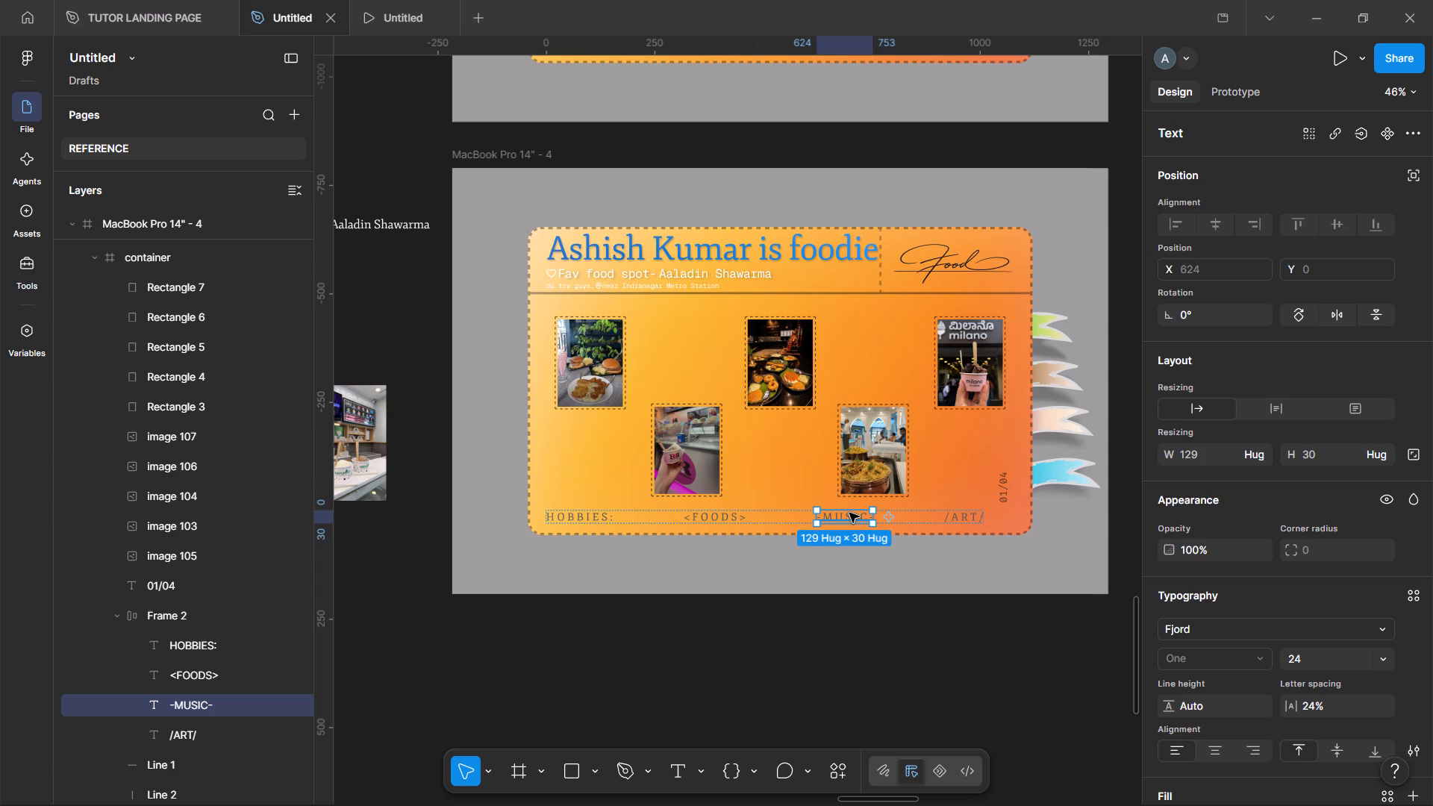
{"action": "key", "text": "Delete"}
{"action": "double_click", "coordinate": [834, 518]}
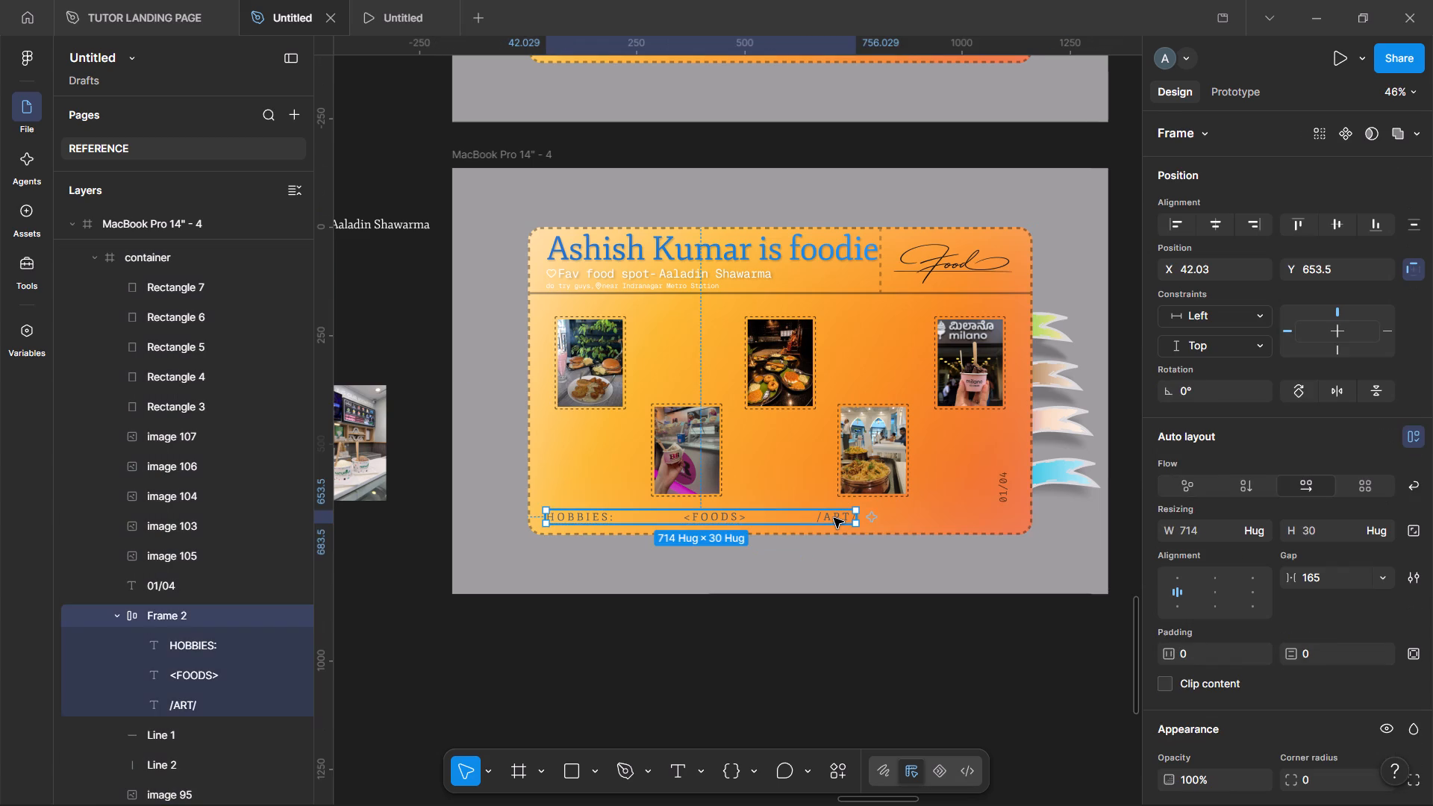
{"action": "double_click", "coordinate": [834, 518]}
{"action": "key", "text": "Delete"}
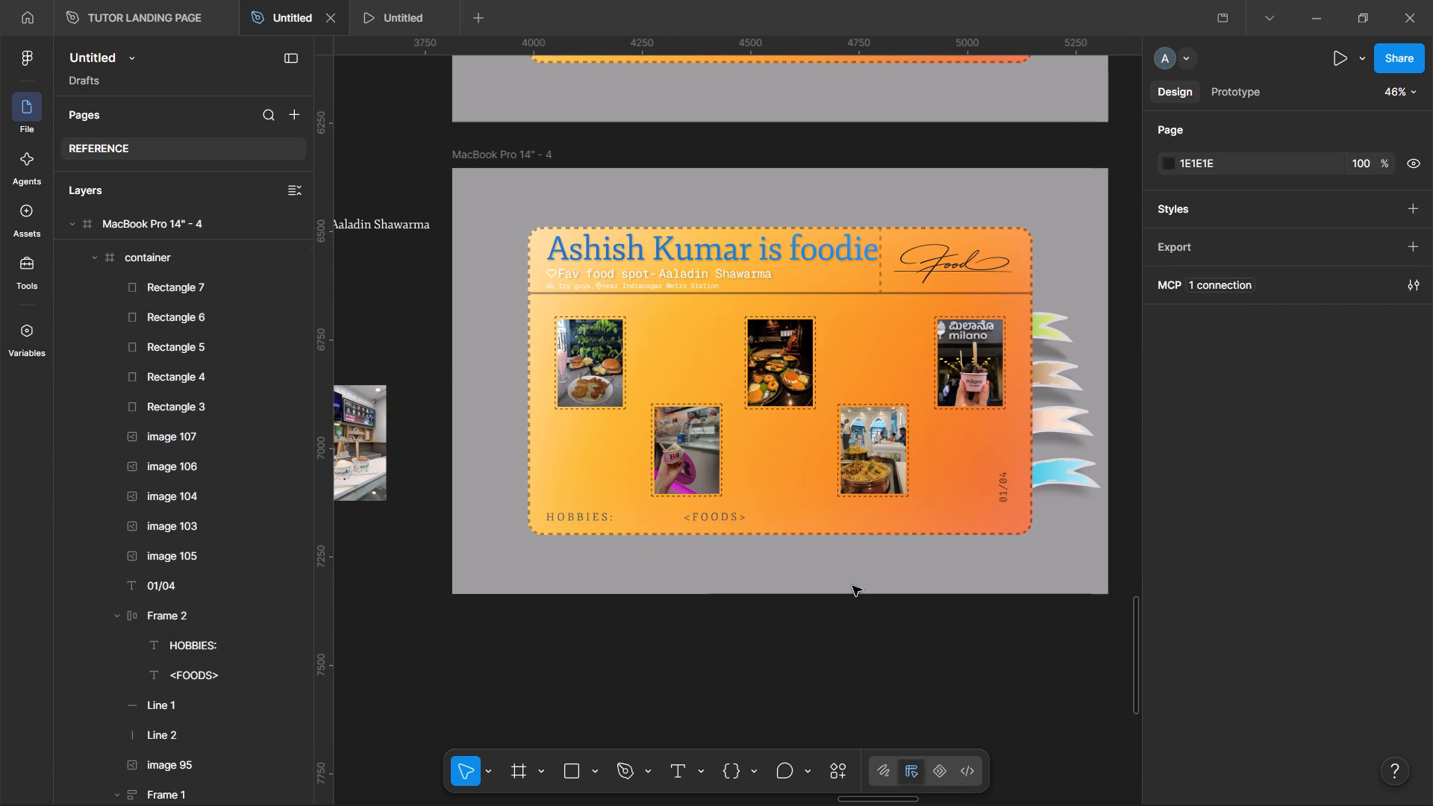
Change the rotated page number on the food card to 02/04.
{"action": "left_click", "coordinate": [895, 643]}
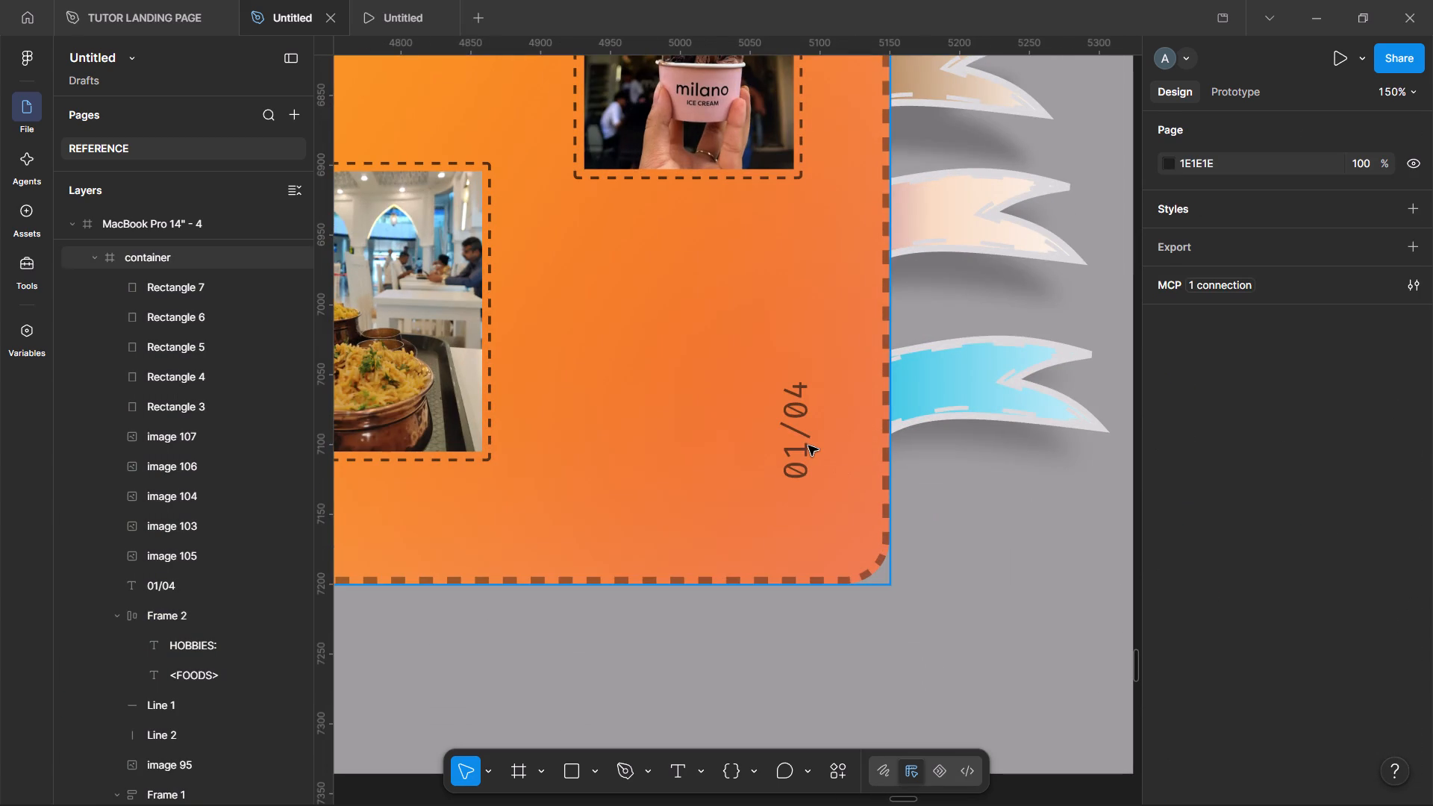
{"action": "double_click", "coordinate": [808, 446]}
{"action": "double_click", "coordinate": [808, 446]}
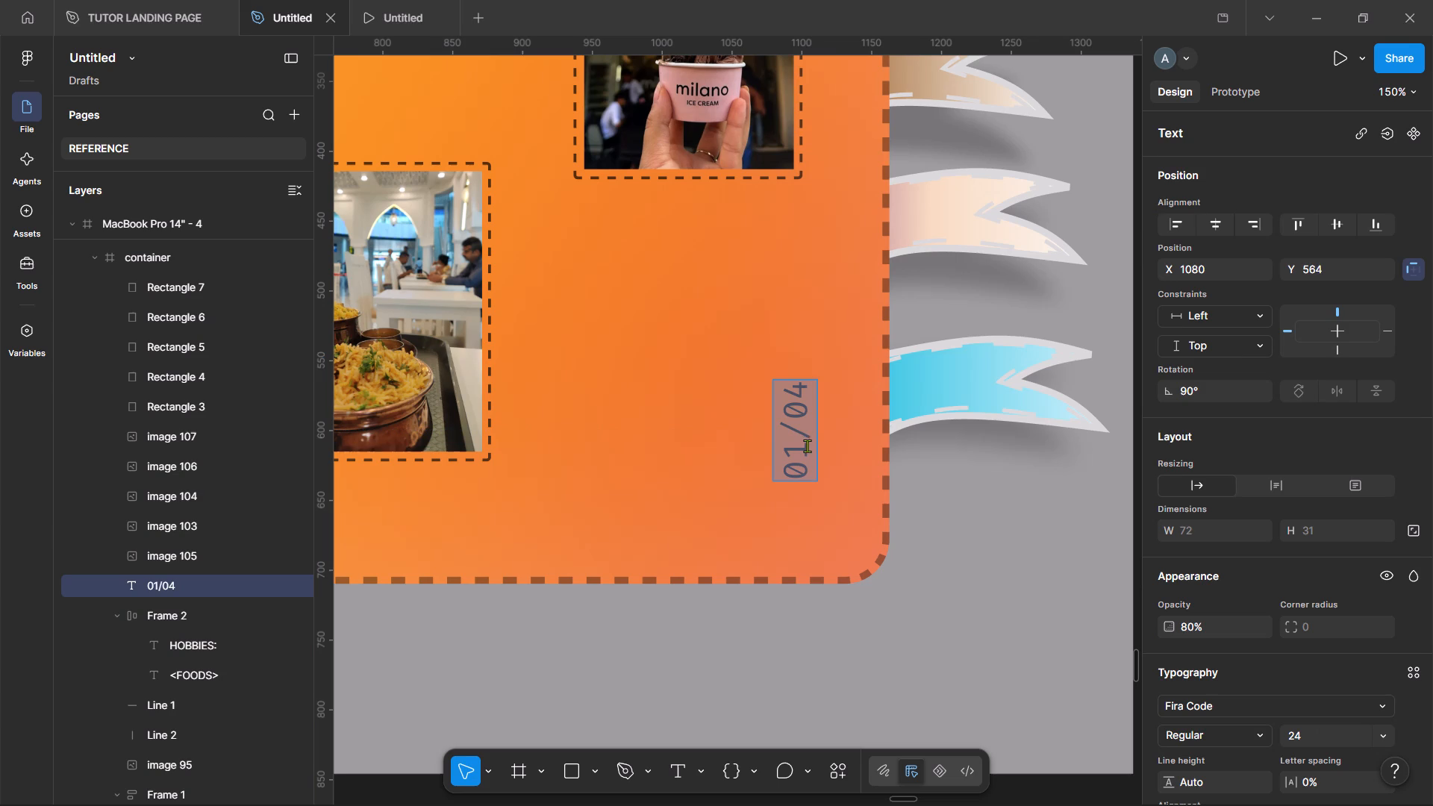
{"action": "left_click", "coordinate": [801, 444]}
{"action": "key", "text": "BackSpace"}
{"action": "key", "text": "2"}
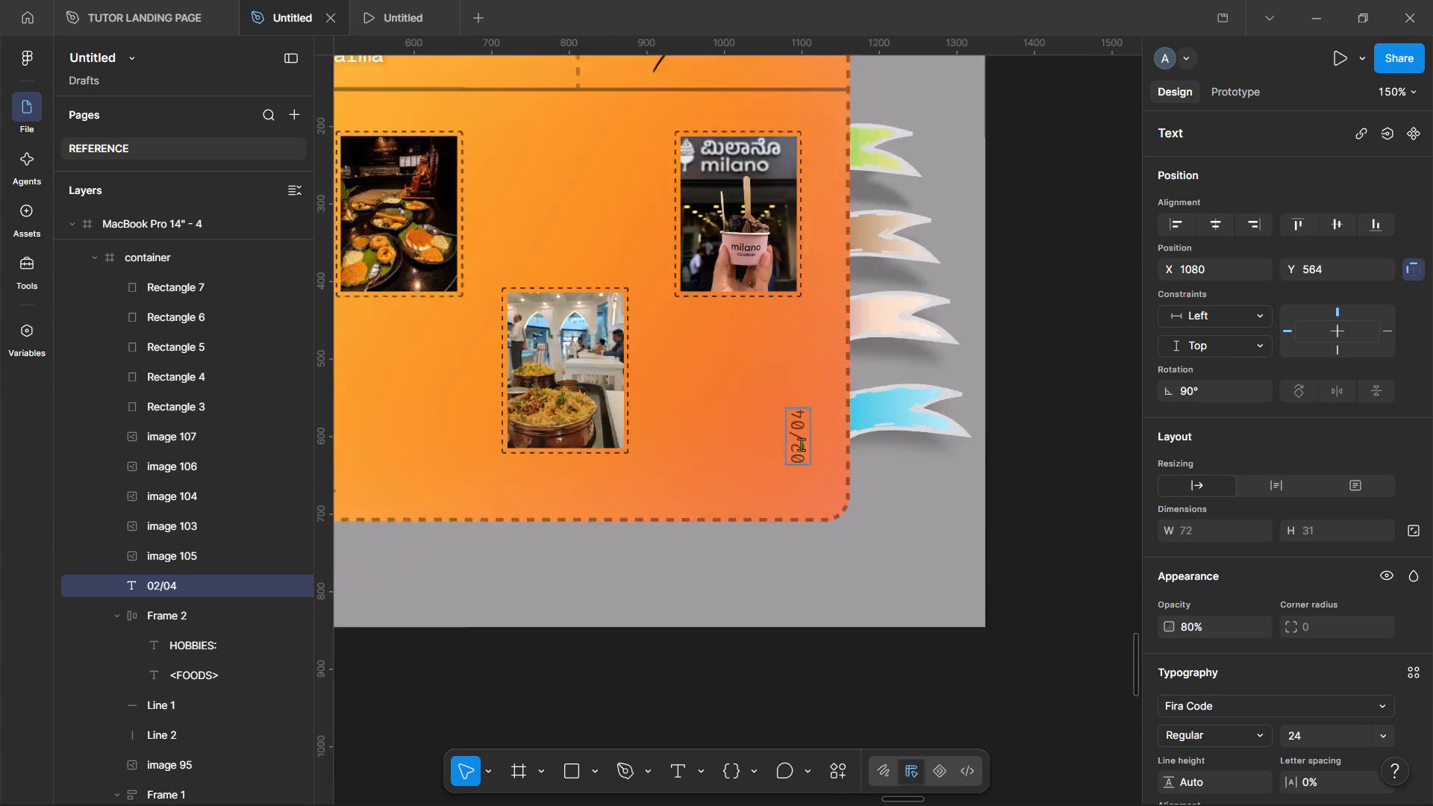
{"action": "double_click", "coordinate": [978, 580]}
Review the food card's header, photos and hobbies row against the UI/UX designer profile card above it.
{"action": "scroll", "coordinate": [586, 415], "scroll_direction": "up", "scroll_amount": 1}
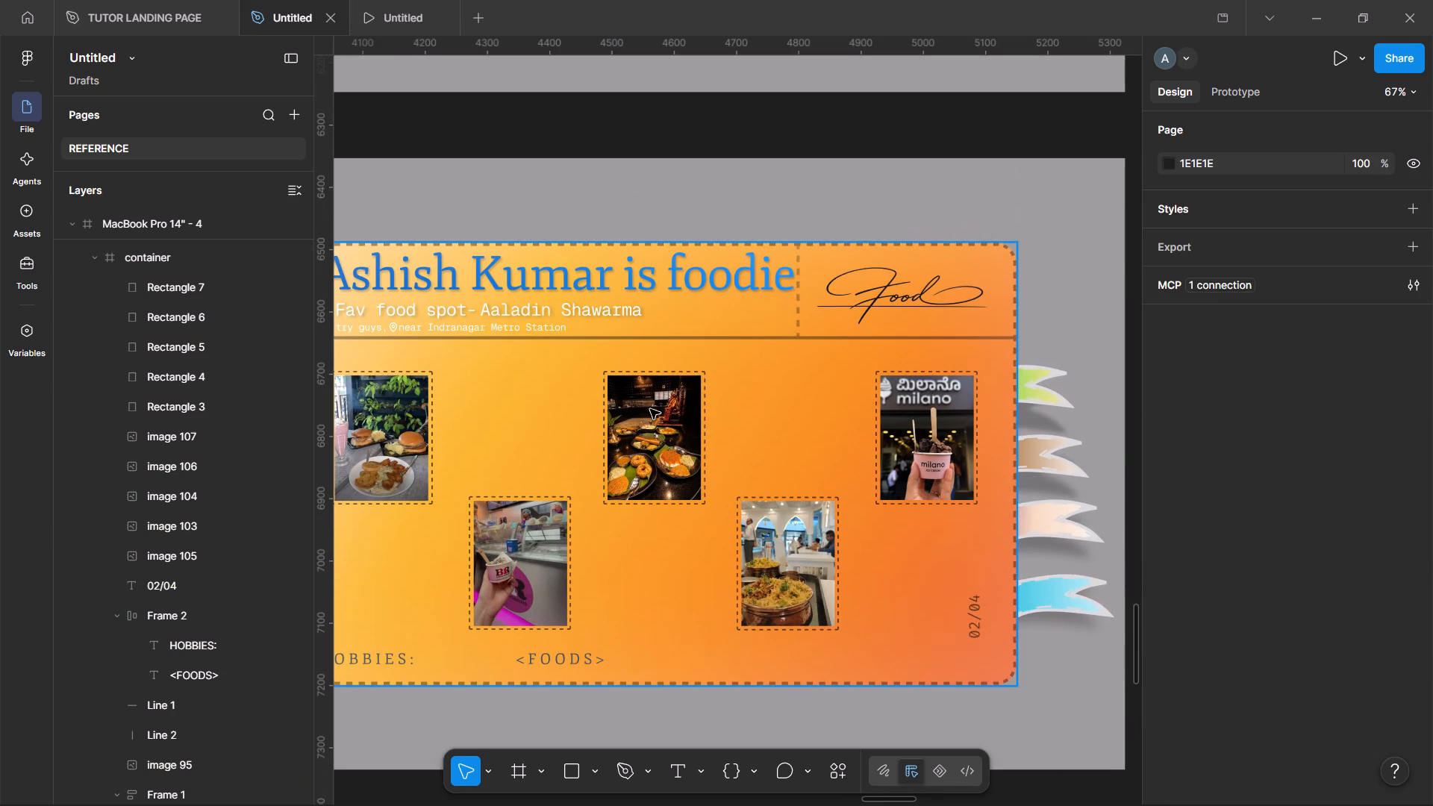
{"action": "scroll", "coordinate": [674, 400], "scroll_direction": "right", "scroll_amount": 1}
{"action": "scroll", "coordinate": [674, 400], "scroll_direction": "down", "scroll_amount": 1}
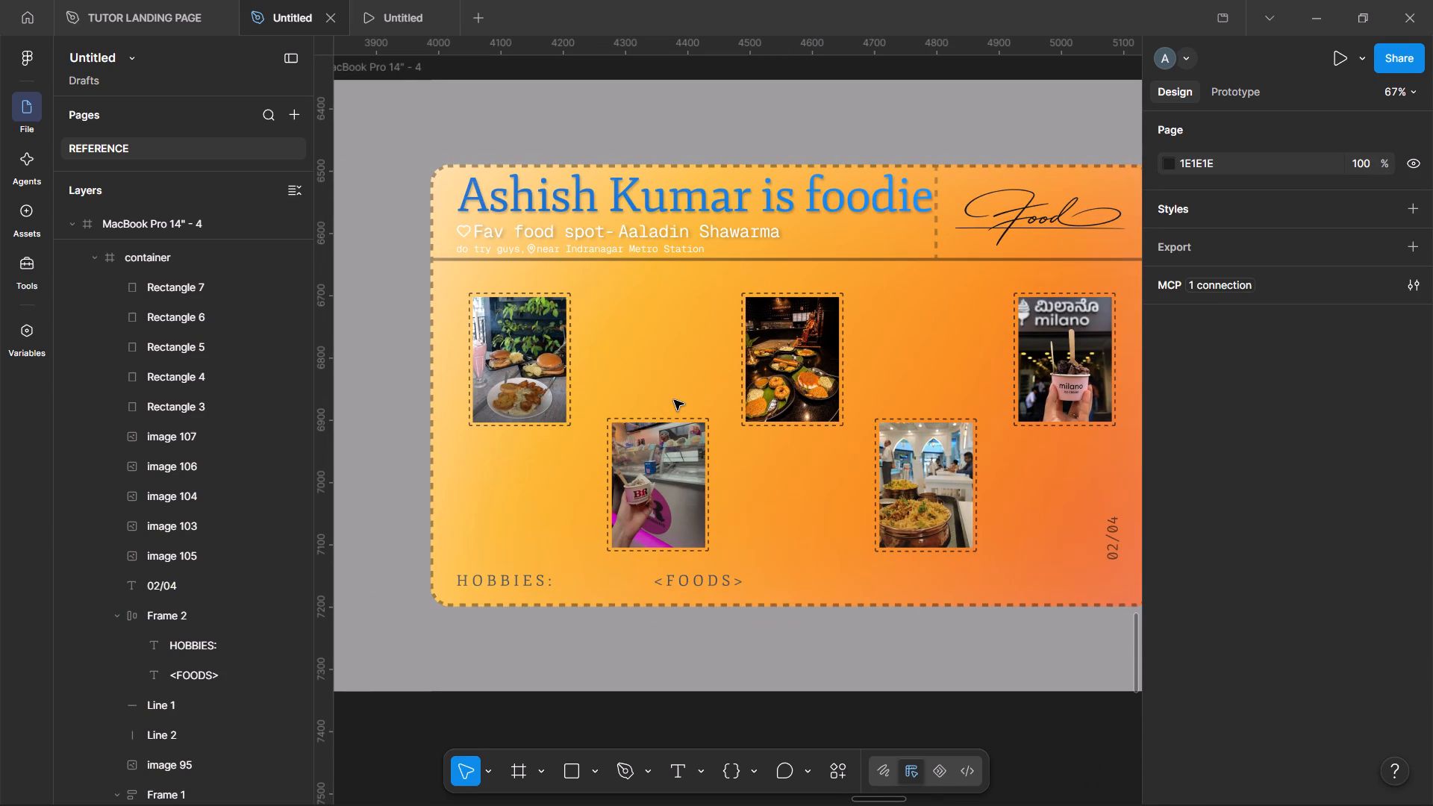
{"action": "scroll", "coordinate": [674, 400], "scroll_direction": "up", "scroll_amount": 2}
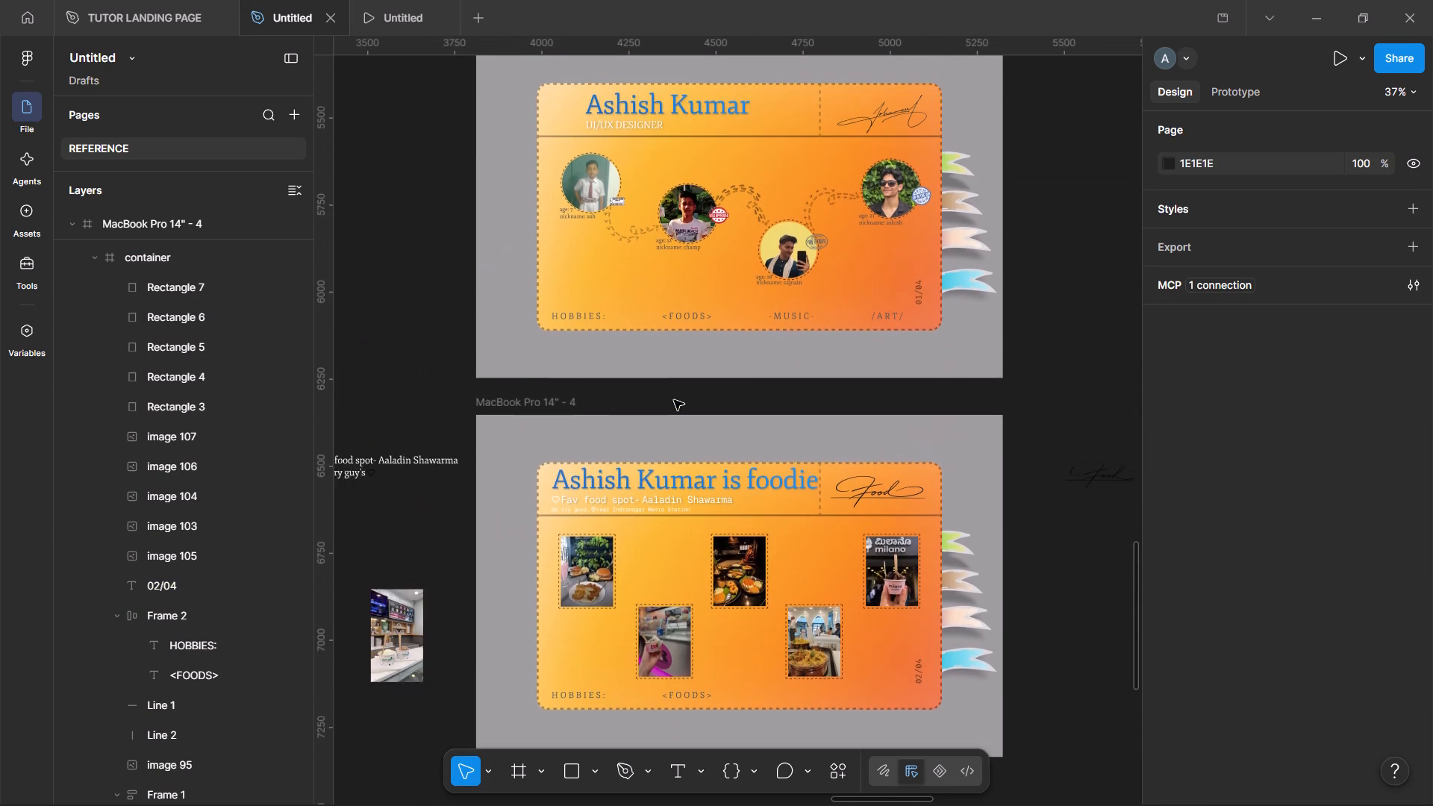
{"action": "scroll", "coordinate": [674, 400], "scroll_direction": "up", "scroll_amount": 6}
{"action": "scroll", "coordinate": [674, 400], "scroll_direction": "down", "scroll_amount": 1}
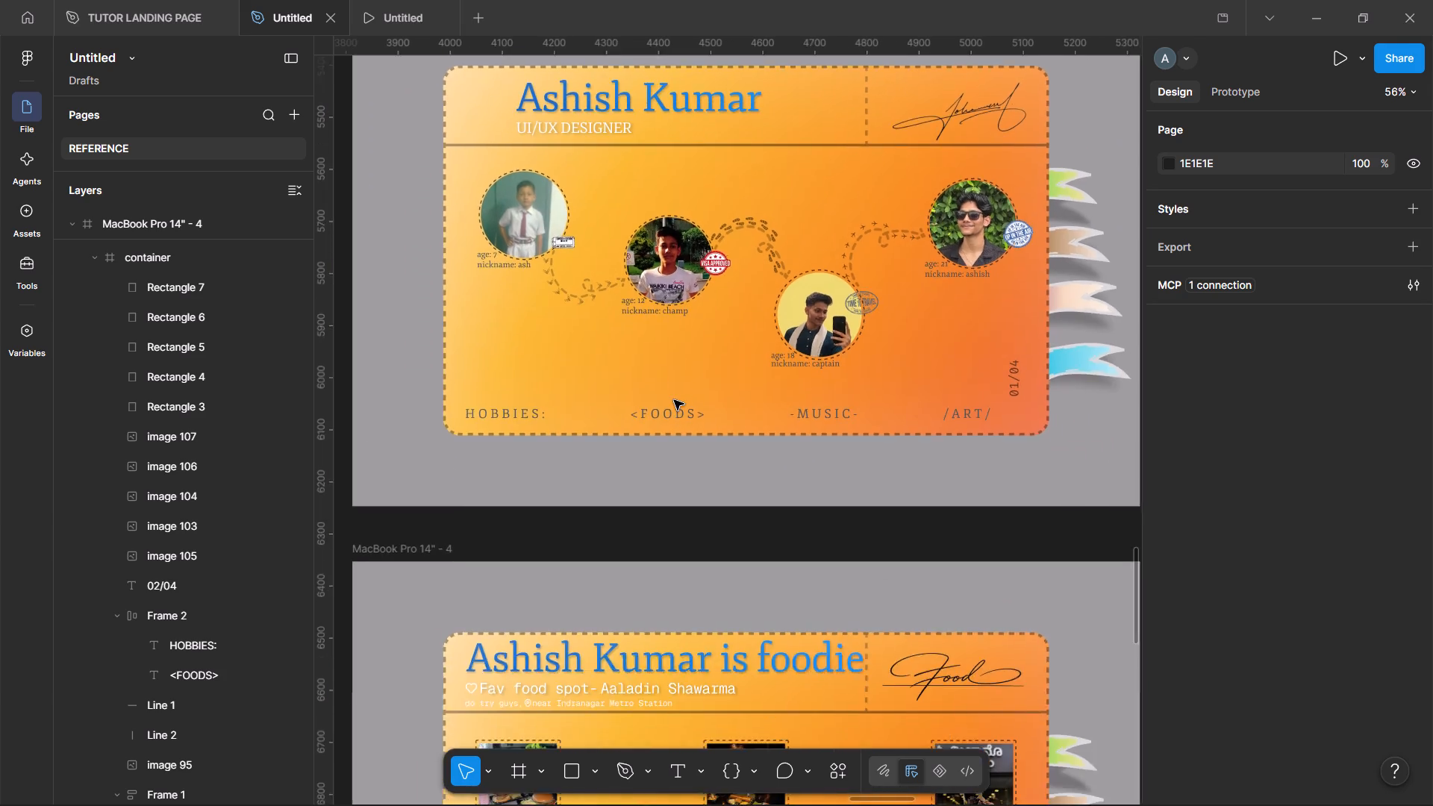
{"action": "scroll", "coordinate": [674, 400], "scroll_direction": "up", "scroll_amount": 3}
{"action": "scroll", "coordinate": [674, 400], "scroll_direction": "down", "scroll_amount": 5}
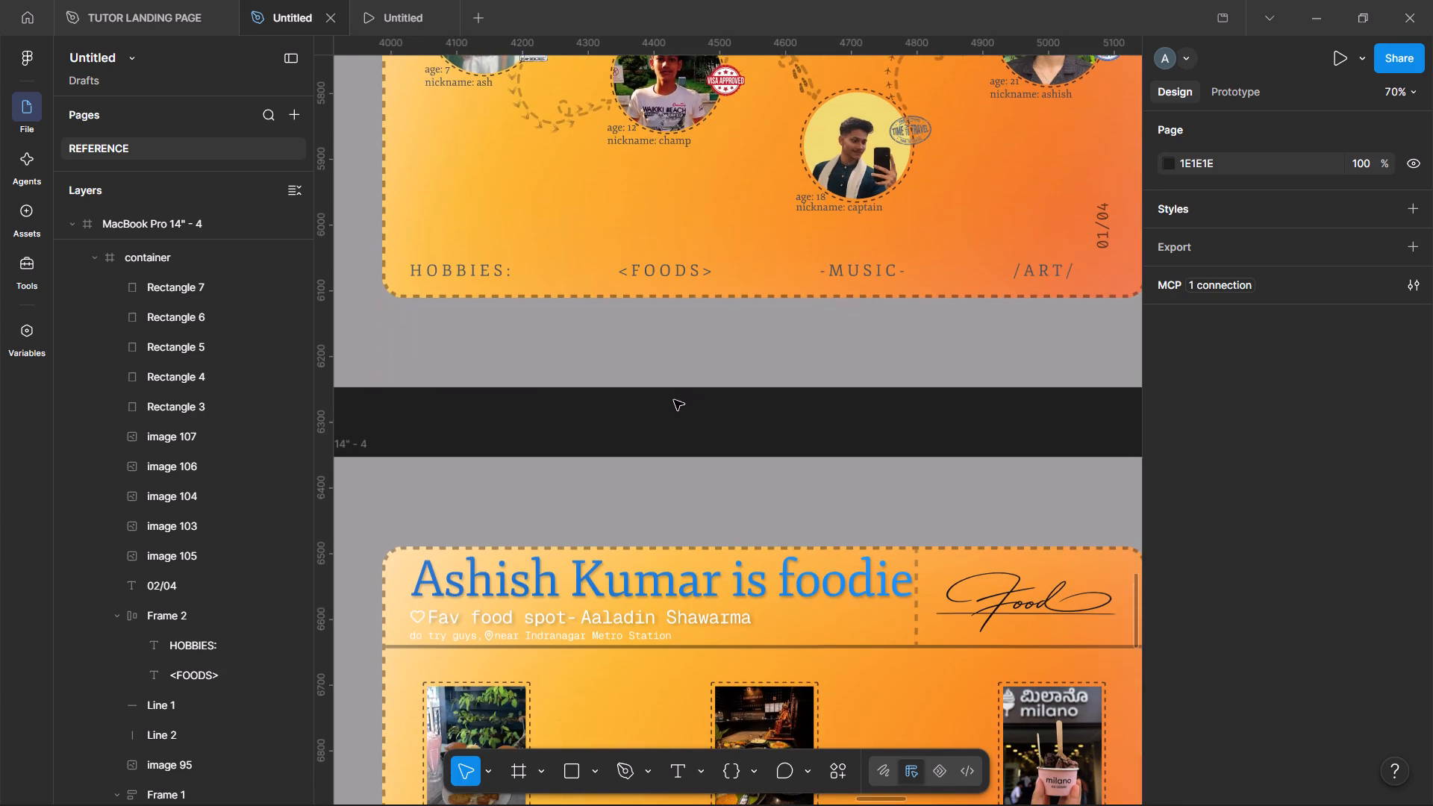
{"action": "scroll", "coordinate": [674, 400], "scroll_direction": "down", "scroll_amount": 2}
{"action": "scroll", "coordinate": [674, 400], "scroll_direction": "right", "scroll_amount": 1}
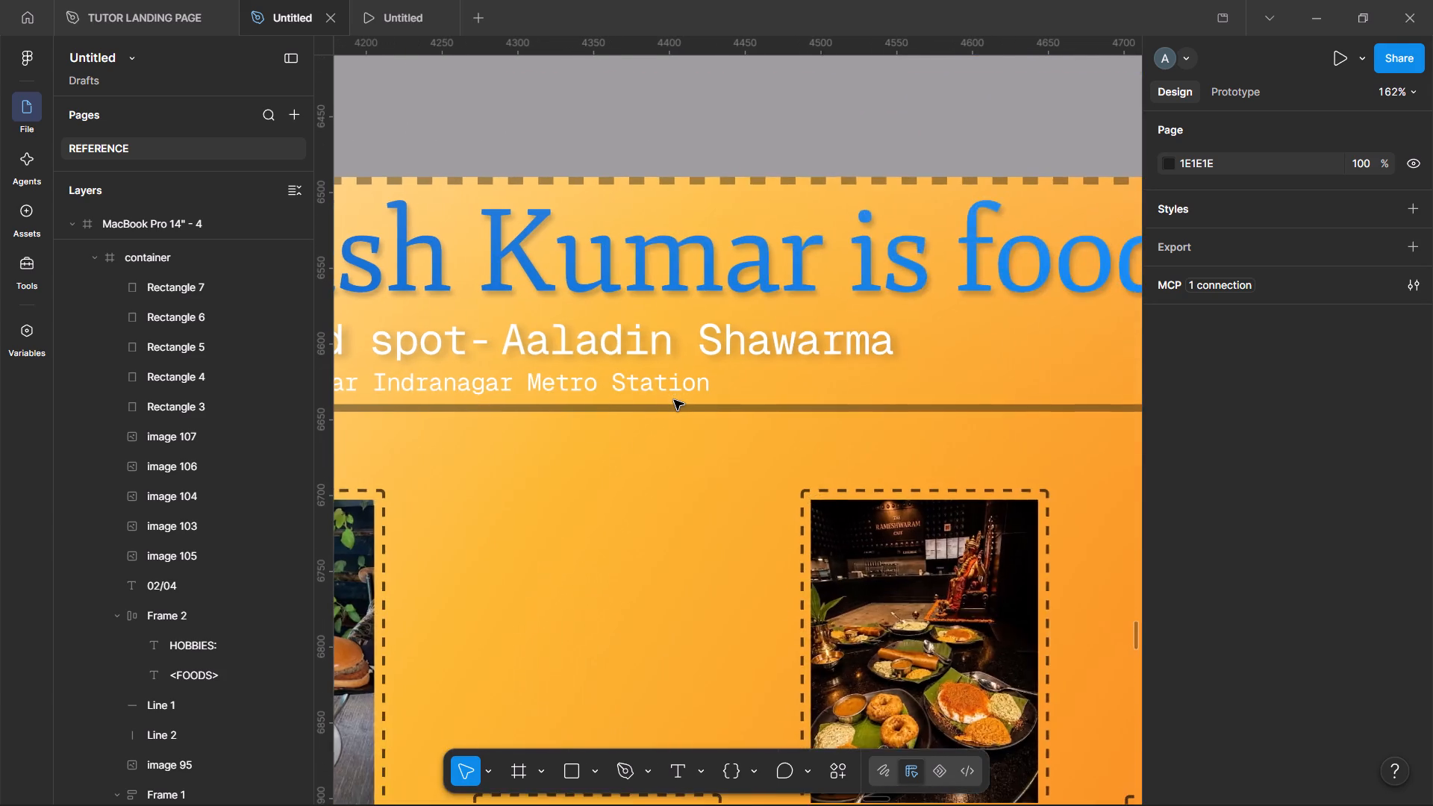
{"action": "scroll", "coordinate": [674, 400], "scroll_direction": "right", "scroll_amount": 1}
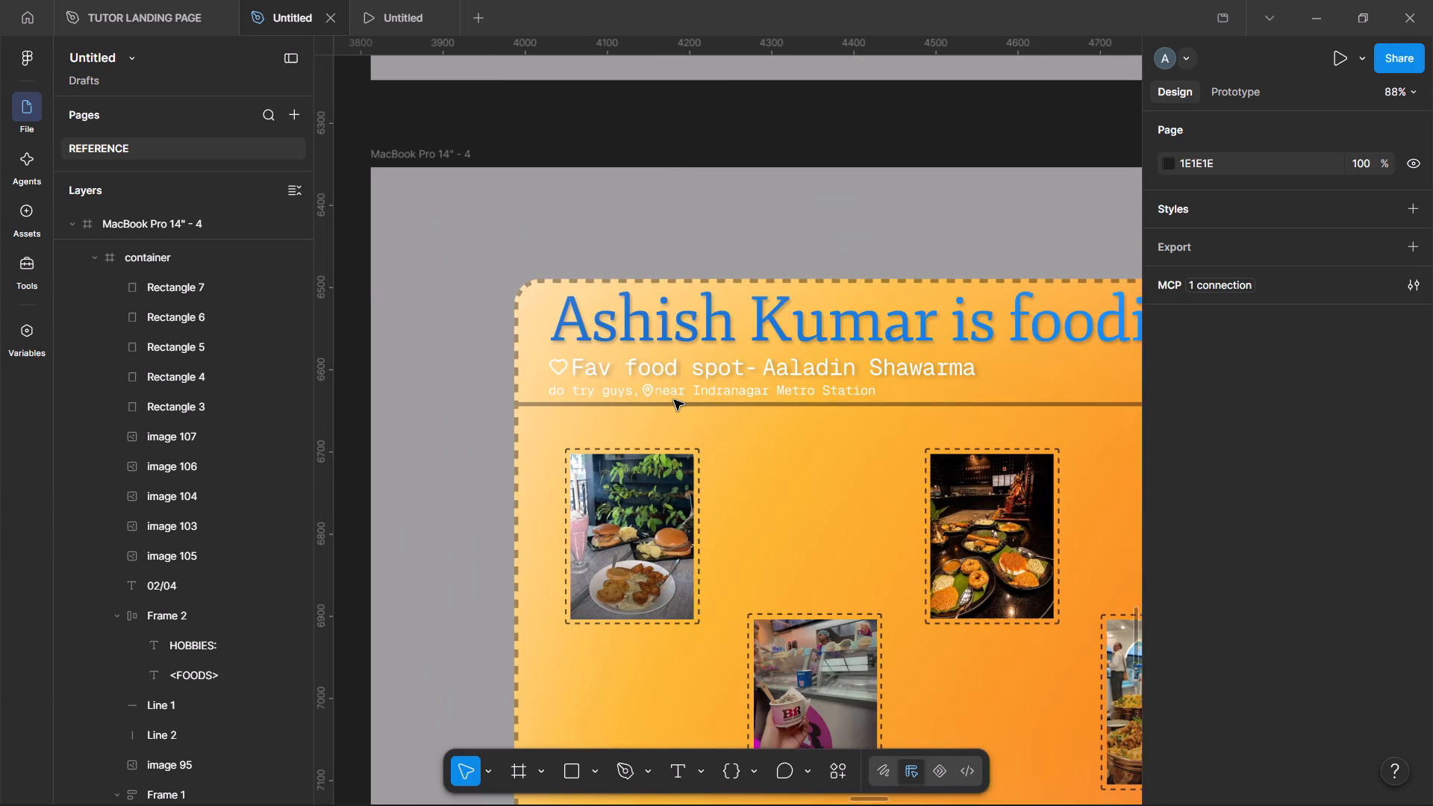
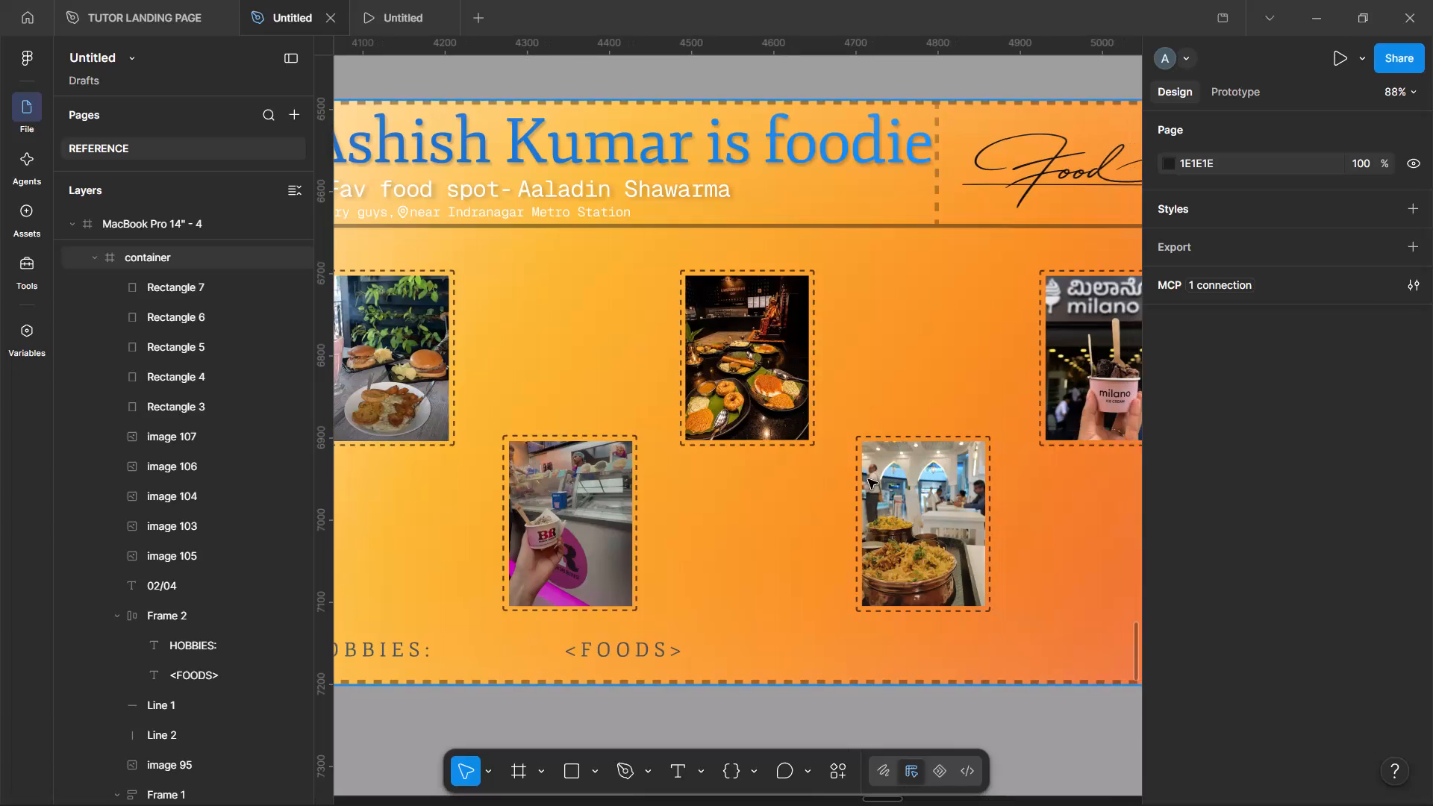
Copy the dashed looped arrow from the UI/UX Designer card onto the foodie card, between the burger photo and the second top-row photo.
{"action": "scroll", "coordinate": [868, 479], "scroll_direction": "right", "scroll_amount": 2}
{"action": "scroll", "coordinate": [868, 479], "scroll_direction": "left", "scroll_amount": 2}
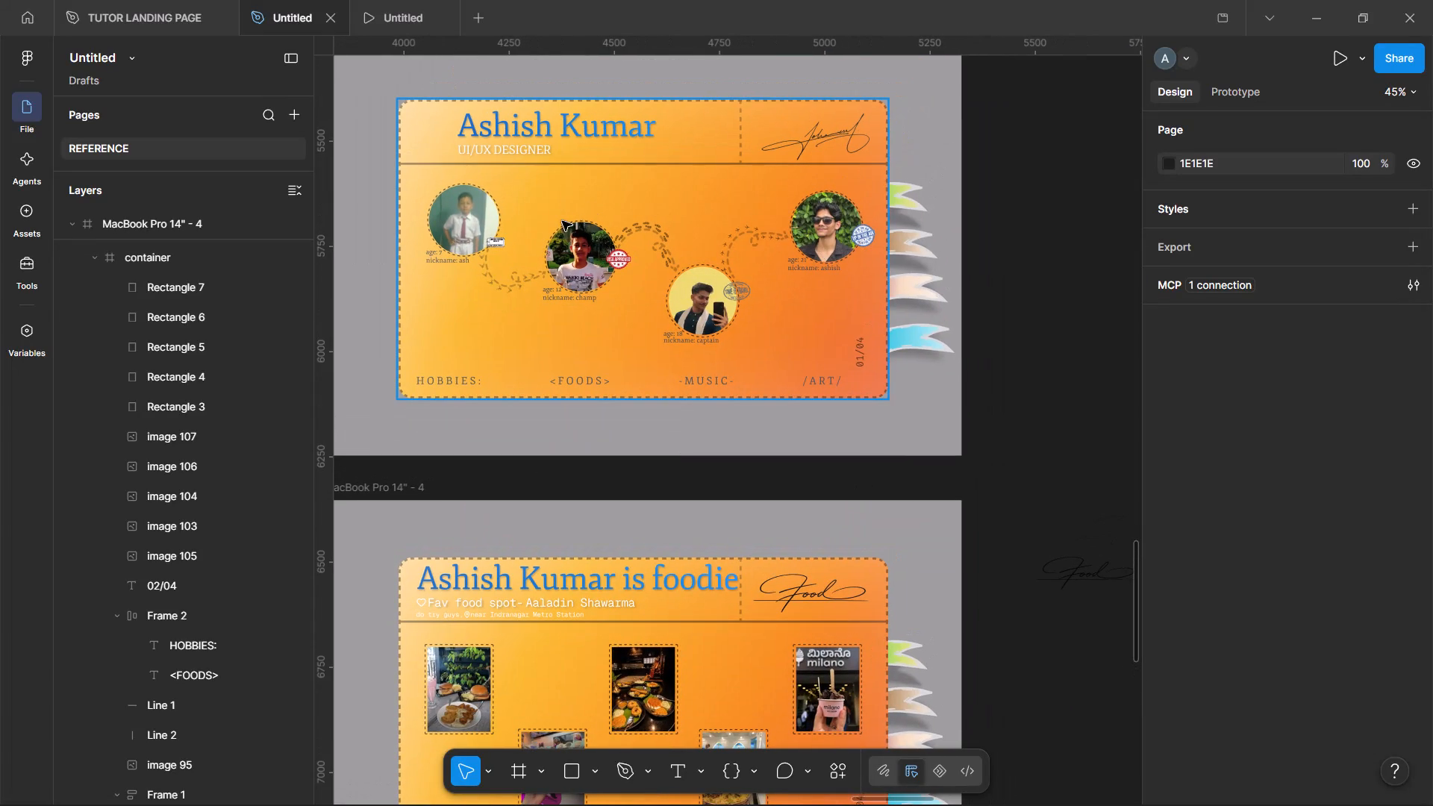
{"action": "double_click", "coordinate": [516, 279]}
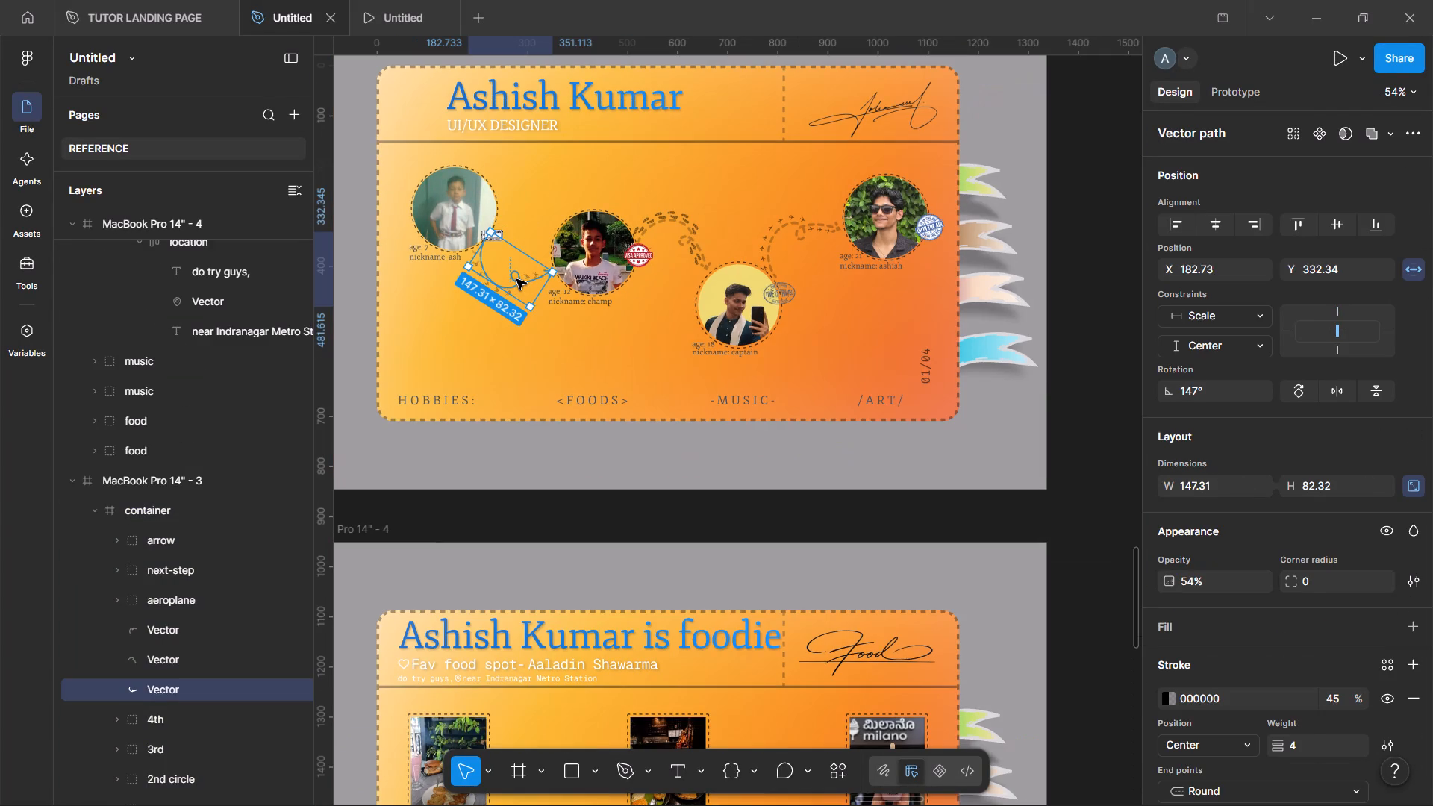
{"action": "left_click_drag", "start_coordinate": [516, 279], "coordinate": [551, 752], "text": "alt"}
{"action": "scroll", "coordinate": [551, 752], "scroll_direction": "down", "scroll_amount": 2}
{"action": "scroll", "coordinate": [547, 689], "scroll_direction": "down", "scroll_amount": 2}
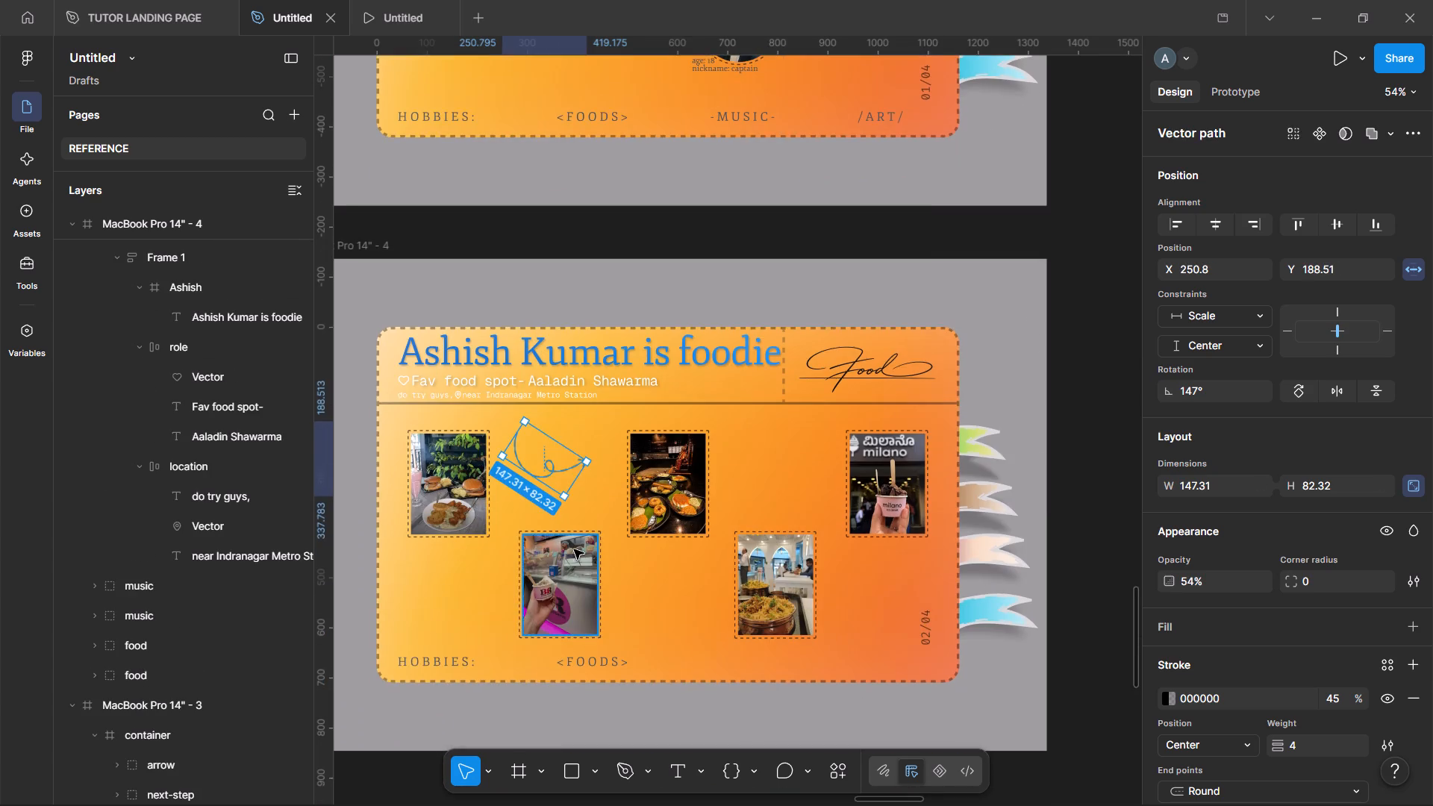
Change the copied arrow's stroke style to Solid.
{"action": "scroll", "coordinate": [1331, 753], "scroll_direction": "down", "scroll_amount": 1}
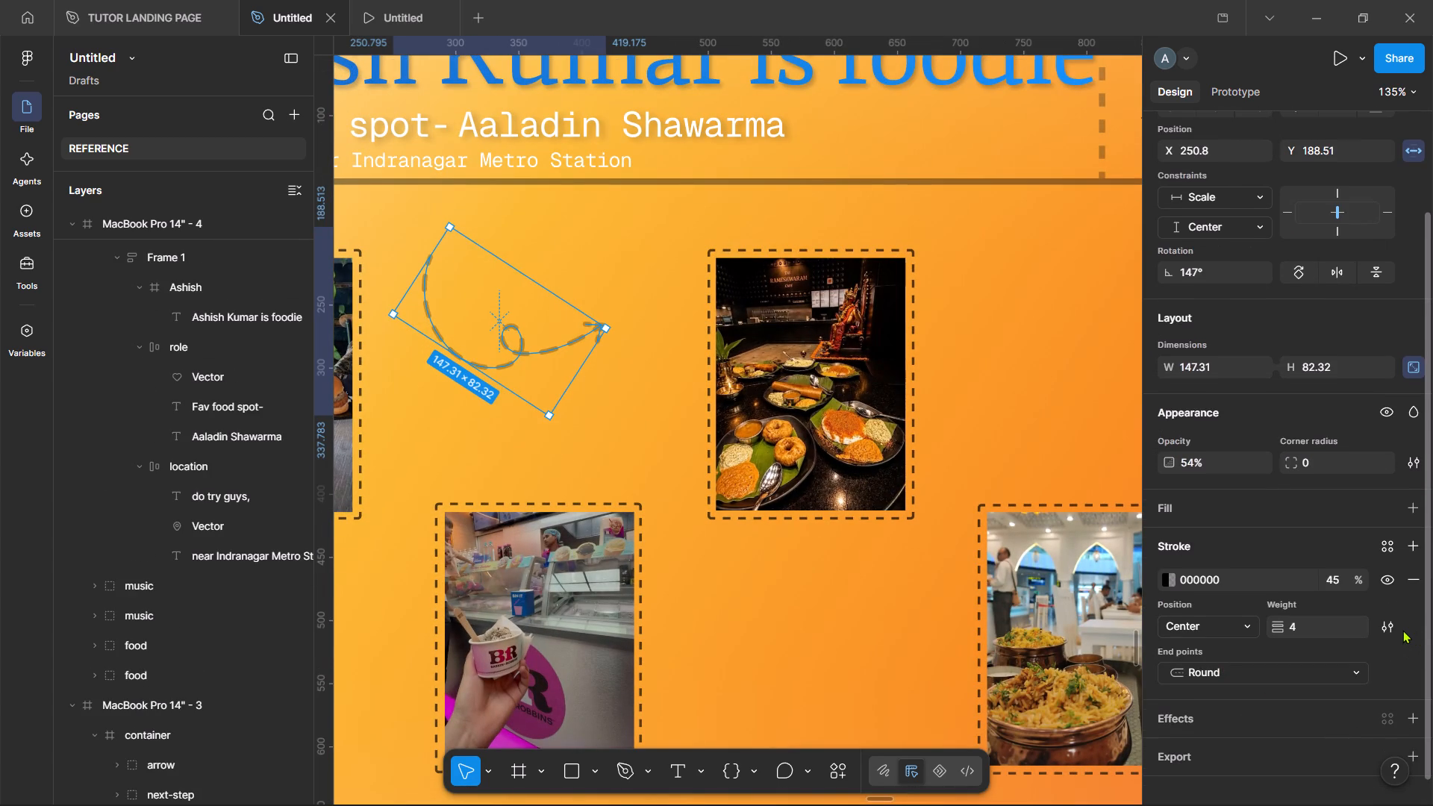
{"action": "left_click", "coordinate": [1399, 629]}
{"action": "left_click", "coordinate": [1390, 631]}
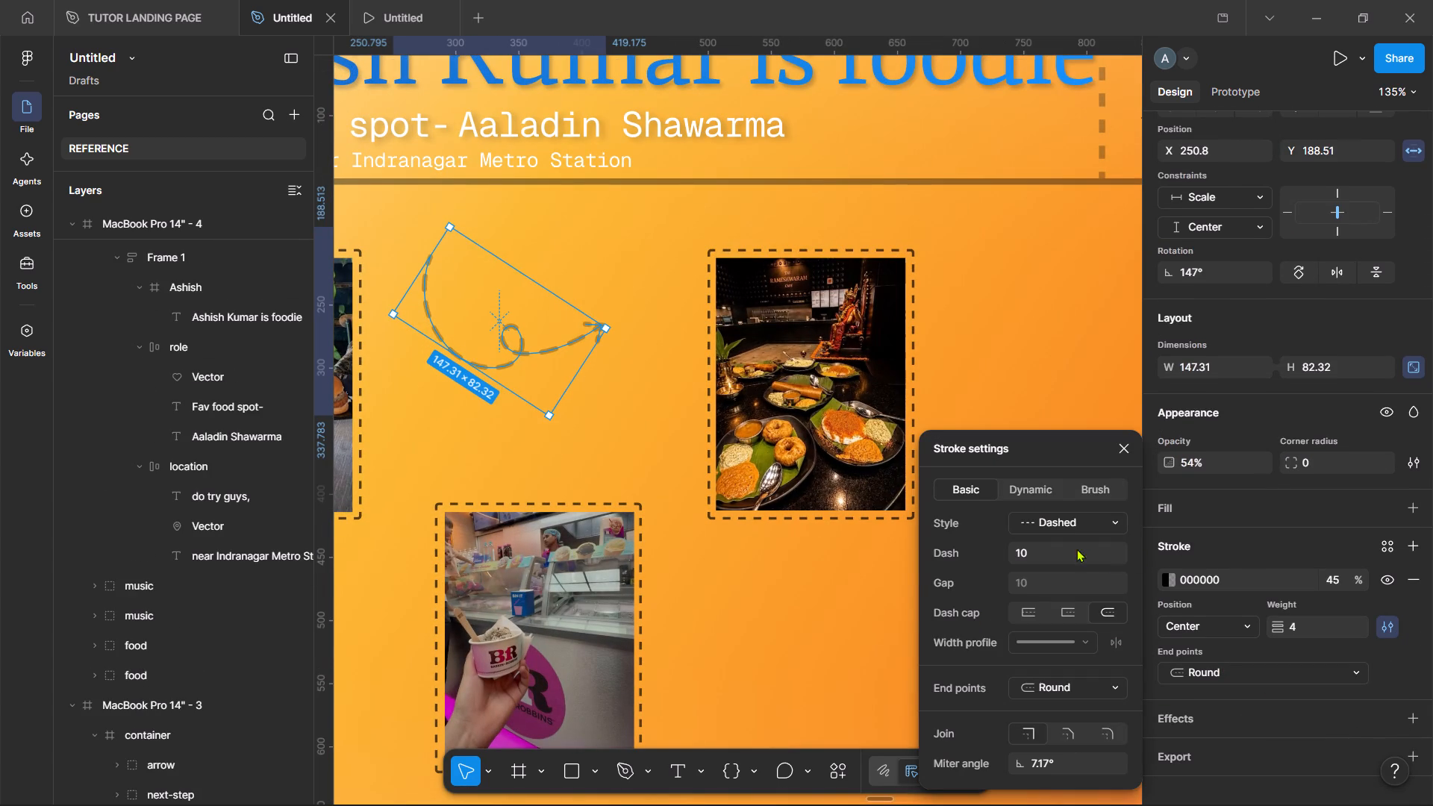
{"action": "left_click", "coordinate": [1095, 525]}
{"action": "left_click", "coordinate": [1075, 503]}
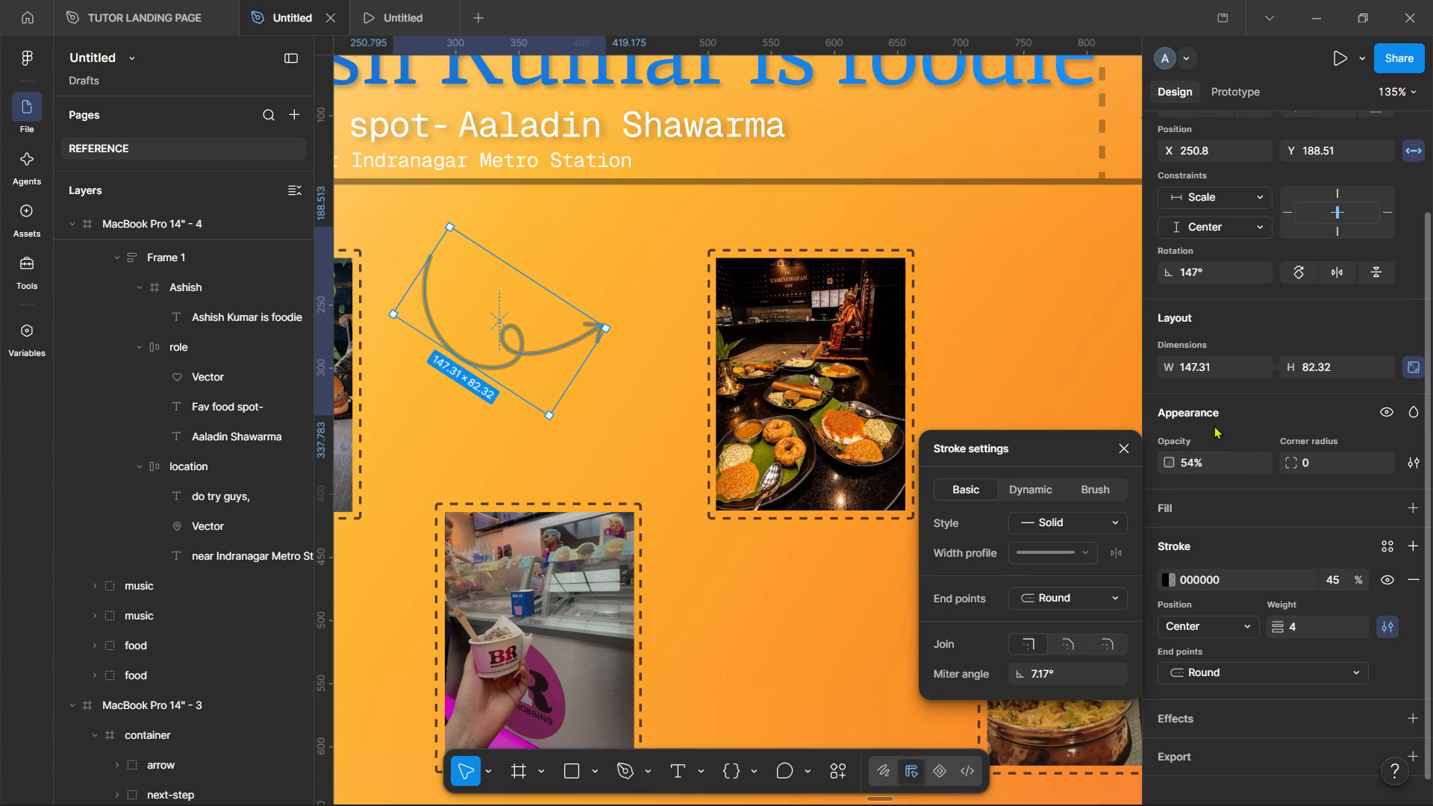
Rotate the solid looped arrow on the foodie card to -36°.
{"action": "left_click_drag", "start_coordinate": [1171, 276], "coordinate": [895, 462]}
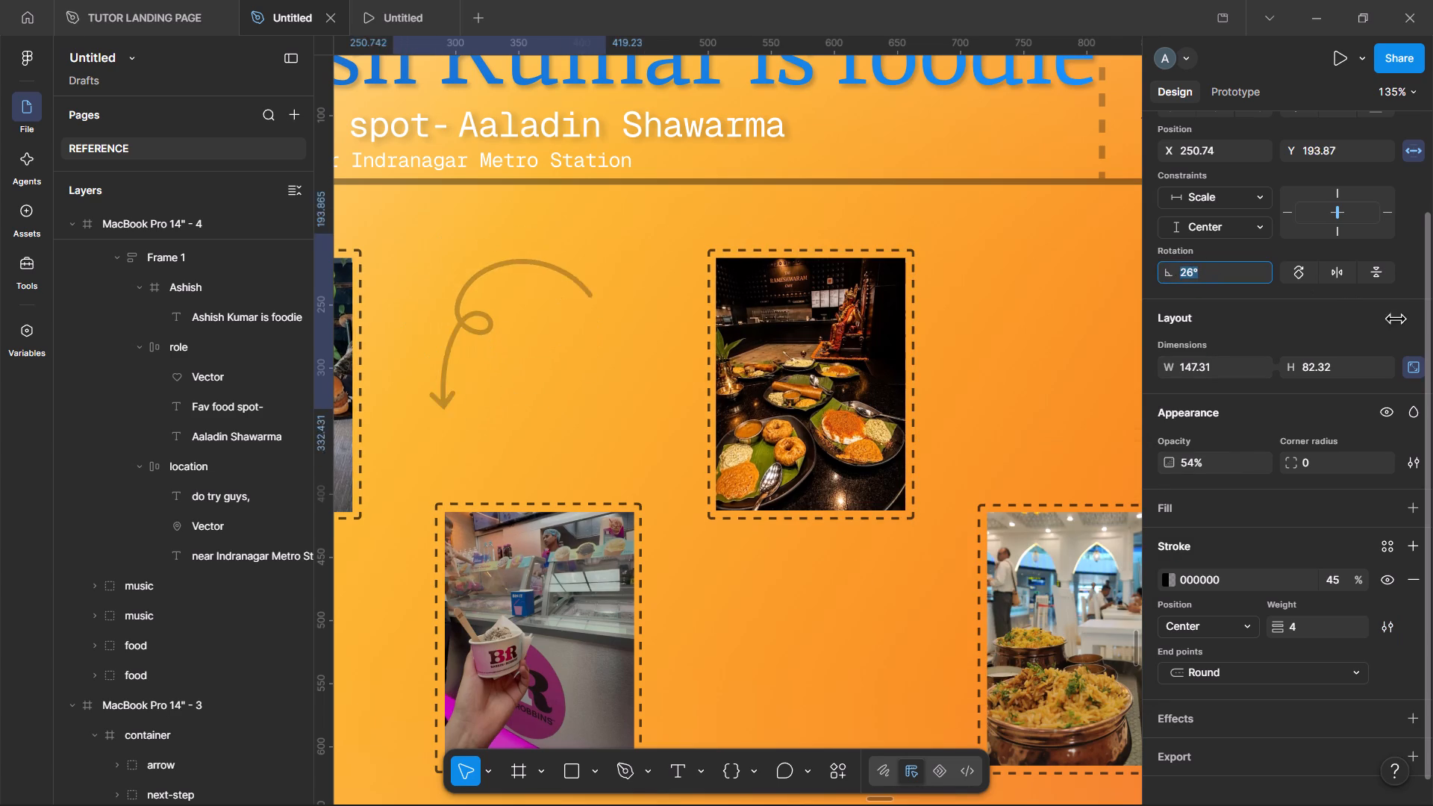
{"action": "left_click_drag", "start_coordinate": [895, 462], "coordinate": [1026, 544]}
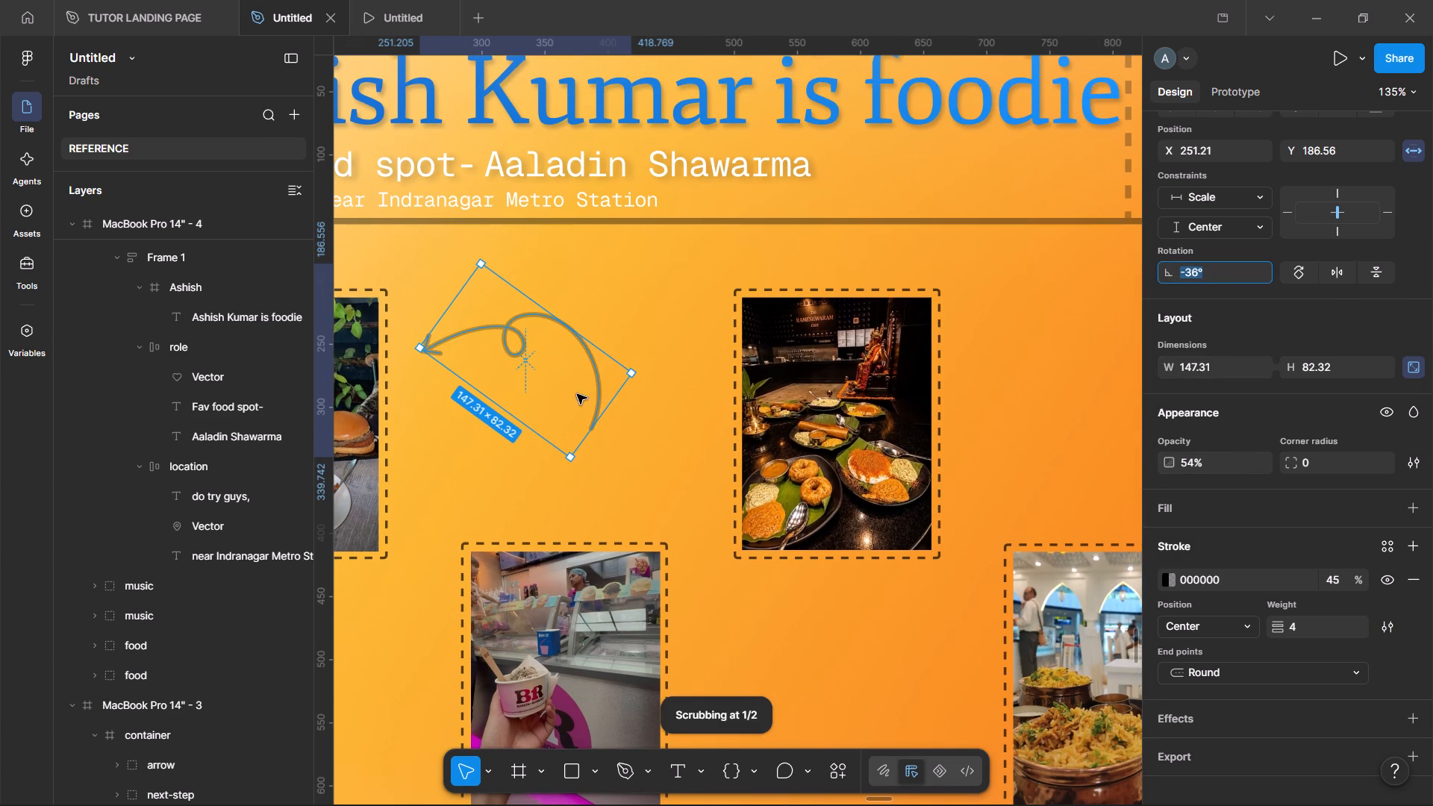
Insert the S-shaped downward arrow from the Curly Arrows plugin.
{"action": "scroll", "coordinate": [590, 388], "scroll_direction": "right", "scroll_amount": 4}
{"action": "double_click", "coordinate": [540, 491]}
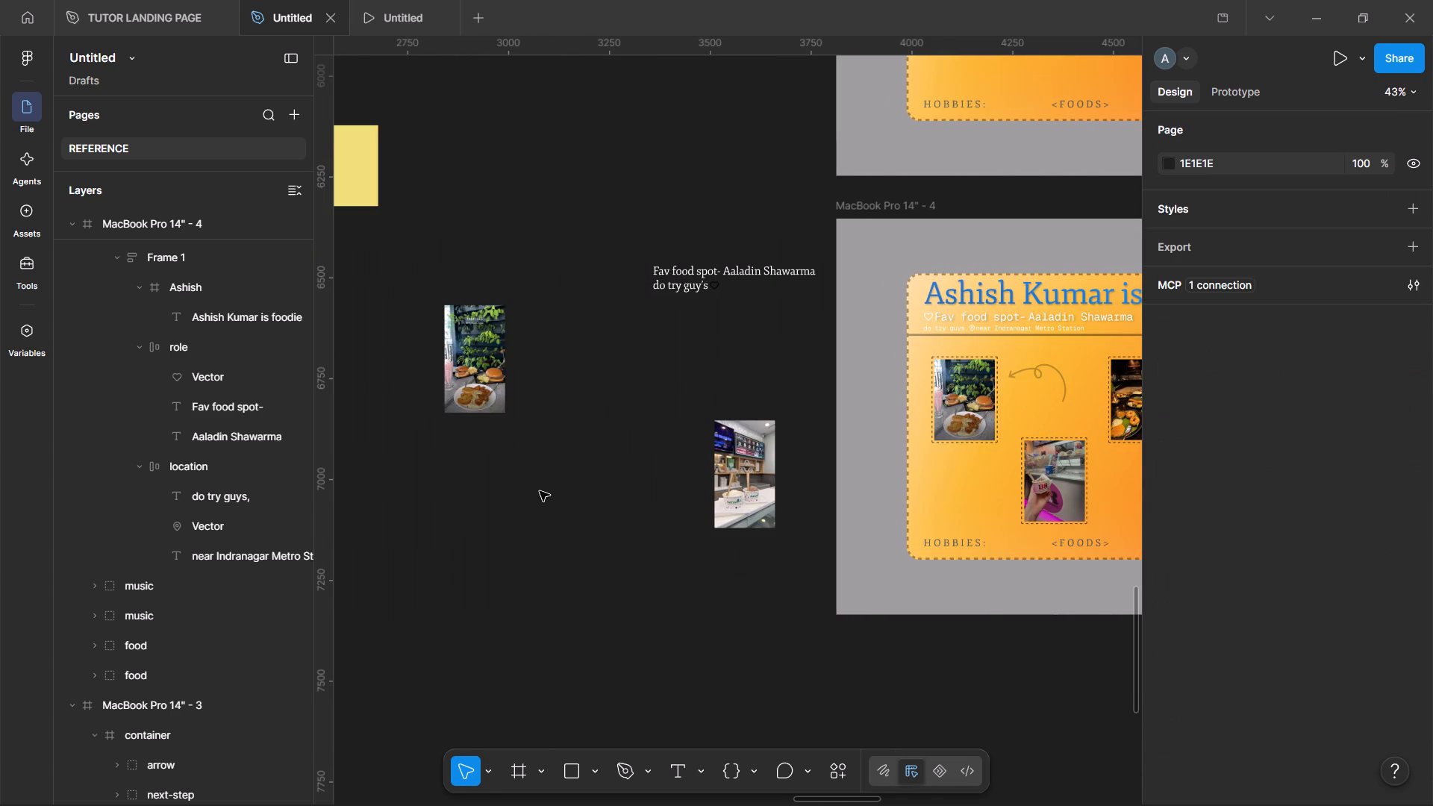
{"action": "key", "text": "ctrl+slash"}
{"action": "left_click", "coordinate": [555, 554]}
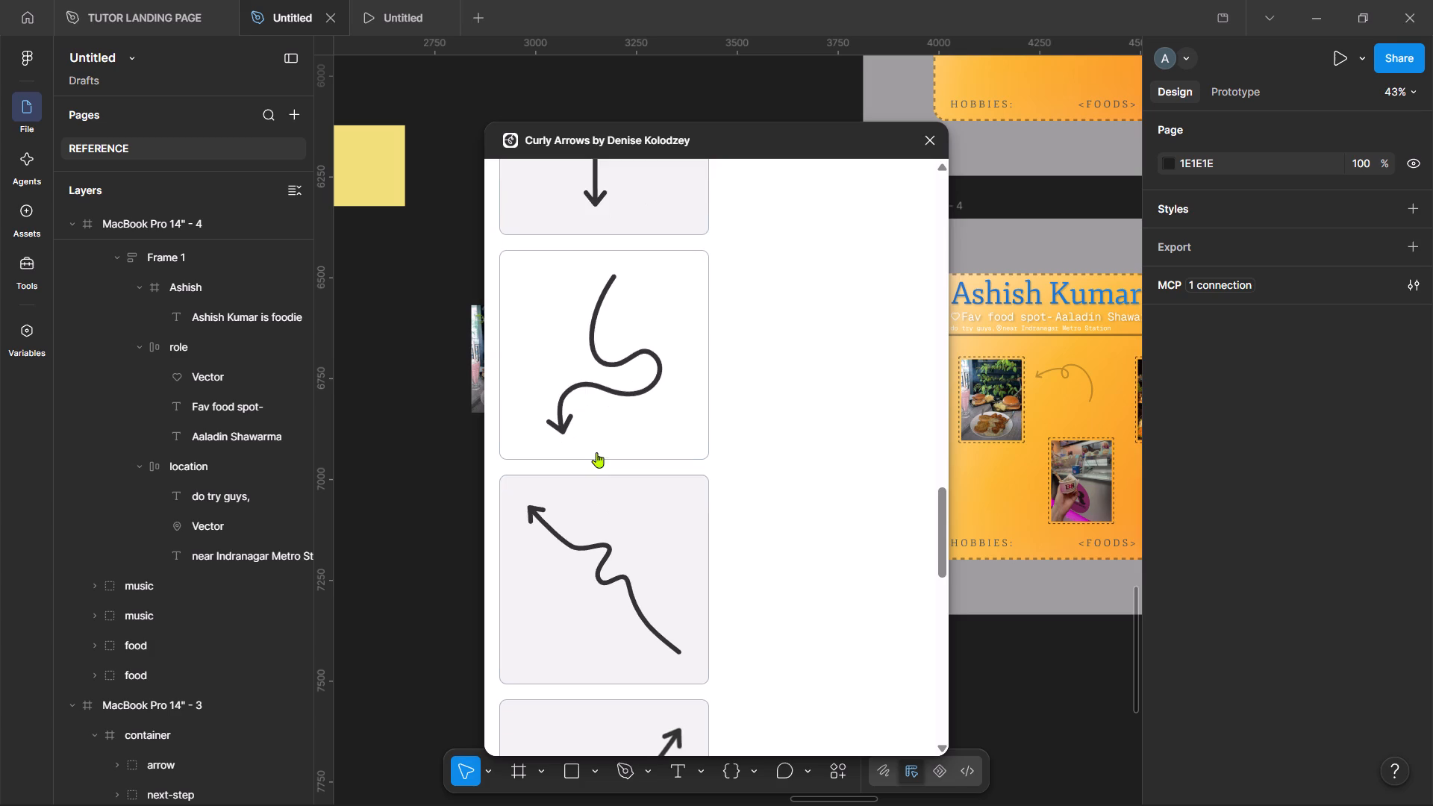
{"action": "scroll", "coordinate": [593, 349], "scroll_direction": "down", "scroll_amount": 1}
{"action": "left_click", "coordinate": [593, 349], "text": "ctrl"}
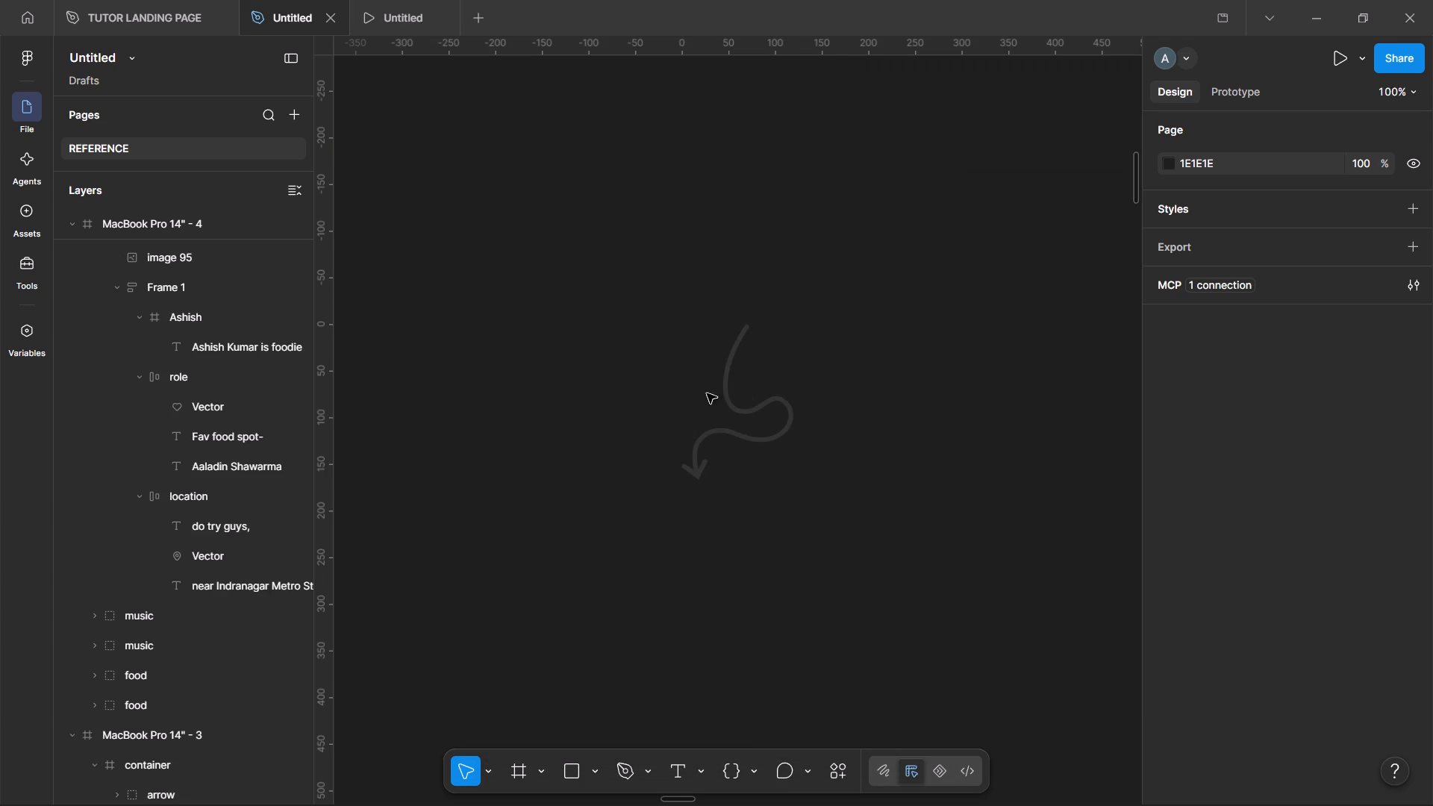
Move the S-shaped arrow below the MacBook Pro 14" - 4 frame, to about X 4090, Y 7580.
{"action": "left_click_drag", "start_coordinate": [740, 404], "coordinate": [931, 776]}
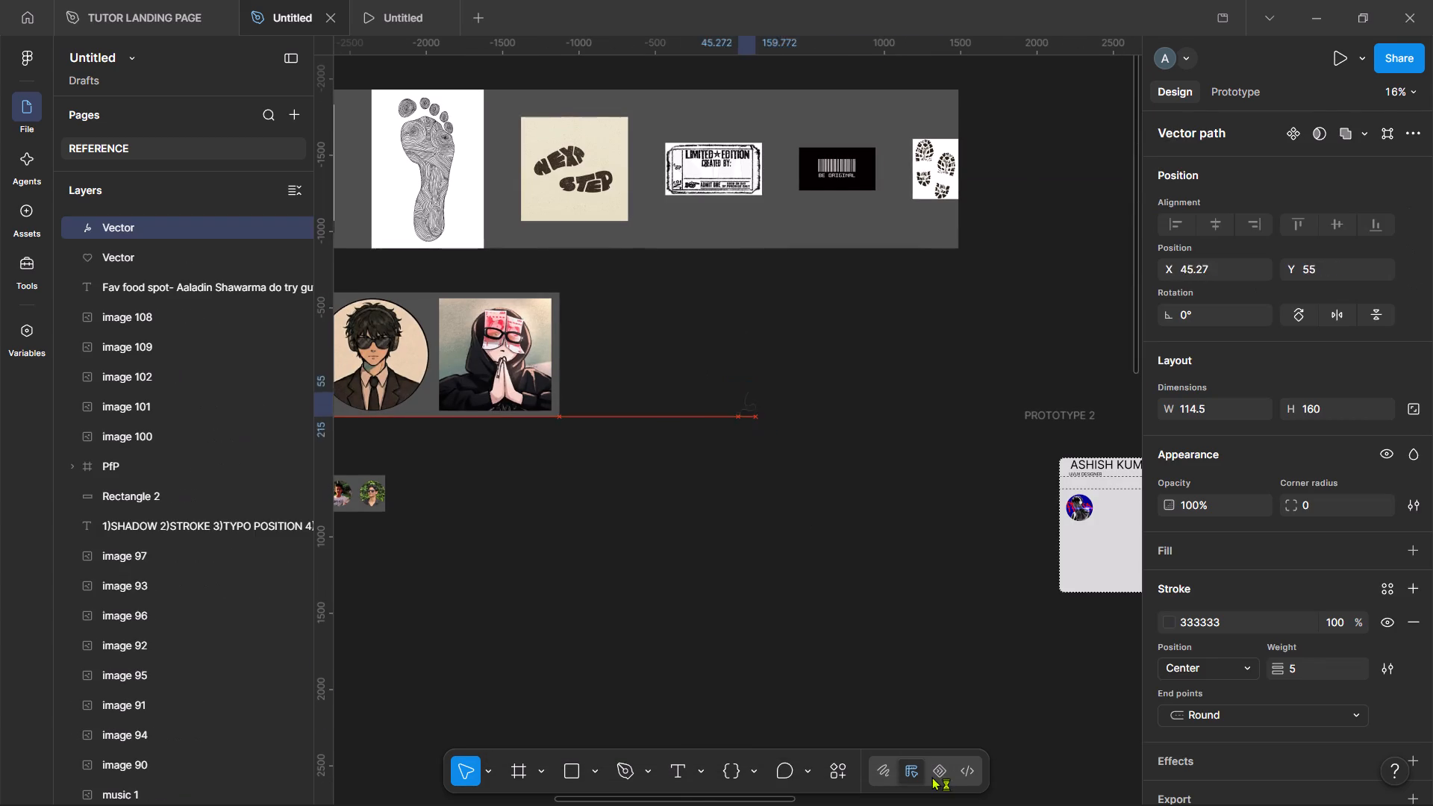
{"action": "left_click_drag", "start_coordinate": [931, 776], "coordinate": [964, 805]}
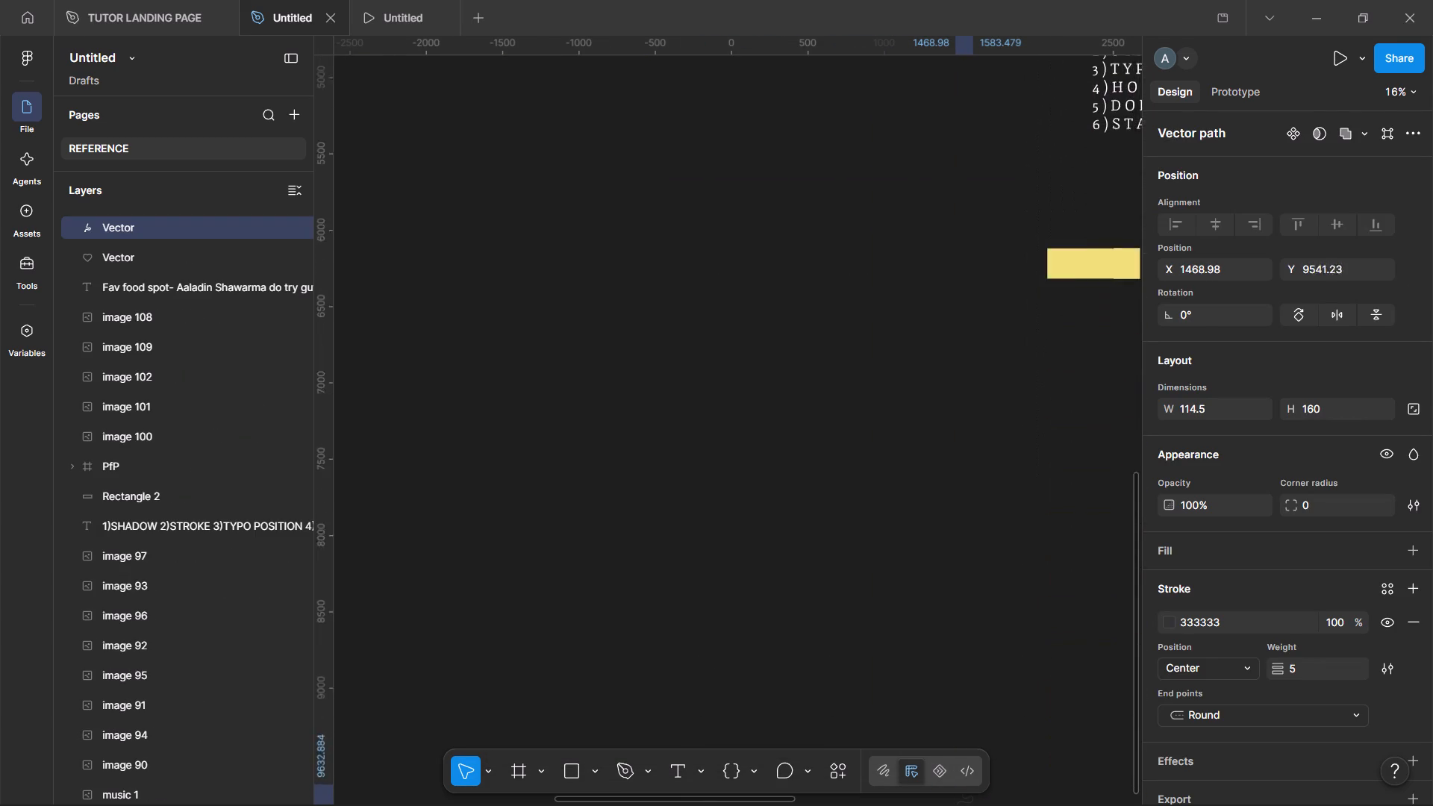
{"action": "left_click_drag", "start_coordinate": [964, 805], "coordinate": [893, 402]}
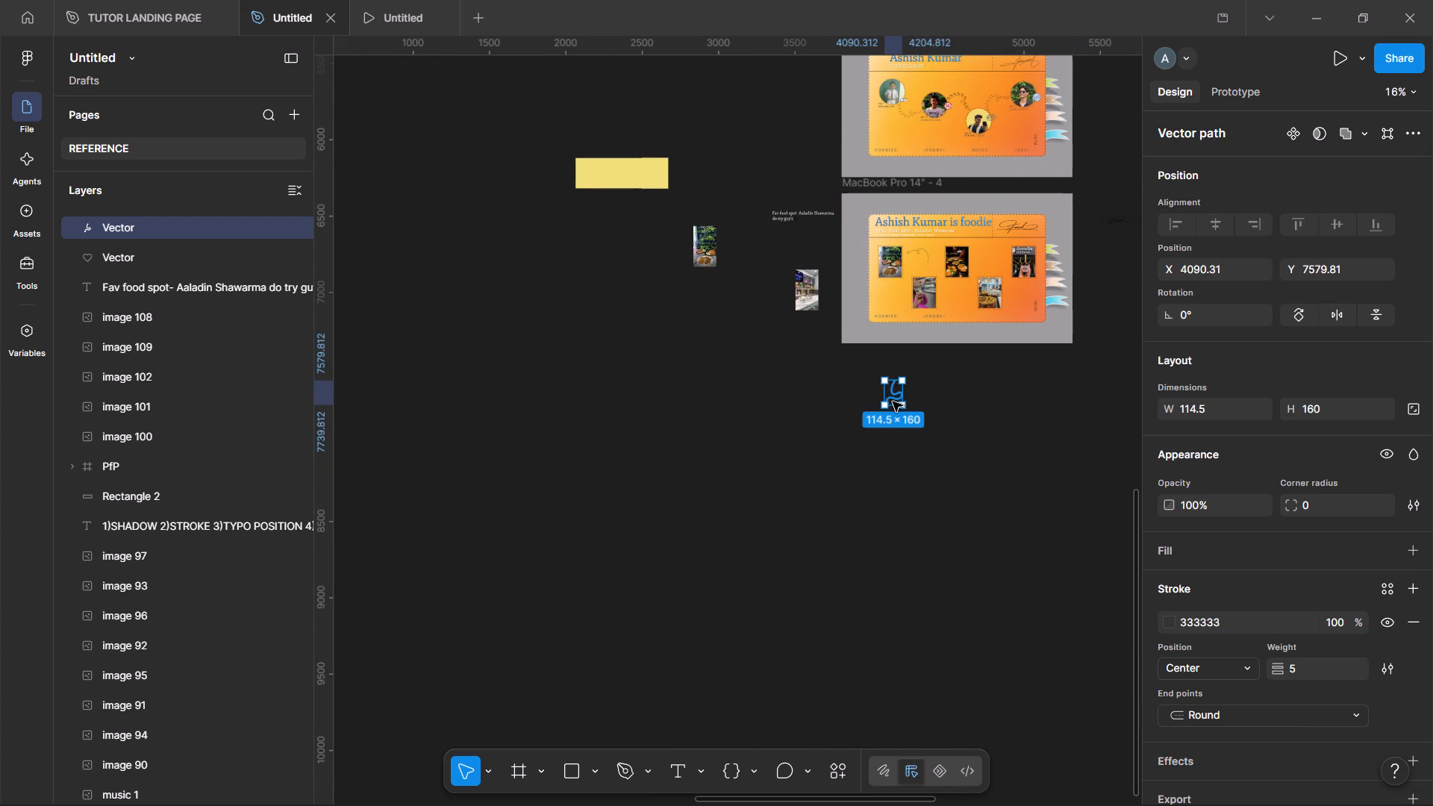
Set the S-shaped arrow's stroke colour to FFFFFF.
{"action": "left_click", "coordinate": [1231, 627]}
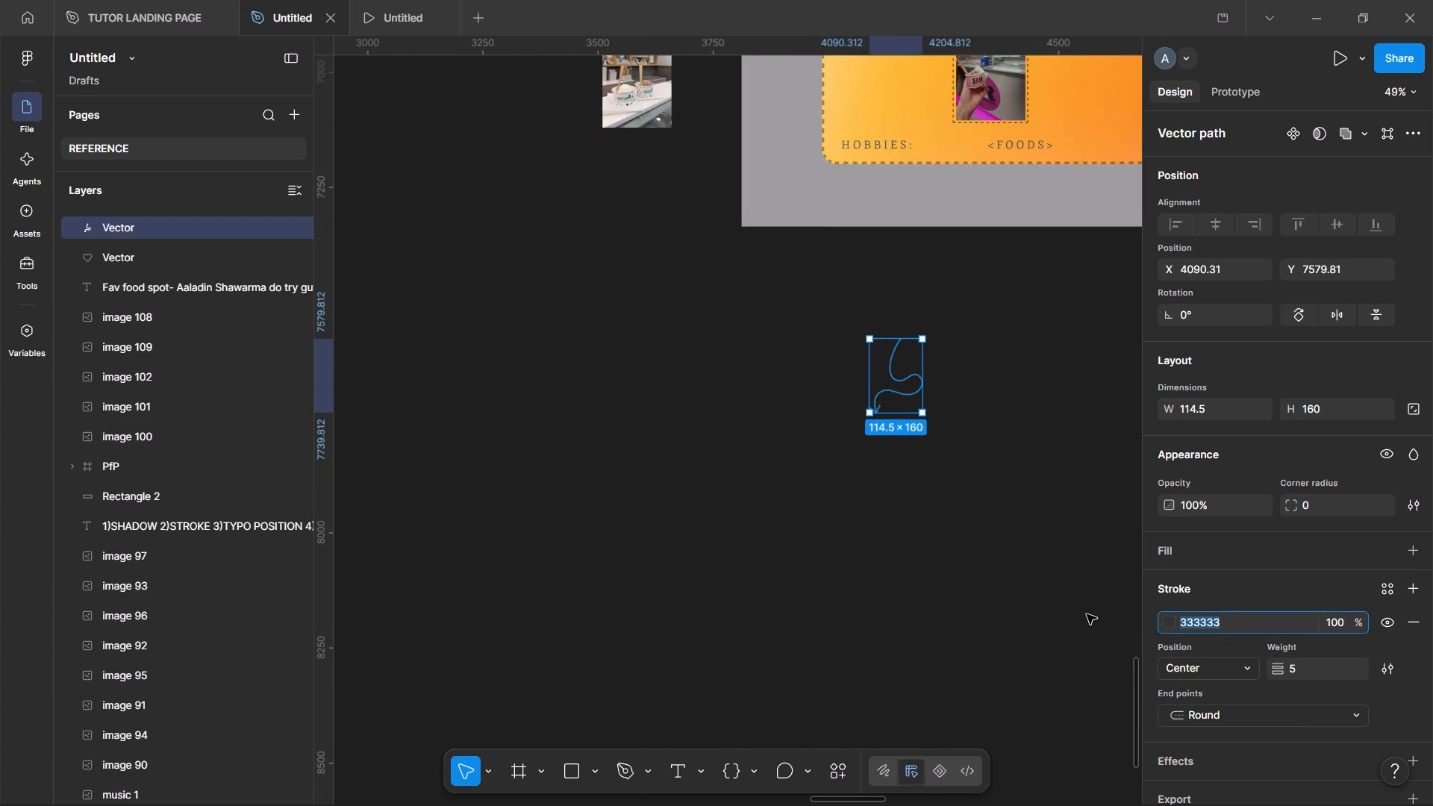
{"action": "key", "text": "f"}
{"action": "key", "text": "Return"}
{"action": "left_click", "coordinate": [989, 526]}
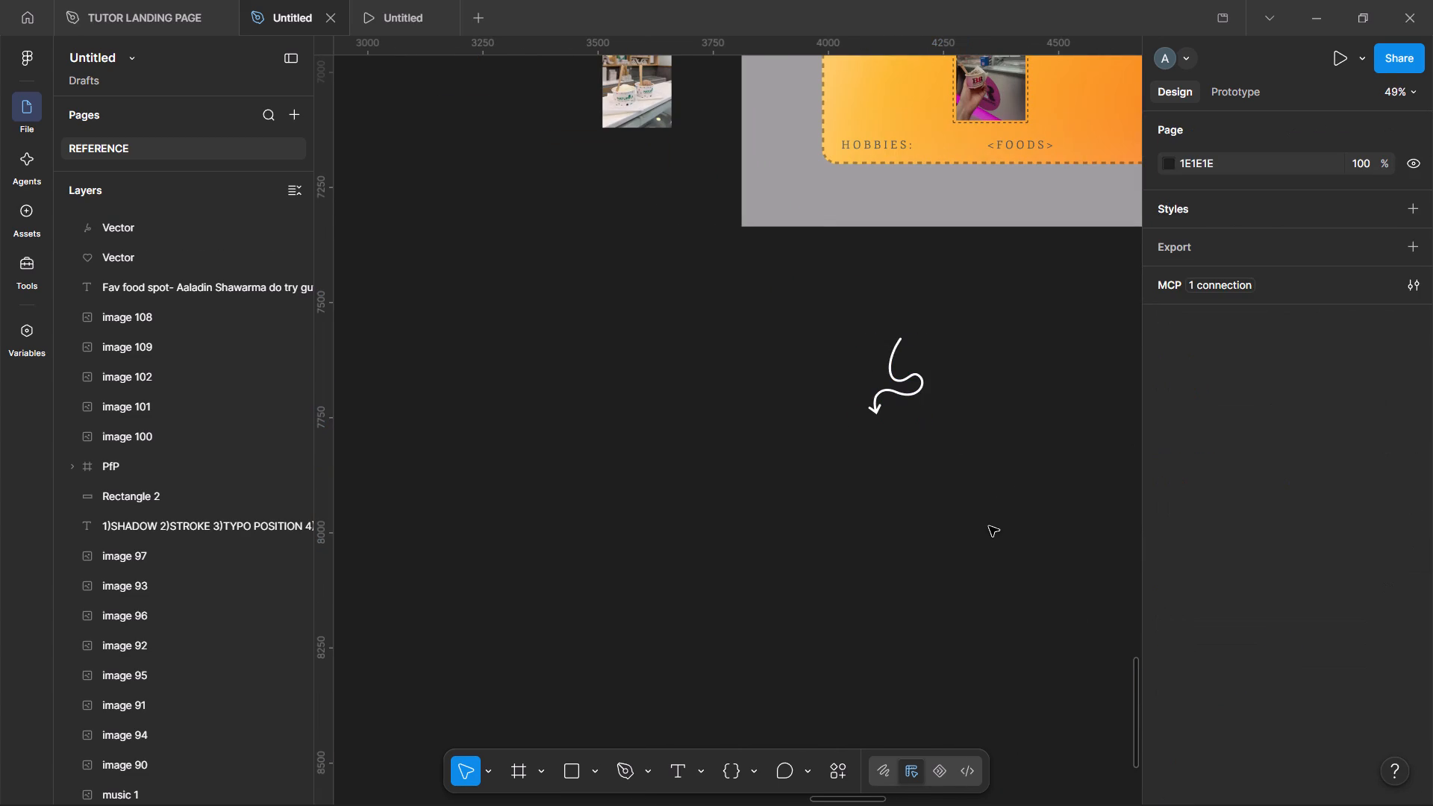
Insert the wavy diagonal arrow pointing up and left from the Curly Arrows plugin.
{"action": "key", "text": "ctrl+slash"}
{"action": "left_click", "coordinate": [611, 521]}
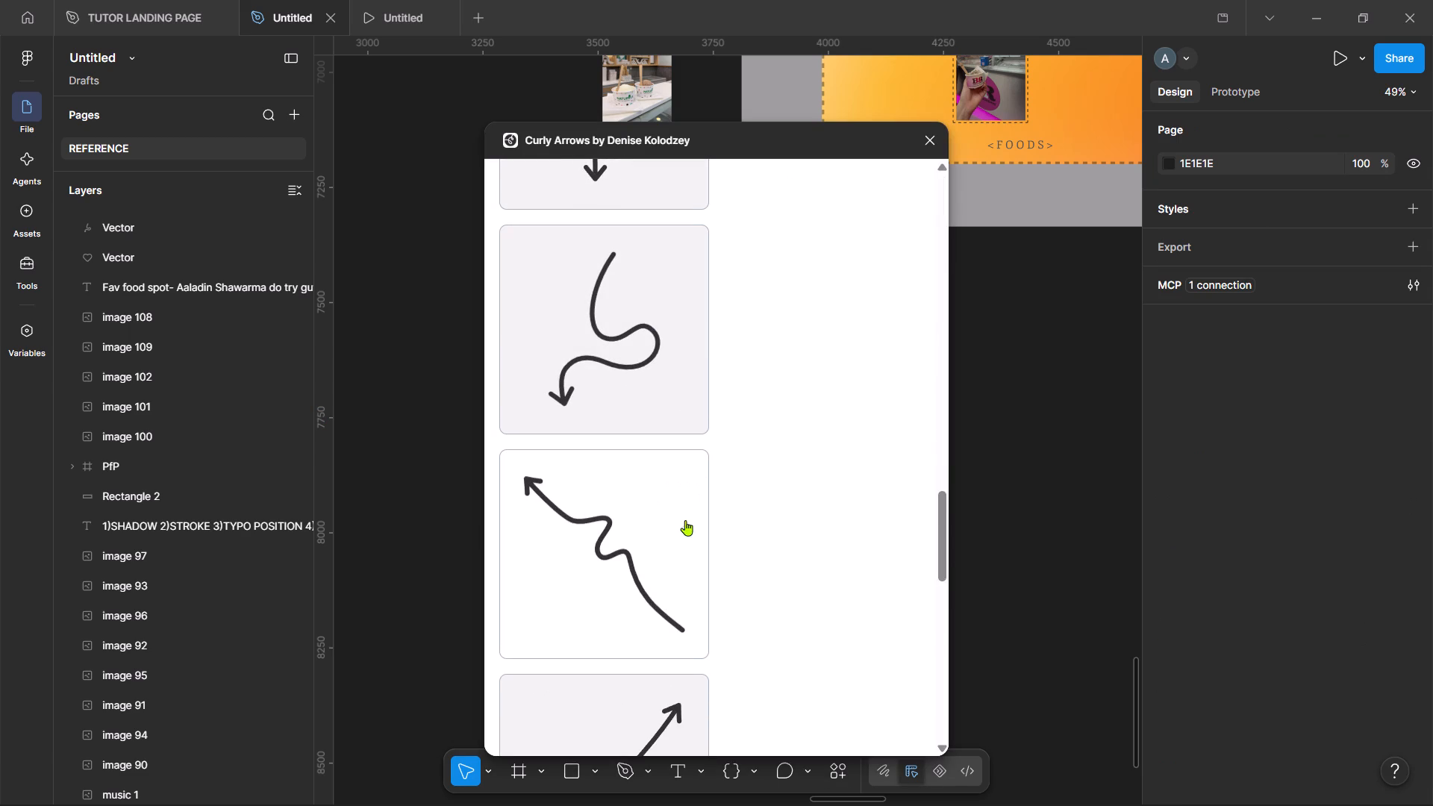
{"action": "left_click", "coordinate": [631, 552]}
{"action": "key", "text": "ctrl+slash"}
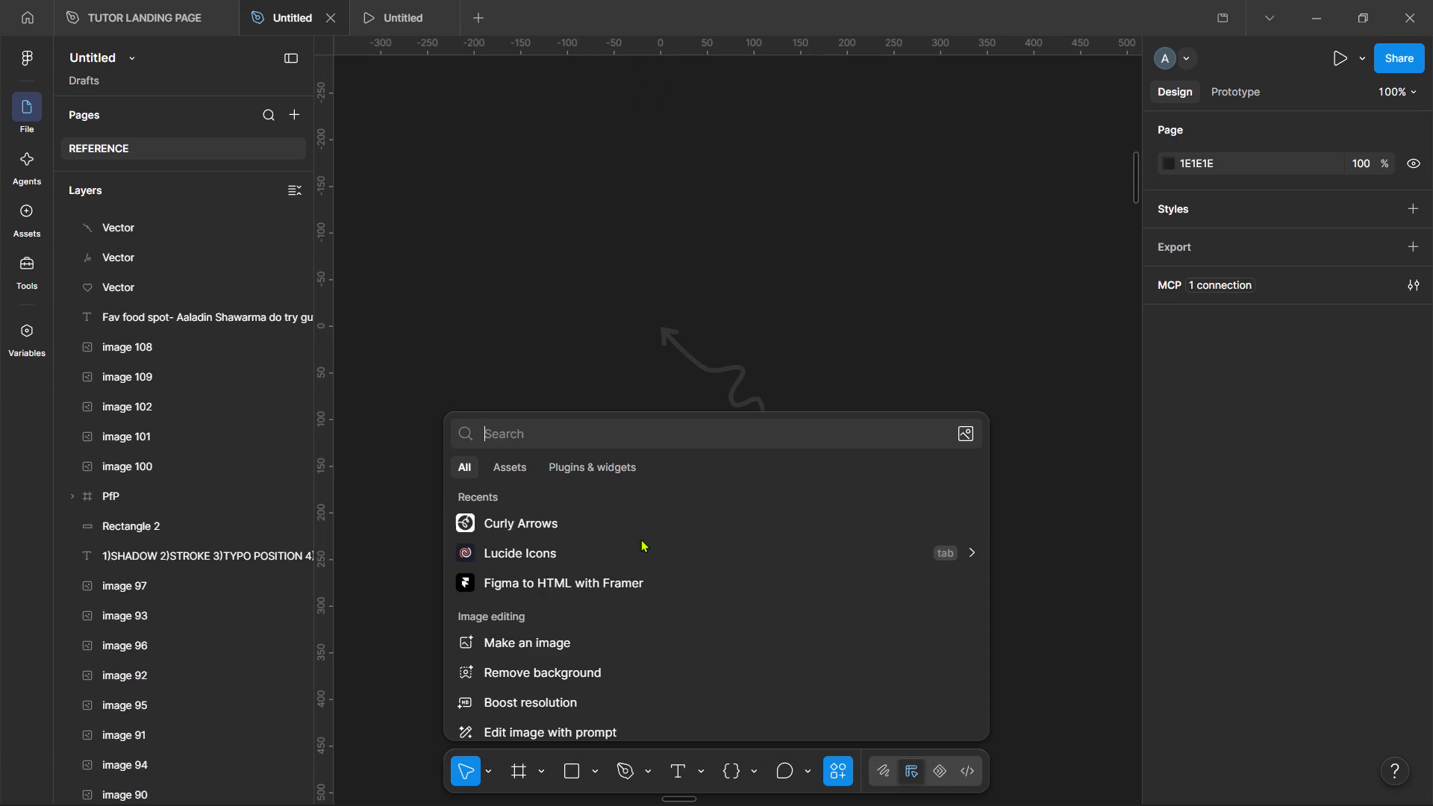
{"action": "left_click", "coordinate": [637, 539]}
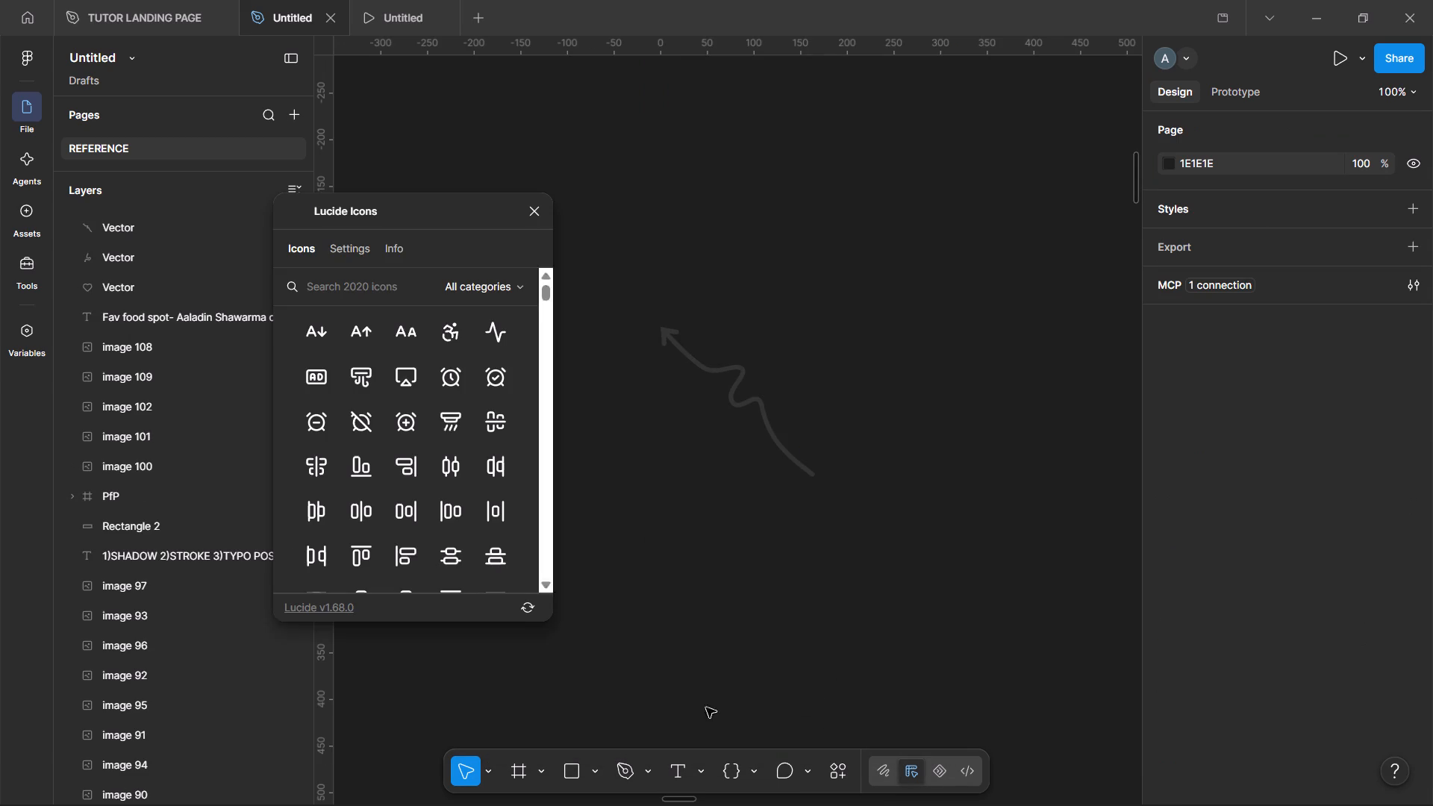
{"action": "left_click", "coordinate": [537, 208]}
Insert the double-looped arrow pointing down and left from the Curly Arrows plugin.
{"action": "key", "text": "ctrl+slash"}
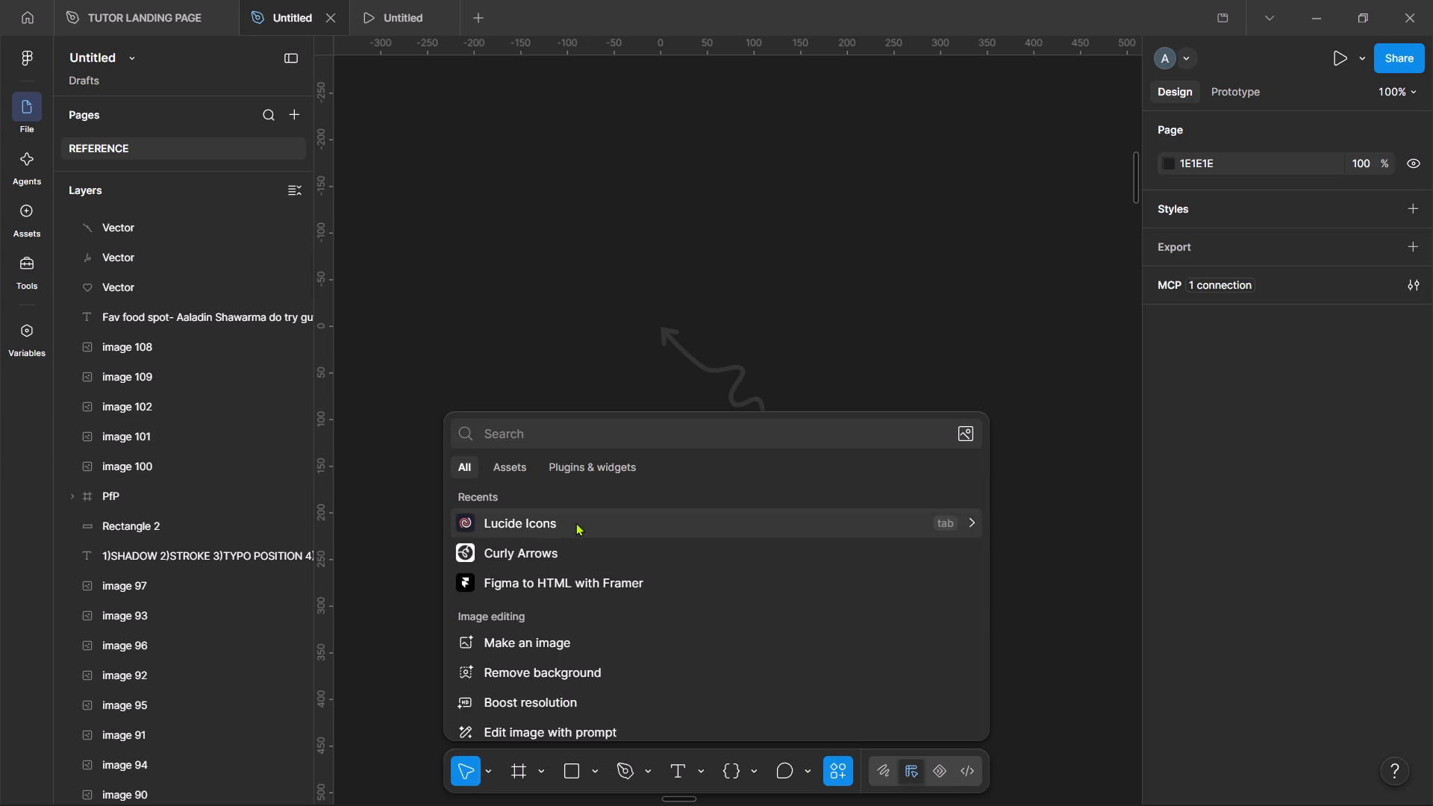
{"action": "left_click", "coordinate": [533, 547]}
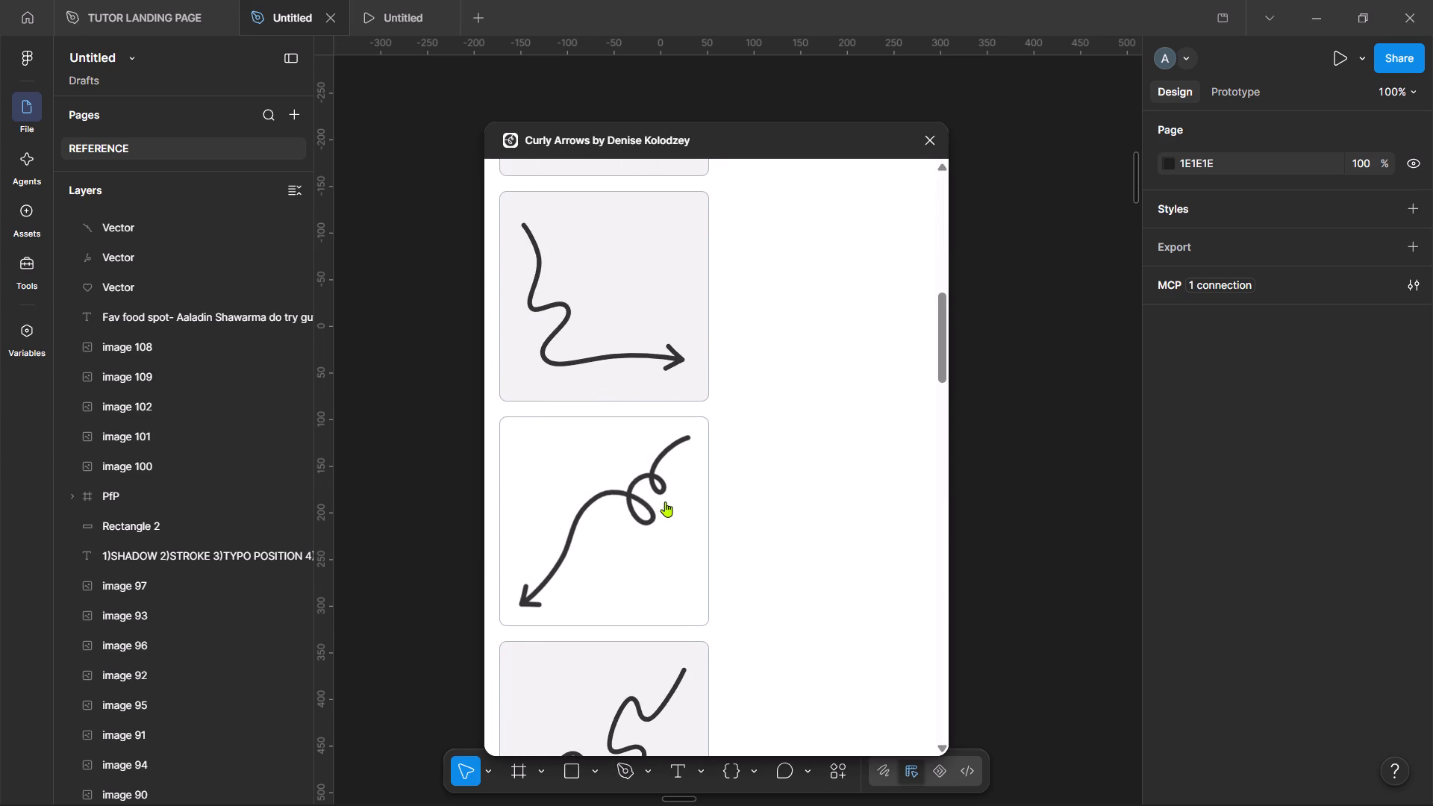
{"action": "left_click", "coordinate": [637, 459]}
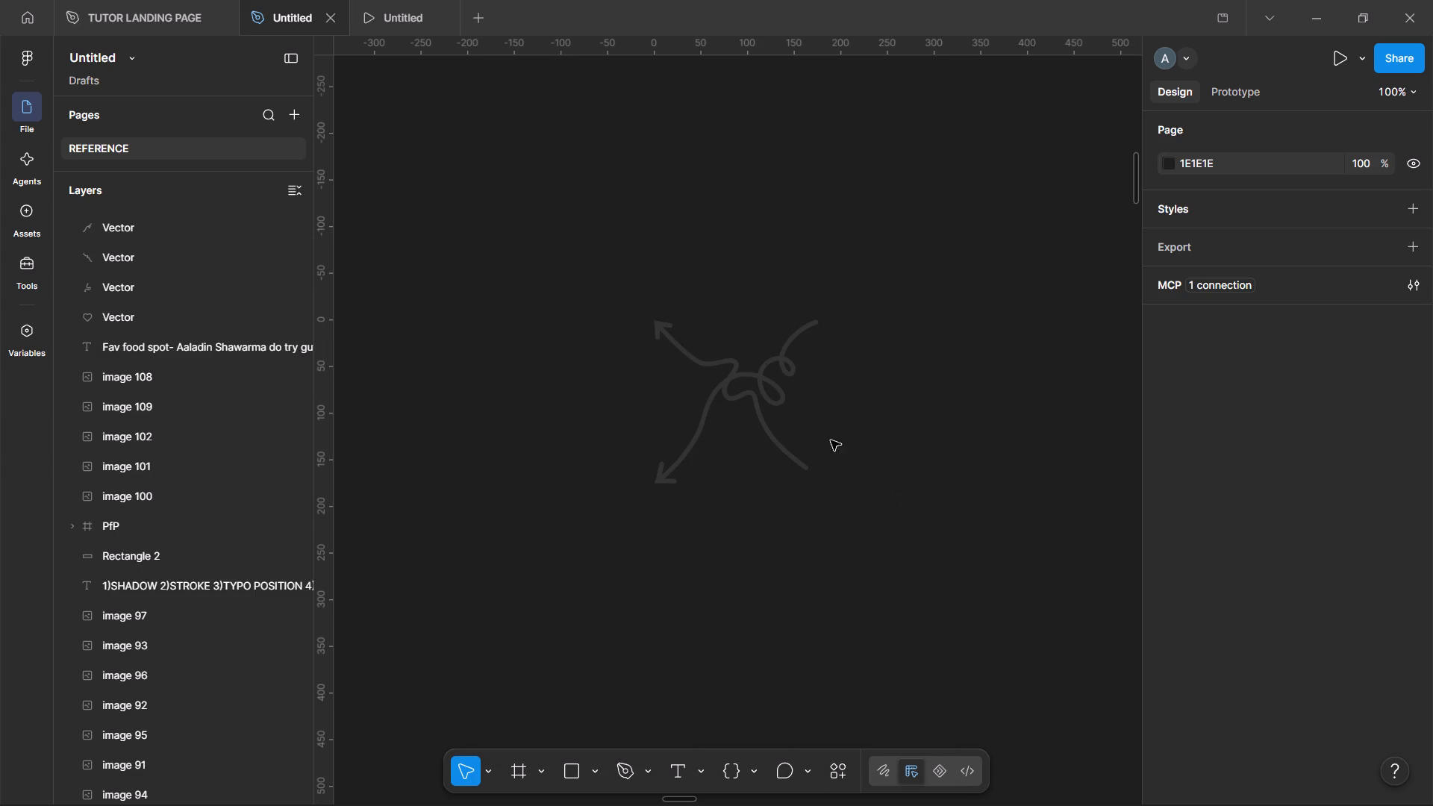
Move the double-looped arrow about 113 px horizontally to separate it from the wavy arrow.
{"action": "left_click", "coordinate": [771, 391]}
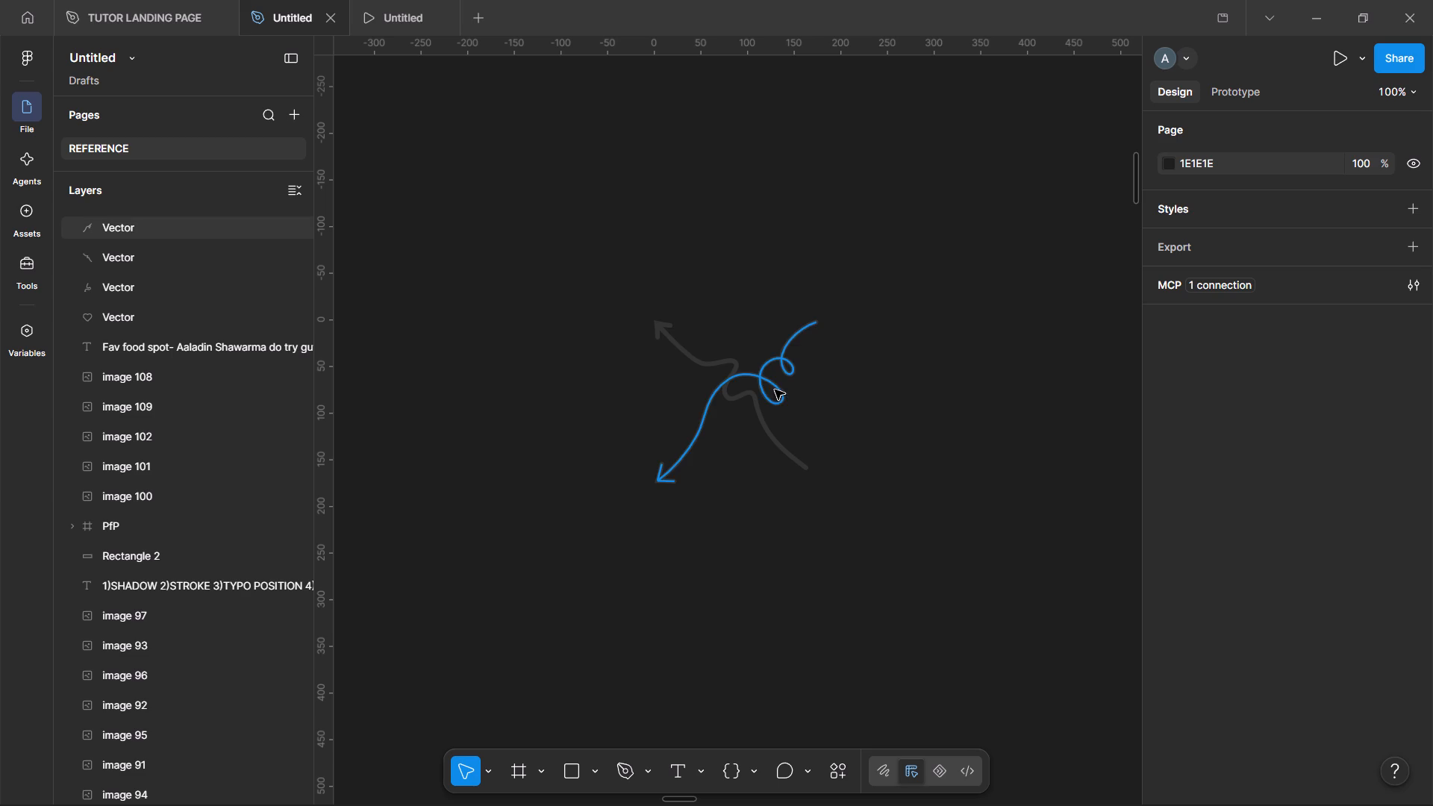
{"action": "left_click_drag", "start_coordinate": [775, 390], "coordinate": [881, 393]}
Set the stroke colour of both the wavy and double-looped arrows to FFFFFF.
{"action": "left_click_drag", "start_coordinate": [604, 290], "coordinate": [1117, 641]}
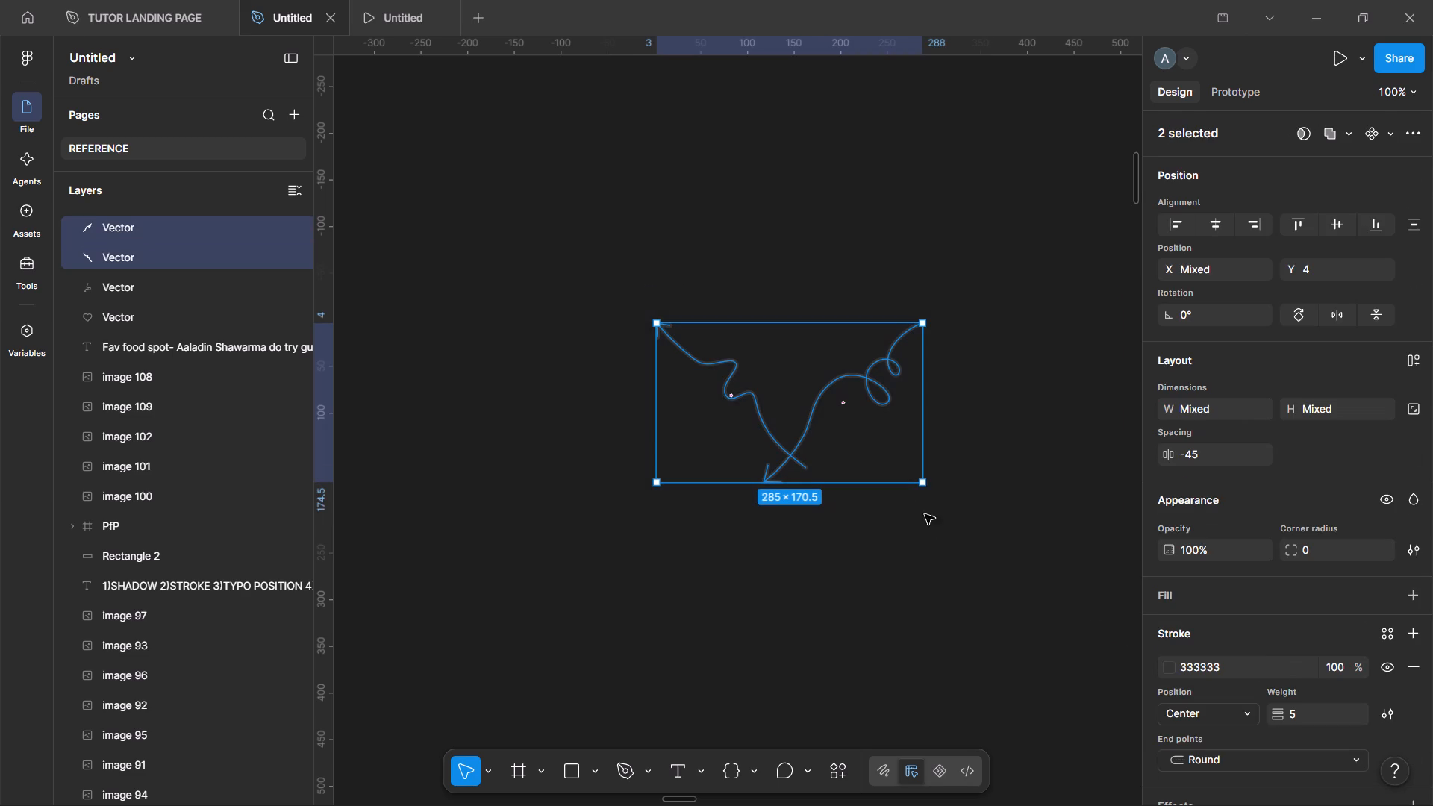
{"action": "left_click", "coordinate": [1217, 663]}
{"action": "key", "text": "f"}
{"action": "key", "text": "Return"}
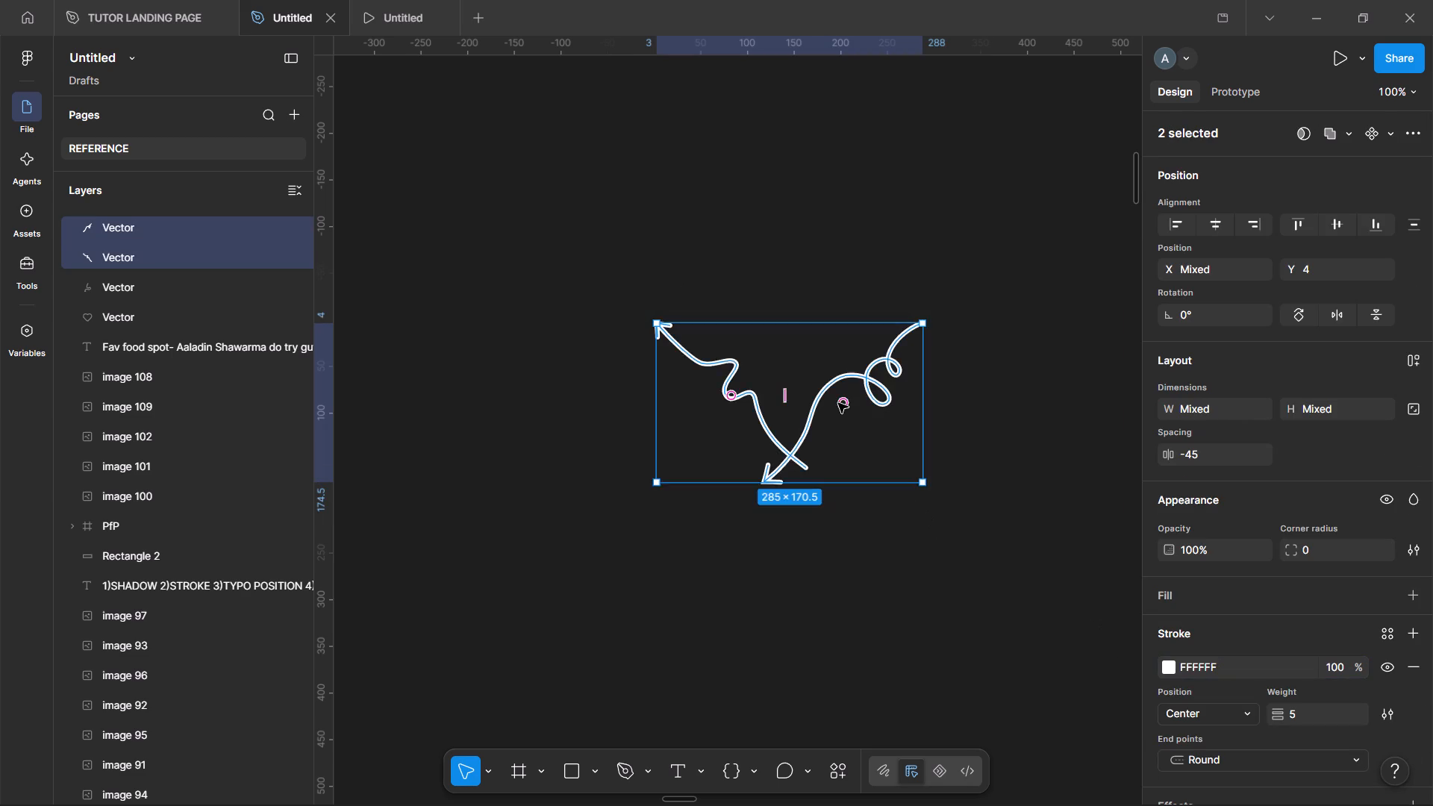
Move the wavy and double-looped arrows together below the MacBook Pro 14" - 4 frame, beside the S-shaped arrow, at about Y 7529.
{"action": "scroll", "coordinate": [838, 403], "scroll_direction": "down", "scroll_amount": 1}
{"action": "left_click_drag", "start_coordinate": [830, 311], "coordinate": [1027, 805]}
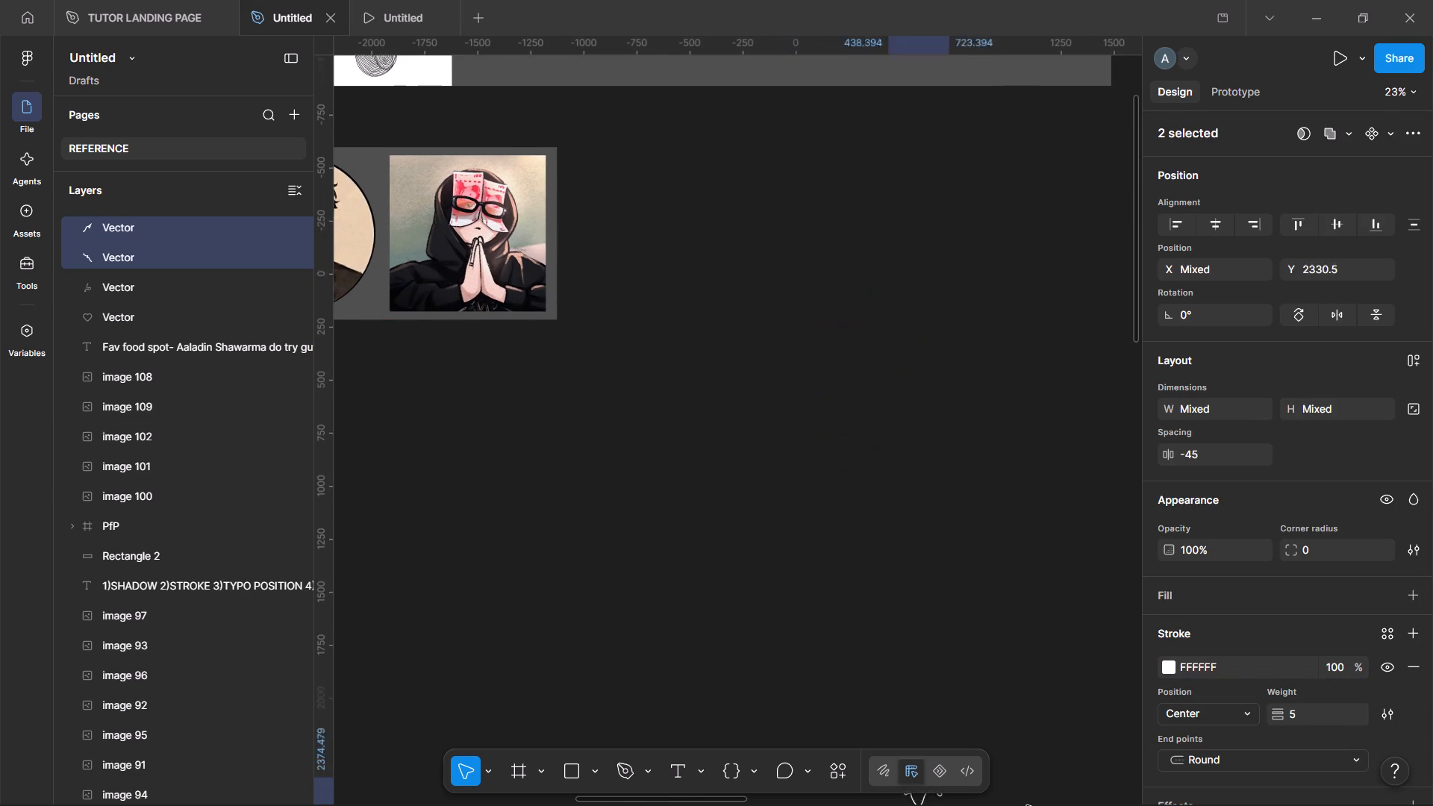
{"action": "left_click_drag", "start_coordinate": [1027, 805], "coordinate": [1164, 710]}
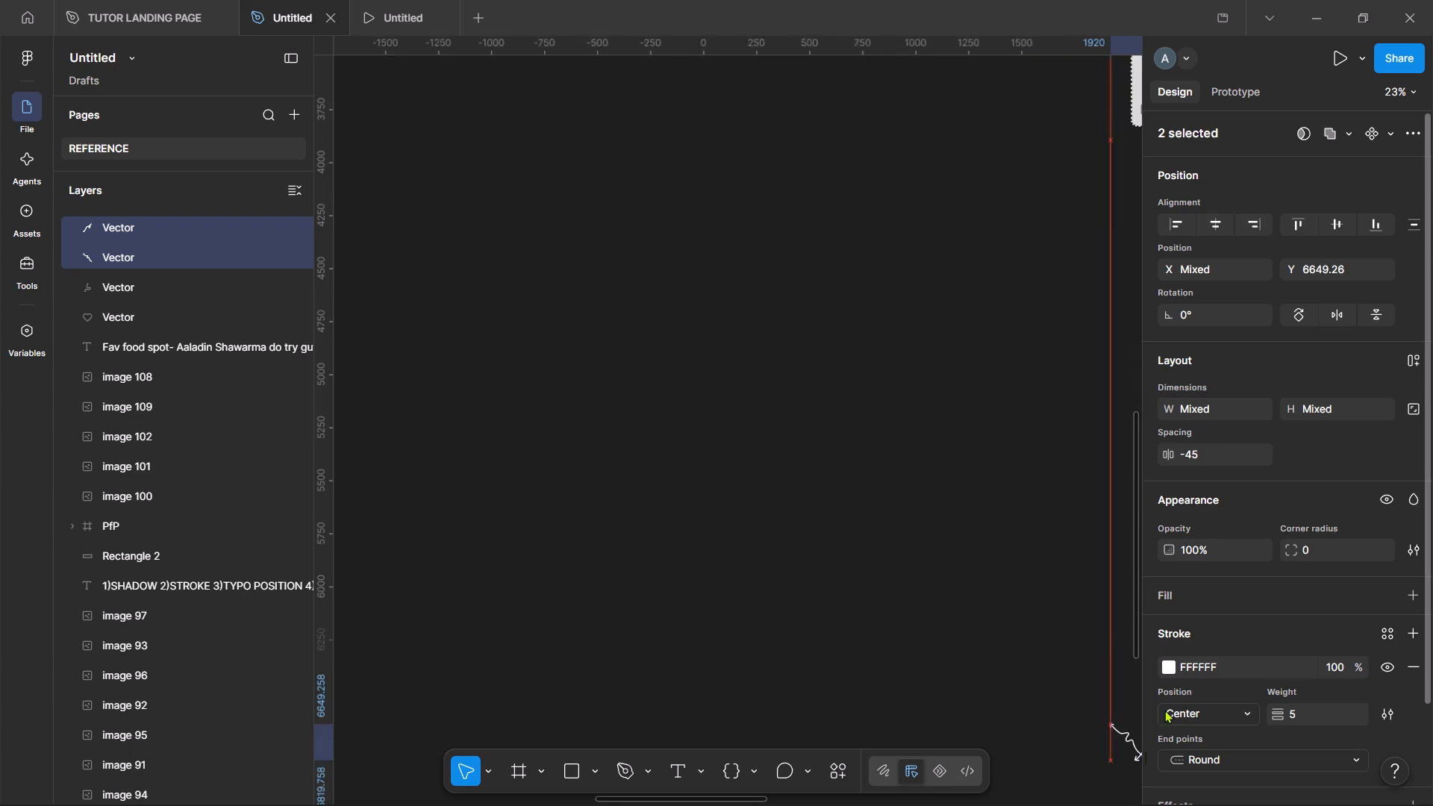
{"action": "left_click_drag", "start_coordinate": [1164, 710], "coordinate": [1169, 741]}
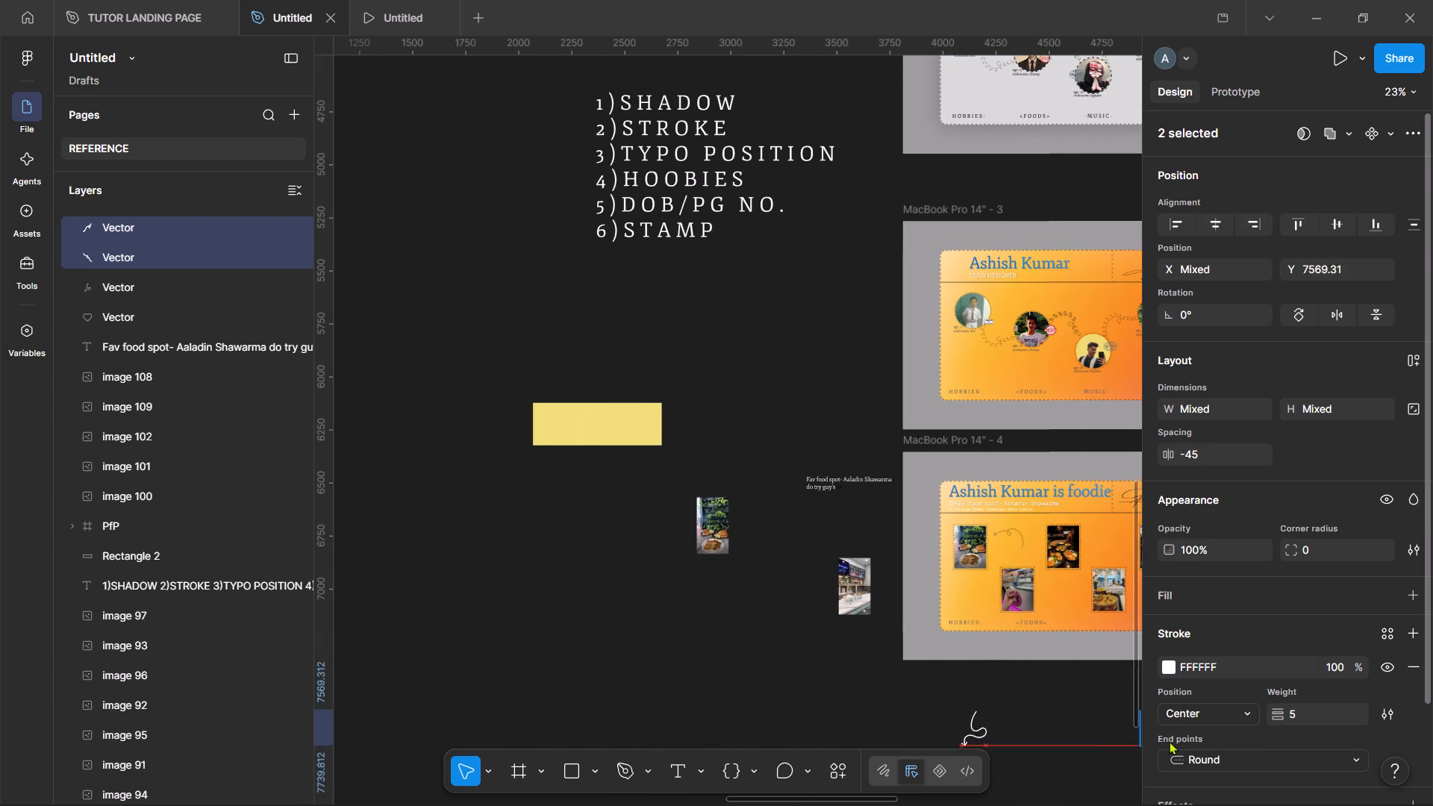
{"action": "left_click_drag", "start_coordinate": [1169, 741], "coordinate": [981, 728]}
Check the foodie card arrow's stroke settings and set the stroke colour of the three curly arrows below the frame to 000000.
{"action": "scroll", "coordinate": [981, 728], "scroll_direction": "down", "scroll_amount": 1}
{"action": "scroll", "coordinate": [940, 460], "scroll_direction": "up", "scroll_amount": 2}
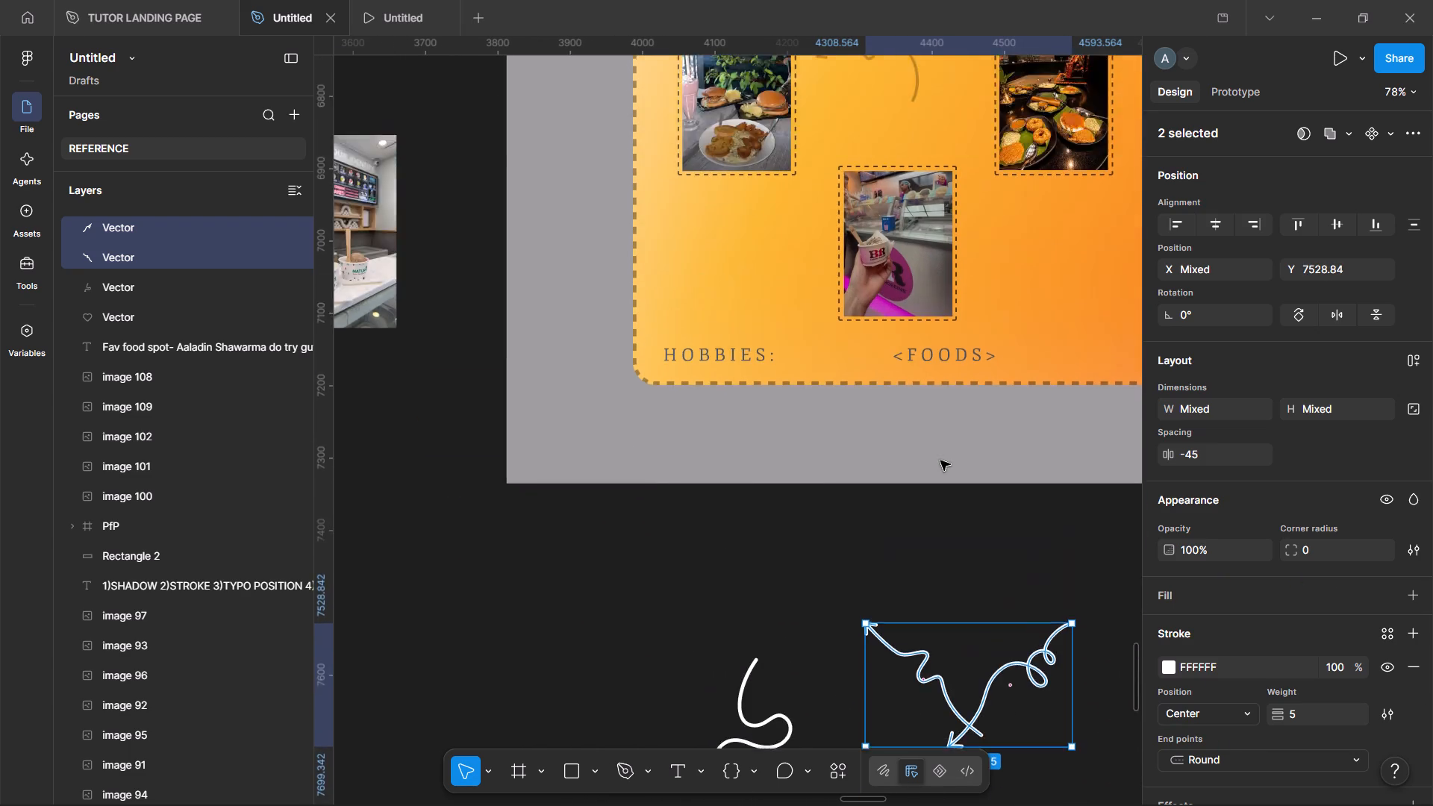
{"action": "scroll", "coordinate": [940, 460], "scroll_direction": "up", "scroll_amount": 1}
{"action": "double_click", "coordinate": [910, 349]}
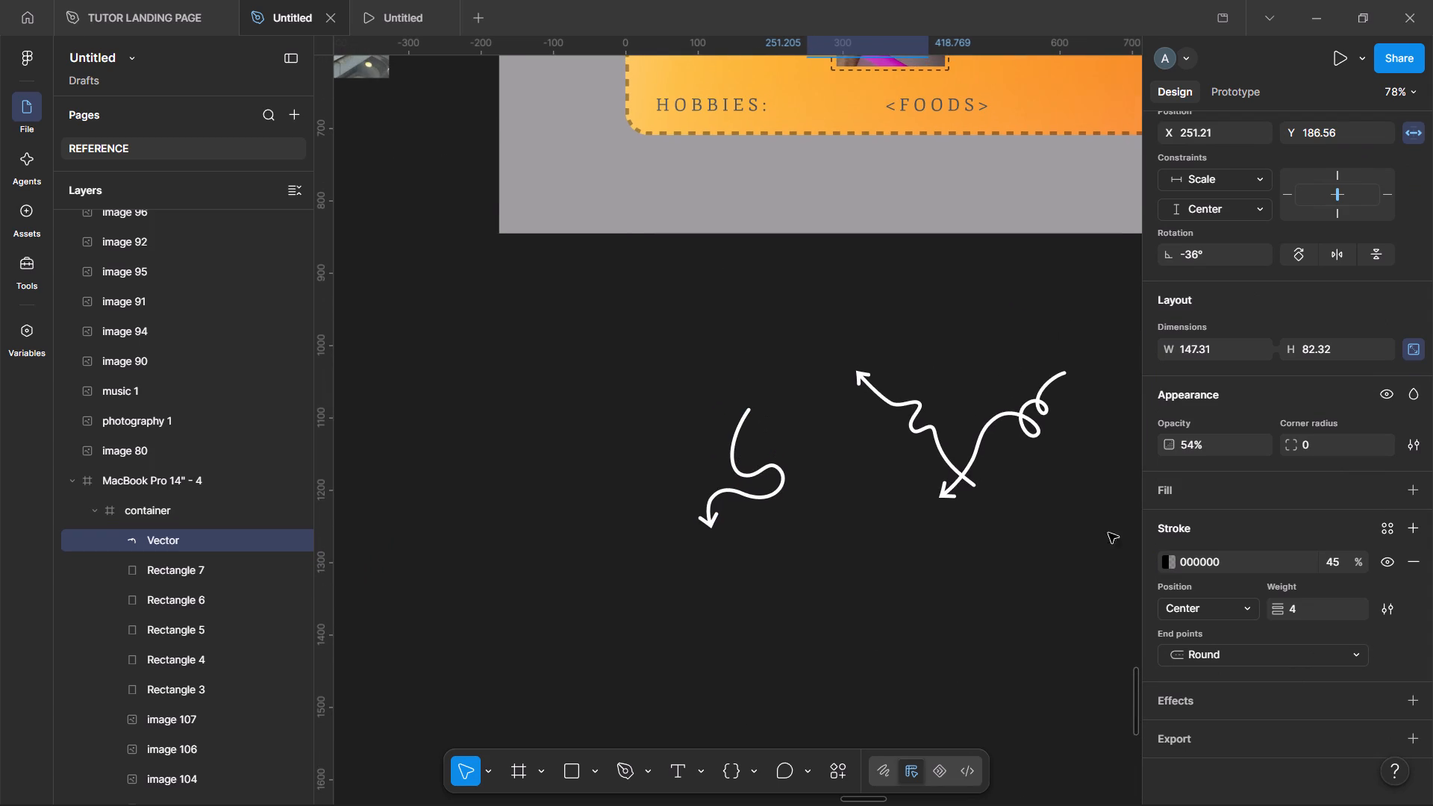
{"action": "left_click", "coordinate": [764, 490]}
{"action": "left_click", "coordinate": [769, 499]}
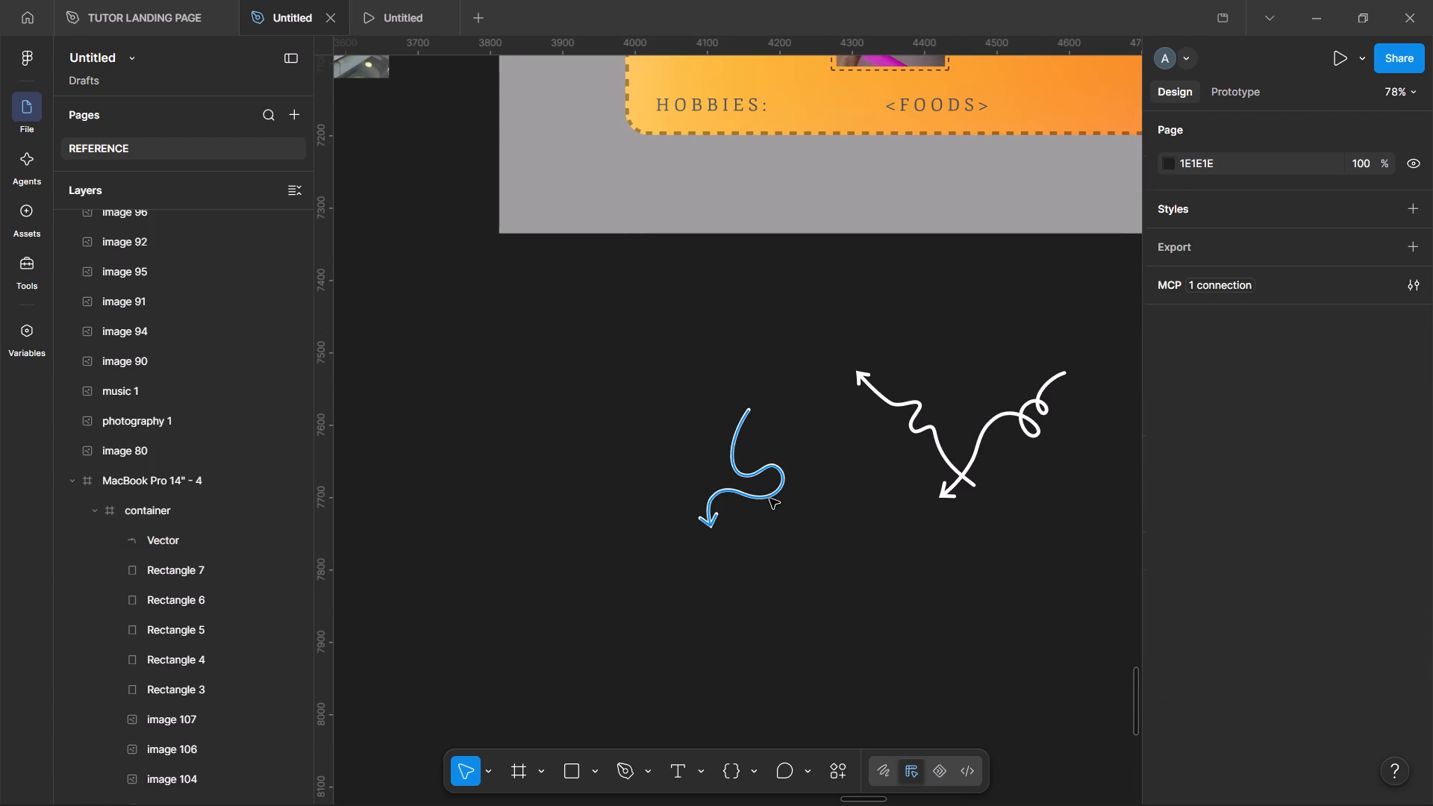
{"action": "left_click", "coordinate": [1246, 628]}
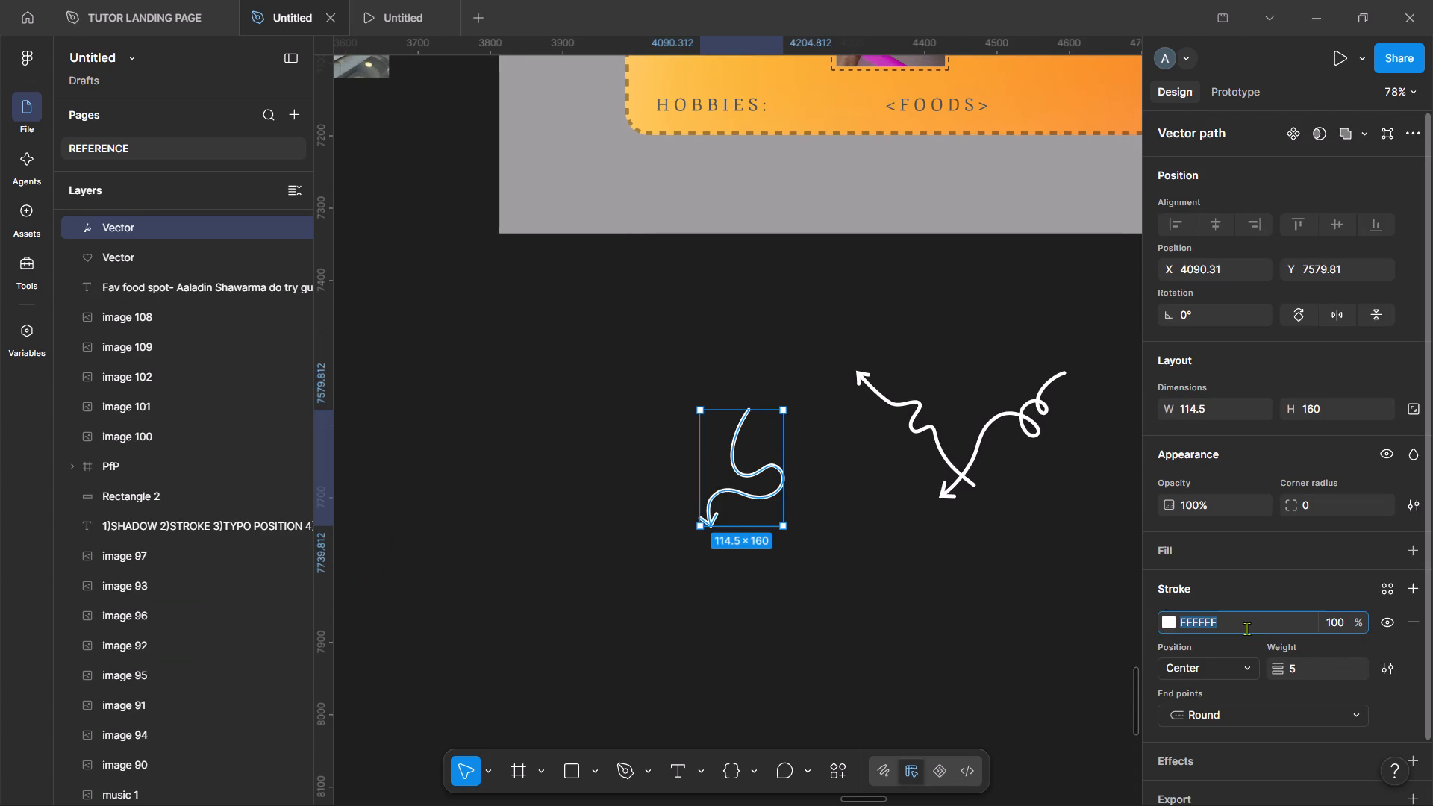
{"action": "left_click", "coordinate": [713, 333]}
{"action": "left_click_drag", "start_coordinate": [537, 384], "coordinate": [1221, 563]}
{"action": "left_click", "coordinate": [1204, 663]}
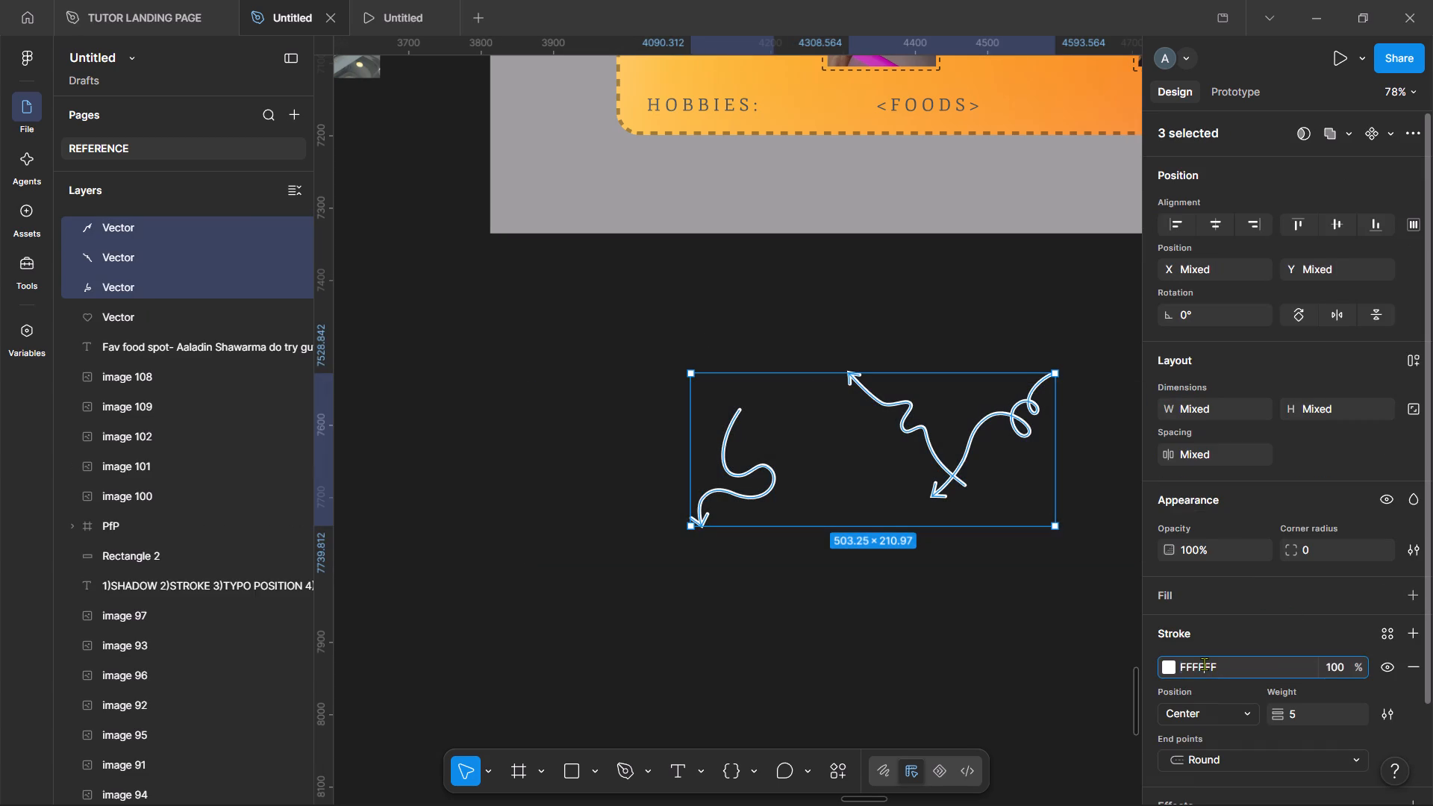
{"action": "key", "text": "0"}
{"action": "key", "text": "Return"}
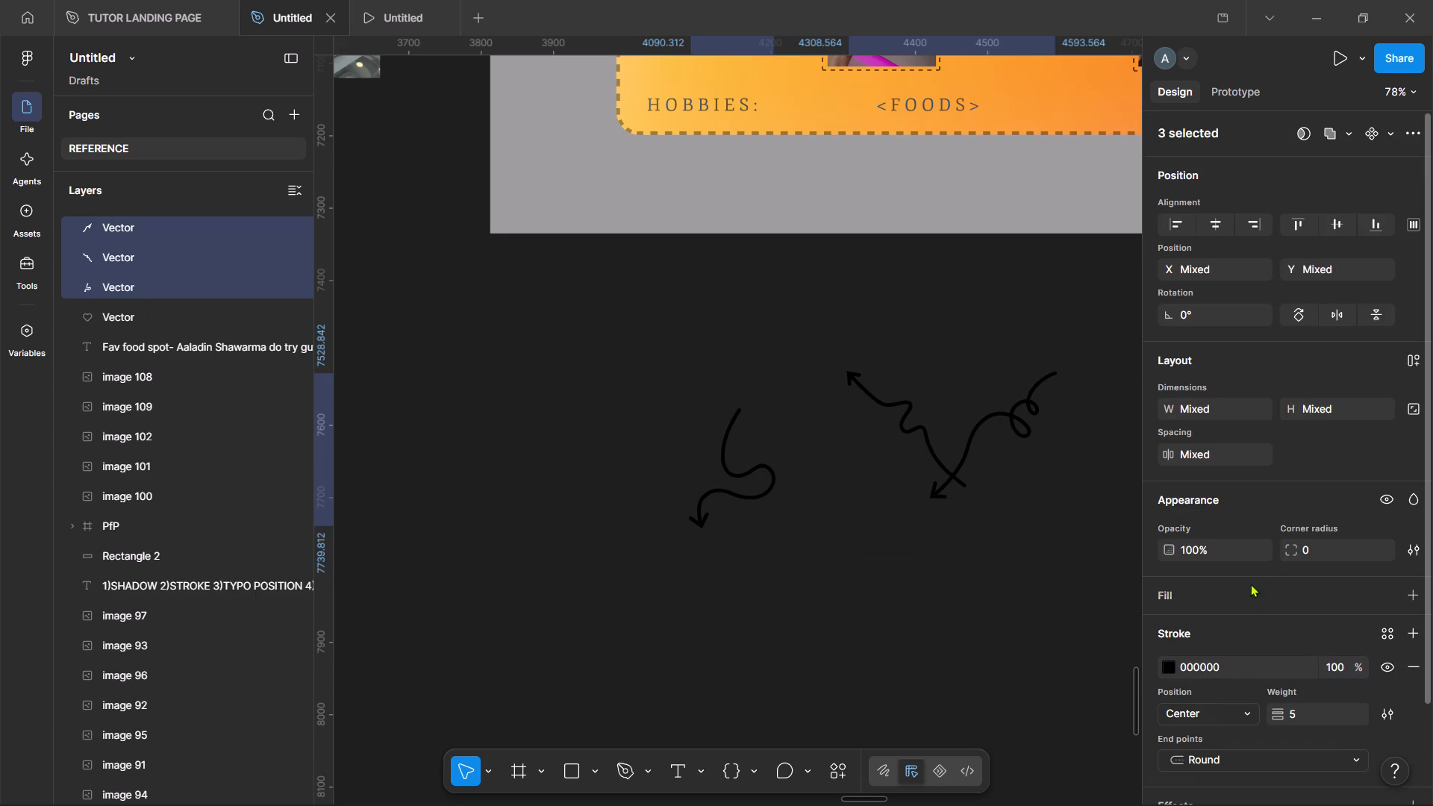
Set the stroke opacity of the three curly arrows to 45%.
{"action": "left_click", "coordinate": [1334, 660]}
{"action": "type", "text": "45"}
{"action": "key", "text": "Return"}
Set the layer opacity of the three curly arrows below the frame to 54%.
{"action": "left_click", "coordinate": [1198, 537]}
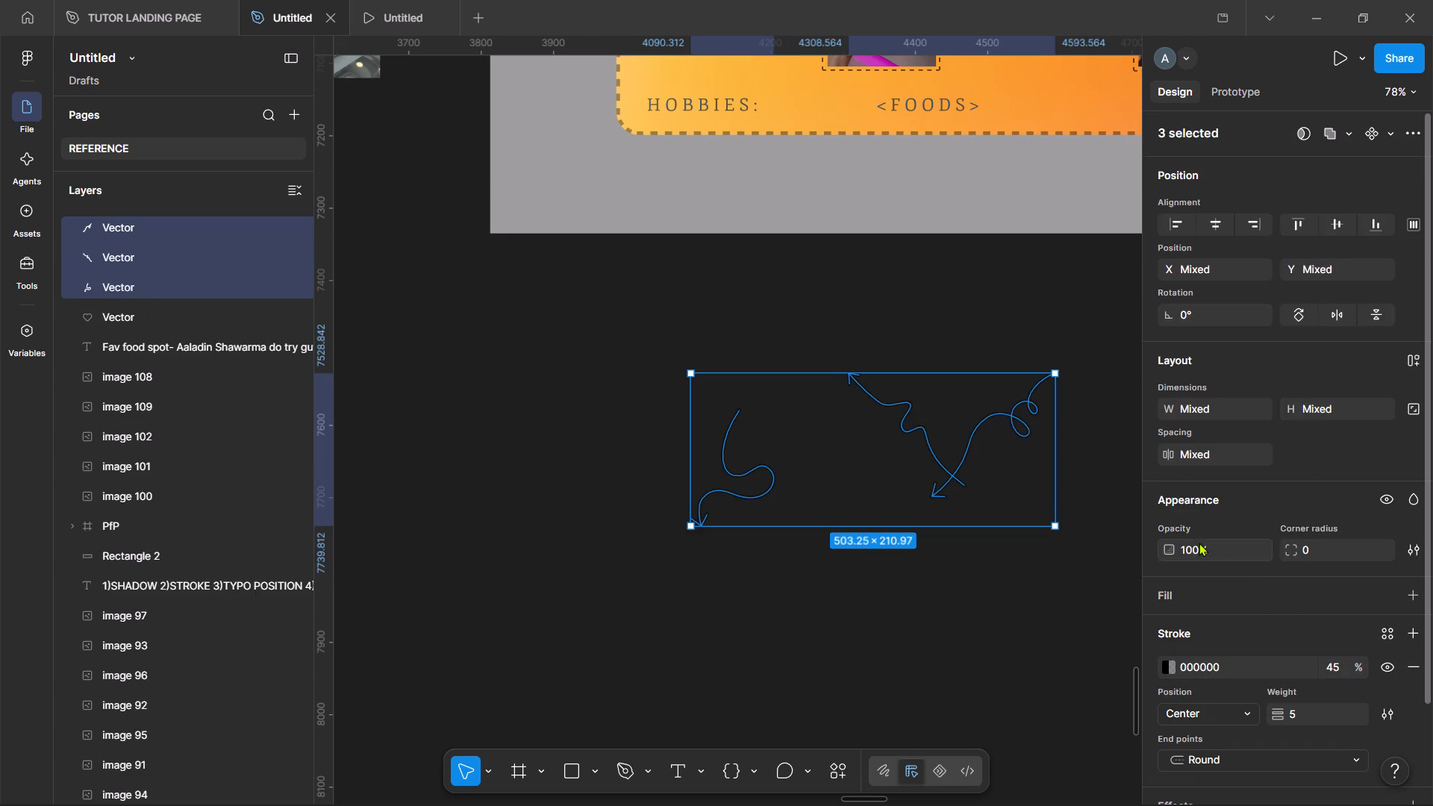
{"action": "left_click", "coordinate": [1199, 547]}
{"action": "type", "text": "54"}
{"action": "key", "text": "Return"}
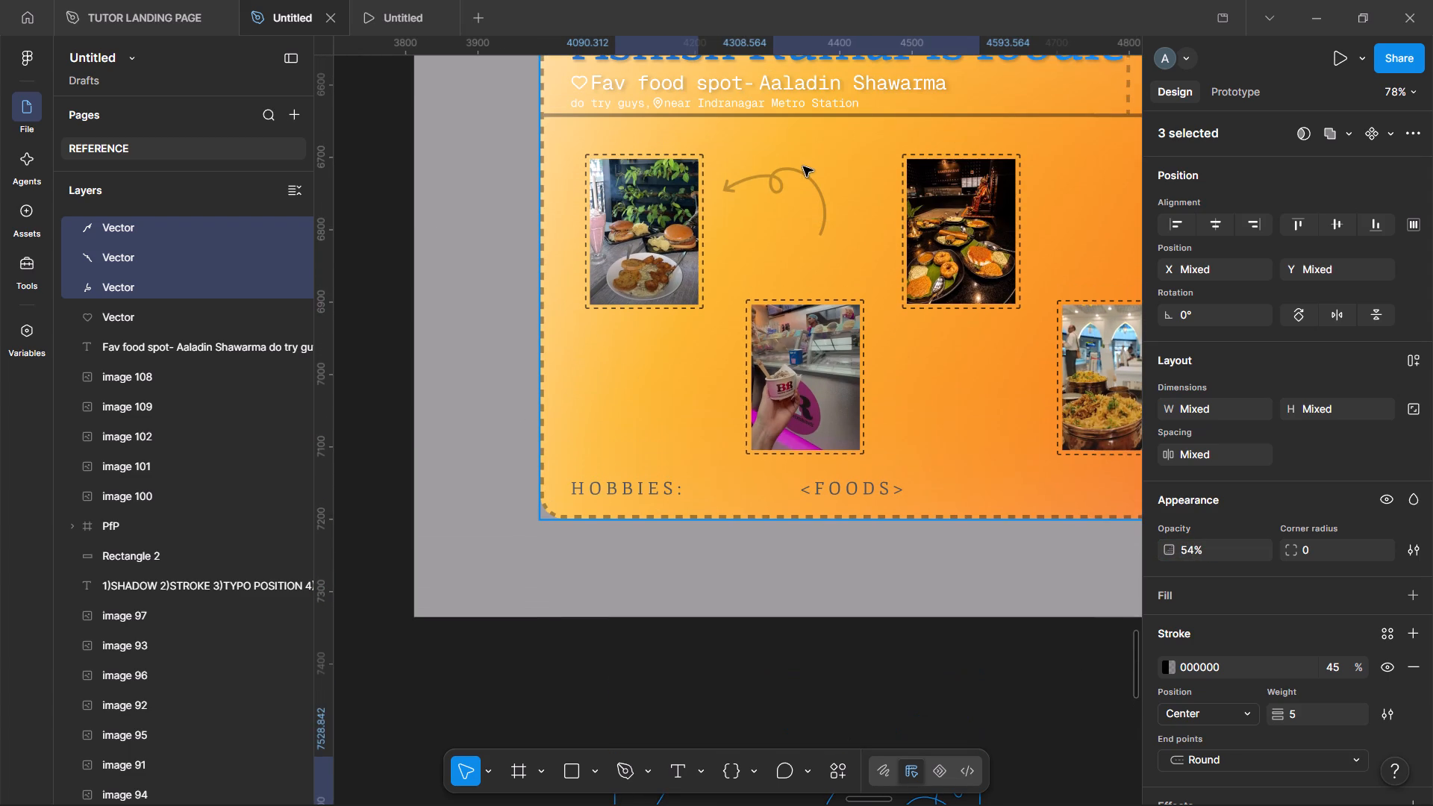
Check the foodie card arrow's stroke settings and set the stroke weight of the three curly arrows below the frame to 4.
{"action": "double_click", "coordinate": [802, 169]}
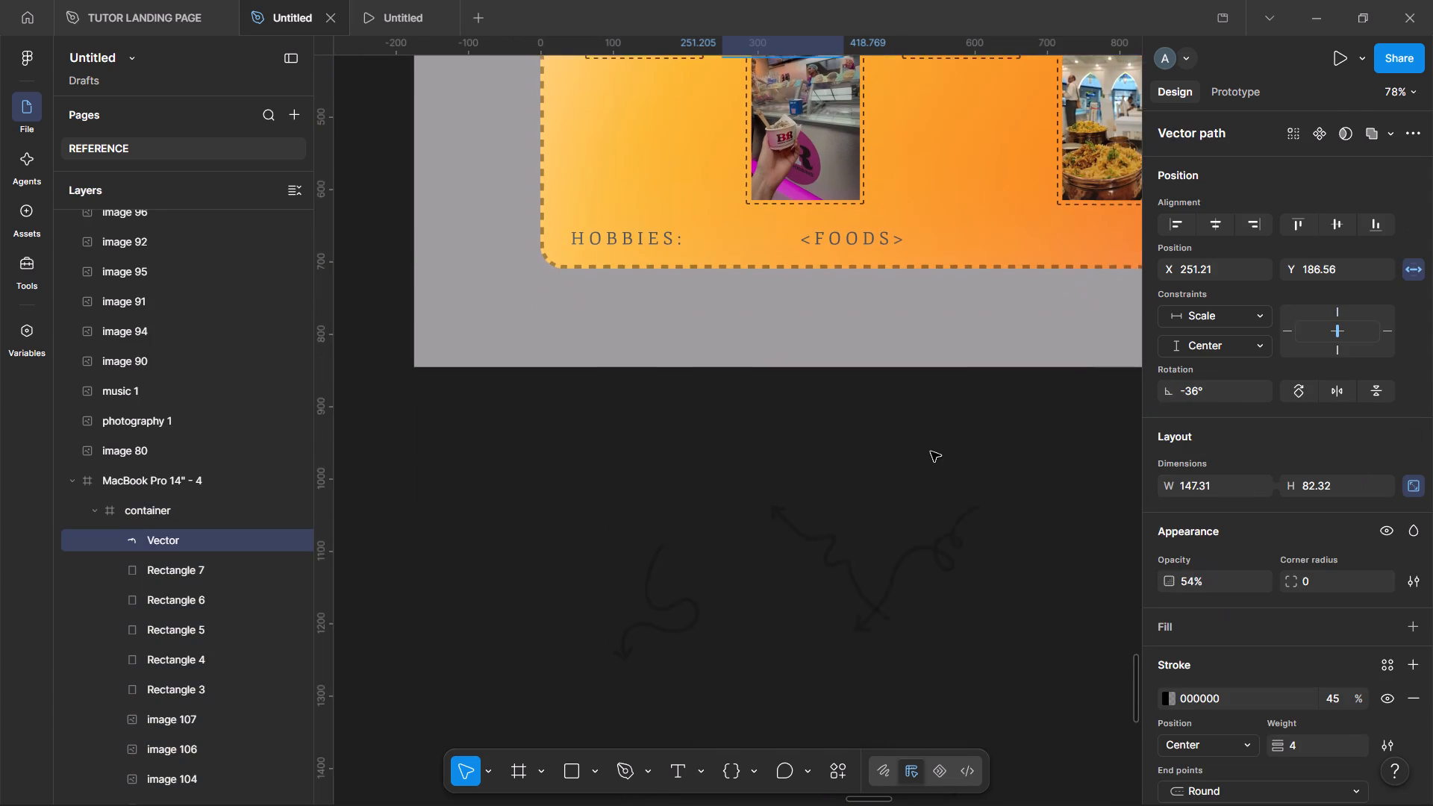
{"action": "left_click", "coordinate": [893, 539]}
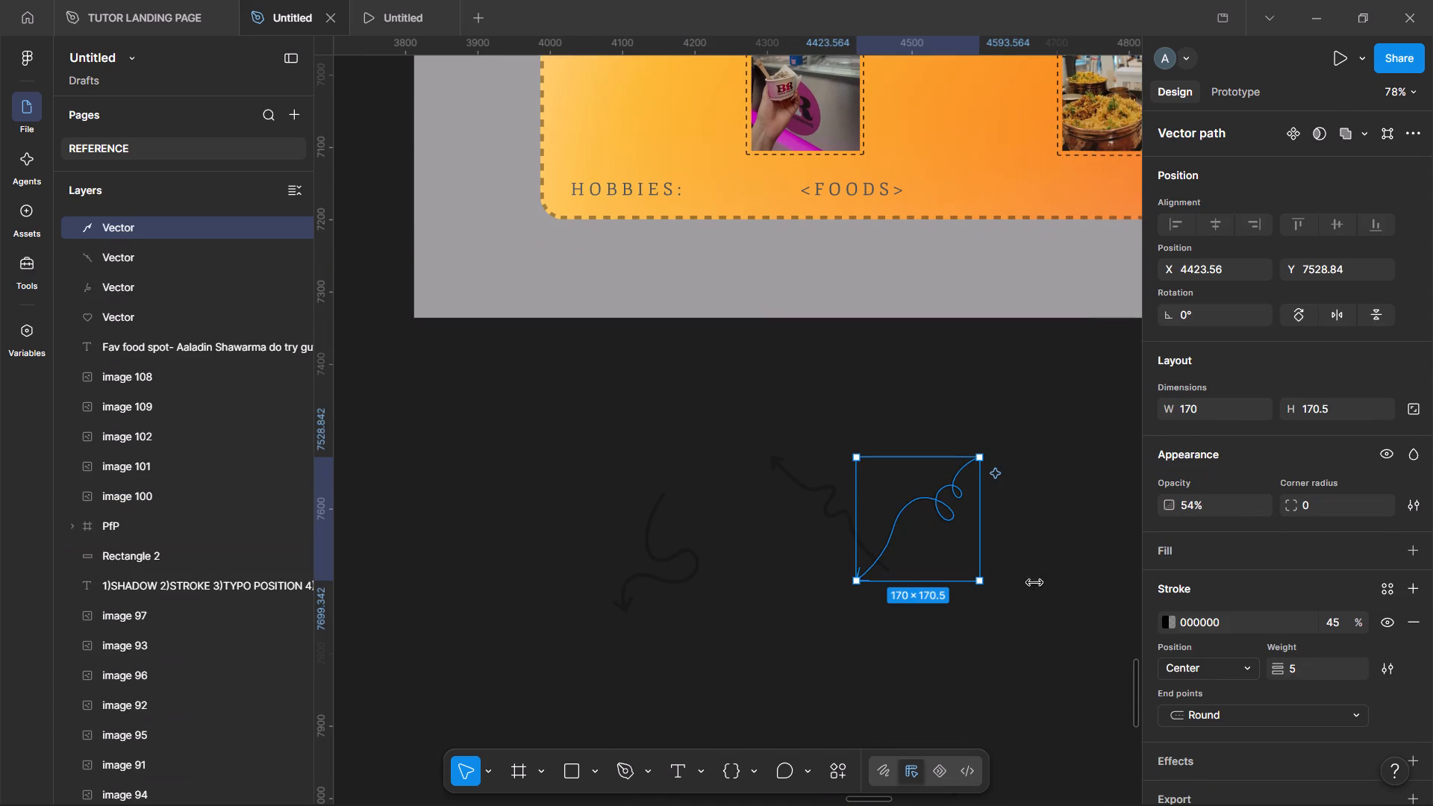
{"action": "left_click", "coordinate": [493, 422]}
{"action": "left_click_drag", "start_coordinate": [493, 422], "coordinate": [945, 584]}
{"action": "left_click", "coordinate": [1336, 717]}
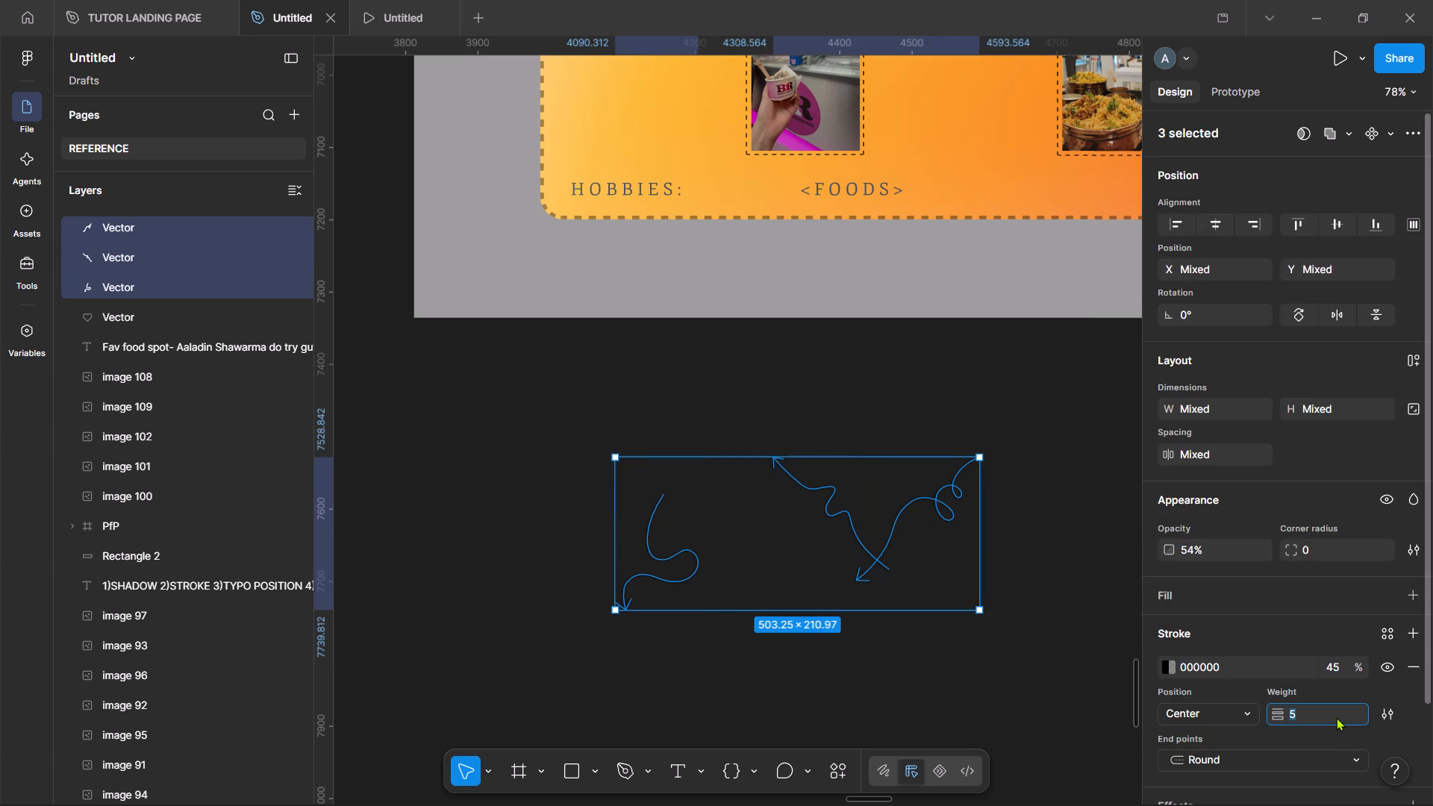
{"action": "key", "text": "4"}
{"action": "key", "text": "Return"}
{"action": "left_click", "coordinate": [1060, 619]}
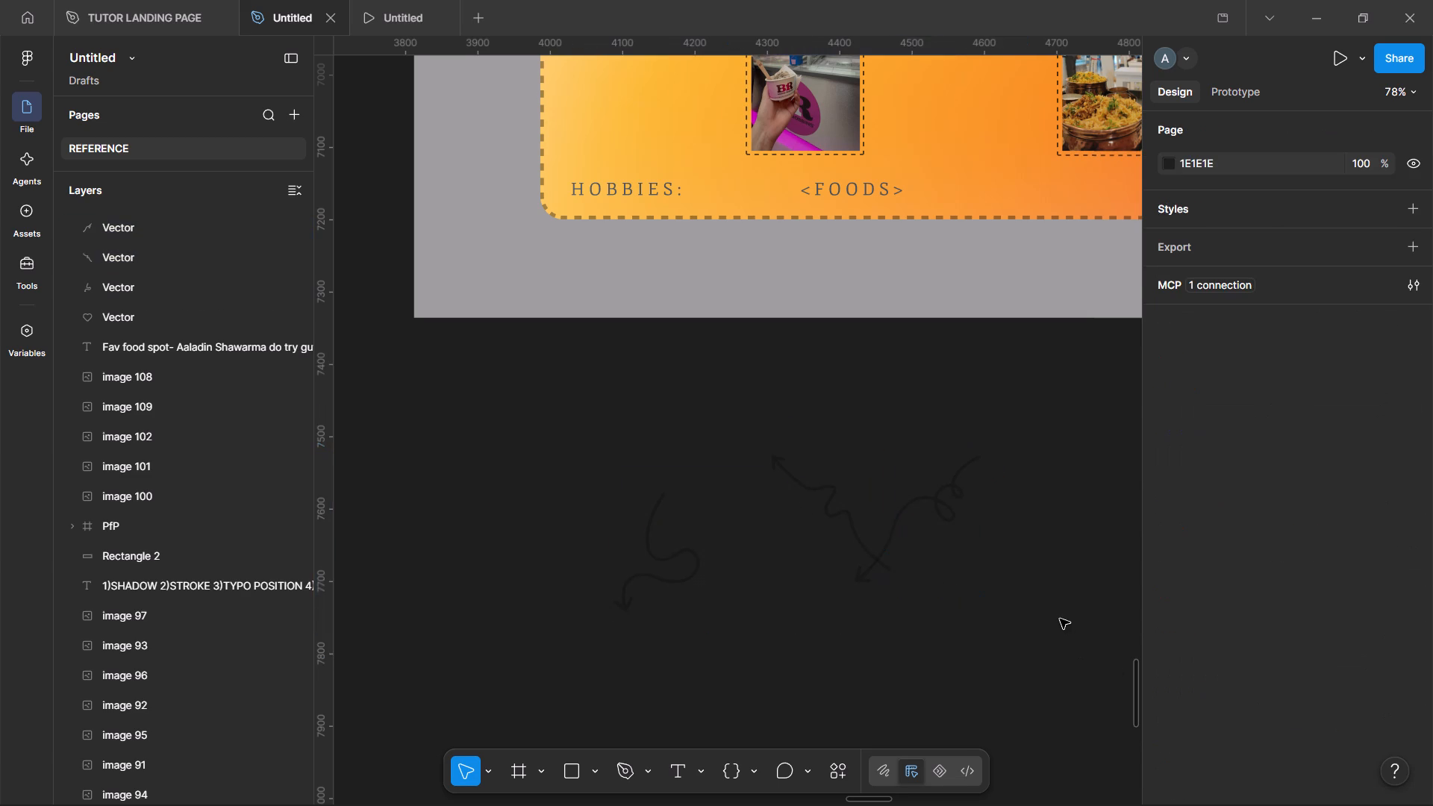
Move the S-shaped, wavy and double-looped arrows into the foodie card, in the gaps beside the two lower food photos.
{"action": "left_click_drag", "start_coordinate": [614, 635], "coordinate": [619, 183]}
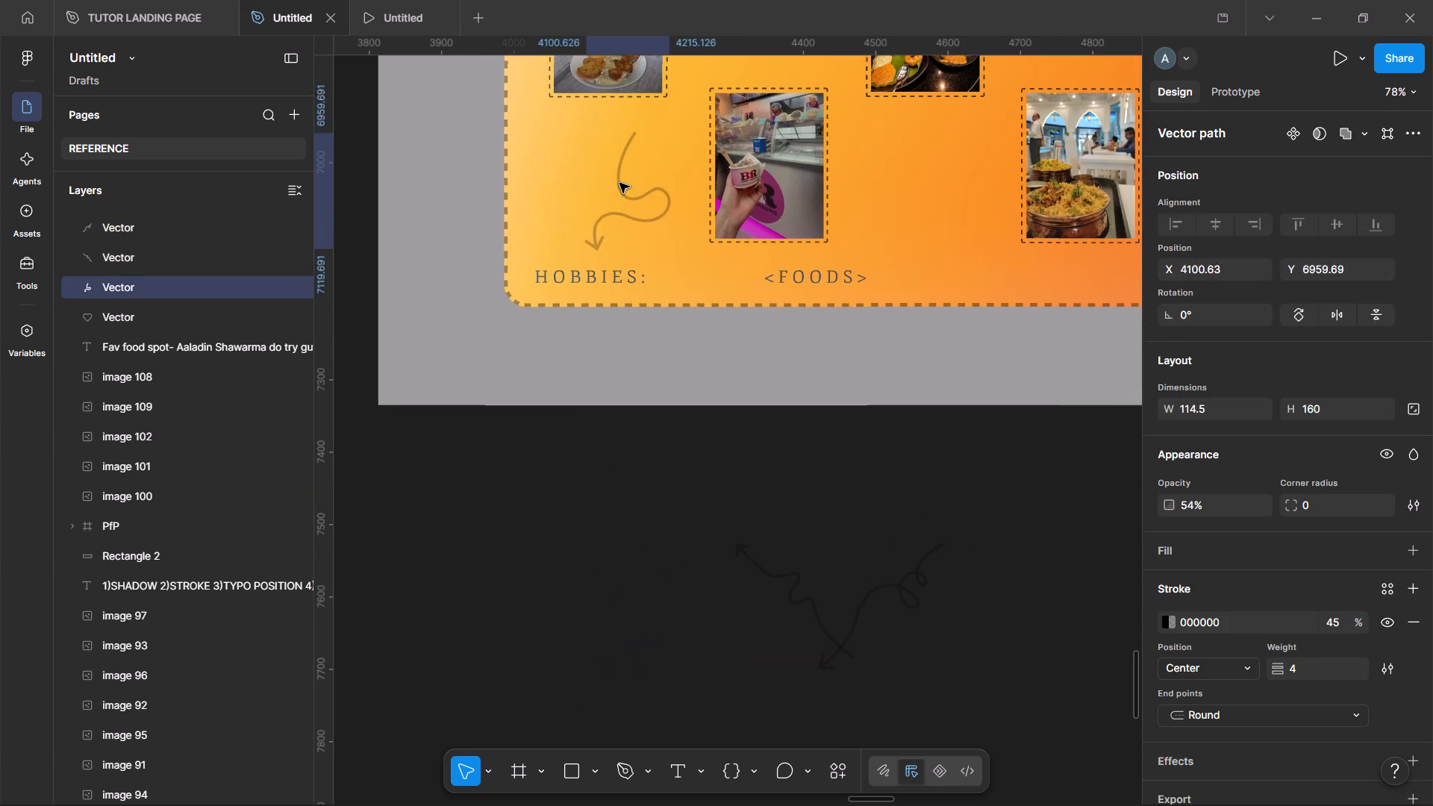
{"action": "left_click_drag", "start_coordinate": [619, 183], "coordinate": [610, 178]}
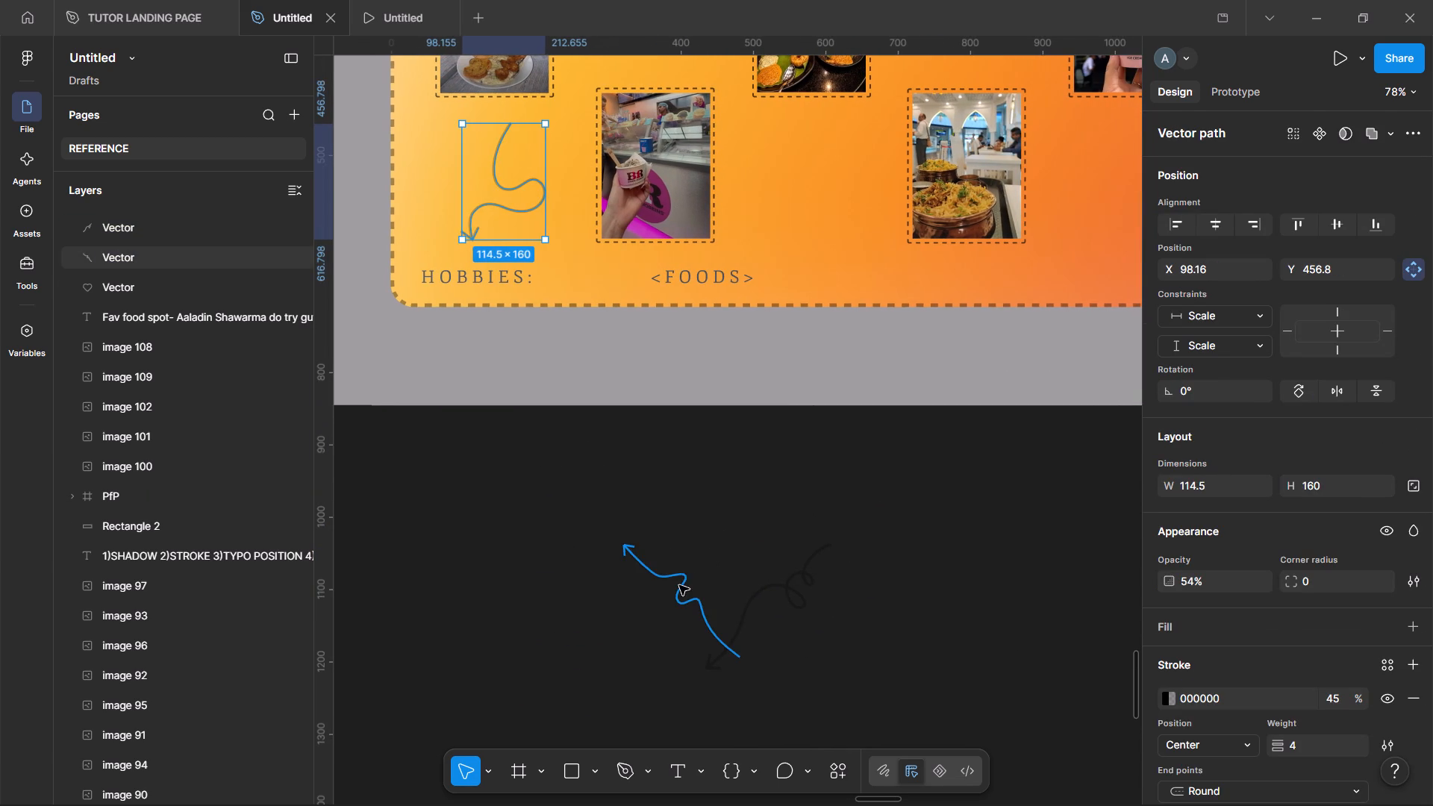
{"action": "left_click_drag", "start_coordinate": [679, 585], "coordinate": [814, 163]}
{"action": "left_click_drag", "start_coordinate": [778, 590], "coordinate": [1093, 151]}
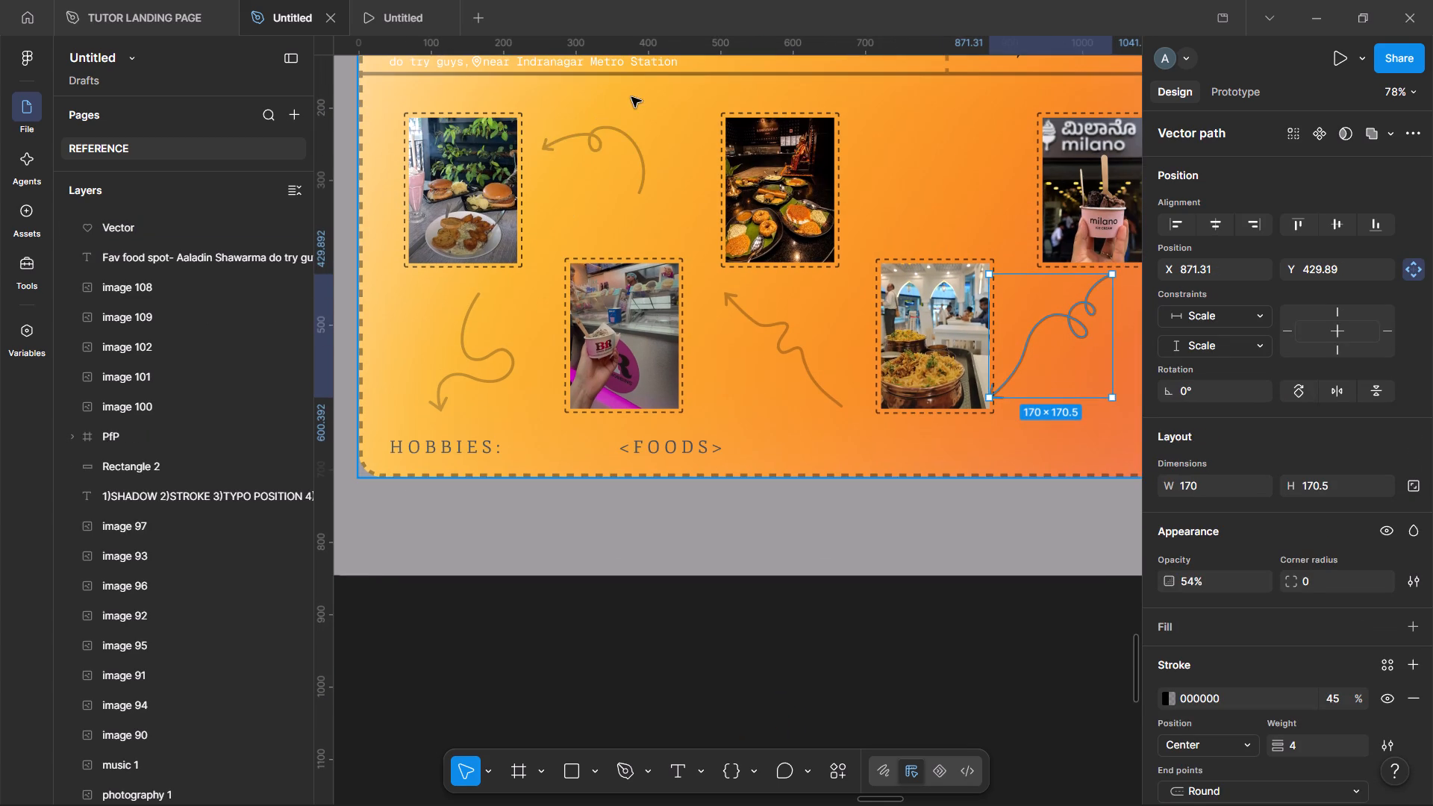
Delete the original looped arrow between the two upper food photos on the foodie card.
{"action": "left_click", "coordinate": [617, 133]}
{"action": "key", "text": "Delete"}
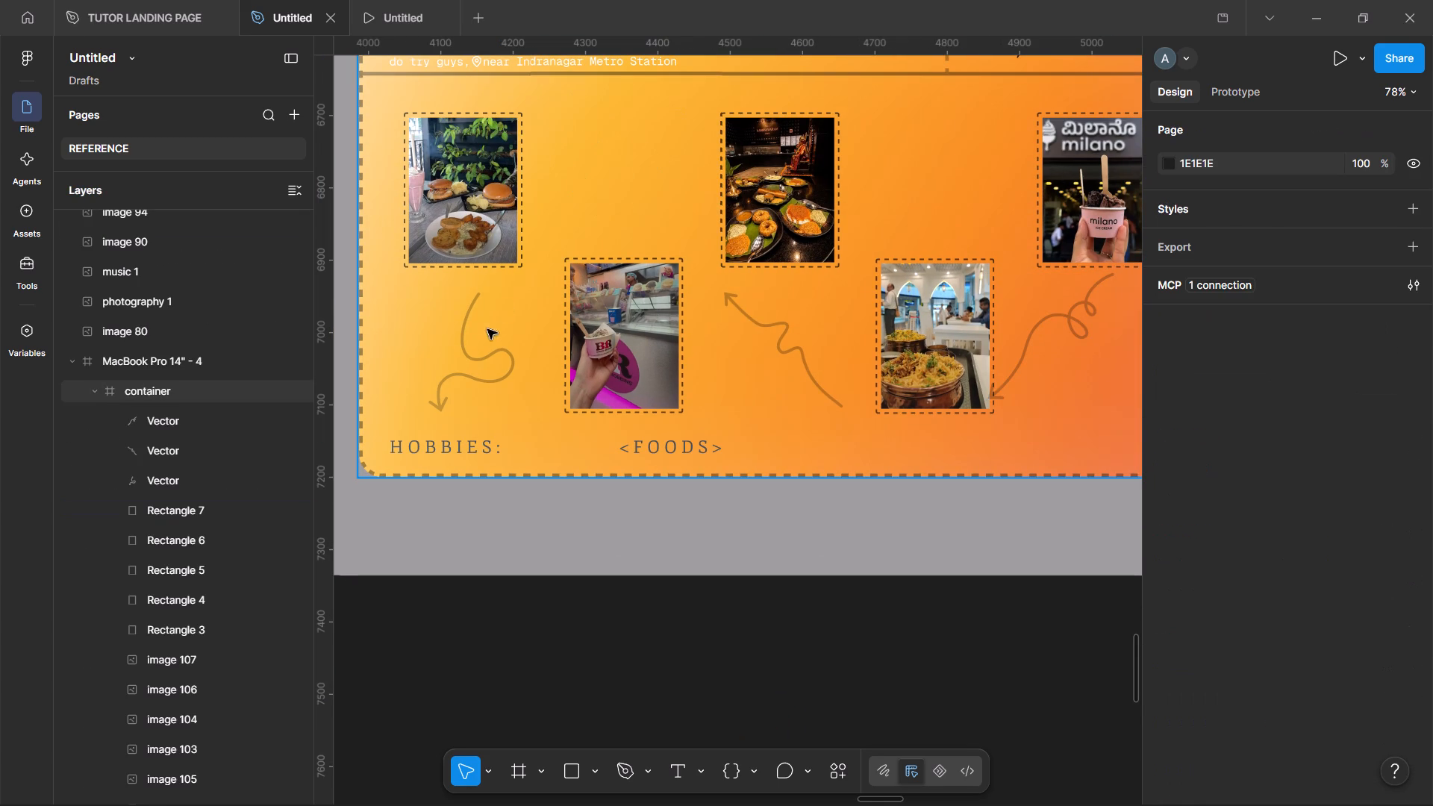
Flip the S-shaped arrow vertically, lock its aspect ratio, shrink it to about 60 × 84 and place it under the burger photo's corner.
{"action": "double_click", "coordinate": [466, 356]}
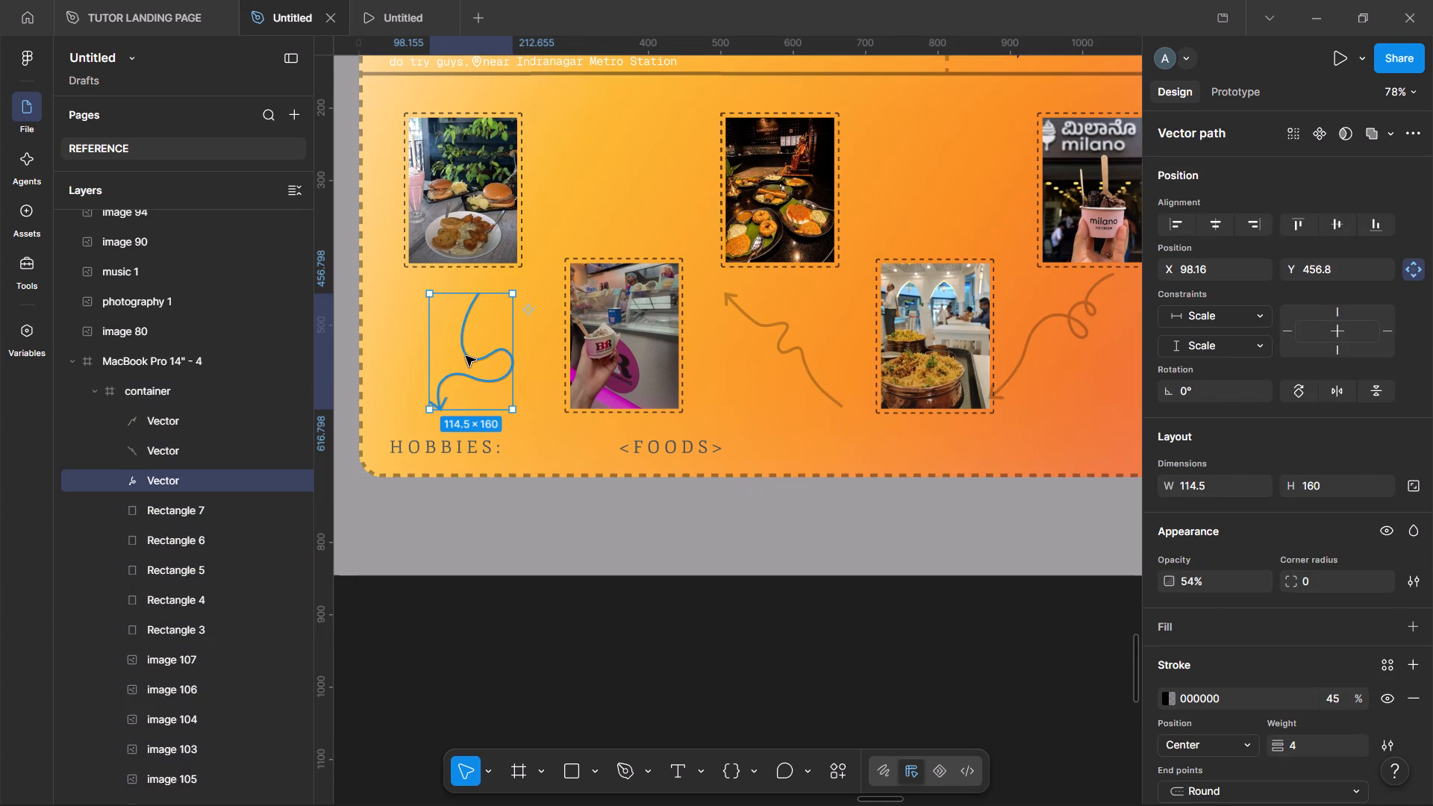
{"action": "left_click", "coordinate": [1384, 389]}
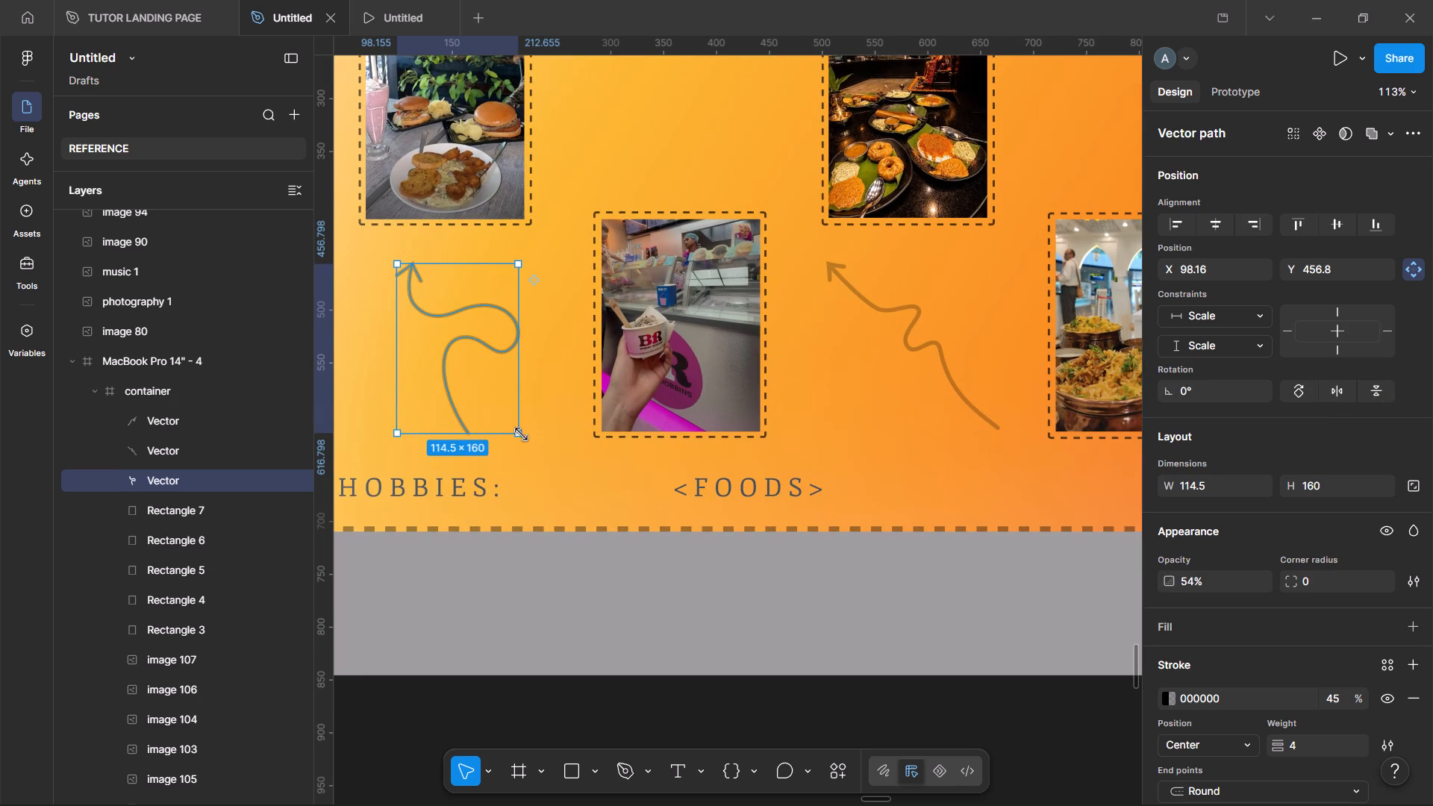
{"action": "left_click", "coordinate": [1420, 493]}
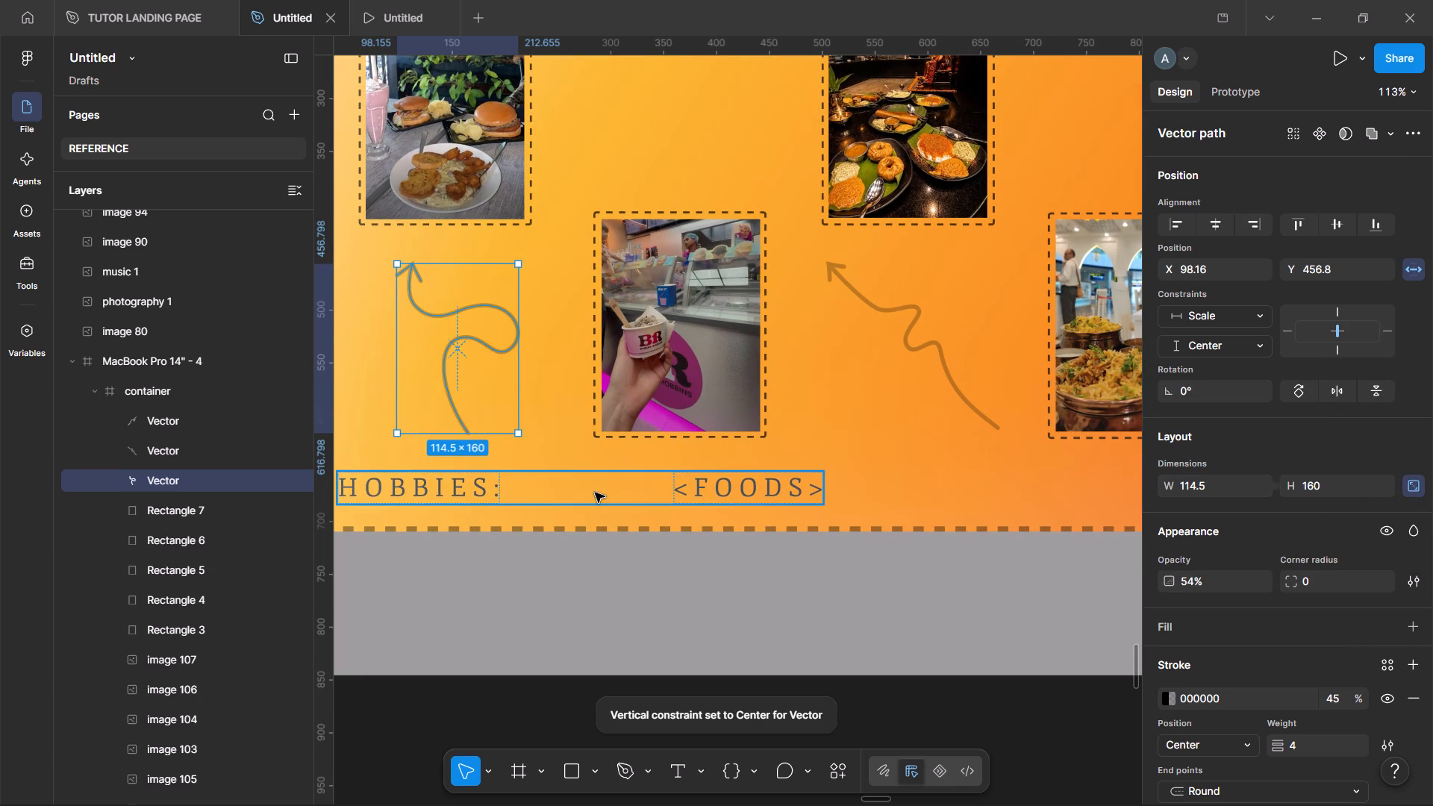
{"action": "left_click_drag", "start_coordinate": [517, 433], "coordinate": [435, 352]}
{"action": "left_click_drag", "start_coordinate": [427, 325], "coordinate": [392, 292]}
Set the S-shaped arrow's stroke weight to 3.
{"action": "scroll", "coordinate": [392, 292], "scroll_direction": "right", "scroll_amount": 1}
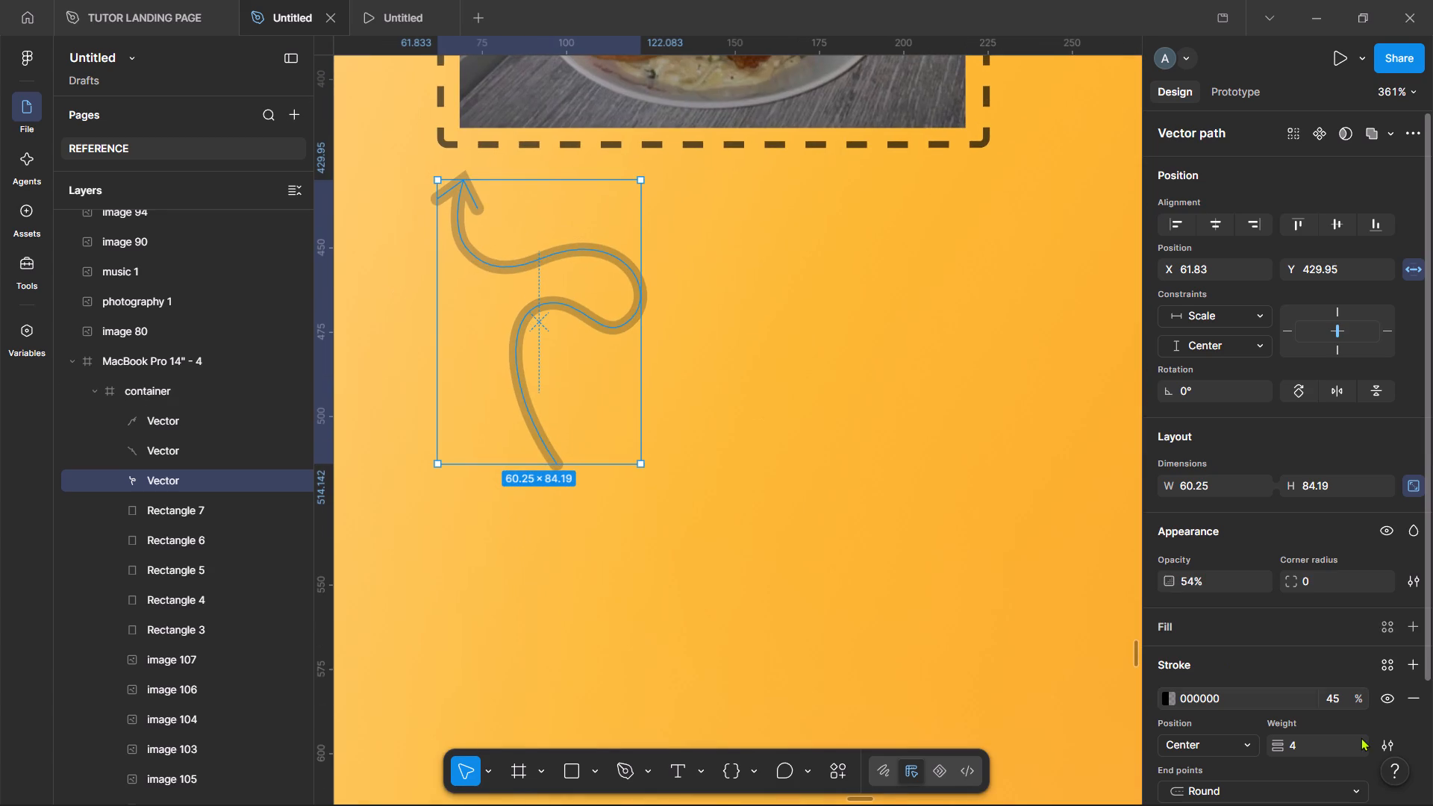
{"action": "scroll", "coordinate": [1289, 695], "scroll_direction": "down", "scroll_amount": 2}
{"action": "left_click", "coordinate": [1294, 610]}
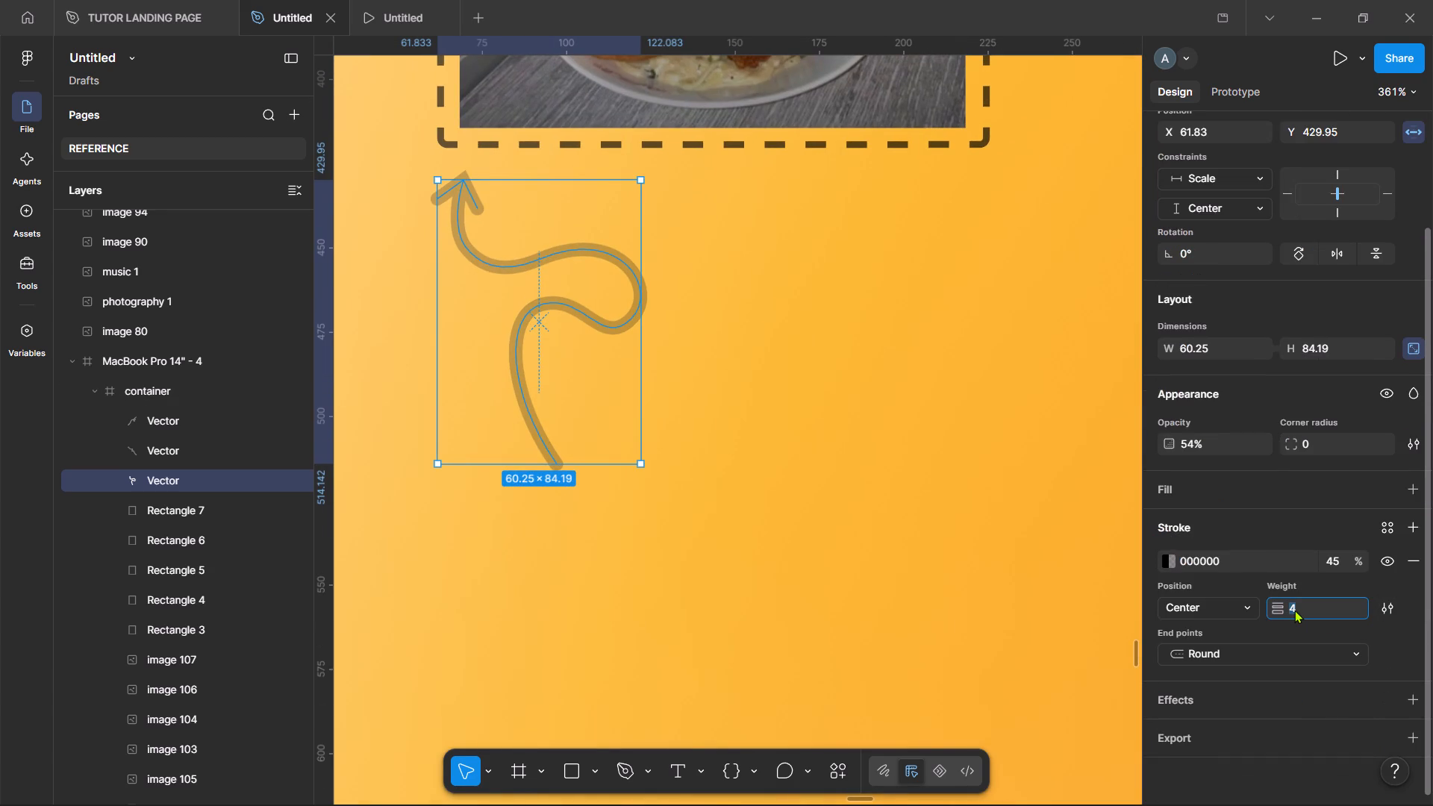
{"action": "key", "text": "3"}
{"action": "key", "text": "Return"}
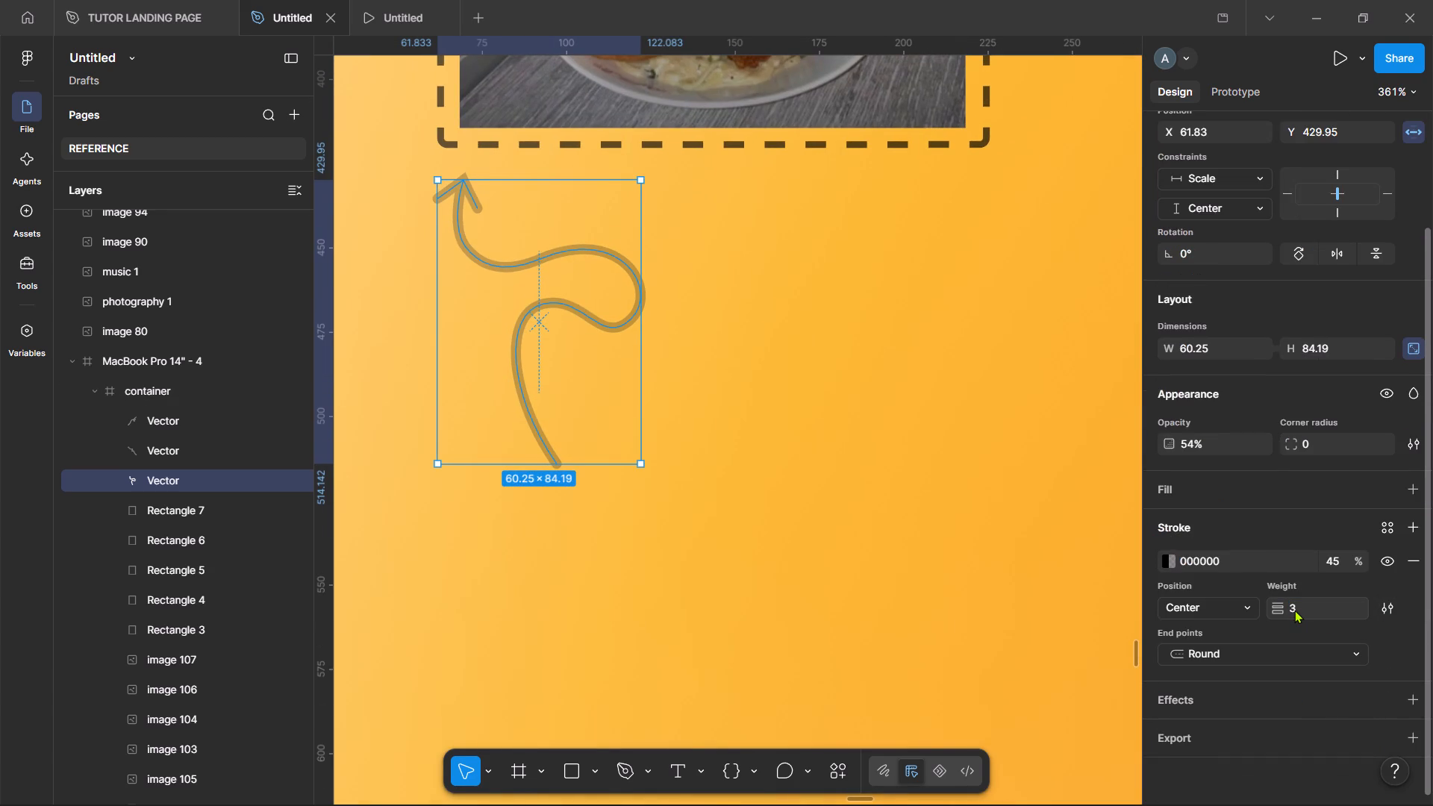
Check the burger photo's dashed border stroke, then set the S-shaped arrow's layer opacity to 100% and stroke opacity to 68%.
{"action": "left_click", "coordinate": [909, 146]}
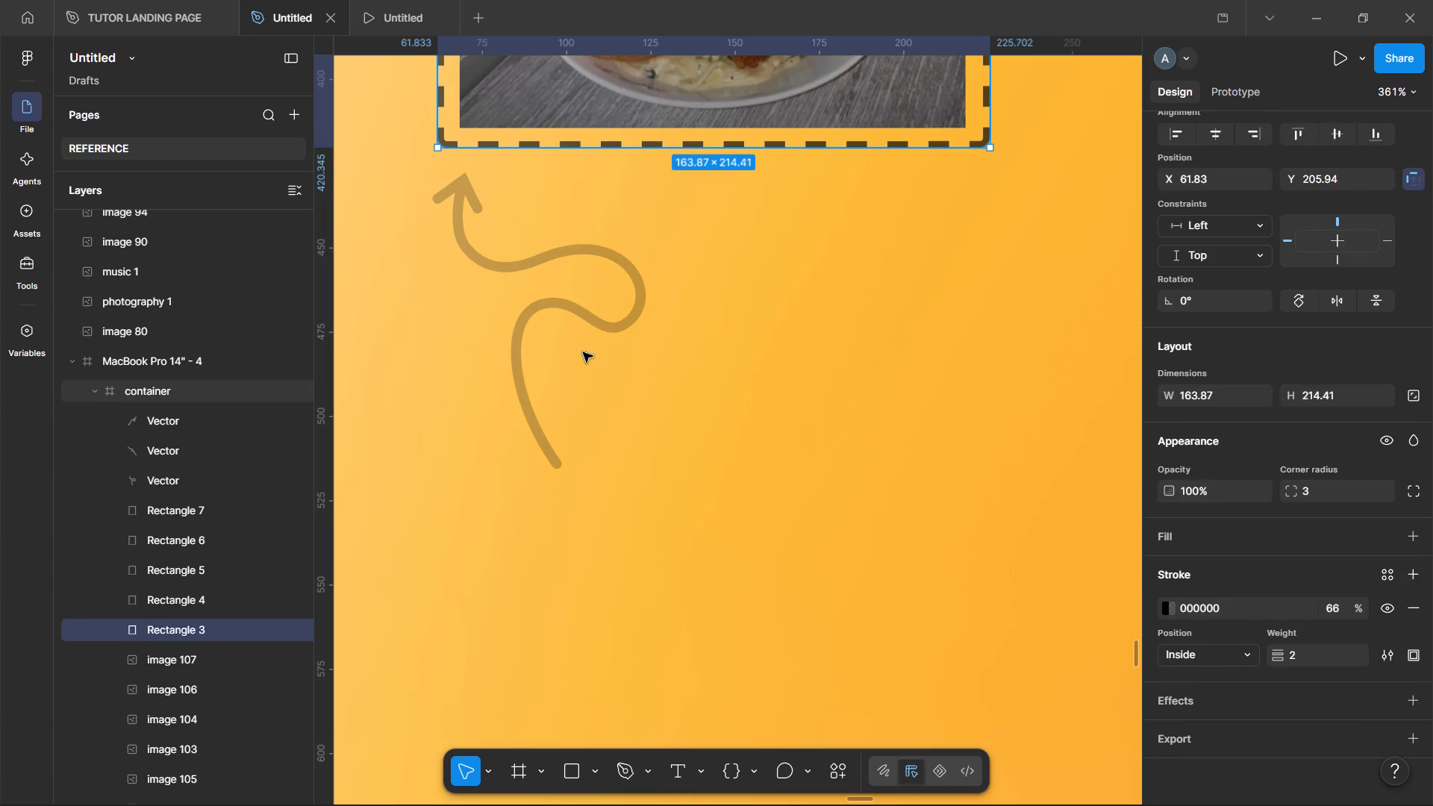
{"action": "left_click", "coordinate": [582, 314]}
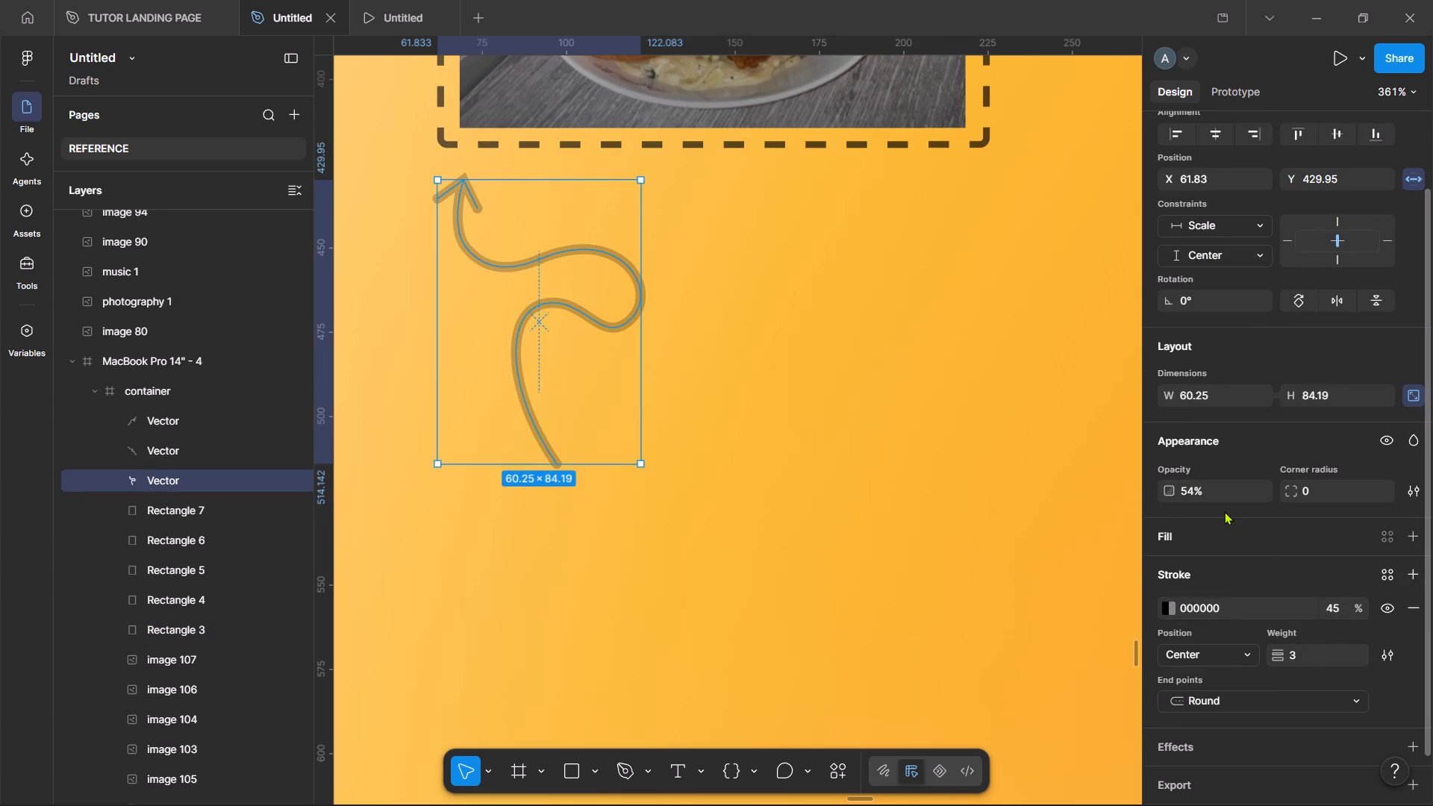
{"action": "left_click", "coordinate": [1199, 488]}
{"action": "type", "text": "100"}
{"action": "key", "text": "Return"}
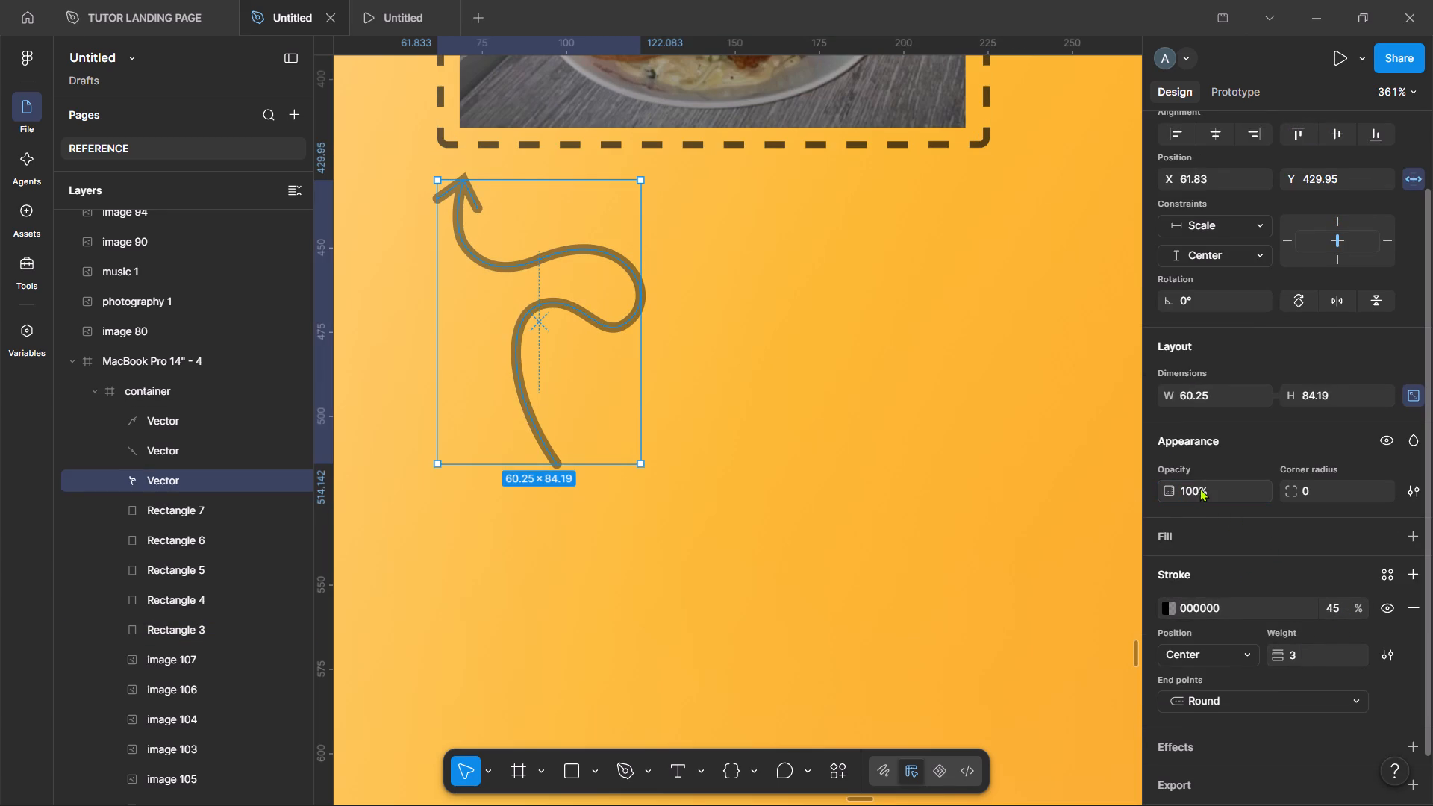
{"action": "left_click", "coordinate": [1333, 603]}
{"action": "type", "text": "68"}
{"action": "key", "text": "Return"}
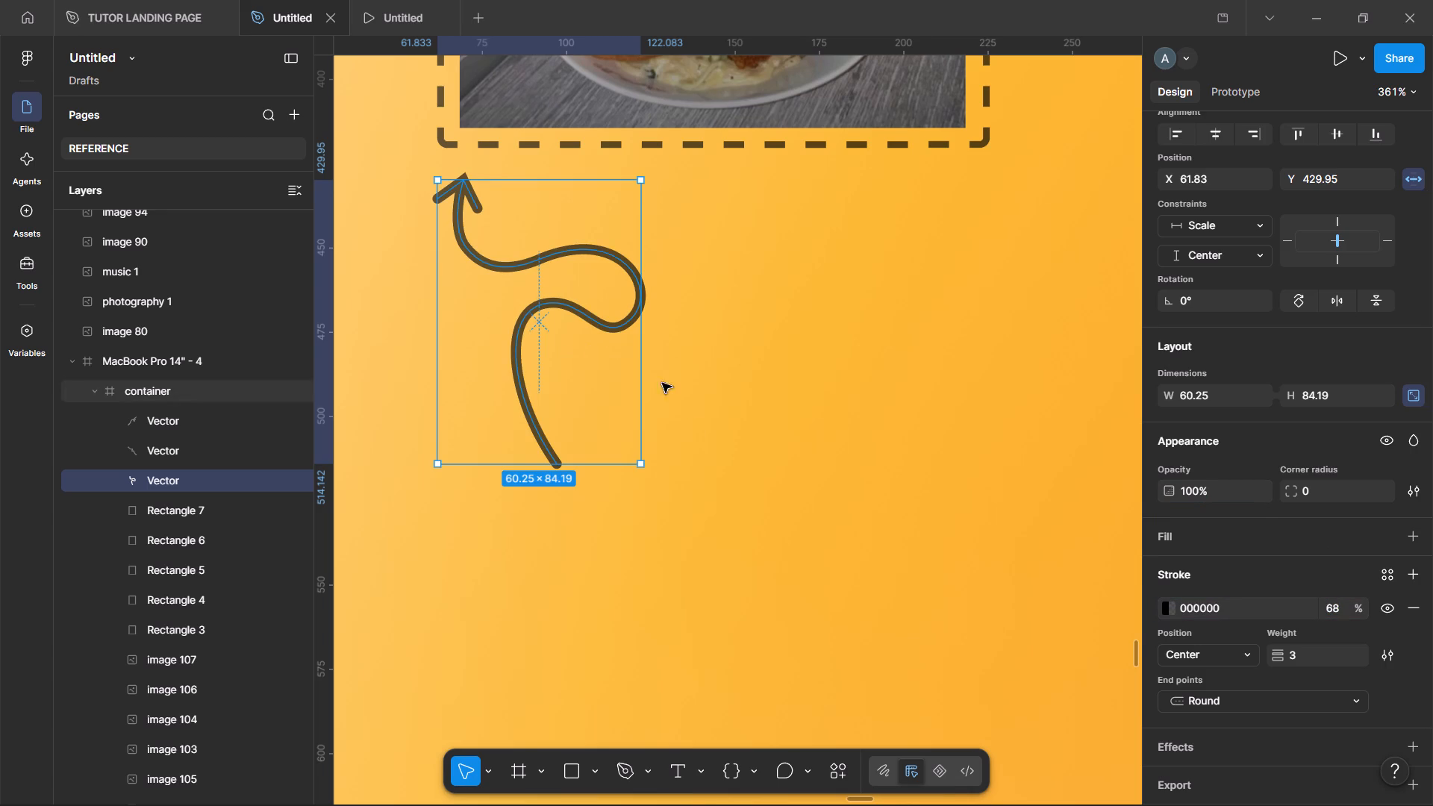
Shrink the S-shaped arrow to about 48 × 67 and align it under the burger photo's corner at about X 62, Y 425.
{"action": "left_click_drag", "start_coordinate": [640, 465], "coordinate": [557, 404]}
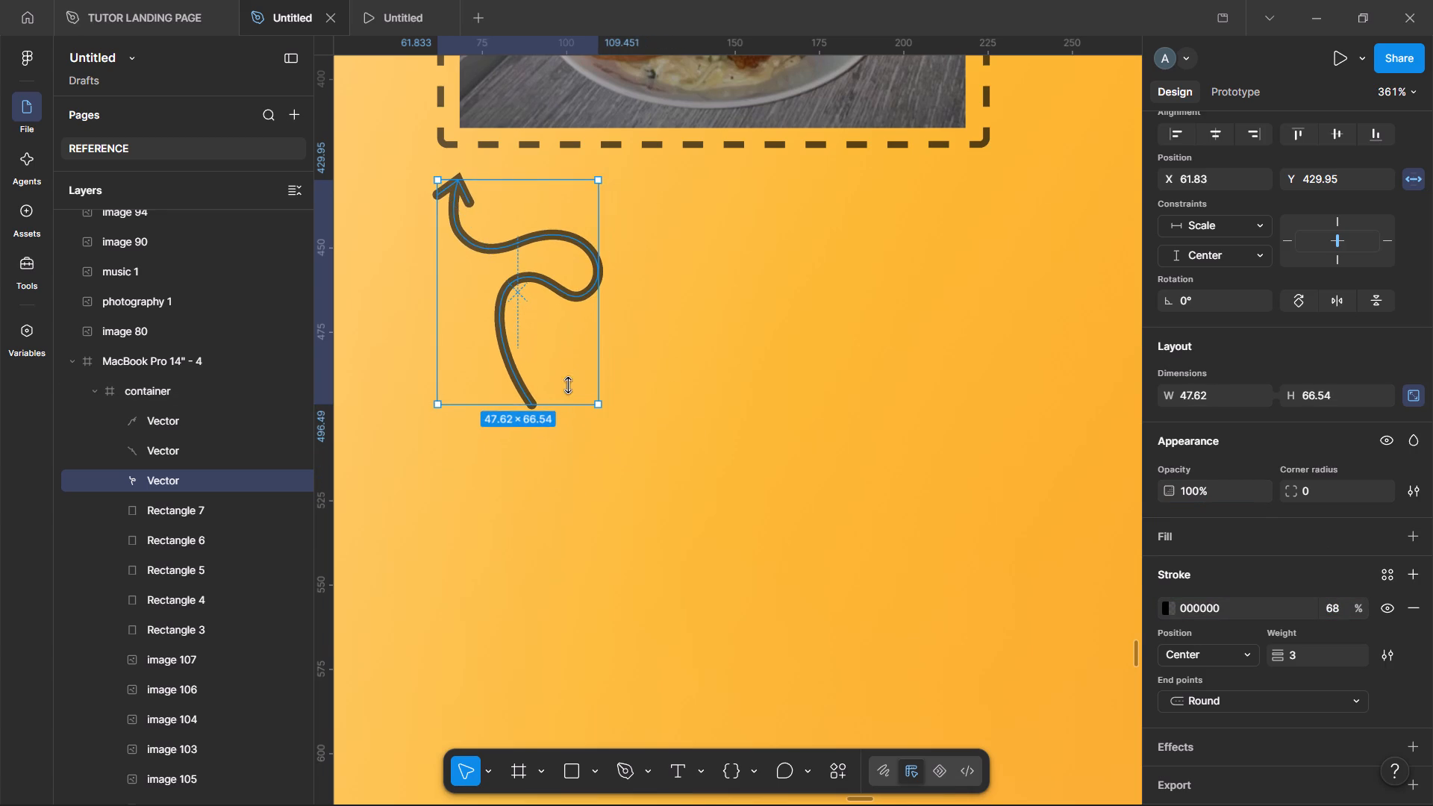
{"action": "scroll", "coordinate": [569, 385], "scroll_direction": "right", "scroll_amount": 1}
{"action": "left_click", "coordinate": [466, 396]}
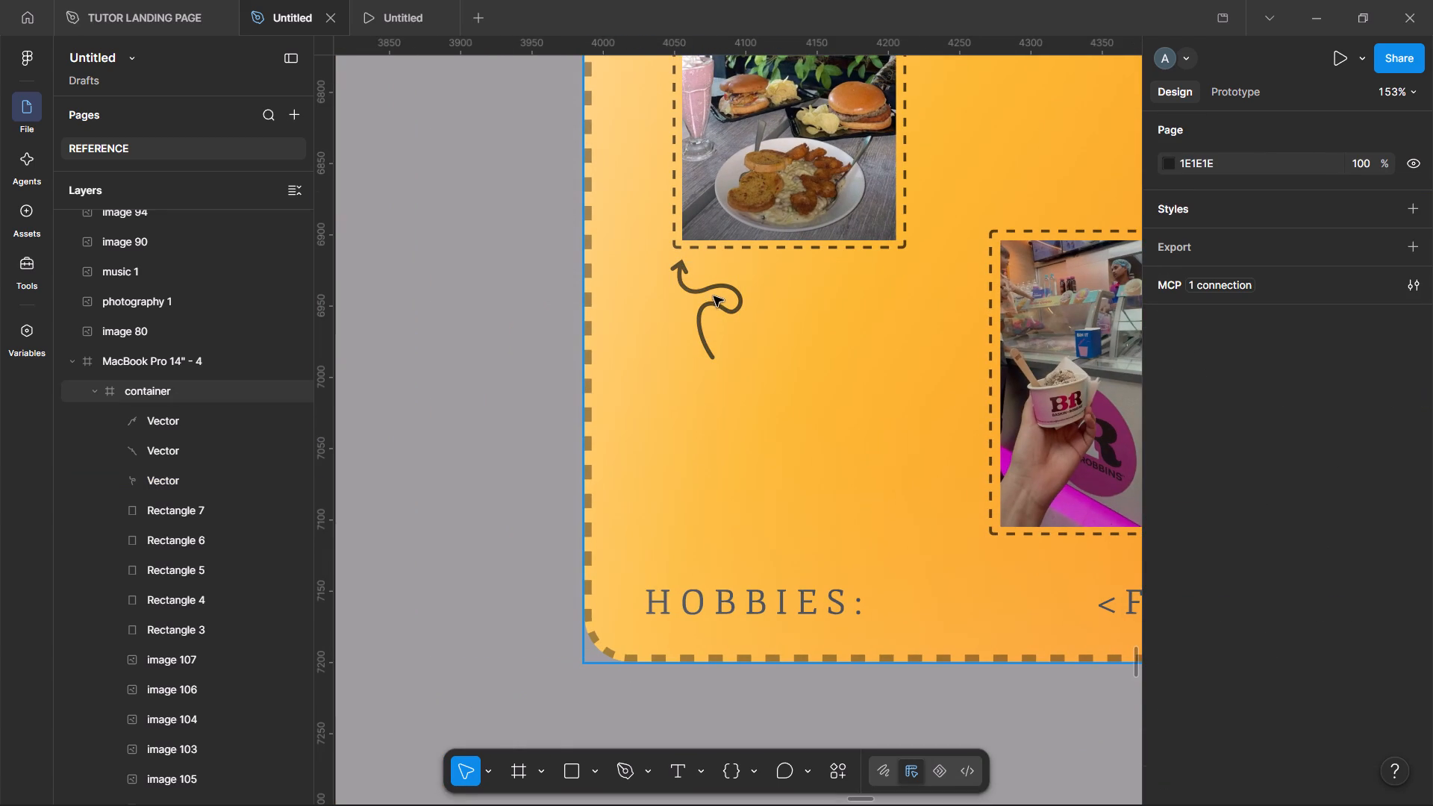
{"action": "double_click", "coordinate": [711, 305]}
{"action": "left_click_drag", "start_coordinate": [716, 306], "coordinate": [740, 302]}
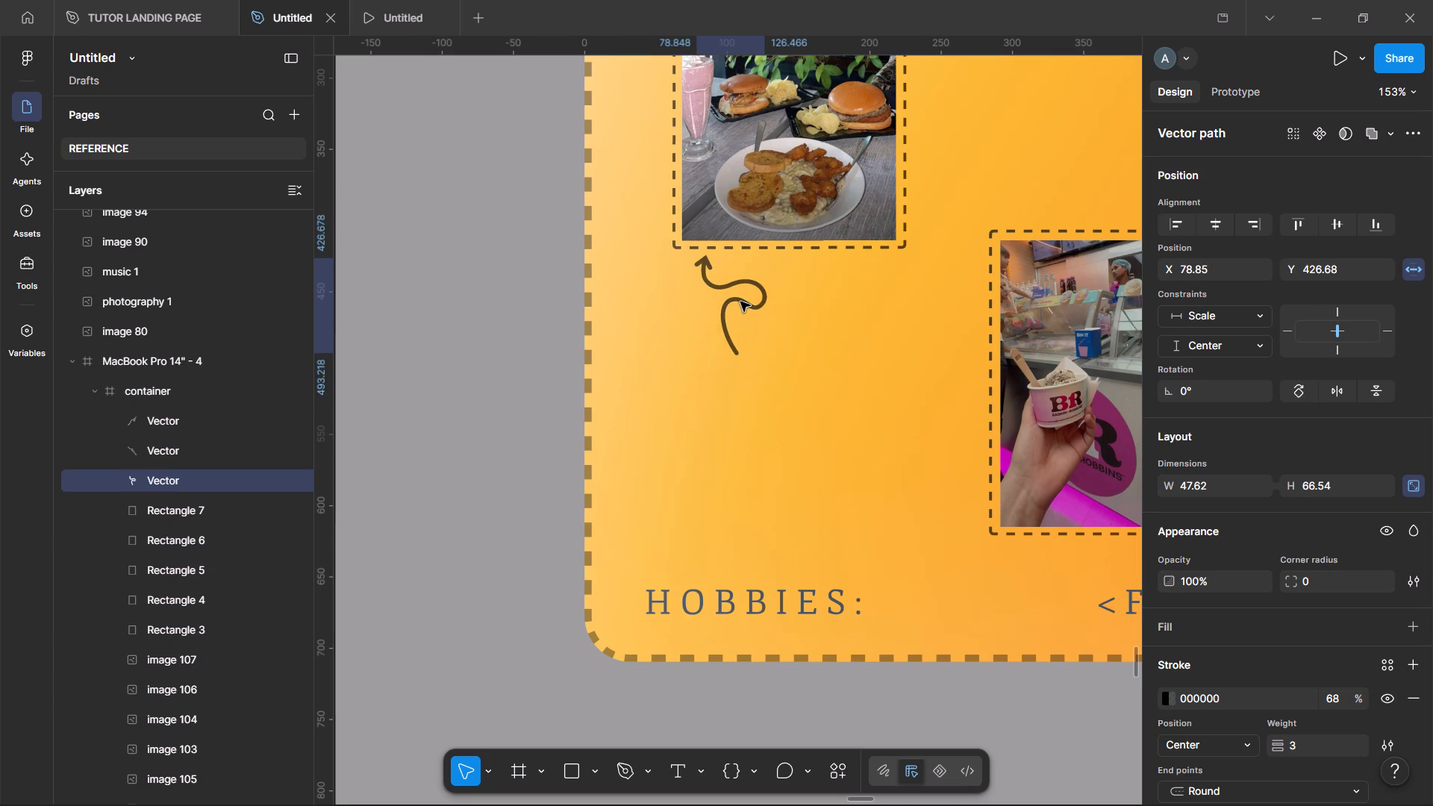
{"action": "left_click_drag", "start_coordinate": [740, 302], "coordinate": [714, 299]}
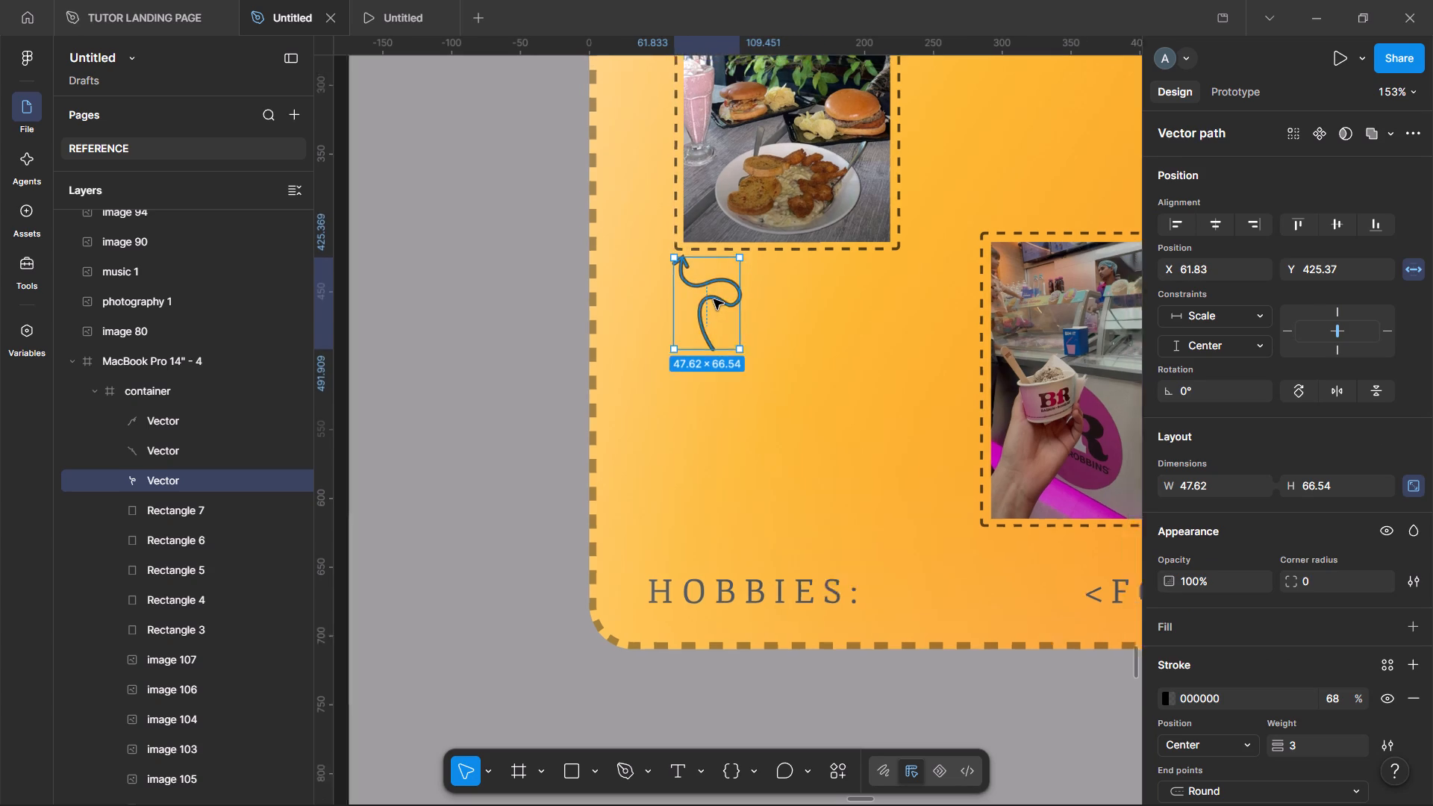
Lock the wavy arrow's aspect ratio and reduce its width to 106.
{"action": "scroll", "coordinate": [714, 299], "scroll_direction": "left", "scroll_amount": 2}
{"action": "left_click", "coordinate": [1038, 400]}
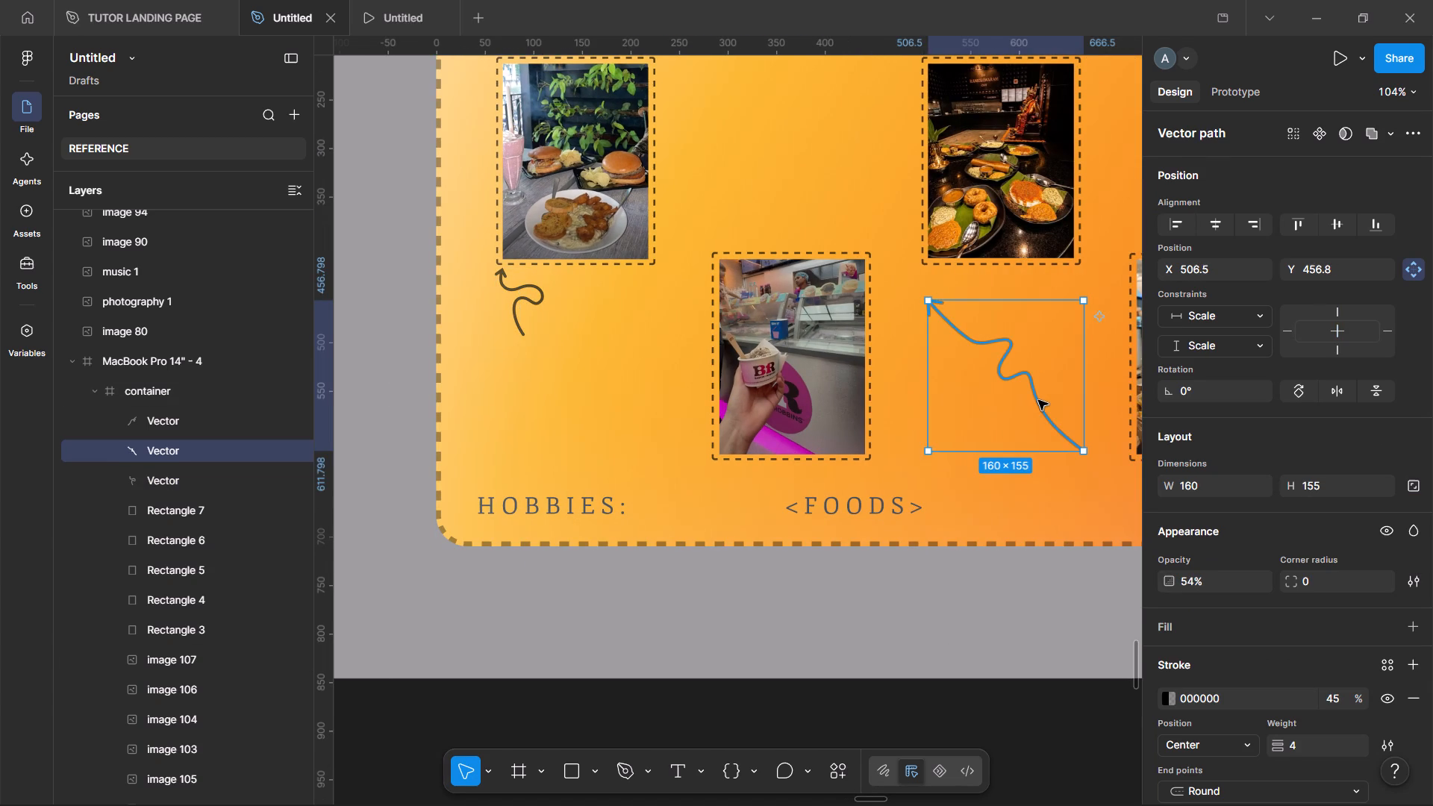
{"action": "left_click", "coordinate": [1409, 487]}
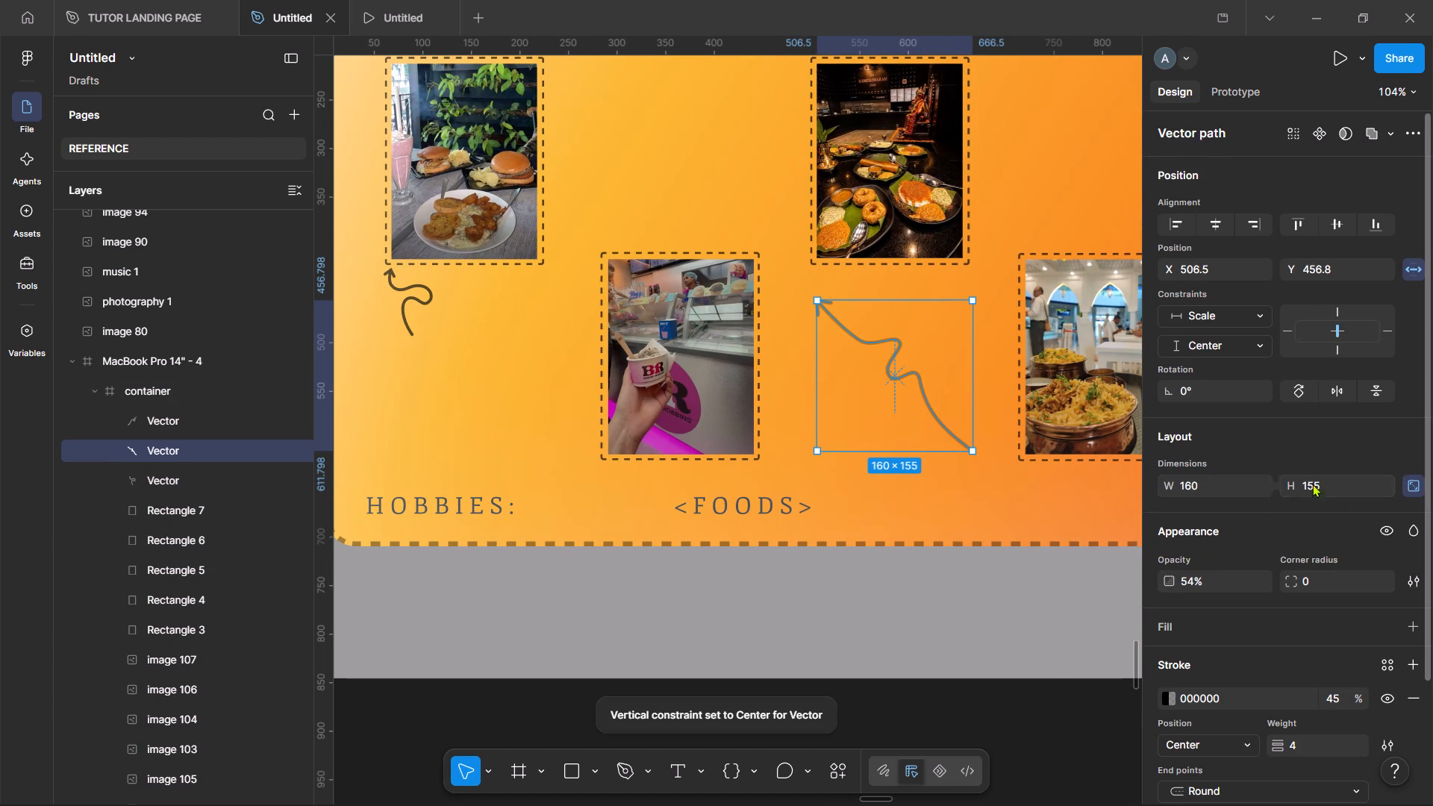
{"action": "left_click_drag", "start_coordinate": [1167, 490], "coordinate": [1065, 492]}
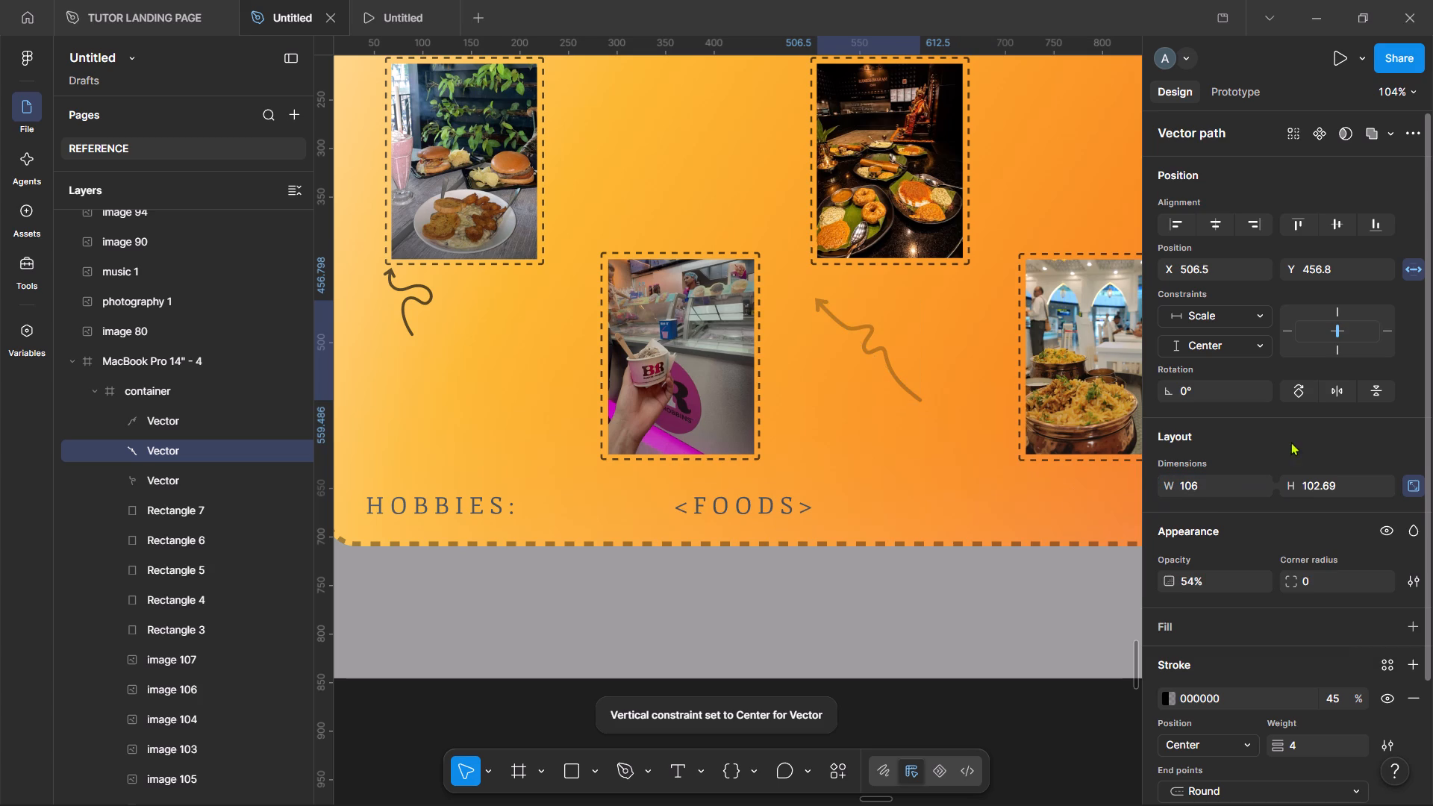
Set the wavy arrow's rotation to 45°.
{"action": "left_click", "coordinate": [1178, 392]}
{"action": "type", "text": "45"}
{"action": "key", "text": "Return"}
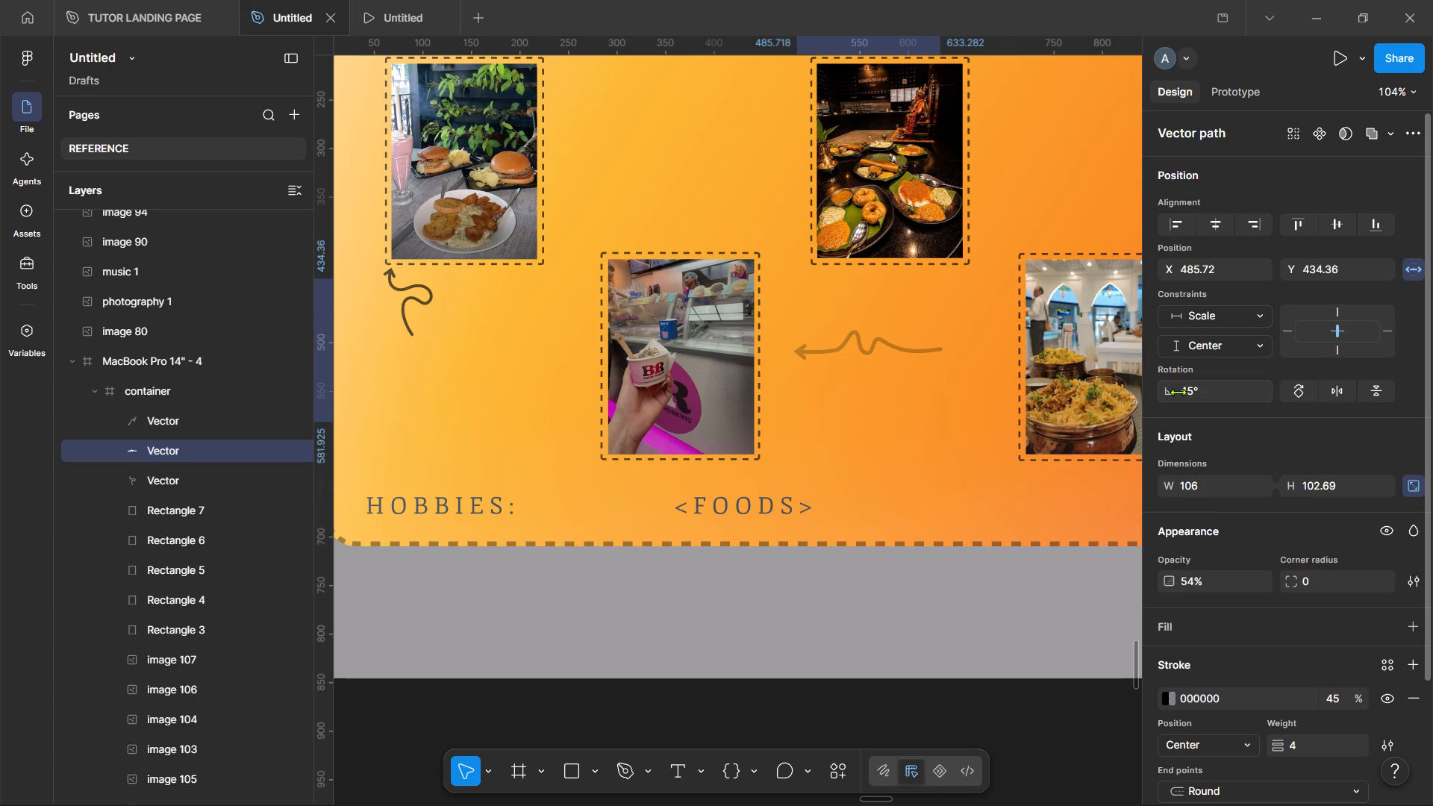
Set the wavy arrow's rotation to -45° so that it points straight up.
{"action": "left_click", "coordinate": [1194, 395]}
{"action": "type", "text": "-45"}
{"action": "key", "text": "Return"}
Shrink the wavy arrow to about 51 × 50 and place it under the upper middle photo at about X 490, Y 426.
{"action": "scroll", "coordinate": [814, 313], "scroll_direction": "left", "scroll_amount": 1}
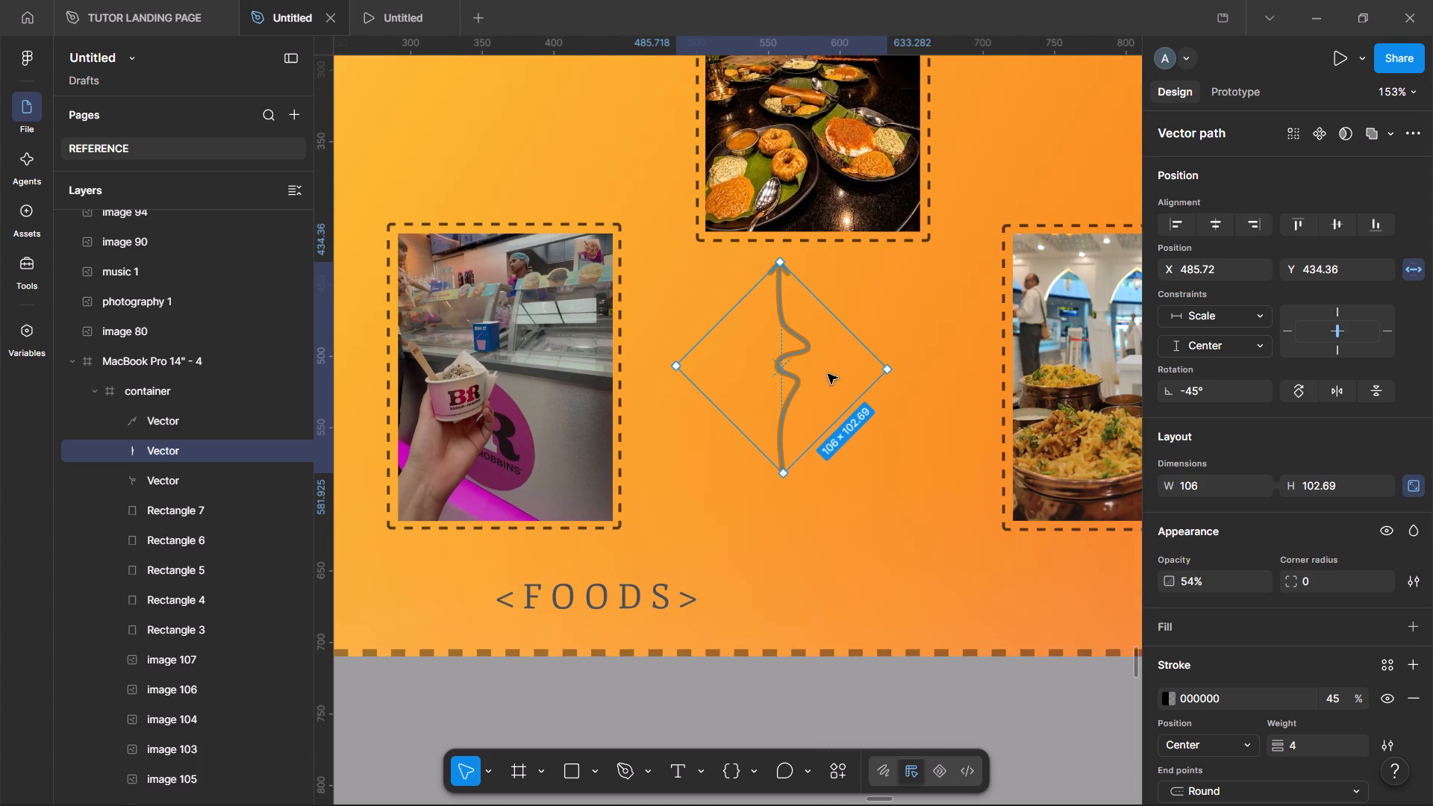
{"action": "left_click_drag", "start_coordinate": [786, 472], "coordinate": [787, 358]}
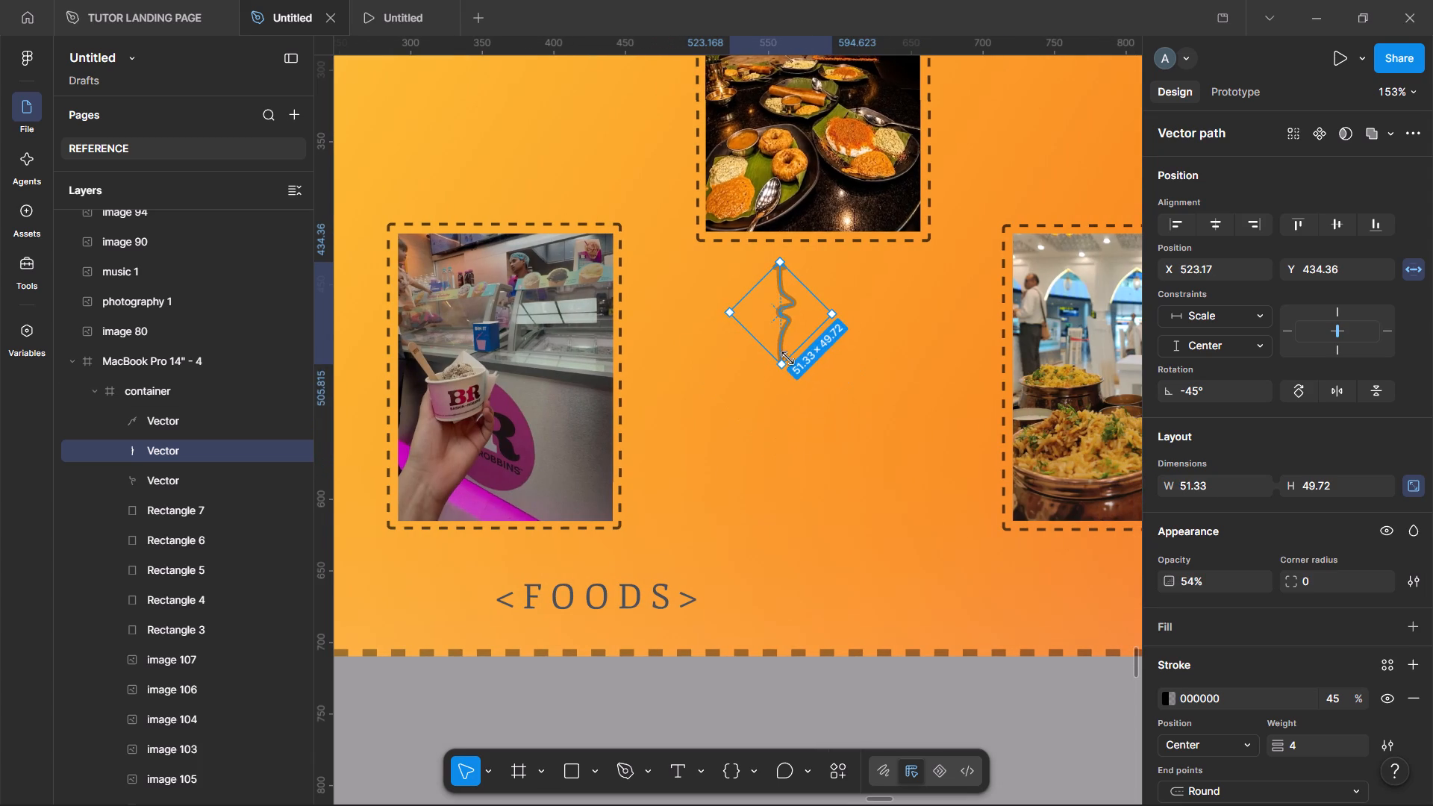
{"action": "left_click_drag", "start_coordinate": [786, 332], "coordinate": [738, 320]}
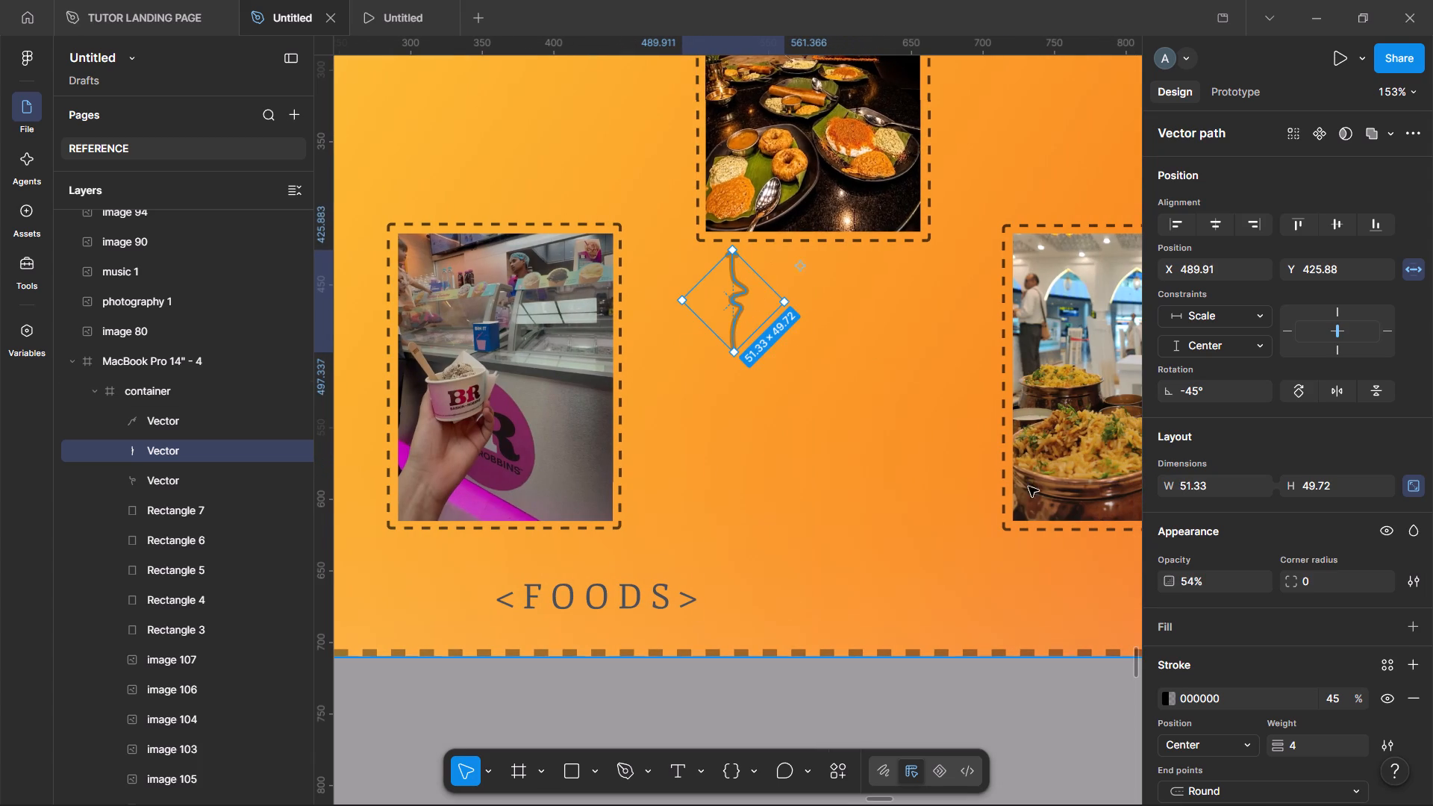
Style the wavy arrow with stroke weight 2, layer opacity 100% and stroke opacity 66%.
{"action": "left_click", "coordinate": [1309, 739]}
{"action": "key", "text": "2"}
{"action": "key", "text": "Return"}
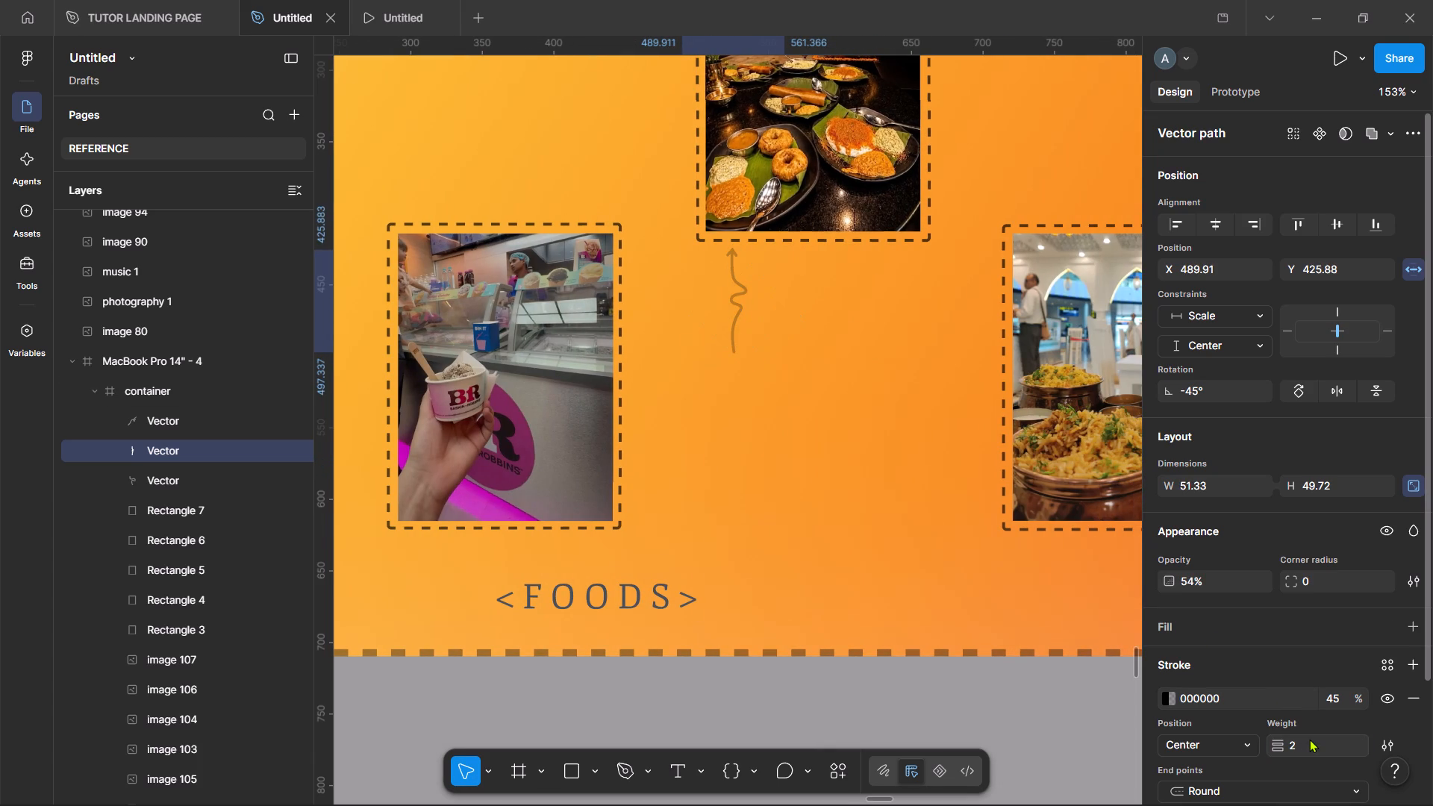
{"action": "left_click", "coordinate": [1205, 581]}
{"action": "type", "text": "100"}
{"action": "key", "text": "Return"}
{"action": "left_click", "coordinate": [1342, 700]}
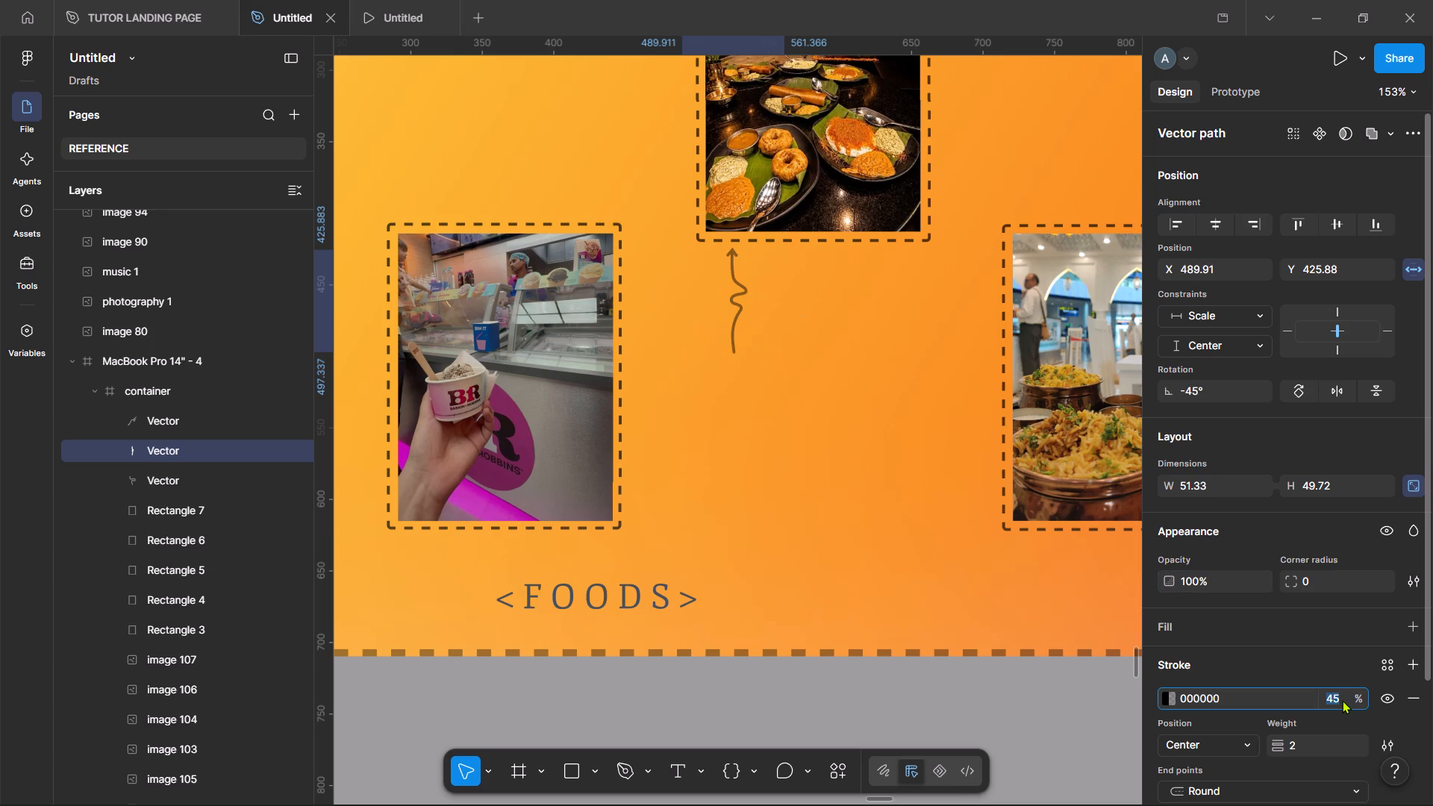
{"action": "type", "text": "66"}
{"action": "key", "text": "Return"}
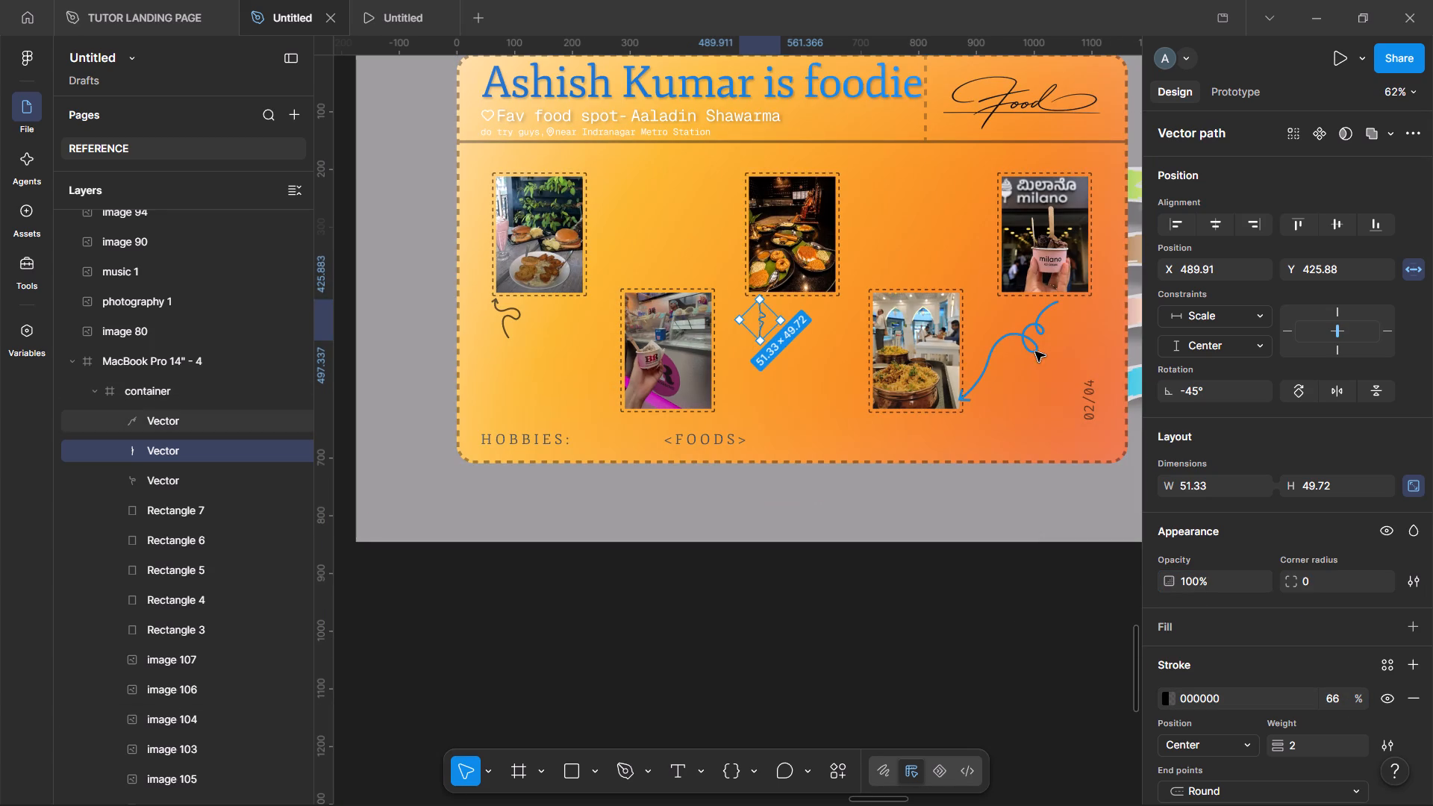
Style the large loopy arrow beside the biryani photo with layer opacity 100%, stroke opacity 66% and stroke weight 2.
{"action": "left_click", "coordinate": [1034, 352]}
{"action": "left_click", "coordinate": [1221, 577]}
{"action": "type", "text": "100"}
{"action": "key", "text": "Return"}
{"action": "left_click", "coordinate": [1352, 699]}
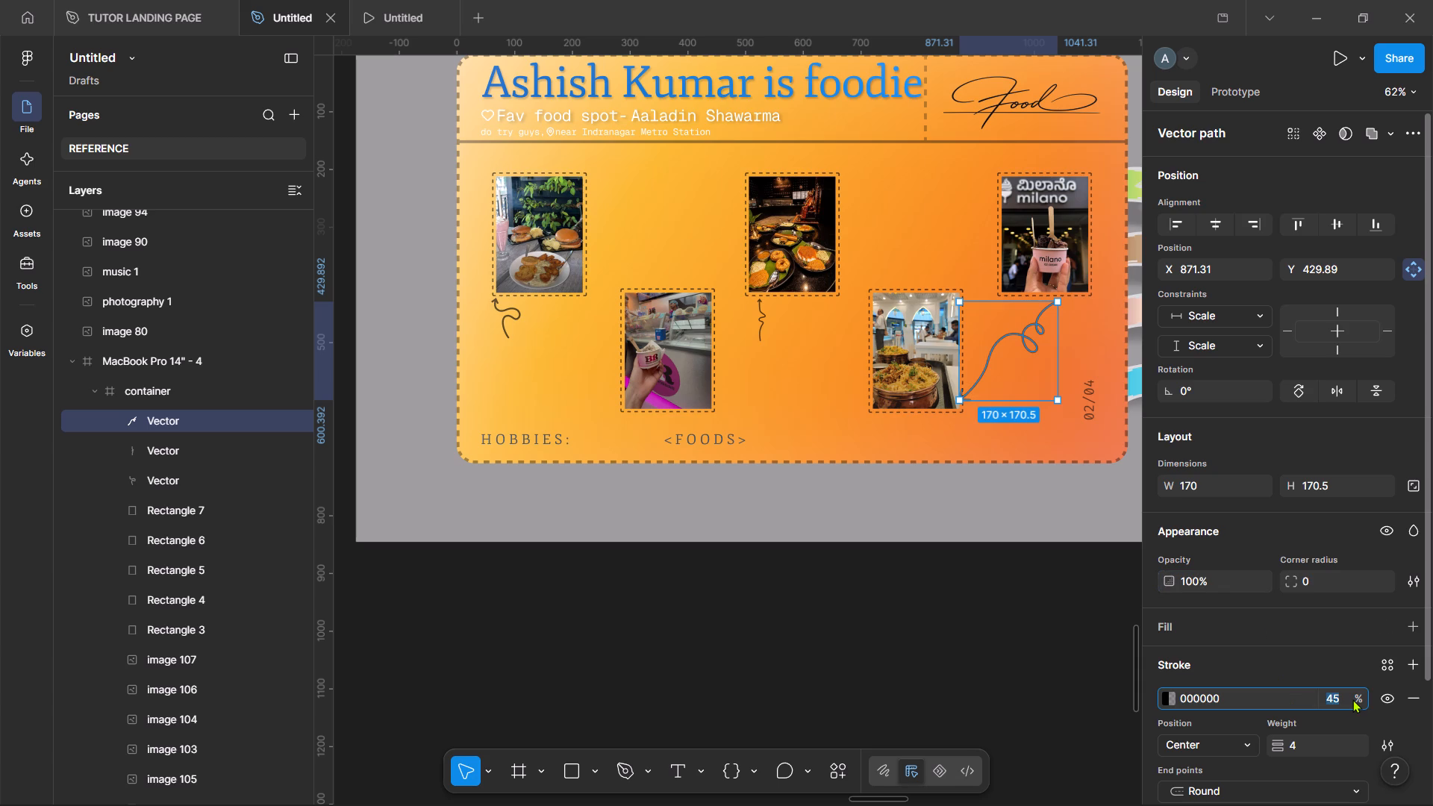
{"action": "type", "text": "66"}
{"action": "key", "text": "Return"}
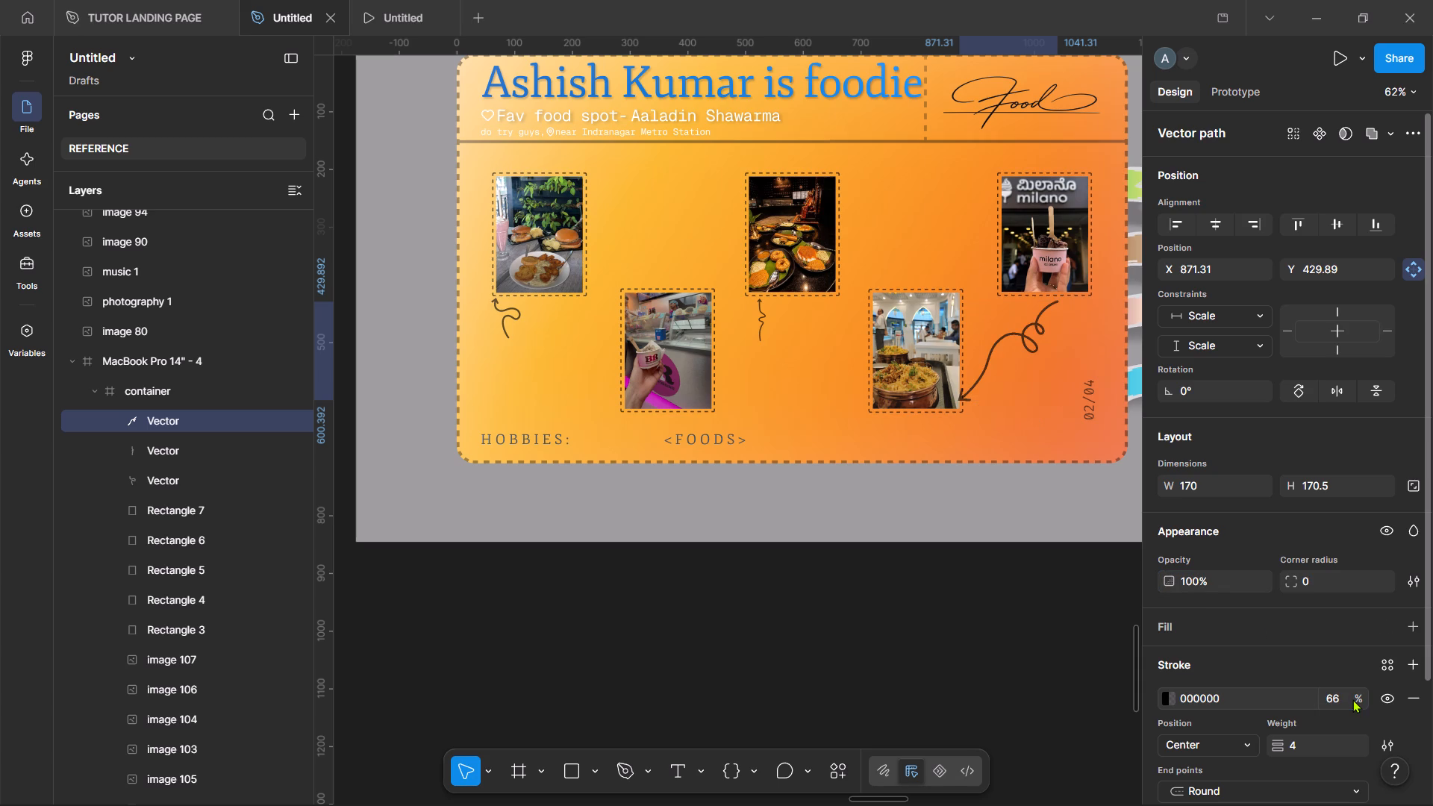
{"action": "left_click", "coordinate": [1320, 739]}
{"action": "key", "text": "2"}
{"action": "key", "text": "Return"}
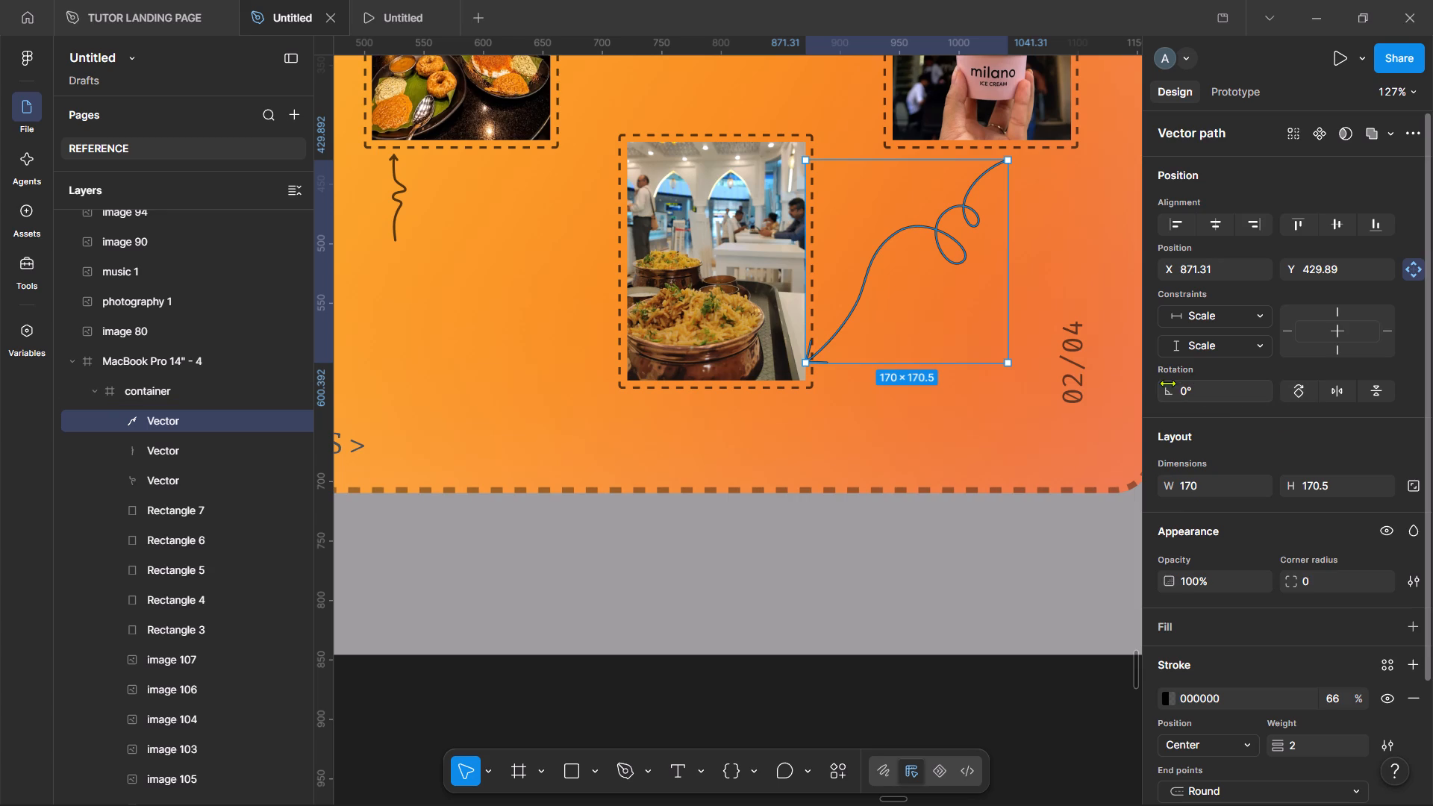
Rotate the loopy arrow to -127° so that its head points upward.
{"action": "left_click_drag", "start_coordinate": [1167, 383], "coordinate": [900, 453]}
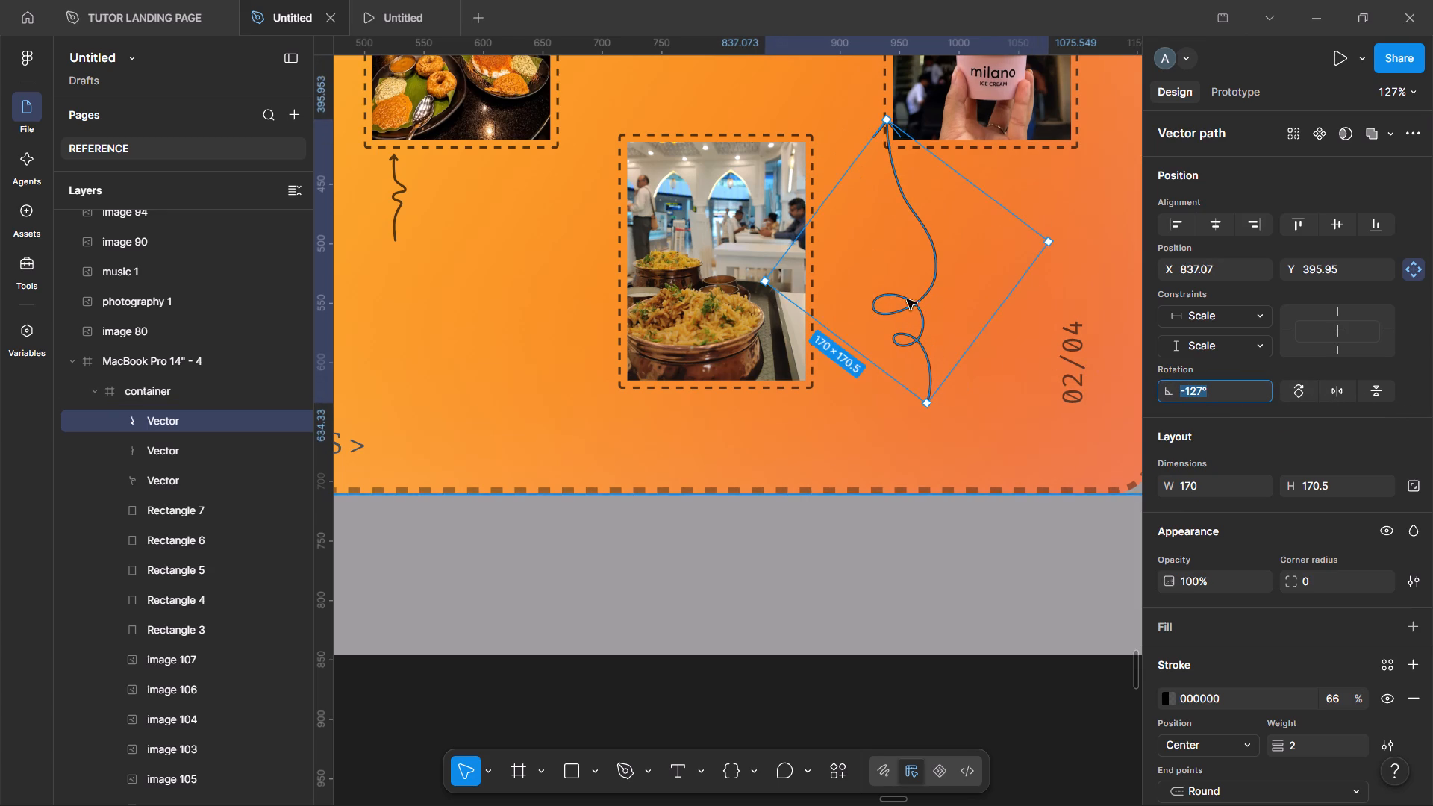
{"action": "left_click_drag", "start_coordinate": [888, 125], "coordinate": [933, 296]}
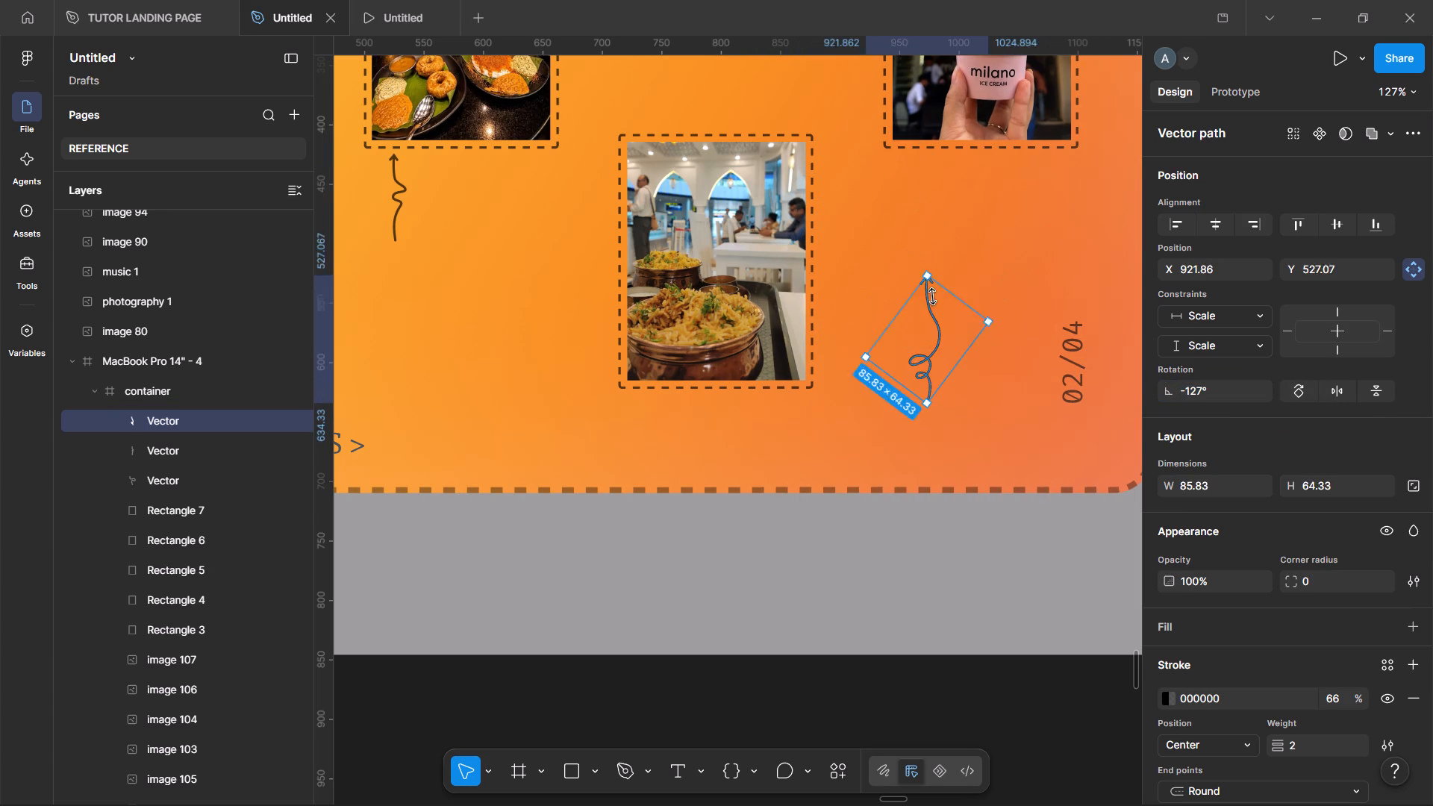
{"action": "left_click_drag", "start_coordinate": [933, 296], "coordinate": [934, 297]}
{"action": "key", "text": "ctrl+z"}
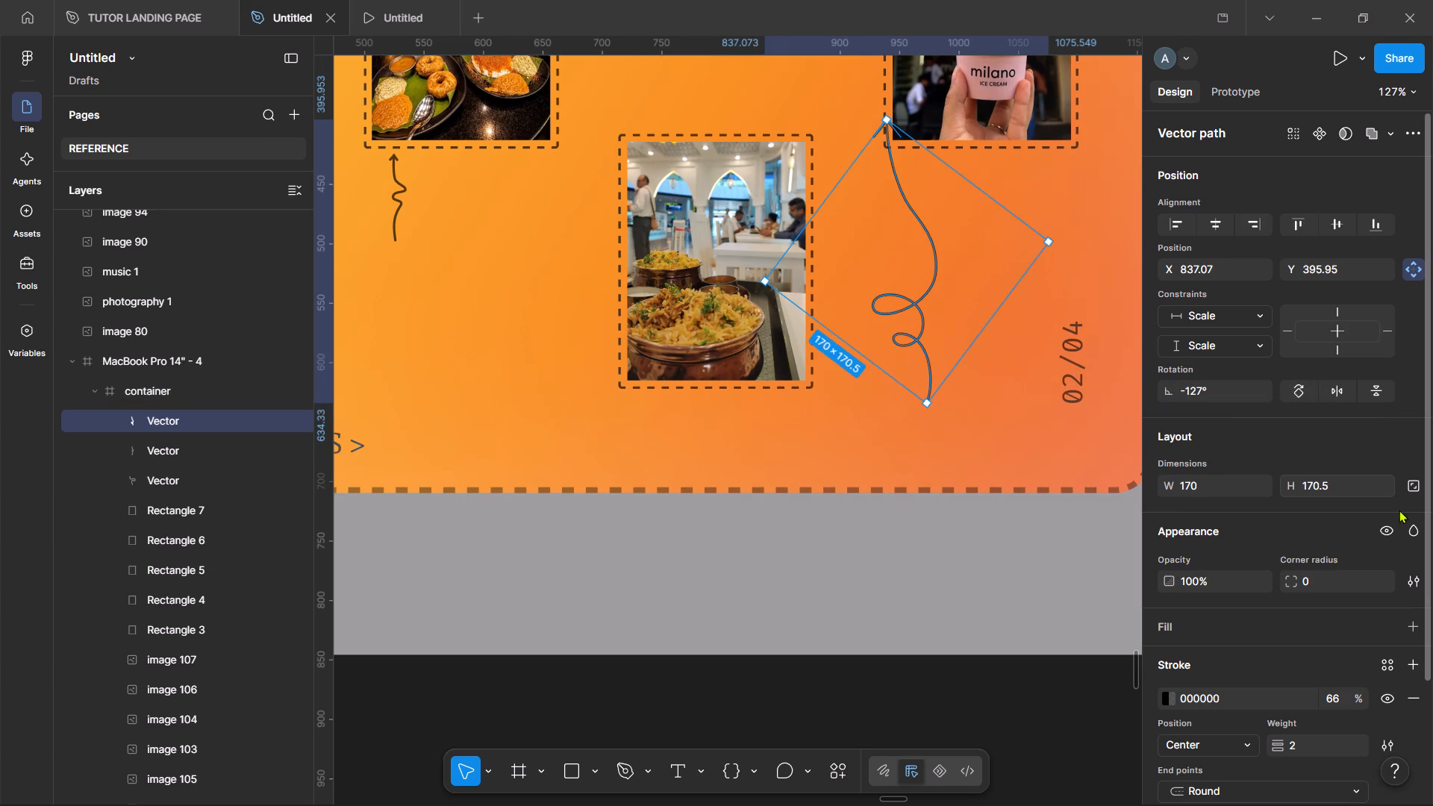
Lock the loopy arrow's aspect ratio and shrink it to about 58 × 58.
{"action": "left_click", "coordinate": [1419, 498]}
{"action": "left_click", "coordinate": [1415, 487]}
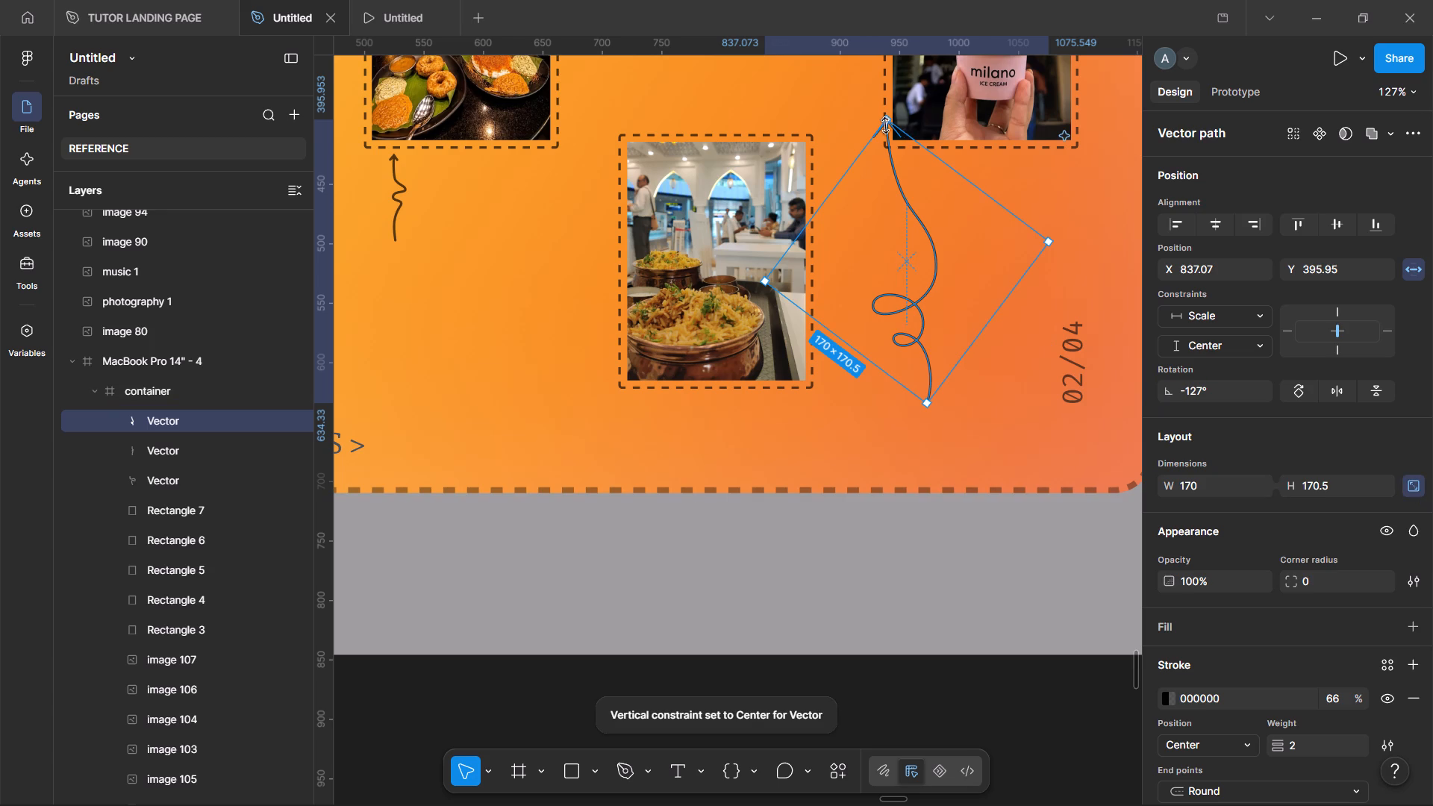
{"action": "left_click_drag", "start_coordinate": [884, 124], "coordinate": [911, 308]}
Move the loopy arrow up beneath the Milano ice cream photo, at about X 914, Y 424.
{"action": "scroll", "coordinate": [972, 337], "scroll_direction": "up", "scroll_amount": 1}
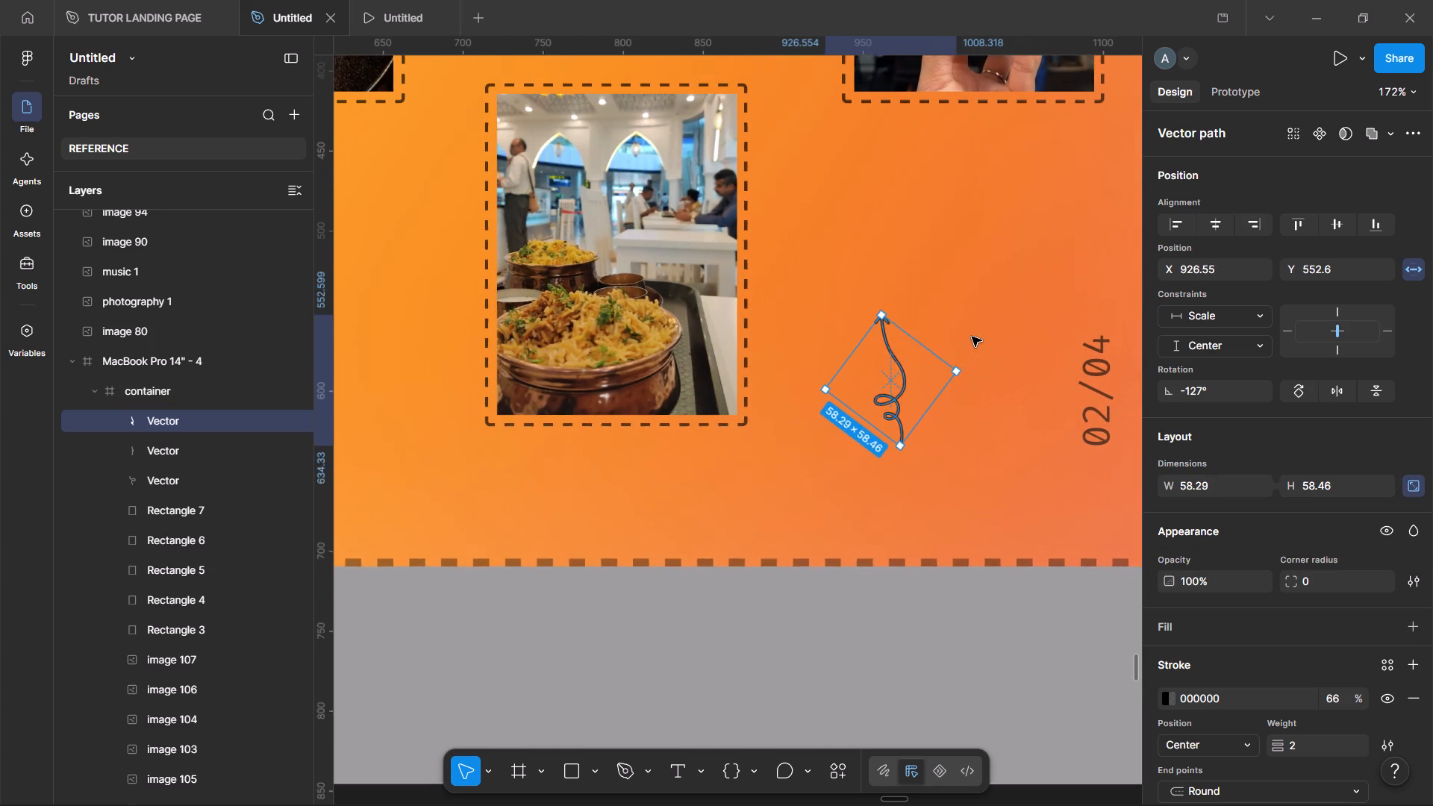
{"action": "left_click_drag", "start_coordinate": [886, 401], "coordinate": [893, 293]}
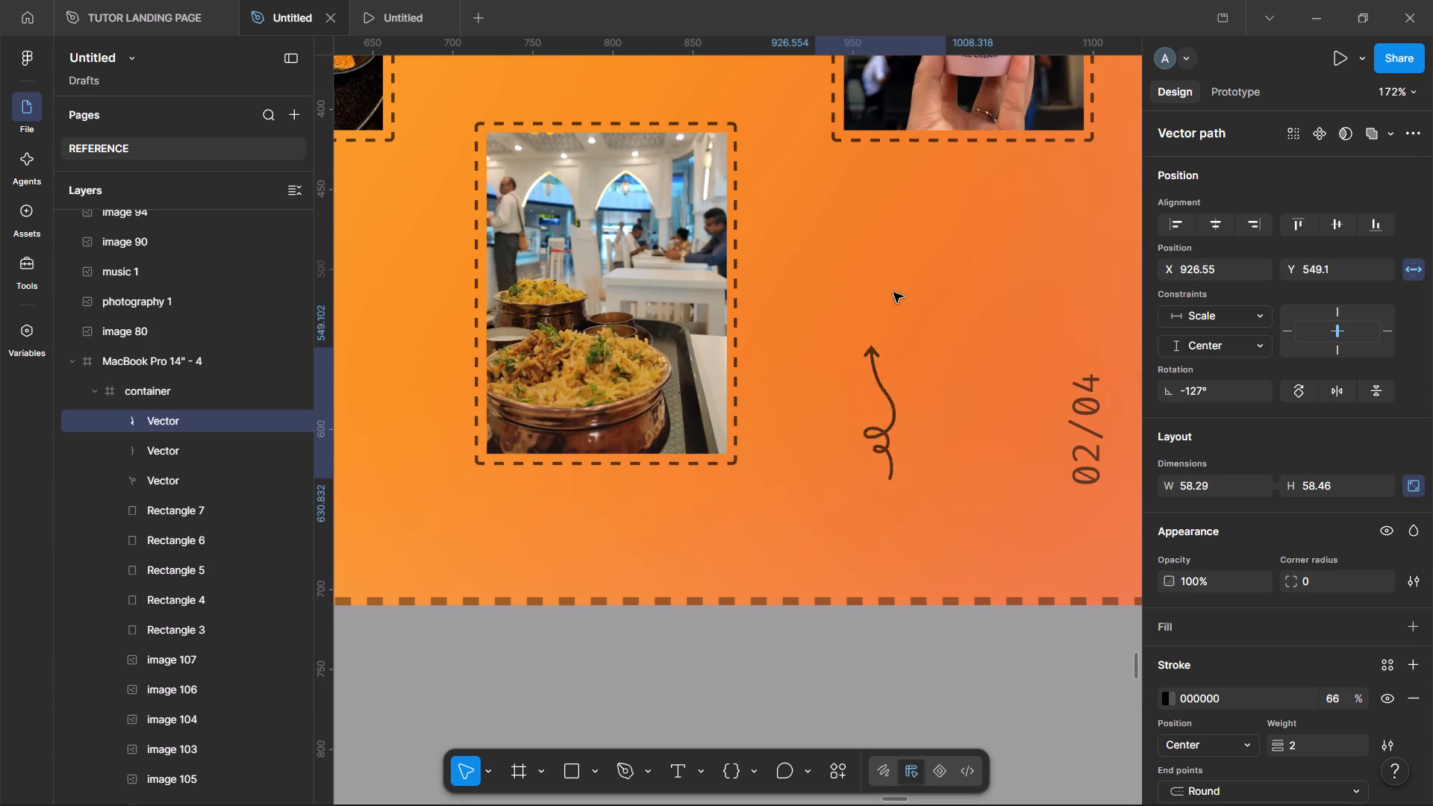
{"action": "left_click_drag", "start_coordinate": [893, 293], "coordinate": [867, 195]}
Adjust the loopy arrow's rotation to -134°.
{"action": "scroll", "coordinate": [867, 195], "scroll_direction": "up", "scroll_amount": 1}
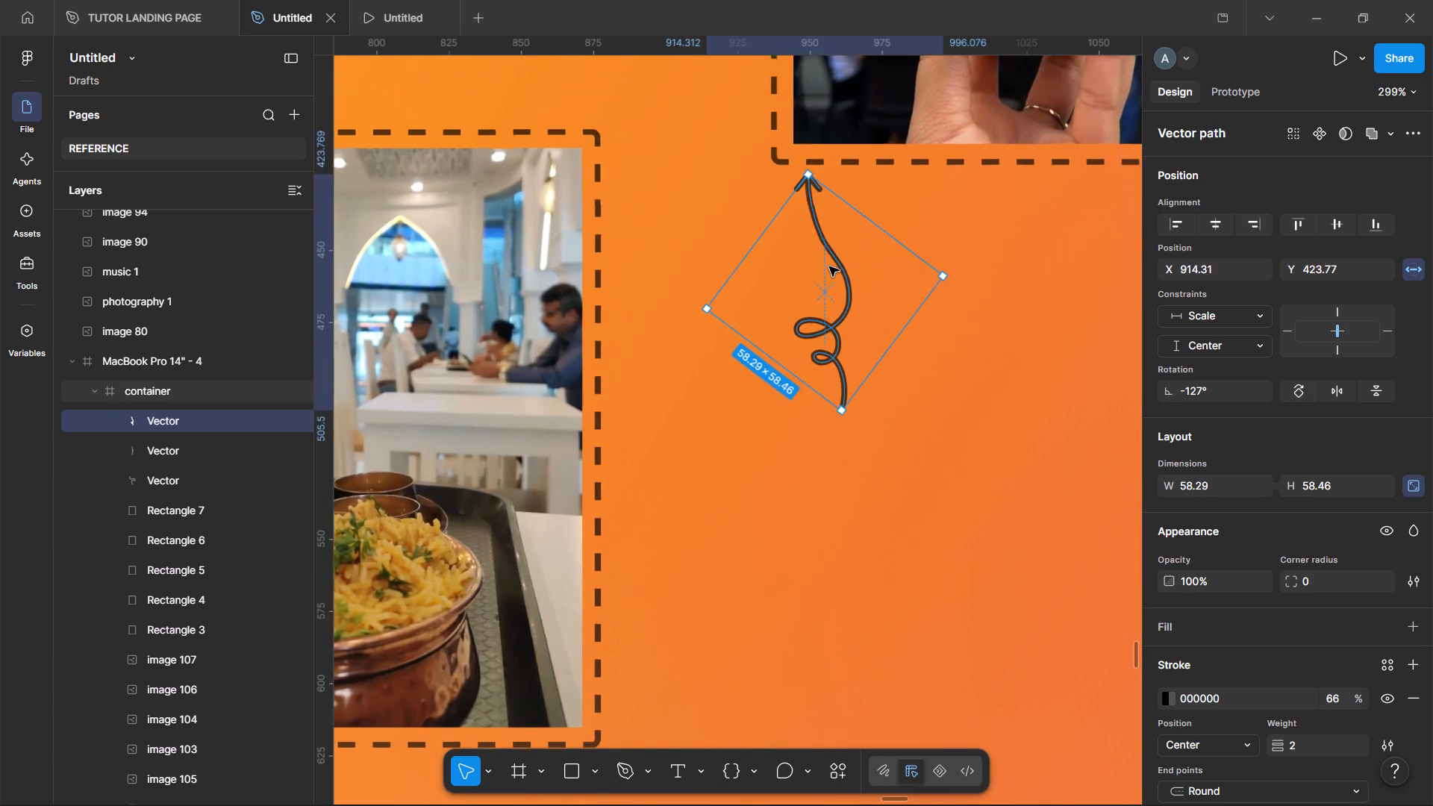
{"action": "scroll", "coordinate": [829, 266], "scroll_direction": "left", "scroll_amount": 1}
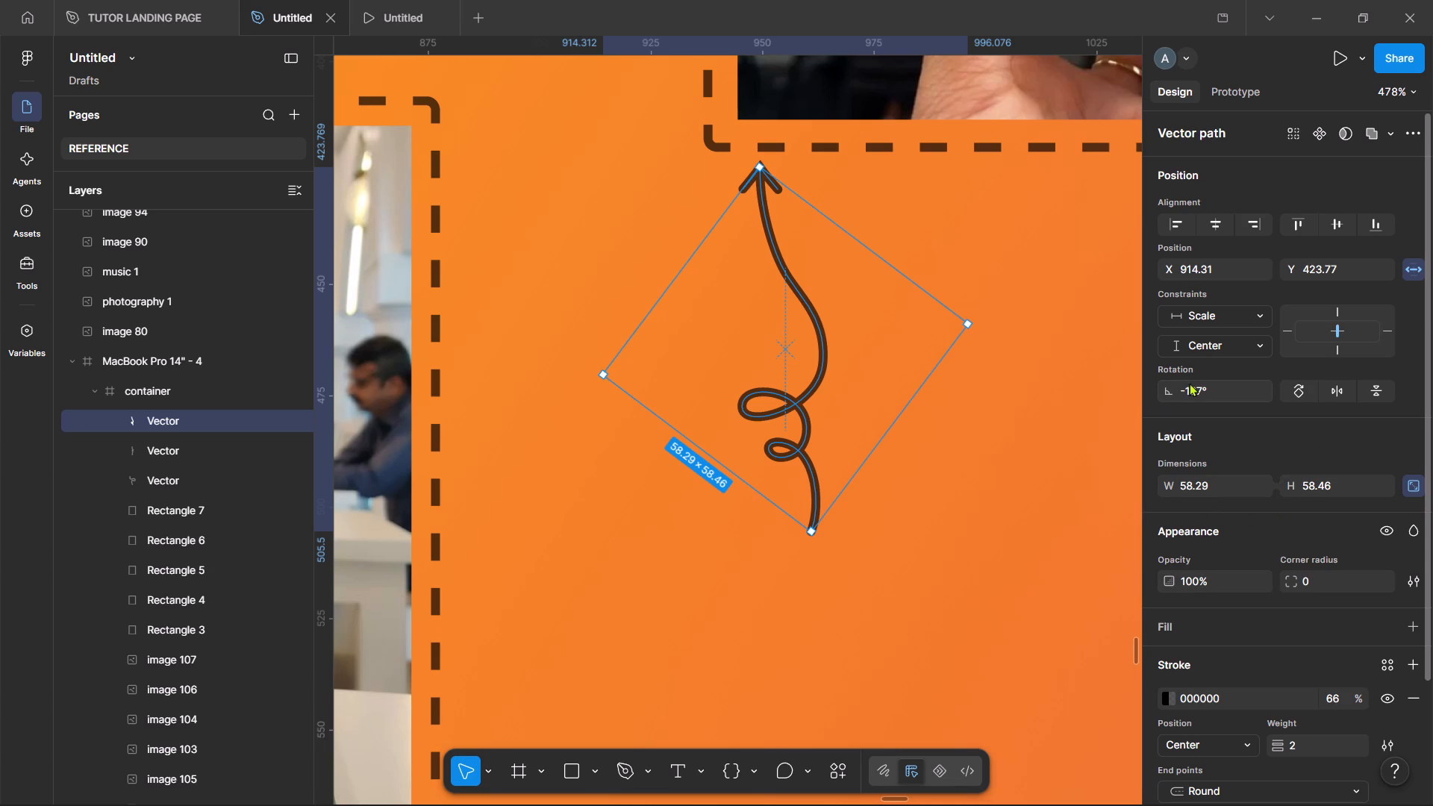
{"action": "left_click_drag", "start_coordinate": [1170, 391], "coordinate": [1181, 391]}
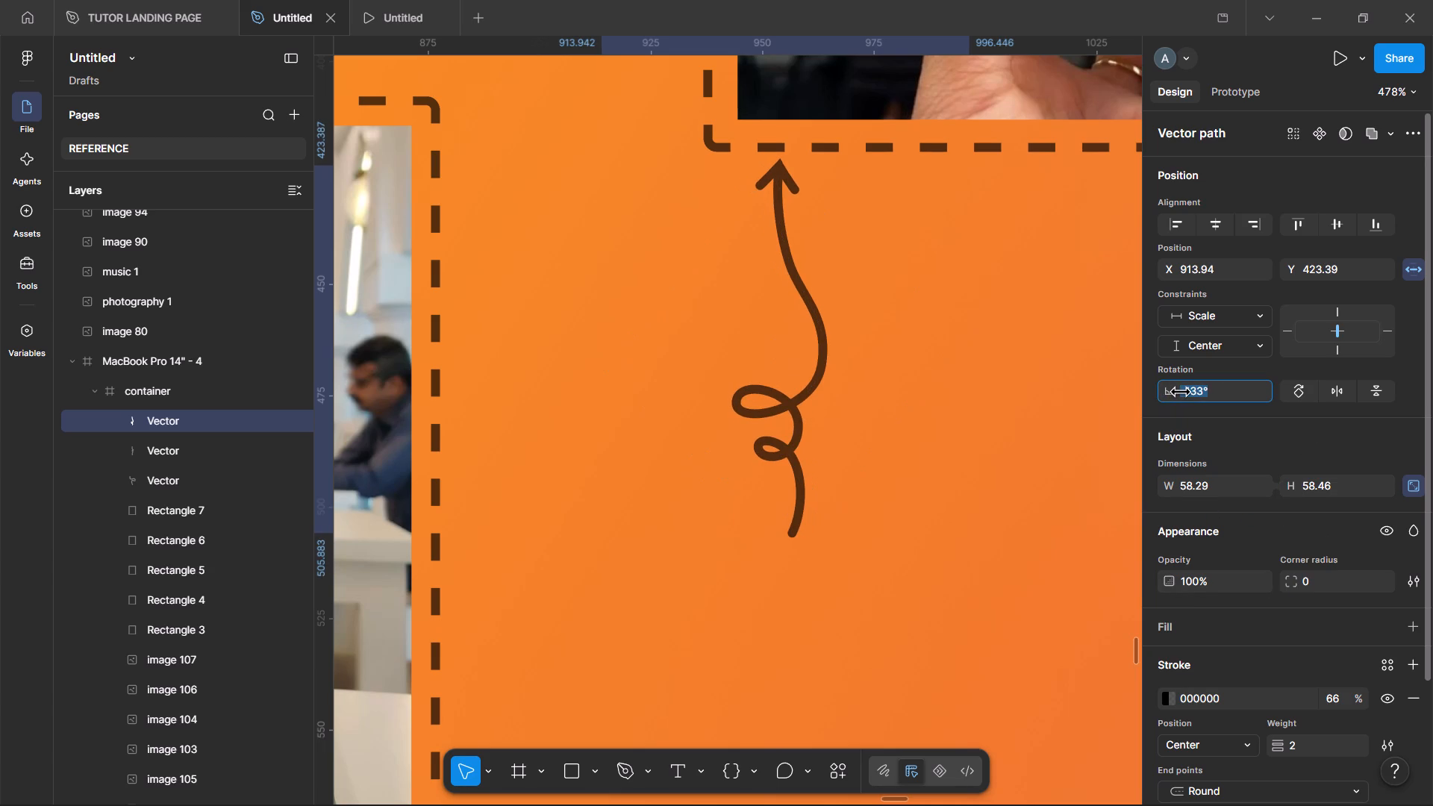
{"action": "left_click_drag", "start_coordinate": [1181, 391], "coordinate": [1184, 391]}
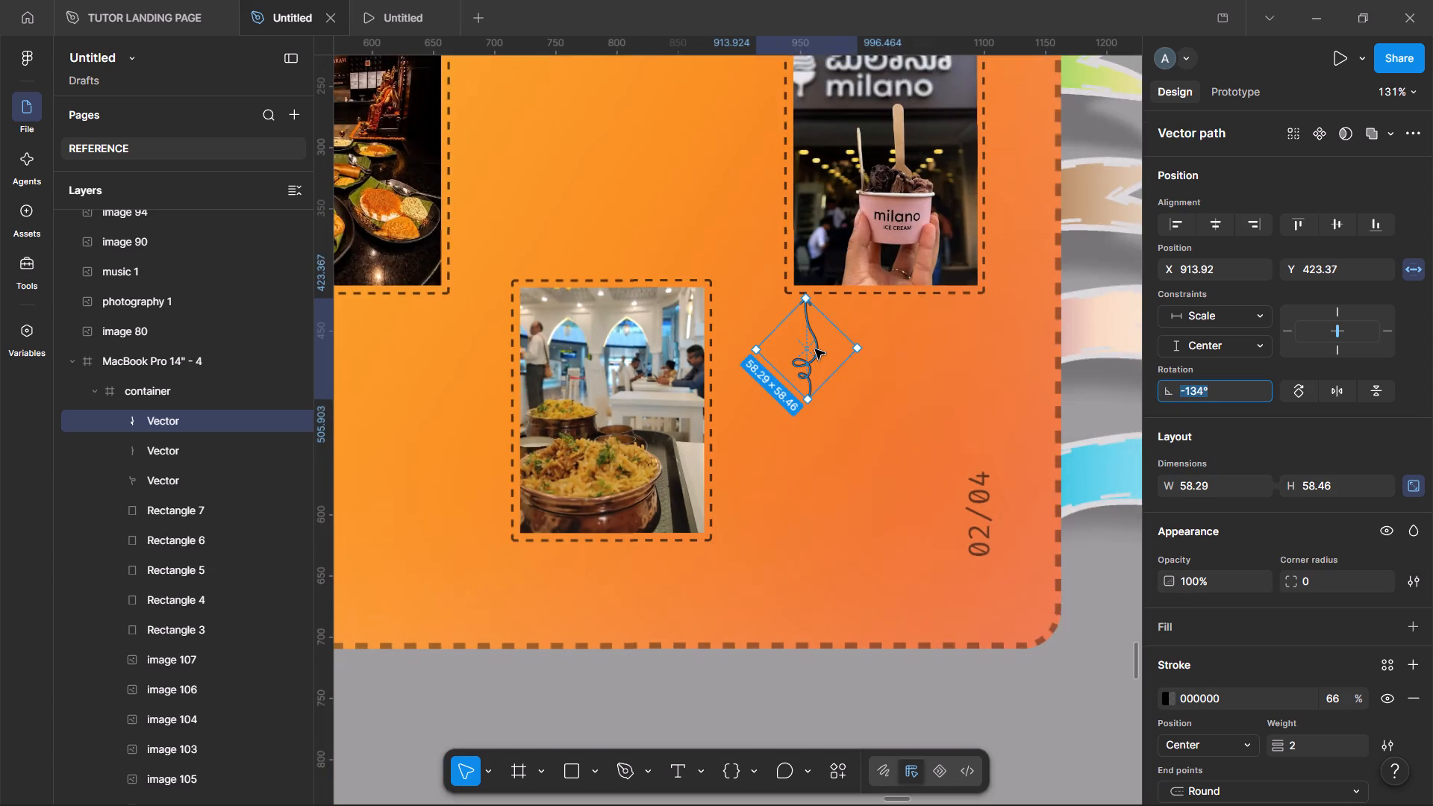
Shift the loopy arrow sideways so that it sits beneath the right half of the Milano photo, and deselect it.
{"action": "scroll", "coordinate": [815, 349], "scroll_direction": "down", "scroll_amount": 1}
{"action": "left_click_drag", "start_coordinate": [814, 293], "coordinate": [897, 297]}
{"action": "left_click", "coordinate": [902, 625]}
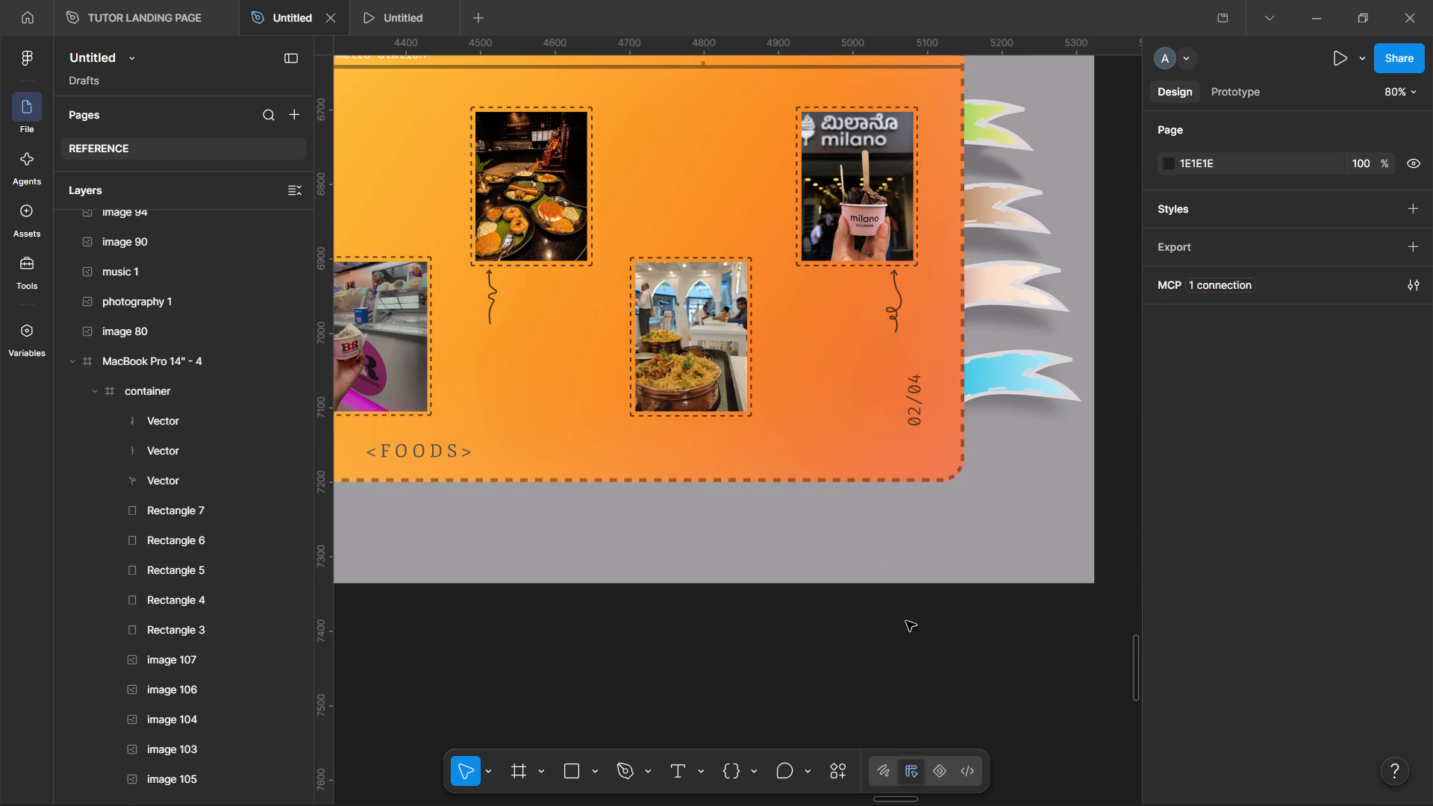
Duplicate the MacBook Pro 14" - 4 frame directly below the original, at X 3812.5, Y 7499.
{"action": "scroll", "coordinate": [921, 347], "scroll_direction": "right", "scroll_amount": 4}
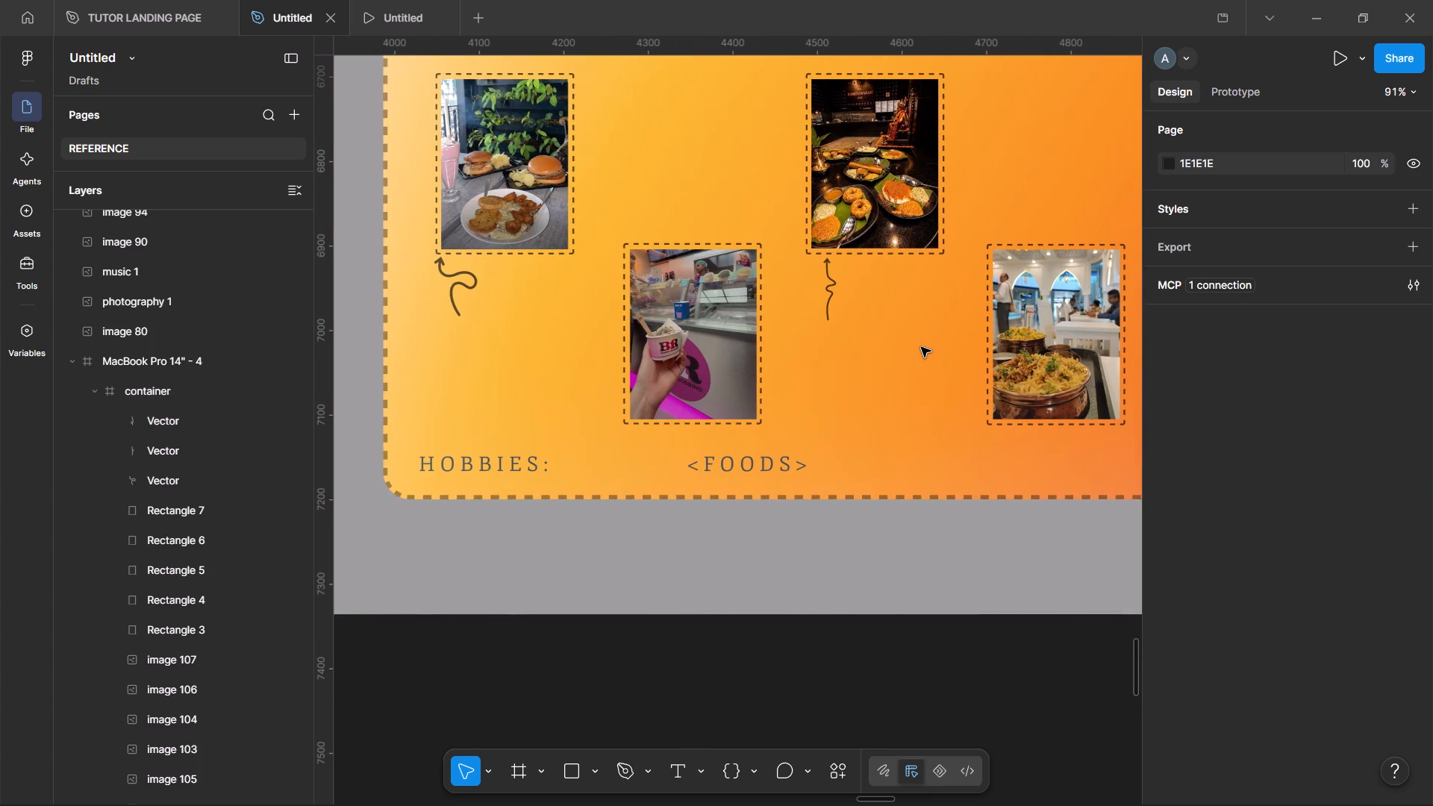
{"action": "scroll", "coordinate": [921, 347], "scroll_direction": "left", "scroll_amount": 1}
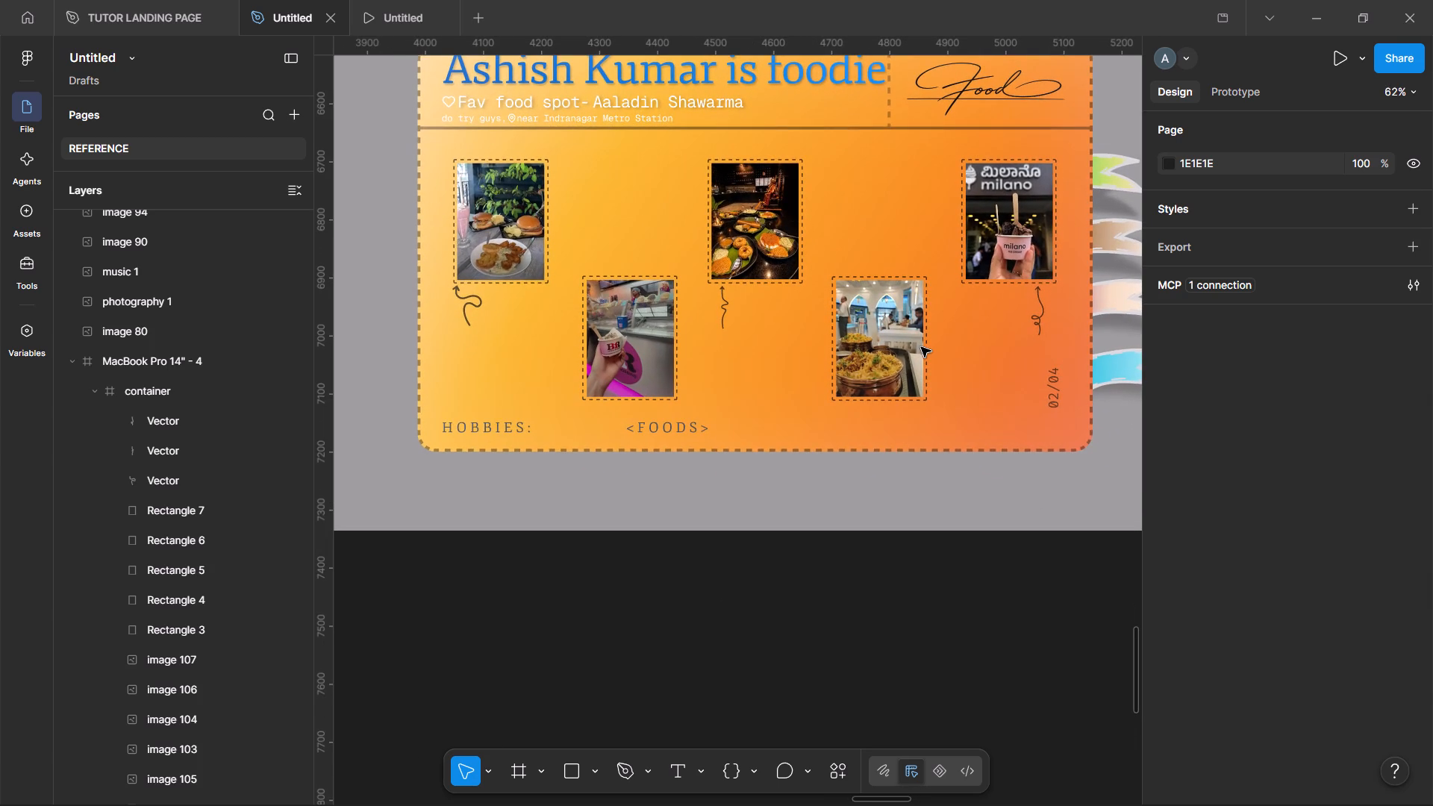
{"action": "scroll", "coordinate": [921, 347], "scroll_direction": "left", "scroll_amount": 1}
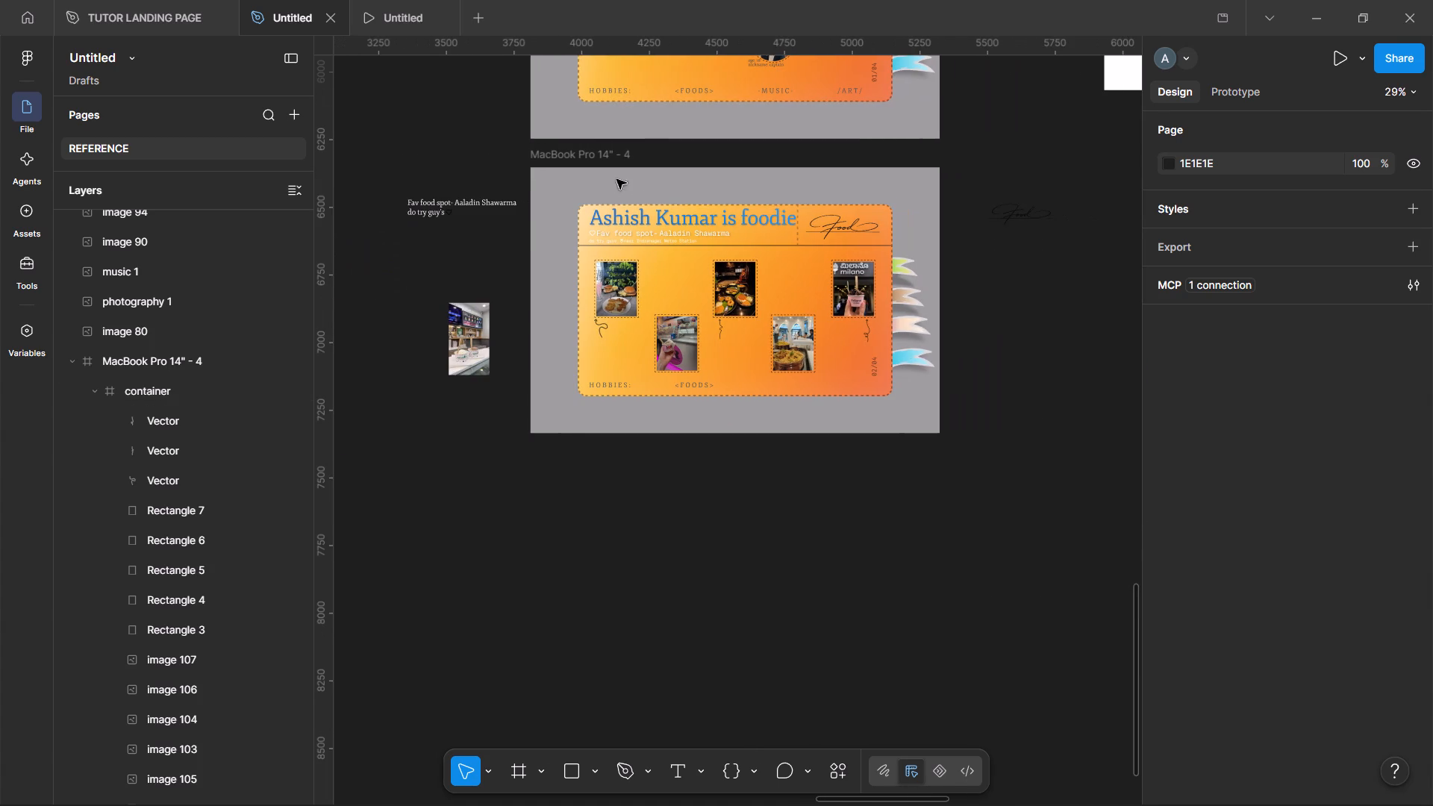
{"action": "left_click", "coordinate": [589, 157]}
{"action": "left_click_drag", "start_coordinate": [589, 157], "coordinate": [592, 342], "text": "alt"}
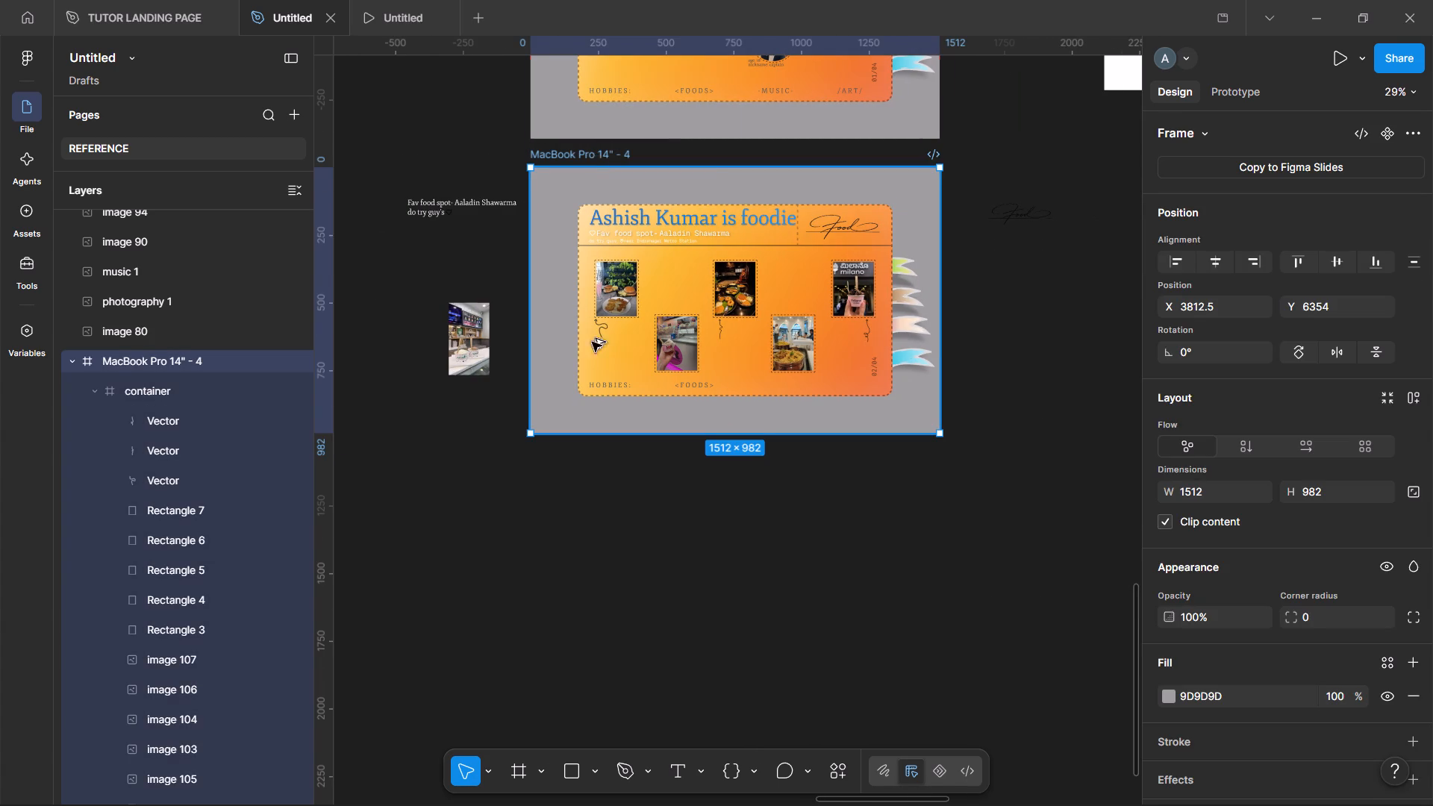
{"action": "left_click_drag", "start_coordinate": [592, 342], "coordinate": [586, 466], "text": "alt"}
Duplicate the new frame copy beside itself, at X 5436, Y 7499.
{"action": "left_click_drag", "start_coordinate": [586, 466], "coordinate": [740, 458], "text": "alt"}
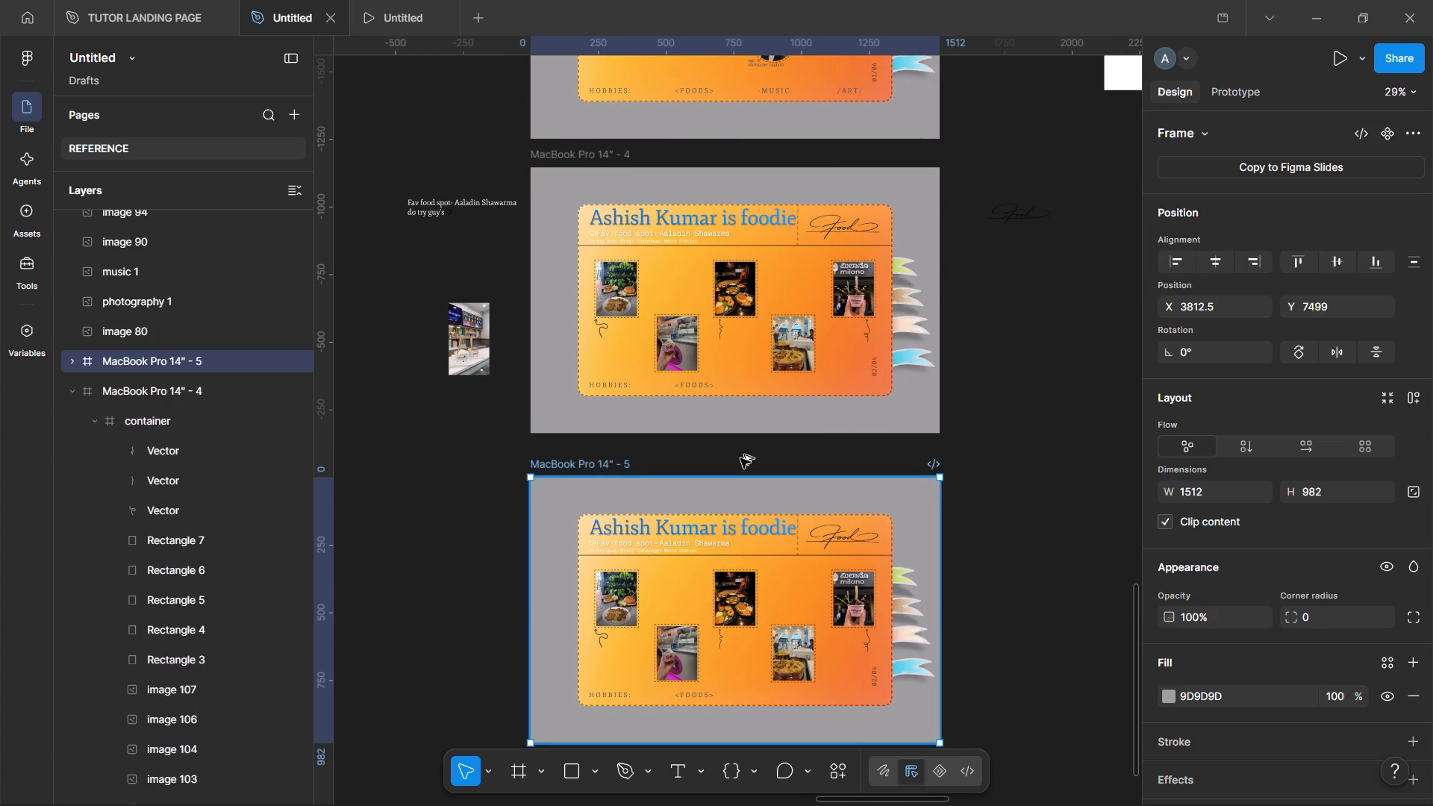
{"action": "left_click_drag", "start_coordinate": [740, 458], "coordinate": [1025, 468], "text": "alt"}
In the MacBook Pro 14" - 4 frame, copy the curly arrow under the burger photo and replace the wavy arrow with it.
{"action": "scroll", "coordinate": [902, 384], "scroll_direction": "down", "scroll_amount": 1}
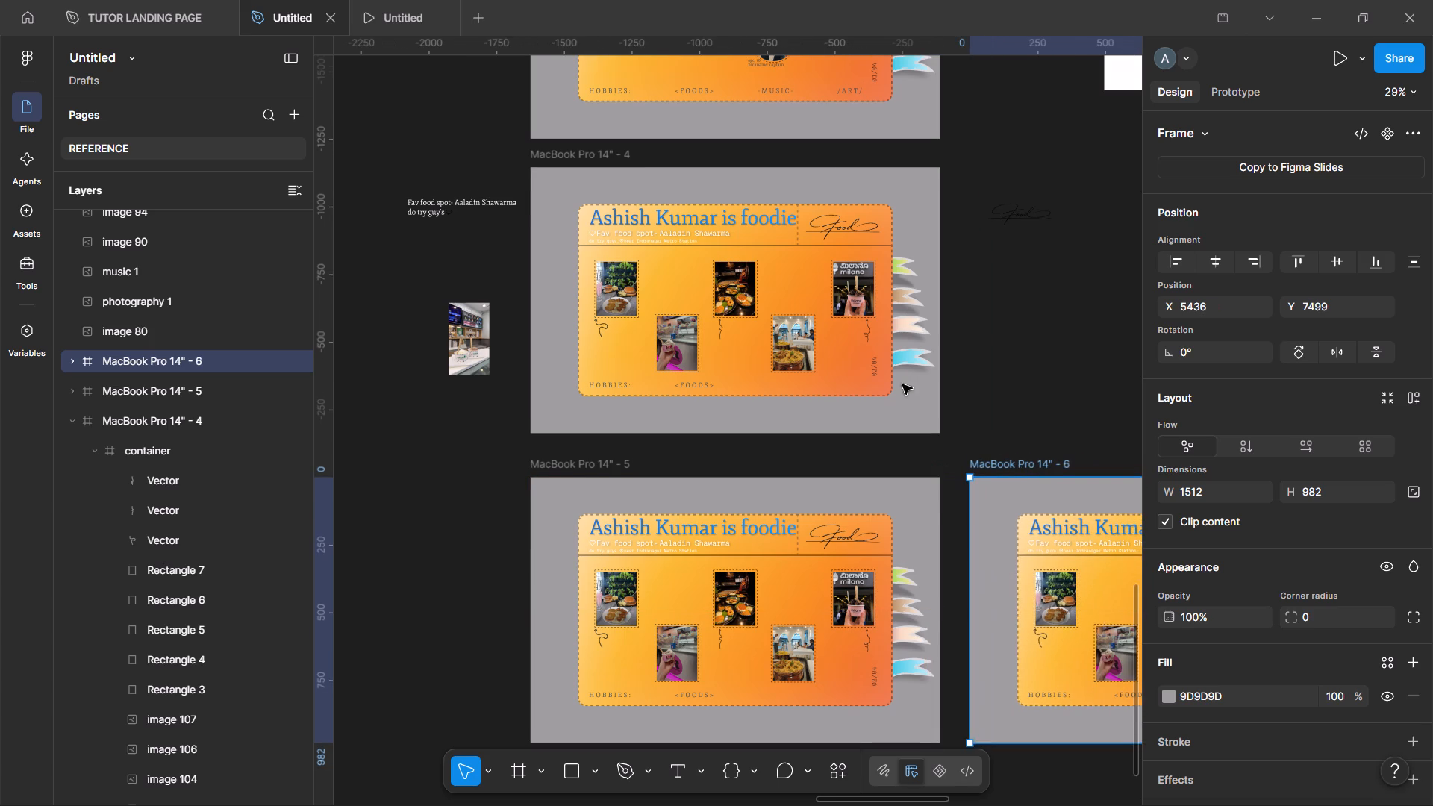
{"action": "scroll", "coordinate": [902, 384], "scroll_direction": "down", "scroll_amount": 1}
{"action": "scroll", "coordinate": [814, 266], "scroll_direction": "right", "scroll_amount": 2}
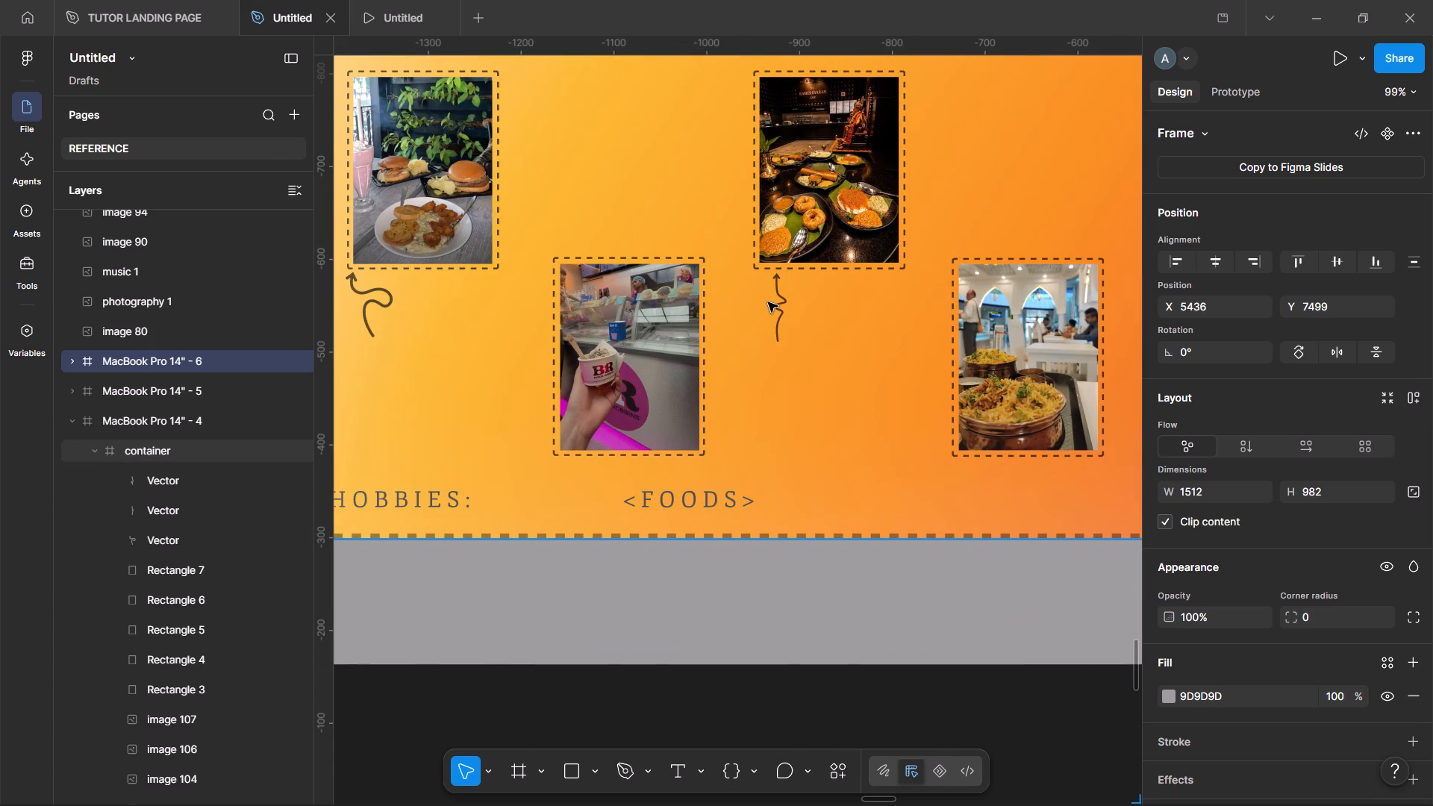
{"action": "double_click", "coordinate": [781, 307]}
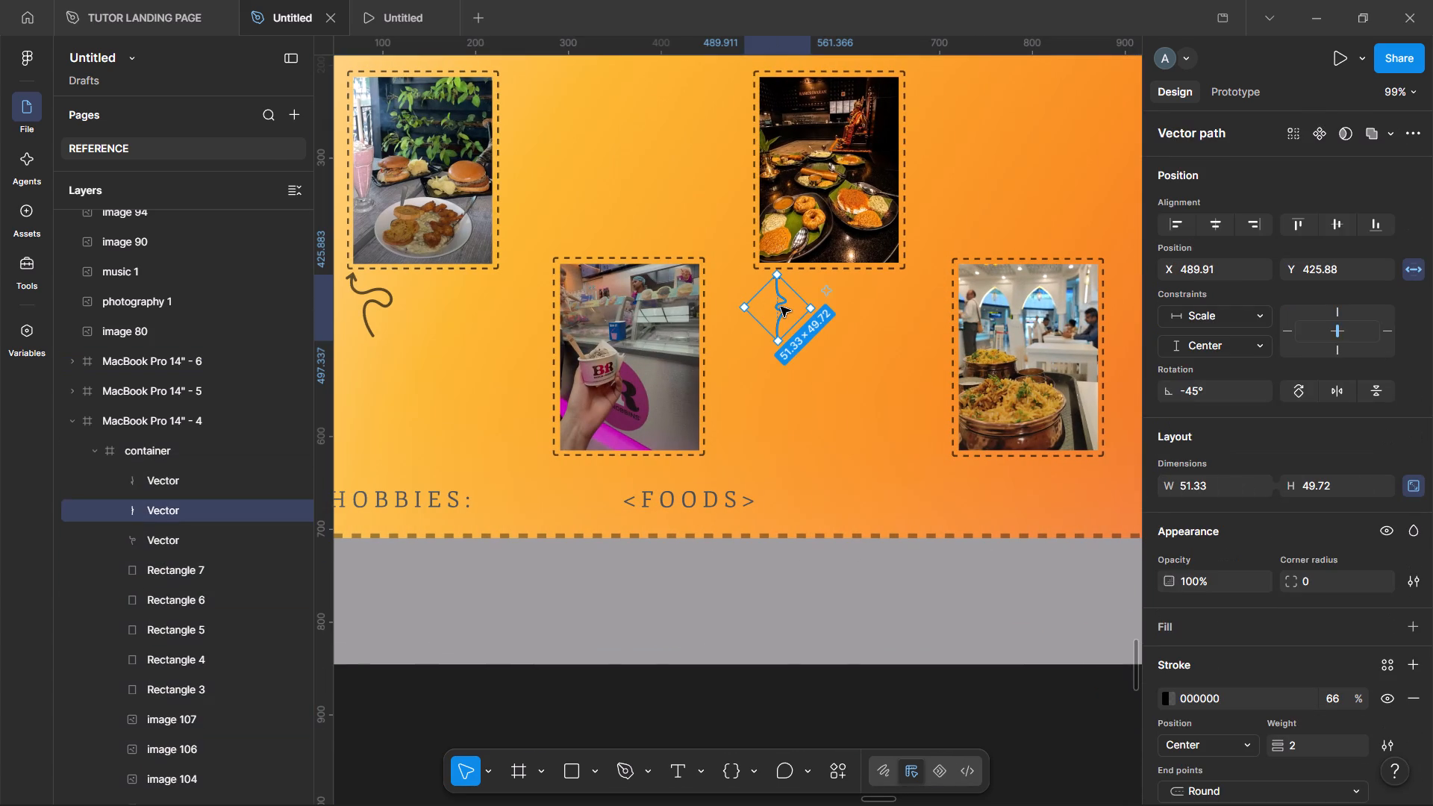
{"action": "left_click", "coordinate": [377, 299]}
{"action": "key", "text": "ctrl+c"}
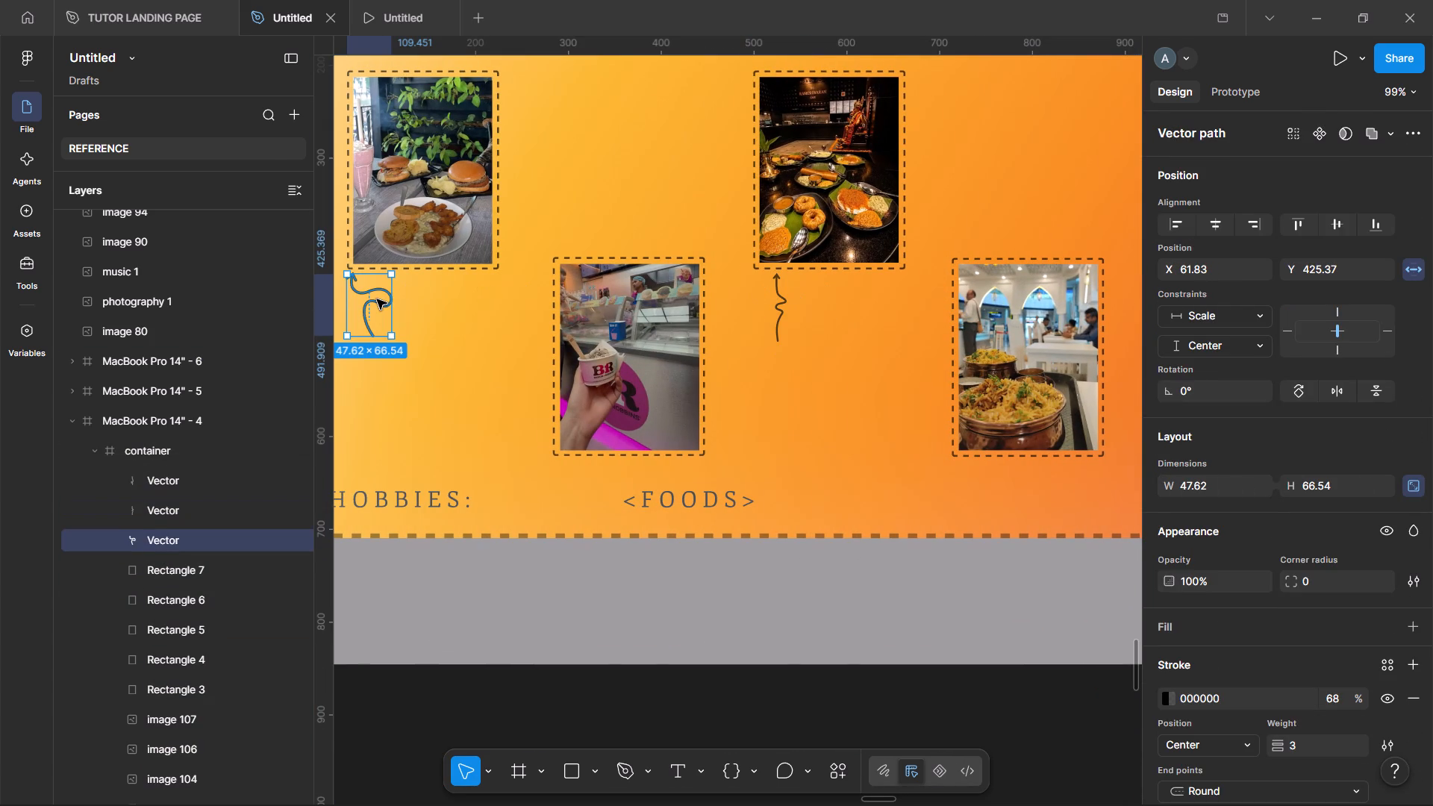
{"action": "left_click", "coordinate": [778, 325]}
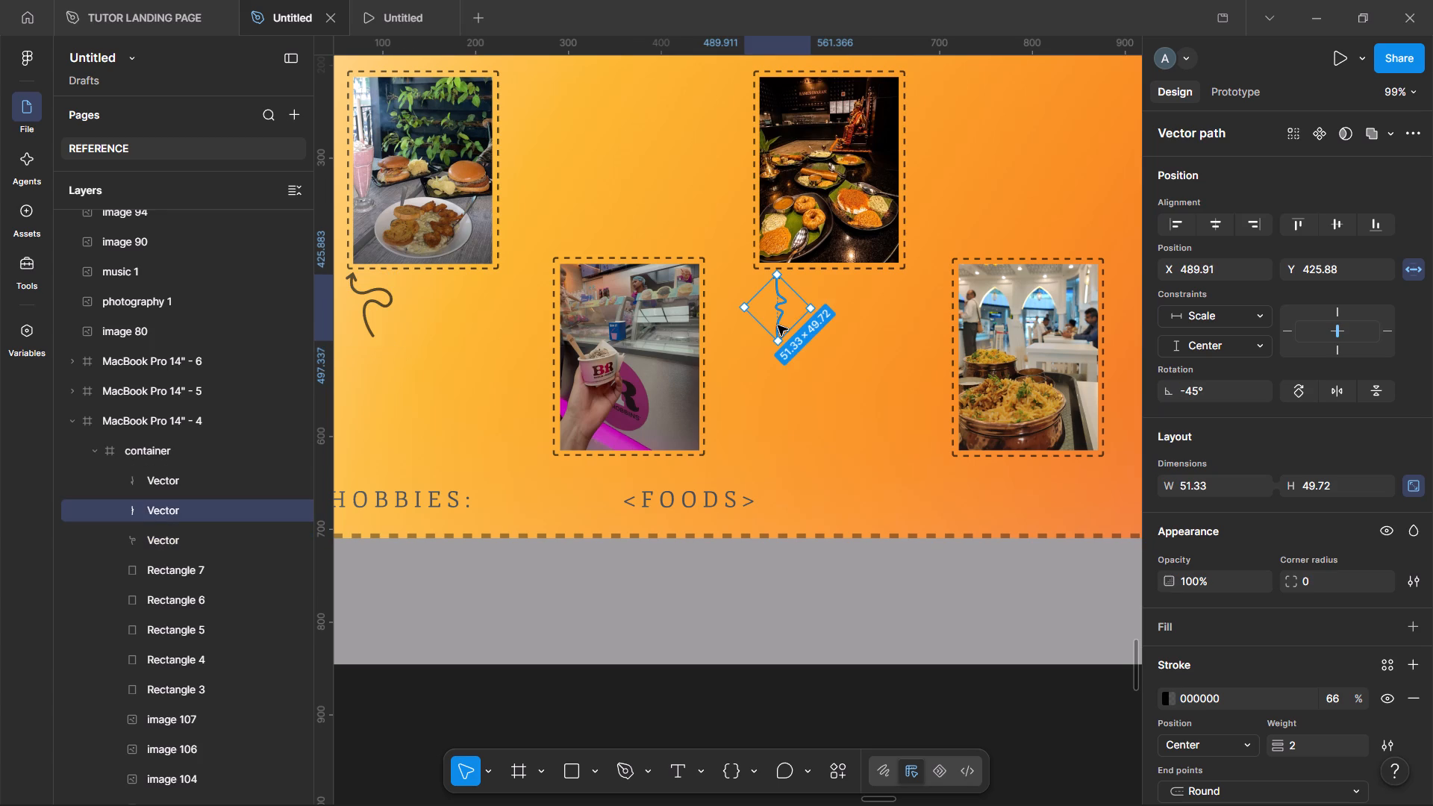
{"action": "right_click", "coordinate": [778, 325]}
{"action": "left_click", "coordinate": [778, 325]}
{"action": "key", "text": "ctrl+shift+r"}
Replace the loopy arrow under the Milano photo with the copied curly arrow.
{"action": "scroll", "coordinate": [778, 325], "scroll_direction": "left", "scroll_amount": 4}
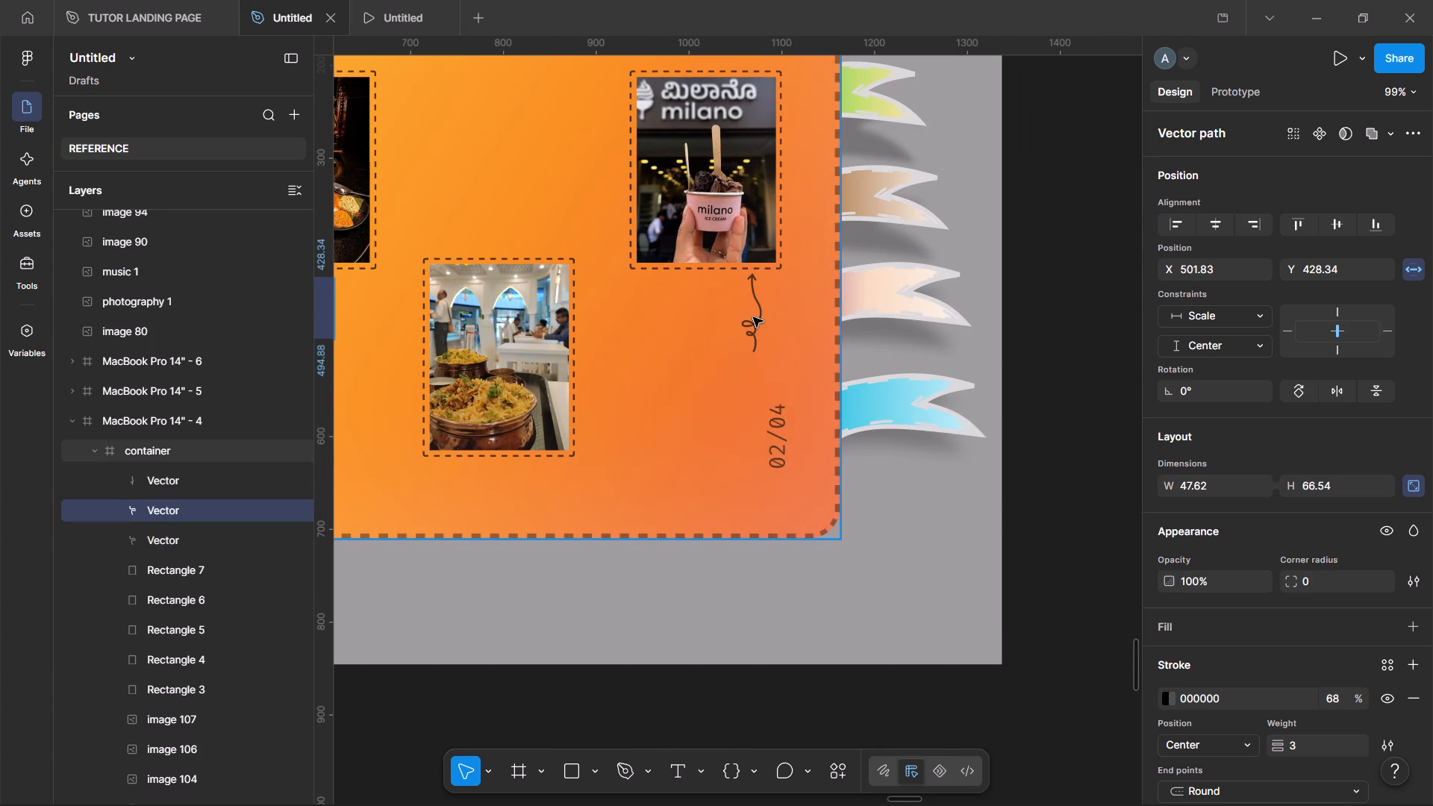
{"action": "left_click", "coordinate": [761, 316]}
{"action": "key", "text": "ctrl+shift+r"}
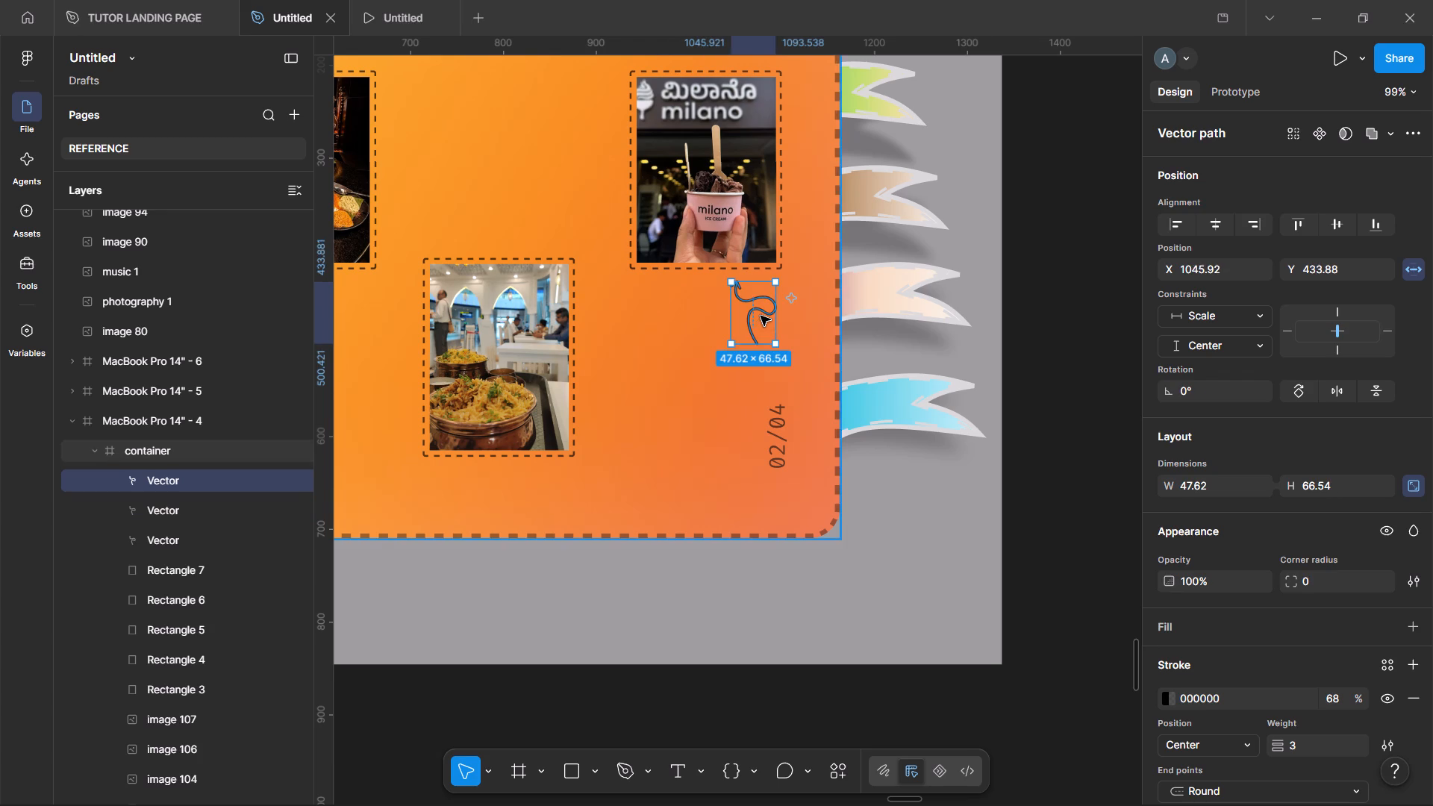
Move the curly arrow under the Milano photo to the photo's lower left corner, at about X 944.5, Y 428.
{"action": "scroll", "coordinate": [761, 316], "scroll_direction": "down", "scroll_amount": 5}
{"action": "scroll", "coordinate": [761, 316], "scroll_direction": "right", "scroll_amount": 2}
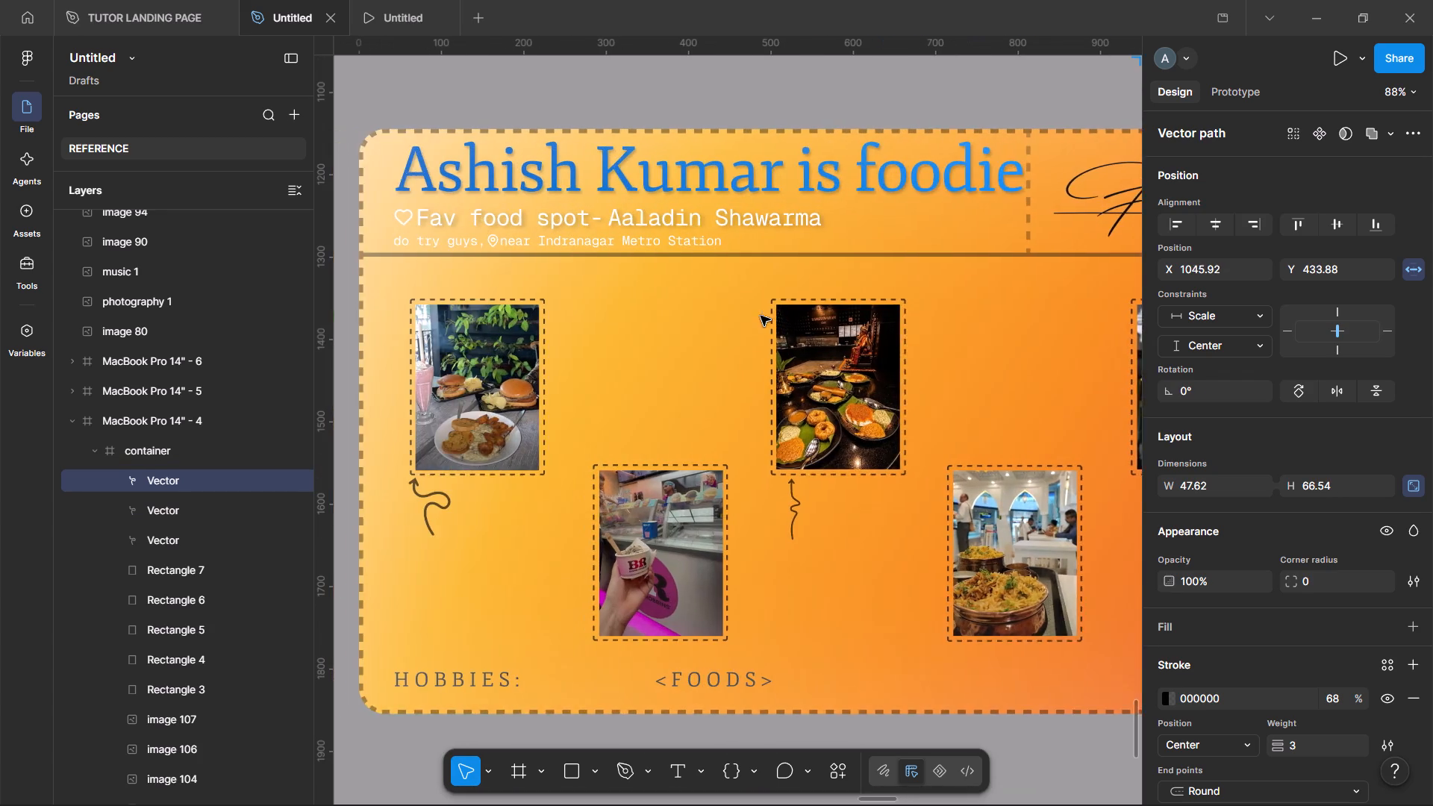
{"action": "scroll", "coordinate": [761, 316], "scroll_direction": "up", "scroll_amount": 6}
{"action": "scroll", "coordinate": [761, 316], "scroll_direction": "right", "scroll_amount": 1}
{"action": "scroll", "coordinate": [761, 316], "scroll_direction": "left", "scroll_amount": 2}
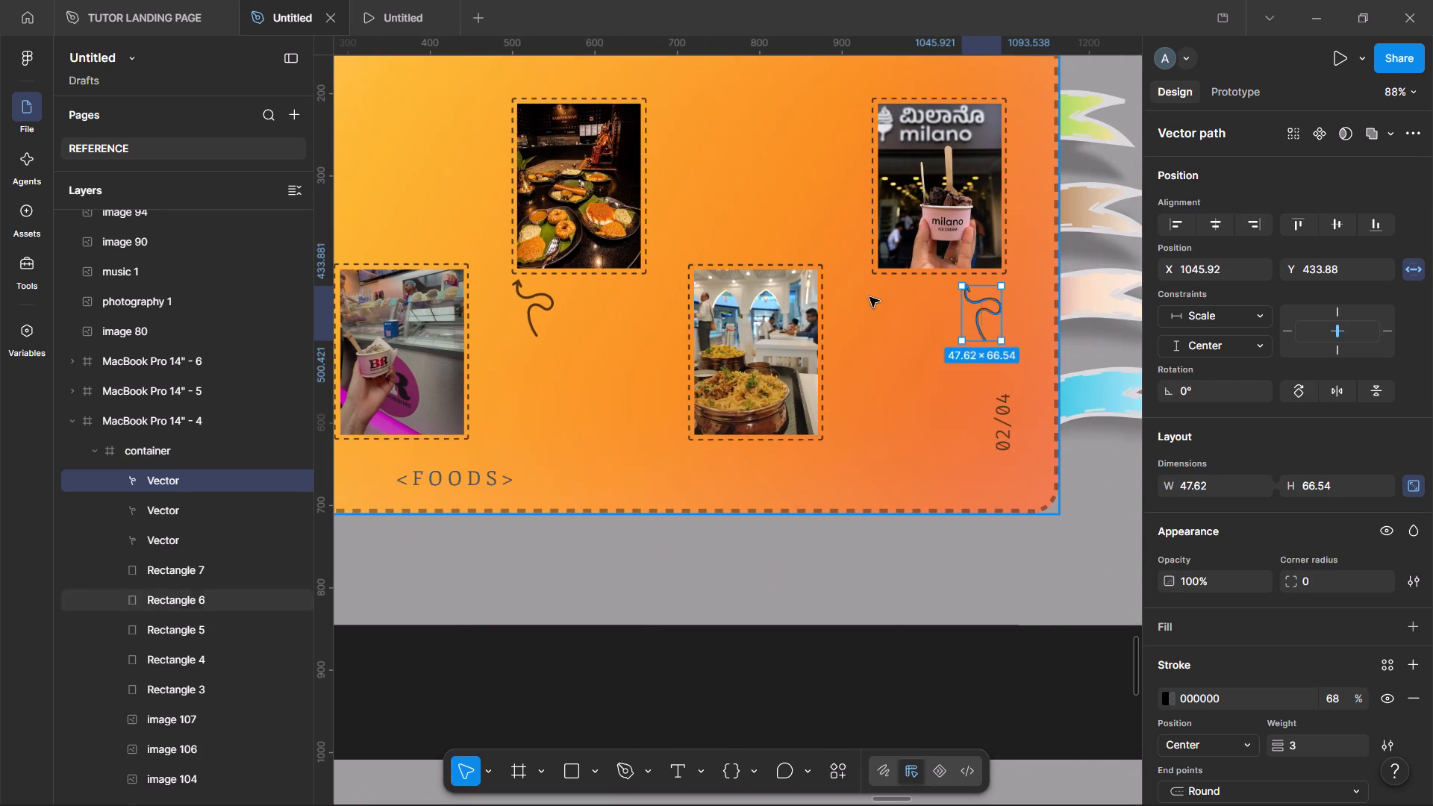
{"action": "left_click_drag", "start_coordinate": [981, 303], "coordinate": [903, 300]}
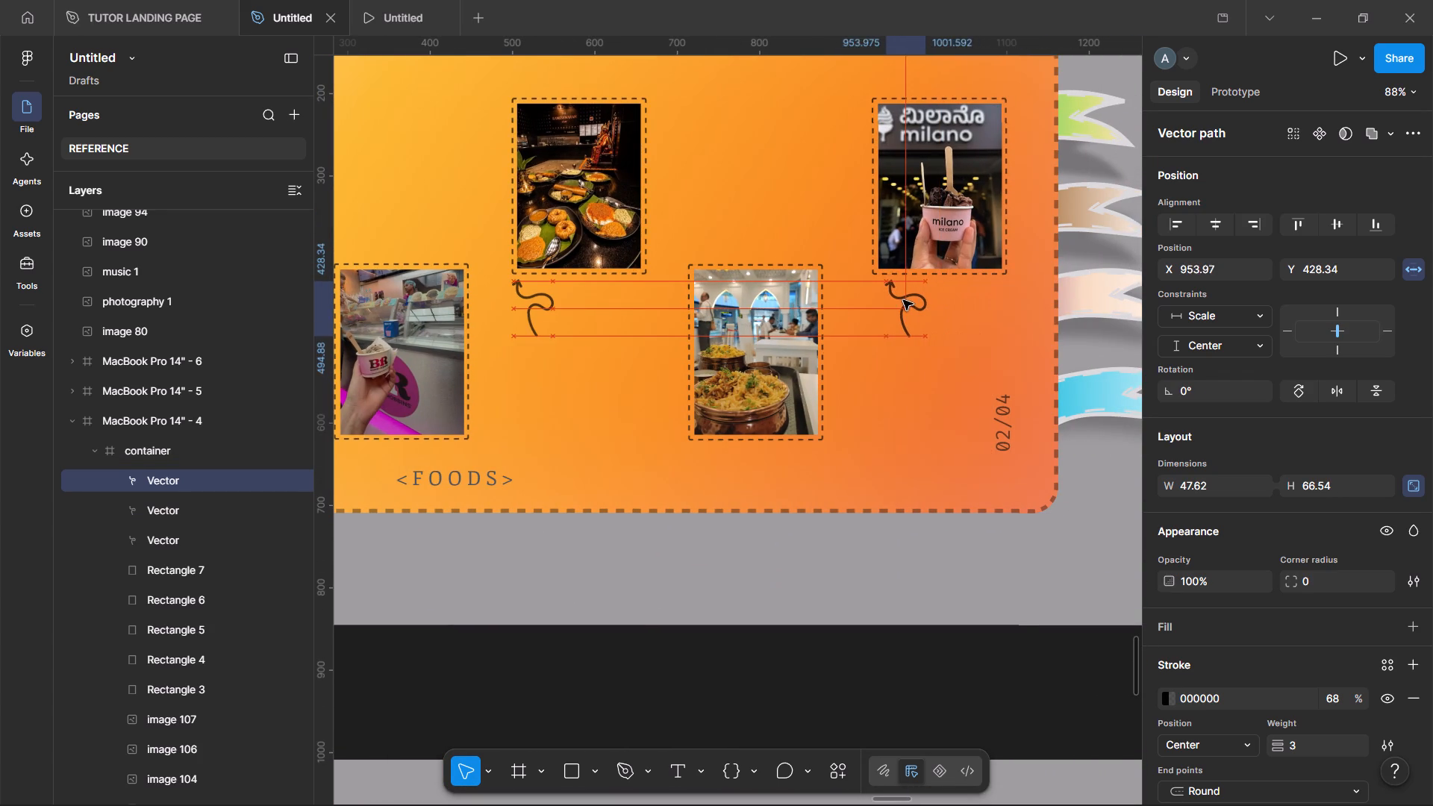
{"action": "left_click_drag", "start_coordinate": [903, 300], "coordinate": [896, 299]}
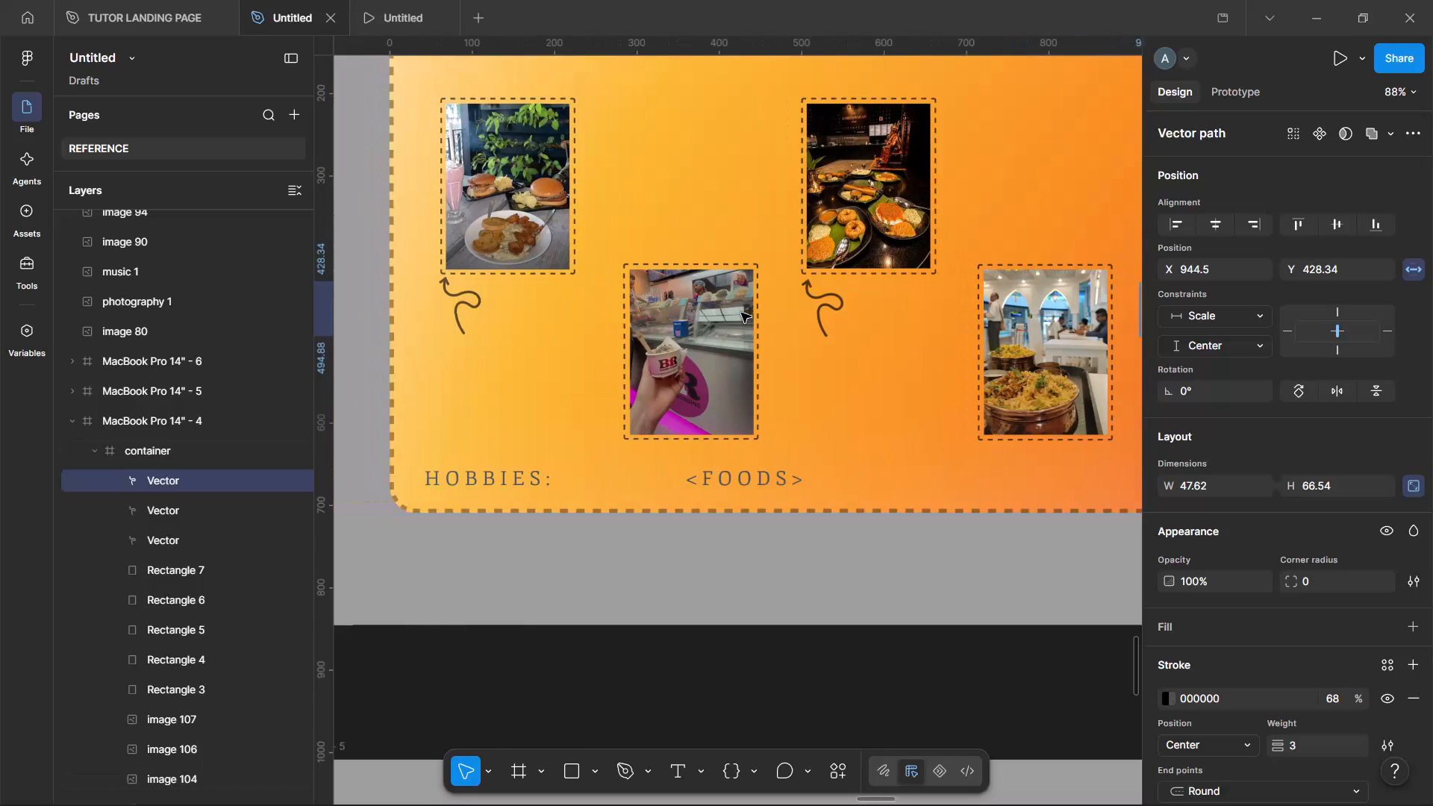
Duplicate the burger photo's curly arrow above the Baskin Robbins cup photo, at about X 349, Y 280, and flip it vertically.
{"action": "left_click", "coordinate": [481, 313]}
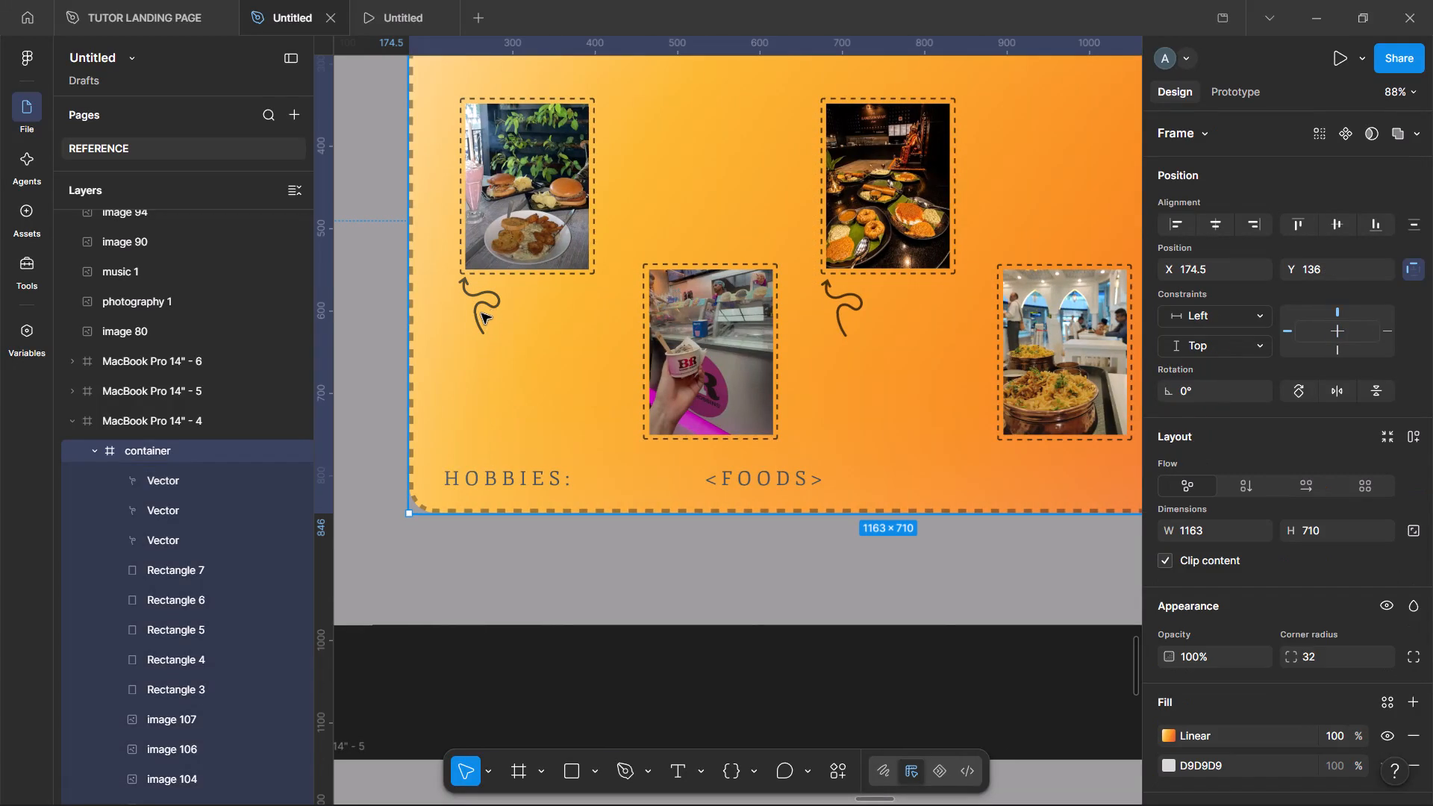
{"action": "left_click", "coordinate": [488, 307]}
{"action": "triple_click", "coordinate": [491, 304]}
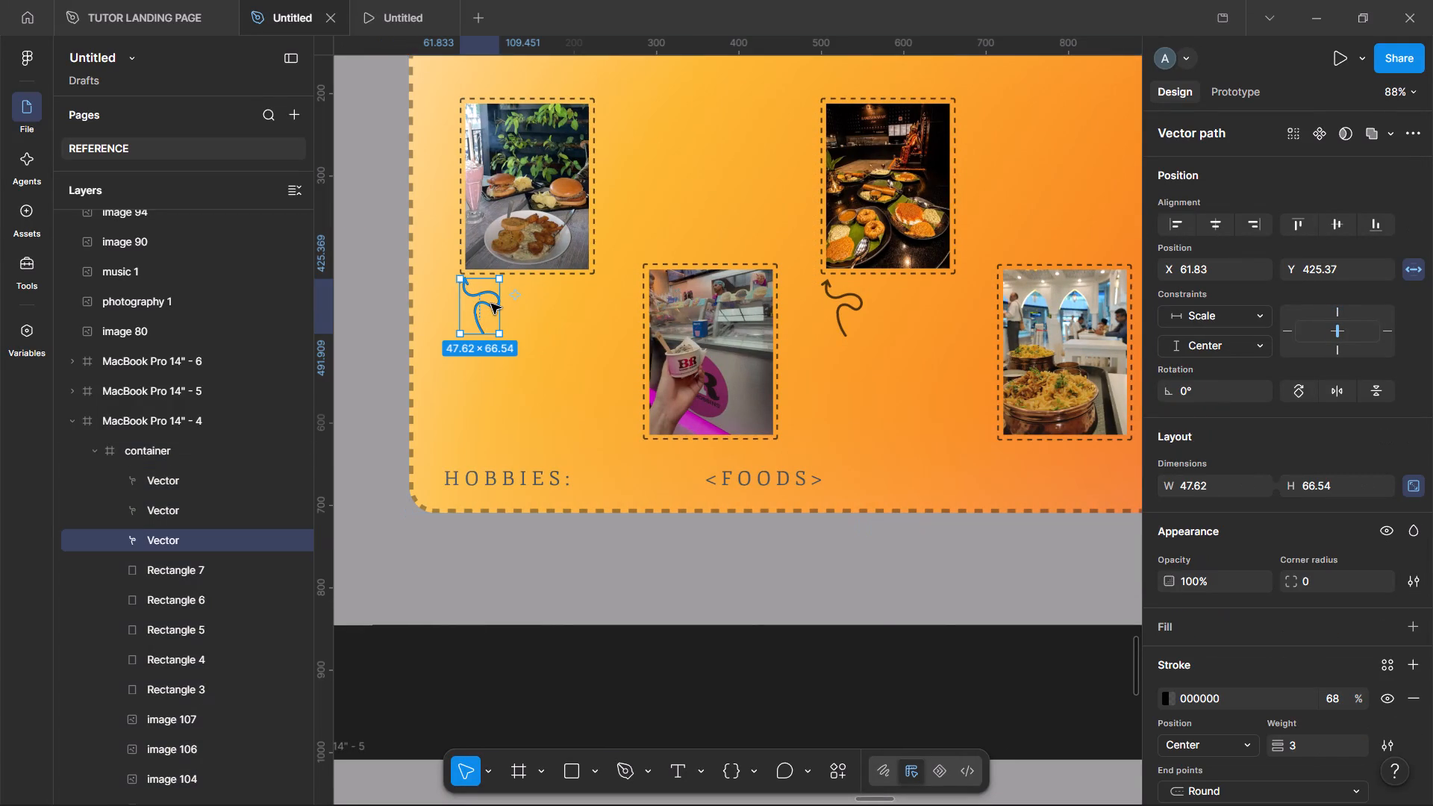
{"action": "left_click_drag", "start_coordinate": [491, 304], "coordinate": [728, 181], "text": "alt"}
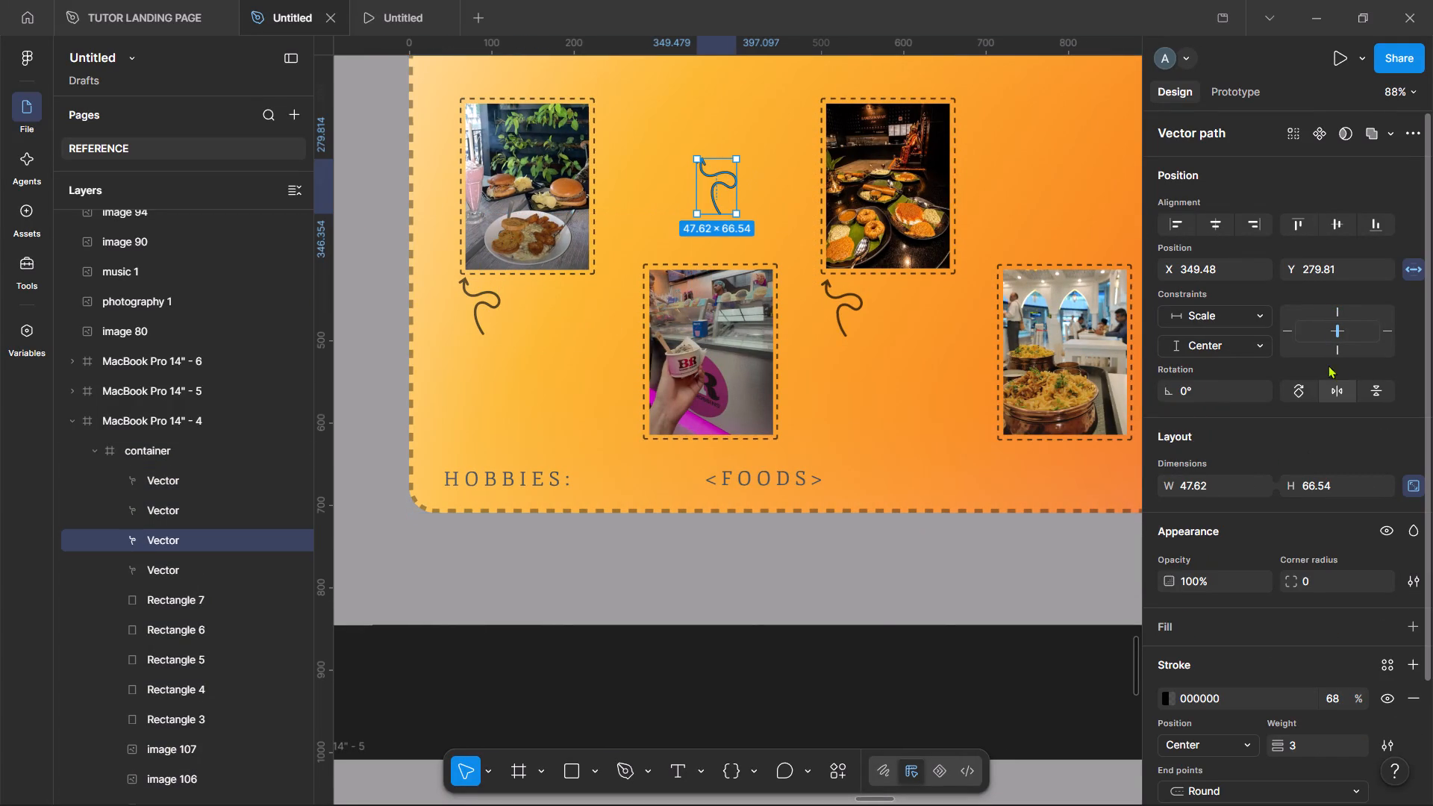
{"action": "left_click", "coordinate": [1367, 392]}
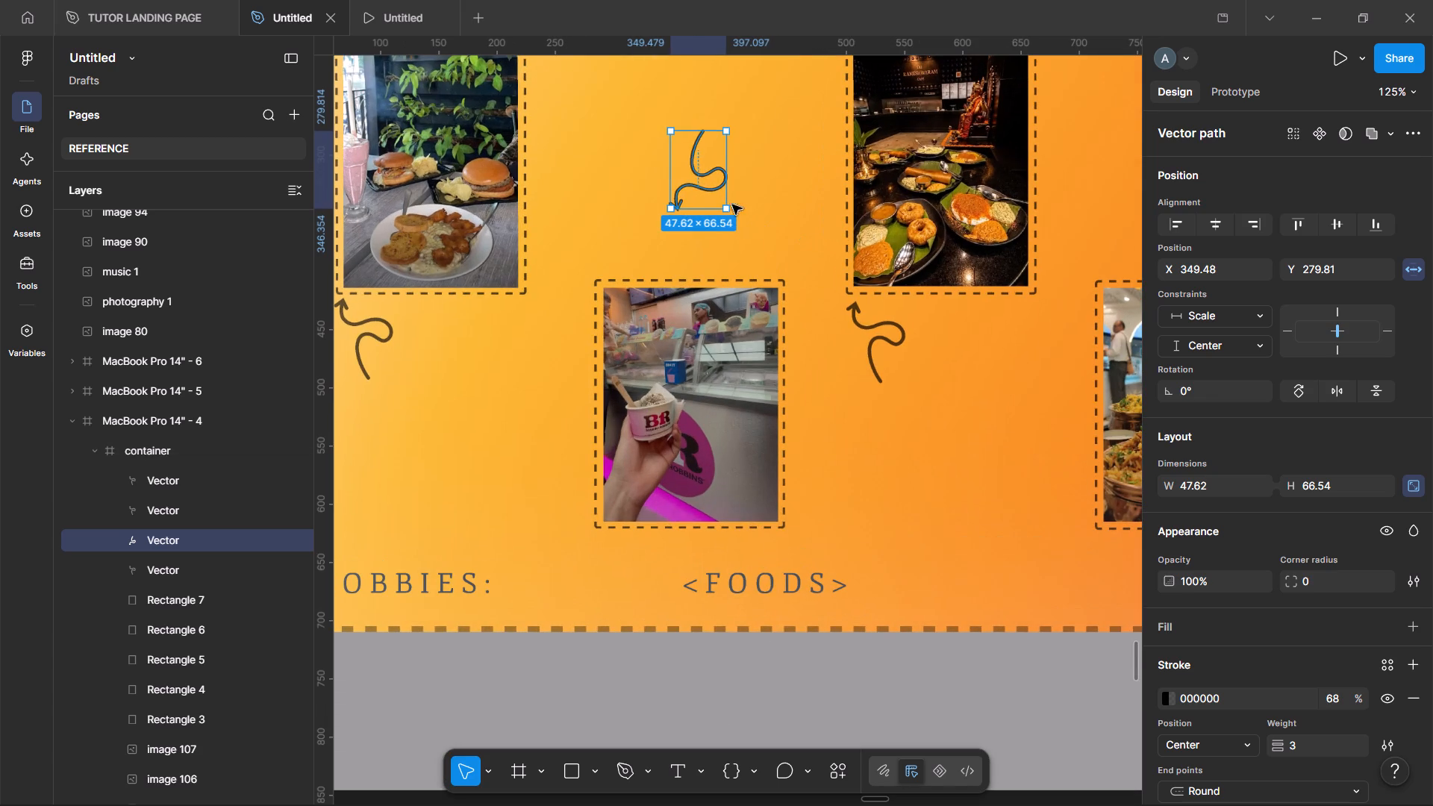
Move the flipped curly arrow to the Baskin Robbins photo's upper left corner and duplicate it above the biryani photo, at about X 714, Y 333.5.
{"action": "left_click_drag", "start_coordinate": [695, 183], "coordinate": [616, 246]}
{"action": "left_click_drag", "start_coordinate": [552, 238], "coordinate": [1069, 237], "text": "alt"}
{"action": "scroll", "coordinate": [1069, 237], "scroll_direction": "left", "scroll_amount": 1}
{"action": "left_click_drag", "start_coordinate": [950, 252], "coordinate": [935, 252]}
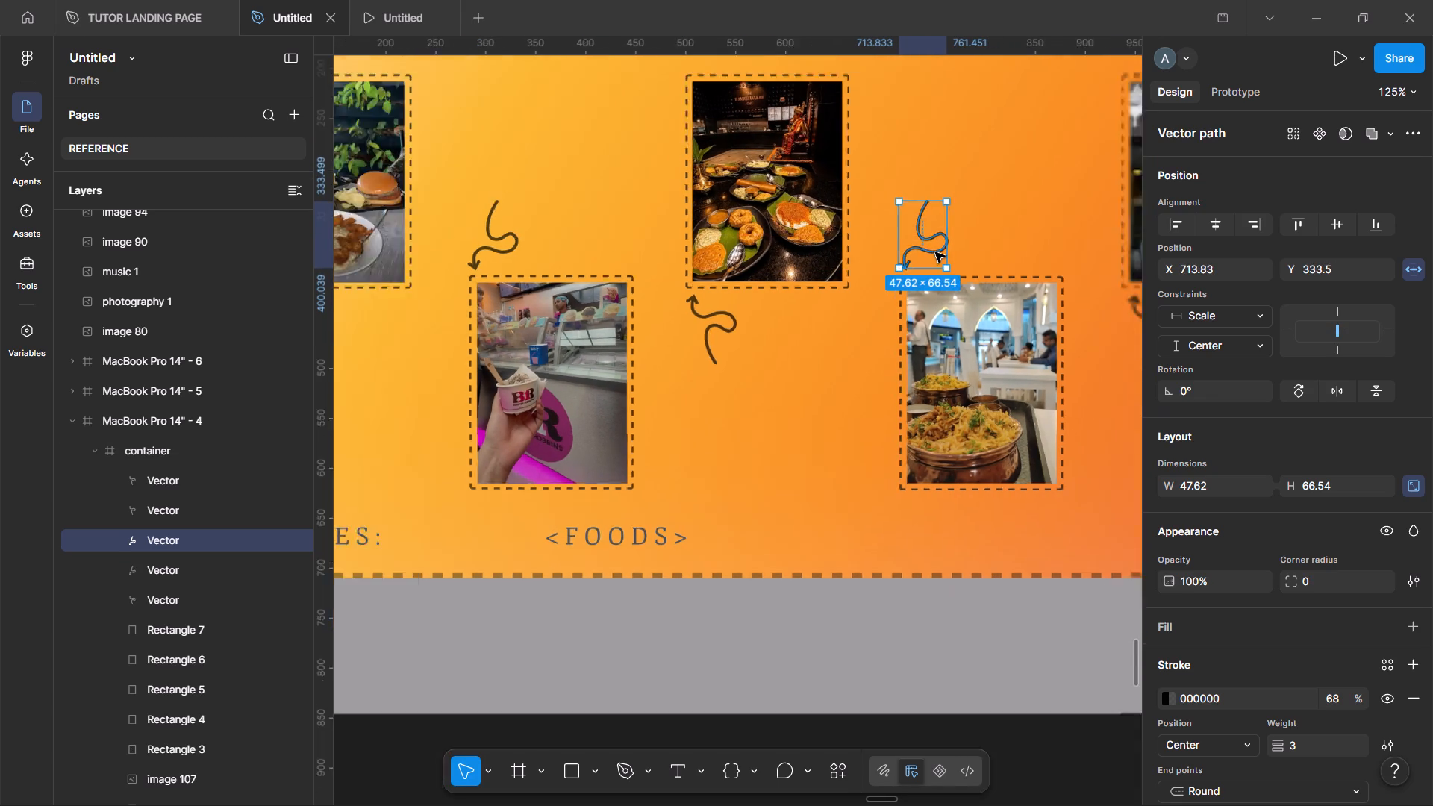
{"action": "scroll", "coordinate": [935, 252], "scroll_direction": "down", "scroll_amount": 1}
{"action": "left_click", "coordinate": [1021, 743]}
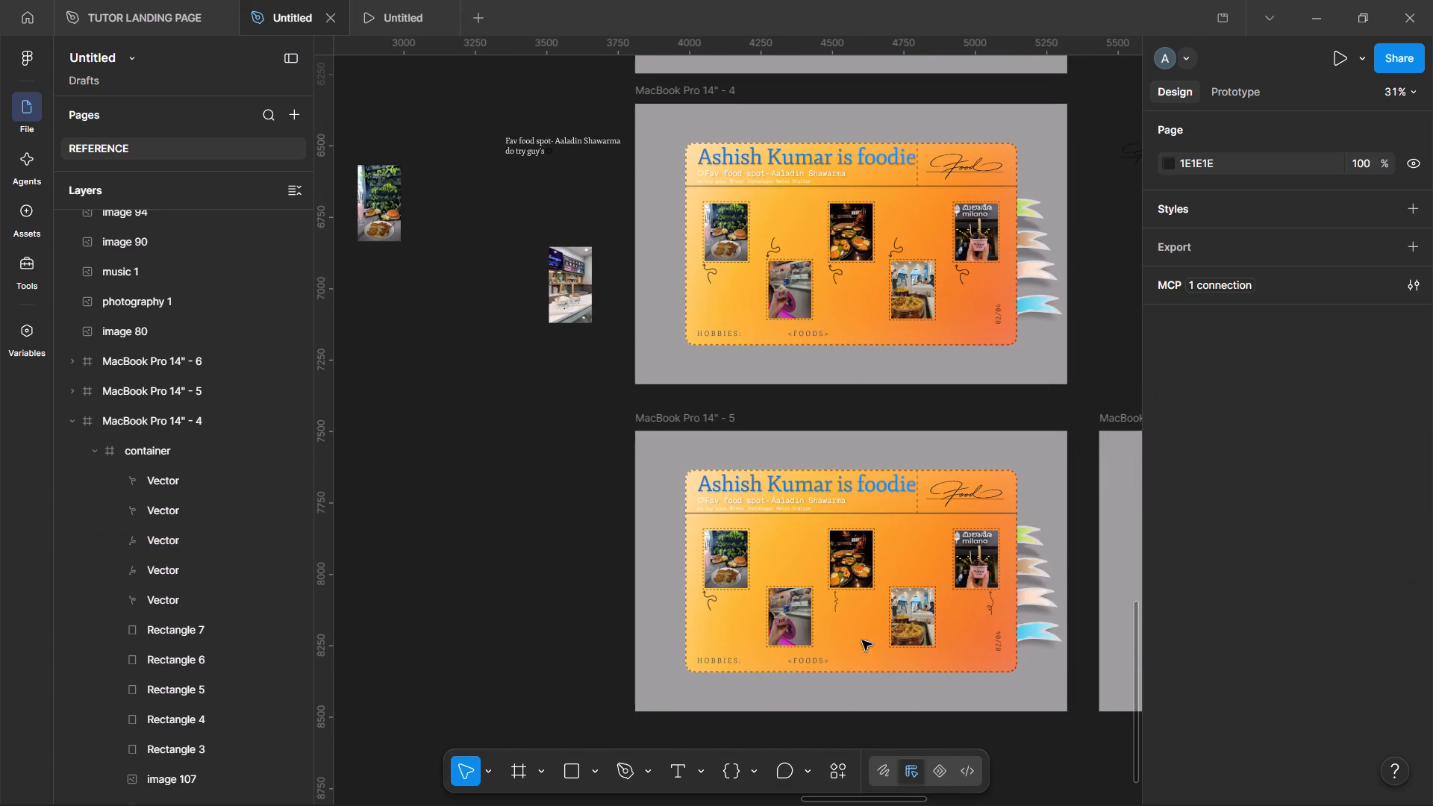
In the MacBook Pro 14" - 5 frame, copy the wavy arrow under the thali photo and replace the burger photo's curly arrow with it.
{"action": "double_click", "coordinate": [797, 551]}
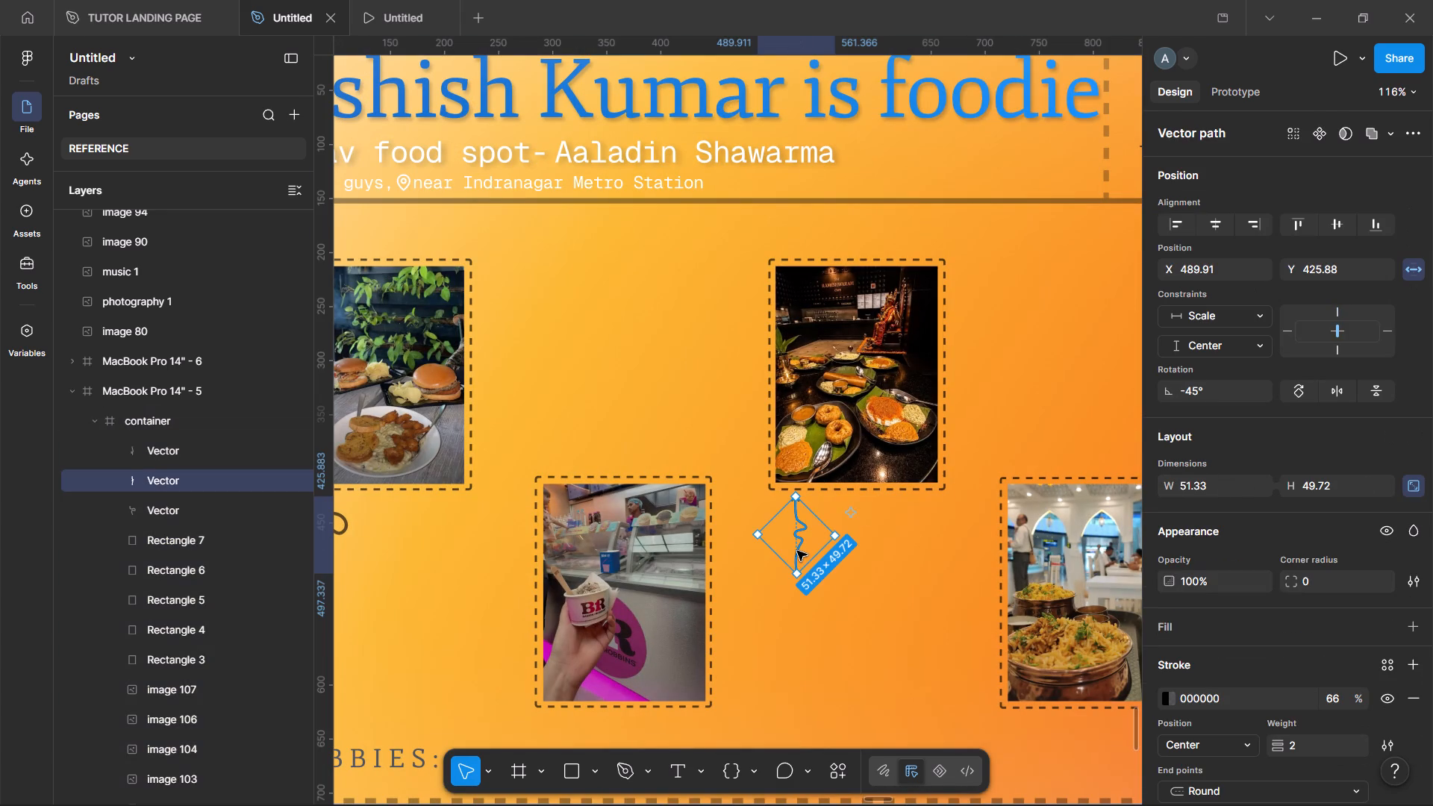
{"action": "key", "text": "ctrl+c"}
{"action": "scroll", "coordinate": [797, 551], "scroll_direction": "right", "scroll_amount": 2}
{"action": "left_click", "coordinate": [654, 530]}
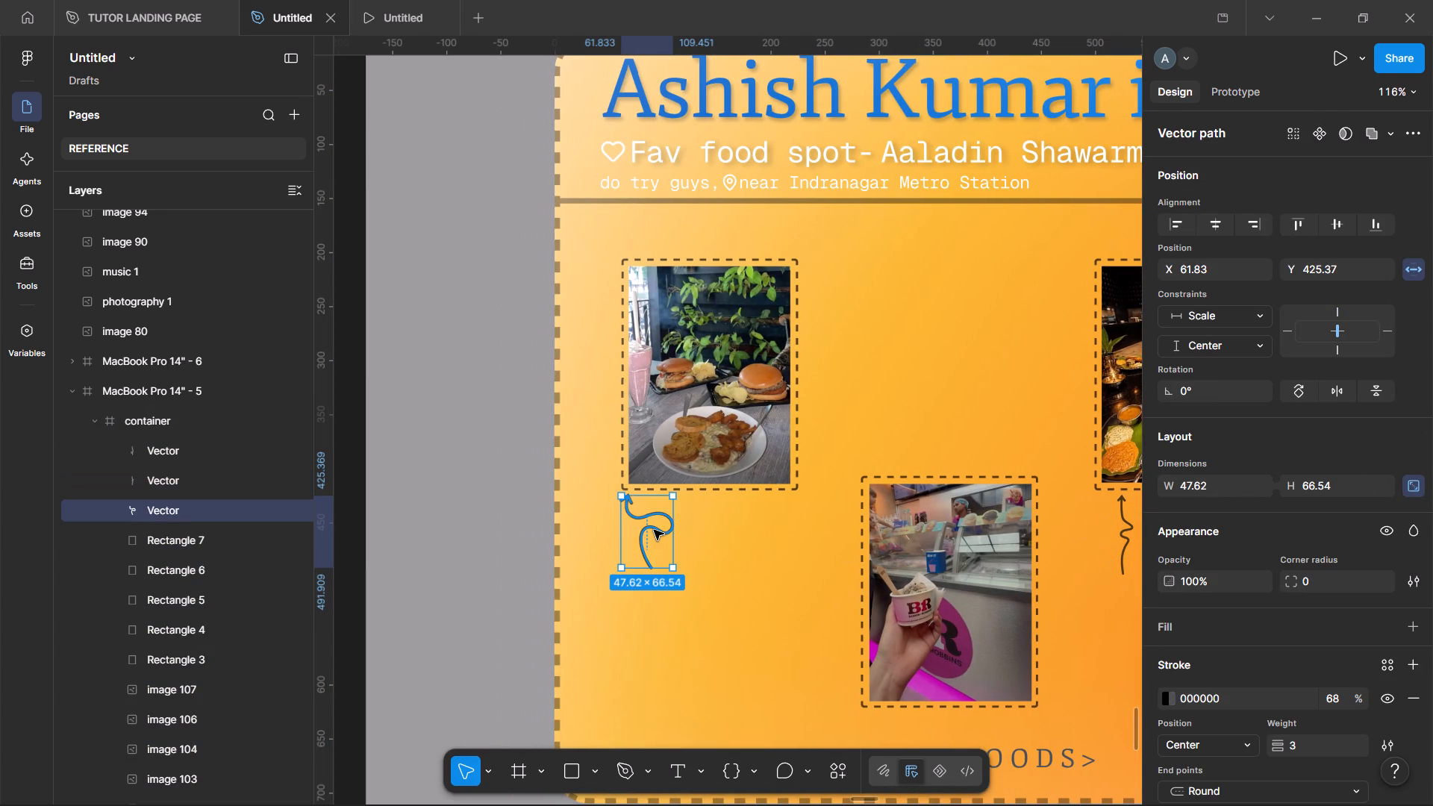
{"action": "key", "text": "ctrl+shift+r"}
Replace the loopy arrow under the Milano photo with the copied wavy arrow and centre it below the photo, at about X 982.5, Y 426.5.
{"action": "scroll", "coordinate": [654, 530], "scroll_direction": "left", "scroll_amount": 5}
{"action": "scroll", "coordinate": [1108, 510], "scroll_direction": "left", "scroll_amount": 1}
{"action": "left_click", "coordinate": [1058, 530]}
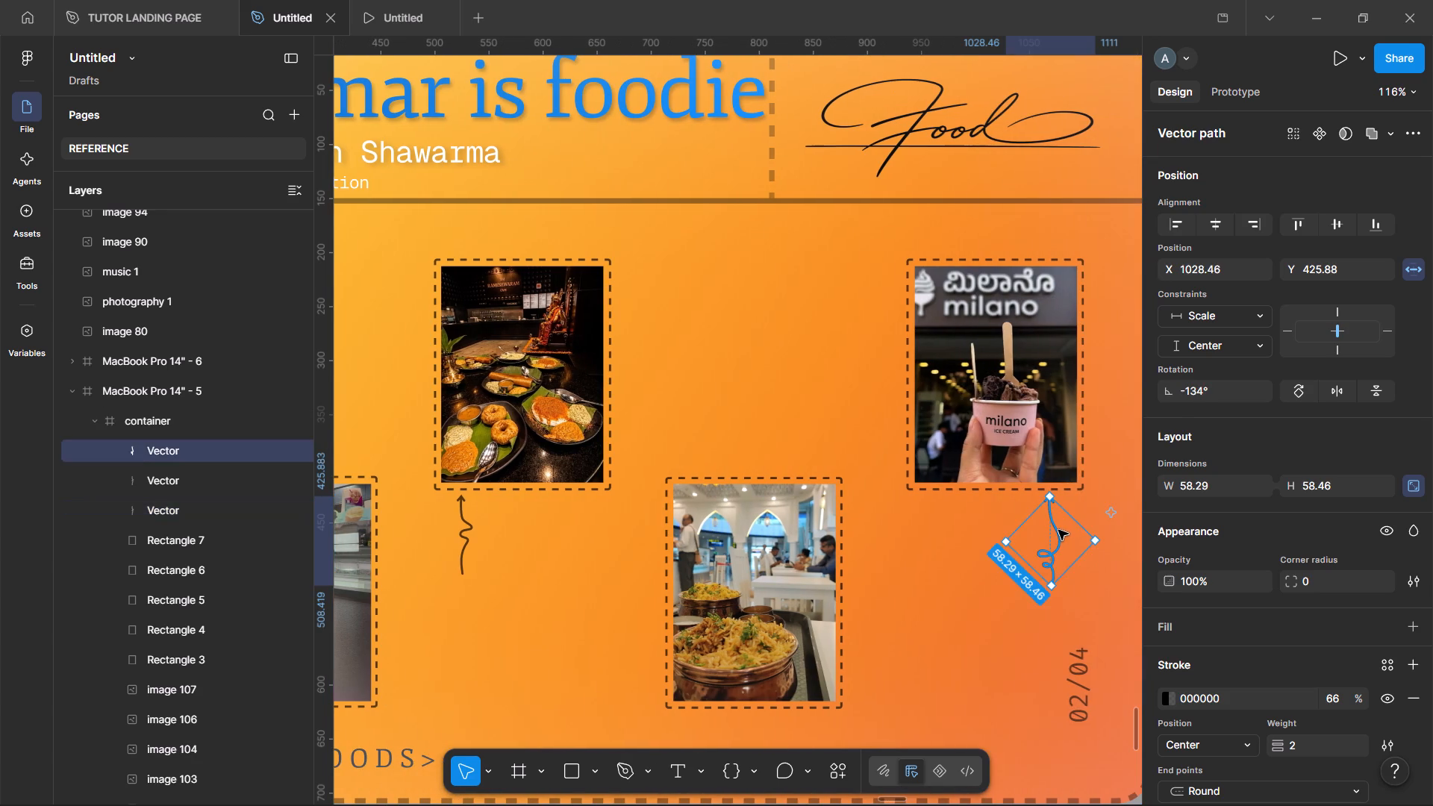
{"action": "key", "text": "ctrl+shift+r"}
{"action": "left_click_drag", "start_coordinate": [1058, 530], "coordinate": [1026, 528]}
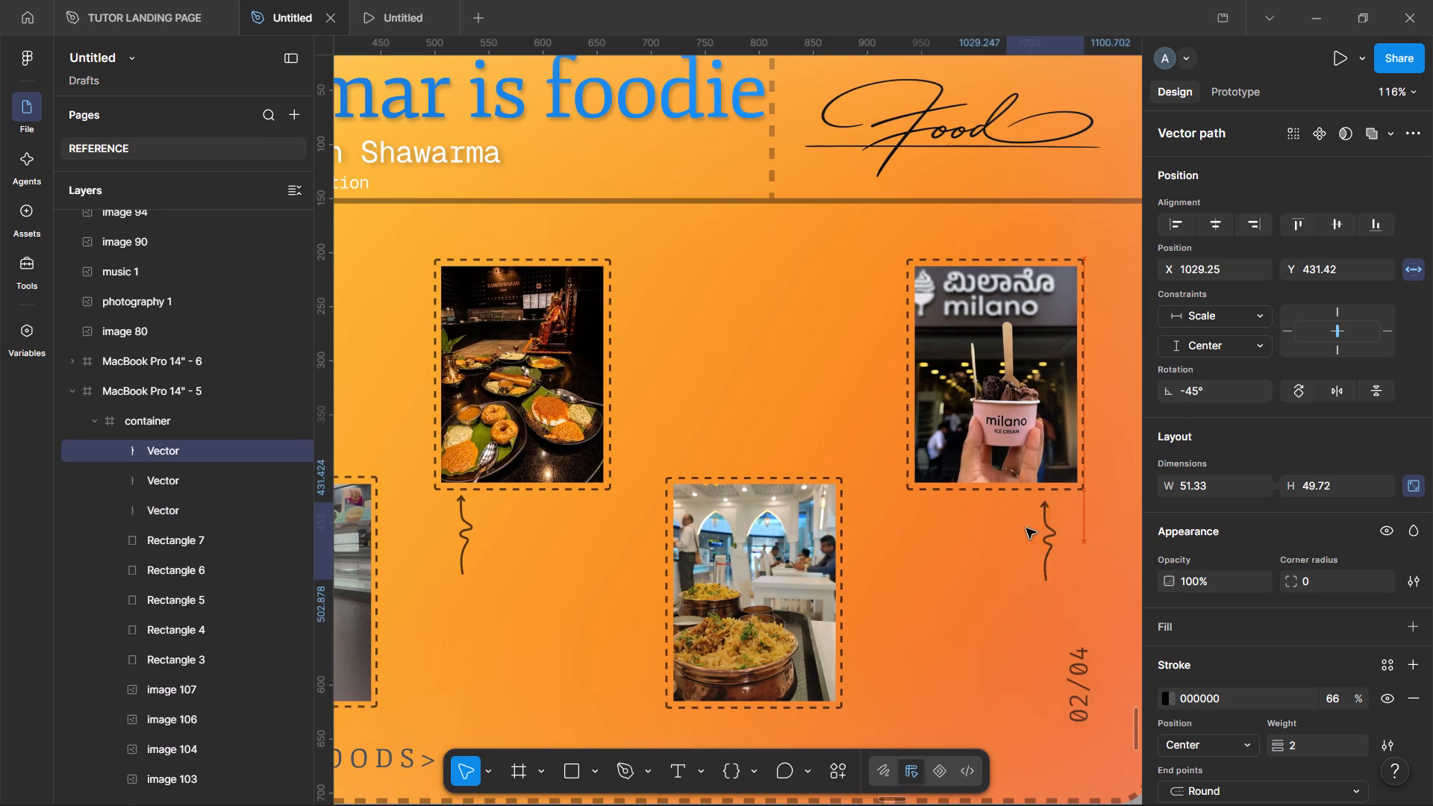
{"action": "left_click_drag", "start_coordinate": [1026, 528], "coordinate": [939, 525]}
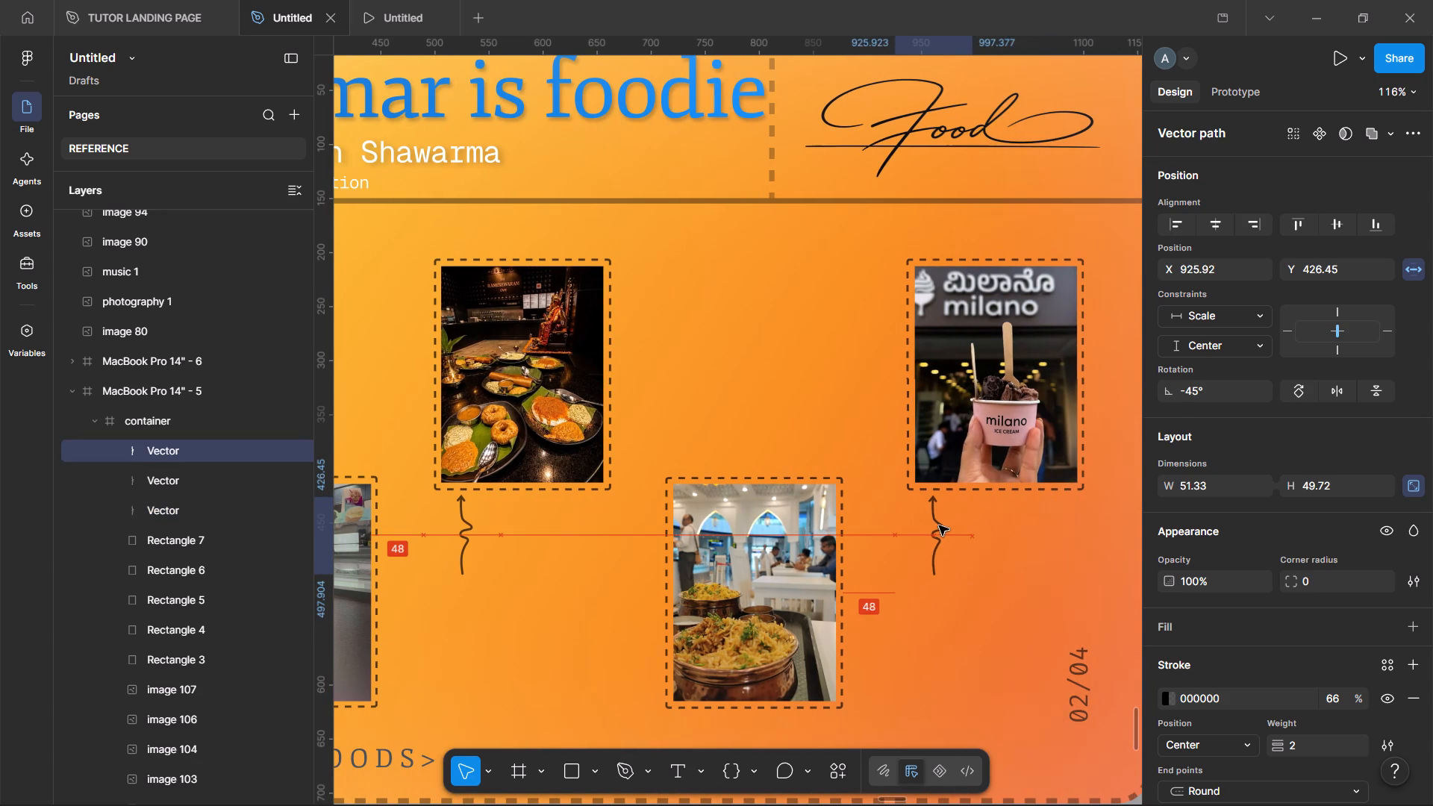
{"action": "left_click_drag", "start_coordinate": [939, 525], "coordinate": [1001, 524]}
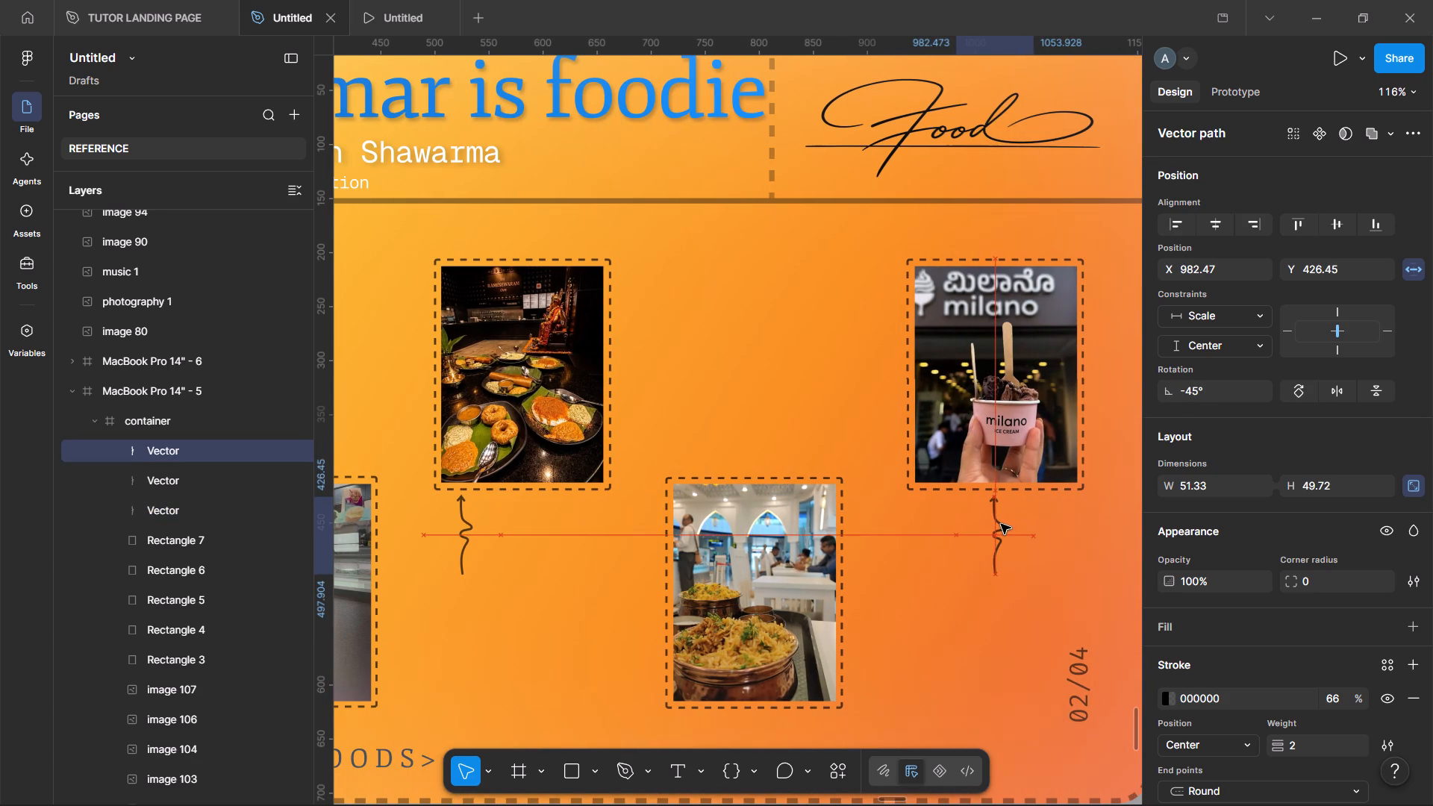
Centre the wavy arrows under the thali photo, at about X 545, Y 426, and under the burger photo, at about X 107, Y 426.
{"action": "left_click_drag", "start_coordinate": [737, 531], "coordinate": [761, 530]}
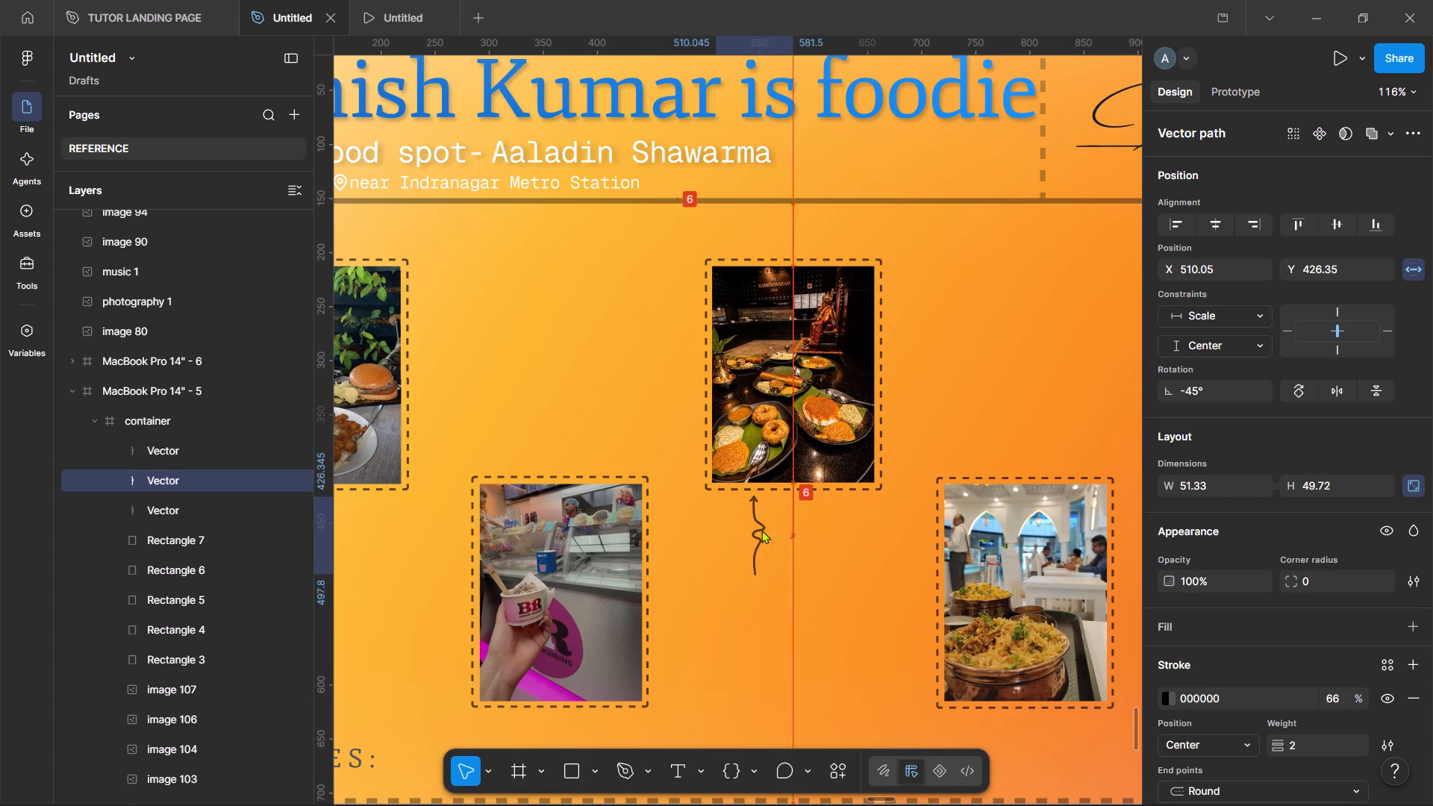
{"action": "left_click_drag", "start_coordinate": [761, 530], "coordinate": [796, 531]}
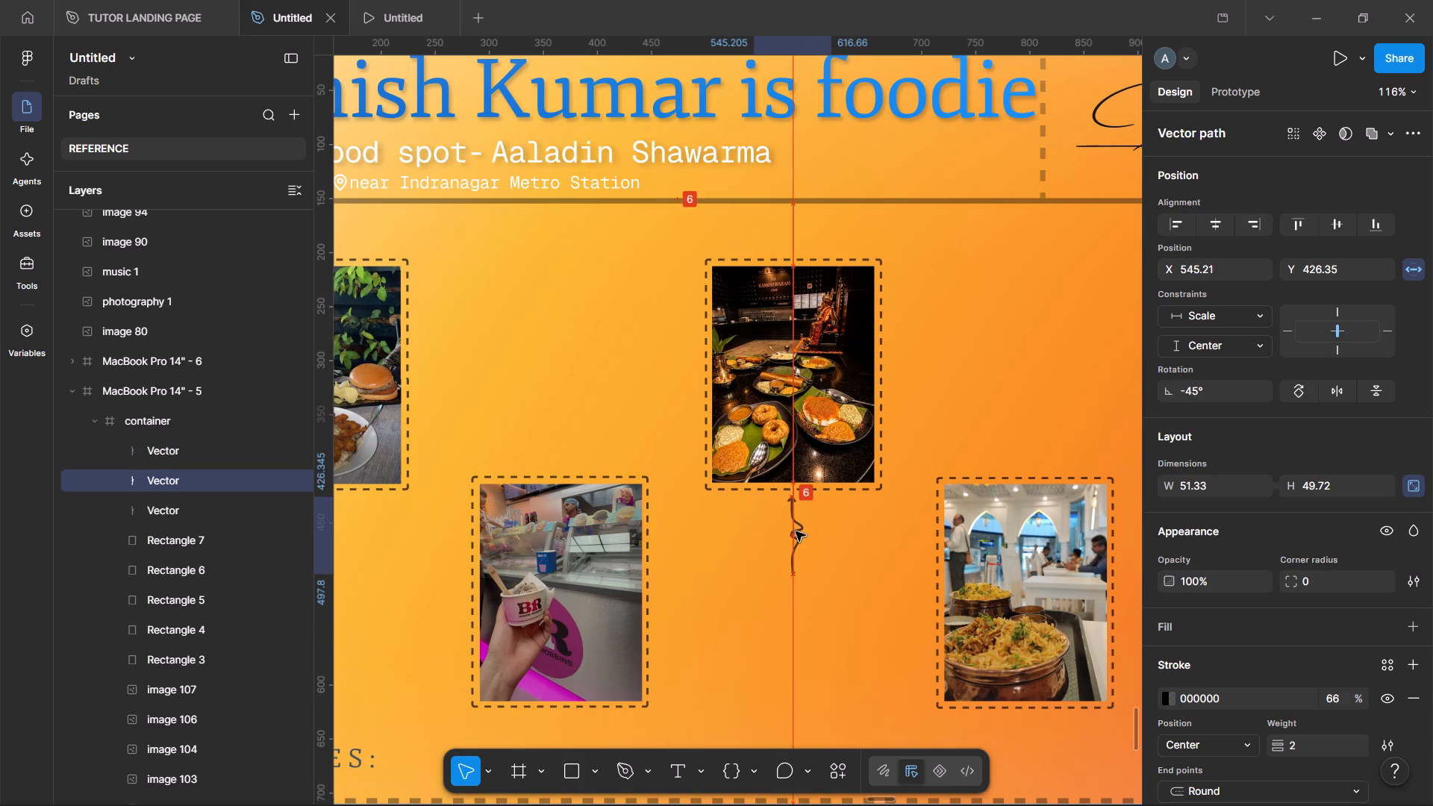
{"action": "left_click_drag", "start_coordinate": [796, 531], "coordinate": [796, 531]}
{"action": "left_click_drag", "start_coordinate": [621, 522], "coordinate": [652, 523]}
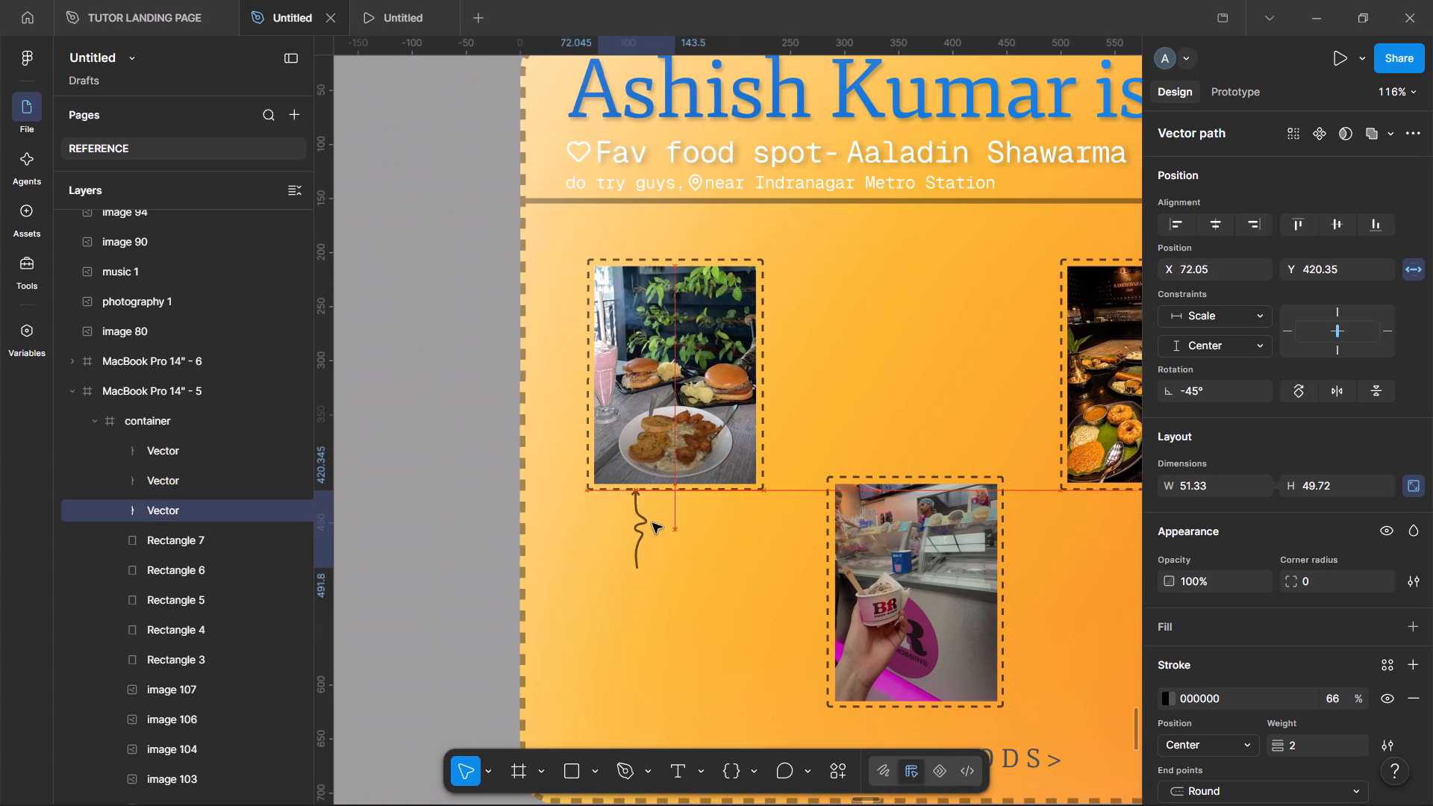
{"action": "left_click_drag", "start_coordinate": [652, 523], "coordinate": [683, 523]}
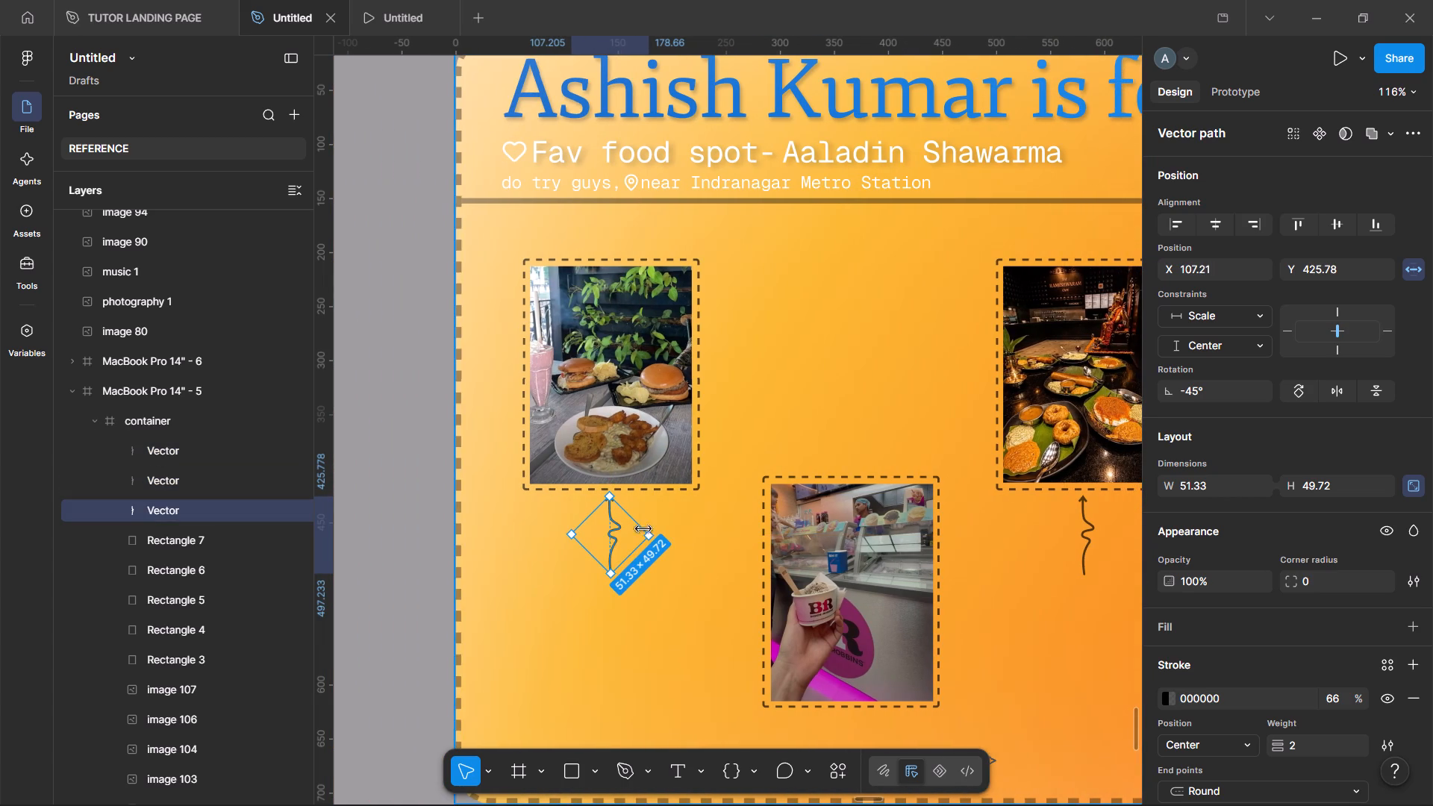
Duplicate the burger photo's wavy arrow above the Baskin Robbins cup photo, flip it vertically and place it at about X 331.5, Y 325.5.
{"action": "left_click_drag", "start_coordinate": [613, 534], "coordinate": [864, 425], "text": "alt"}
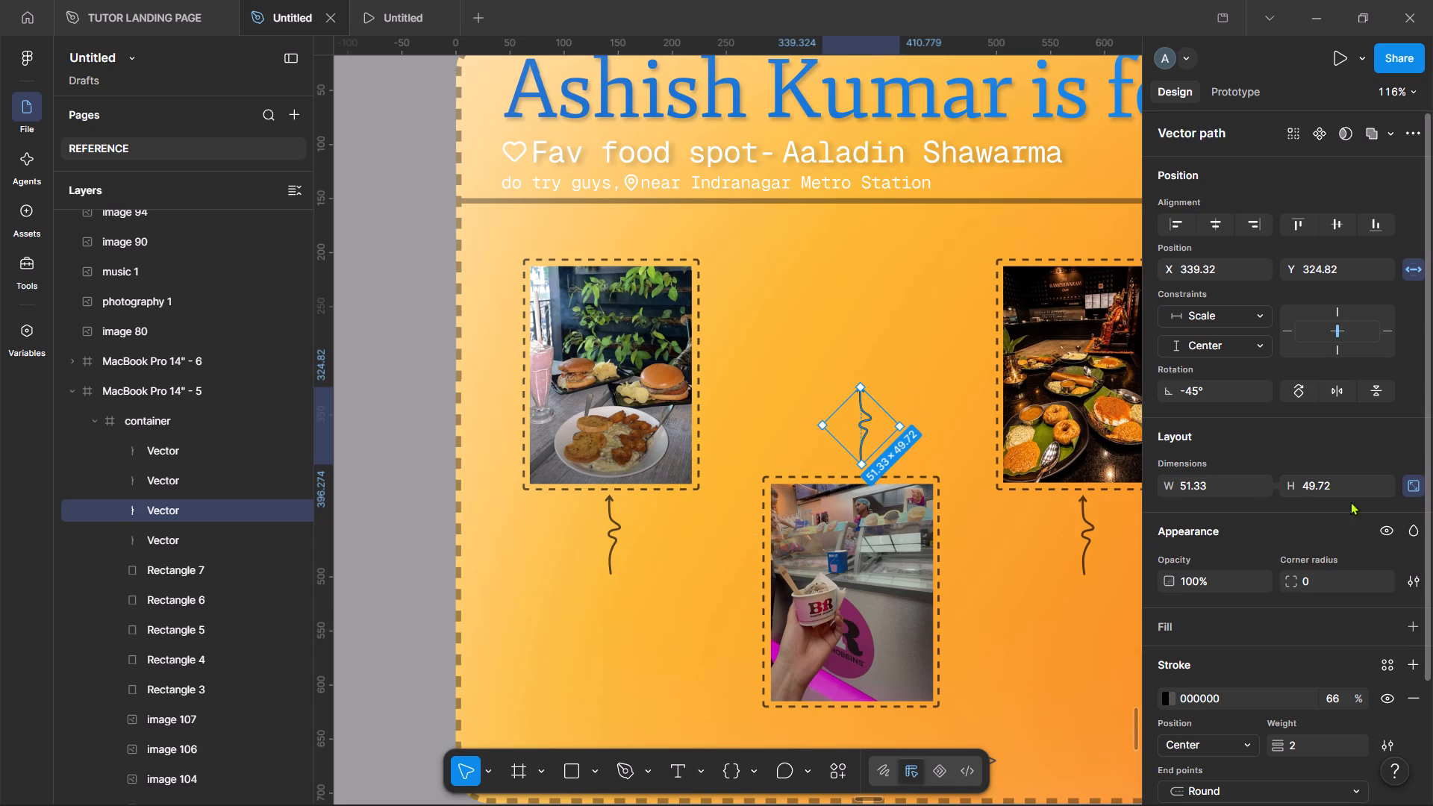
{"action": "left_click", "coordinate": [1378, 390]}
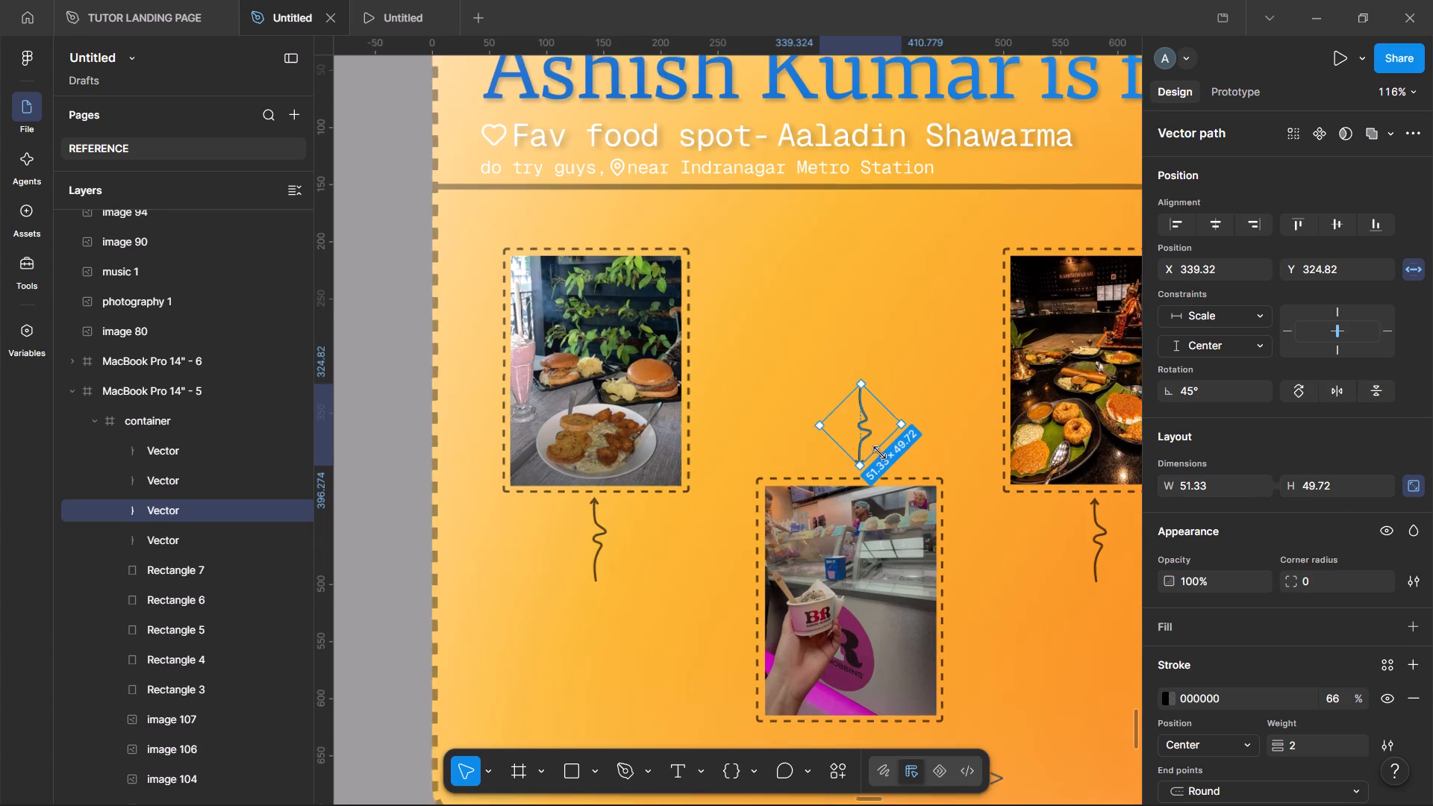
{"action": "left_click_drag", "start_coordinate": [866, 427], "coordinate": [855, 428]}
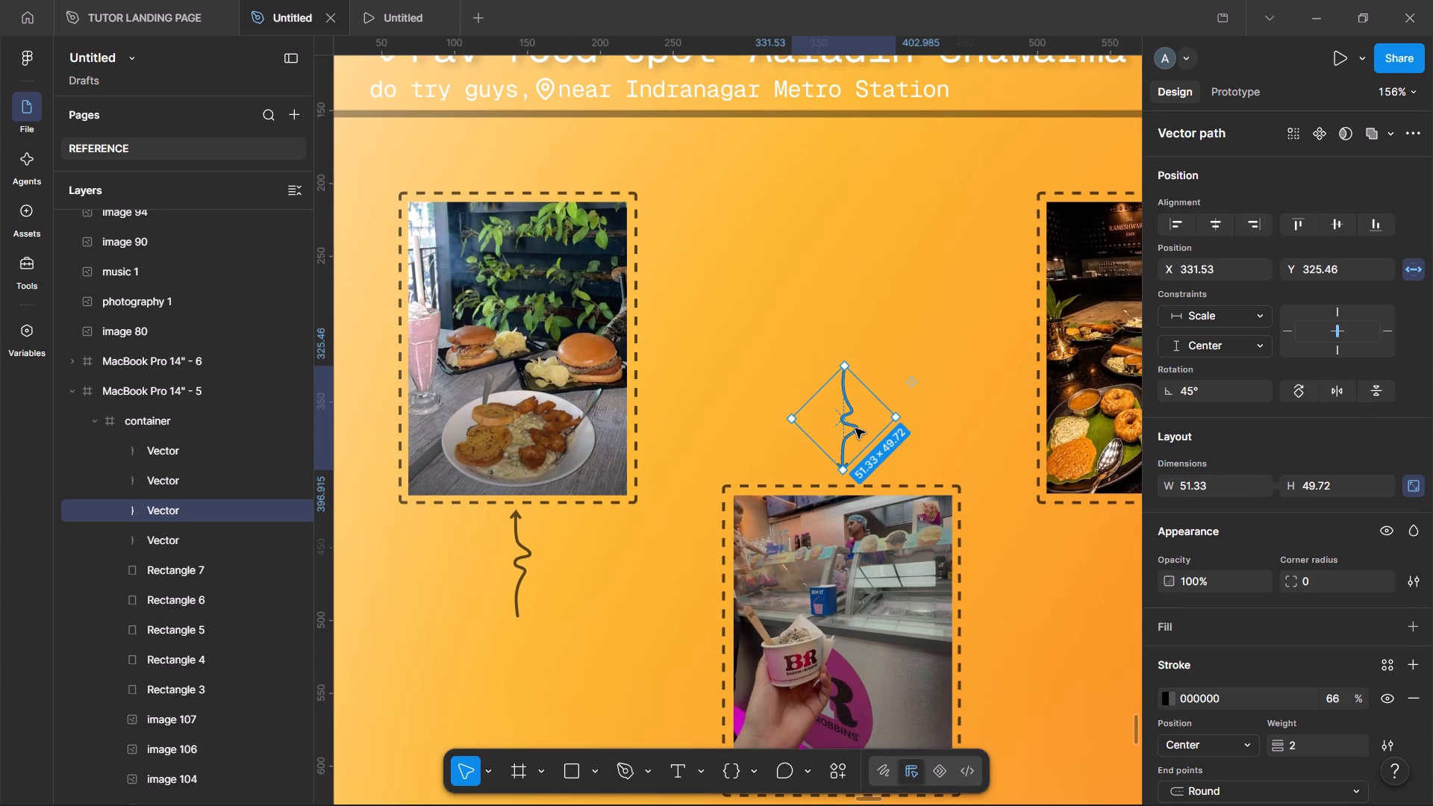
Duplicate the flipped wavy arrow above the biryani photo, centred at about X 760.6, Y 330.
{"action": "scroll", "coordinate": [855, 428], "scroll_direction": "left", "scroll_amount": 6}
{"action": "scroll", "coordinate": [855, 428], "scroll_direction": "right", "scroll_amount": 2}
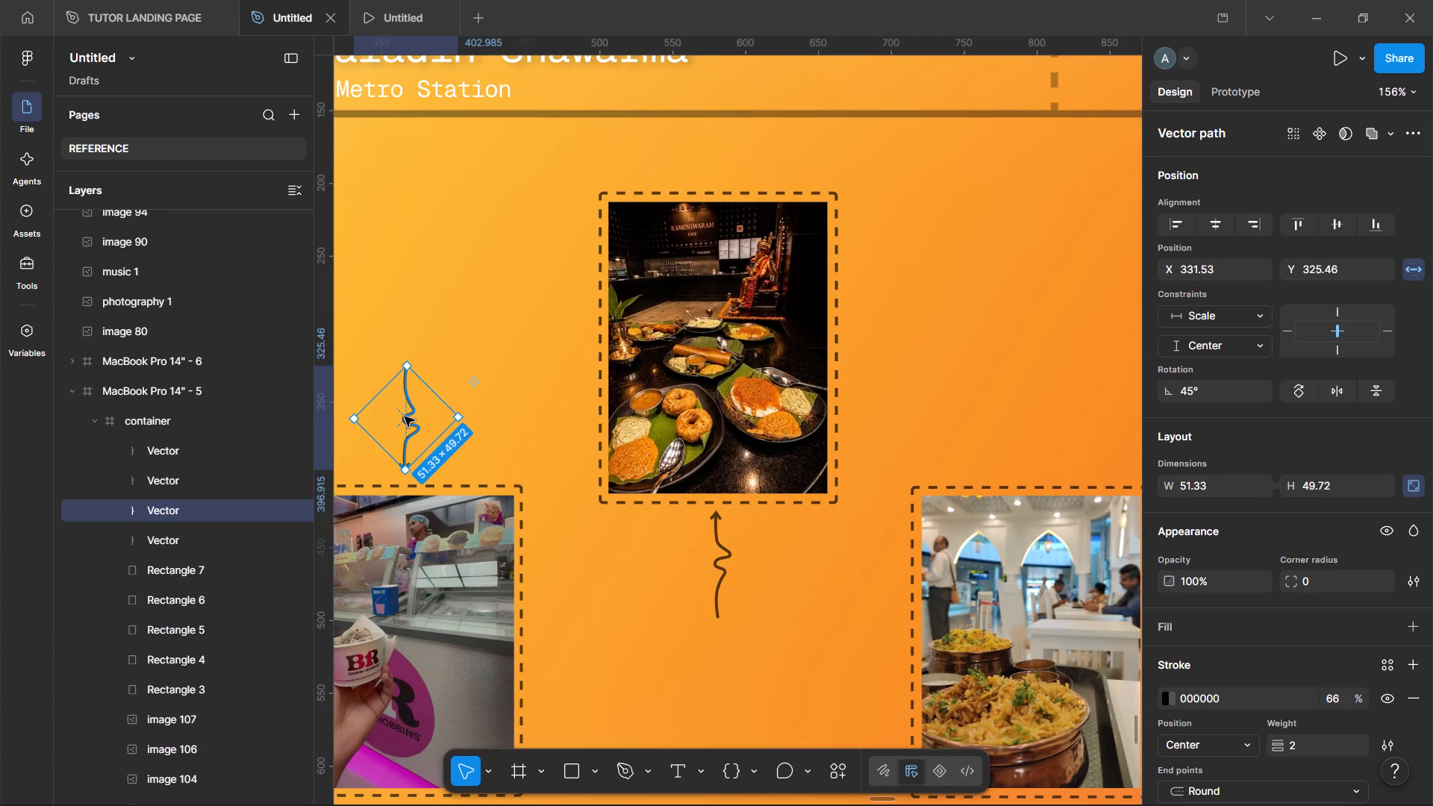
{"action": "left_click_drag", "start_coordinate": [405, 416], "coordinate": [1034, 405], "text": "alt"}
{"action": "scroll", "coordinate": [1034, 405], "scroll_direction": "left", "scroll_amount": 1}
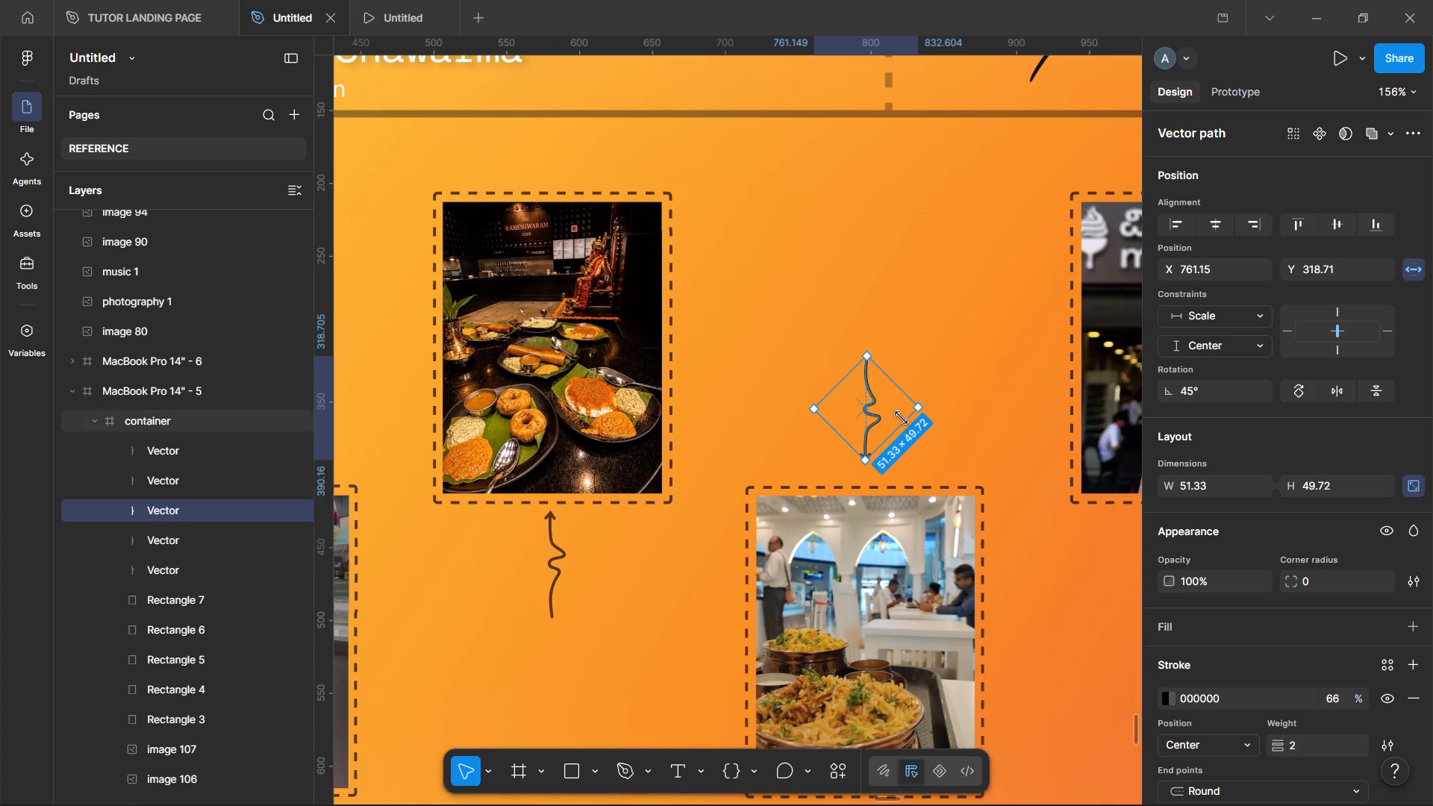
{"action": "left_click_drag", "start_coordinate": [877, 420], "coordinate": [877, 428]}
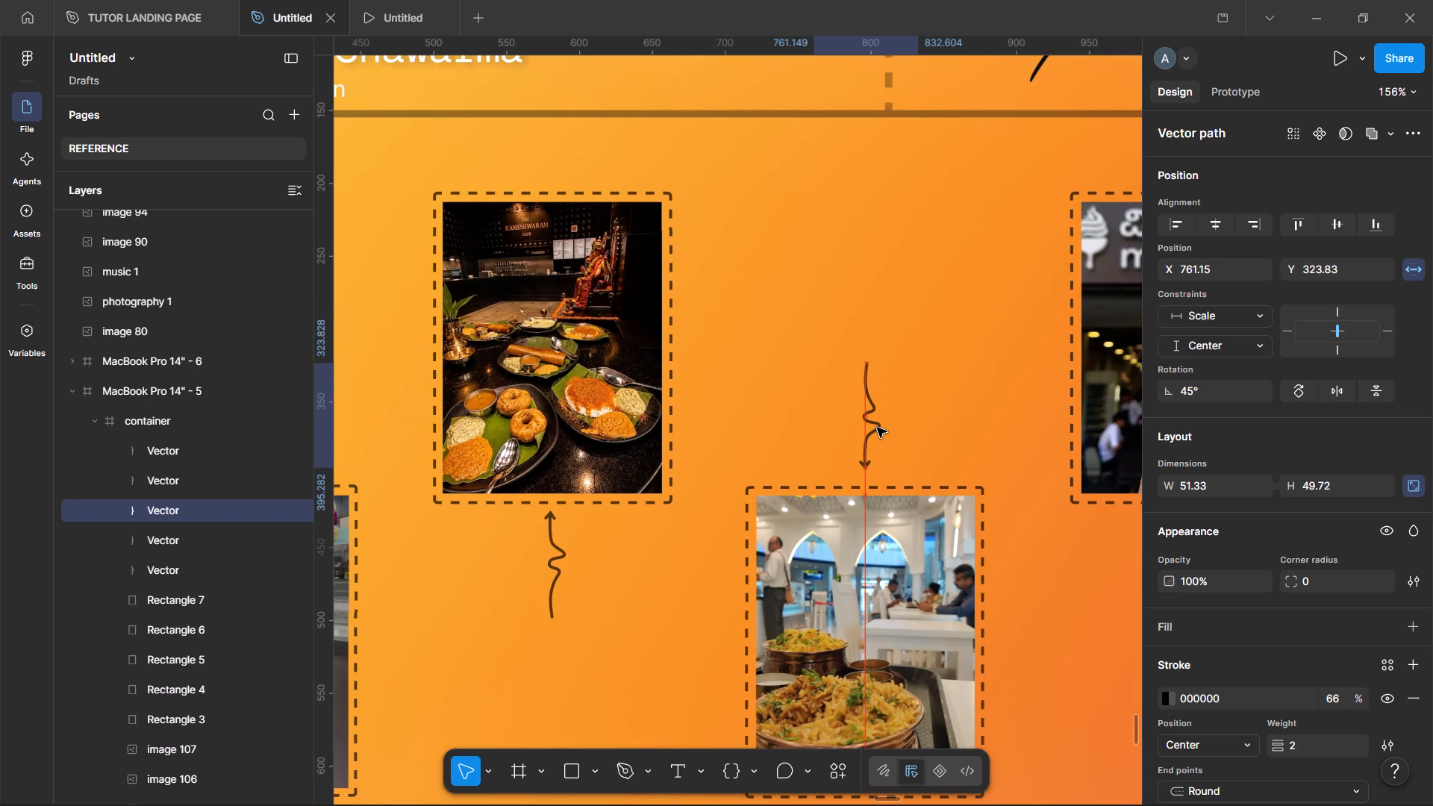
{"action": "left_click_drag", "start_coordinate": [877, 428], "coordinate": [876, 437]}
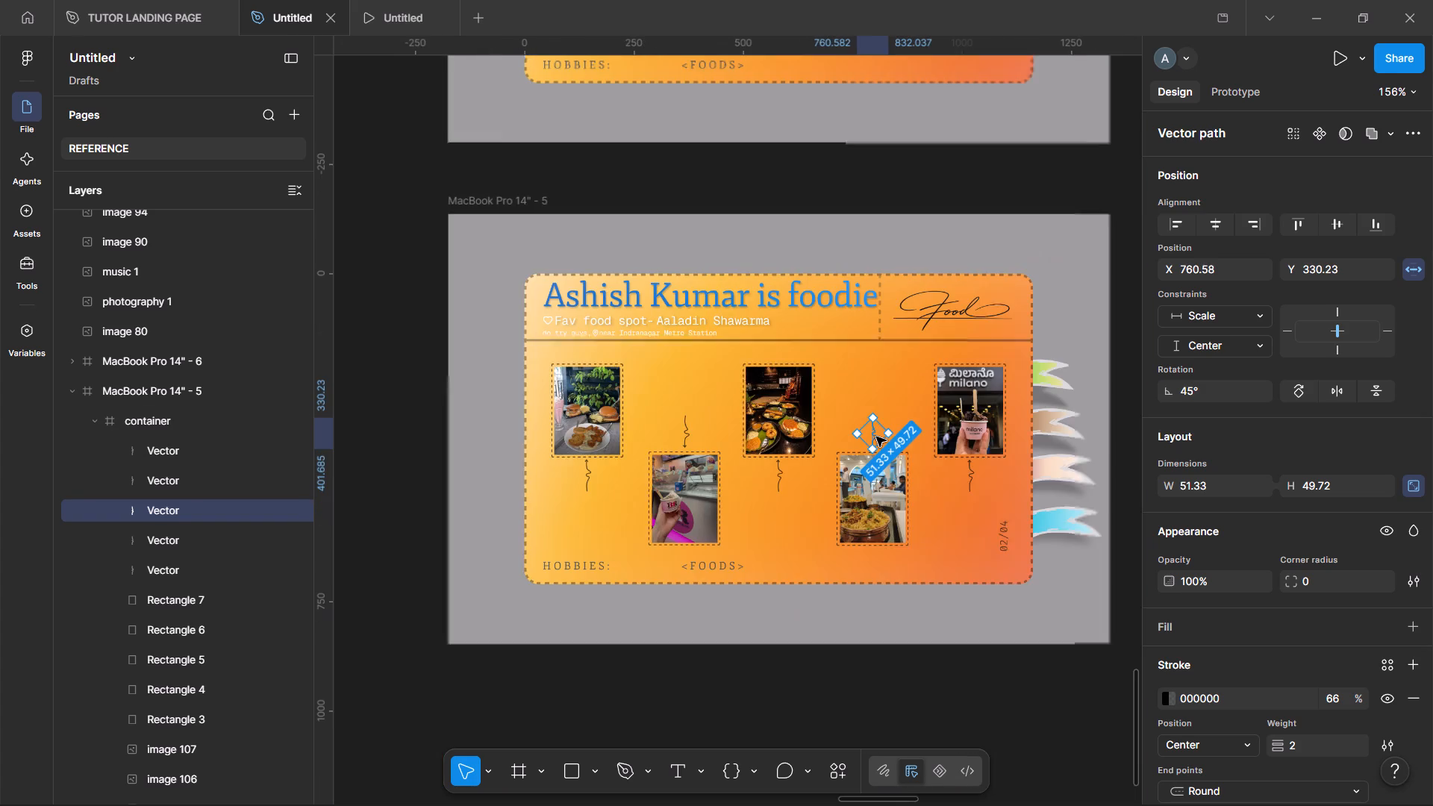
{"action": "scroll", "coordinate": [876, 437], "scroll_direction": "down", "scroll_amount": 1}
{"action": "left_click", "coordinate": [910, 672]}
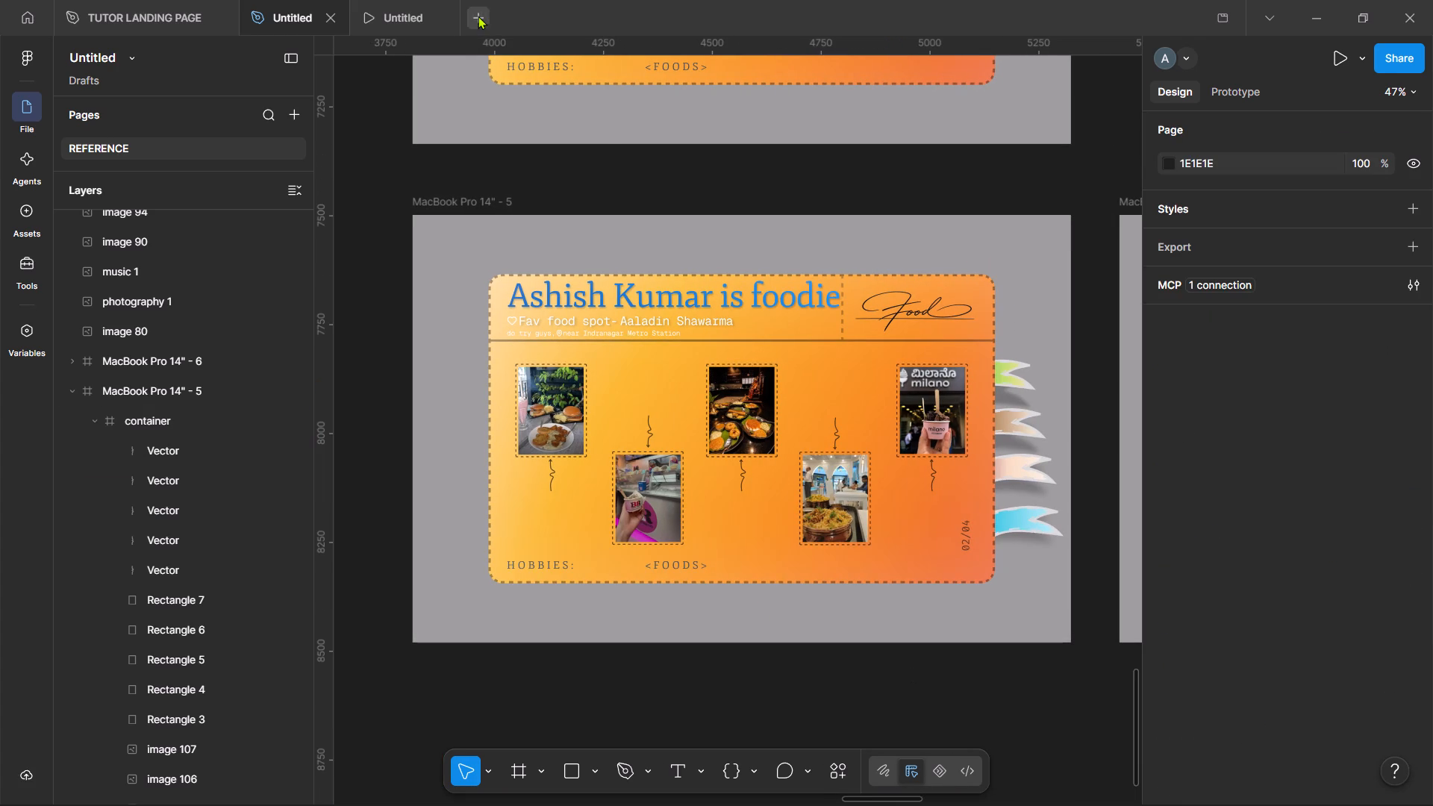
Move the three Rameshwaram Cafe photos clear of the MacBook Pro 14" - 6 frame, to about X 7884, Y 7499.
{"action": "scroll", "coordinate": [834, 362], "scroll_direction": "left", "scroll_amount": 3}
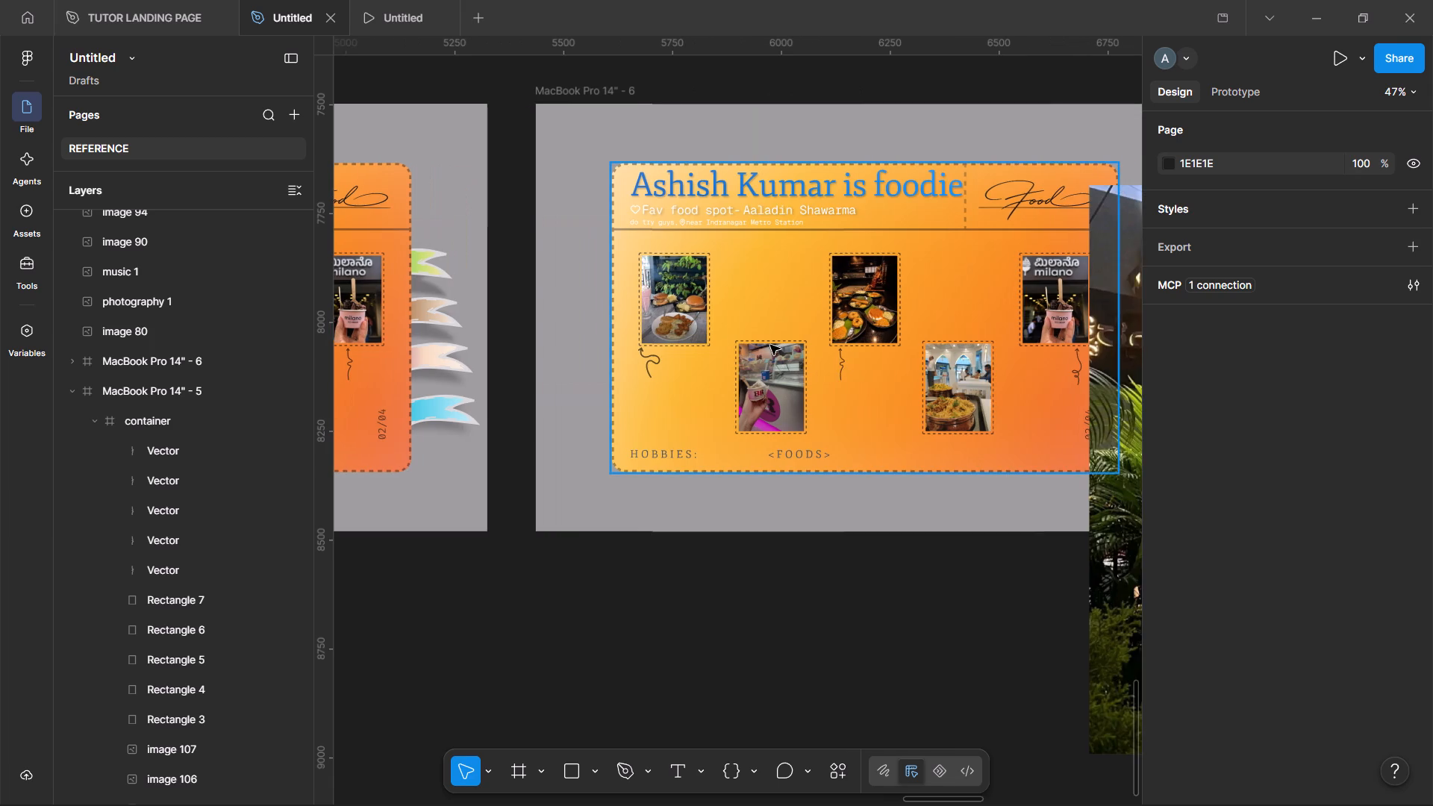
{"action": "left_click", "coordinate": [949, 393]}
{"action": "double_click", "coordinate": [949, 393]}
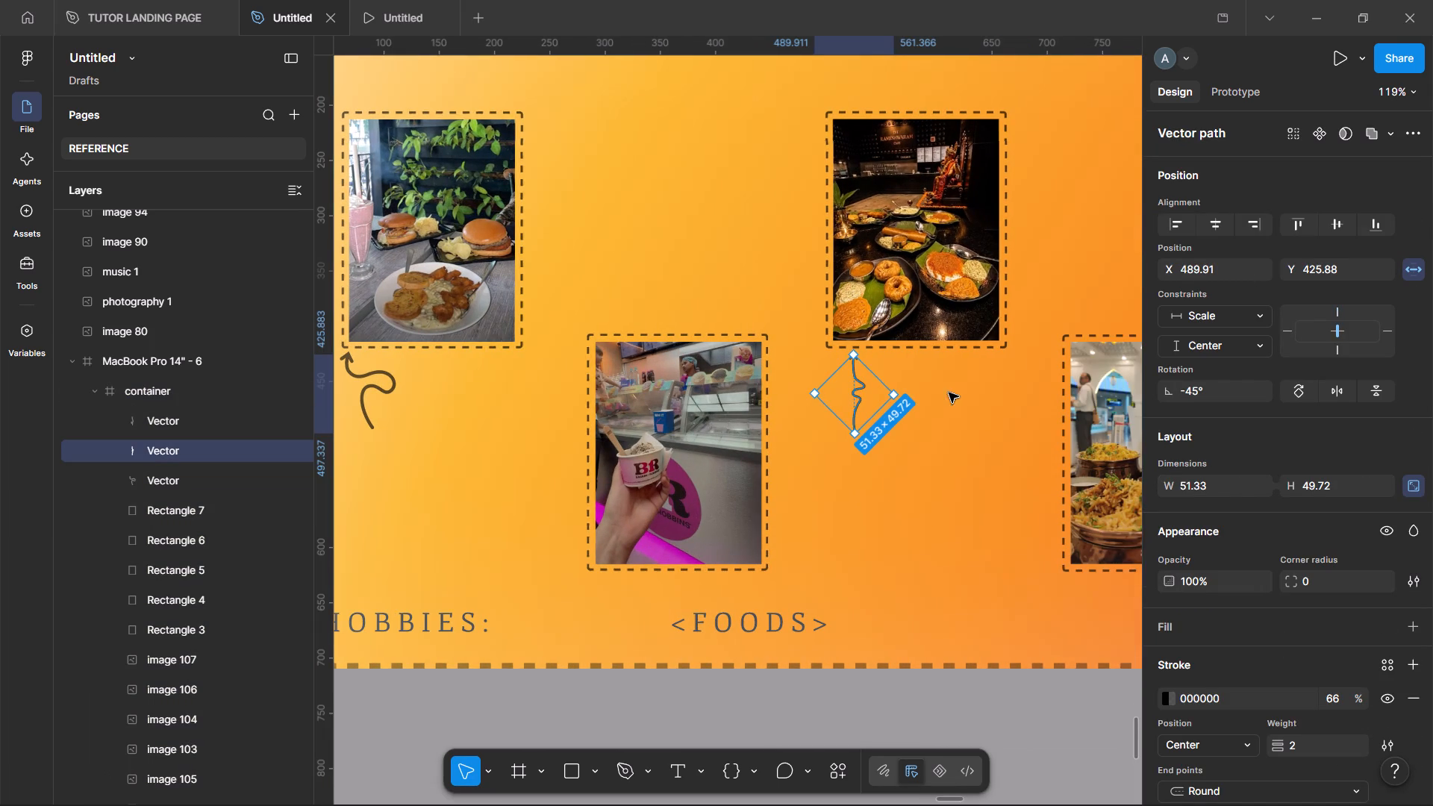
{"action": "left_click", "coordinate": [967, 346]}
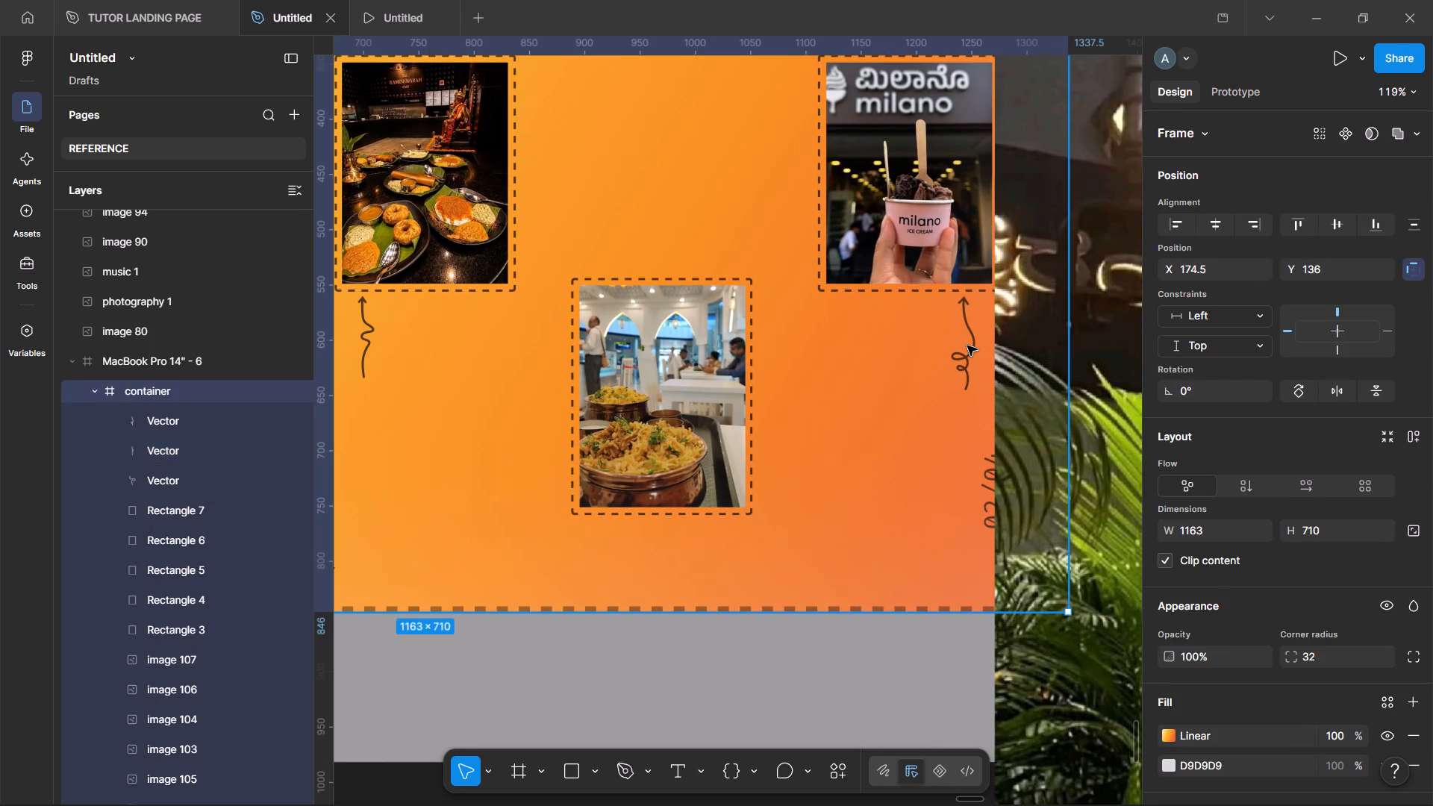
{"action": "left_click", "coordinate": [1051, 428]}
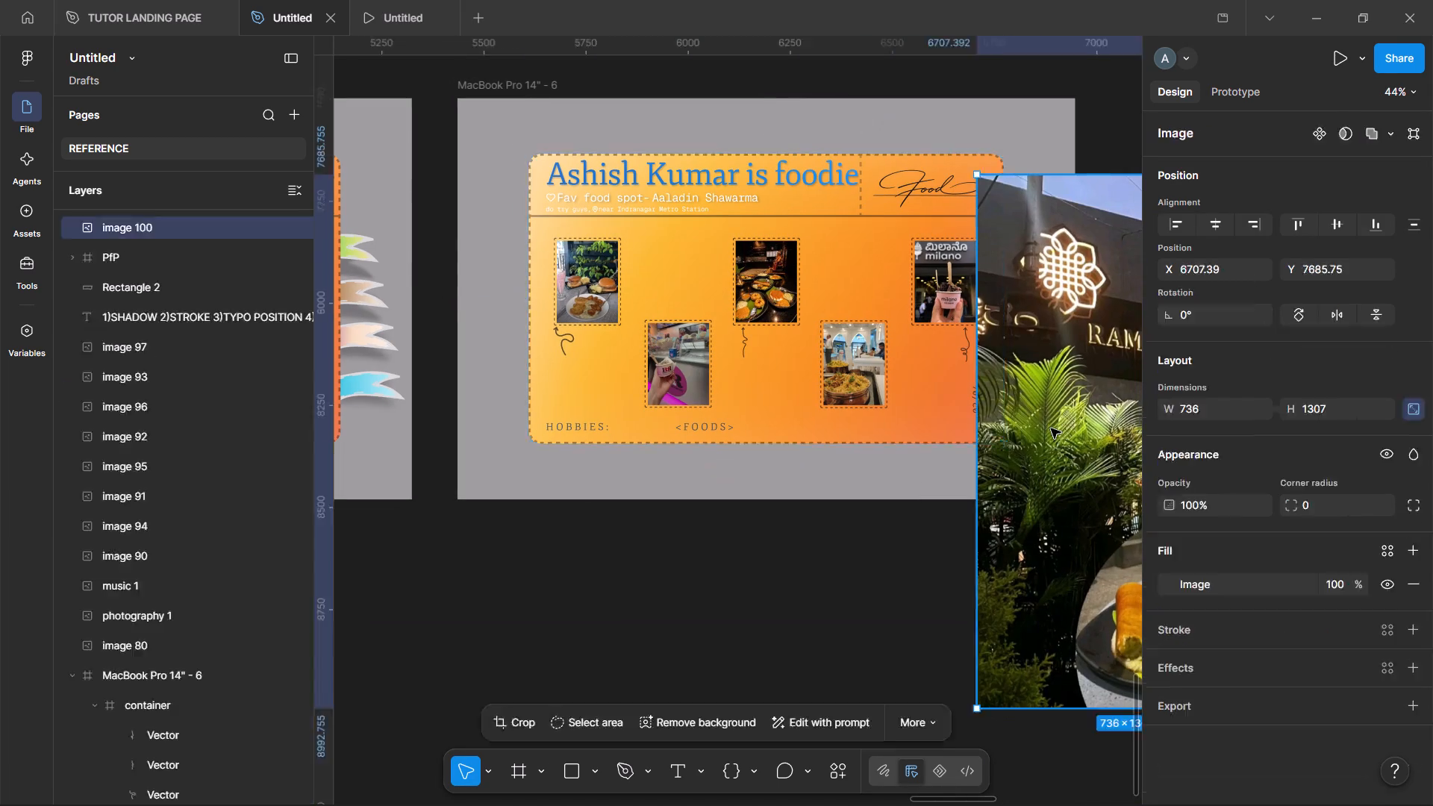
{"action": "scroll", "coordinate": [1051, 428], "scroll_direction": "left", "scroll_amount": 2}
{"action": "left_click", "coordinate": [839, 279]}
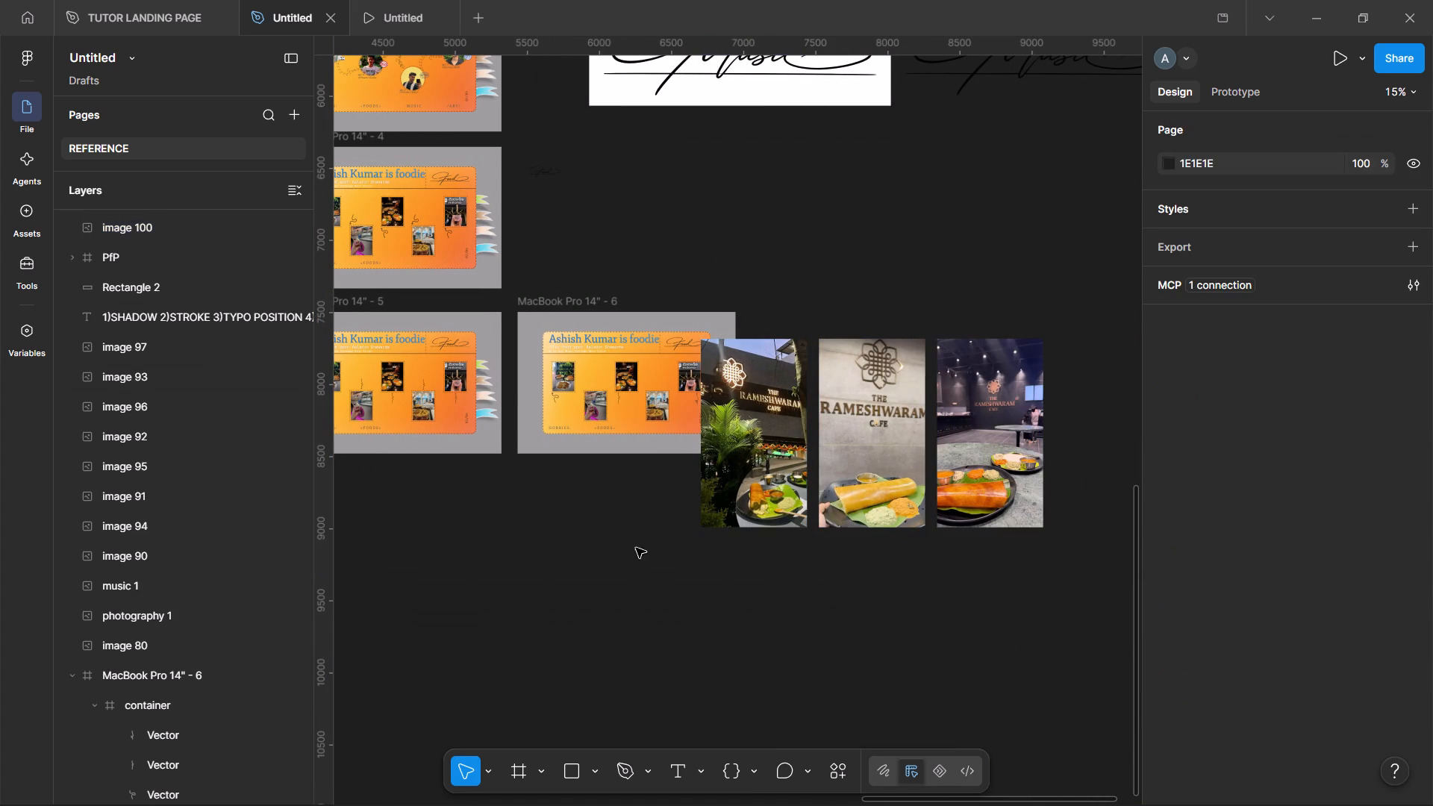
{"action": "left_click_drag", "start_coordinate": [648, 526], "coordinate": [1185, 487]}
{"action": "left_click_drag", "start_coordinate": [915, 420], "coordinate": [1080, 391]}
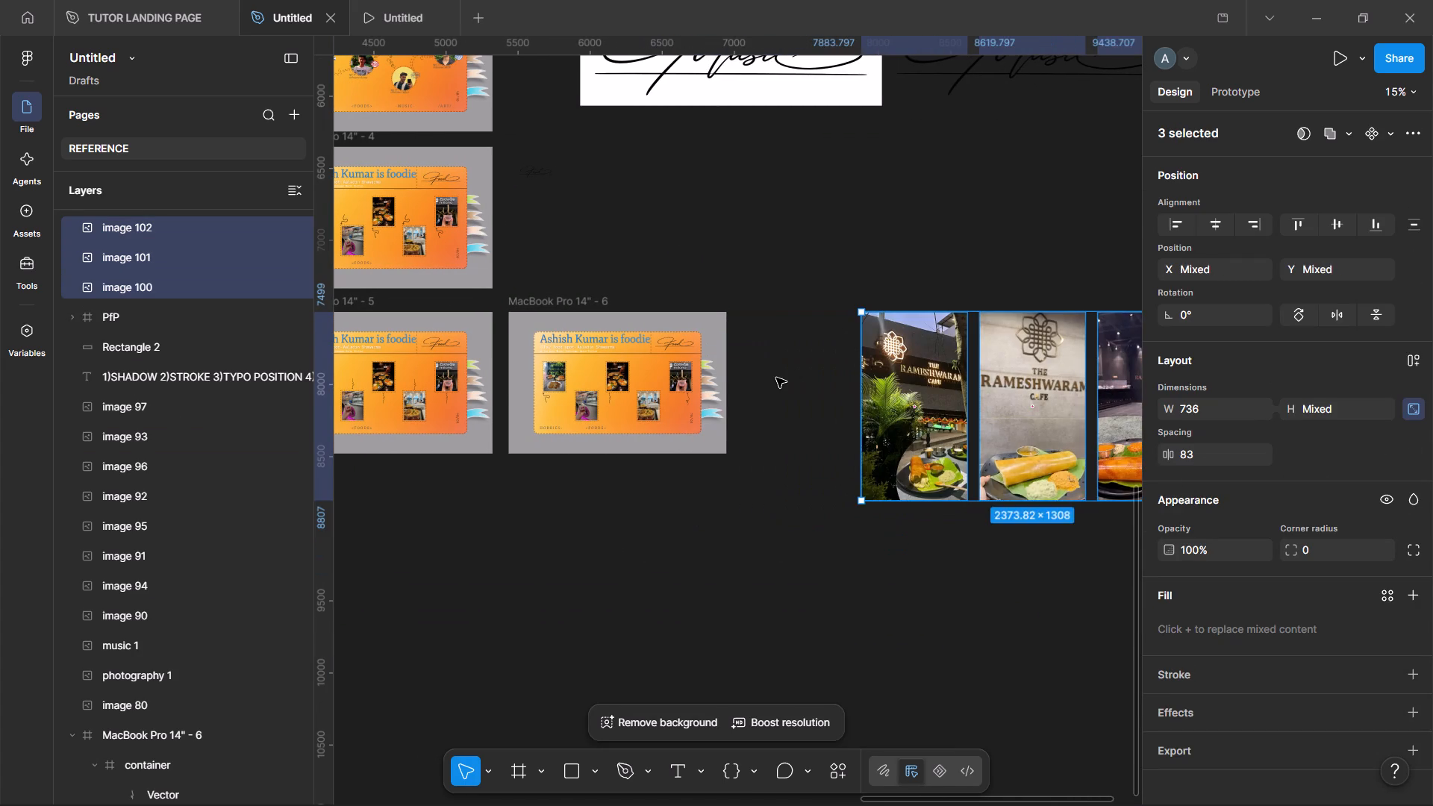
{"action": "left_click", "coordinate": [776, 378]}
In the MacBook Pro 14" - 6 frame, centre the loopy arrow under the Milano photo, at about X 978, Y 426.
{"action": "scroll", "coordinate": [776, 378], "scroll_direction": "right", "scroll_amount": 3}
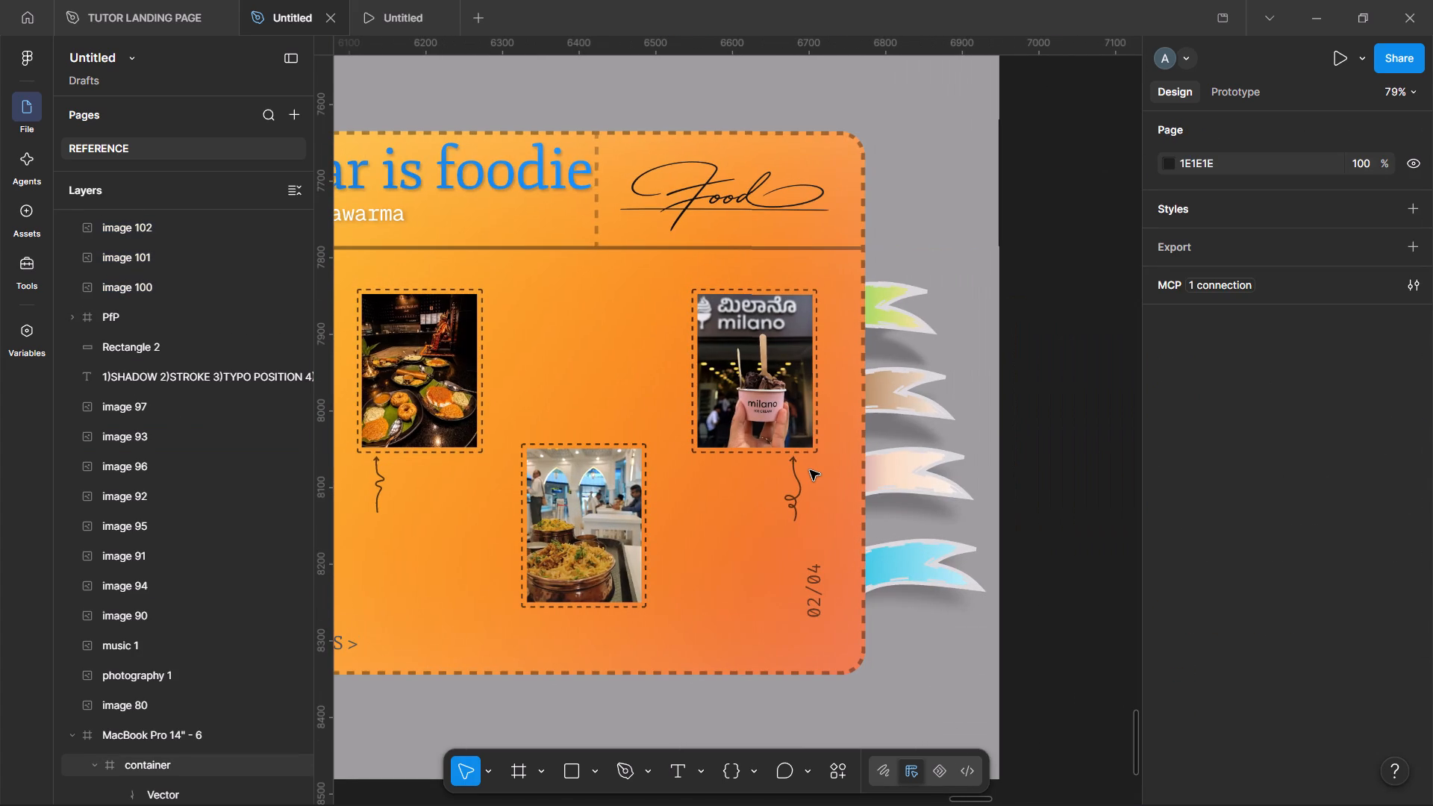
{"action": "double_click", "coordinate": [790, 488]}
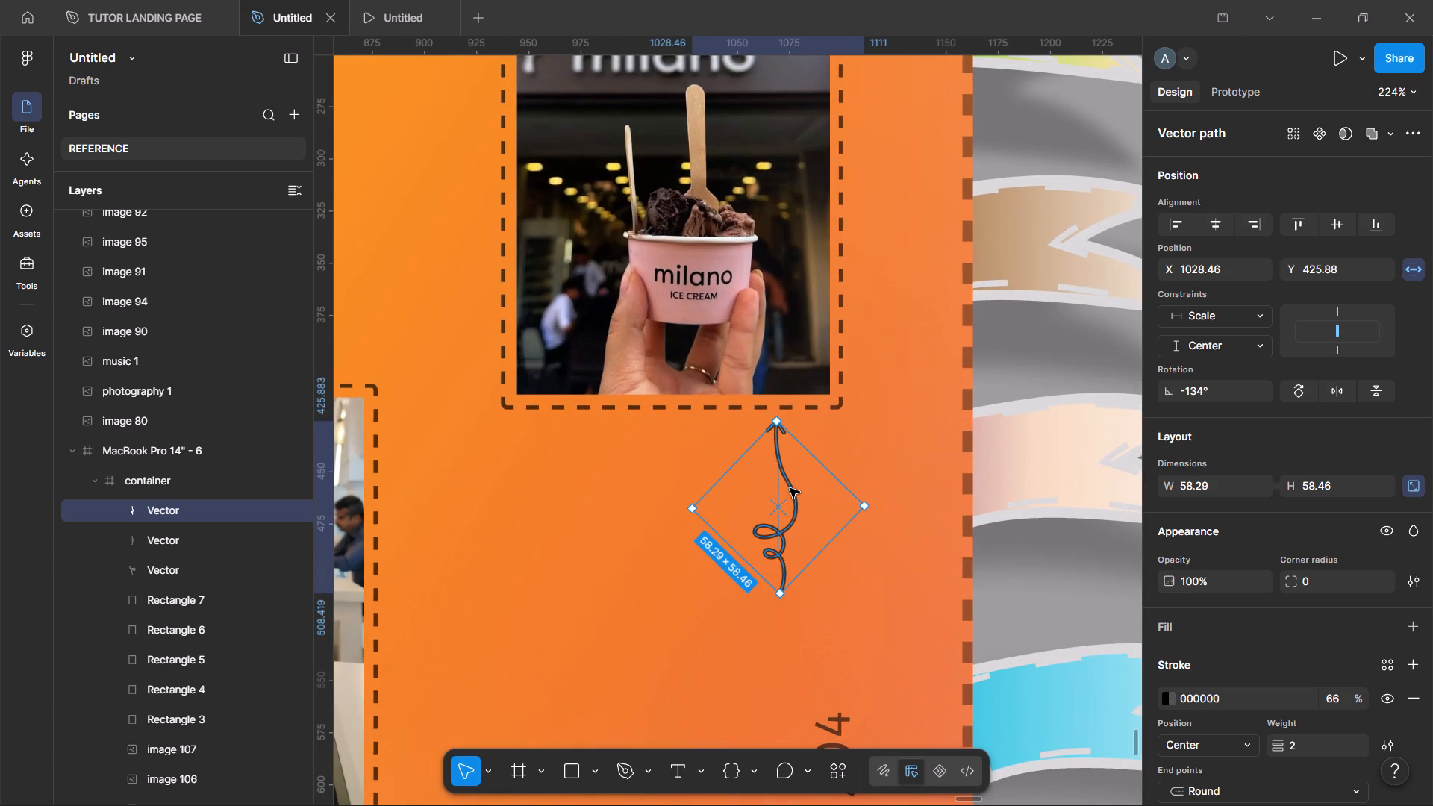
{"action": "left_click_drag", "start_coordinate": [790, 488], "coordinate": [699, 480]}
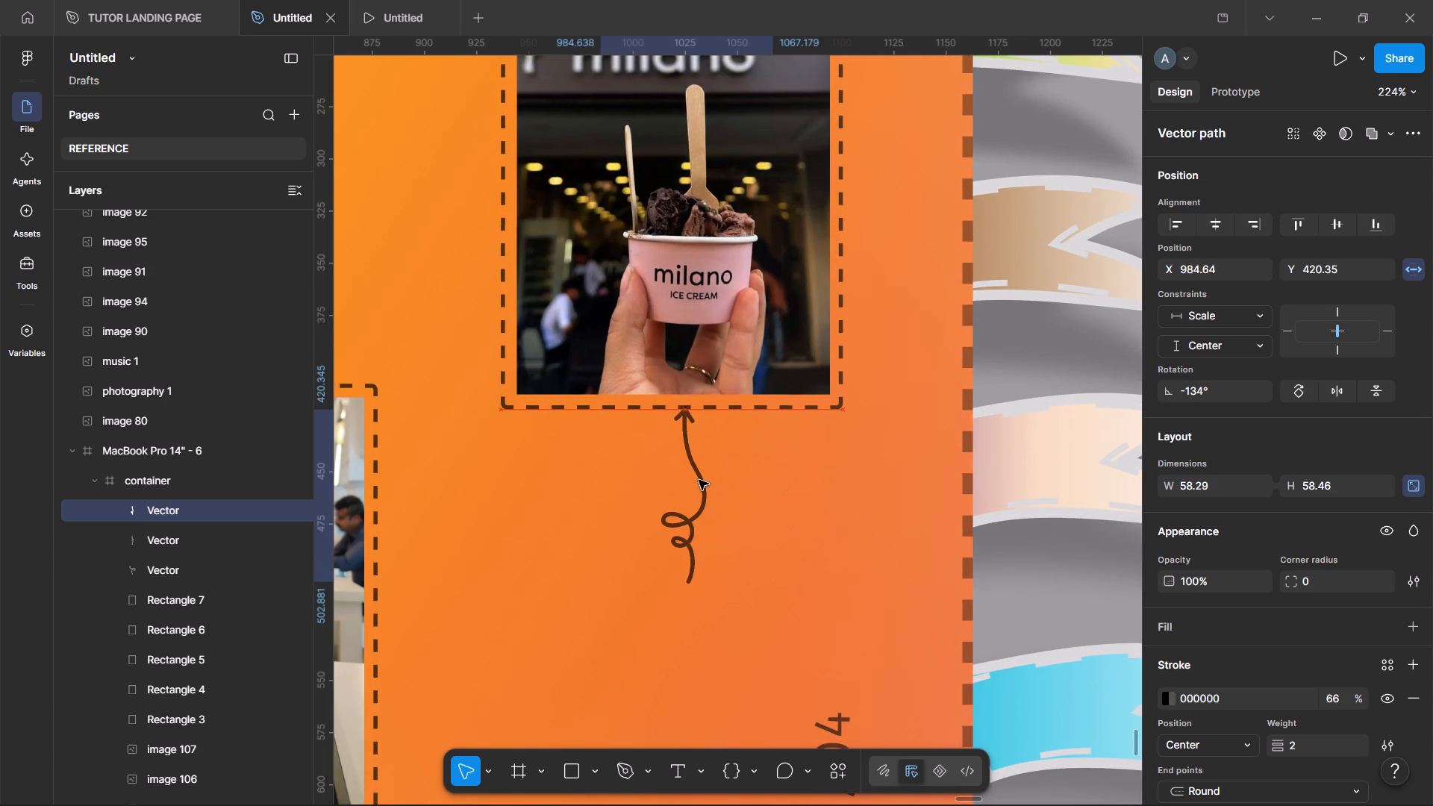
{"action": "left_click_drag", "start_coordinate": [699, 480], "coordinate": [707, 489]}
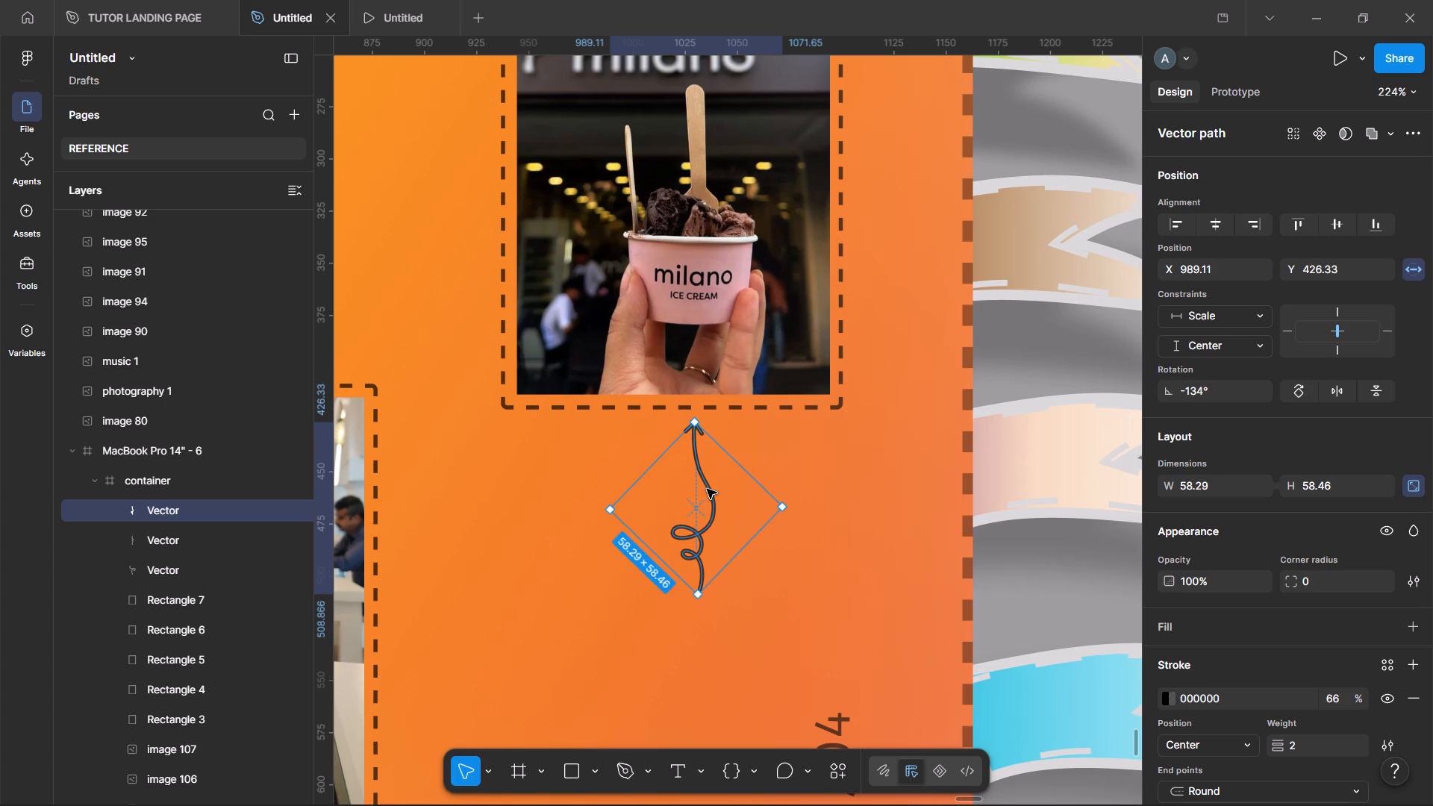
{"action": "left_click_drag", "start_coordinate": [707, 489], "coordinate": [802, 491]}
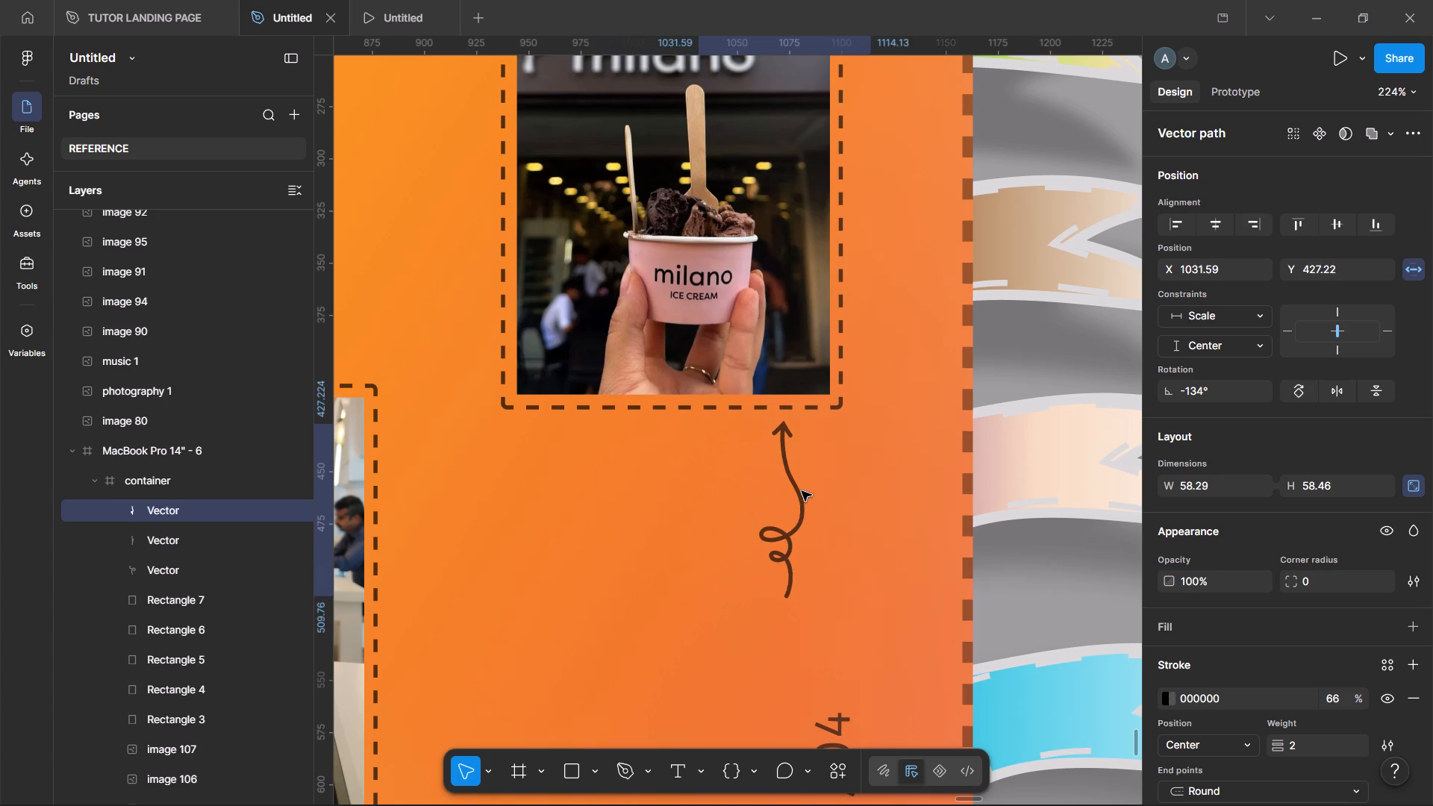
{"action": "left_click_drag", "start_coordinate": [802, 491], "coordinate": [742, 487]}
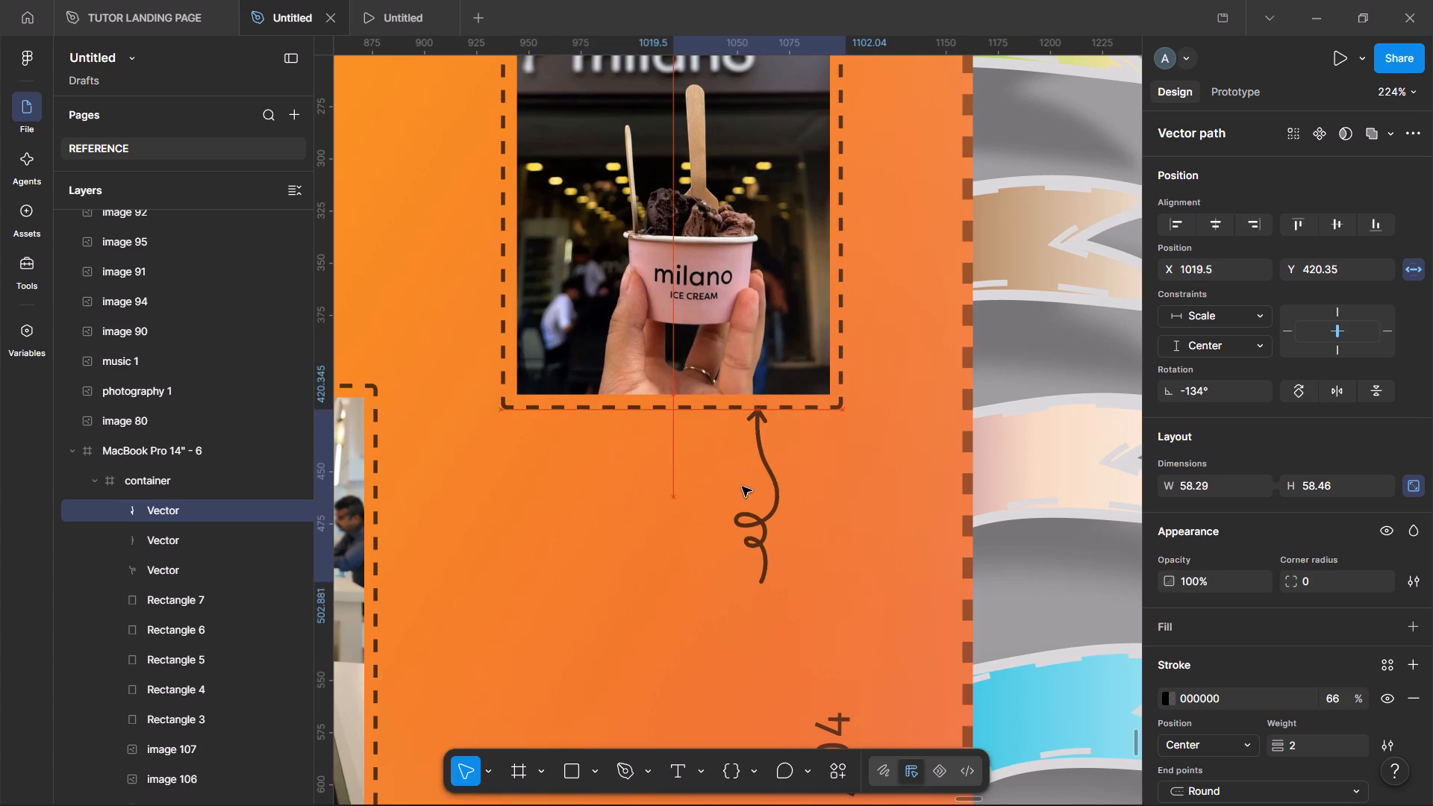
{"action": "left_click_drag", "start_coordinate": [742, 487], "coordinate": [685, 488]}
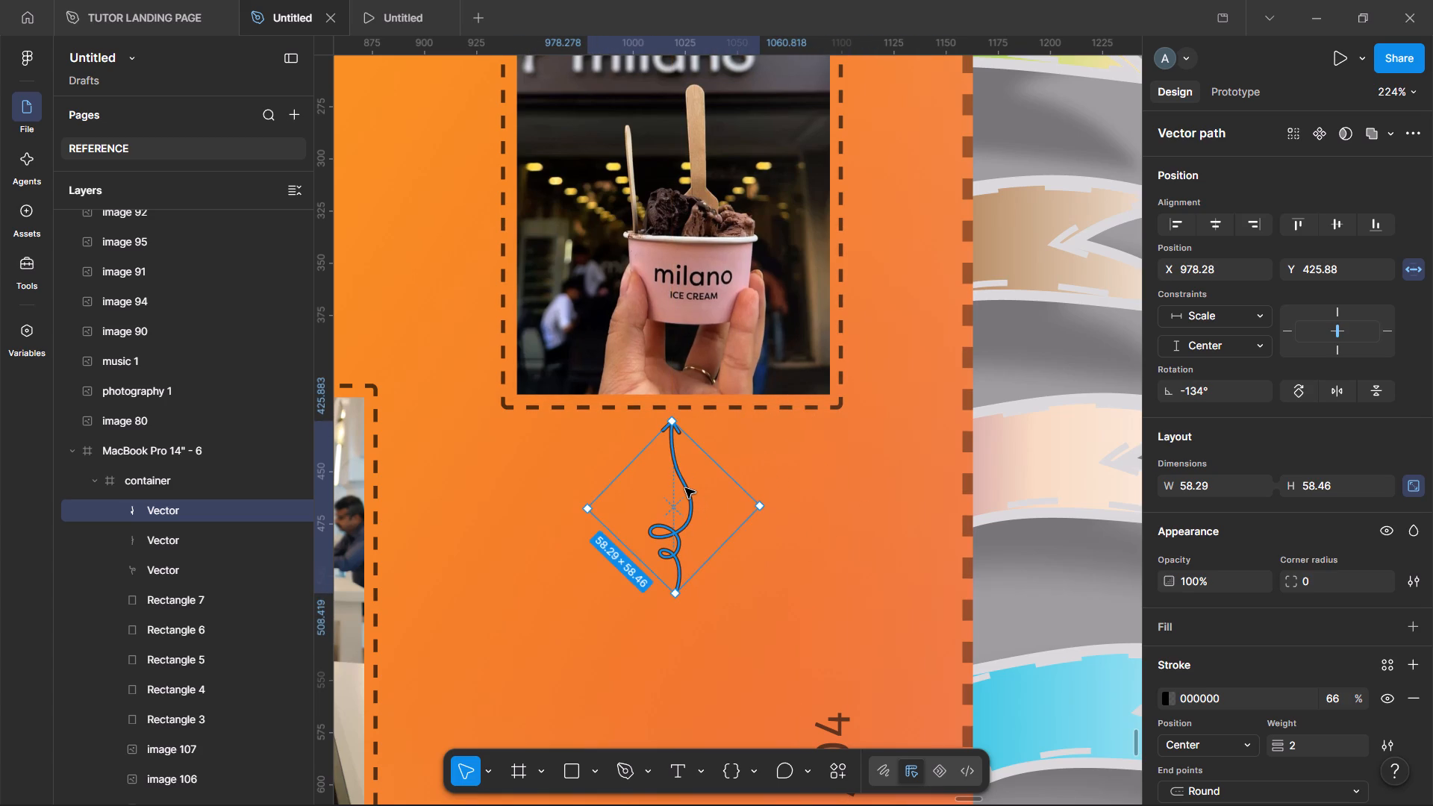
Replace the wavy arrow under the Rameshwaram Cafe photo with a copy of the Milano photo's loopy arrow, at about X 541, Y 425.
{"action": "key", "text": "ctrl+c"}
{"action": "scroll", "coordinate": [685, 488], "scroll_direction": "right", "scroll_amount": 2}
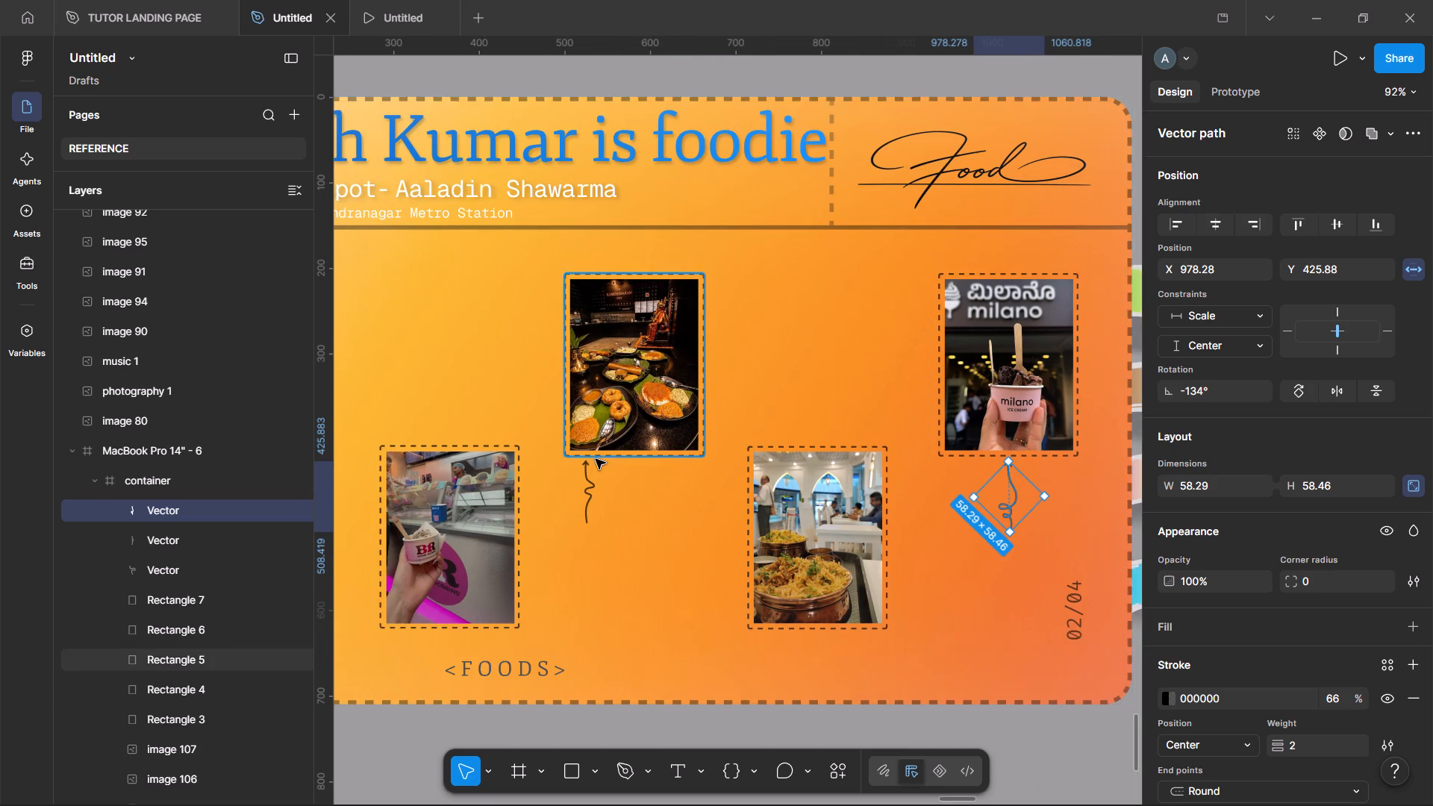
{"action": "left_click", "coordinate": [585, 497]}
{"action": "left_click_drag", "start_coordinate": [585, 497], "coordinate": [681, 504]}
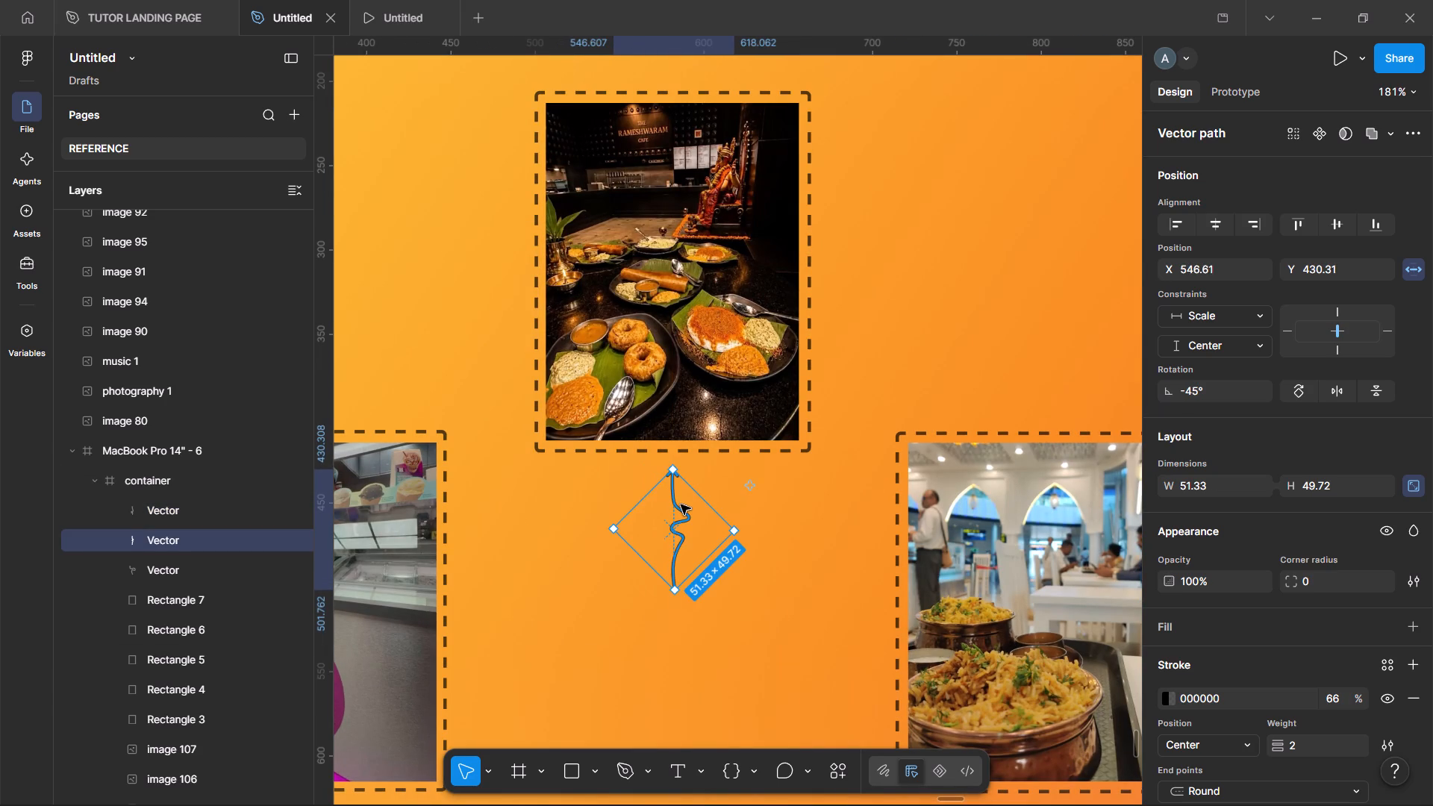
{"action": "key", "text": "ctrl+shift+r"}
Replace the curly arrow under the burger photo with the copied loopy arrow.
{"action": "scroll", "coordinate": [681, 504], "scroll_direction": "right", "scroll_amount": 4}
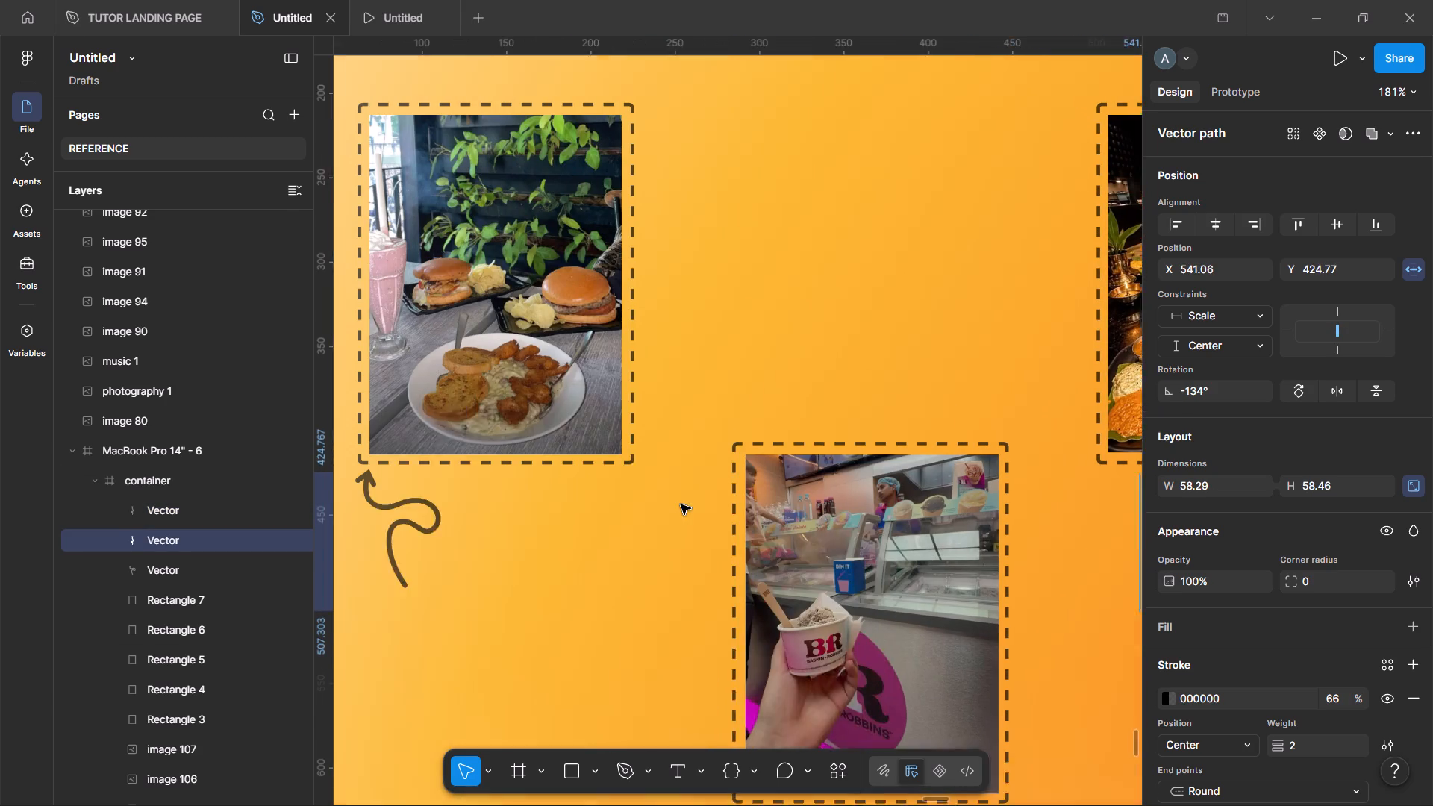
{"action": "scroll", "coordinate": [681, 504], "scroll_direction": "right", "scroll_amount": 1}
{"action": "left_click", "coordinate": [649, 531]}
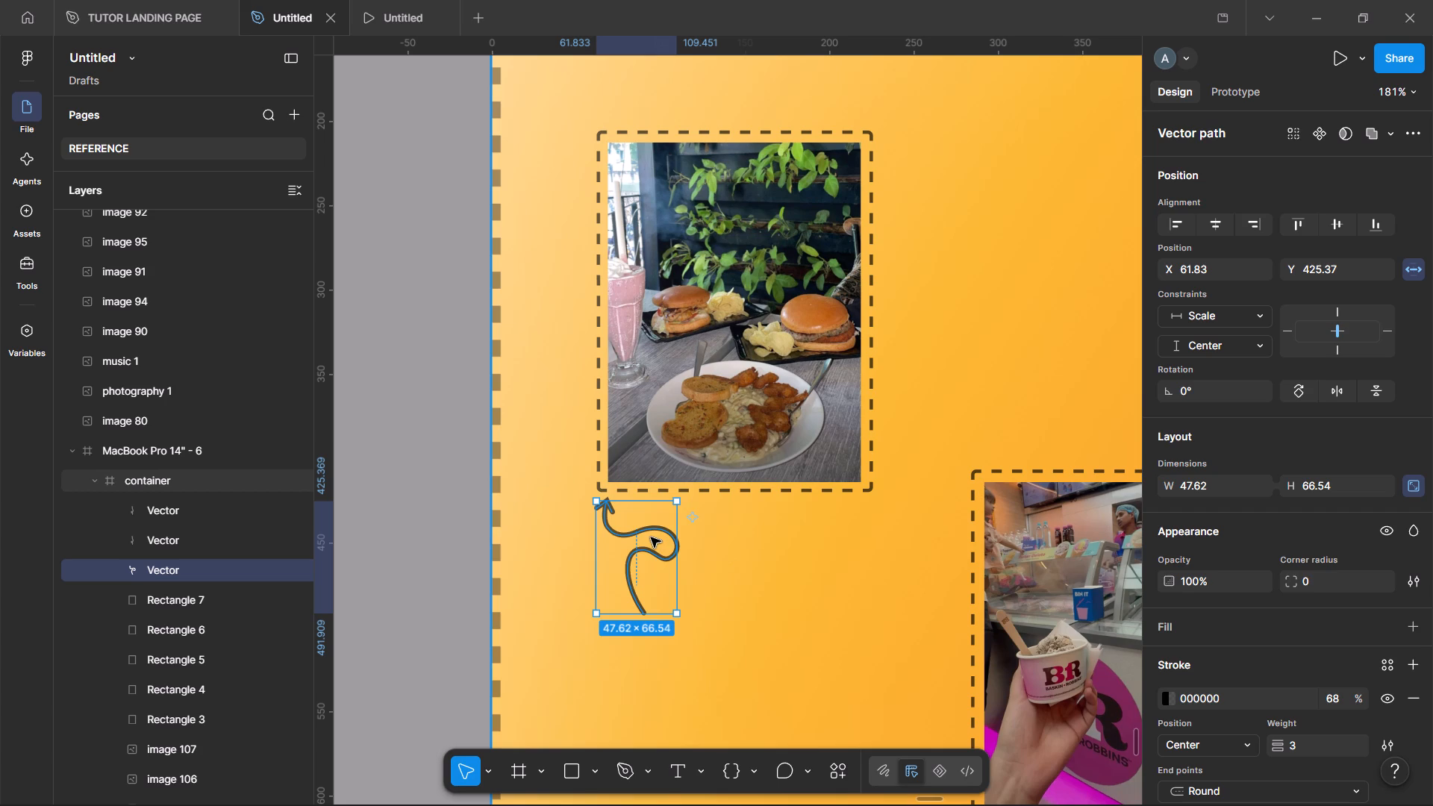
{"action": "left_click_drag", "start_coordinate": [651, 537], "coordinate": [784, 543]}
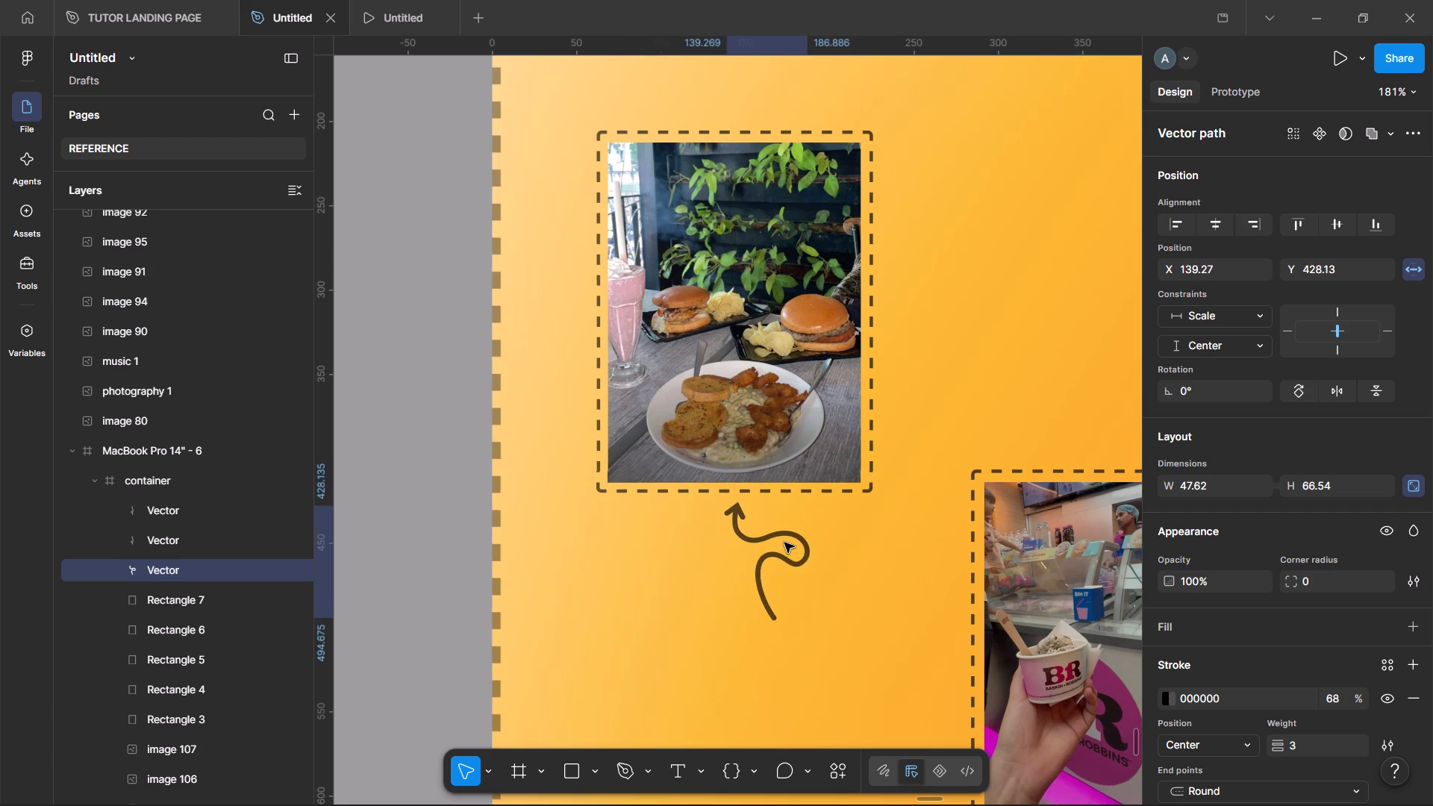
{"action": "left_click_drag", "start_coordinate": [784, 543], "coordinate": [788, 543]}
{"action": "left_click", "coordinate": [788, 543]}
{"action": "key", "text": "ctrl+shift+r"}
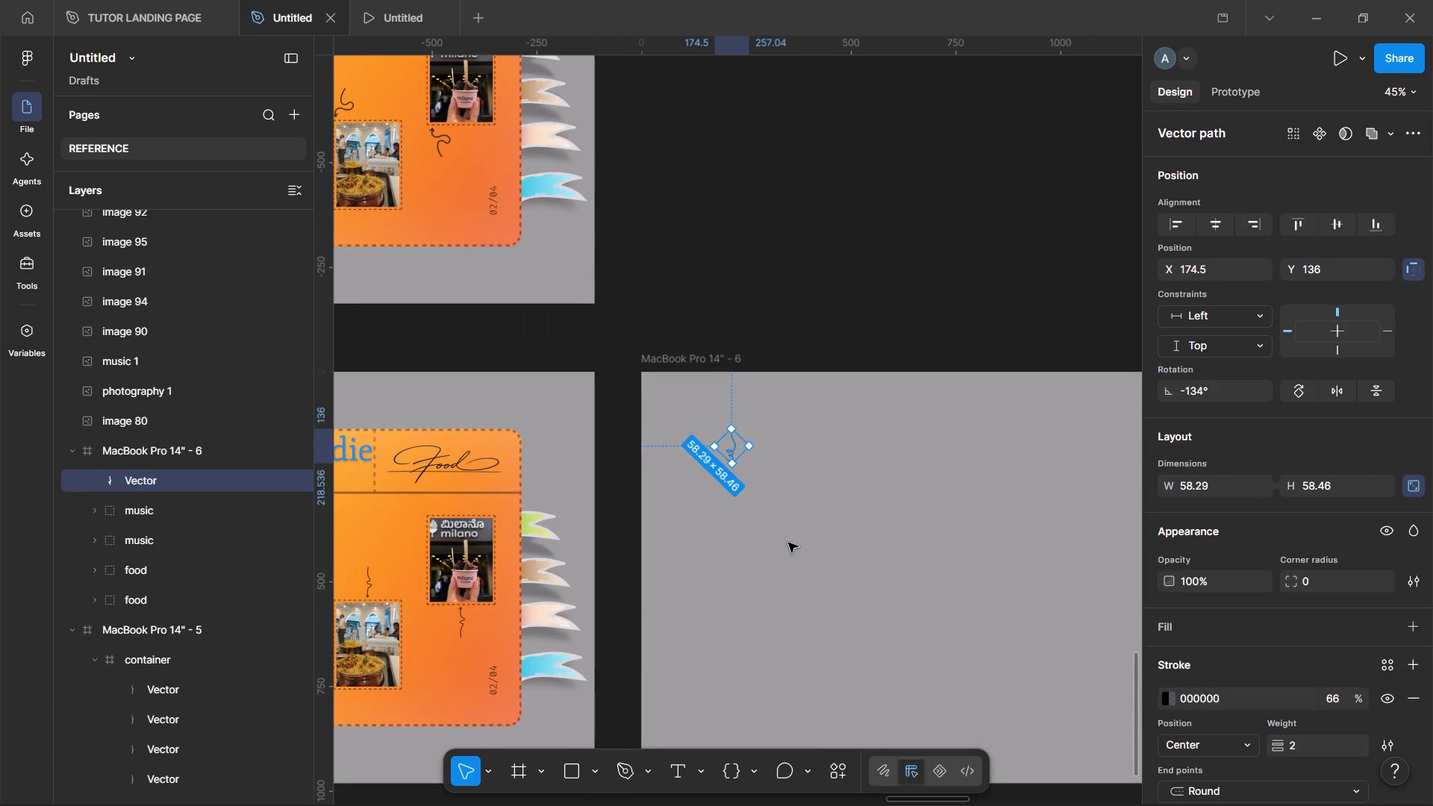
{"action": "key", "text": "ctrl+z"}
{"action": "scroll", "coordinate": [788, 543], "scroll_direction": "right", "scroll_amount": 1}
{"action": "scroll", "coordinate": [1110, 586], "scroll_direction": "left", "scroll_amount": 1}
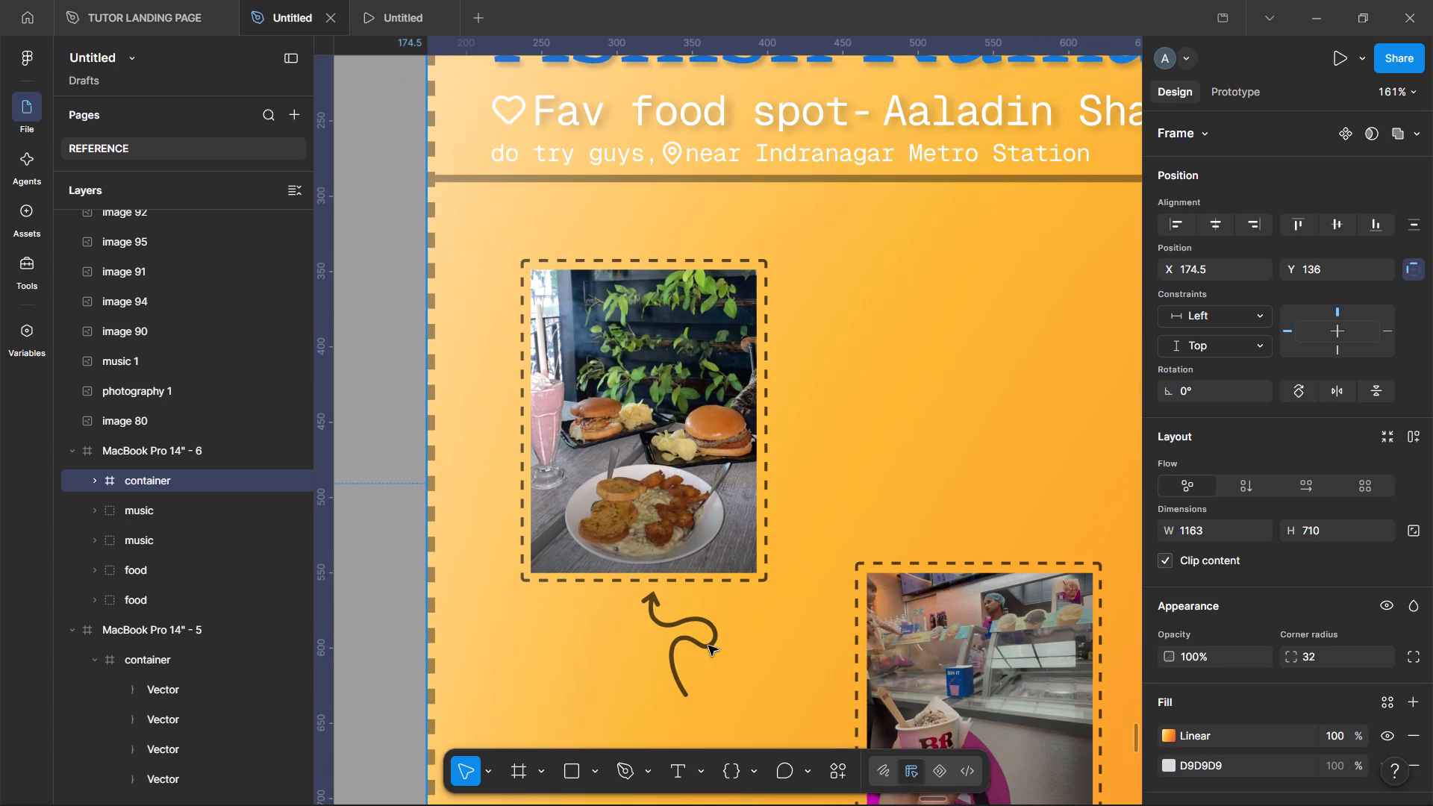
{"action": "double_click", "coordinate": [708, 646]}
{"action": "key", "text": "ctrl+shift+r"}
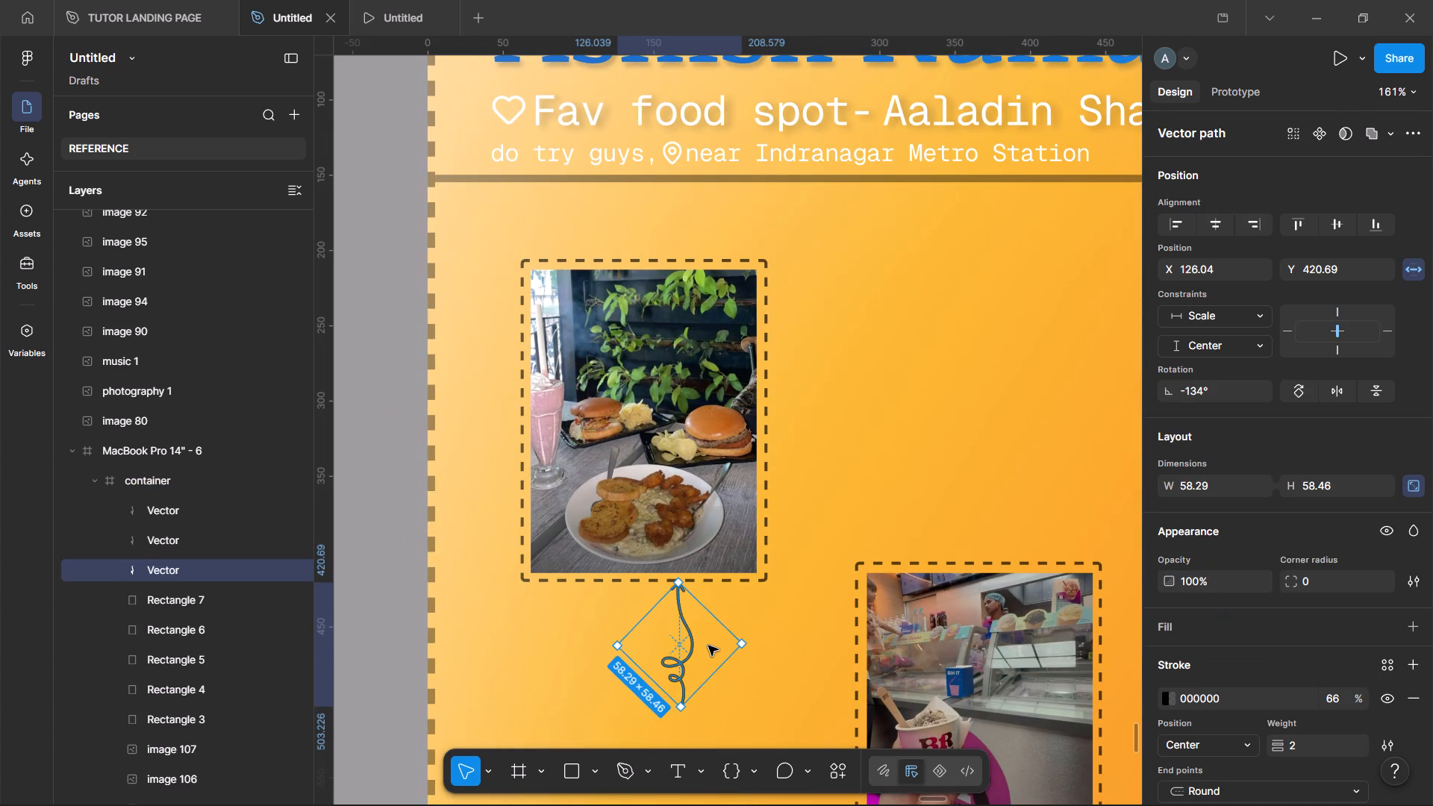
Centre the loopy arrow just below the burger photo, at about X 101.7, Y 423.6.
{"action": "left_click_drag", "start_coordinate": [691, 647], "coordinate": [681, 647]}
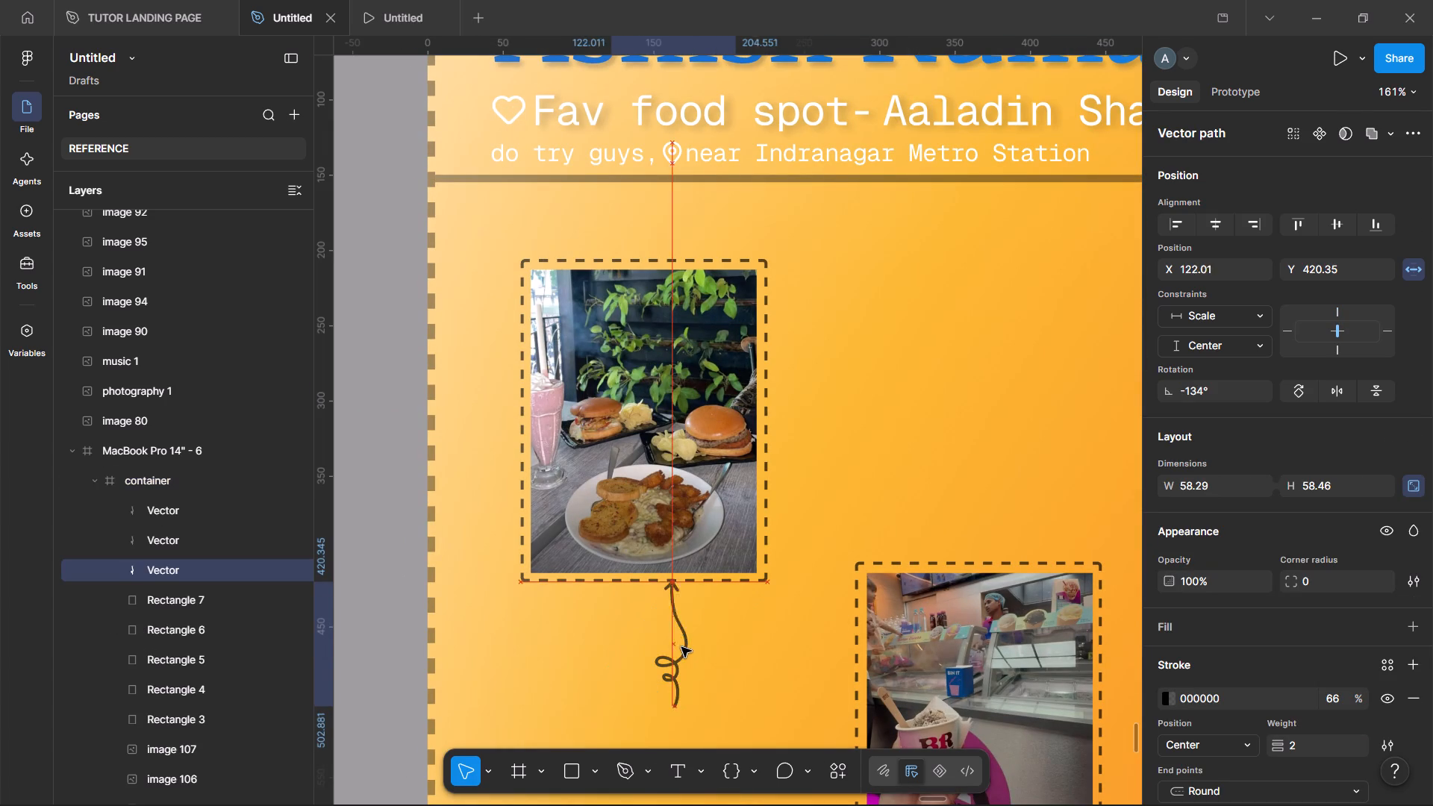
{"action": "left_click_drag", "start_coordinate": [681, 647], "coordinate": [655, 661]}
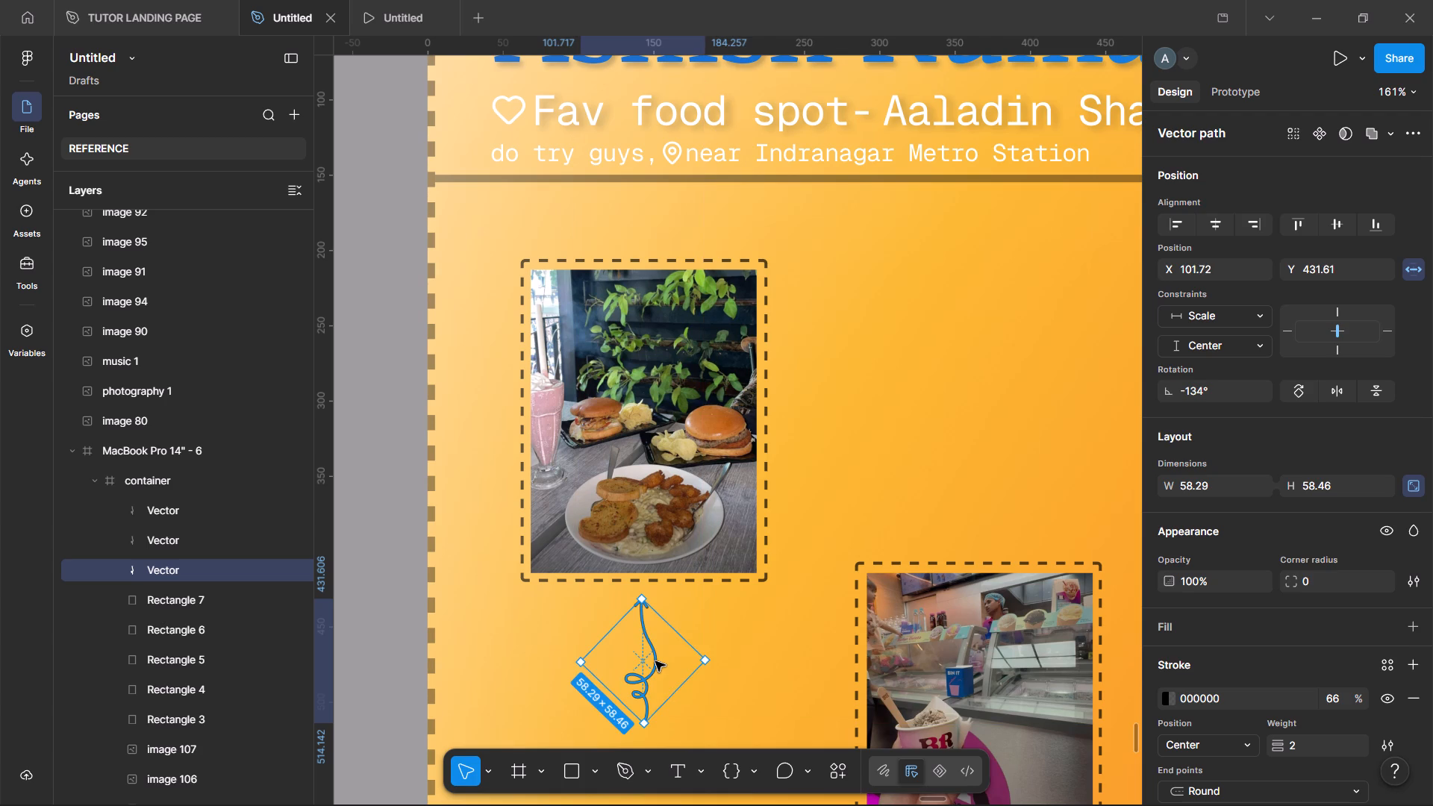
{"action": "key", "text": "shift+Up"}
{"action": "scroll", "coordinate": [655, 661], "scroll_direction": "left", "scroll_amount": 1}
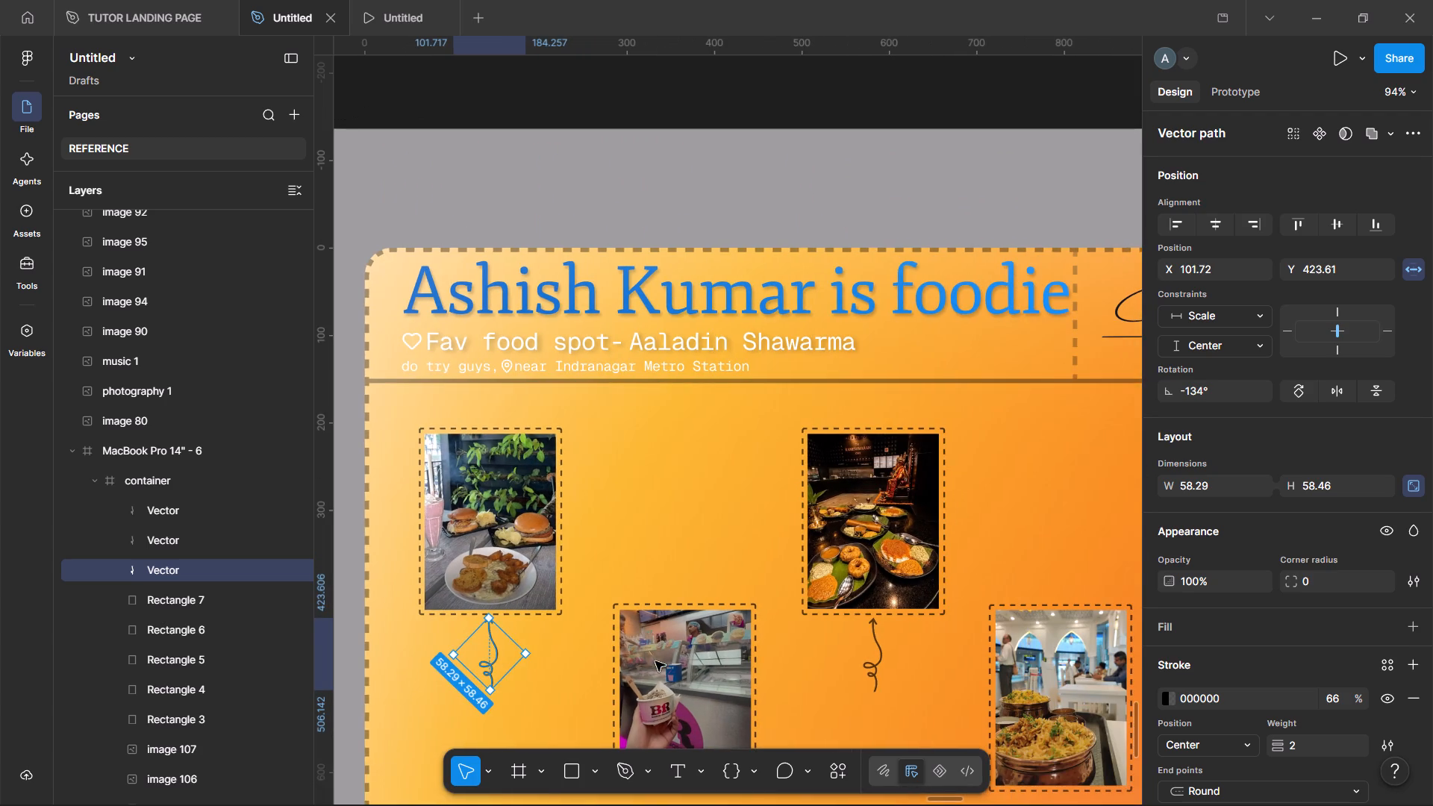
{"action": "scroll", "coordinate": [787, 655], "scroll_direction": "left", "scroll_amount": 3}
{"action": "scroll", "coordinate": [1075, 517], "scroll_direction": "left", "scroll_amount": 1}
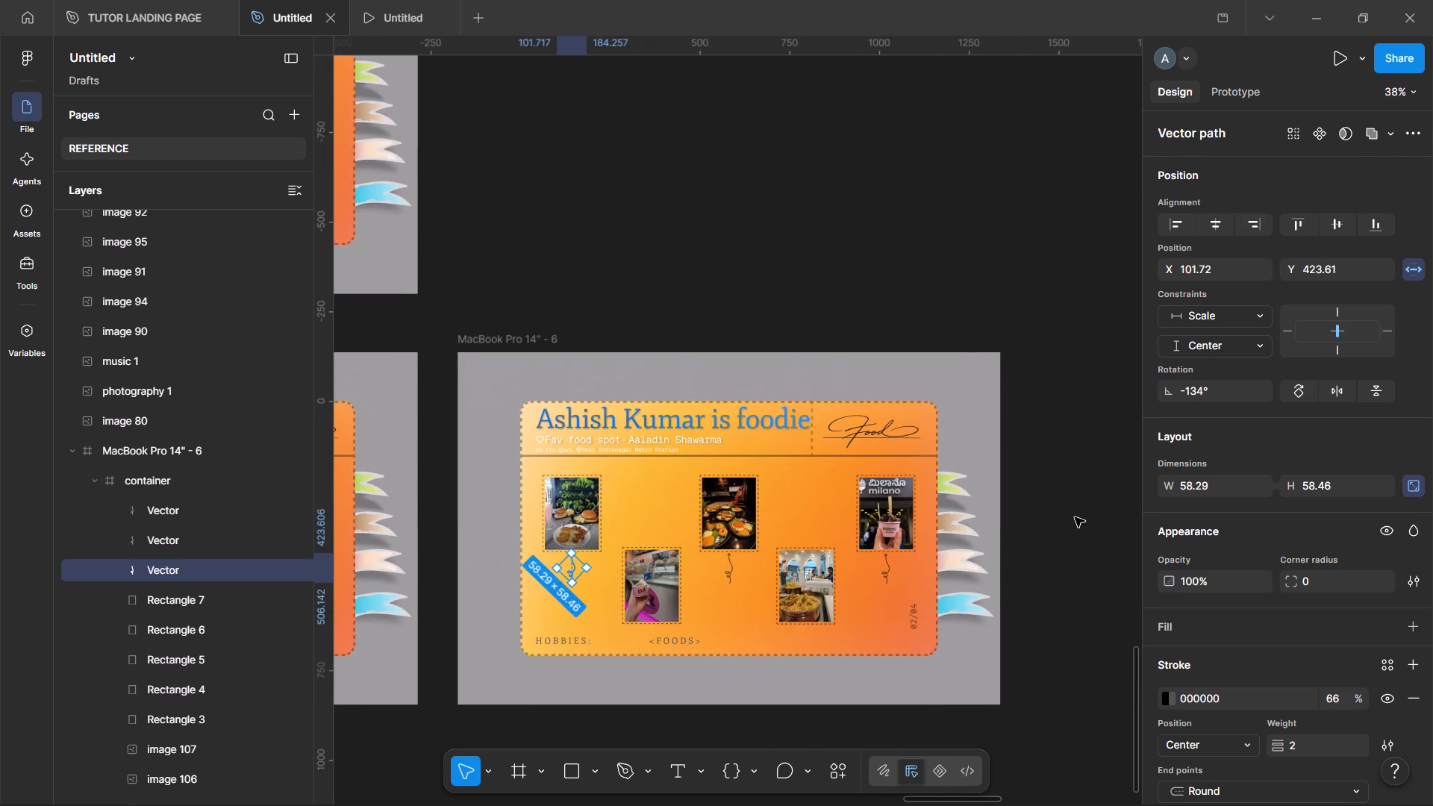
{"action": "left_click", "coordinate": [1060, 593]}
Duplicate the Rameshwaram photo's loopy arrow above the Baskin Robbins cup photo, flip it vertically and place it at about X 325.4, Y 321.
{"action": "scroll", "coordinate": [1060, 593], "scroll_direction": "right", "scroll_amount": 1}
{"action": "scroll", "coordinate": [881, 587], "scroll_direction": "right", "scroll_amount": 1}
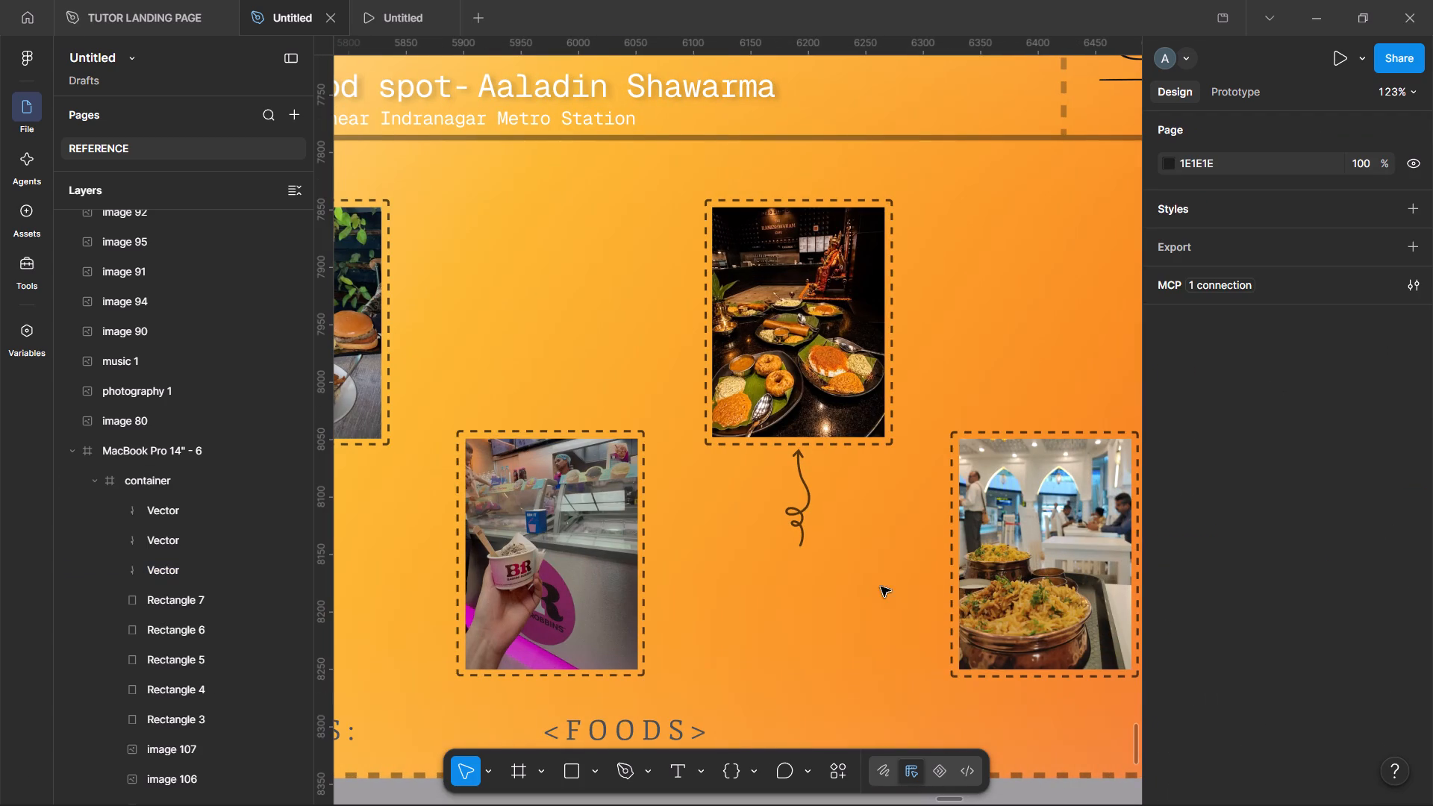
{"action": "double_click", "coordinate": [811, 497]}
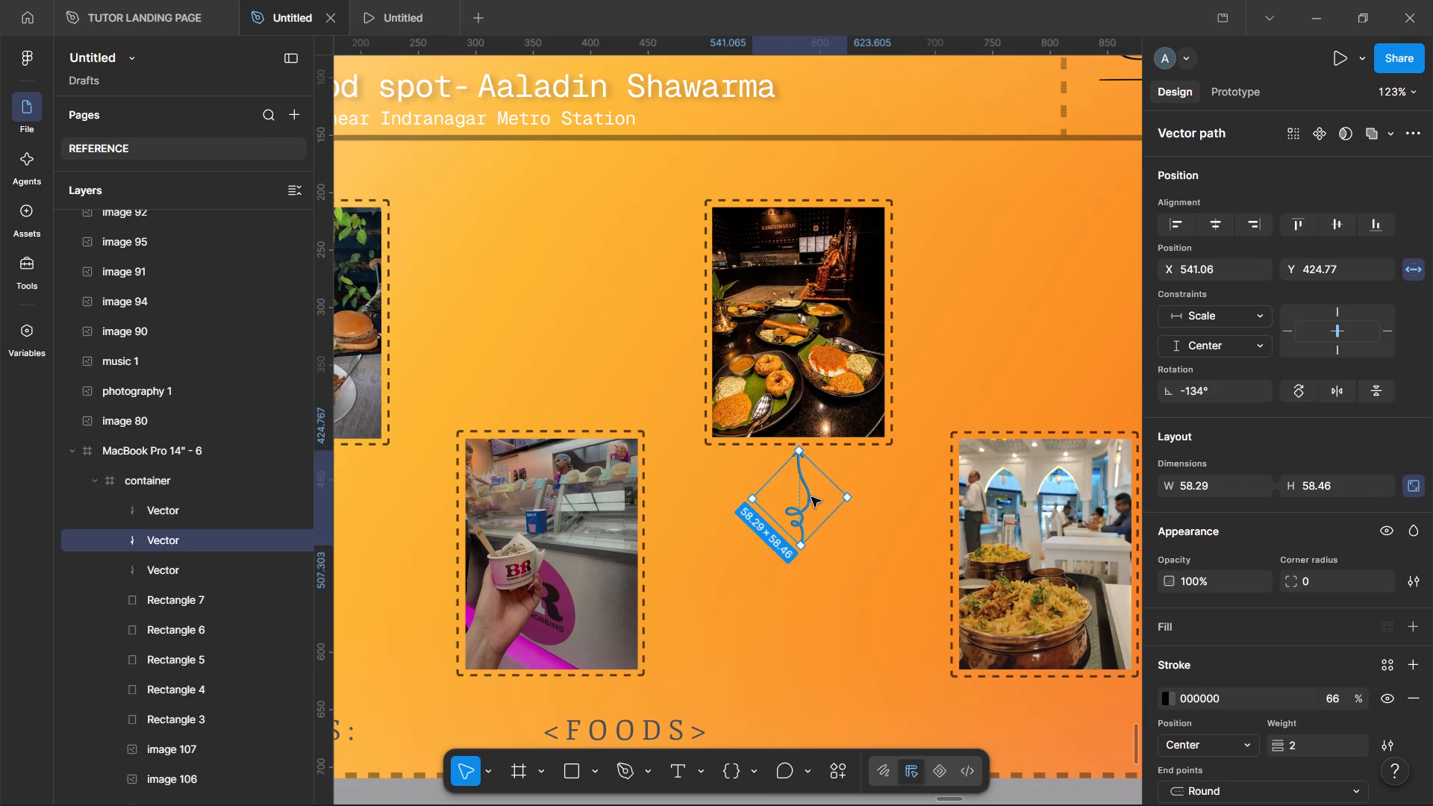
{"action": "left_click_drag", "start_coordinate": [811, 497], "coordinate": [578, 343], "text": "alt"}
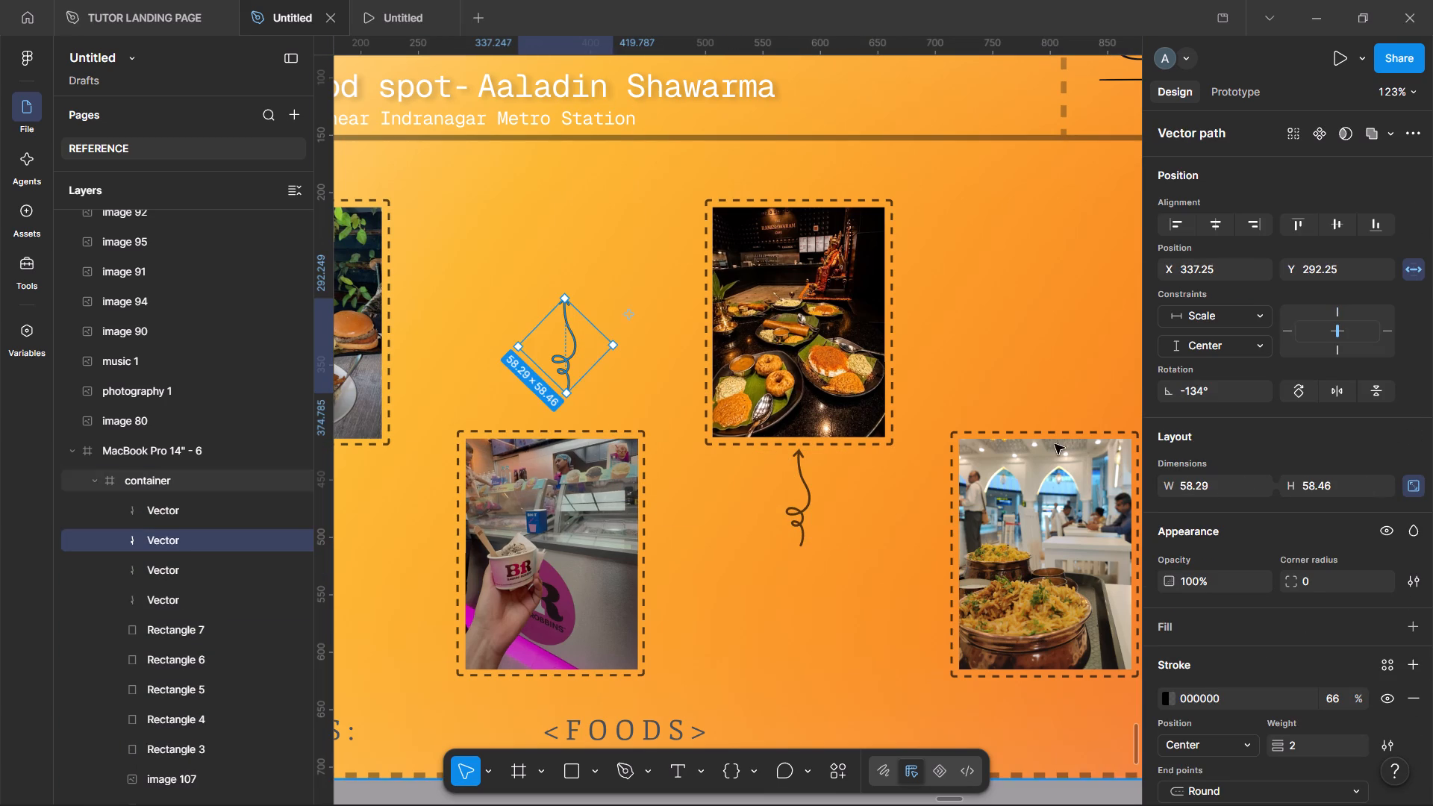
{"action": "left_click", "coordinate": [1377, 384]}
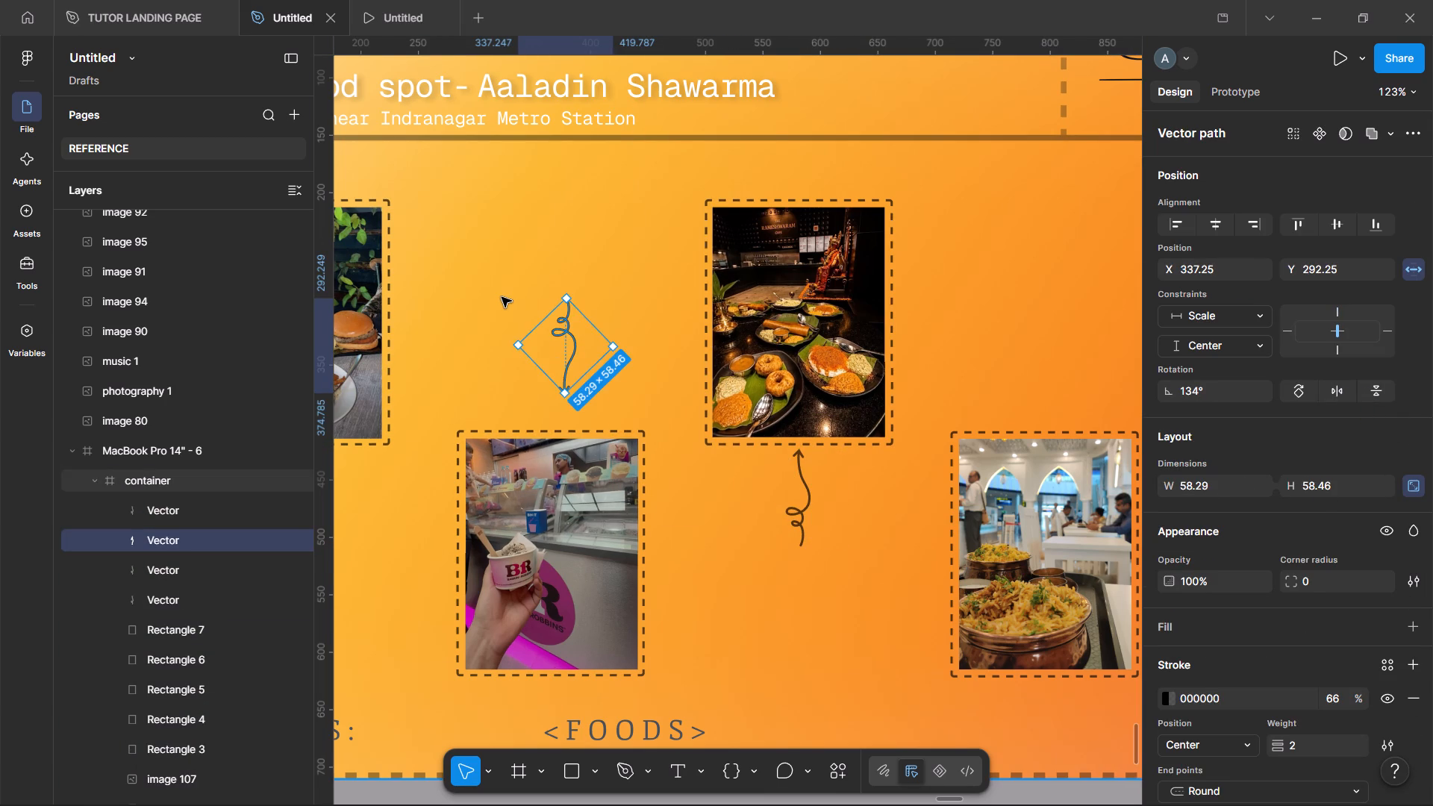
{"action": "scroll", "coordinate": [502, 297], "scroll_direction": "down", "scroll_amount": 1}
{"action": "left_click_drag", "start_coordinate": [608, 301], "coordinate": [599, 345]}
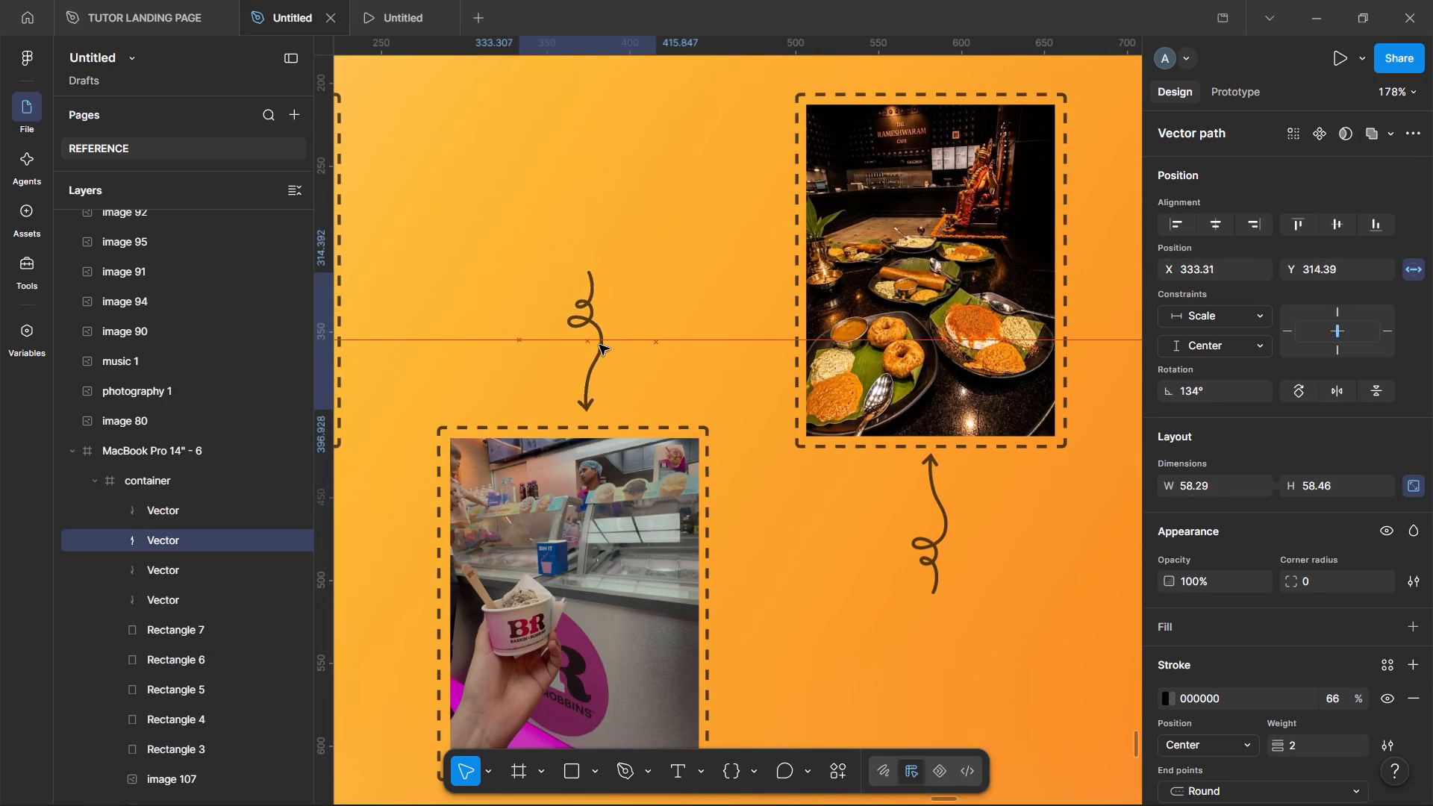
{"action": "left_click_drag", "start_coordinate": [599, 345], "coordinate": [588, 348]}
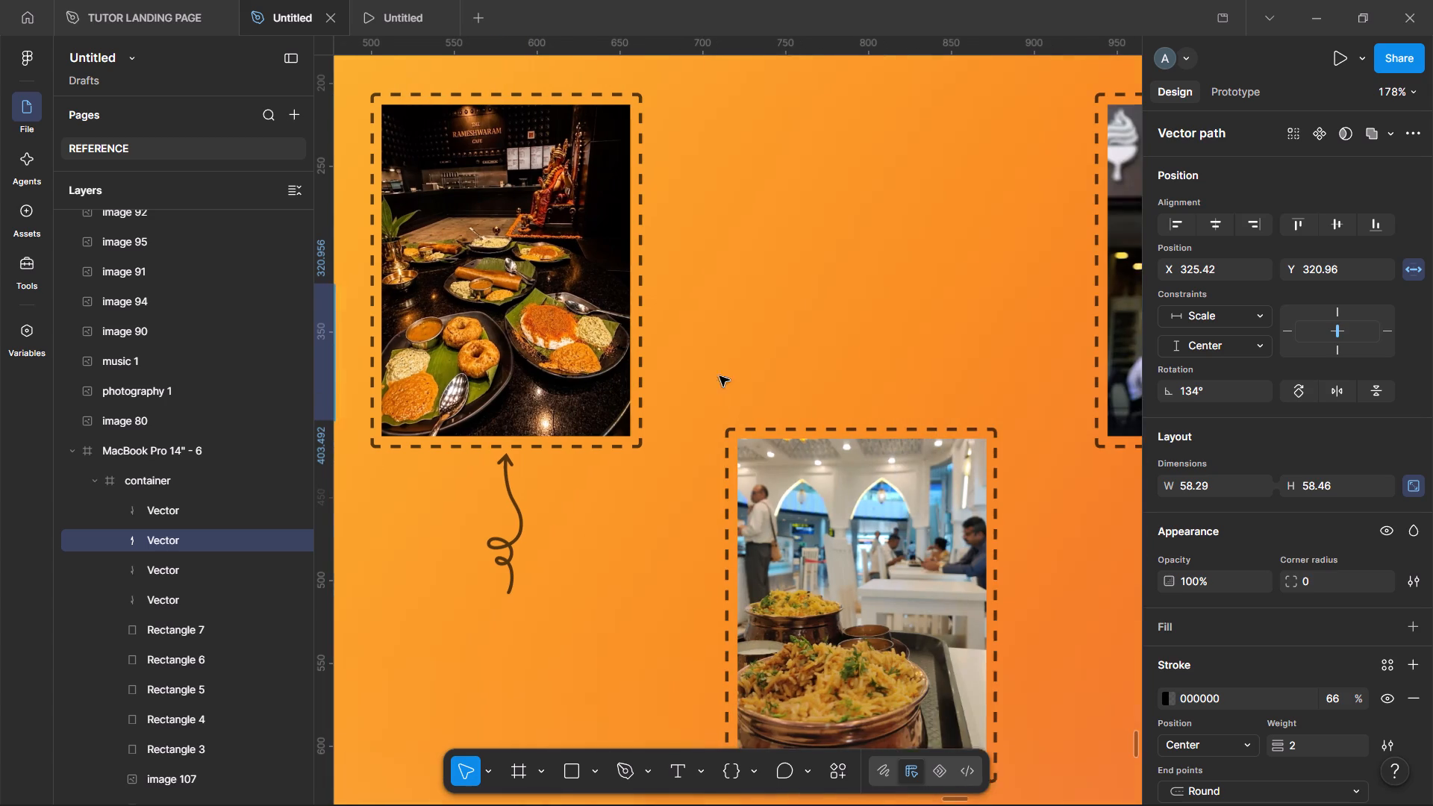
Duplicate a loopy arrow above the biryani photo, flip it vertically and place it at about X 753.7, Y 318.8.
{"action": "scroll", "coordinate": [953, 399], "scroll_direction": "right", "scroll_amount": 3}
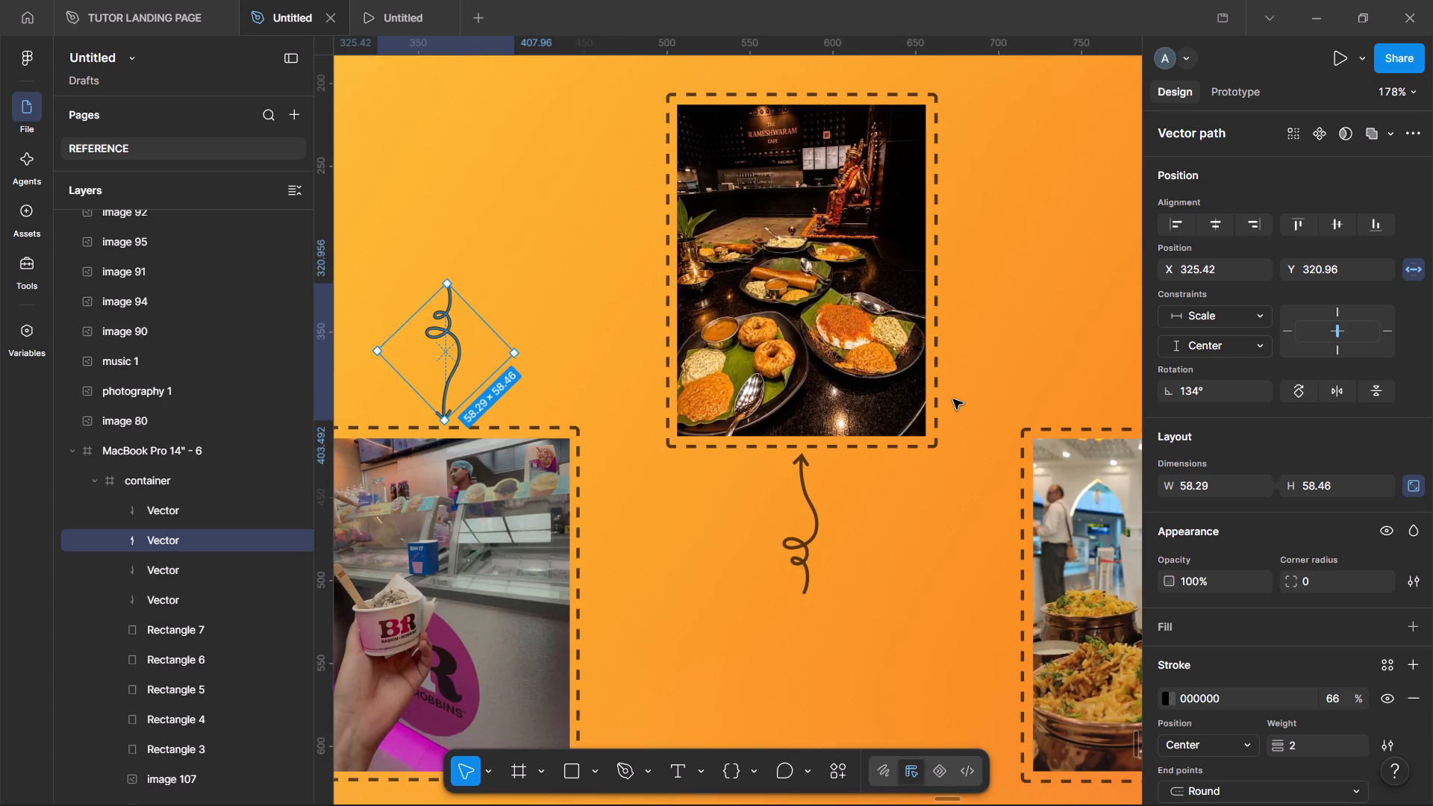
{"action": "key", "text": "ctrl+d"}
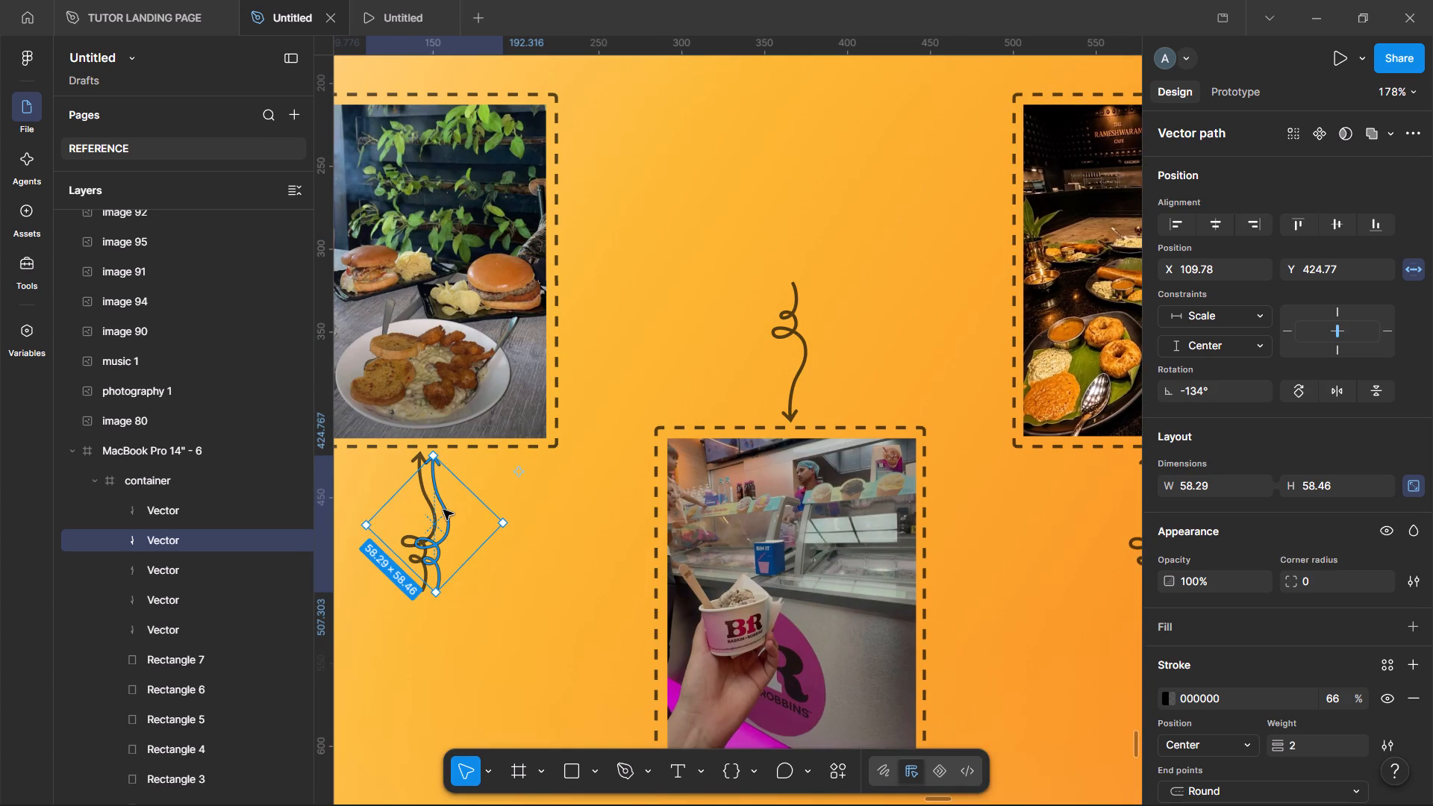
{"action": "left_click_drag", "start_coordinate": [443, 510], "coordinate": [1102, 354]}
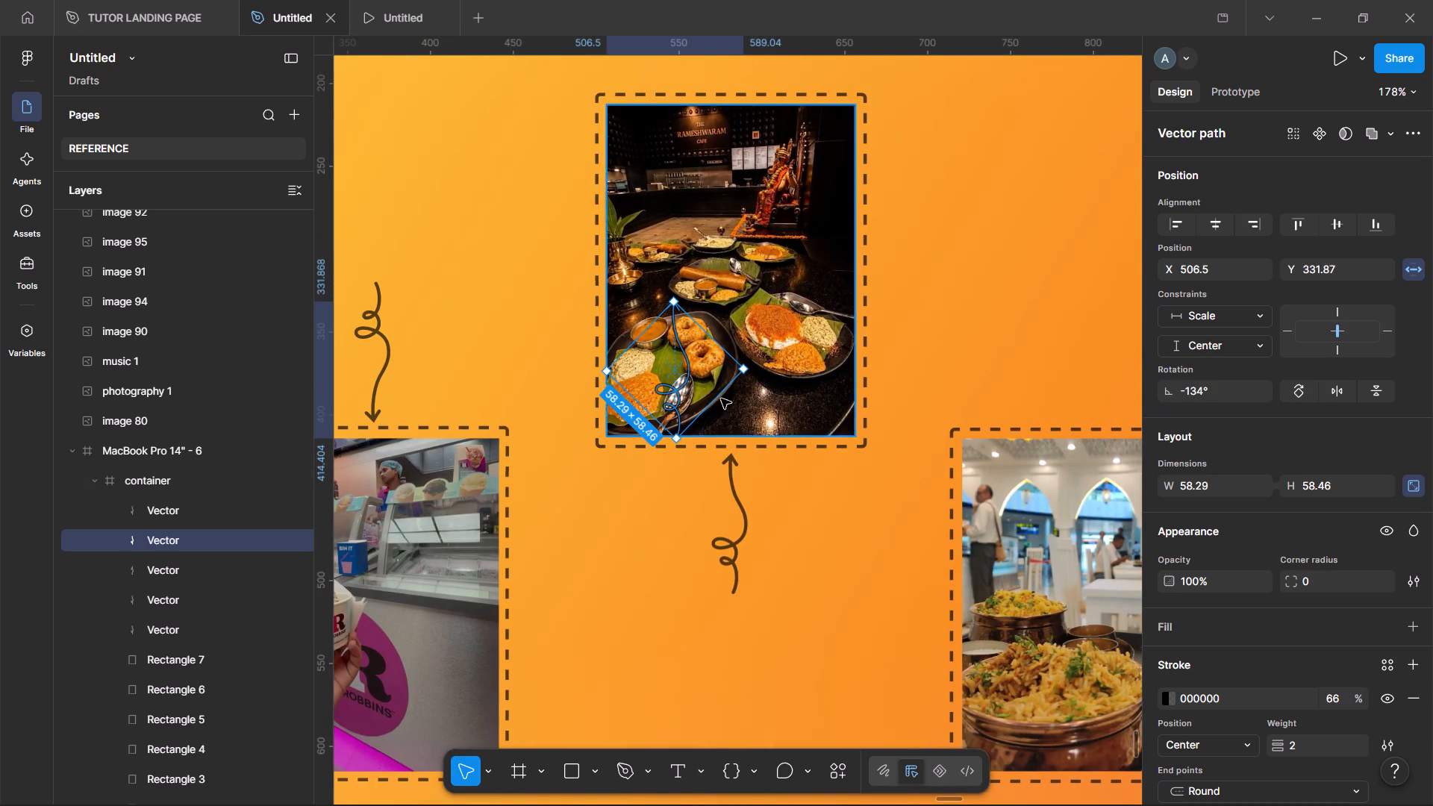
{"action": "left_click_drag", "start_coordinate": [682, 387], "coordinate": [1071, 384]}
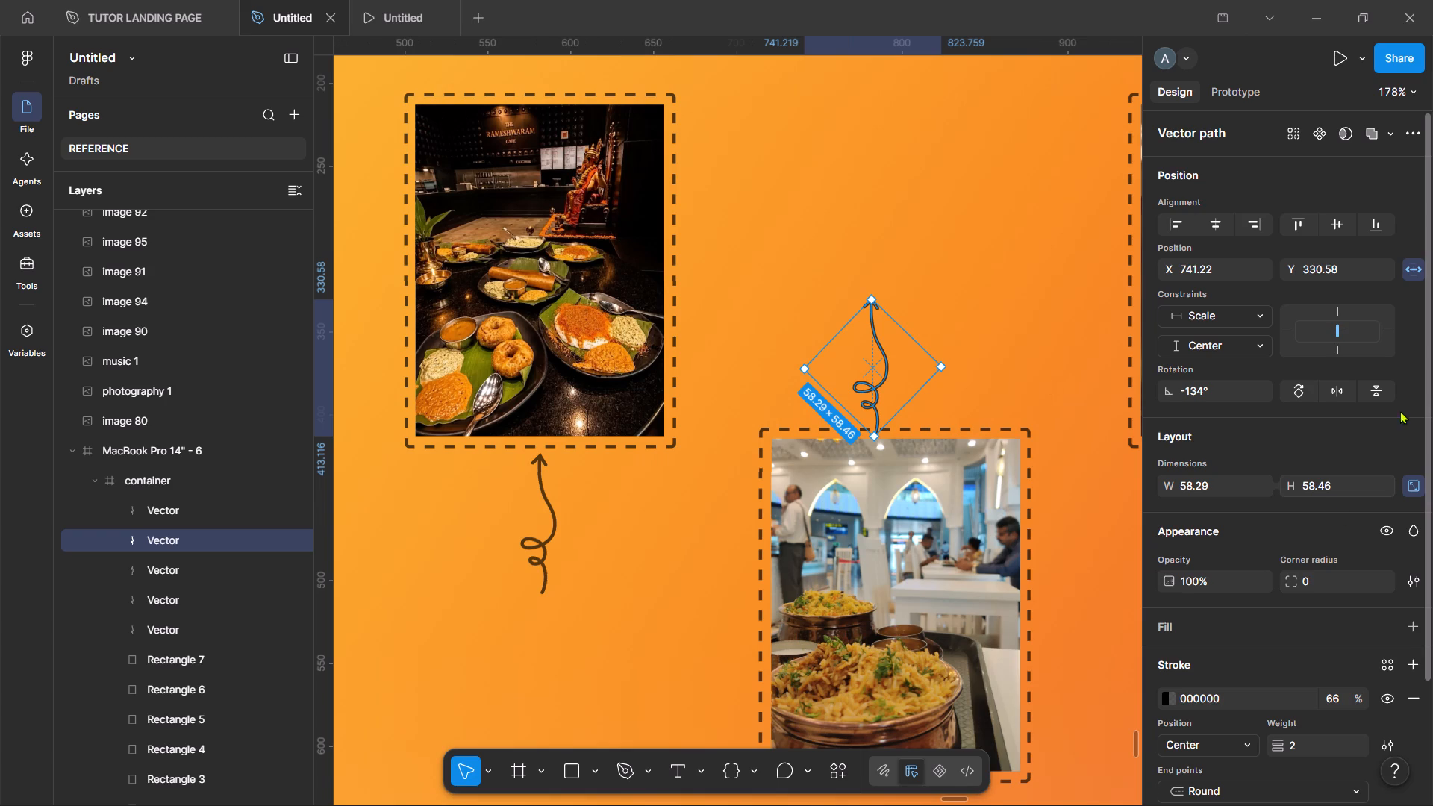
{"action": "left_click", "coordinate": [1373, 391]}
{"action": "left_click_drag", "start_coordinate": [881, 361], "coordinate": [919, 337]}
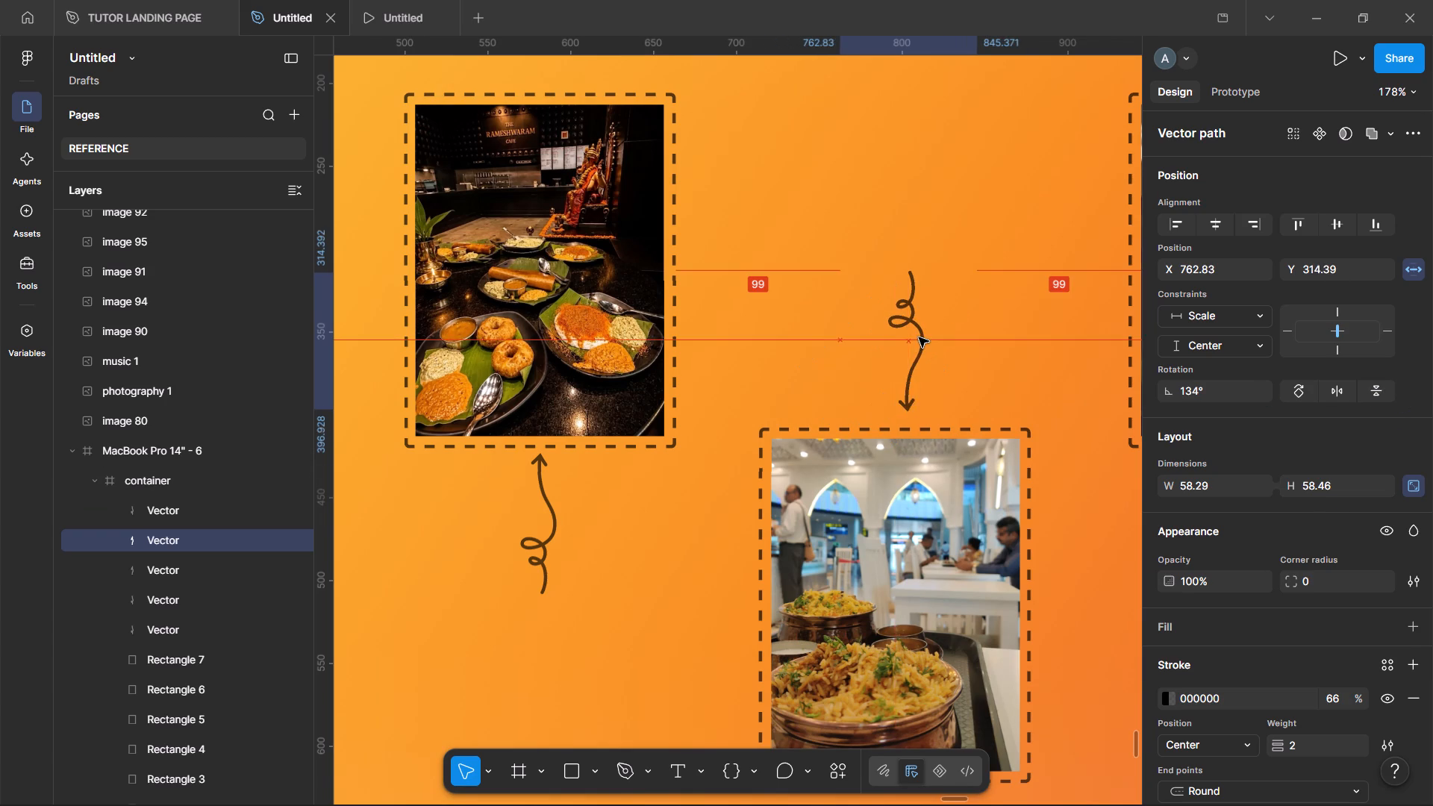
{"action": "left_click_drag", "start_coordinate": [919, 337], "coordinate": [902, 342]}
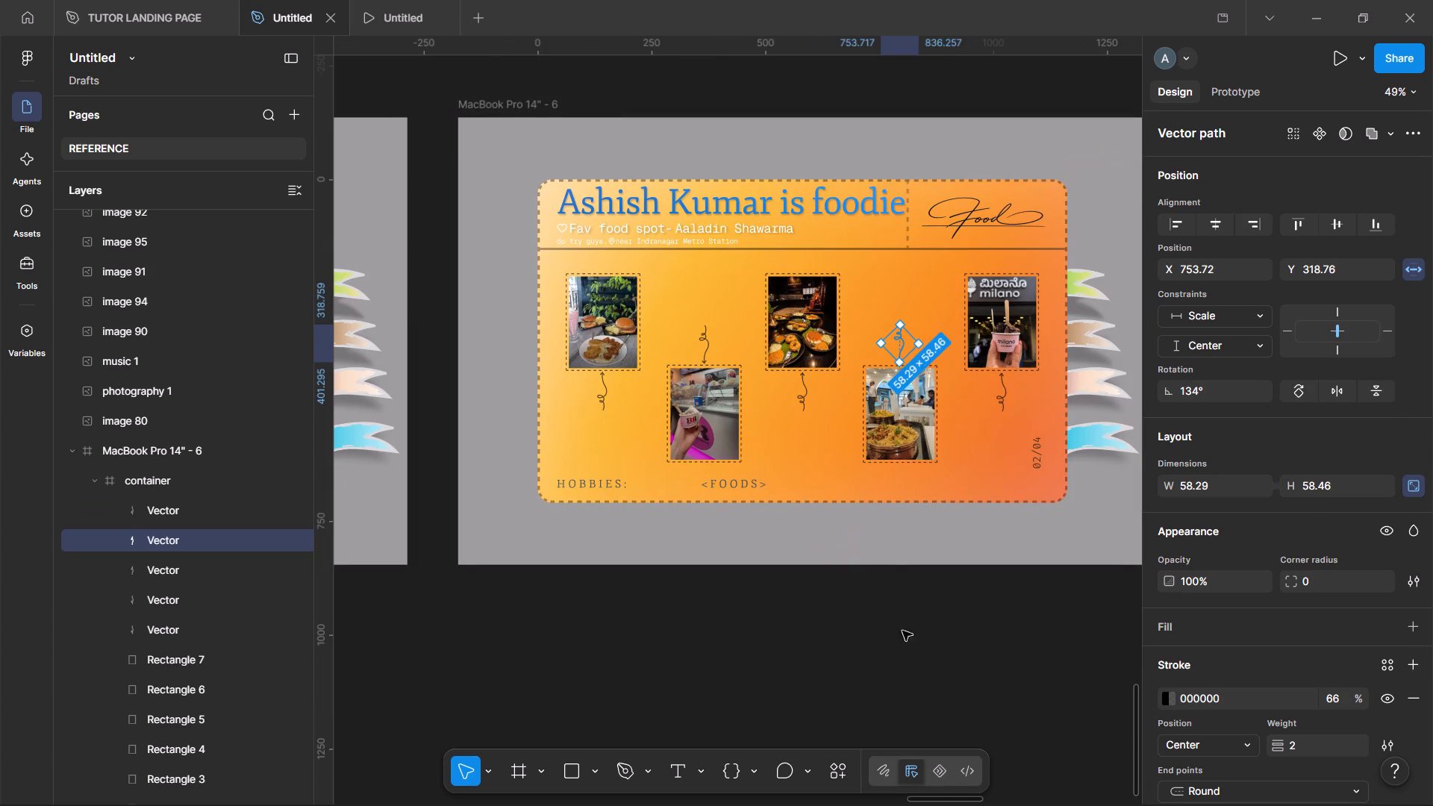
{"action": "left_click", "coordinate": [920, 676]}
Compare the arrow styles across the MacBook Pro 14" - 4, 5 and 6 foodie card frames.
{"action": "scroll", "coordinate": [920, 676], "scroll_direction": "up", "scroll_amount": 1}
{"action": "scroll", "coordinate": [920, 676], "scroll_direction": "right", "scroll_amount": 1}
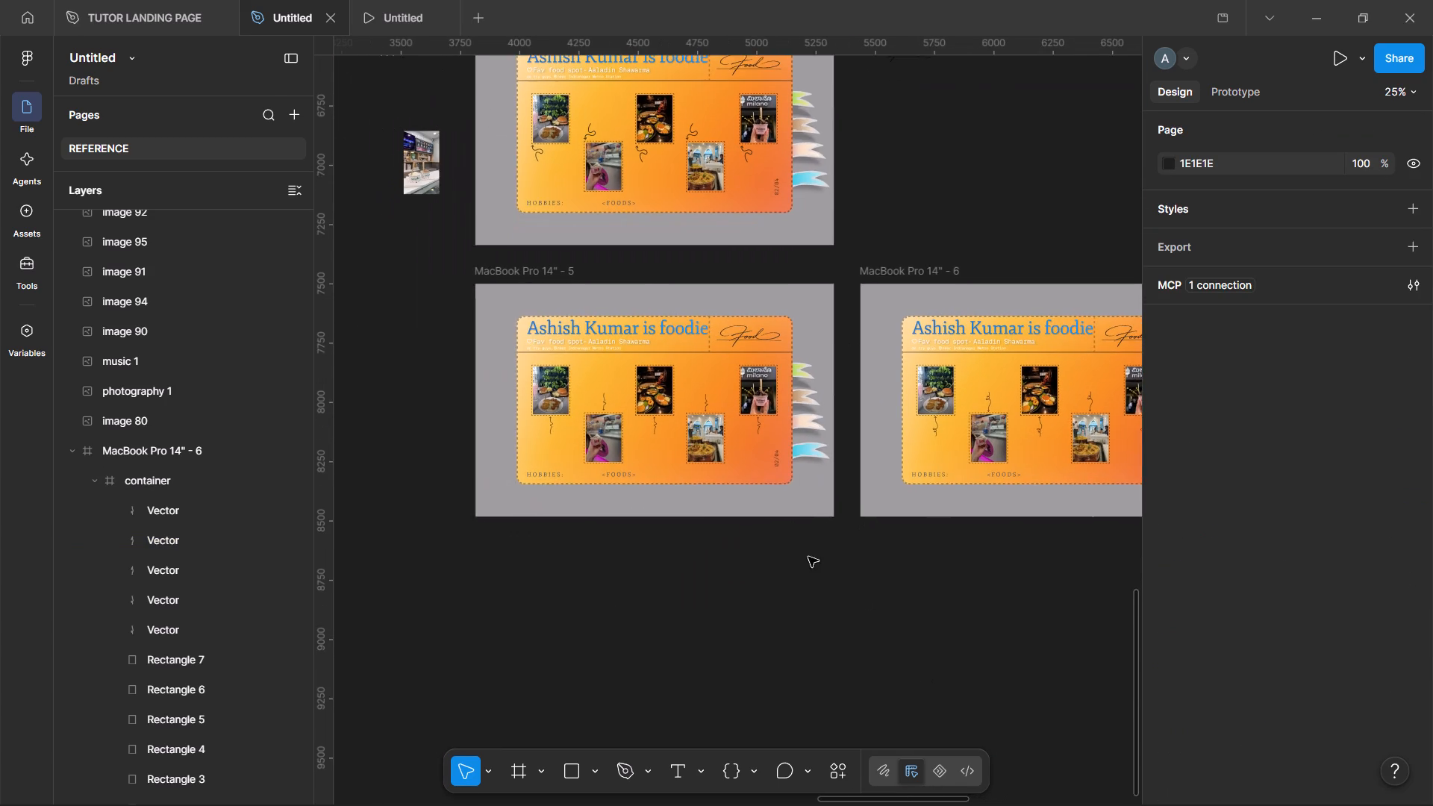
{"action": "scroll", "coordinate": [799, 555], "scroll_direction": "up", "scroll_amount": 4}
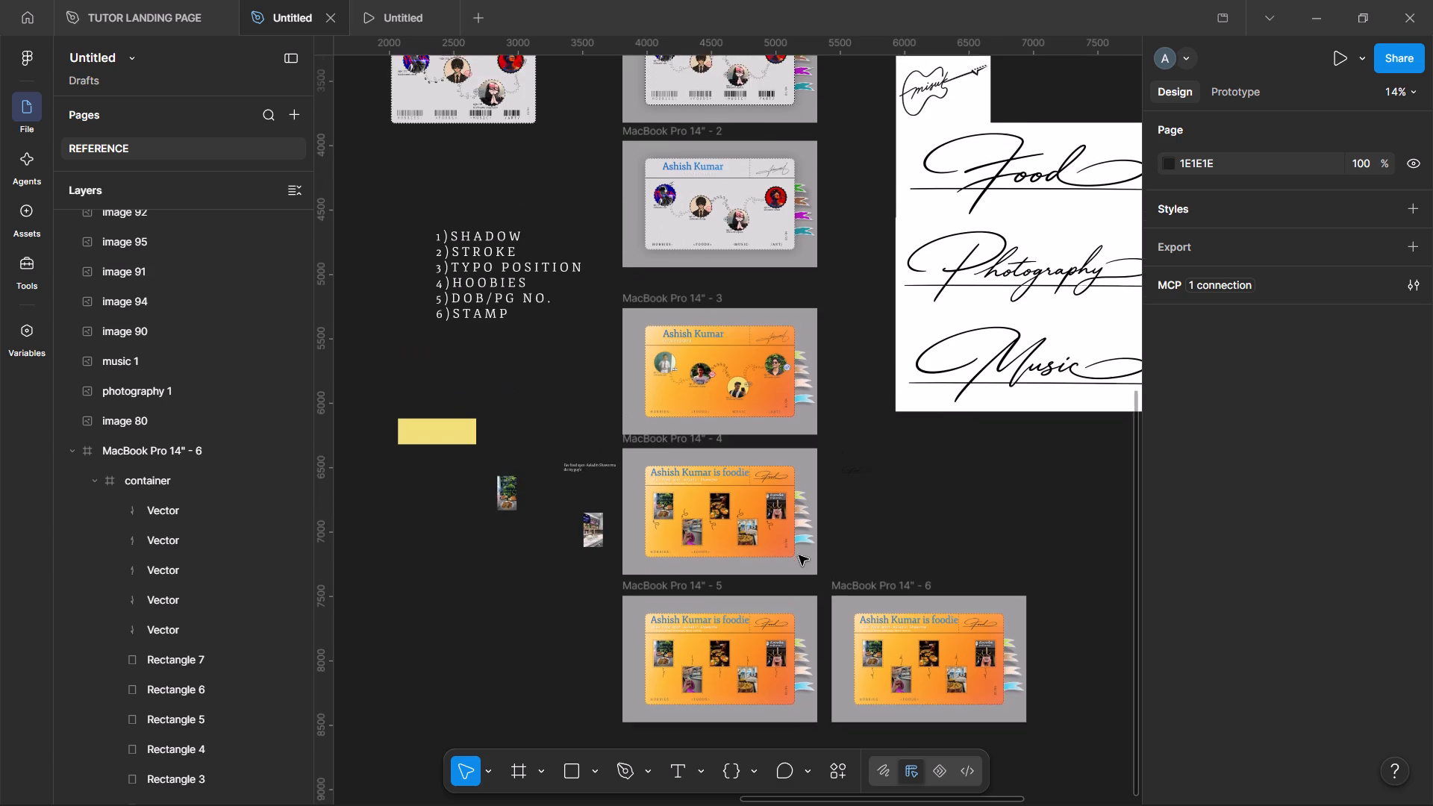
{"action": "scroll", "coordinate": [782, 460], "scroll_direction": "down", "scroll_amount": 4}
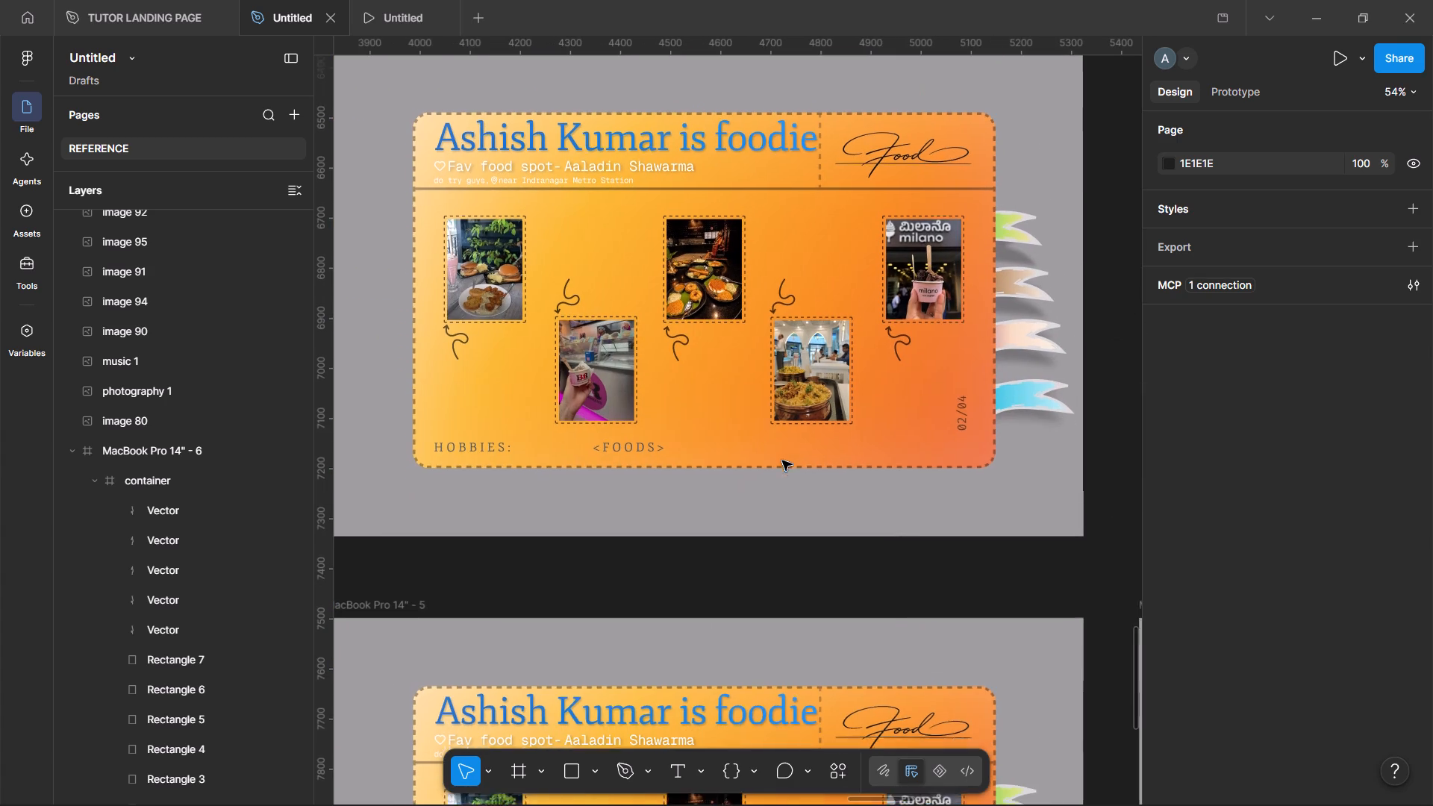
{"action": "scroll", "coordinate": [782, 460], "scroll_direction": "down", "scroll_amount": 2}
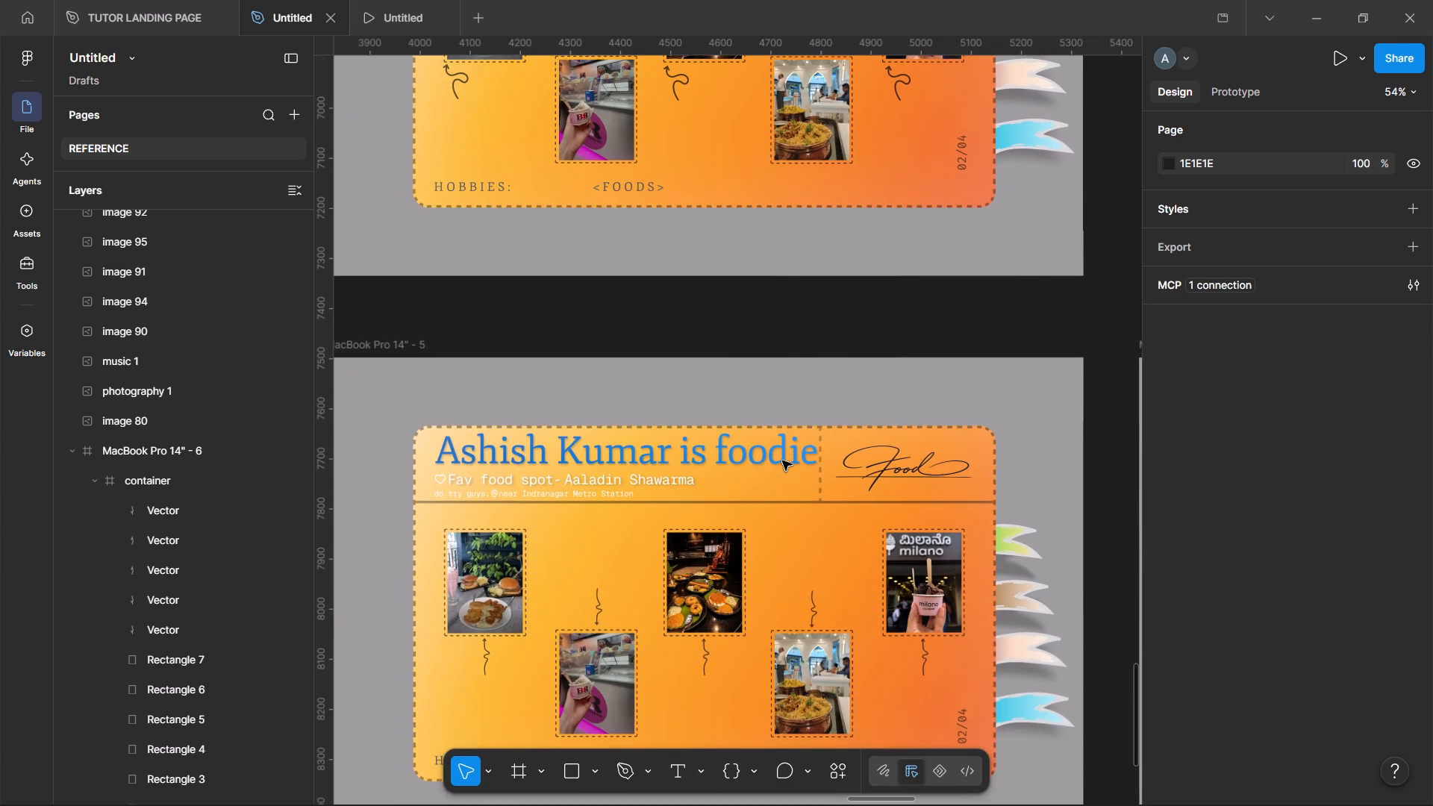
{"action": "scroll", "coordinate": [782, 460], "scroll_direction": "down", "scroll_amount": 2}
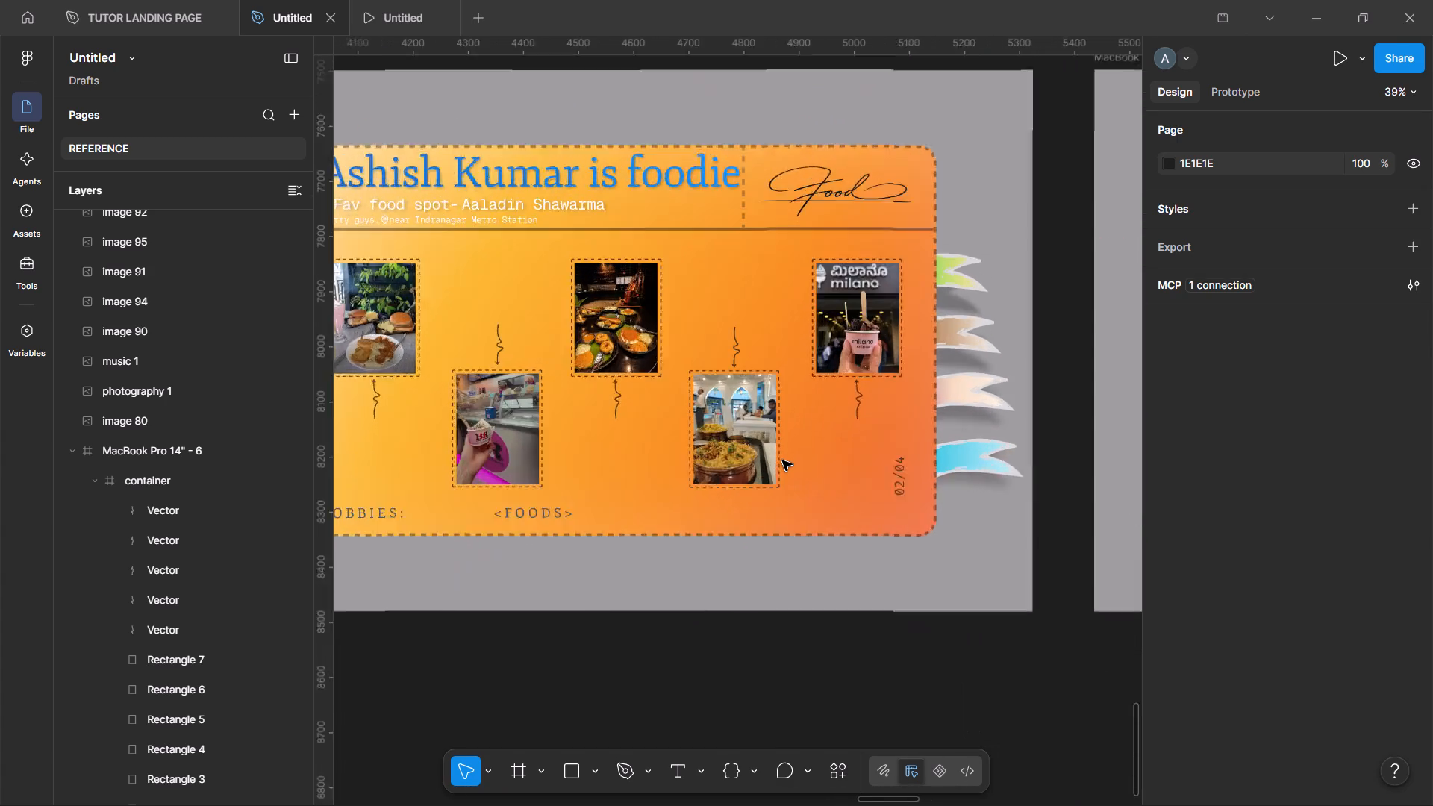
{"action": "scroll", "coordinate": [782, 460], "scroll_direction": "right", "scroll_amount": 2}
{"action": "scroll", "coordinate": [782, 460], "scroll_direction": "left", "scroll_amount": 1}
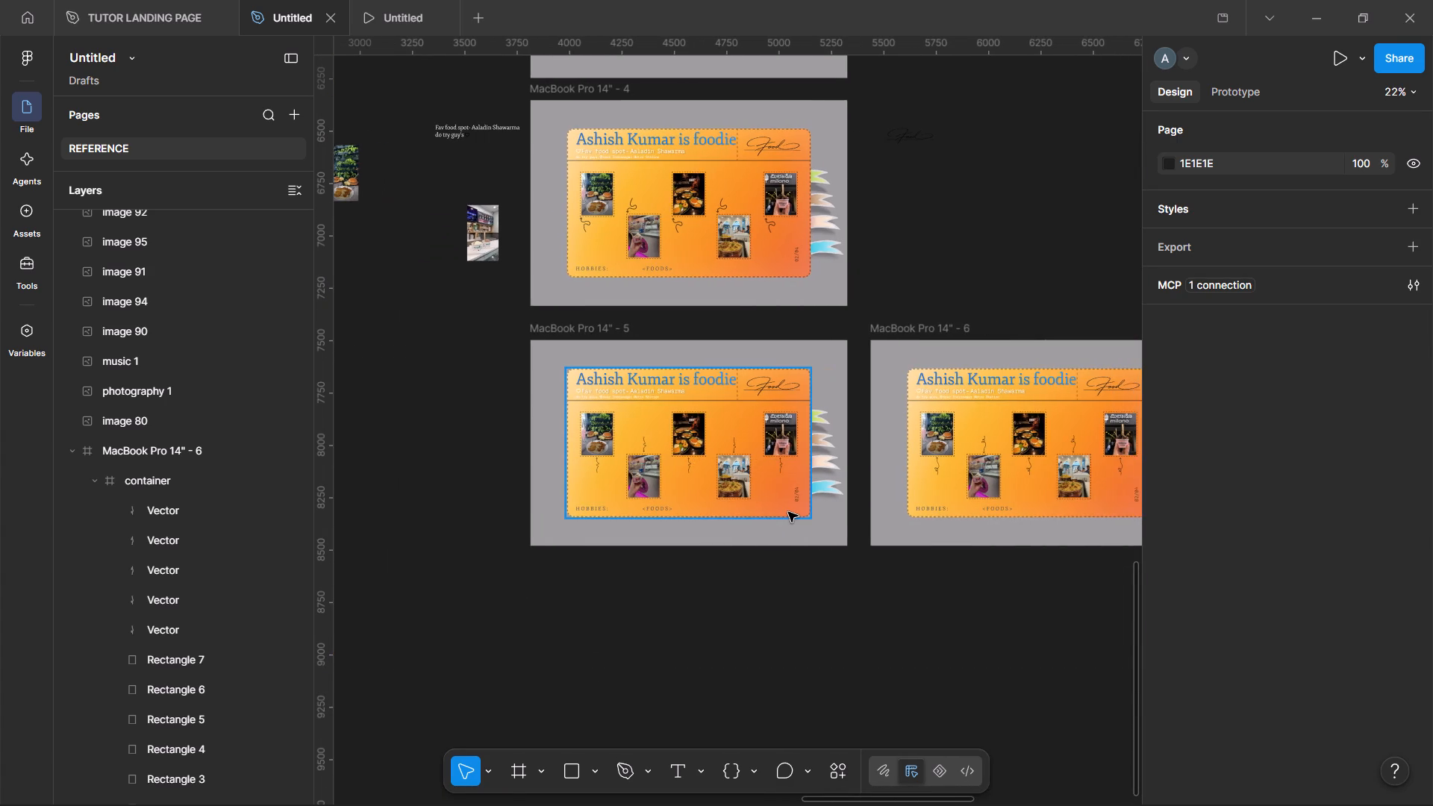
{"action": "scroll", "coordinate": [788, 512], "scroll_direction": "up", "scroll_amount": 2}
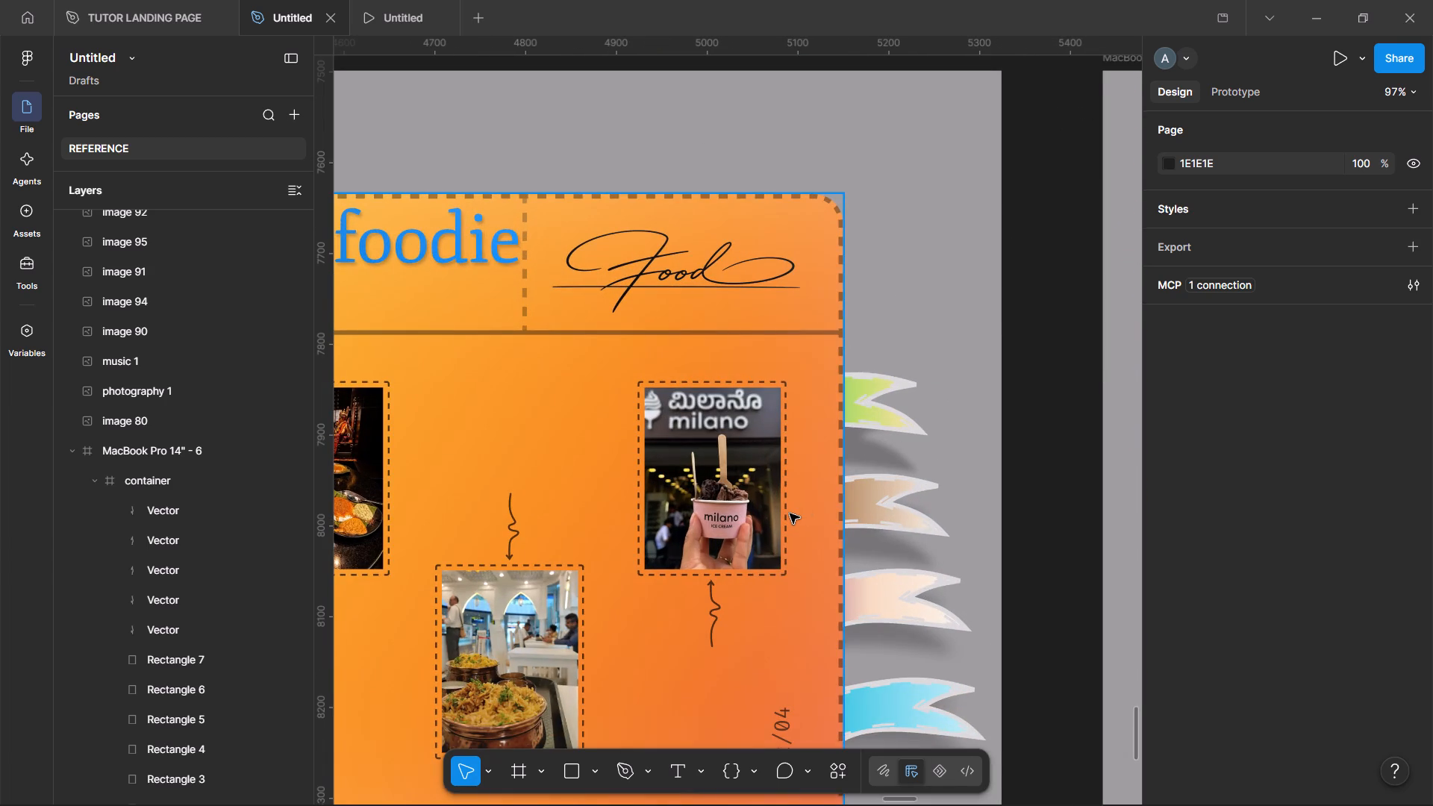
{"action": "scroll", "coordinate": [790, 513], "scroll_direction": "up", "scroll_amount": 1}
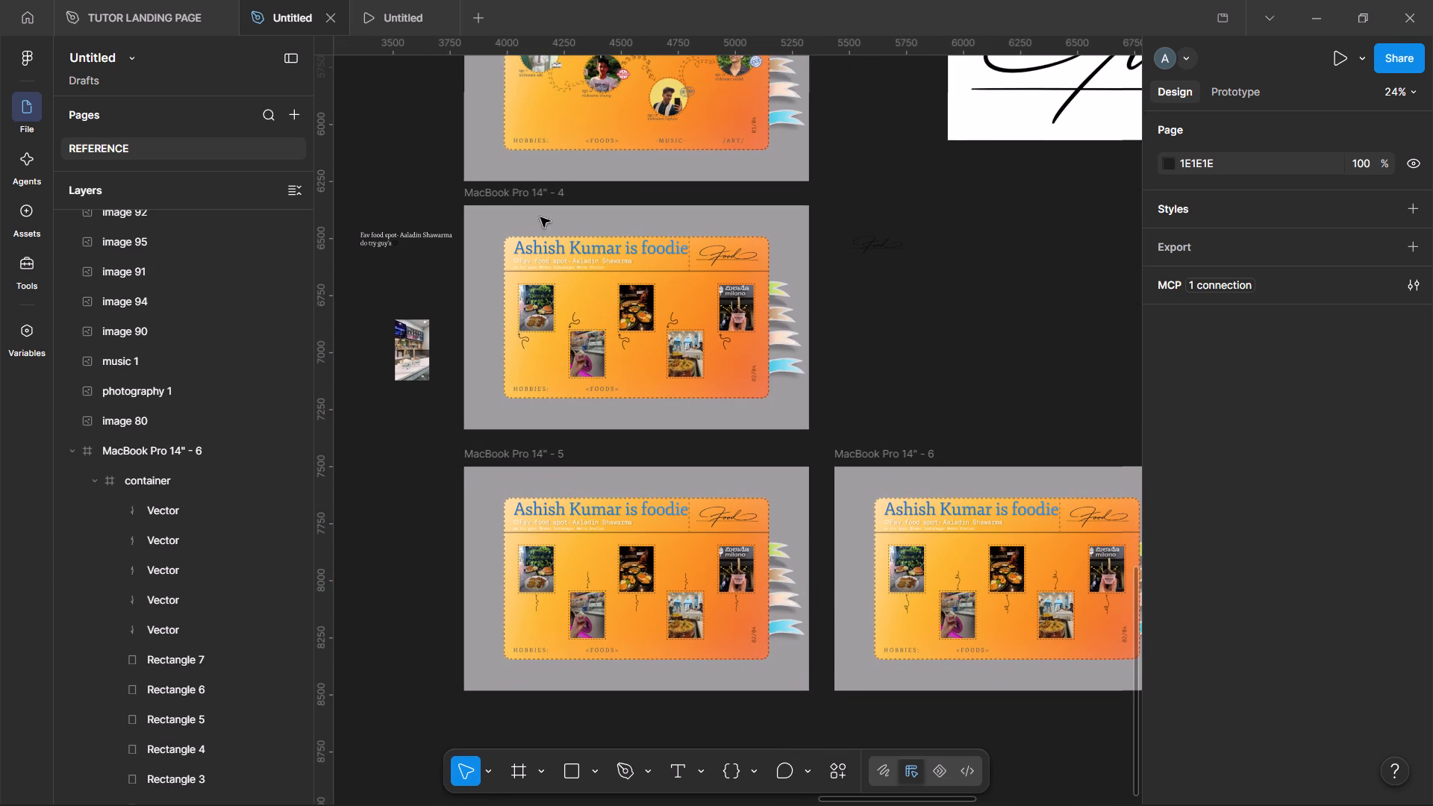
Duplicate the MacBook Pro 14" - 4, 5 and 6 frames together, placing the copies directly below the originals with a gap of about 52.
{"action": "left_click", "coordinate": [501, 189]}
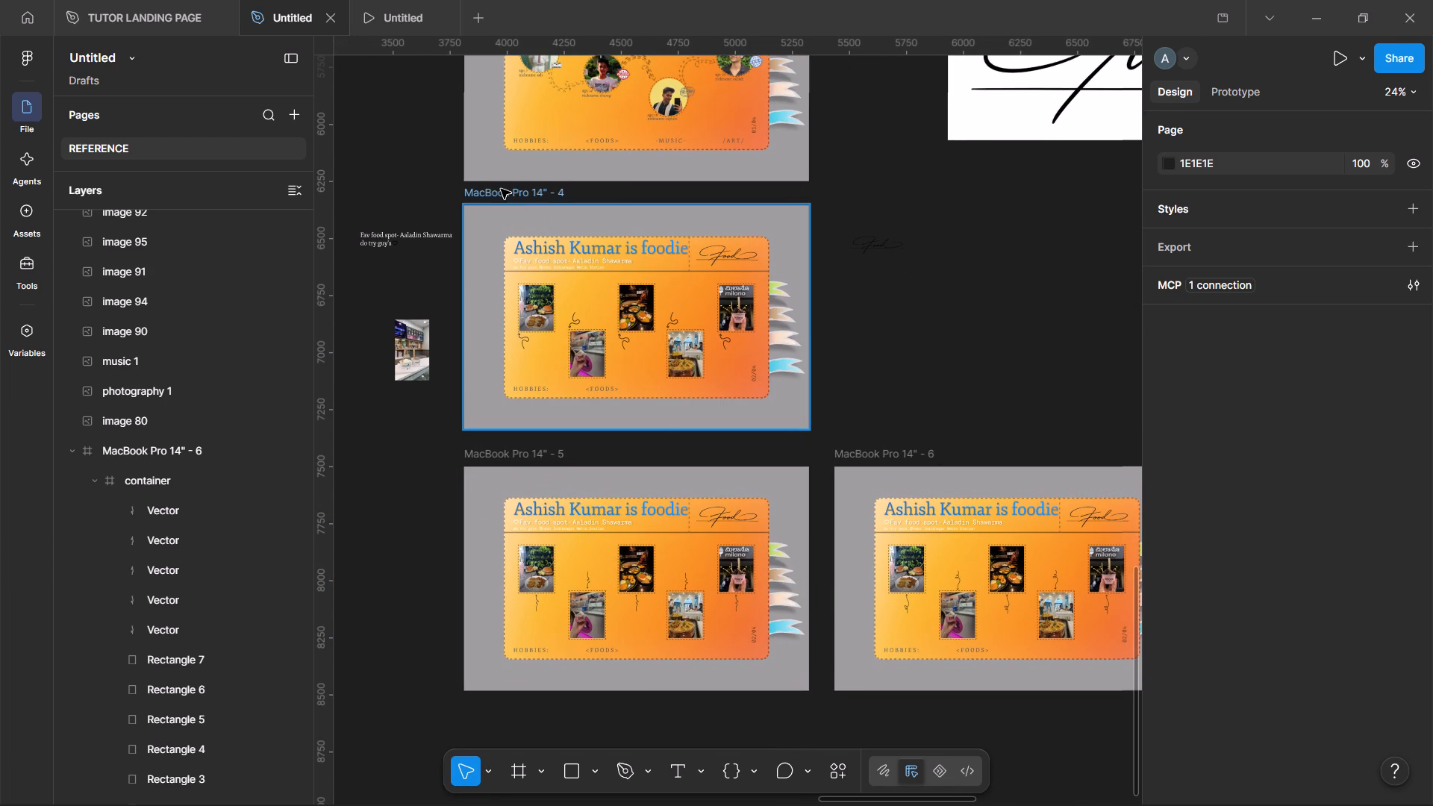
{"action": "left_click", "coordinate": [422, 187]}
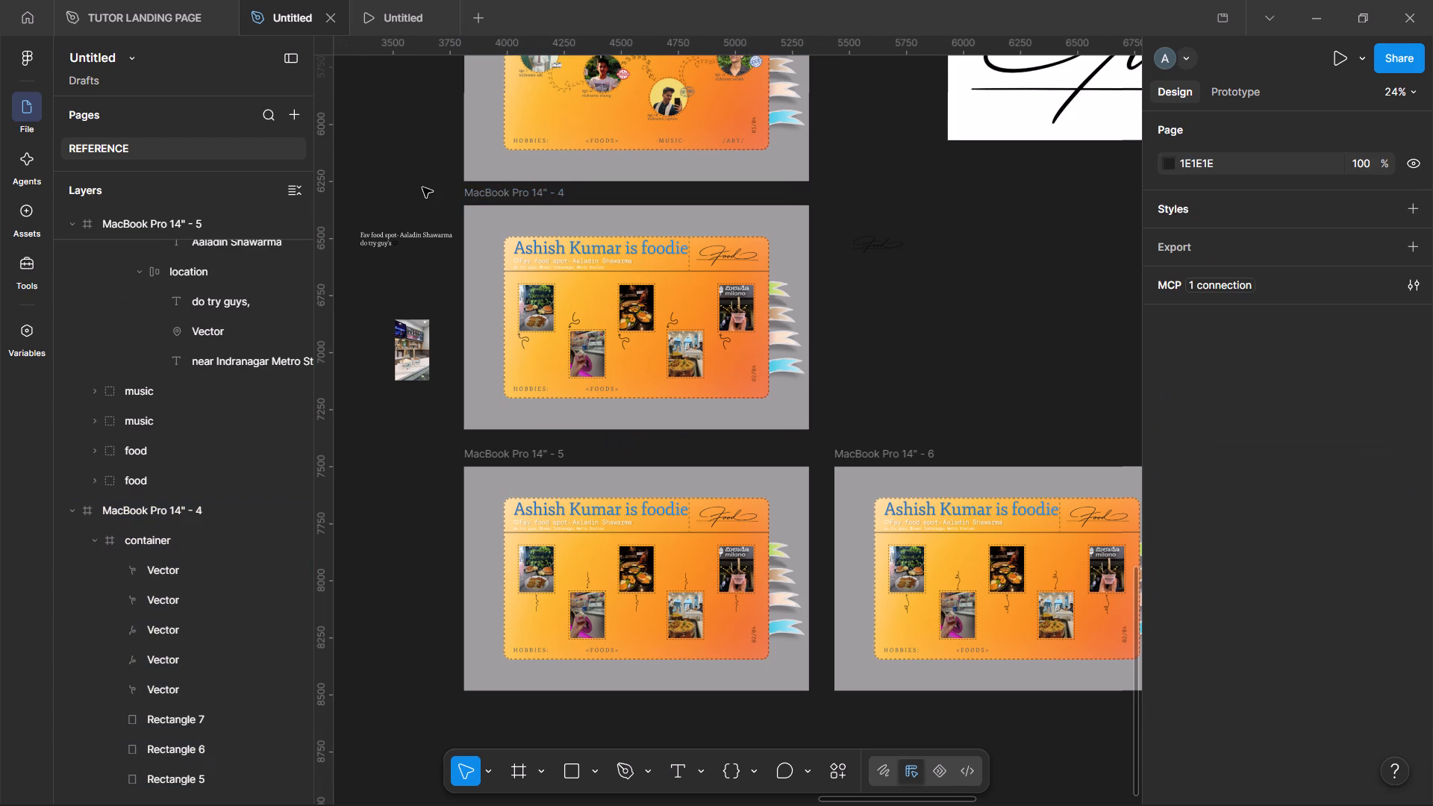
{"action": "left_click", "coordinate": [476, 198]}
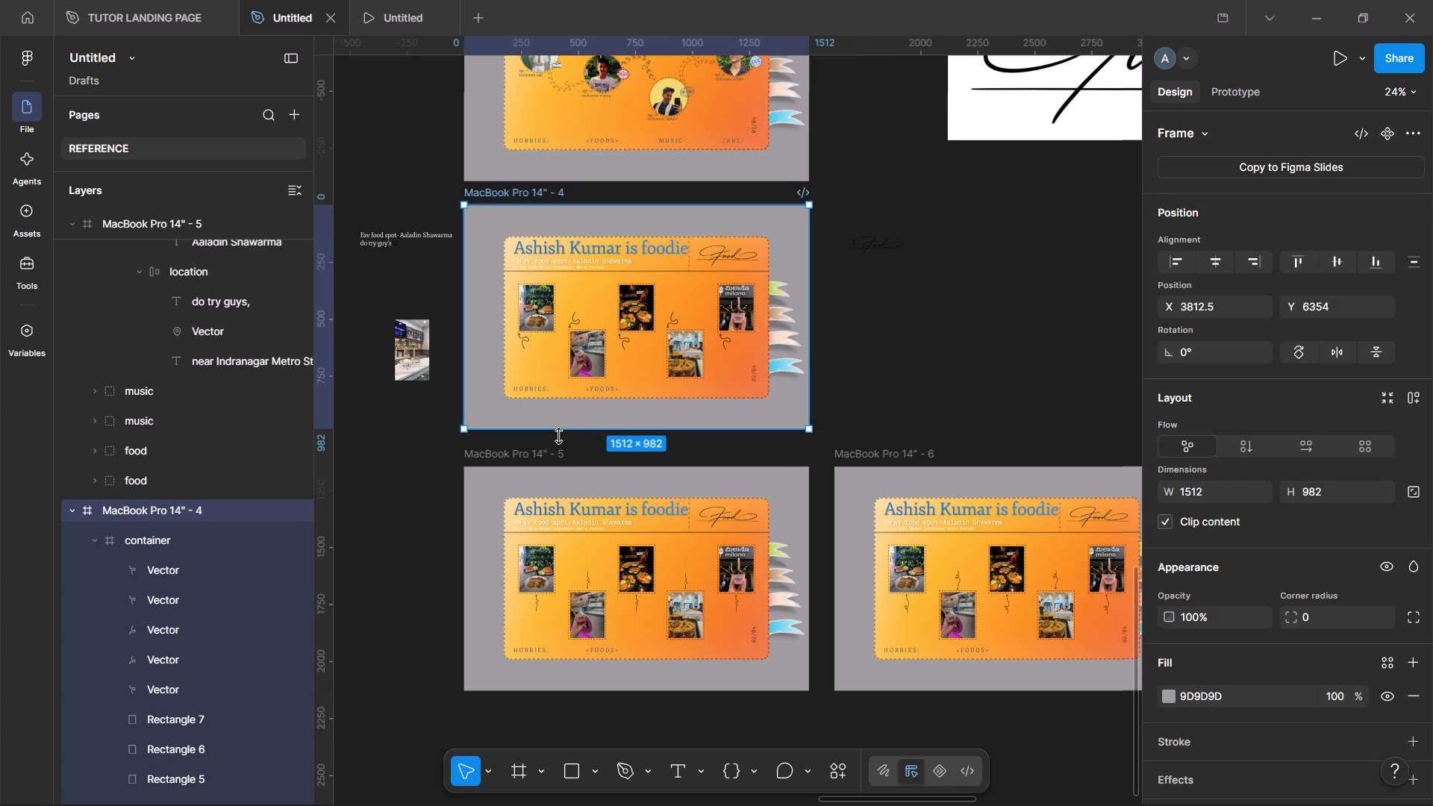
{"action": "left_click", "coordinate": [542, 454], "text": "shift"}
{"action": "left_click", "coordinate": [913, 461], "text": "shift"}
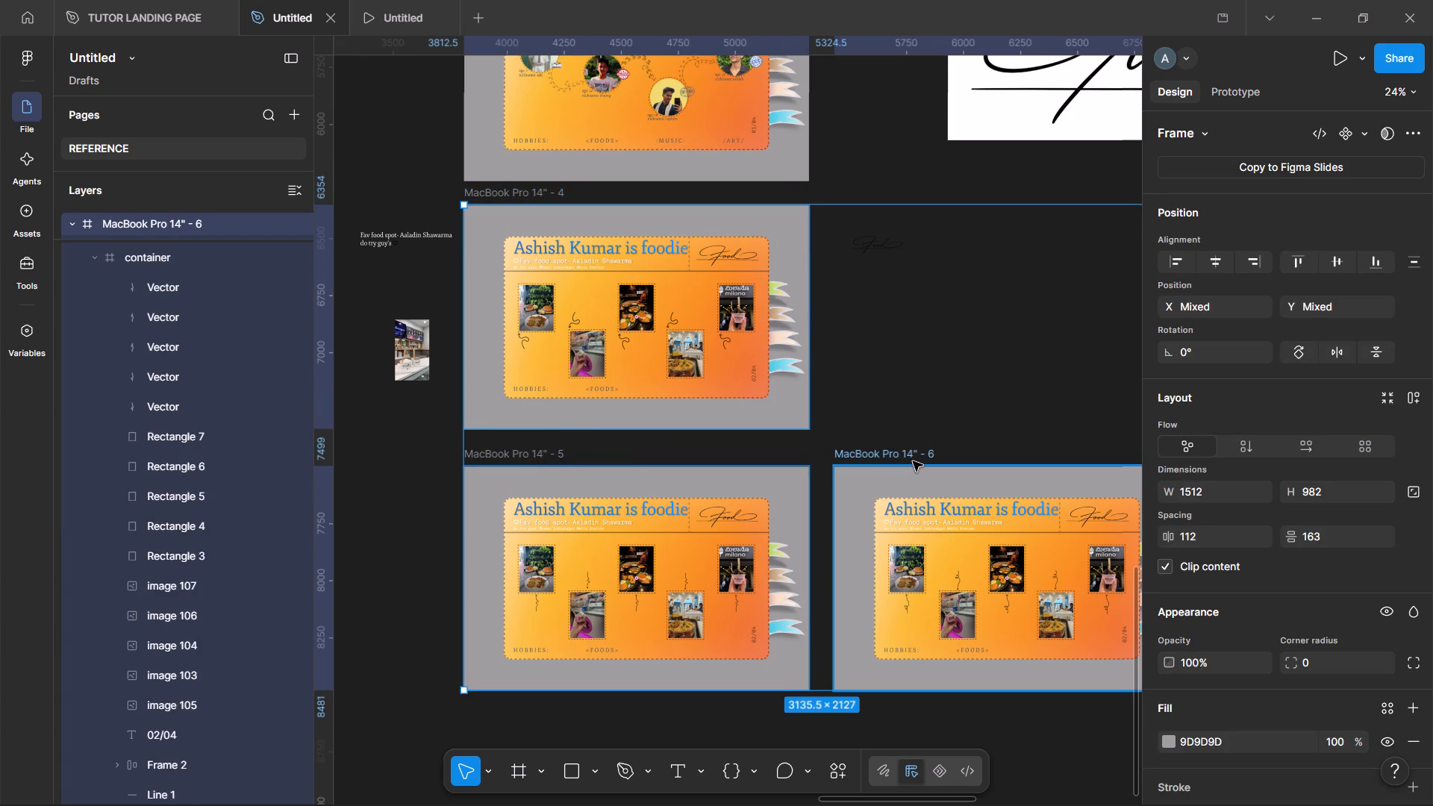
{"action": "left_click_drag", "start_coordinate": [896, 415], "coordinate": [884, 593], "text": "alt"}
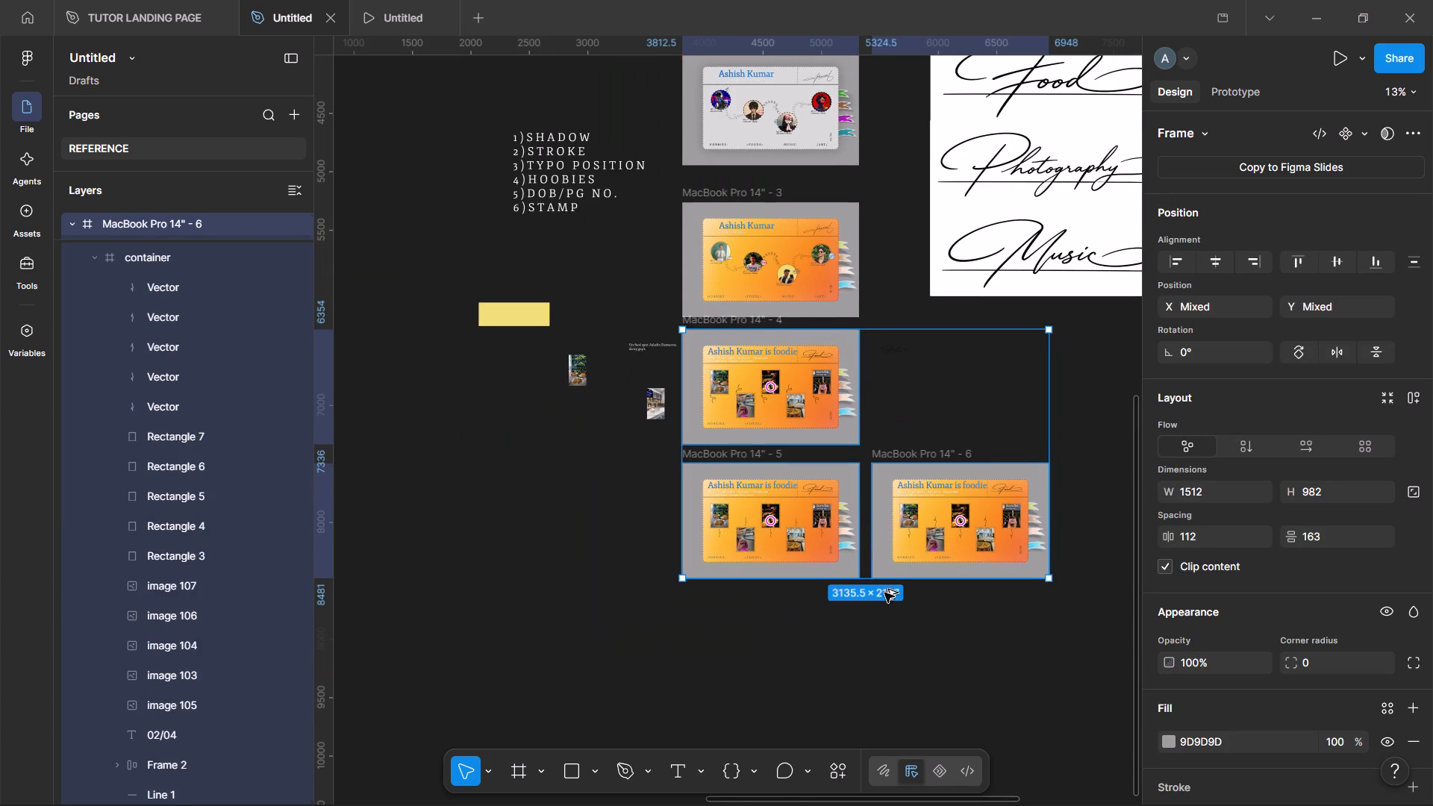
{"action": "left_click_drag", "start_coordinate": [884, 593], "coordinate": [898, 669], "text": "alt"}
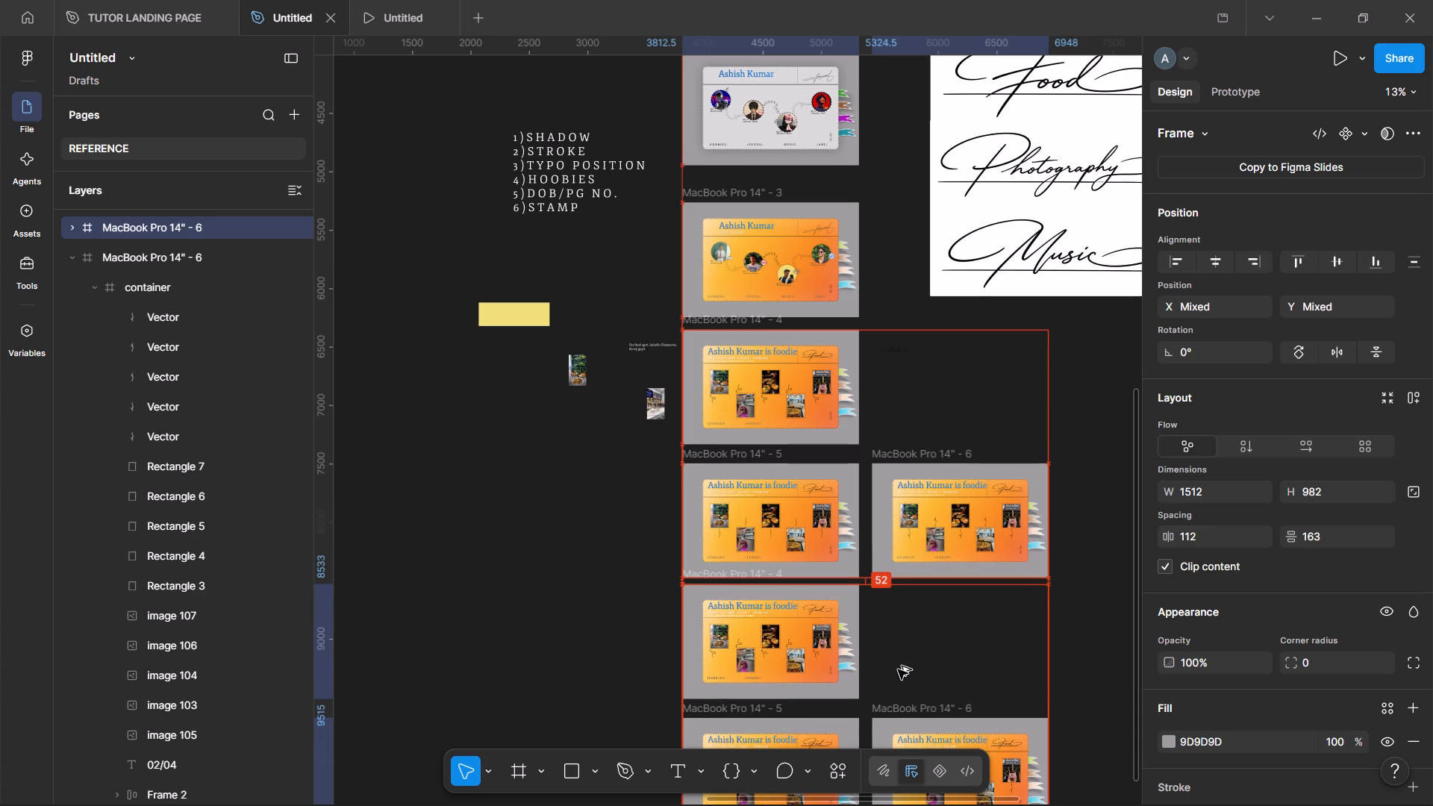
{"action": "left_click_drag", "start_coordinate": [898, 669], "coordinate": [898, 670], "text": "alt"}
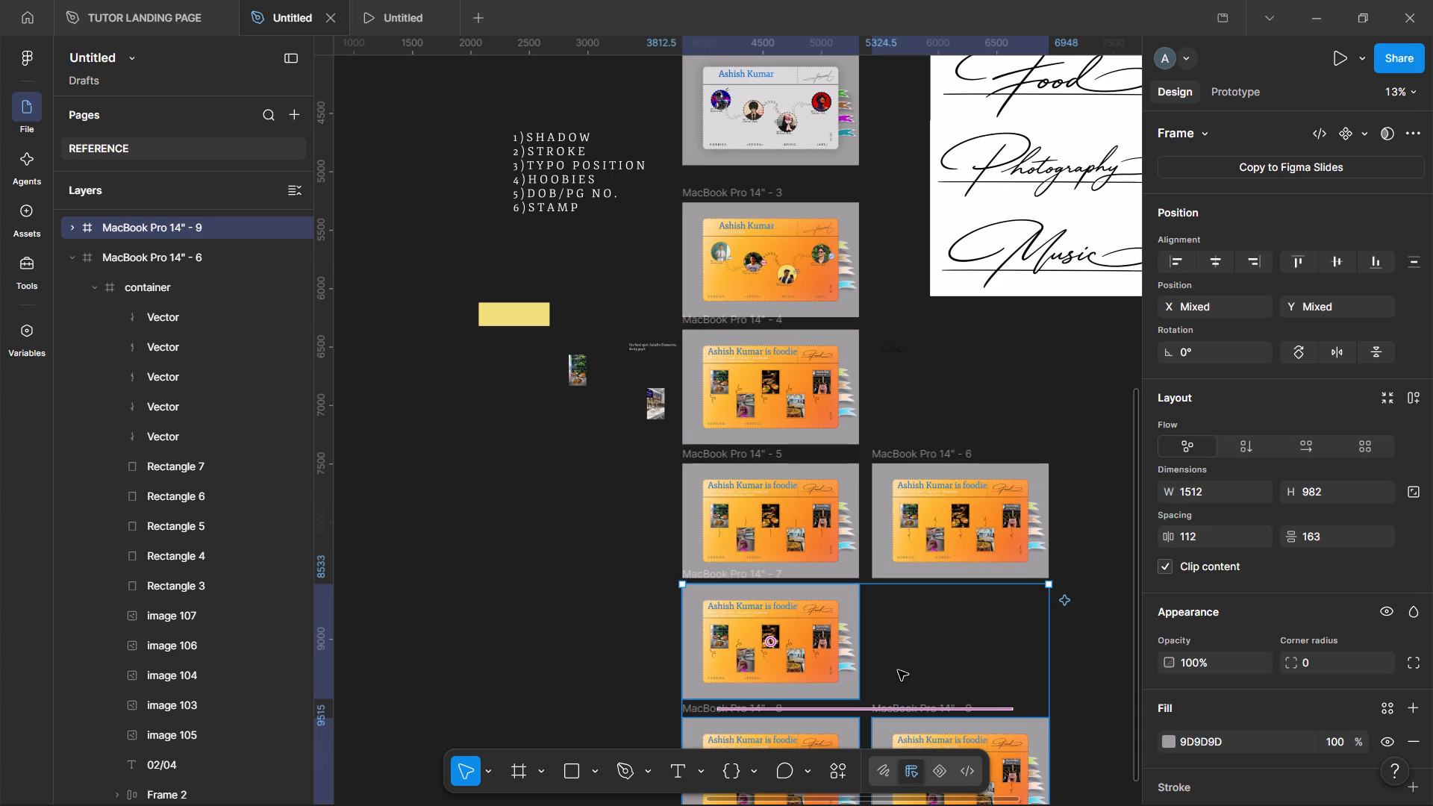
{"action": "scroll", "coordinate": [899, 663], "scroll_direction": "down", "scroll_amount": 2}
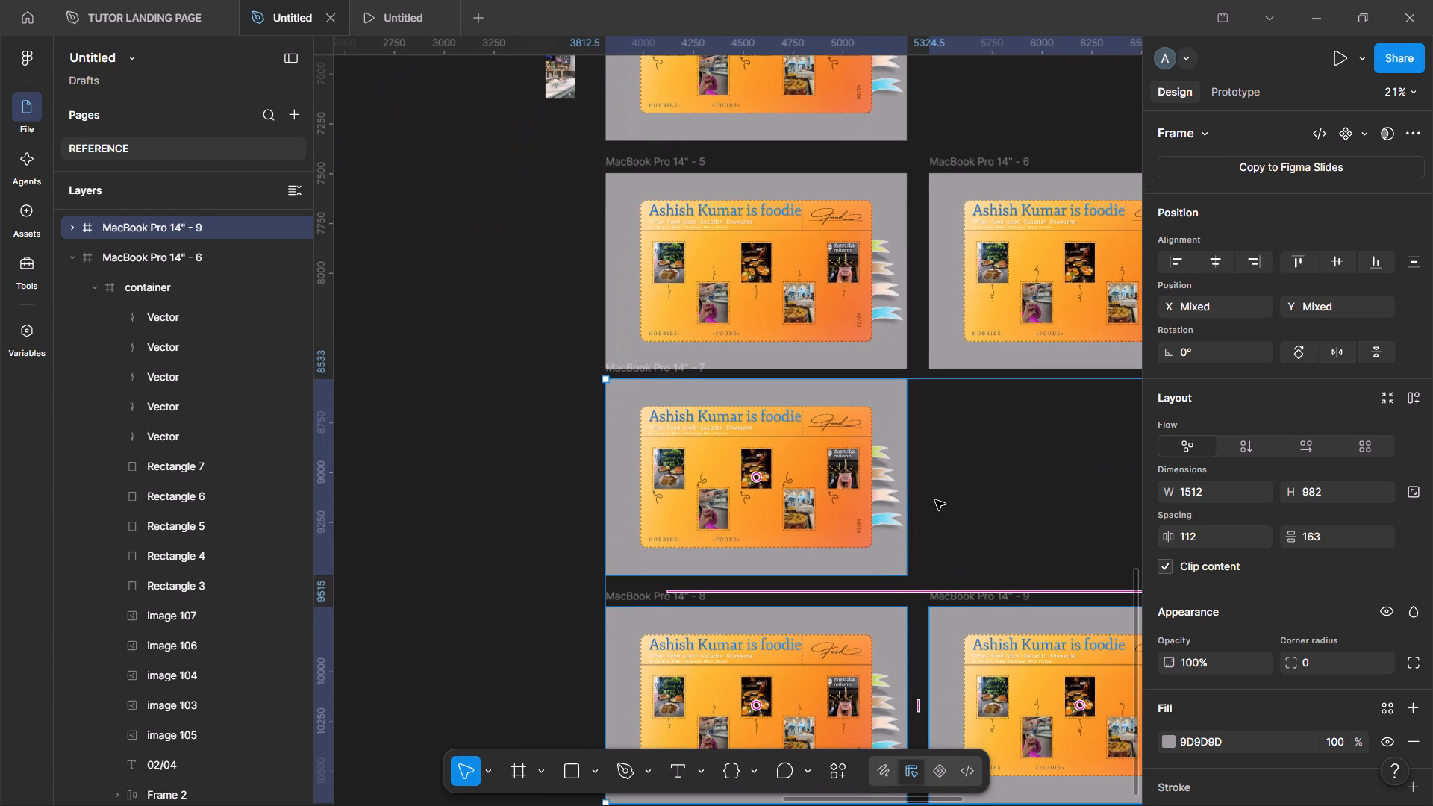
{"action": "left_click", "coordinate": [935, 500]}
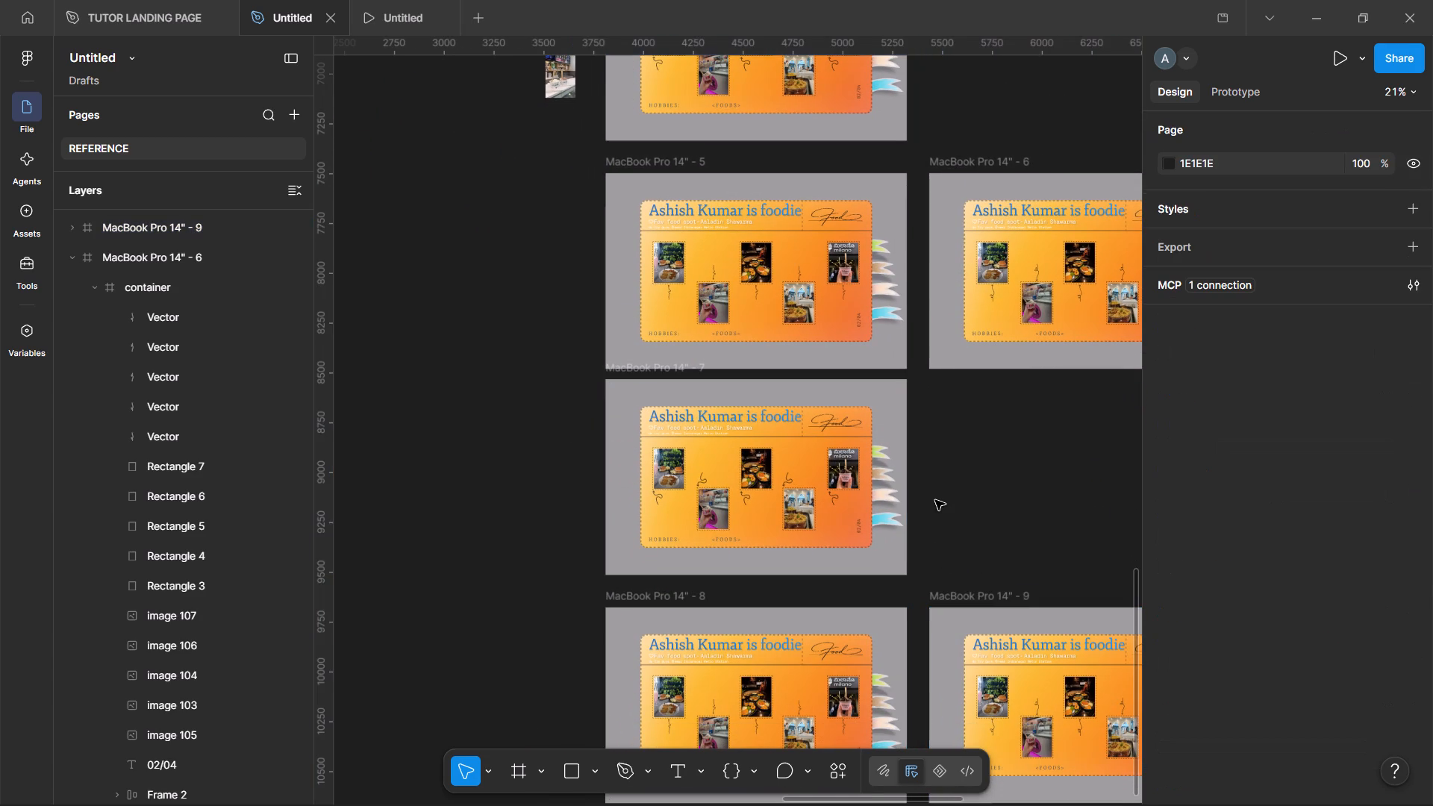
Change the burger photo's border rectangle in the MacBook Pro 14" - 7 frame from a dashed to a solid stroke.
{"action": "scroll", "coordinate": [755, 455], "scroll_direction": "right", "scroll_amount": 1}
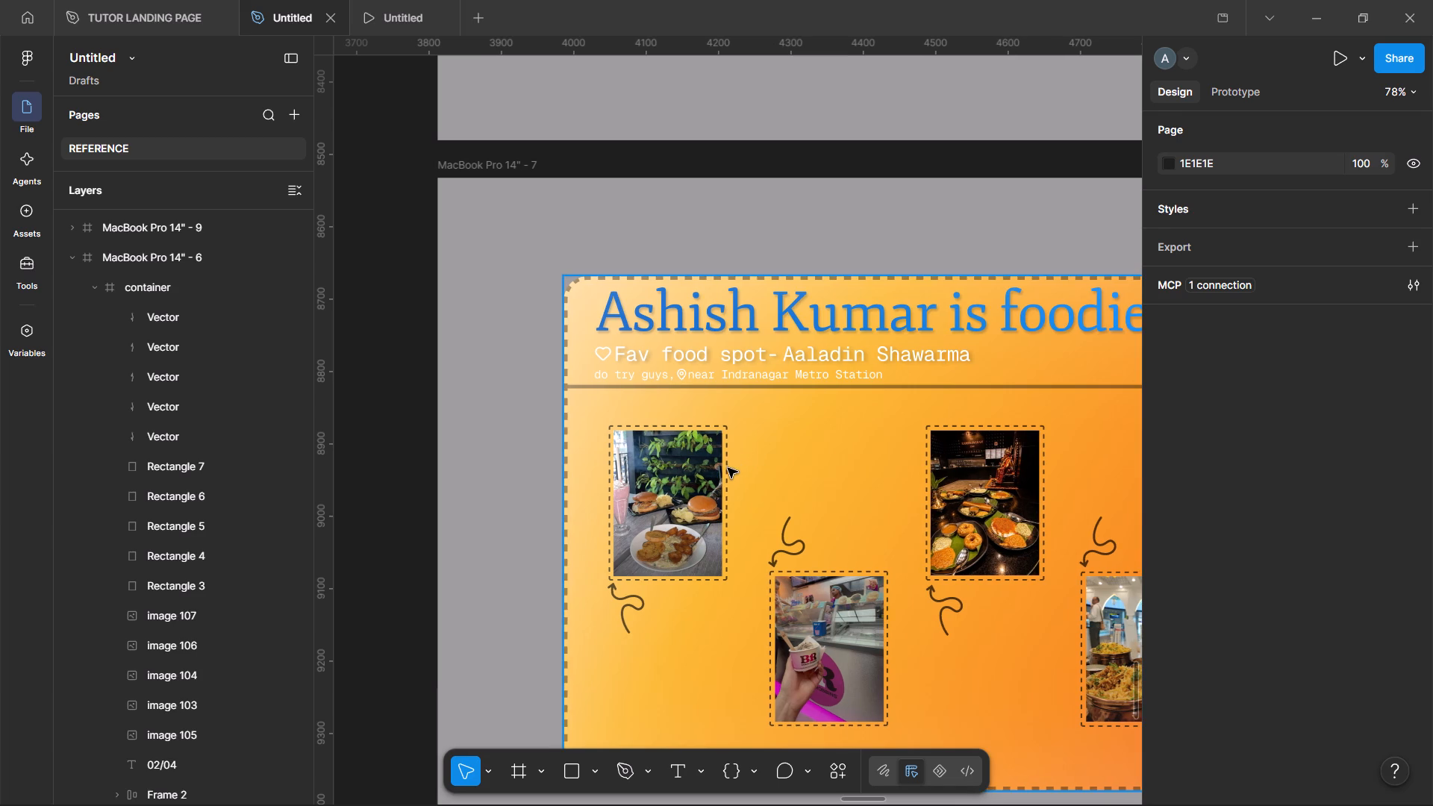
{"action": "double_click", "coordinate": [728, 468]}
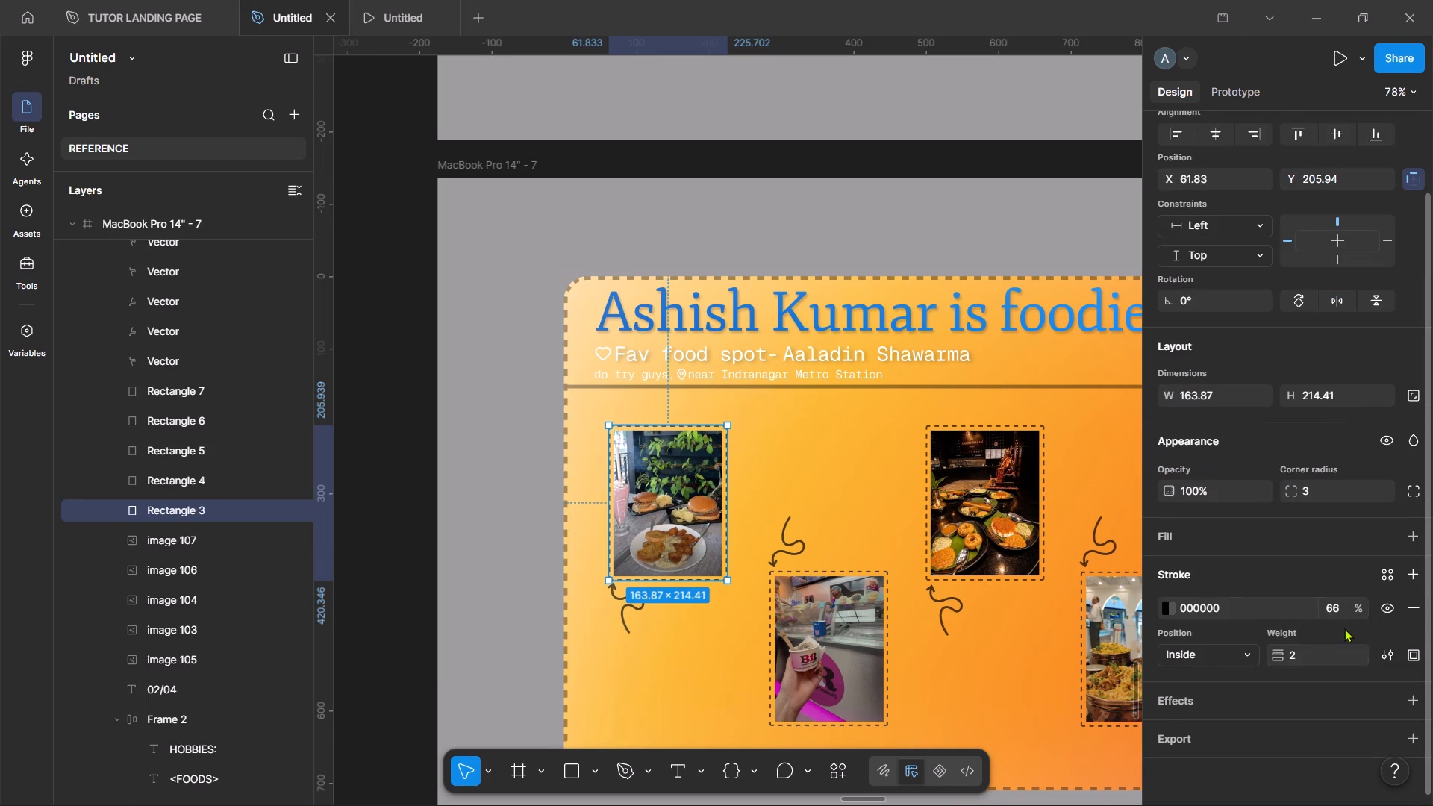
{"action": "left_click", "coordinate": [1392, 657]}
{"action": "left_click", "coordinate": [1066, 585]}
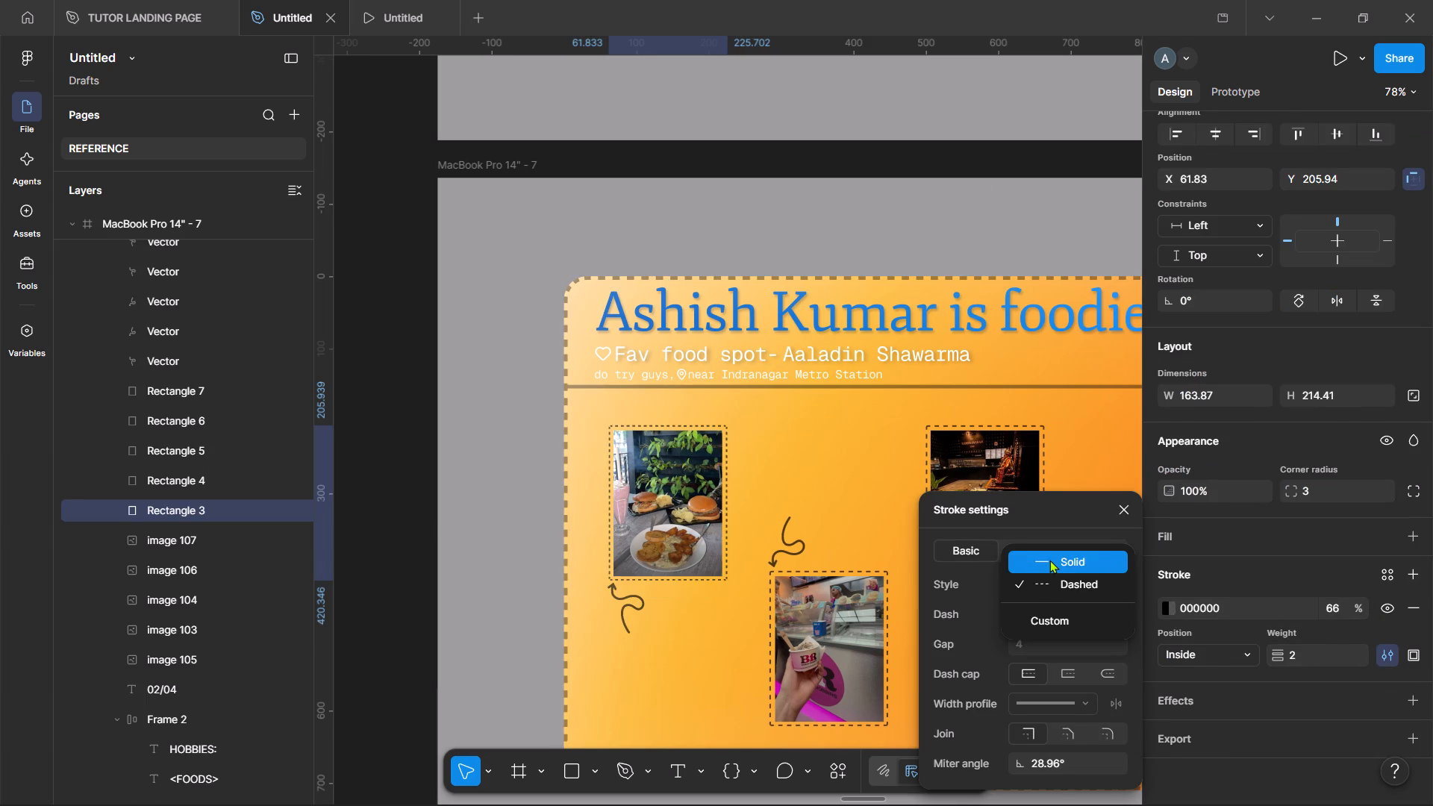
{"action": "left_click", "coordinate": [1049, 560]}
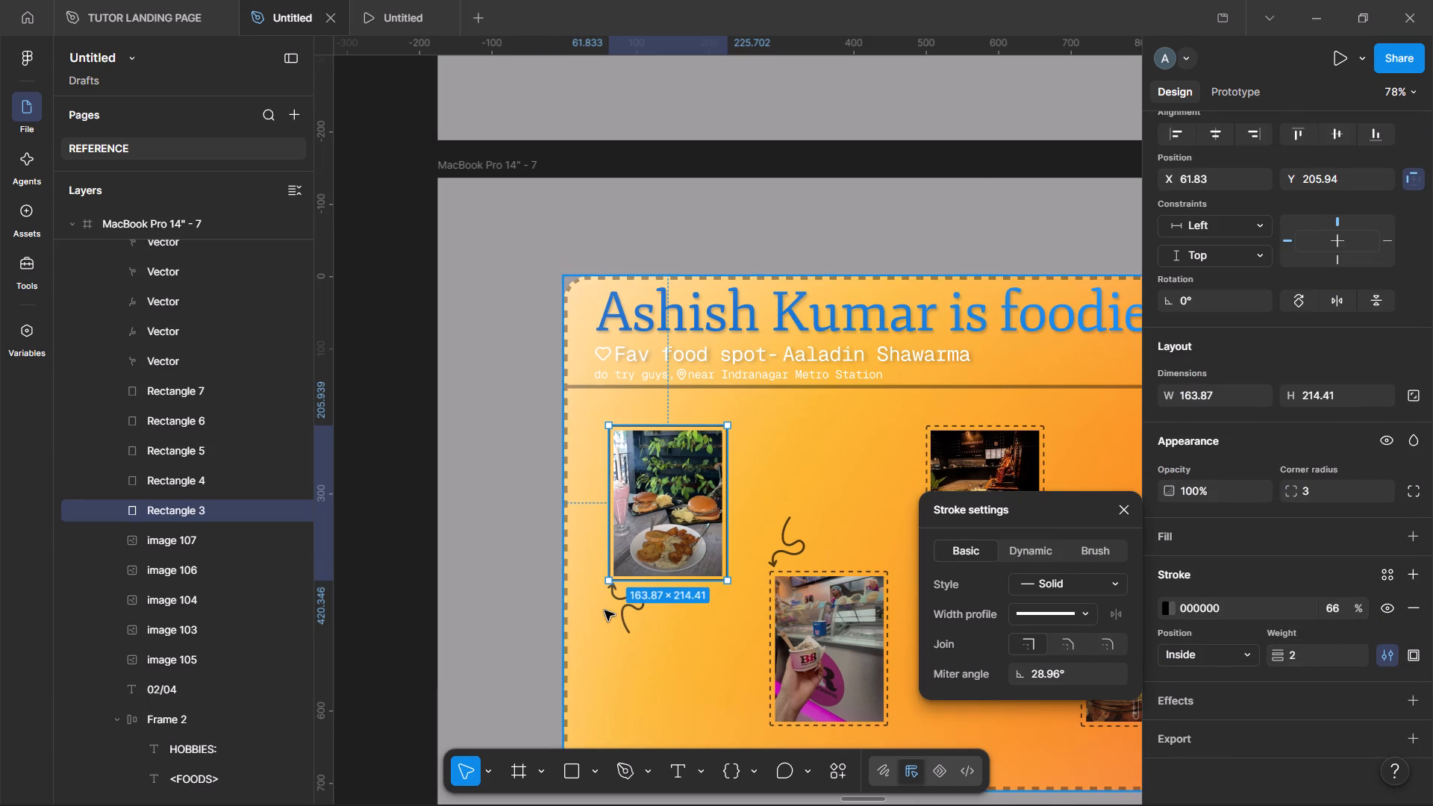
Give the curly arrow below the burger photo a dashed stroke with a dash of 6.
{"action": "left_click", "coordinate": [622, 618]}
{"action": "left_click", "coordinate": [1376, 655]}
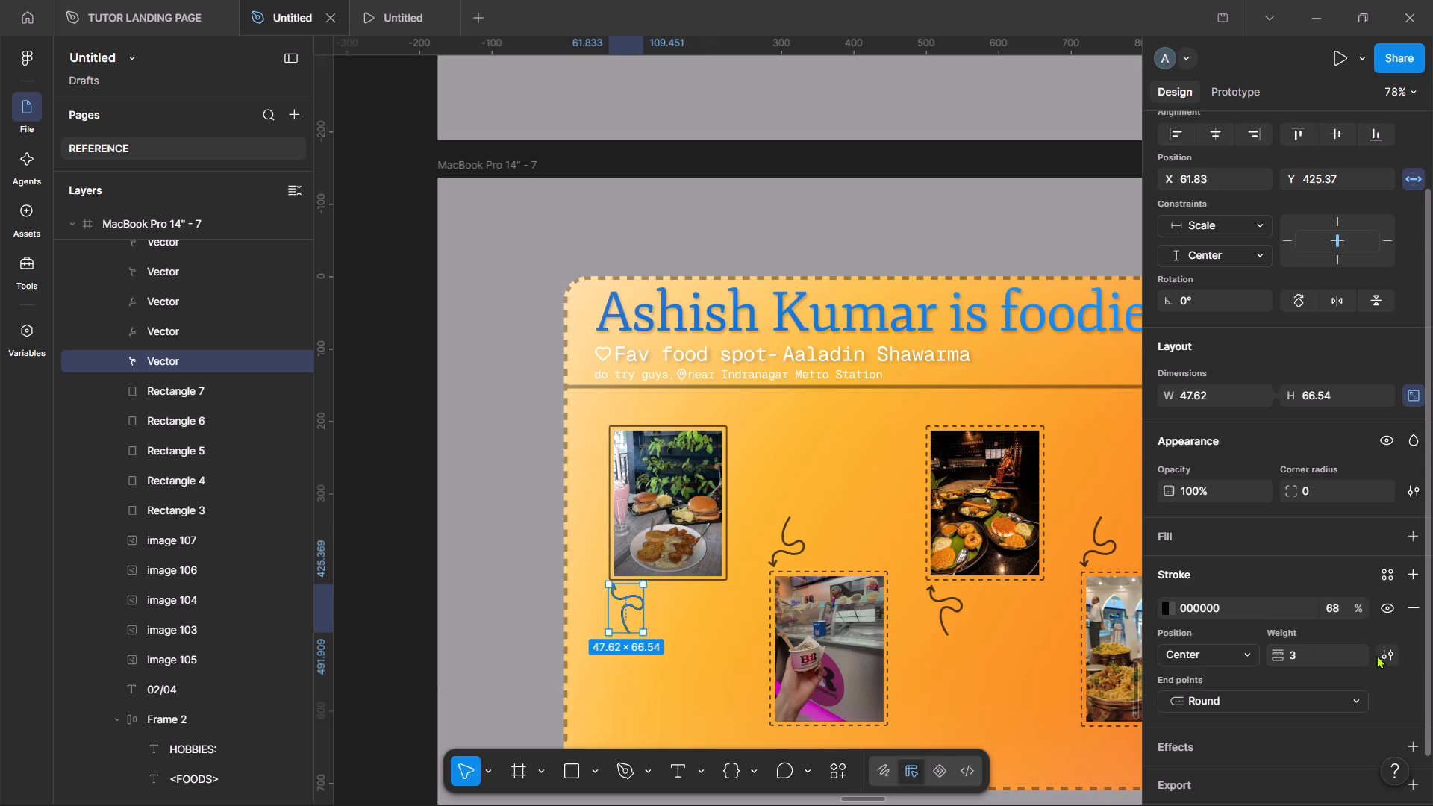
{"action": "left_click", "coordinate": [1082, 600]}
{"action": "left_click", "coordinate": [1054, 625]}
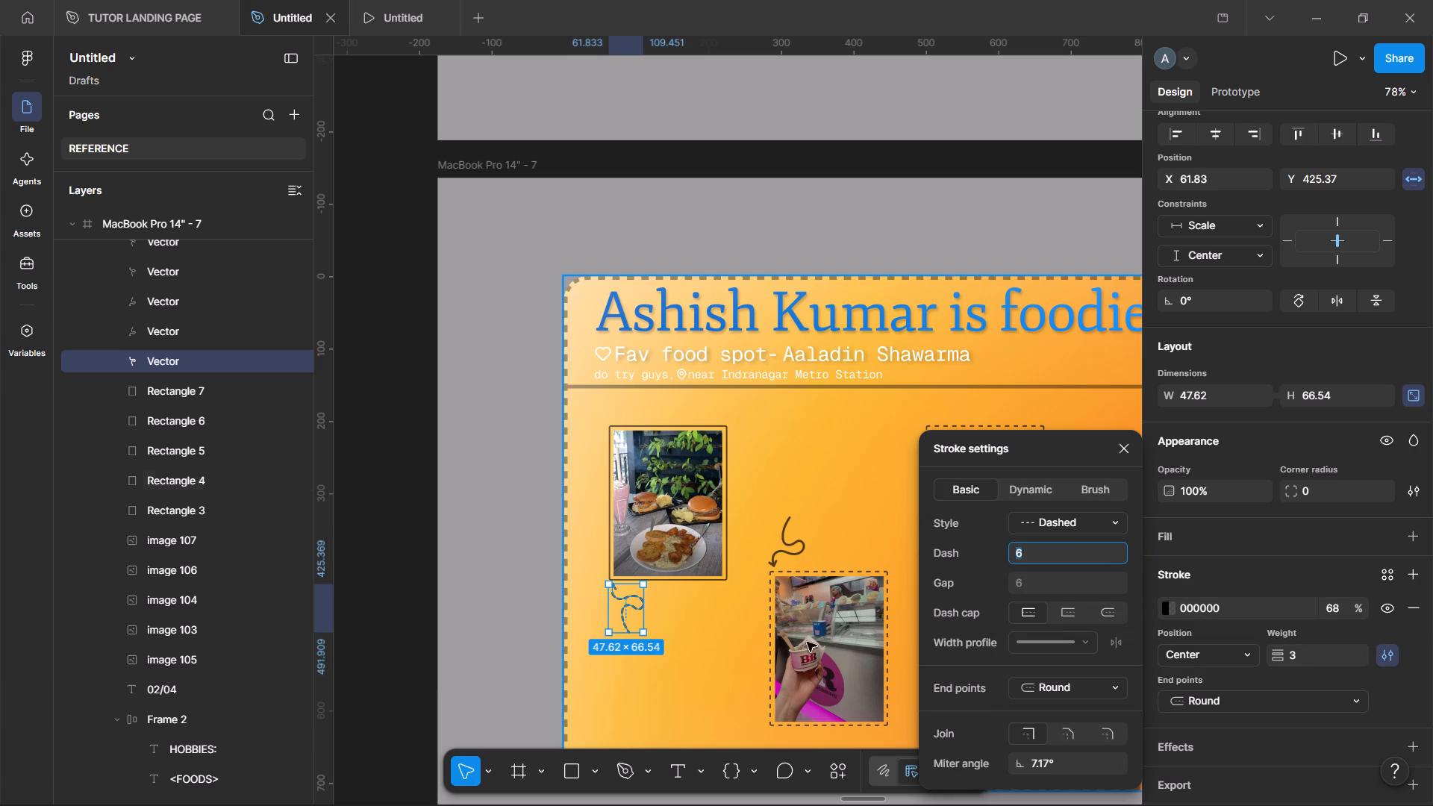
Set the stroke style of the Baskin Robbins cup photo's border rectangle to solid.
{"action": "left_click", "coordinate": [834, 572]}
{"action": "left_click", "coordinate": [1390, 653]}
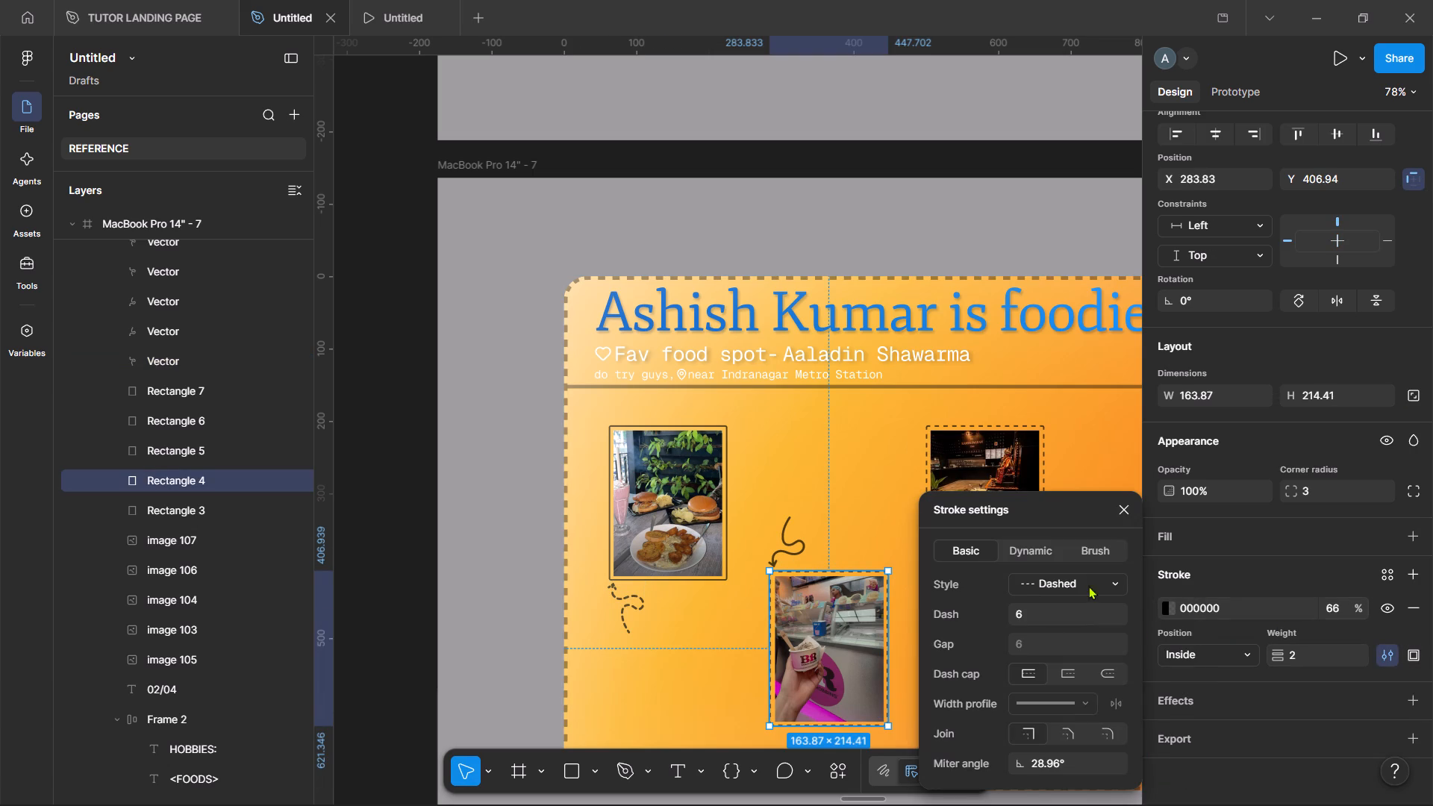
{"action": "left_click", "coordinate": [1071, 592]}
{"action": "left_click", "coordinate": [1051, 569]}
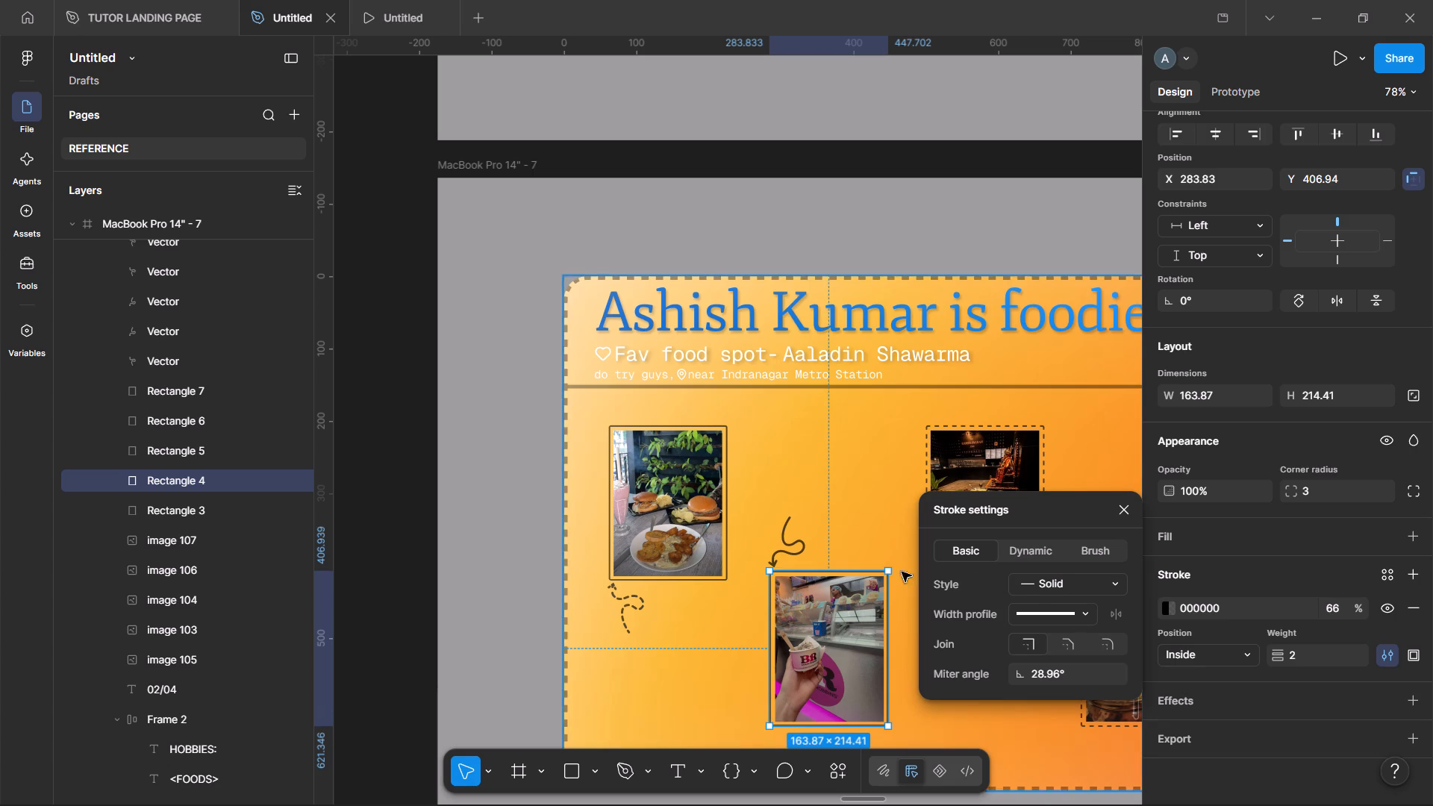
Give the other four curly arrows in the MacBook Pro 14" - 7 frame a dashed stroke with a dash of 6.
{"action": "double_click", "coordinate": [780, 556]}
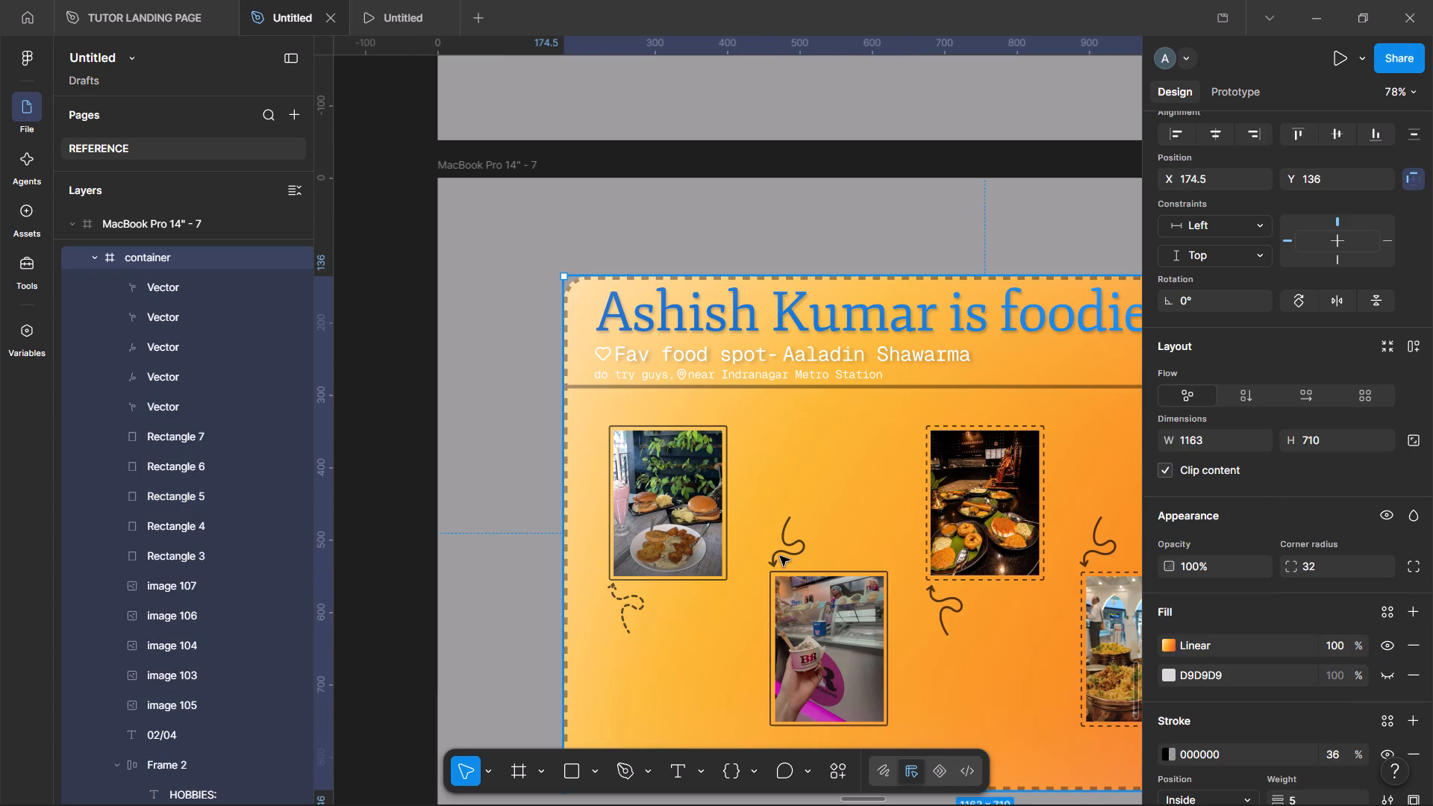
{"action": "double_click", "coordinate": [790, 552]}
{"action": "scroll", "coordinate": [790, 552], "scroll_direction": "left", "scroll_amount": 2}
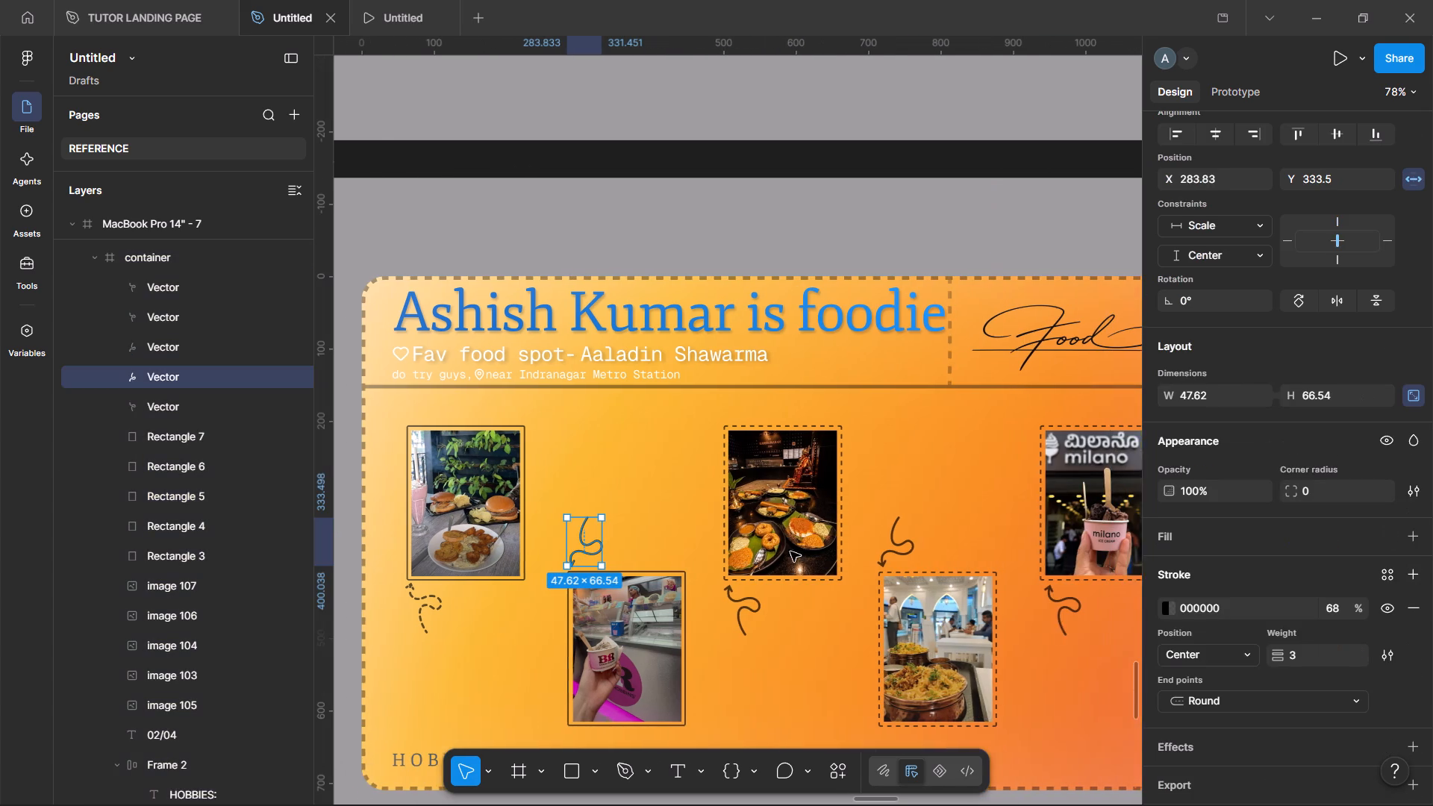
{"action": "left_click", "coordinate": [727, 614], "text": "shift"}
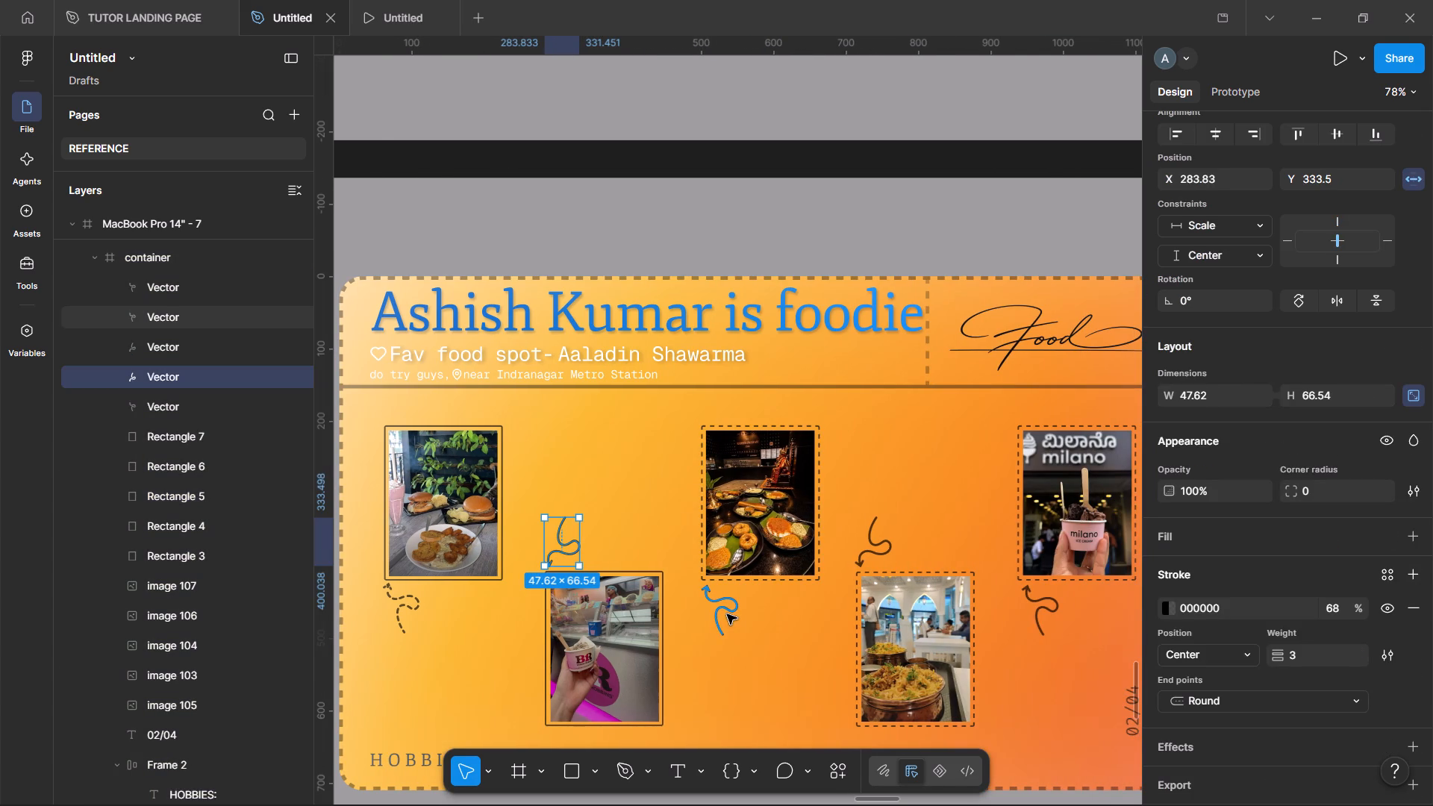
{"action": "left_click", "coordinate": [881, 555], "text": "shift"}
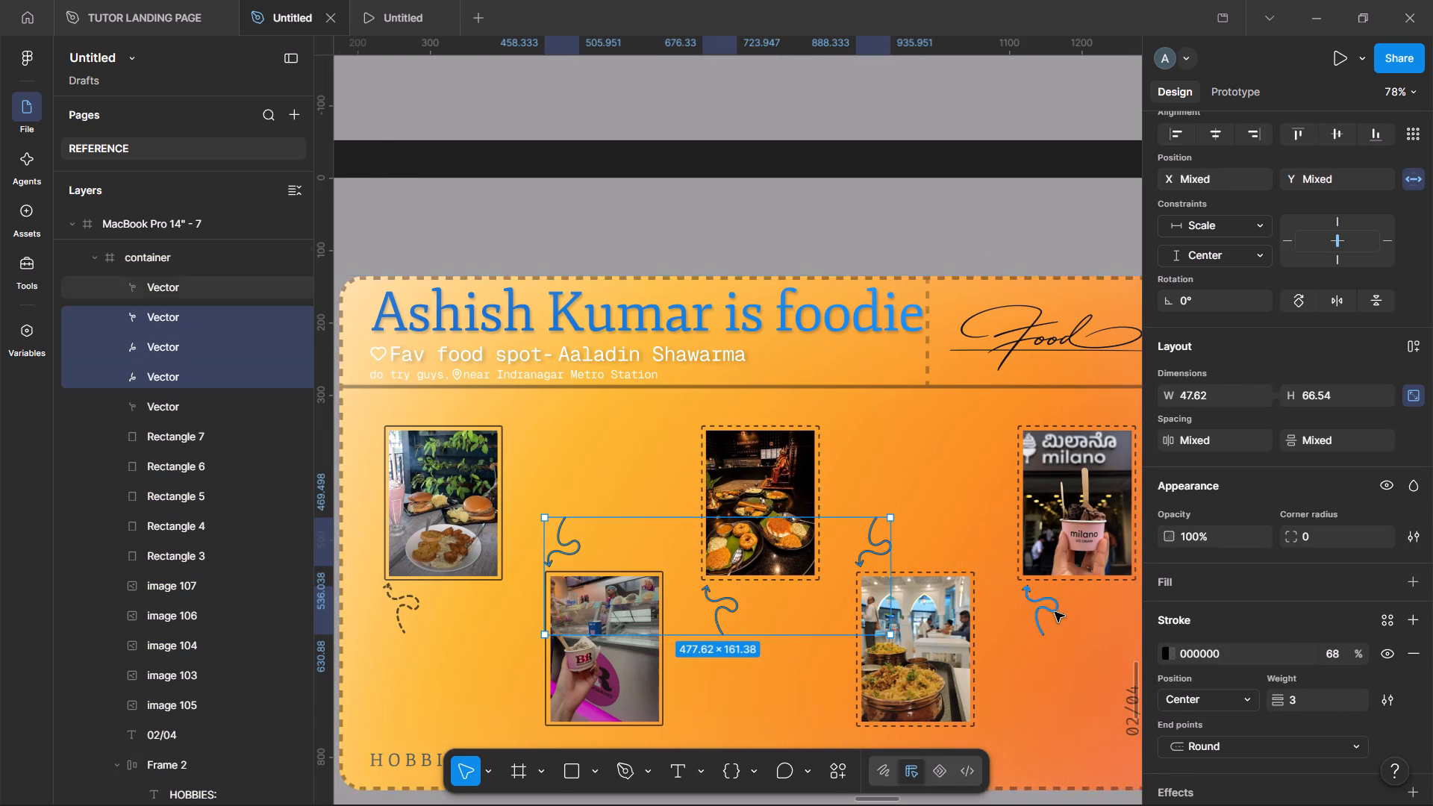
{"action": "left_click", "coordinate": [1036, 617], "text": "shift"}
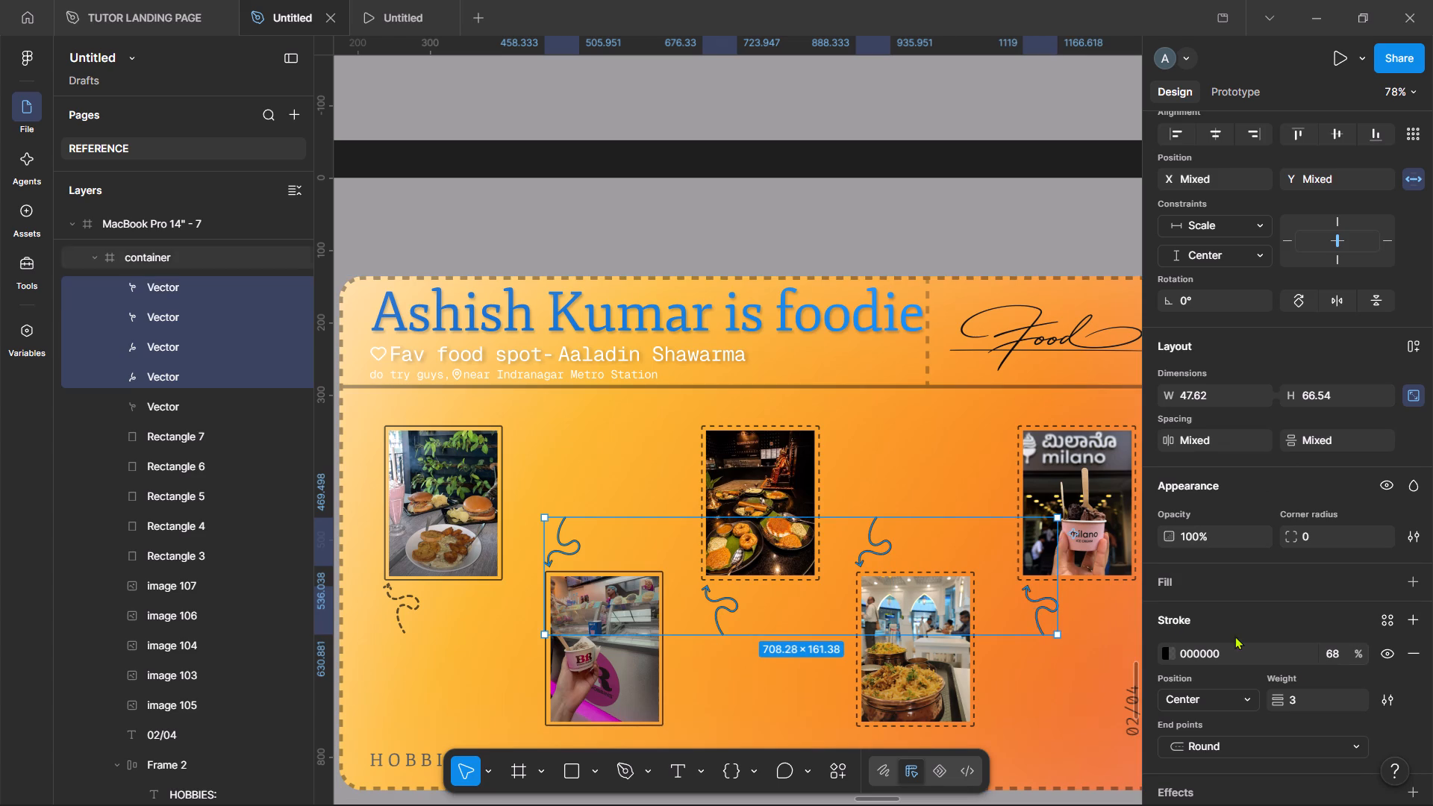
{"action": "left_click", "coordinate": [1387, 697]}
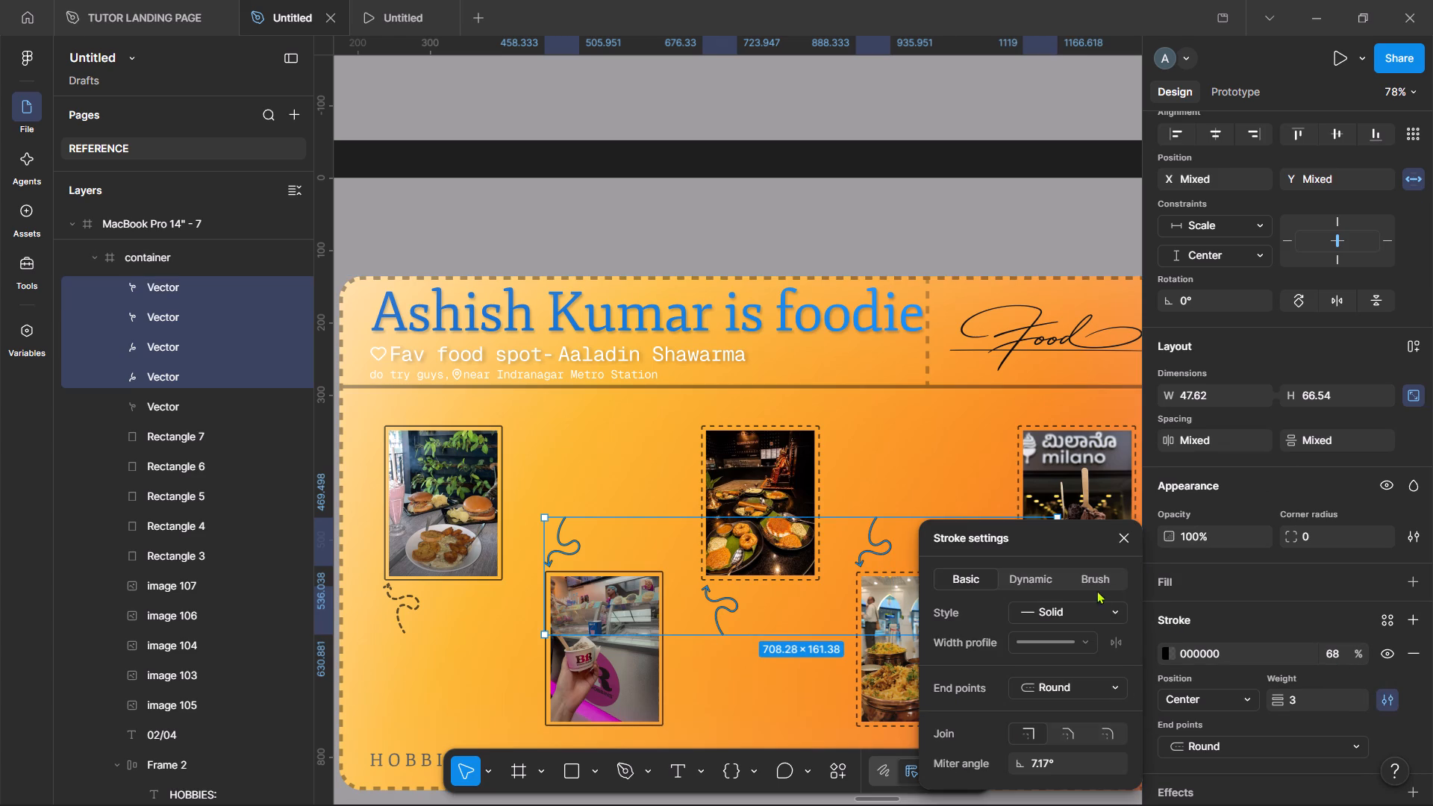
{"action": "left_click", "coordinate": [1084, 606]}
{"action": "left_click", "coordinate": [1071, 628]}
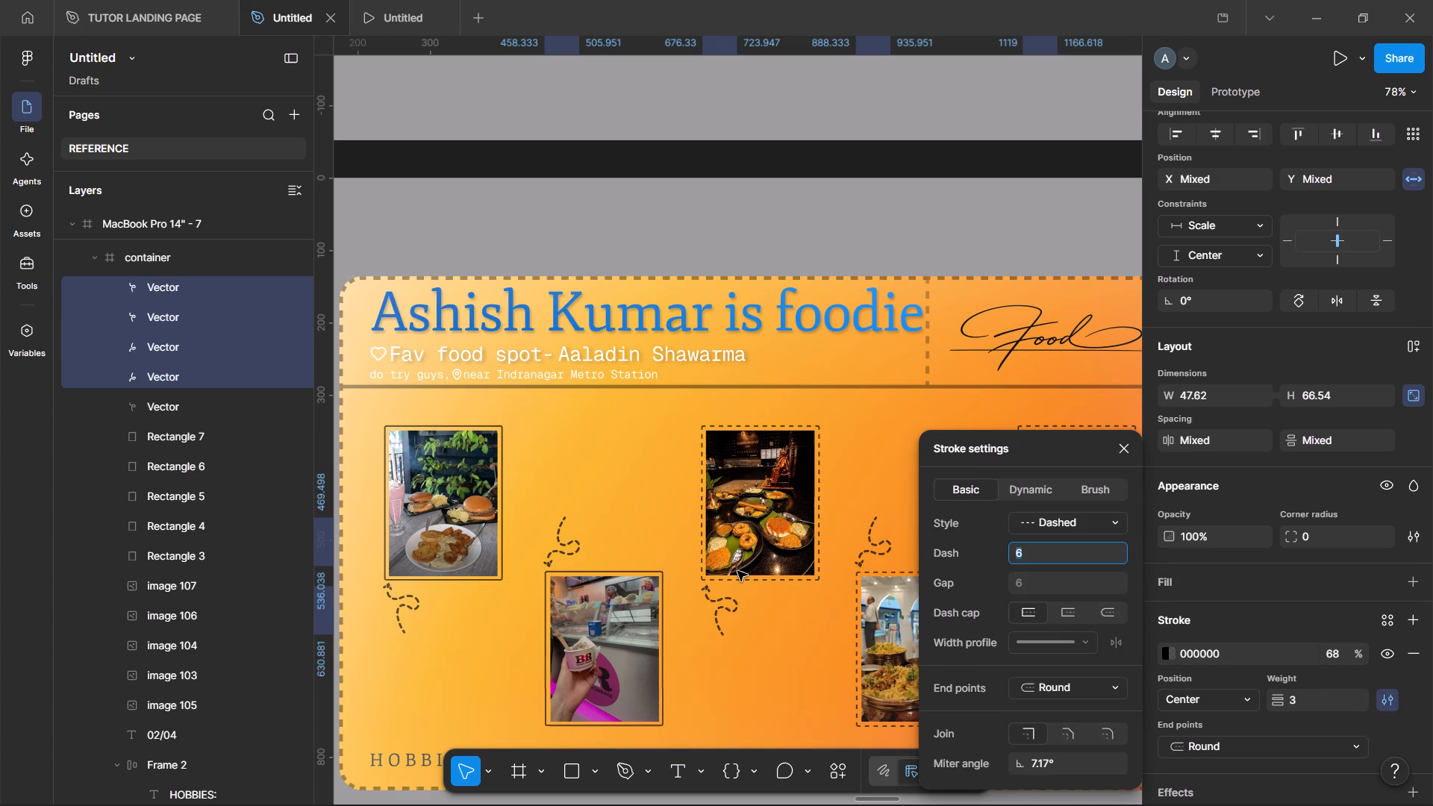
Set the border rectangles of the Rameshwaram, biryani and Milano photos in the MacBook Pro 14" - 7 frame to a solid stroke.
{"action": "left_click", "coordinate": [819, 431]}
{"action": "scroll", "coordinate": [819, 431], "scroll_direction": "left", "scroll_amount": 1}
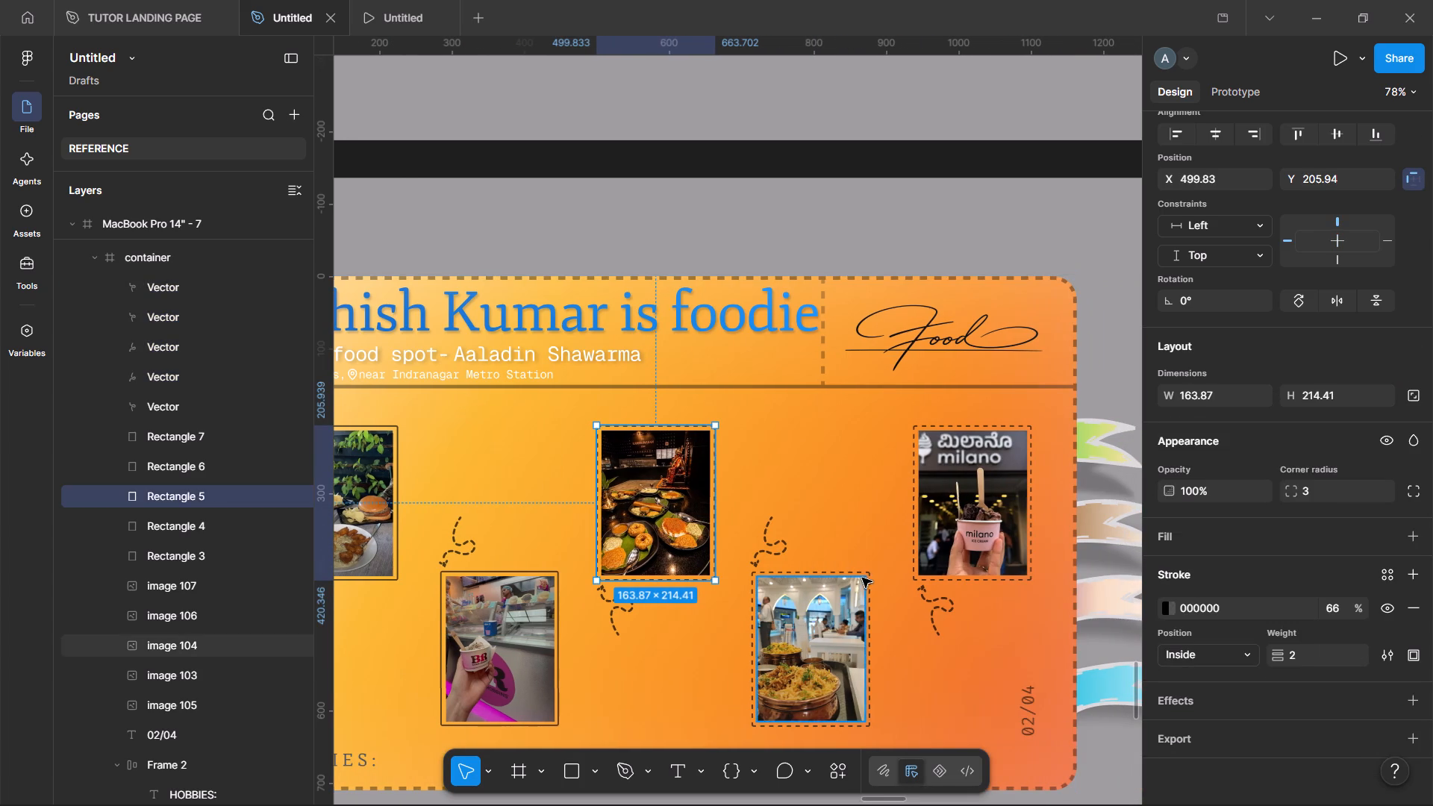
{"action": "left_click", "coordinate": [872, 572], "text": "shift"}
{"action": "left_click", "coordinate": [918, 572], "text": "shift"}
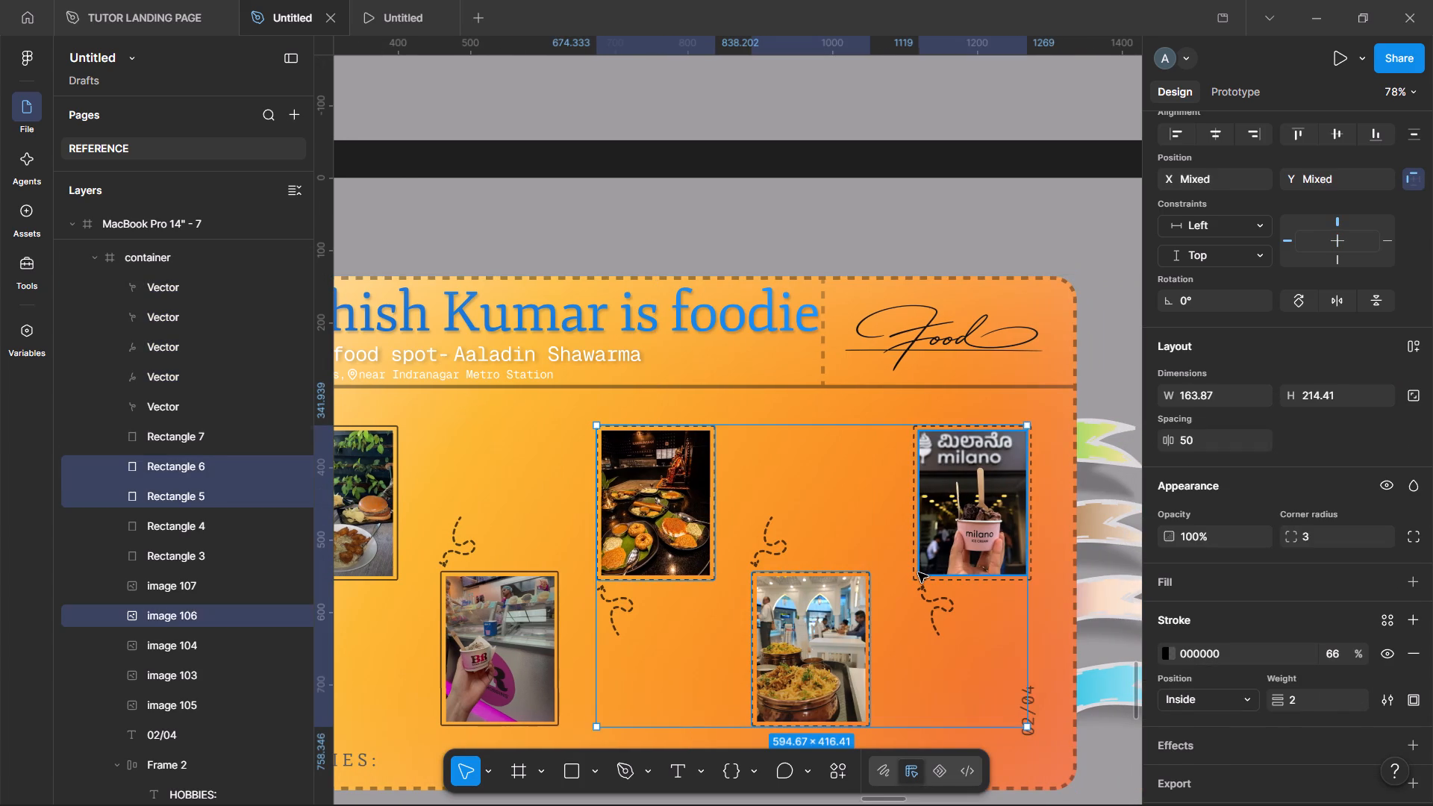
{"action": "left_click", "coordinate": [931, 566], "text": "shift"}
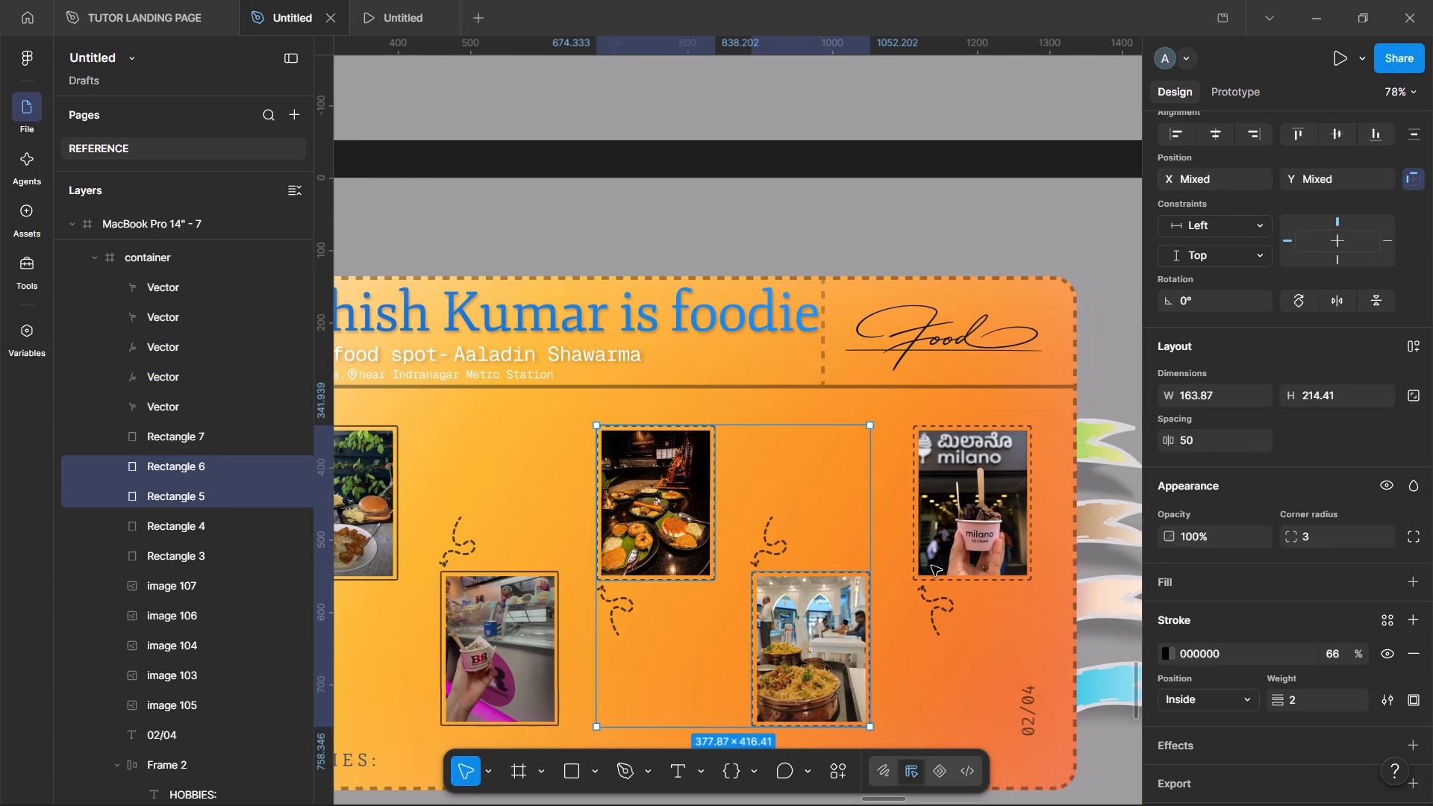
{"action": "left_click", "coordinate": [914, 576], "text": "shift"}
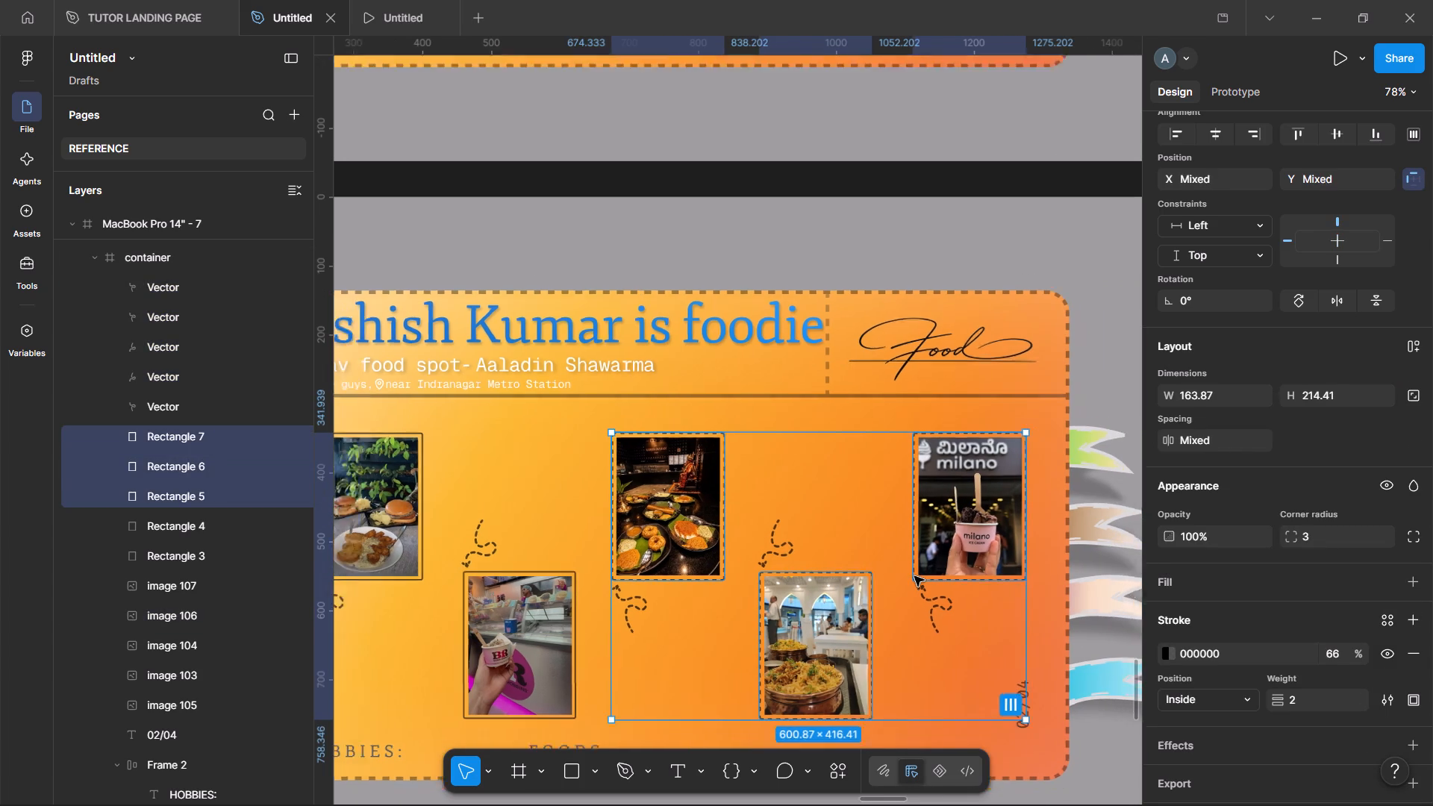
{"action": "scroll", "coordinate": [914, 576], "scroll_direction": "down", "scroll_amount": 4}
{"action": "scroll", "coordinate": [914, 576], "scroll_direction": "up", "scroll_amount": 2}
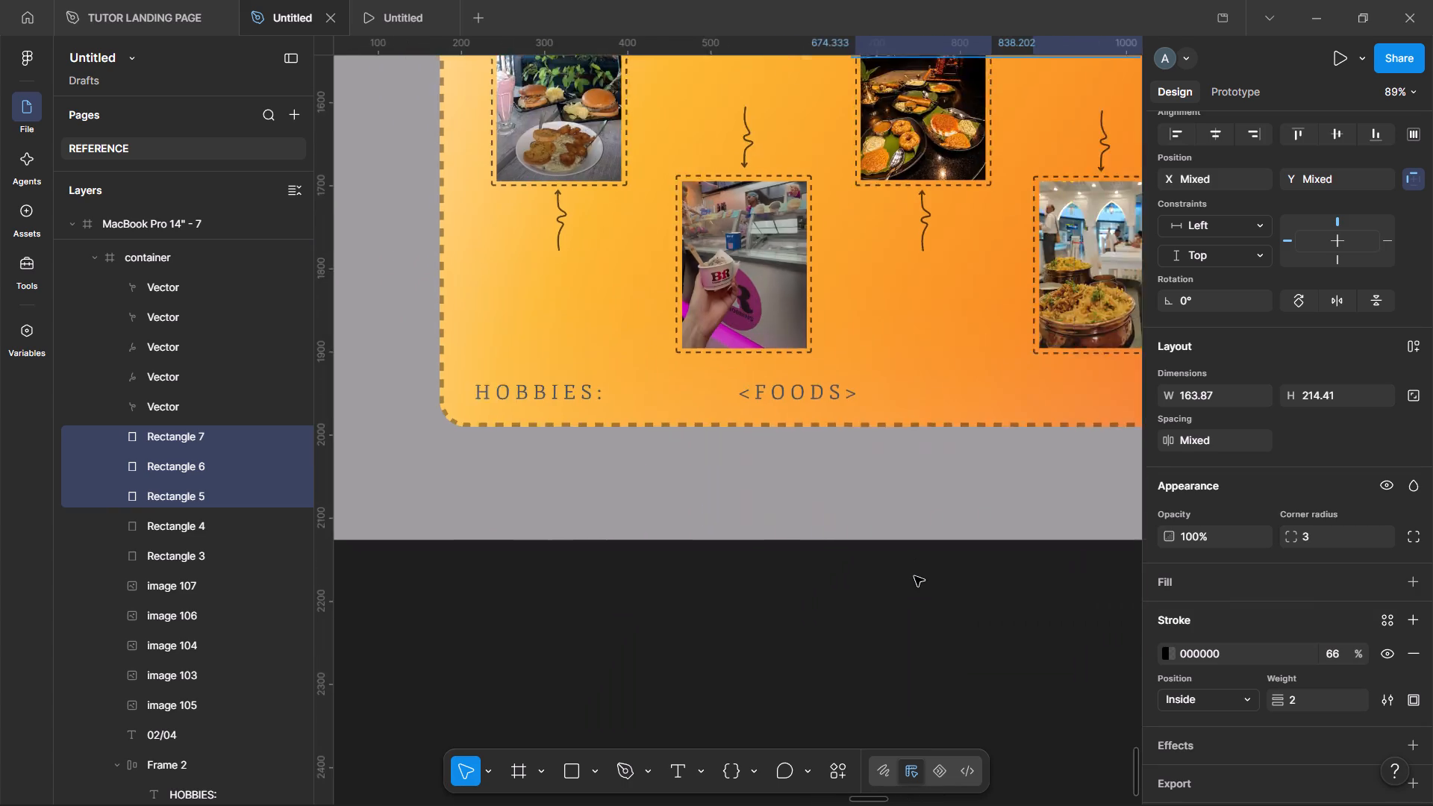
{"action": "scroll", "coordinate": [914, 576], "scroll_direction": "up", "scroll_amount": 2}
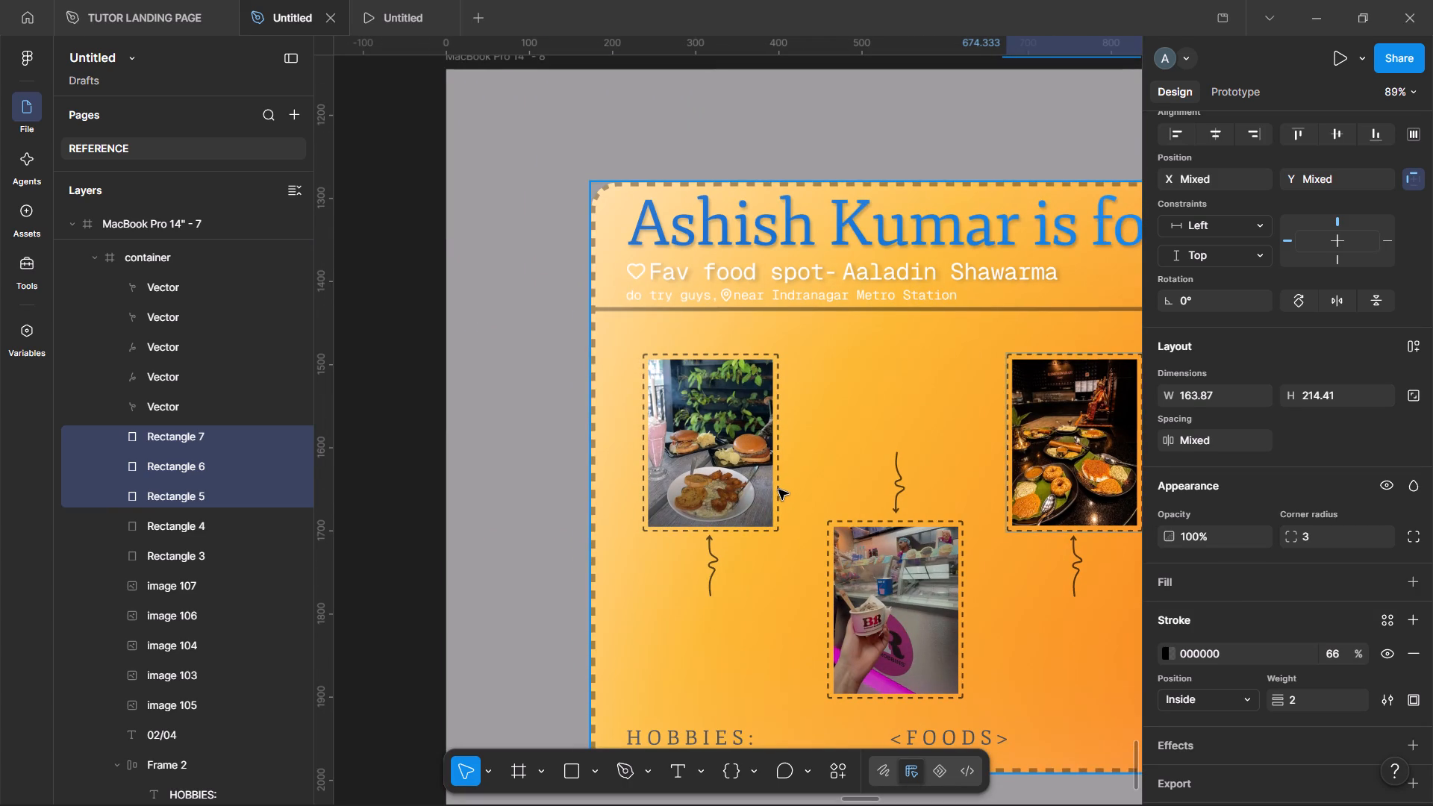
{"action": "scroll", "coordinate": [778, 490], "scroll_direction": "up", "scroll_amount": 5}
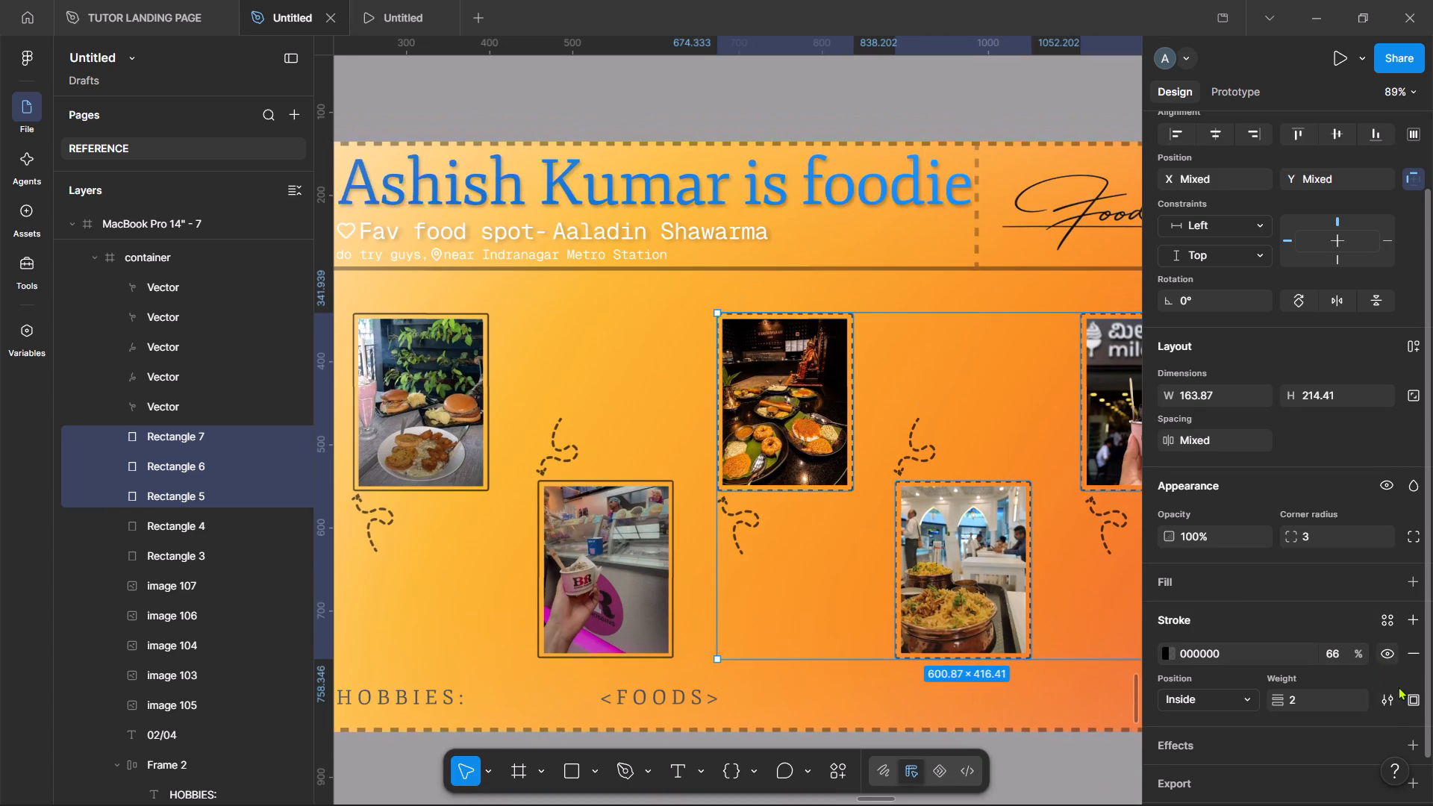
{"action": "left_click", "coordinate": [1390, 702]}
{"action": "left_click", "coordinate": [1105, 589]}
{"action": "left_click", "coordinate": [1066, 563]}
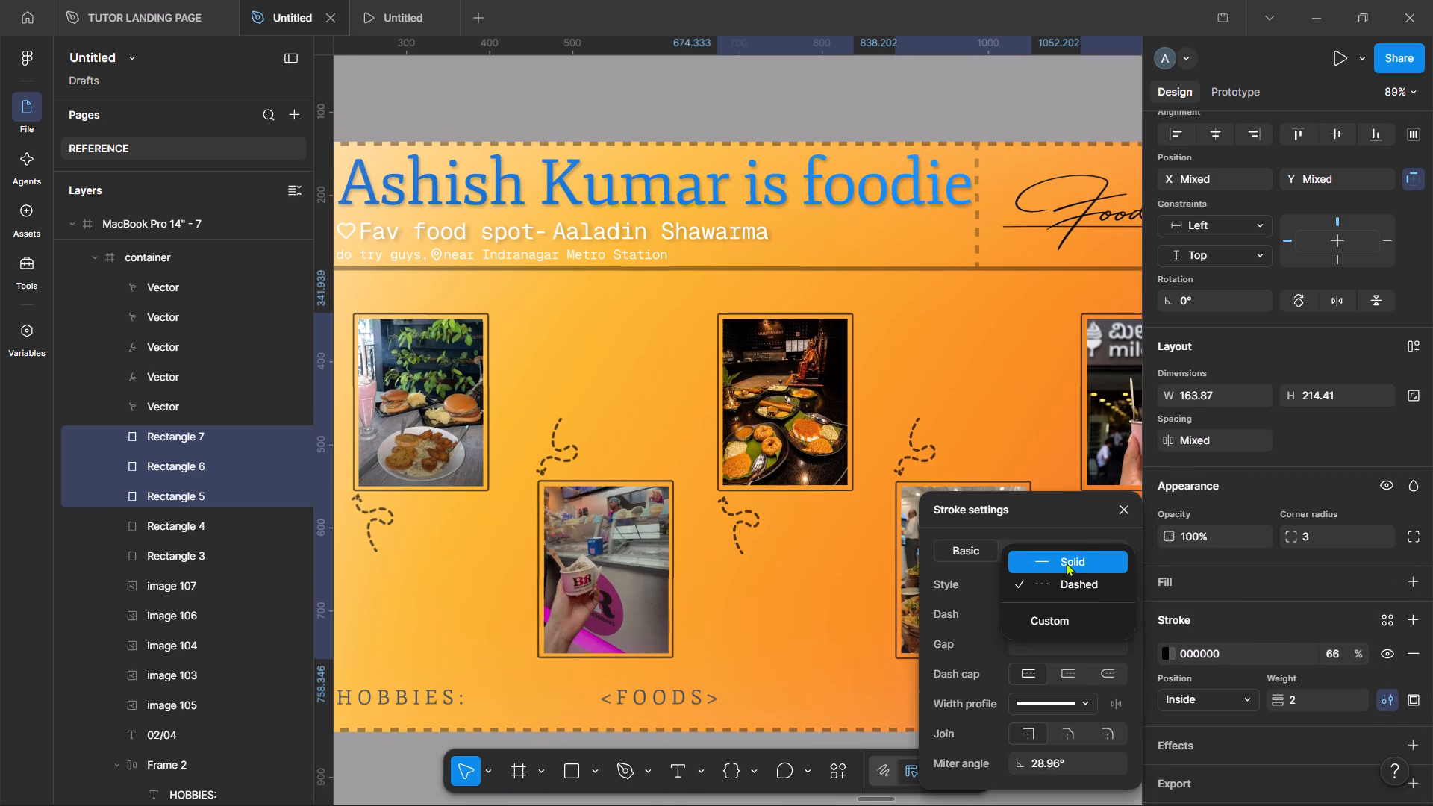
{"action": "scroll", "coordinate": [881, 416], "scroll_direction": "left", "scroll_amount": 1}
{"action": "double_click", "coordinate": [940, 381]}
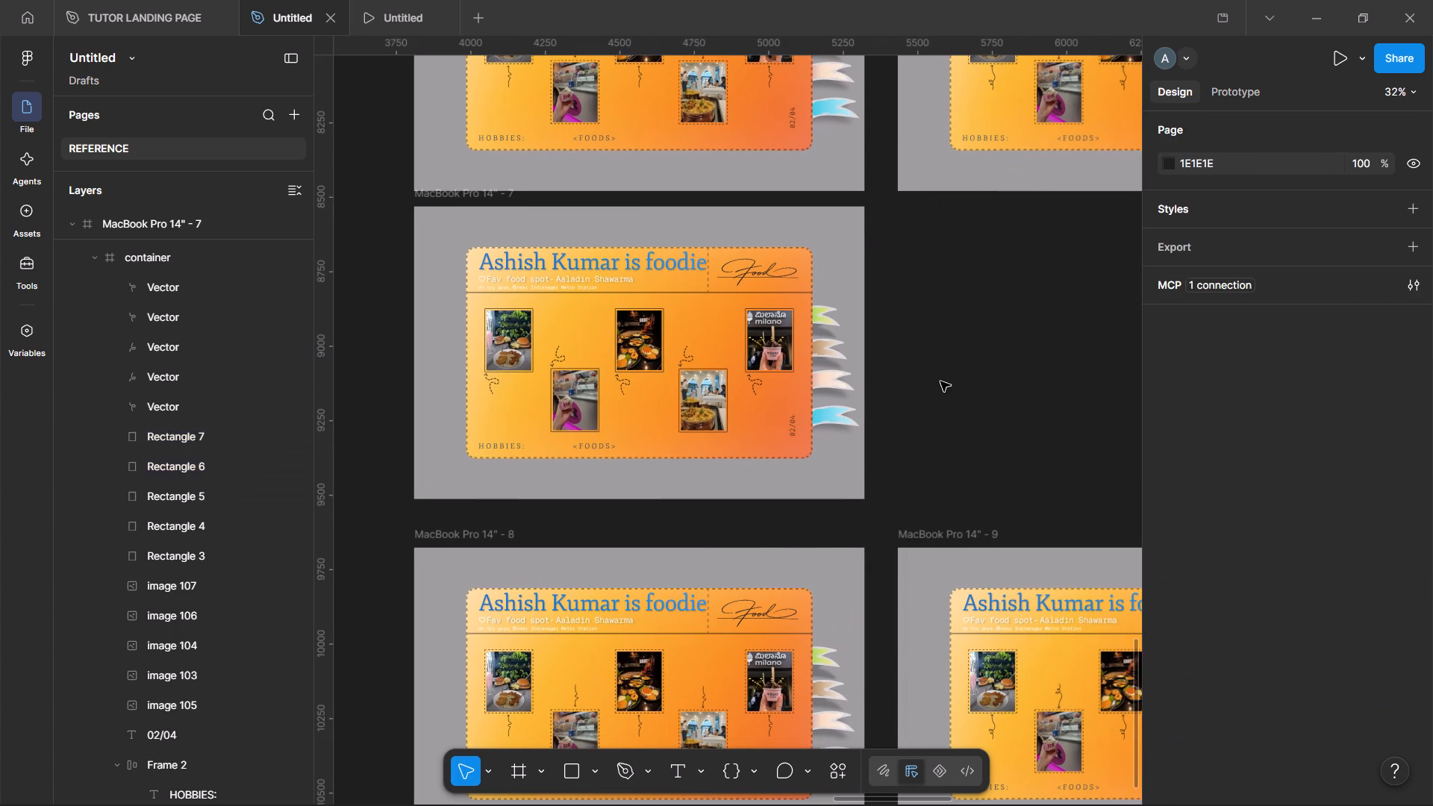
{"action": "scroll", "coordinate": [940, 381], "scroll_direction": "up", "scroll_amount": 2}
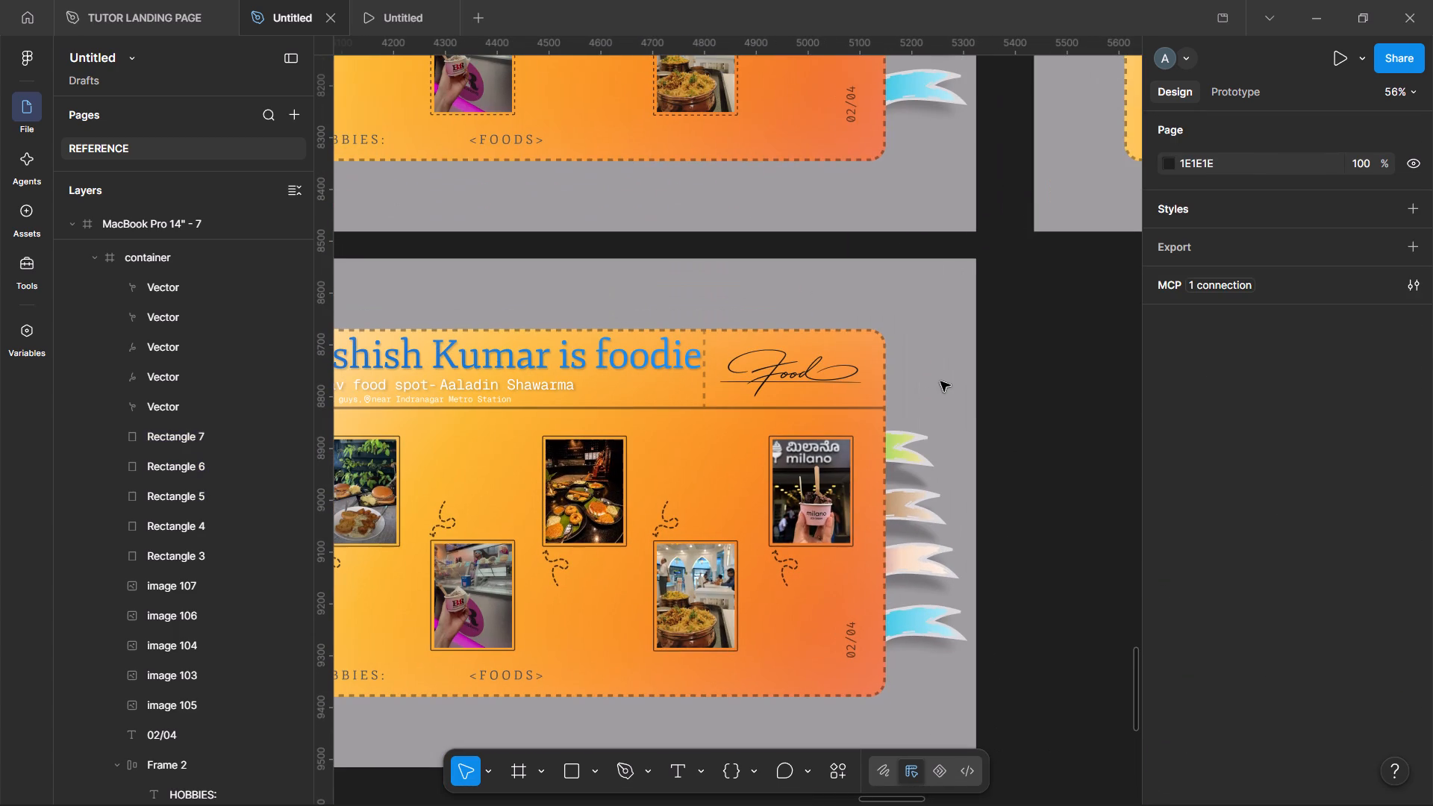
{"action": "scroll", "coordinate": [940, 381], "scroll_direction": "down", "scroll_amount": 3}
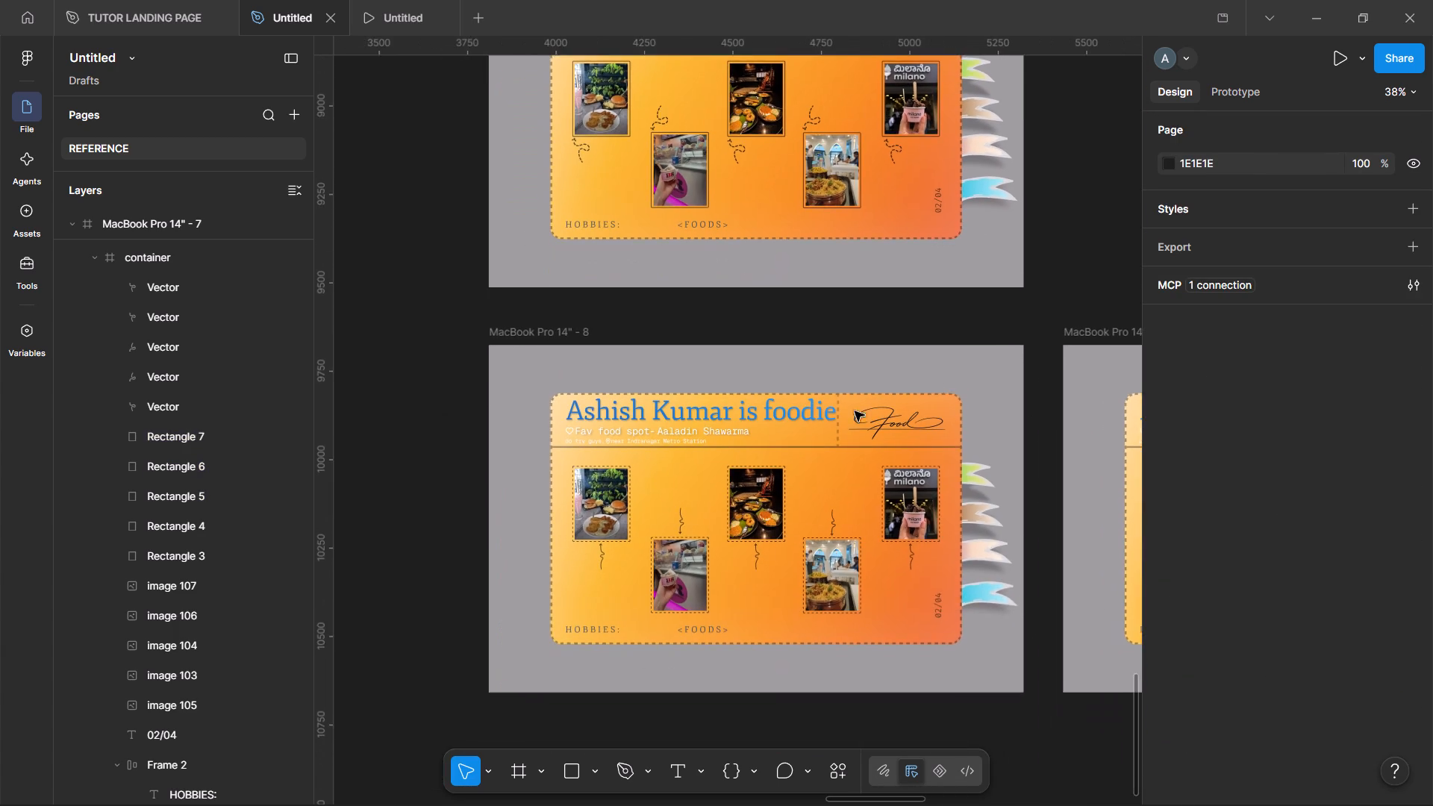
Set the border rectangles of all five food photos in the MacBook Pro 14" - 8 frame to a solid stroke.
{"action": "scroll", "coordinate": [768, 463], "scroll_direction": "down", "scroll_amount": 1}
{"action": "scroll", "coordinate": [623, 450], "scroll_direction": "right", "scroll_amount": 2}
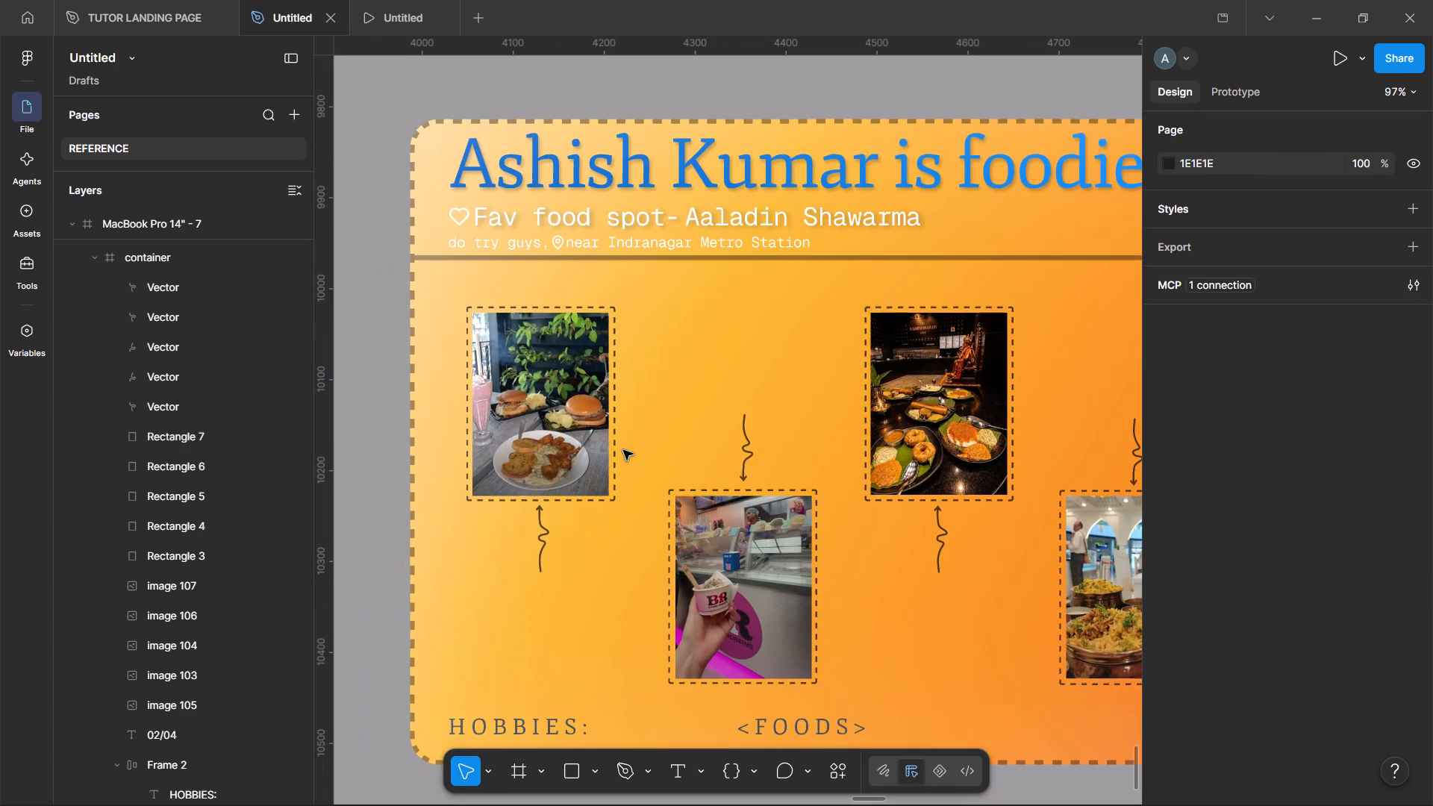
{"action": "double_click", "coordinate": [616, 449]}
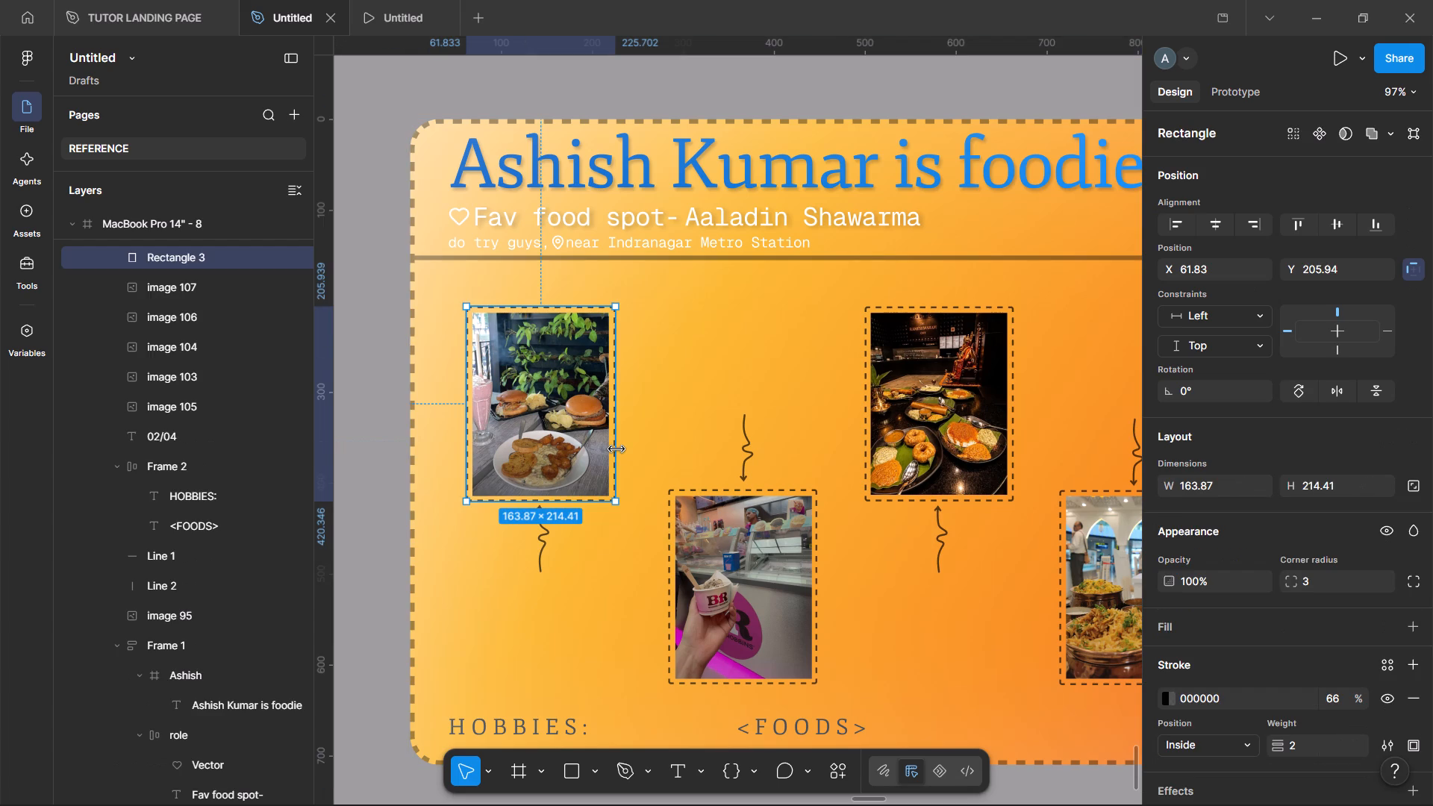
{"action": "left_click", "coordinate": [814, 492], "text": "shift"}
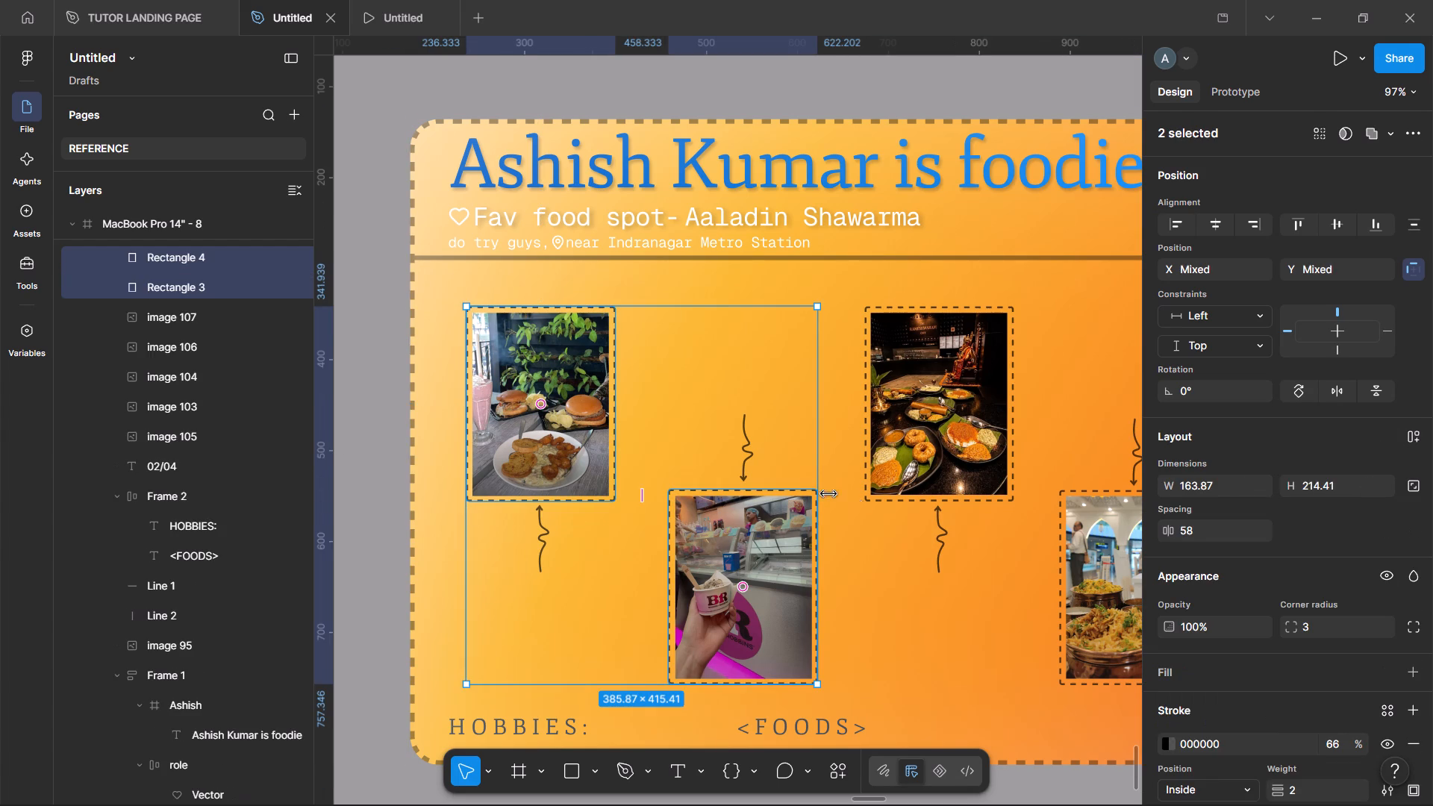
{"action": "left_click", "coordinate": [873, 502], "text": "shift"}
{"action": "scroll", "coordinate": [873, 502], "scroll_direction": "left", "scroll_amount": 2}
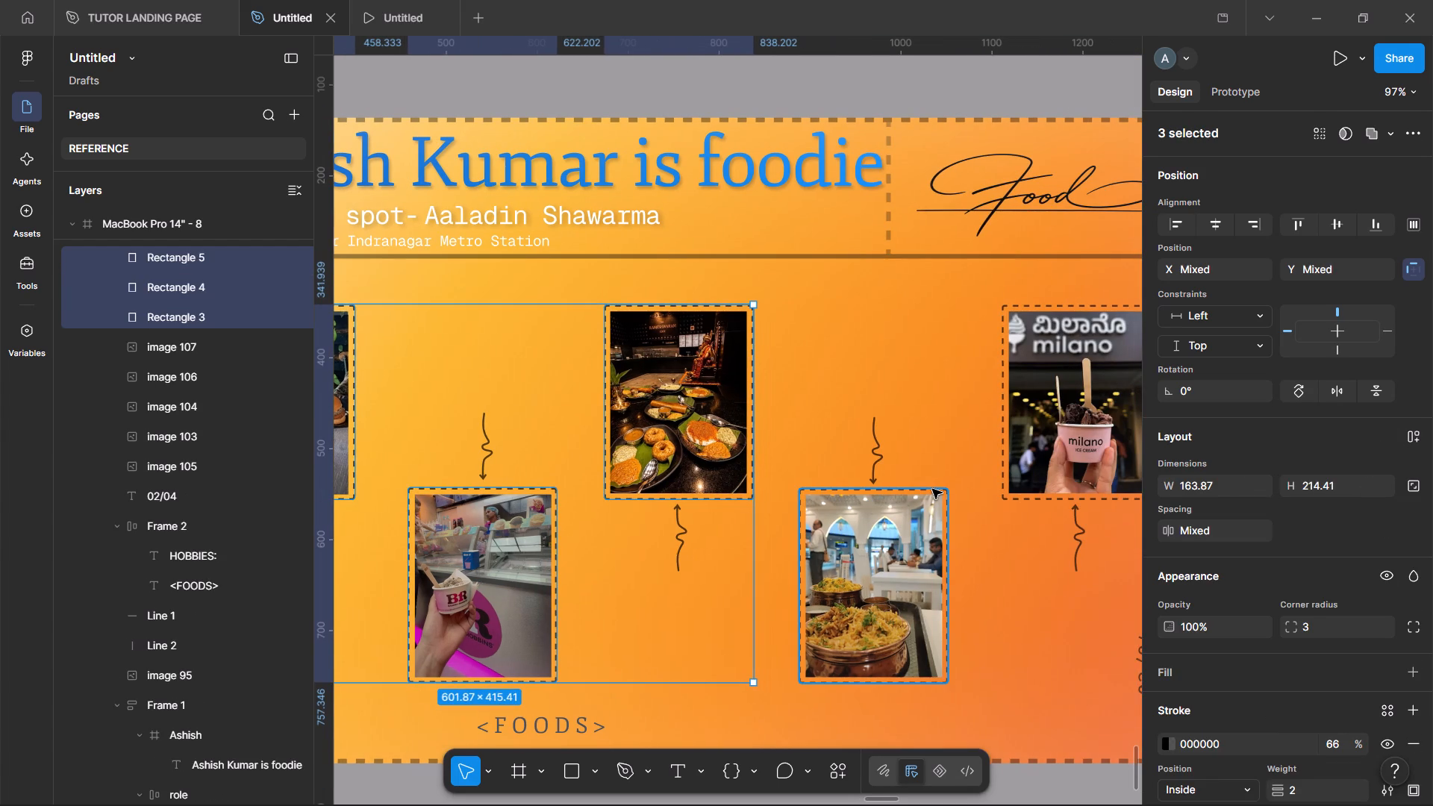
{"action": "left_click", "coordinate": [932, 489], "text": "shift"}
{"action": "scroll", "coordinate": [932, 489], "scroll_direction": "left", "scroll_amount": 1}
{"action": "left_click", "coordinate": [918, 501]}
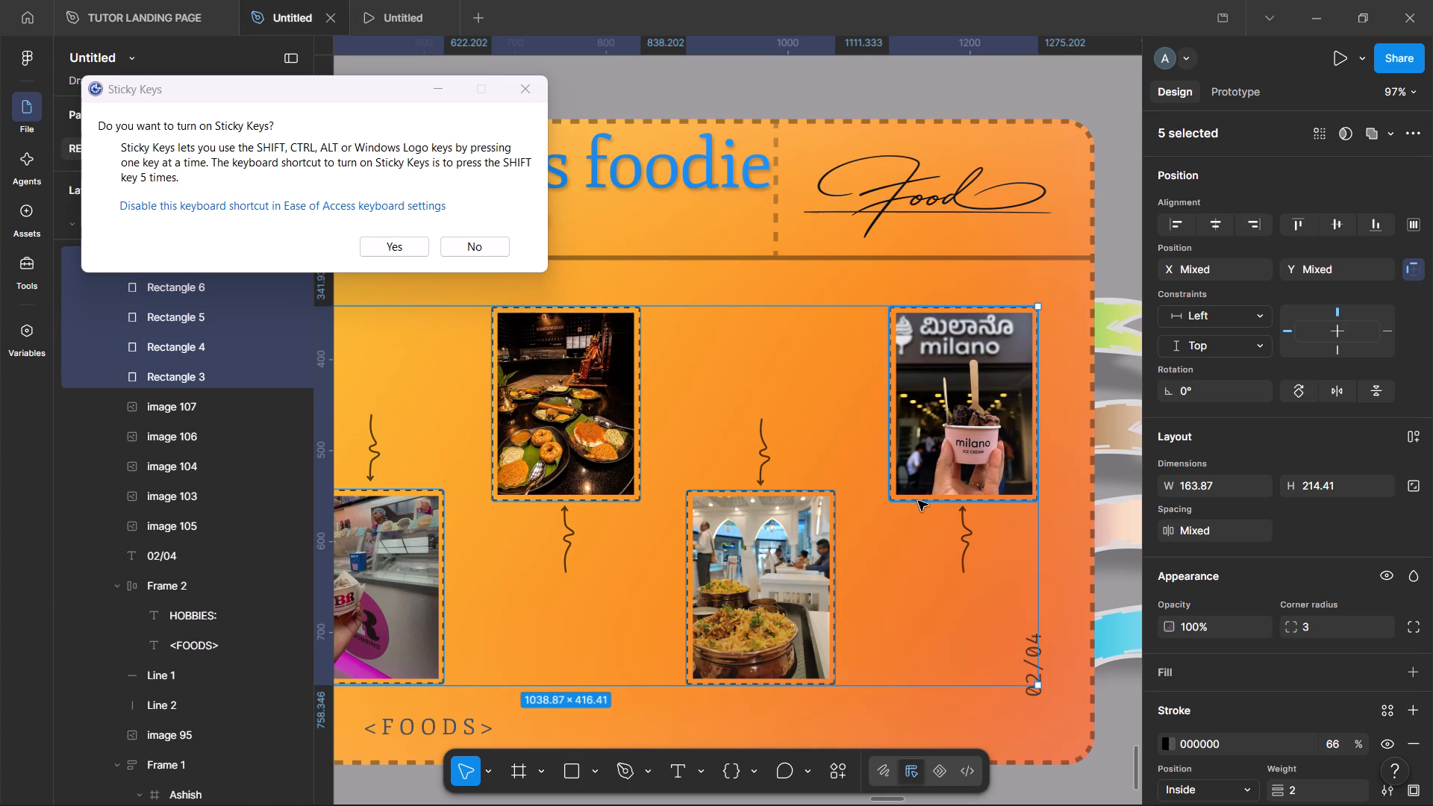
{"action": "scroll", "coordinate": [1311, 721], "scroll_direction": "down", "scroll_amount": 2}
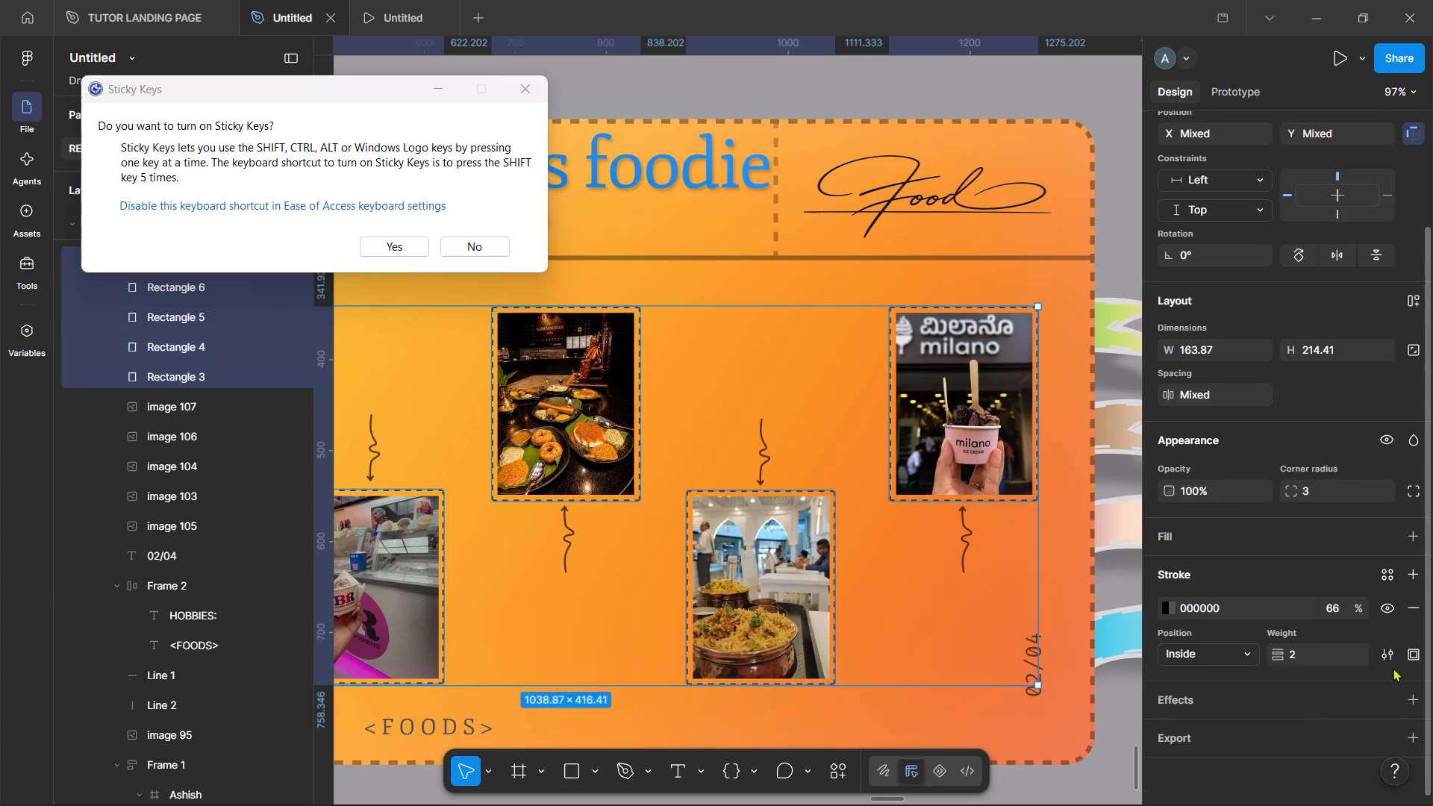
{"action": "left_click", "coordinate": [1393, 660]}
{"action": "left_click", "coordinate": [1093, 587]}
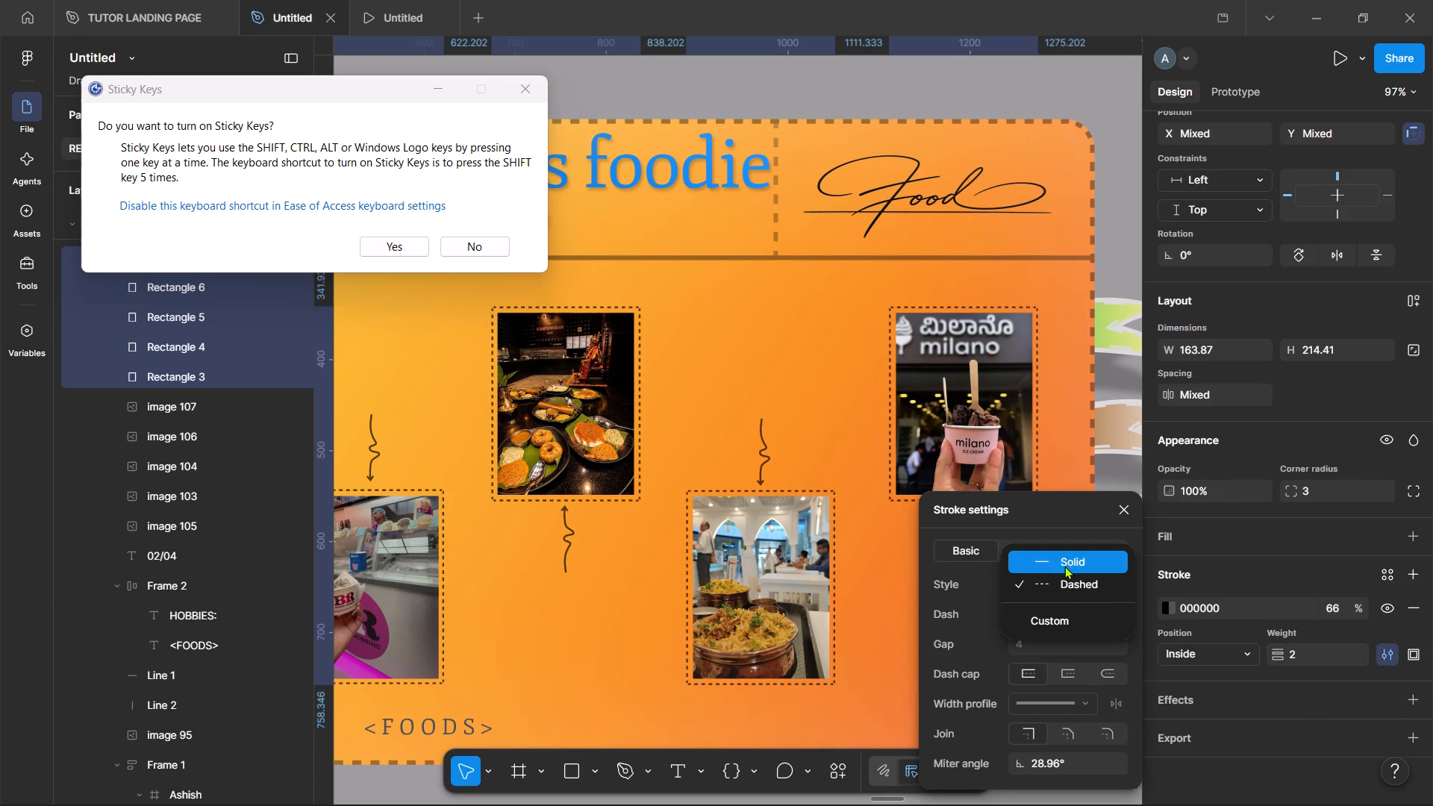
{"action": "left_click", "coordinate": [1064, 563]}
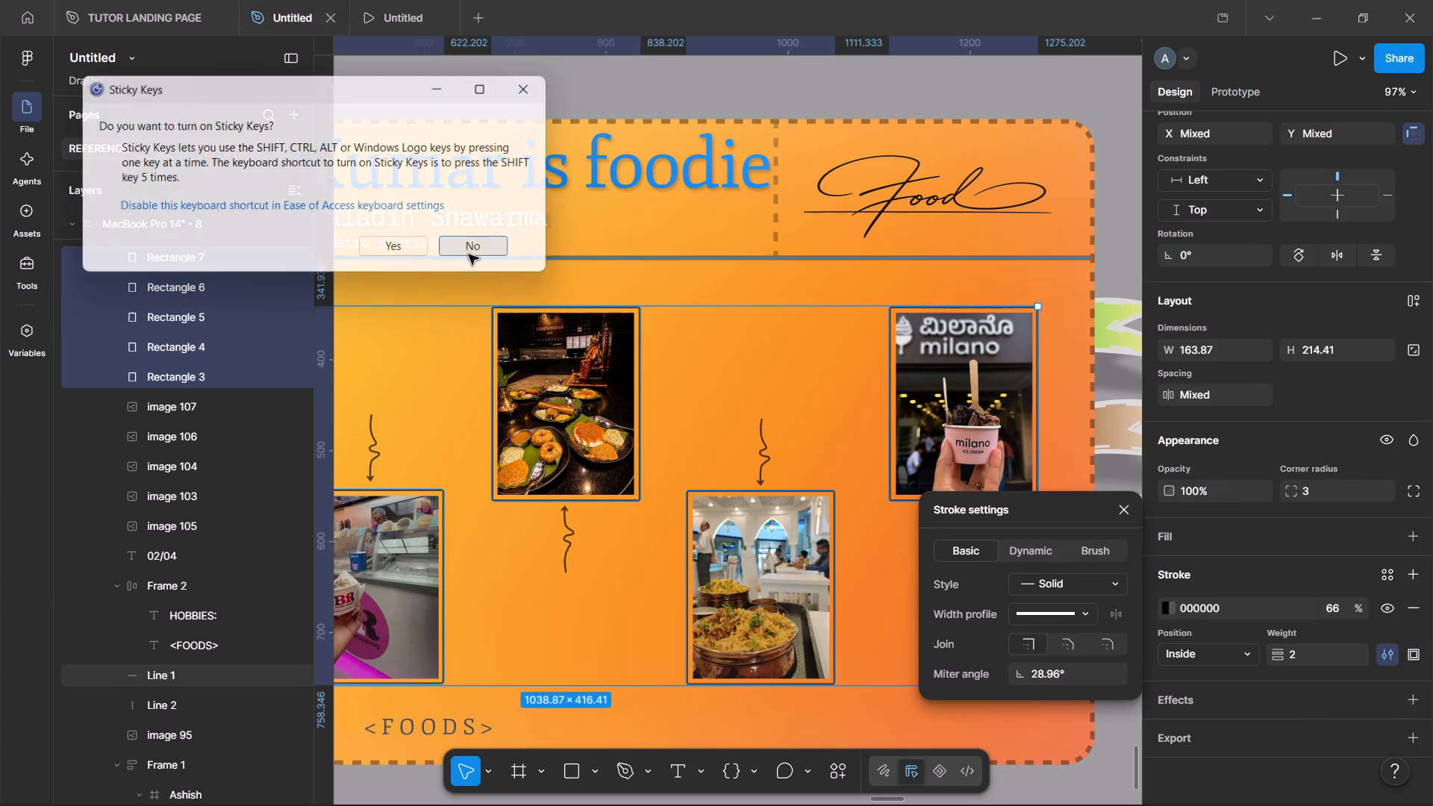
Give all five wavy arrows in the MacBook Pro 14" - 8 frame a dashed stroke.
{"action": "left_click", "coordinate": [763, 464]}
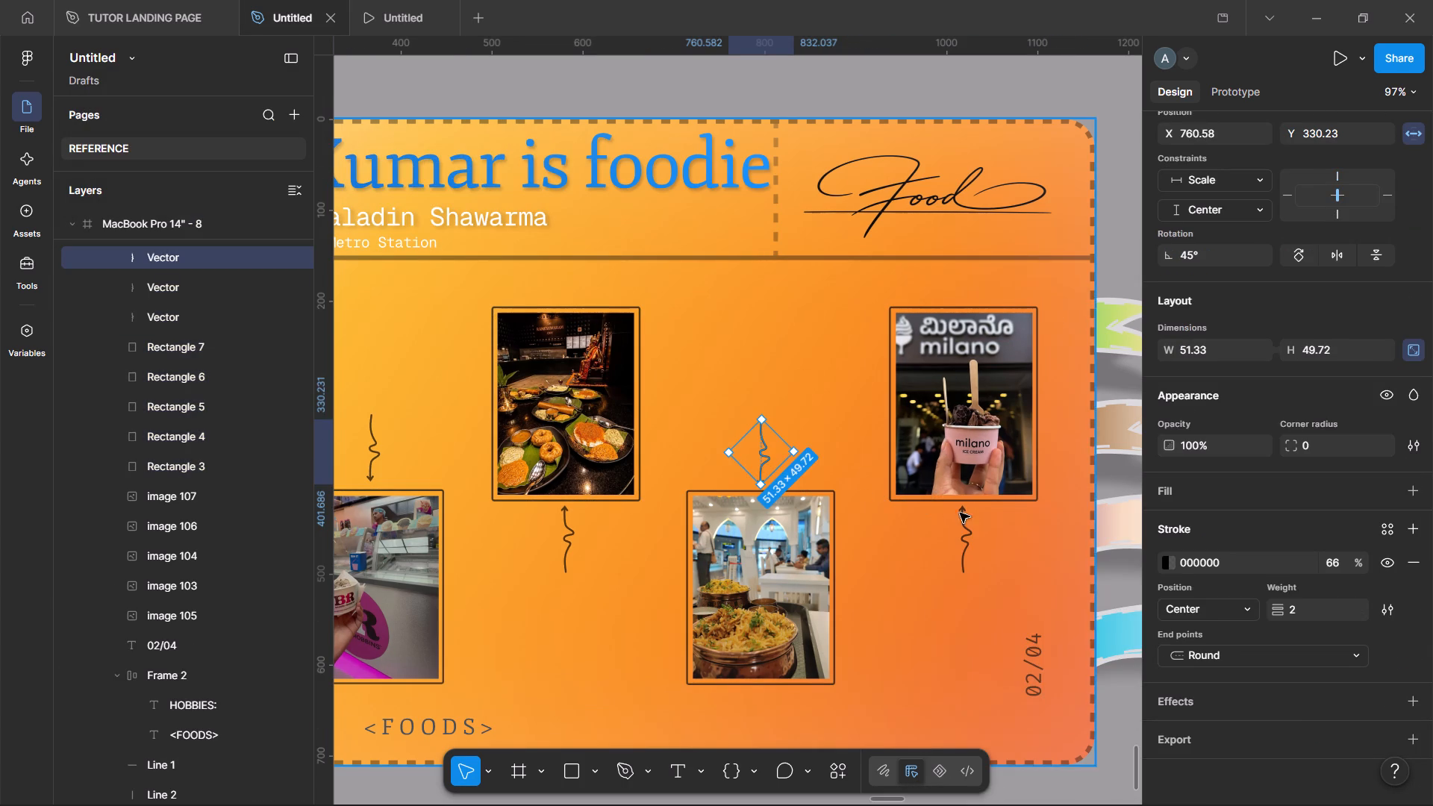
{"action": "left_click", "coordinate": [970, 525], "text": "shift"}
{"action": "double_click", "coordinate": [964, 534]}
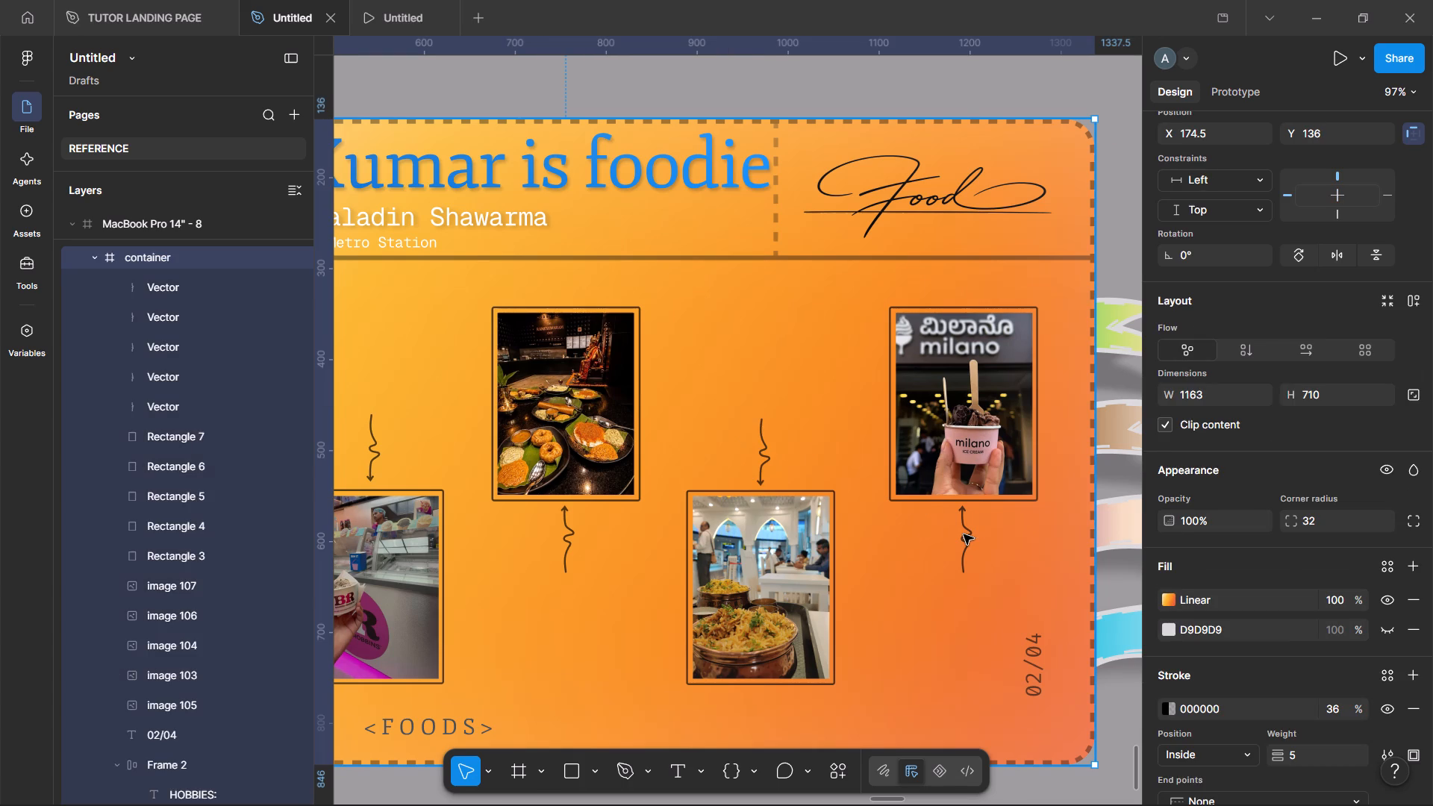
{"action": "left_click", "coordinate": [764, 439], "text": "shift"}
{"action": "scroll", "coordinate": [764, 439], "scroll_direction": "right", "scroll_amount": 2}
{"action": "left_click", "coordinate": [825, 549], "text": "shift"}
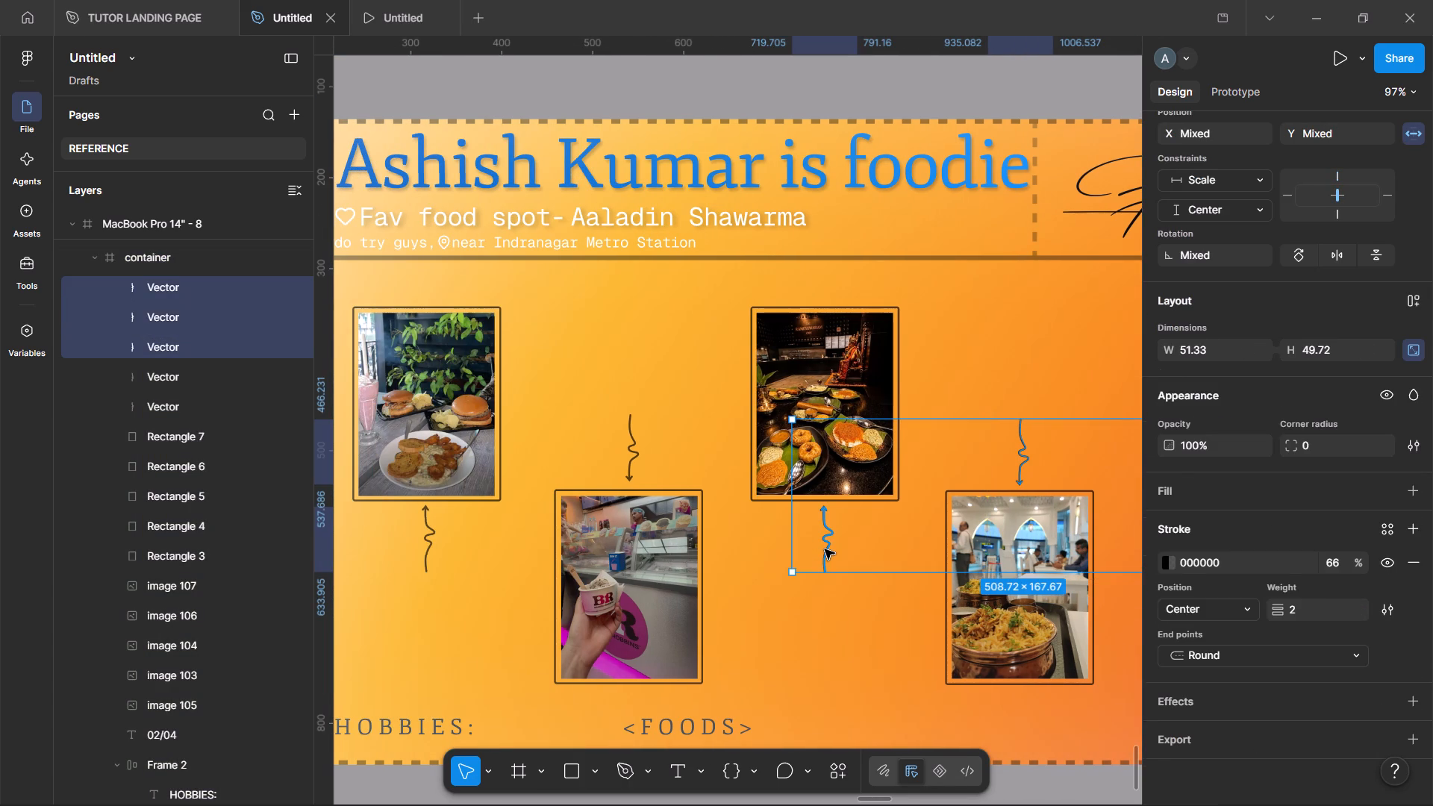
{"action": "left_click", "coordinate": [634, 430], "text": "shift"}
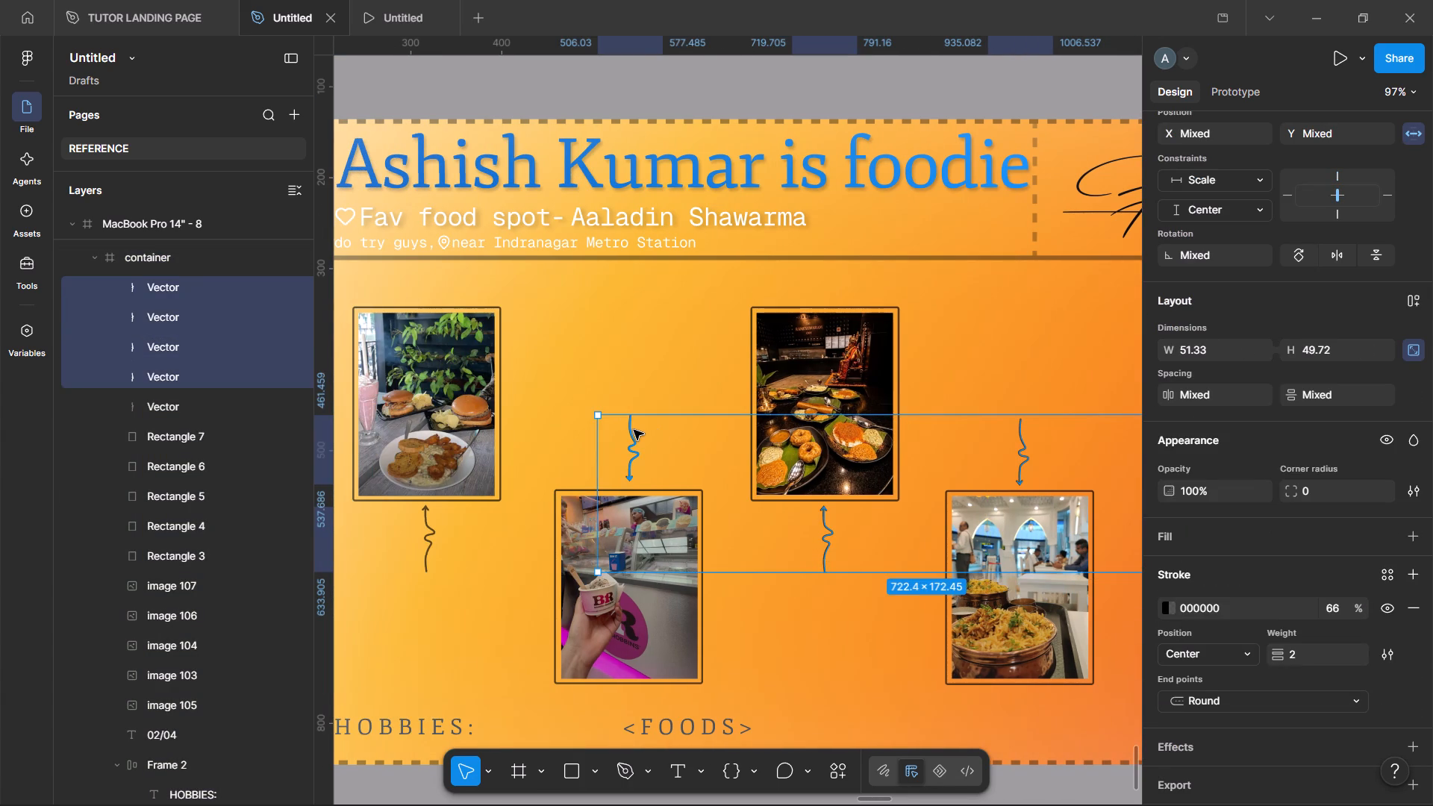
{"action": "left_click", "coordinate": [644, 528]}
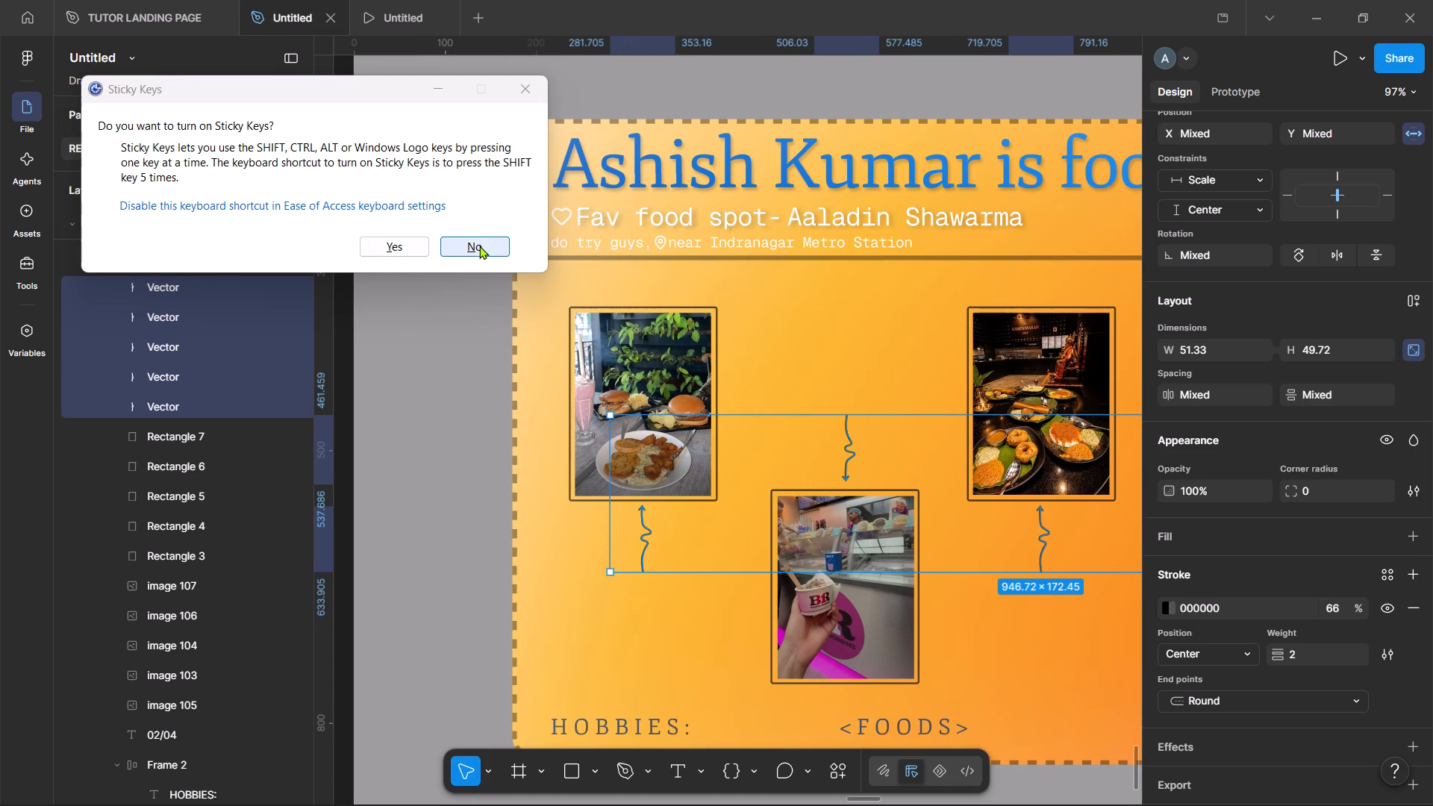
{"action": "left_click", "coordinate": [1390, 665]}
{"action": "left_click", "coordinate": [1090, 602]}
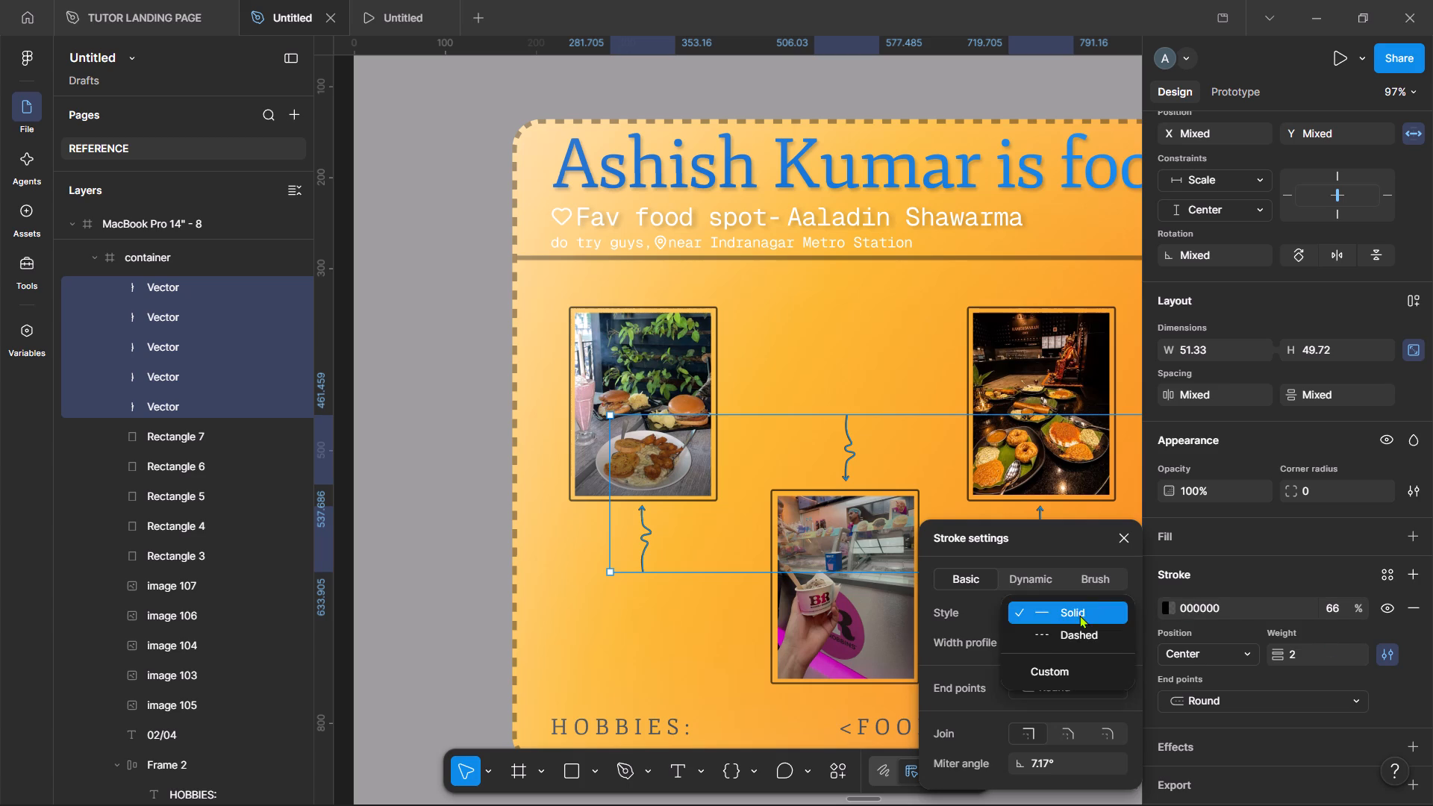
{"action": "left_click", "coordinate": [1082, 626]}
{"action": "left_click", "coordinate": [451, 422]}
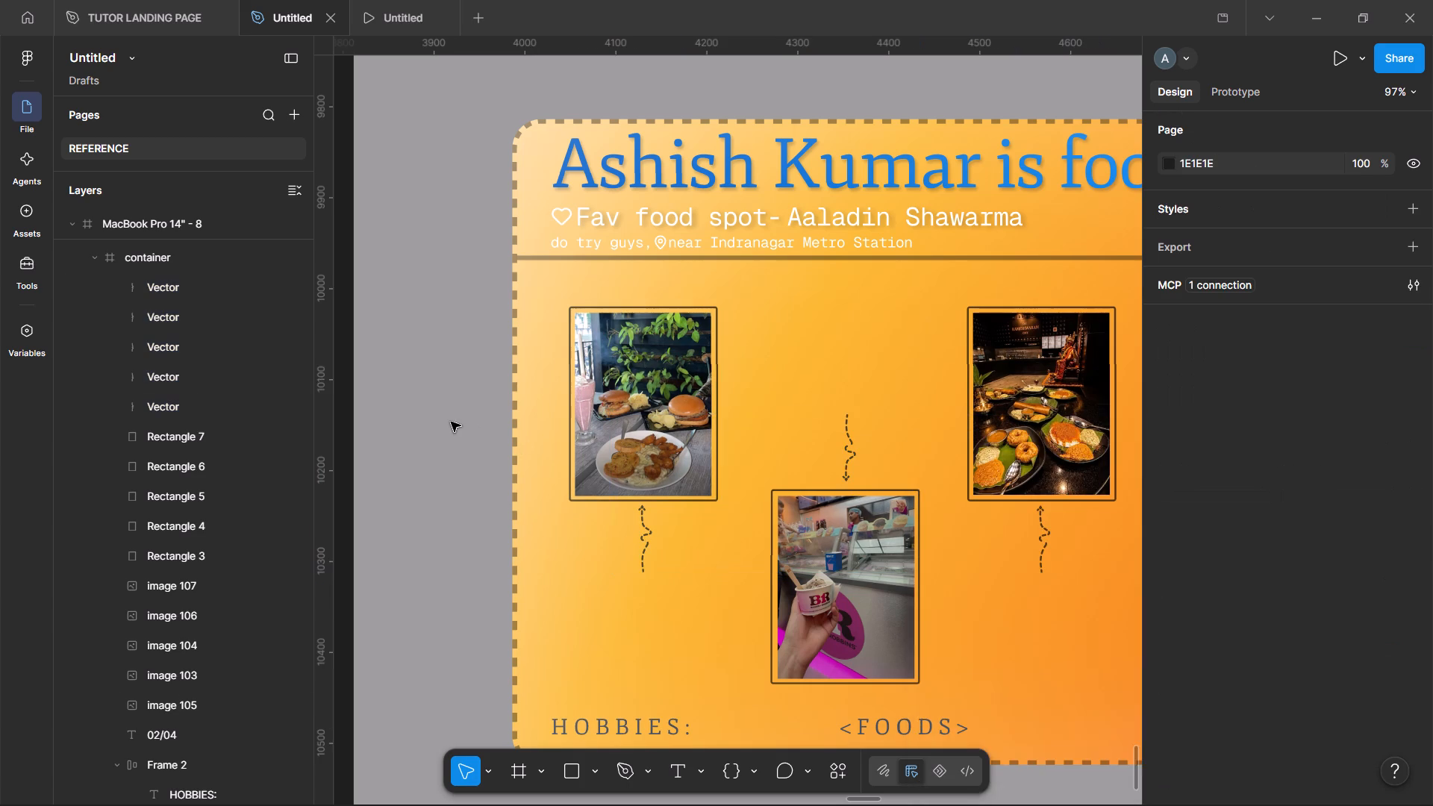
Give all five looped arrows in the MacBook Pro 14" - 9 frame a dashed stroke.
{"action": "scroll", "coordinate": [451, 422], "scroll_direction": "left", "scroll_amount": 1}
{"action": "scroll", "coordinate": [715, 449], "scroll_direction": "left", "scroll_amount": 1}
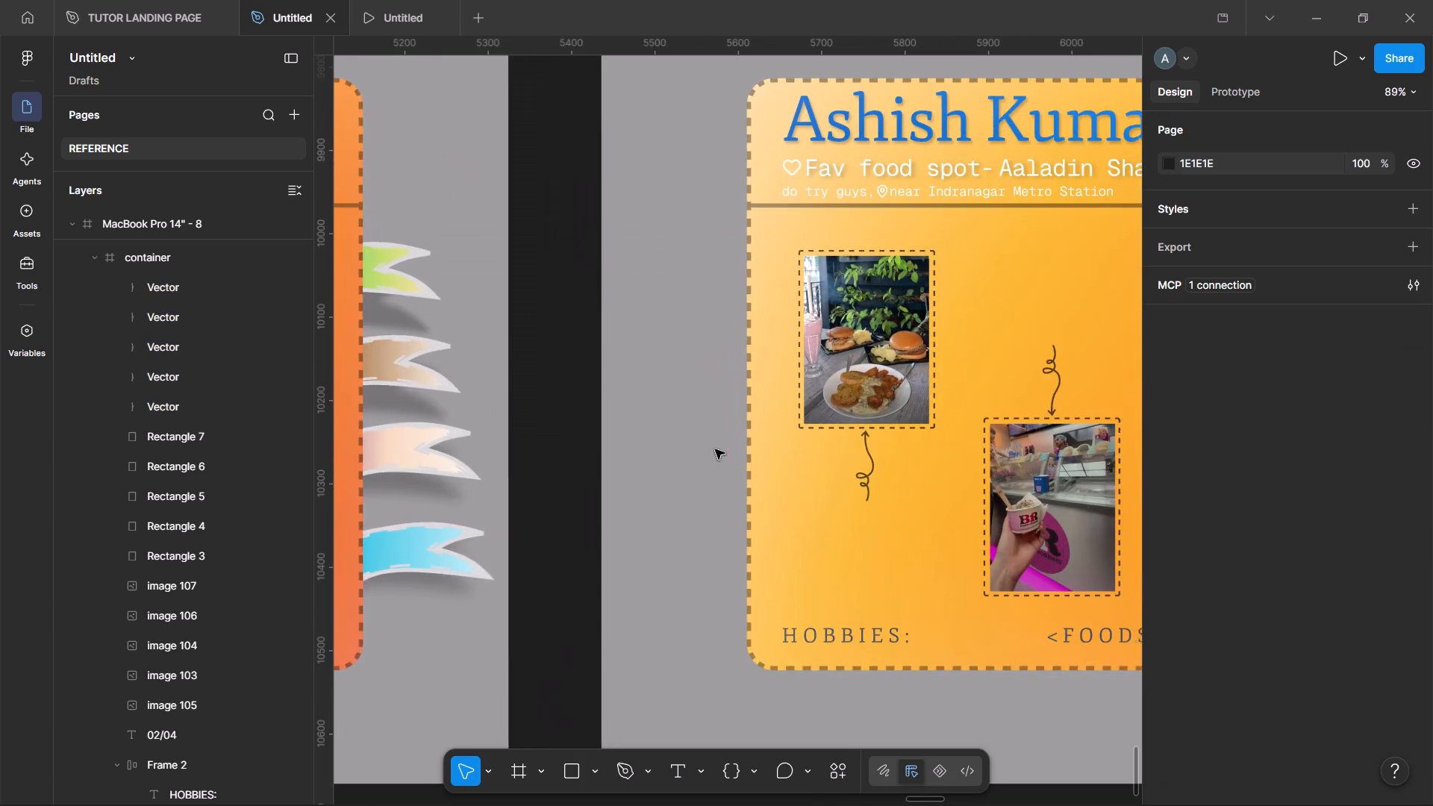
{"action": "scroll", "coordinate": [715, 449], "scroll_direction": "left", "scroll_amount": 1}
{"action": "double_click", "coordinate": [741, 467]}
{"action": "scroll", "coordinate": [741, 467], "scroll_direction": "left", "scroll_amount": 1}
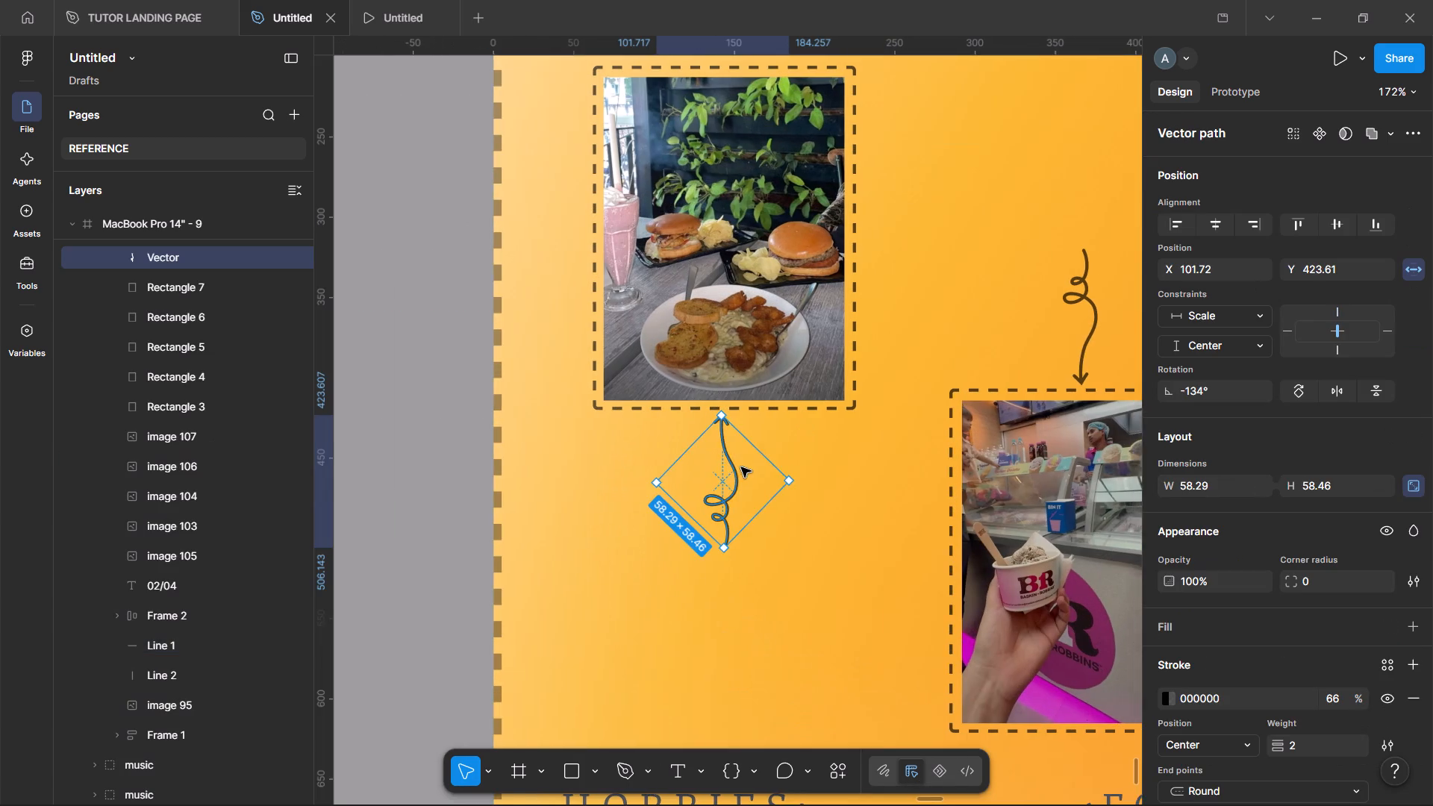
{"action": "scroll", "coordinate": [741, 467], "scroll_direction": "left", "scroll_amount": 3}
{"action": "left_click", "coordinate": [694, 404], "text": "shift"}
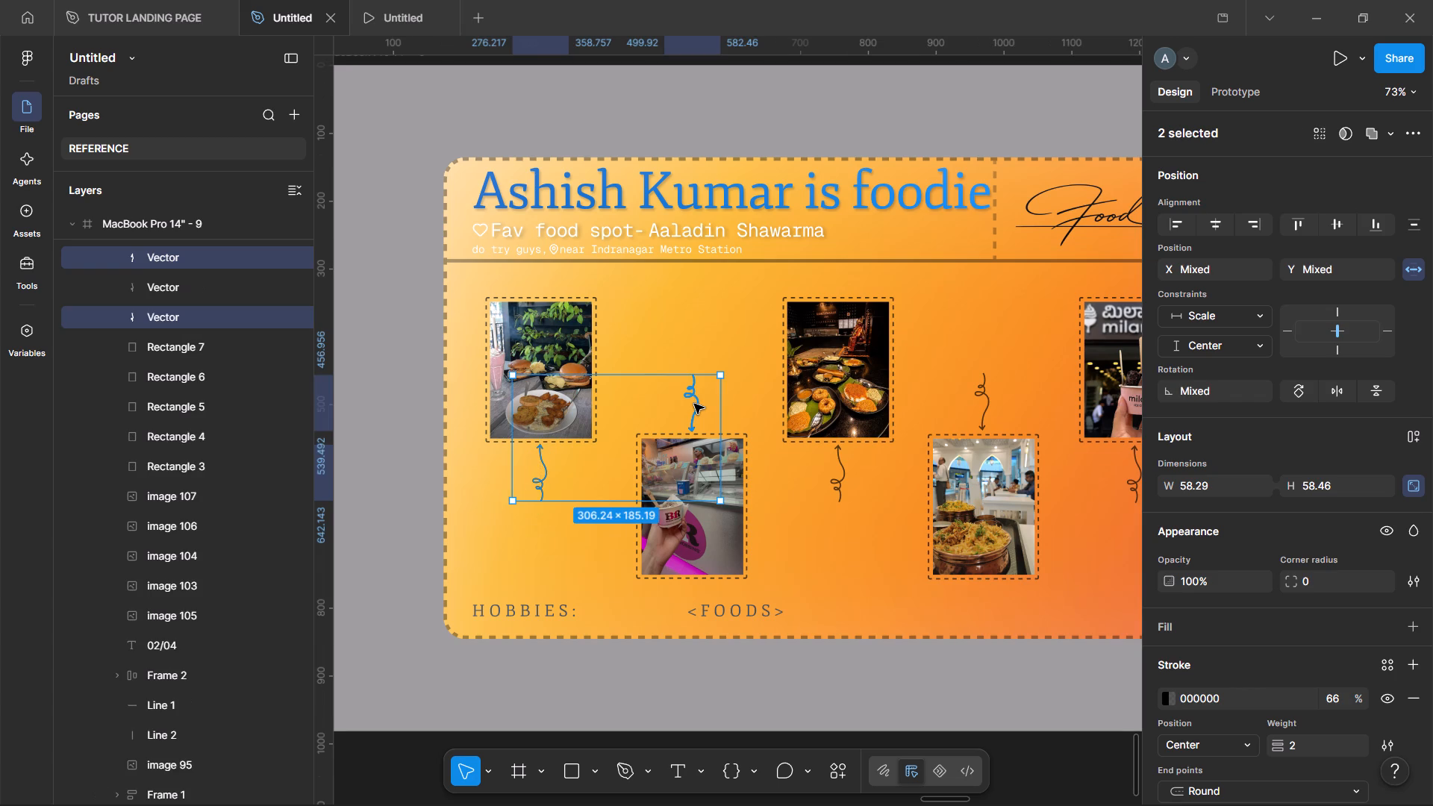
{"action": "left_click", "coordinate": [840, 475], "text": "shift"}
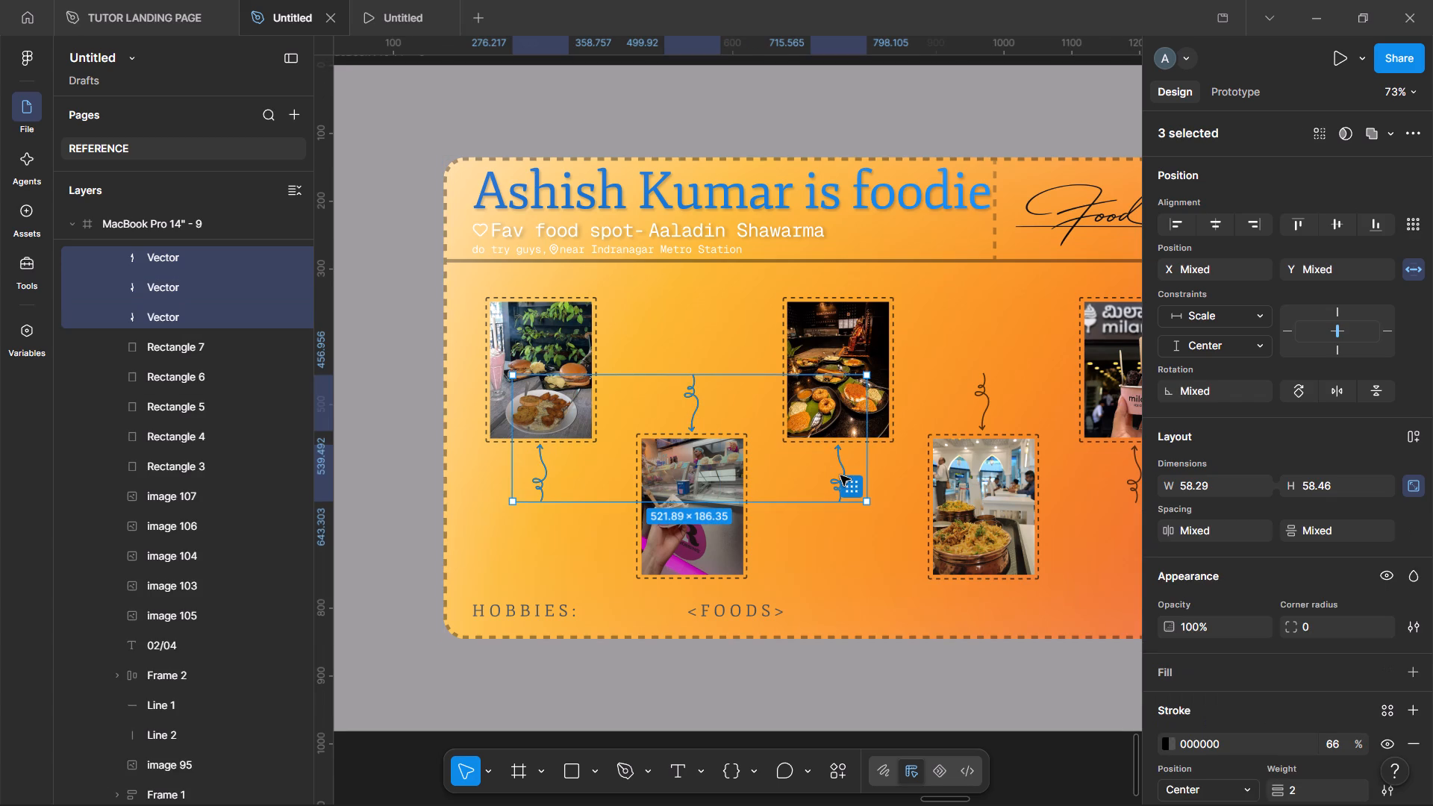
{"action": "left_click", "coordinate": [985, 418], "text": "shift"}
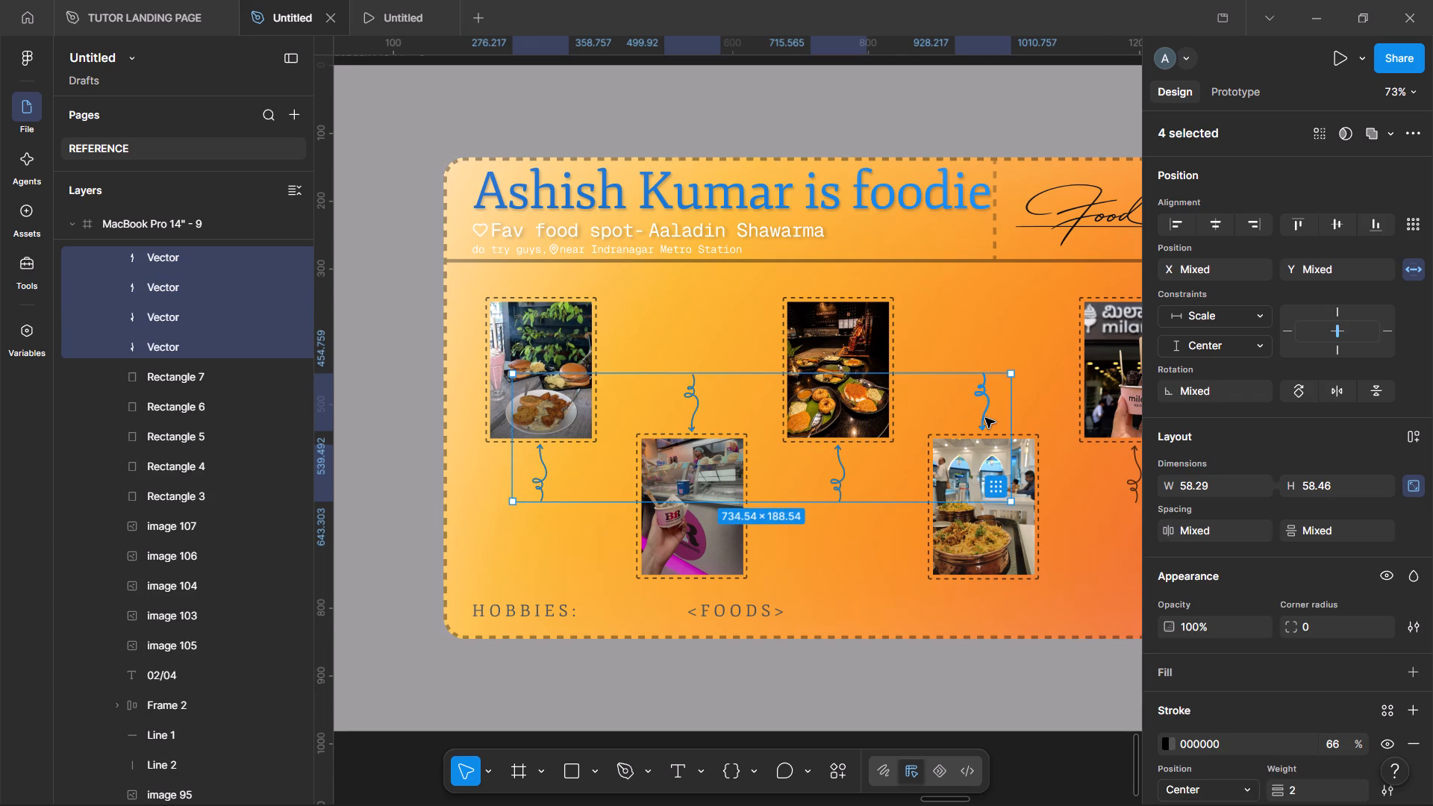
{"action": "scroll", "coordinate": [985, 418], "scroll_direction": "left", "scroll_amount": 1, "text": "shift"}
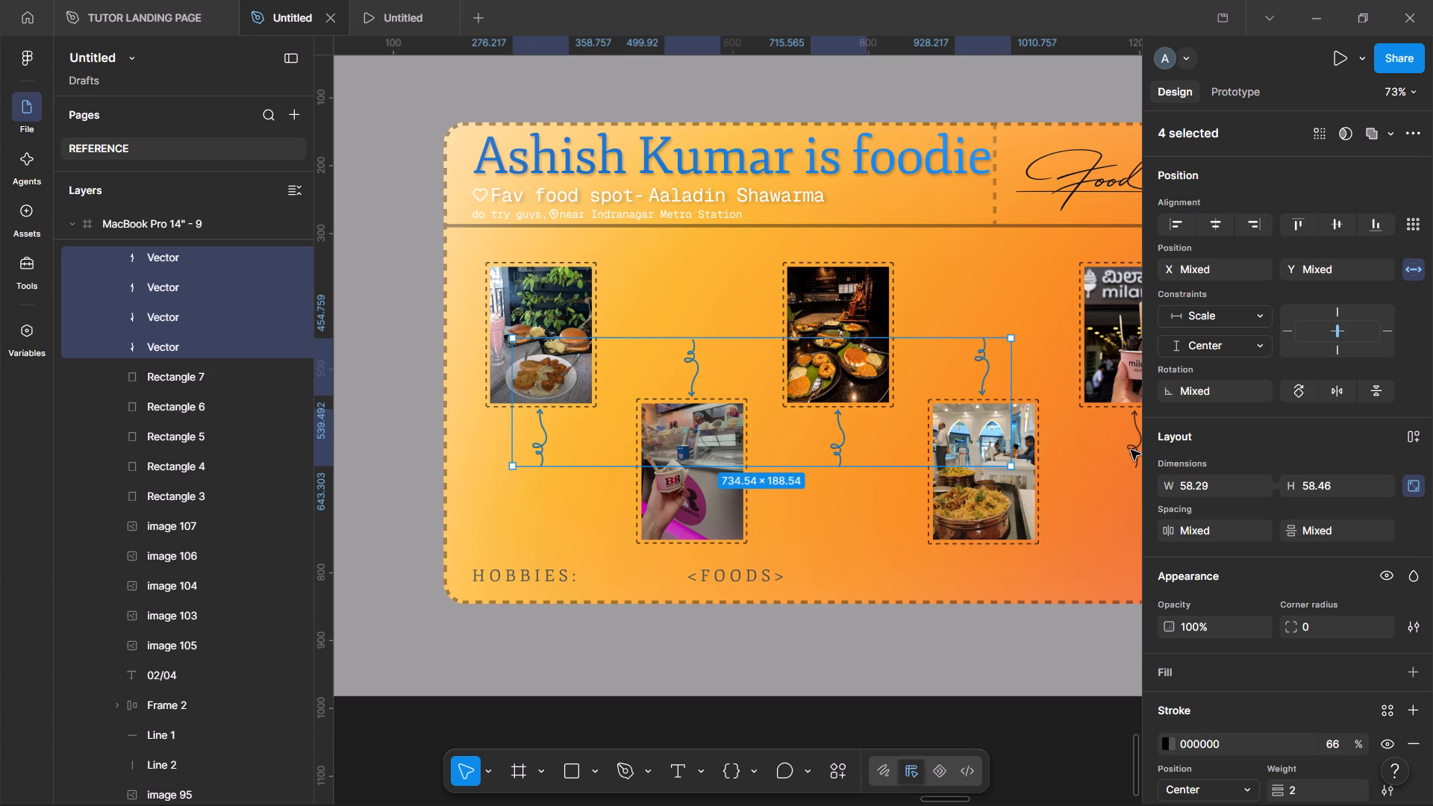
{"action": "scroll", "coordinate": [1131, 450], "scroll_direction": "left", "scroll_amount": 1}
{"action": "left_click", "coordinate": [1026, 441], "text": "shift"}
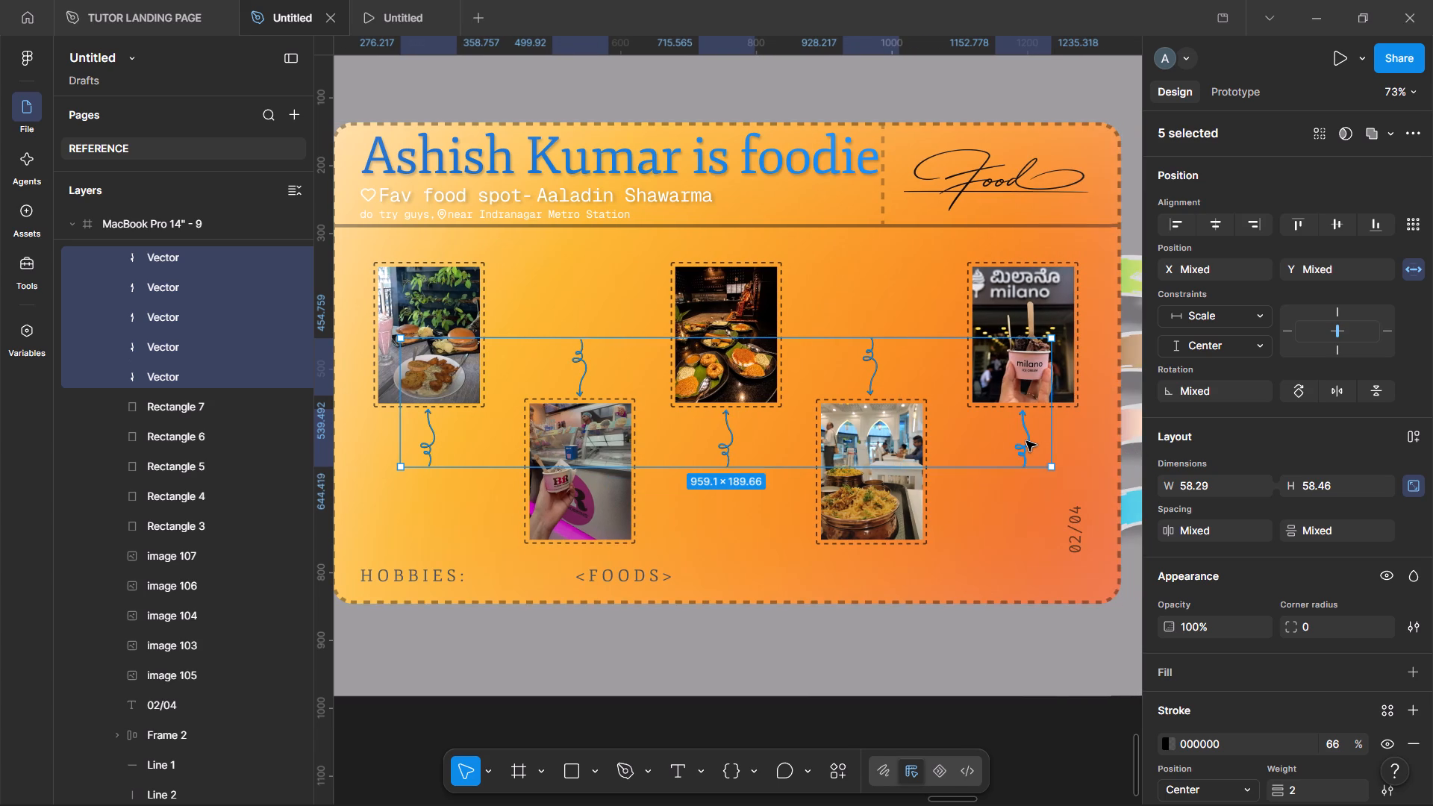
{"action": "scroll", "coordinate": [1355, 702], "scroll_direction": "down", "scroll_amount": 1}
{"action": "left_click", "coordinate": [1391, 613]}
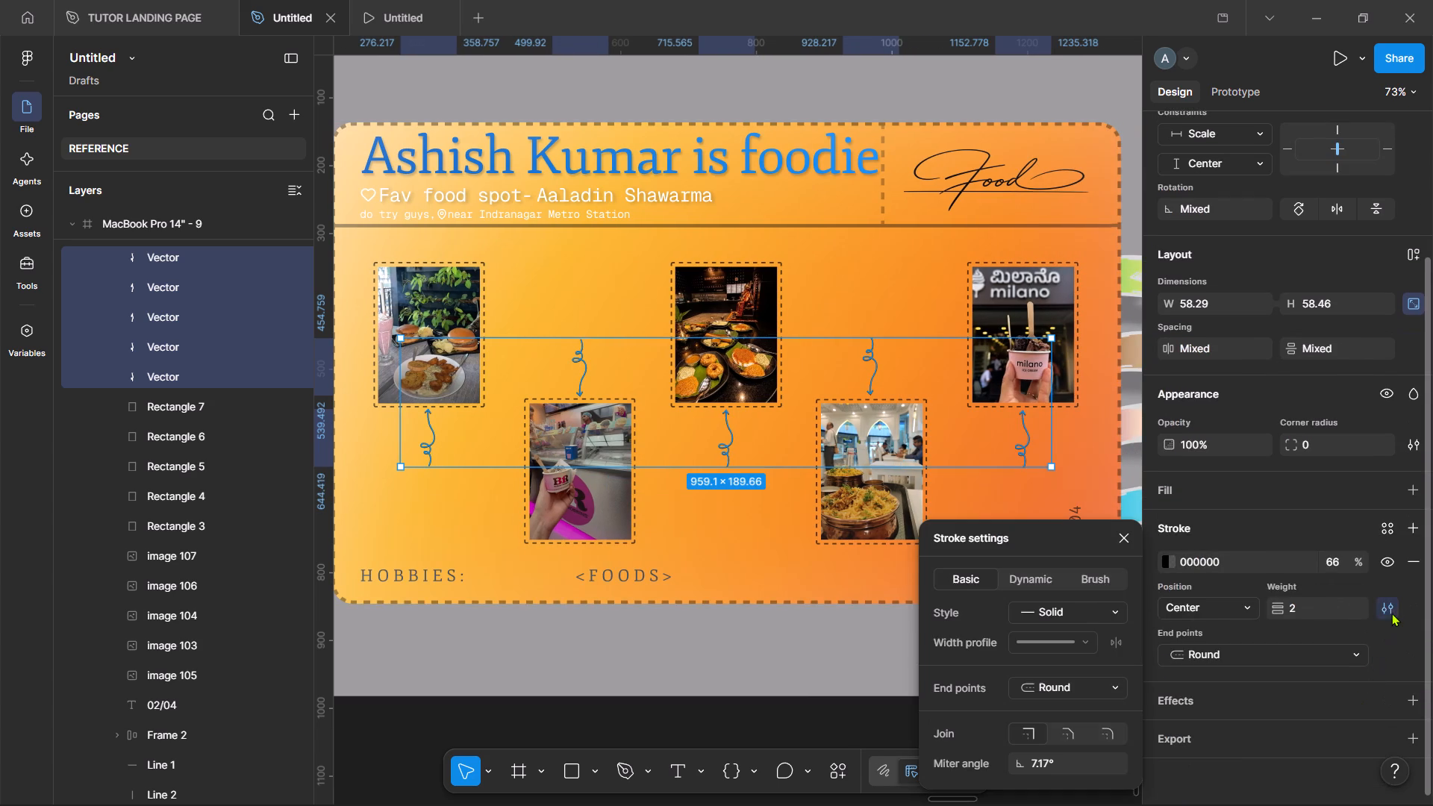
{"action": "left_click", "coordinate": [1081, 596]}
{"action": "left_click", "coordinate": [1067, 610]}
{"action": "left_click", "coordinate": [1059, 628]}
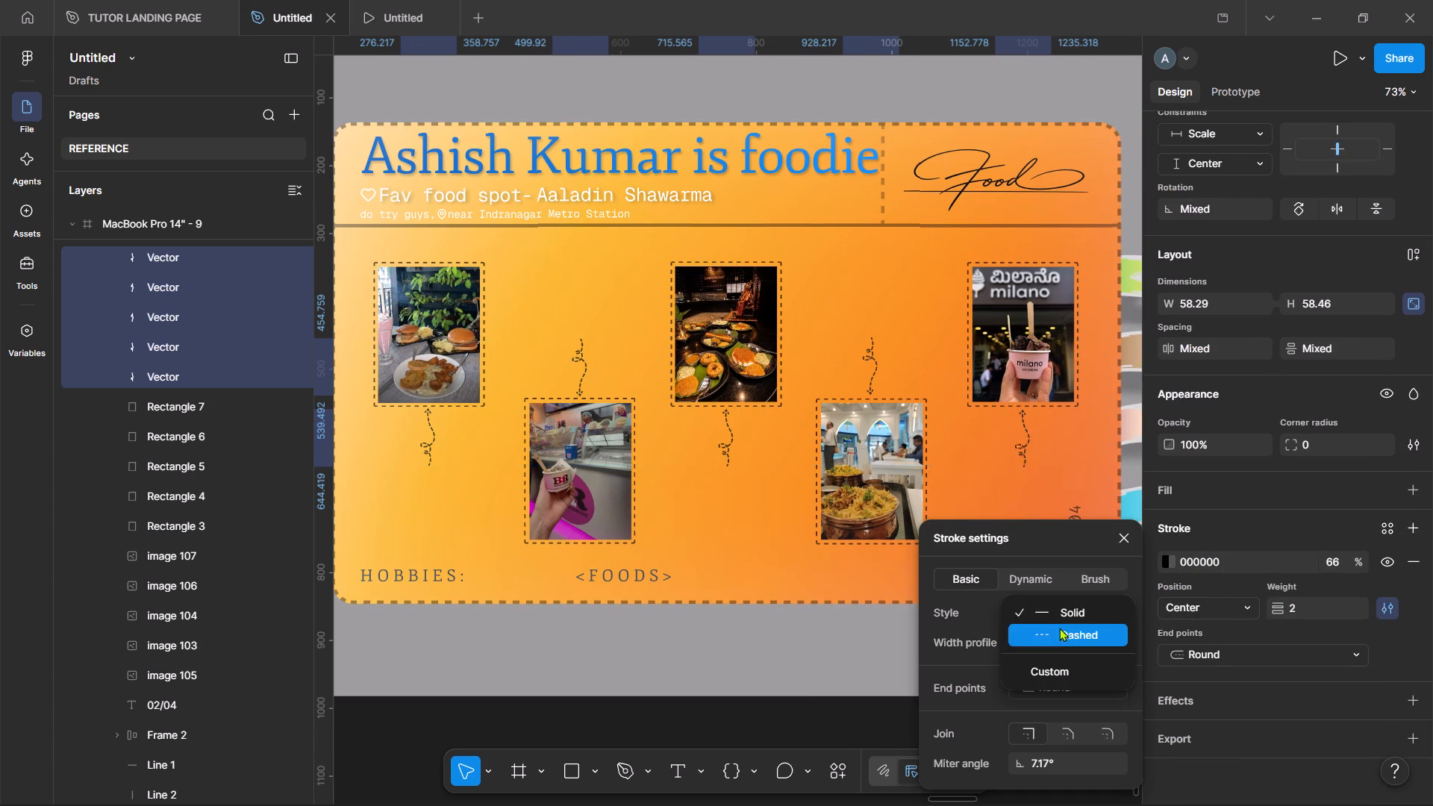
{"action": "left_click", "coordinate": [1090, 637]}
{"action": "left_click", "coordinate": [1082, 640]}
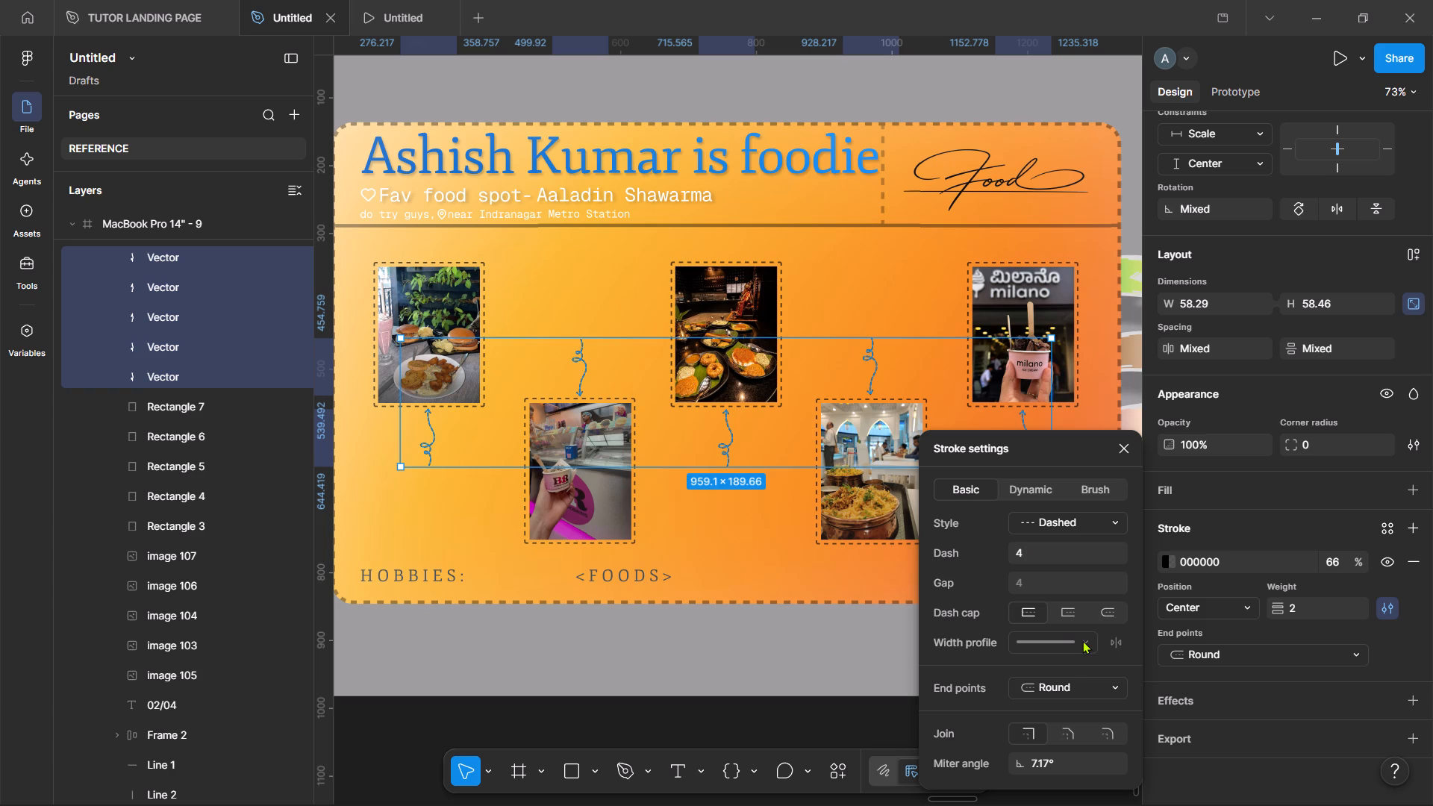